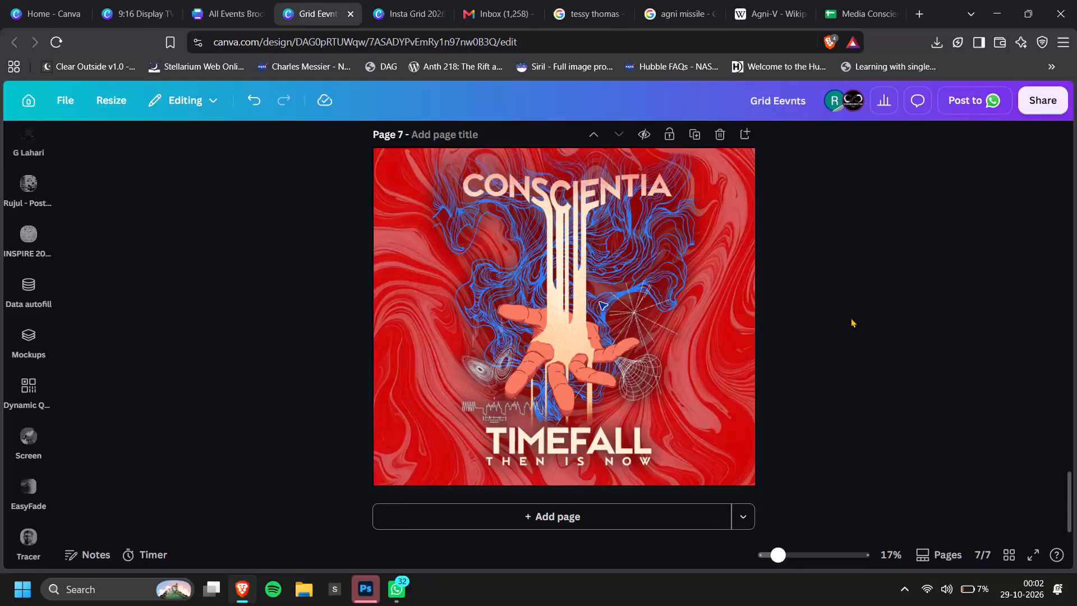
Dismiss the low-battery notice covering the Grid Eevnts design.
{"action": "scroll", "coordinate": [845, 327], "scroll_direction": "up", "scroll_amount": 1, "text": "ctrl"}
{"action": "left_click", "coordinate": [616, 327]}
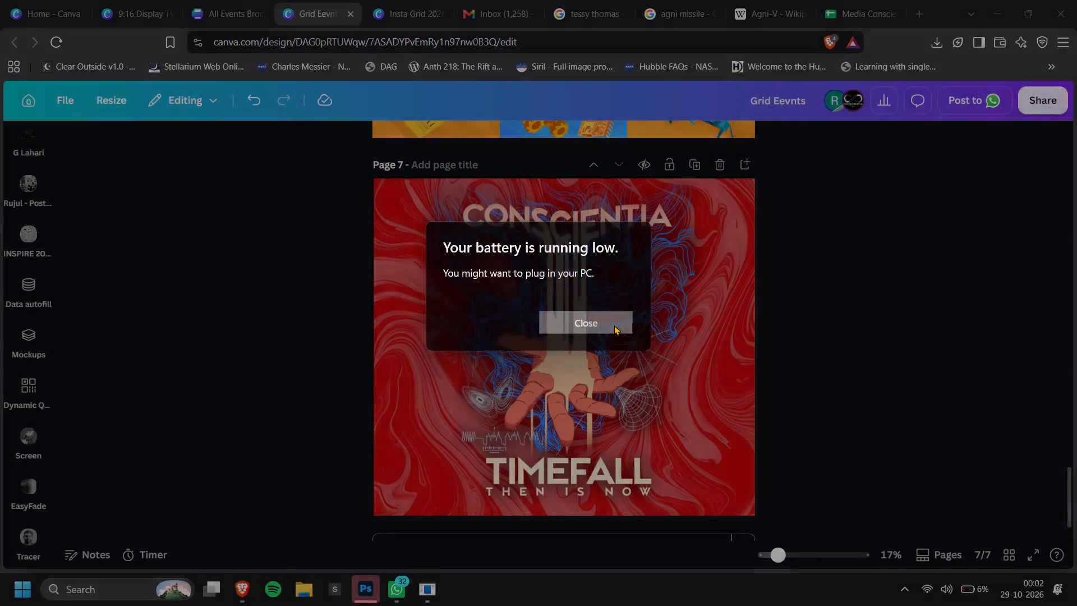
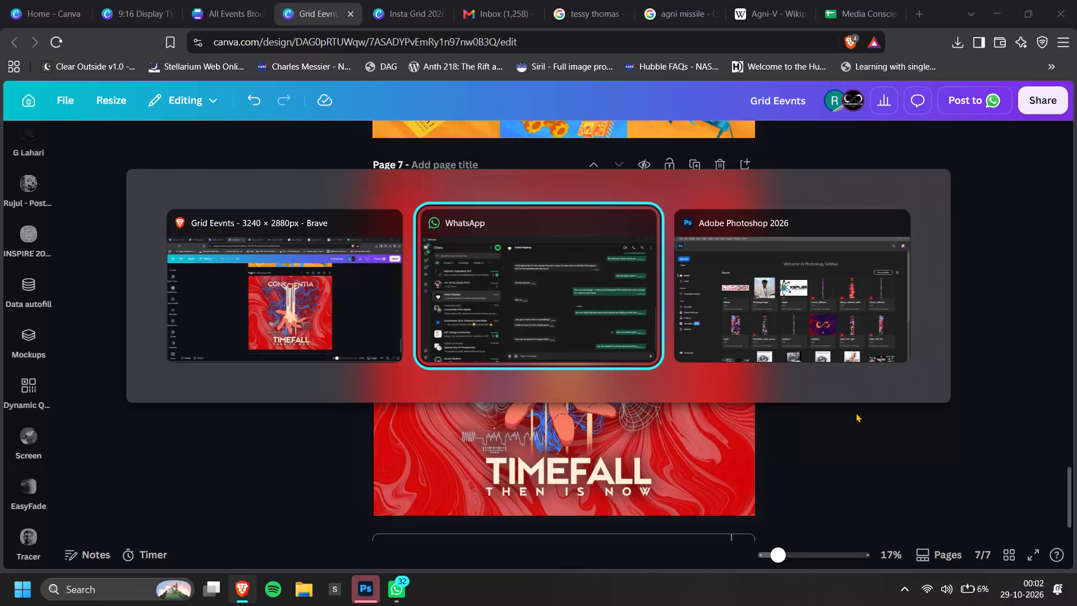
Switch from the Grid Eevnts design to the WhatsApp window.
{"action": "key", "text": "alt+Tab"}
{"action": "key", "text": "alt+Tab"}
{"action": "key", "text": "alt+Tab"}
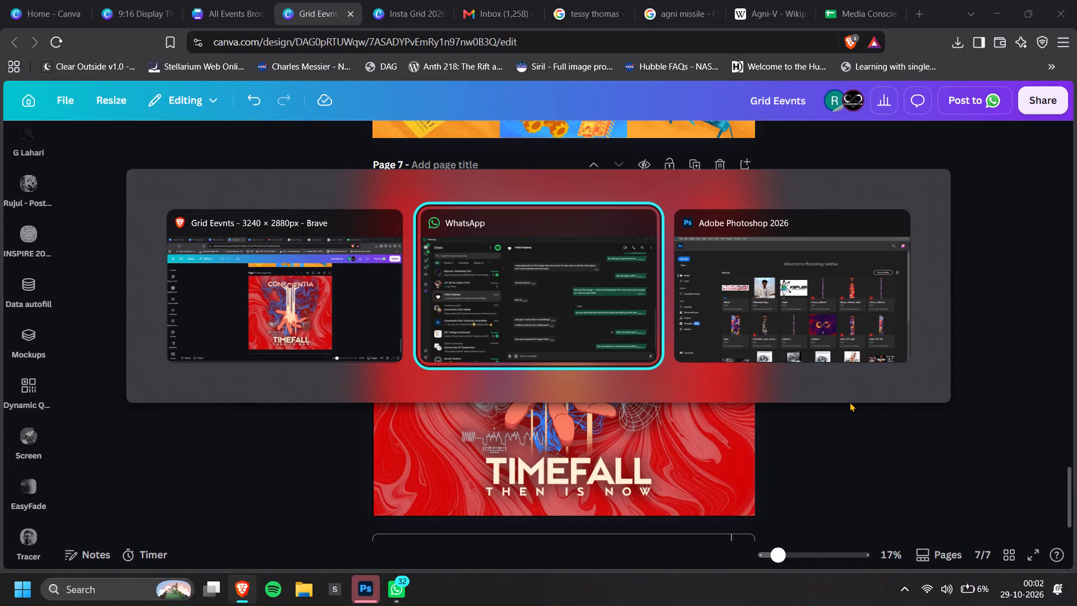
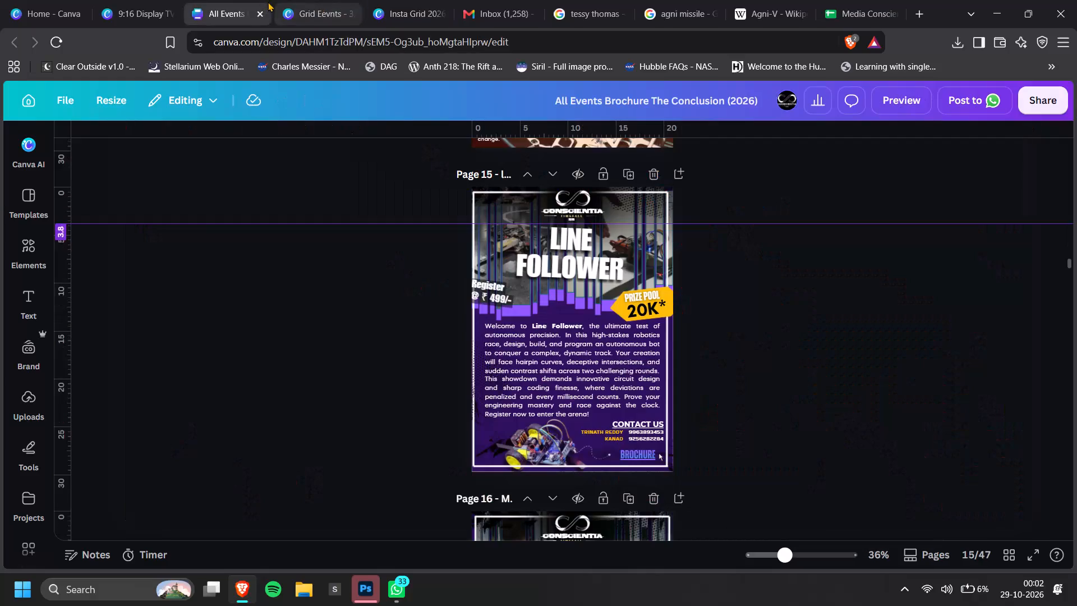
Switch from the All Events Brochure design to the Grid Eevnts design.
{"action": "left_click", "coordinate": [289, 0]}
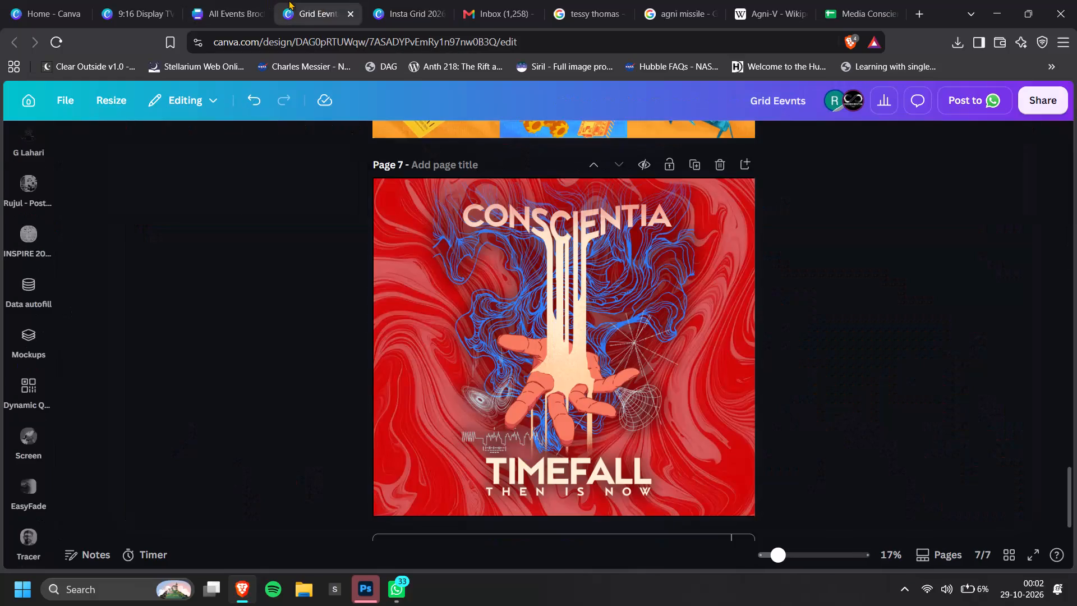
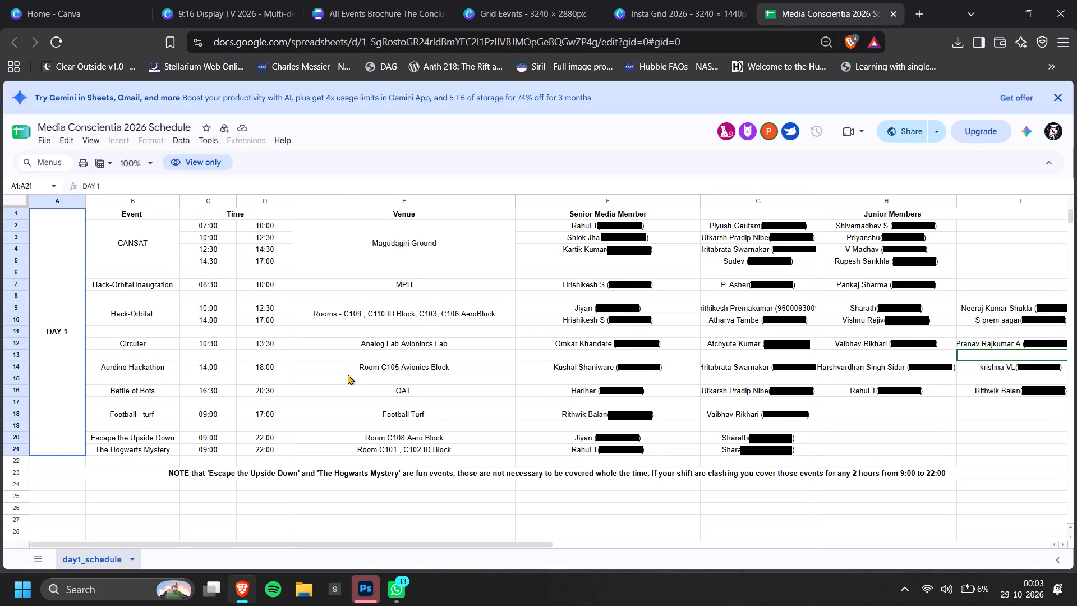
Search the day1_schedule sheet for "vaibhav" and examine the matching assignments with their events, times and venues.
{"action": "key", "text": "ctrl+f"}
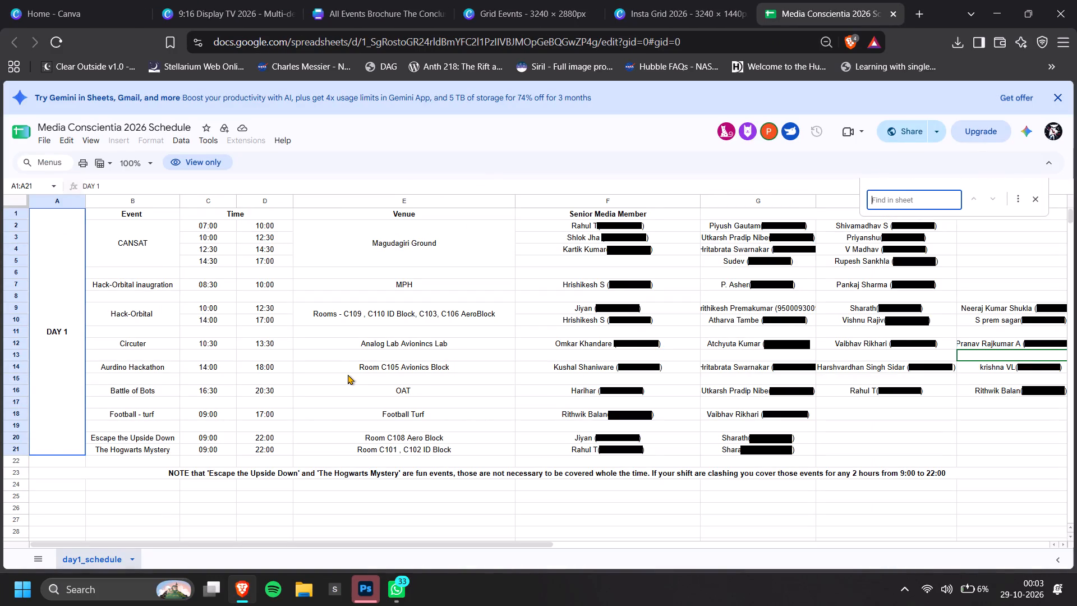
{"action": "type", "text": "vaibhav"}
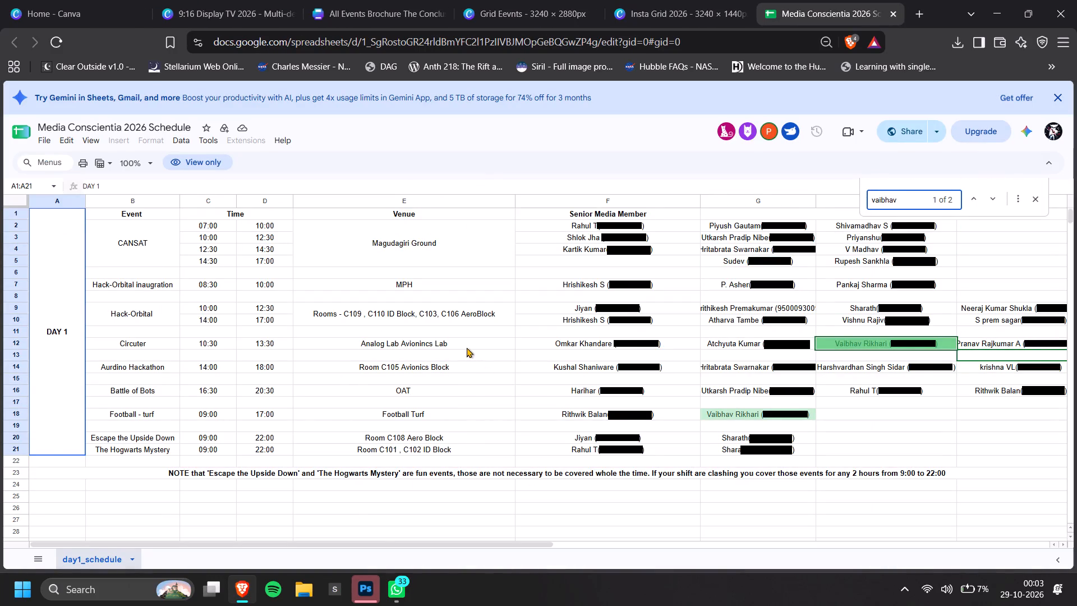
{"action": "scroll", "coordinate": [467, 347], "scroll_direction": "down", "scroll_amount": 1, "text": "shift"}
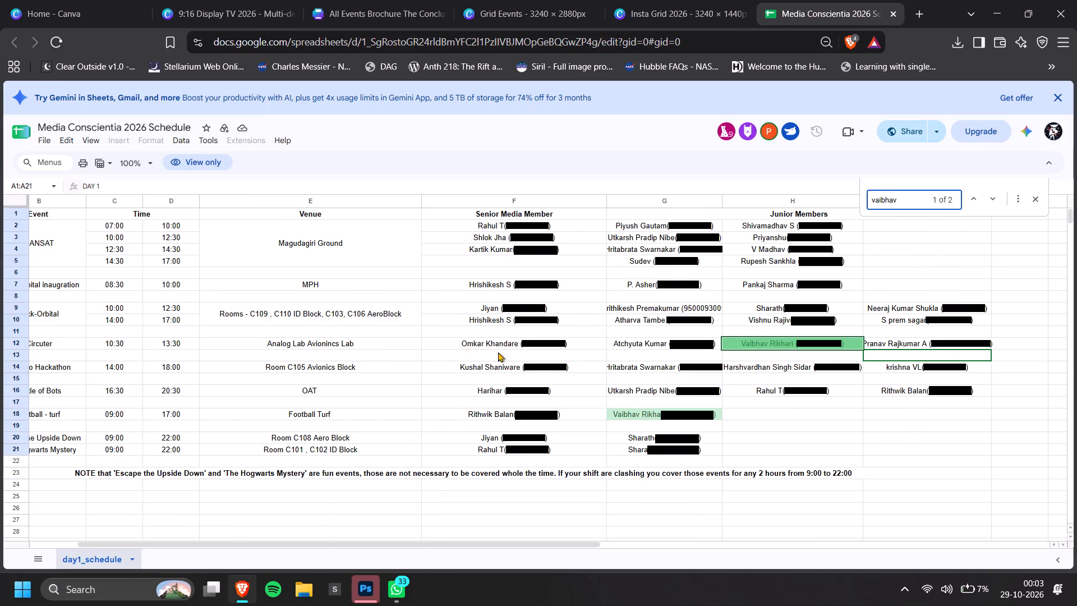
{"action": "scroll", "coordinate": [629, 410], "scroll_direction": "up", "scroll_amount": 2, "text": "shift"}
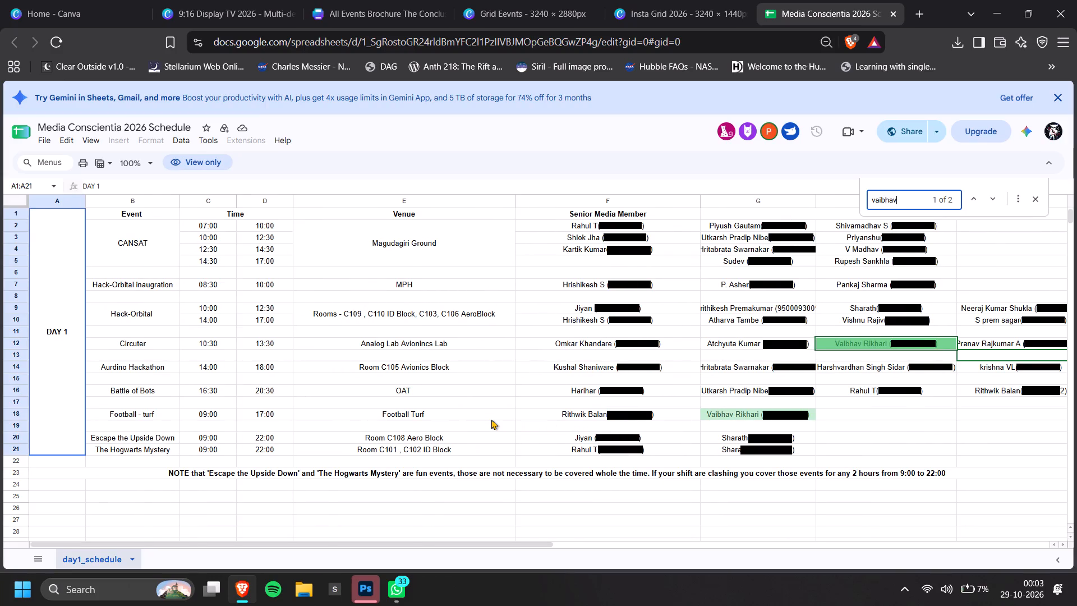
{"action": "scroll", "coordinate": [491, 419], "scroll_direction": "down", "scroll_amount": 2, "text": "shift"}
{"action": "scroll", "coordinate": [662, 417], "scroll_direction": "up", "scroll_amount": 4}
{"action": "scroll", "coordinate": [662, 417], "scroll_direction": "down", "scroll_amount": 1, "text": "shift"}
{"action": "scroll", "coordinate": [664, 417], "scroll_direction": "up", "scroll_amount": 1, "text": "shift"}
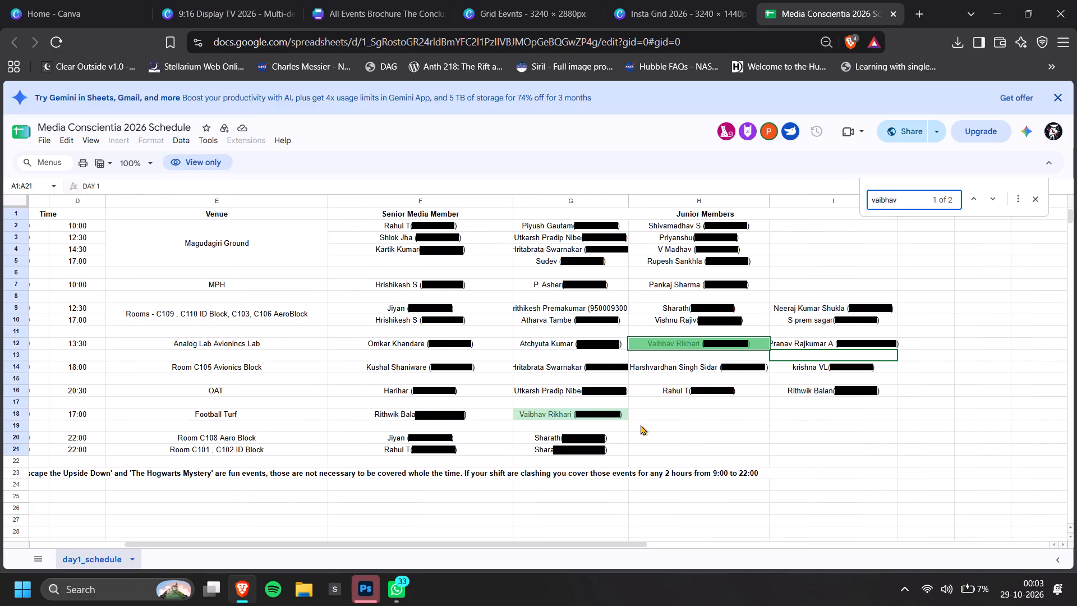
{"action": "scroll", "coordinate": [641, 425], "scroll_direction": "down", "scroll_amount": 1, "text": "shift"}
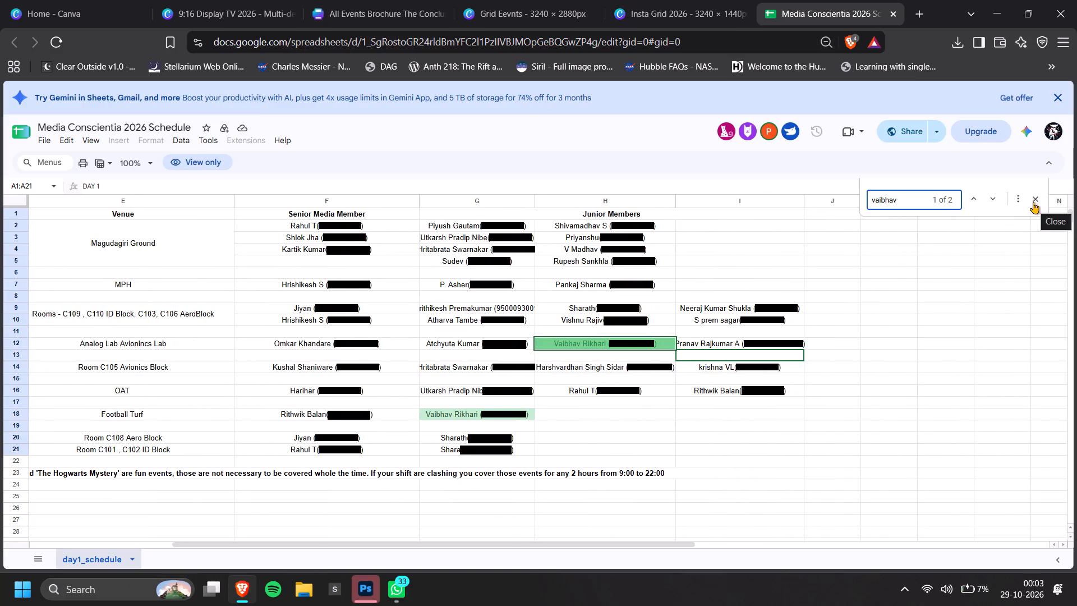
{"action": "left_click", "coordinate": [1033, 202]}
{"action": "scroll", "coordinate": [535, 412], "scroll_direction": "up", "scroll_amount": 4, "text": "shift"}
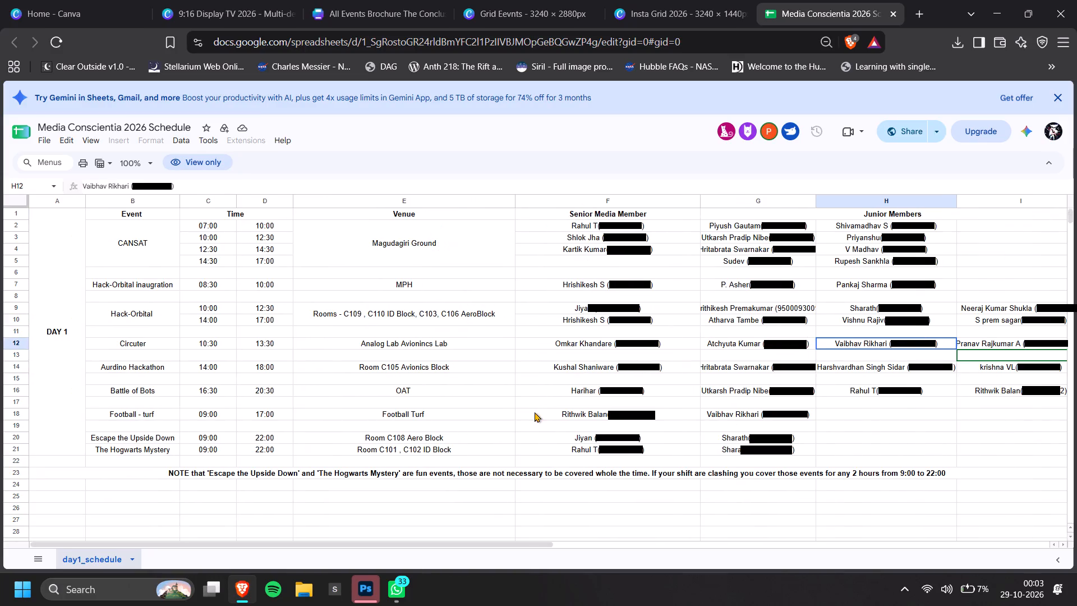
{"action": "scroll", "coordinate": [556, 420], "scroll_direction": "up", "scroll_amount": 3, "text": "shift"}
{"action": "scroll", "coordinate": [556, 420], "scroll_direction": "down", "scroll_amount": 1, "text": "shift"}
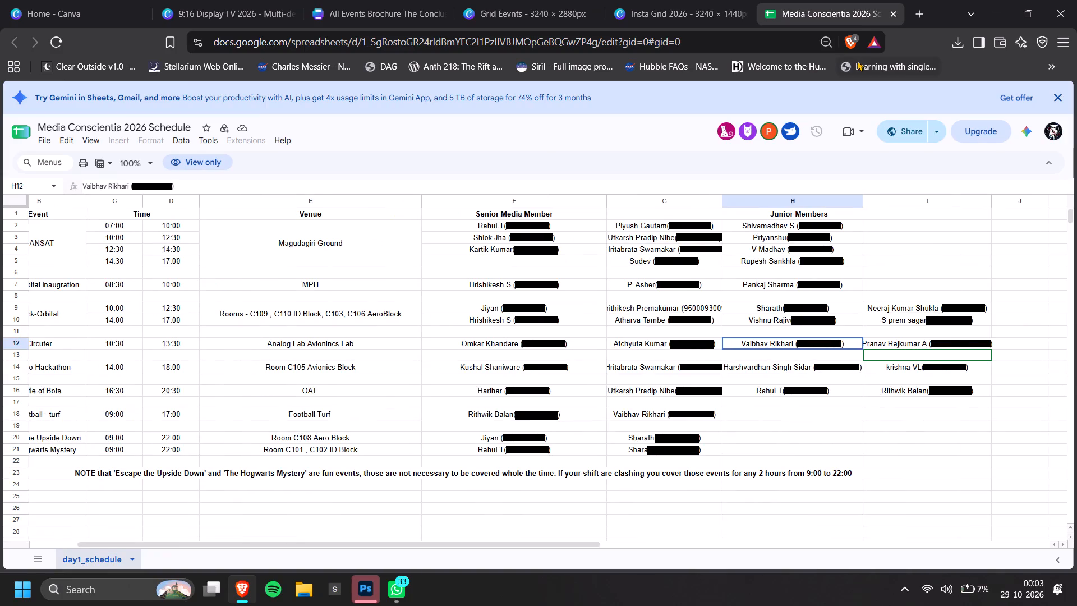
Close the Media Conscientia 2026 Schedule spreadsheet and return to the Insta Grid 2026 design.
{"action": "left_click", "coordinate": [892, 15]}
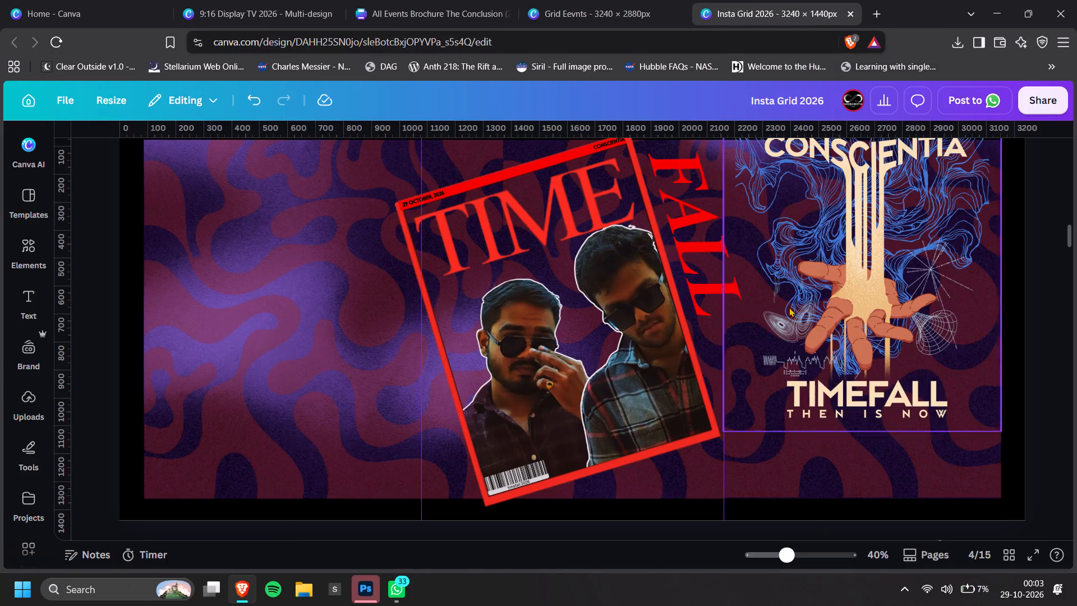
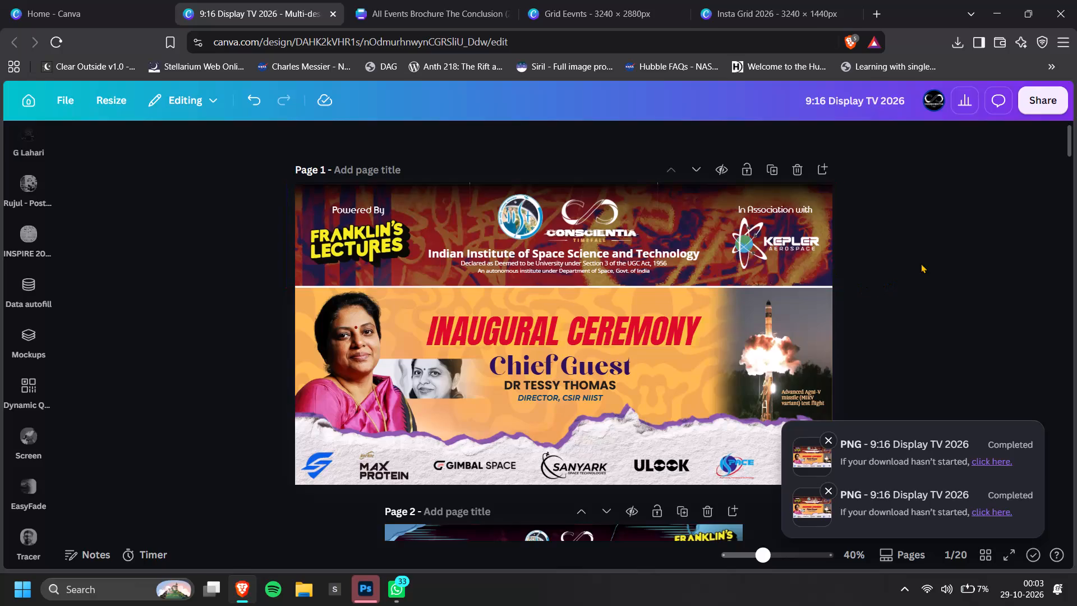
Ungroup the central header block containing the institute logo, Conscientia logo and institute text on page 1.
{"action": "double_click", "coordinate": [921, 263]}
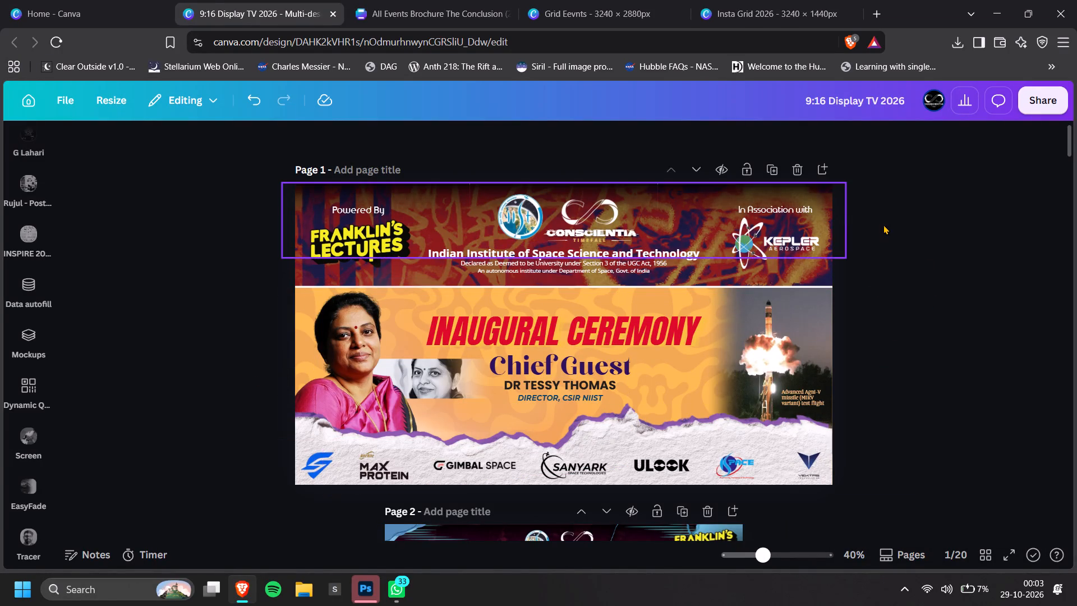
{"action": "scroll", "coordinate": [550, 256], "scroll_direction": "up", "scroll_amount": 3, "text": "ctrl"}
{"action": "scroll", "coordinate": [636, 206], "scroll_direction": "up", "scroll_amount": 2, "text": "ctrl"}
{"action": "scroll", "coordinate": [664, 215], "scroll_direction": "up", "scroll_amount": 1}
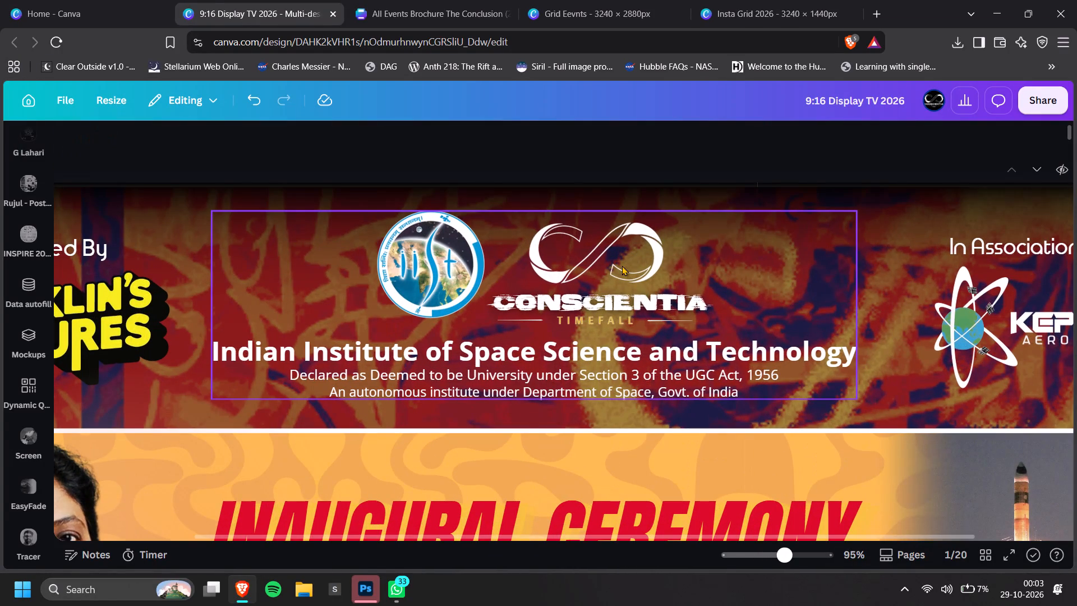
{"action": "left_click", "coordinate": [622, 265]}
{"action": "left_click", "coordinate": [467, 185]}
{"action": "left_click", "coordinate": [777, 173]}
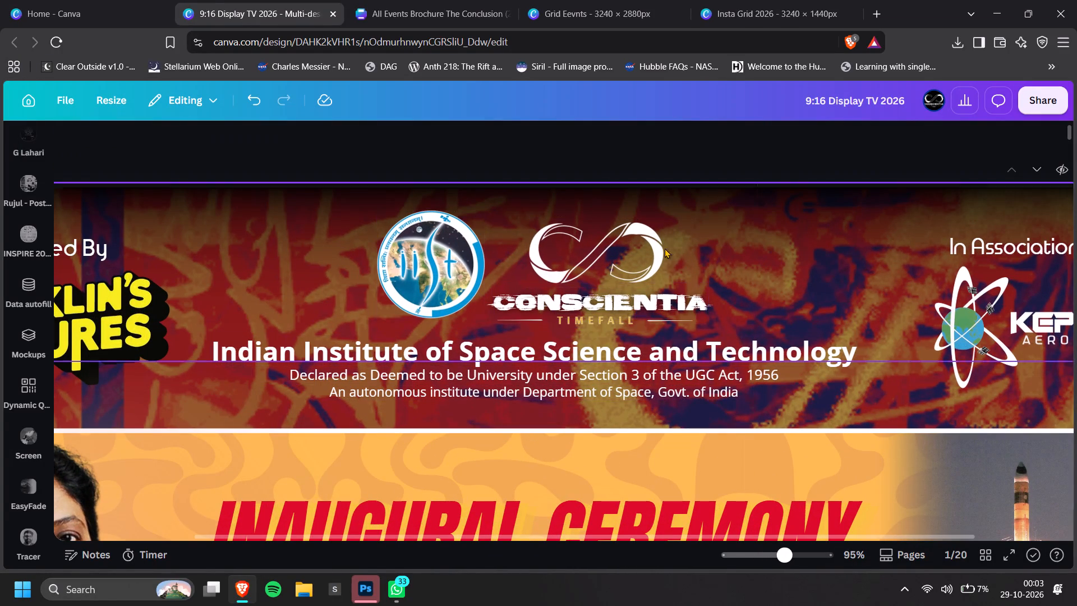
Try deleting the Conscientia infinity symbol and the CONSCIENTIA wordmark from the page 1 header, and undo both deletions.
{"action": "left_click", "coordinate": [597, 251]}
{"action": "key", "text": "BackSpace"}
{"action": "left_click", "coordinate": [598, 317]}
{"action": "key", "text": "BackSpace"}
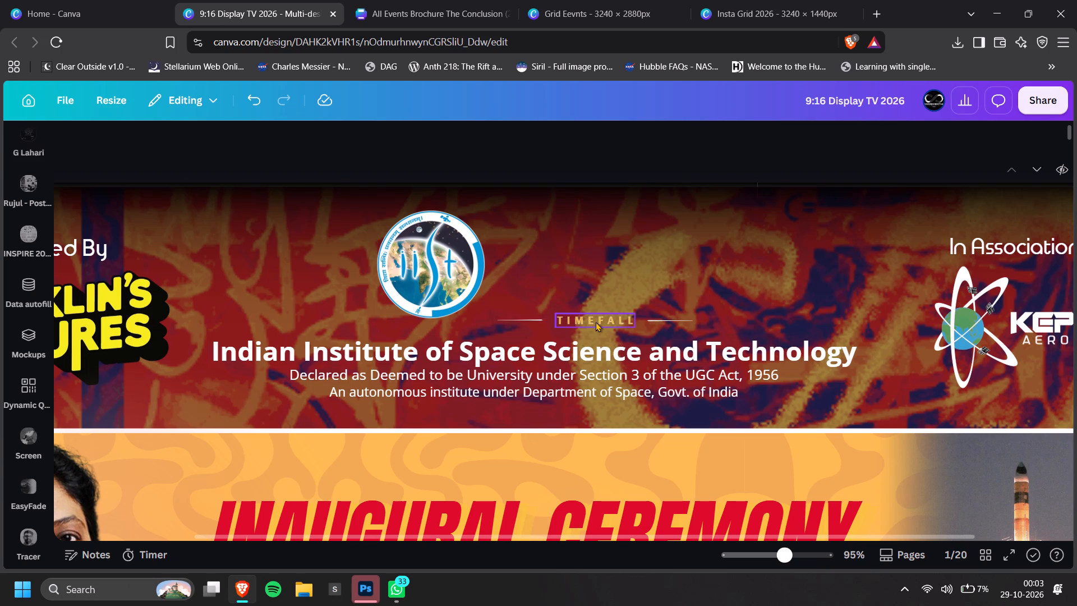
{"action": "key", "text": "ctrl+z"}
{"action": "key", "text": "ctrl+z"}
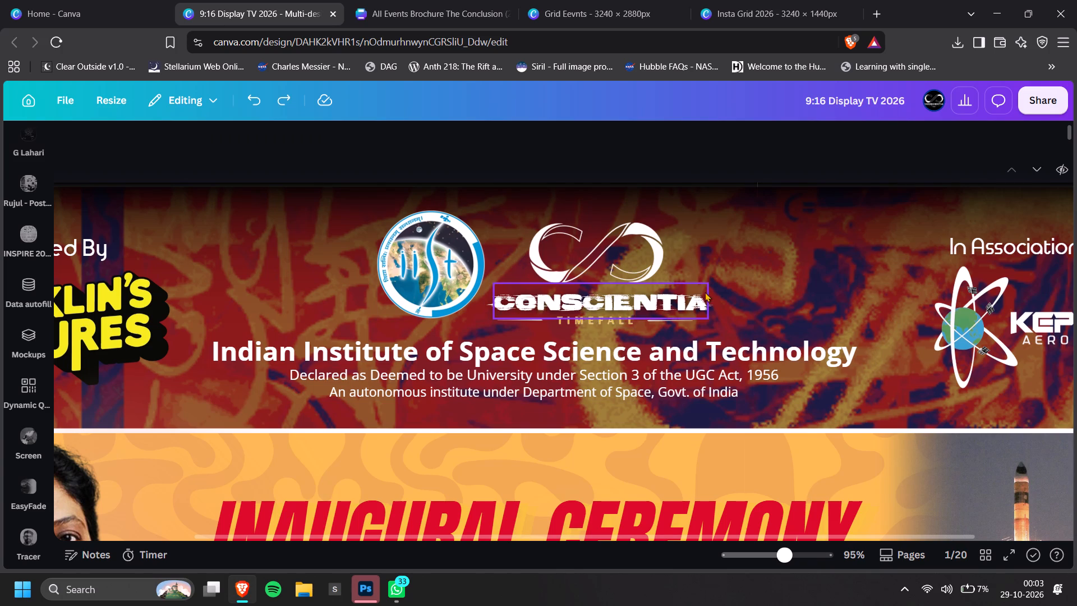
Undo the last change and move the CONSCIENTIA wordmark up, centred just beneath the infinity logo in the page 1 header.
{"action": "key", "text": "ctrl+z"}
{"action": "left_click", "coordinate": [641, 260]}
{"action": "scroll", "coordinate": [616, 299], "scroll_direction": "up", "scroll_amount": 3, "text": "ctrl"}
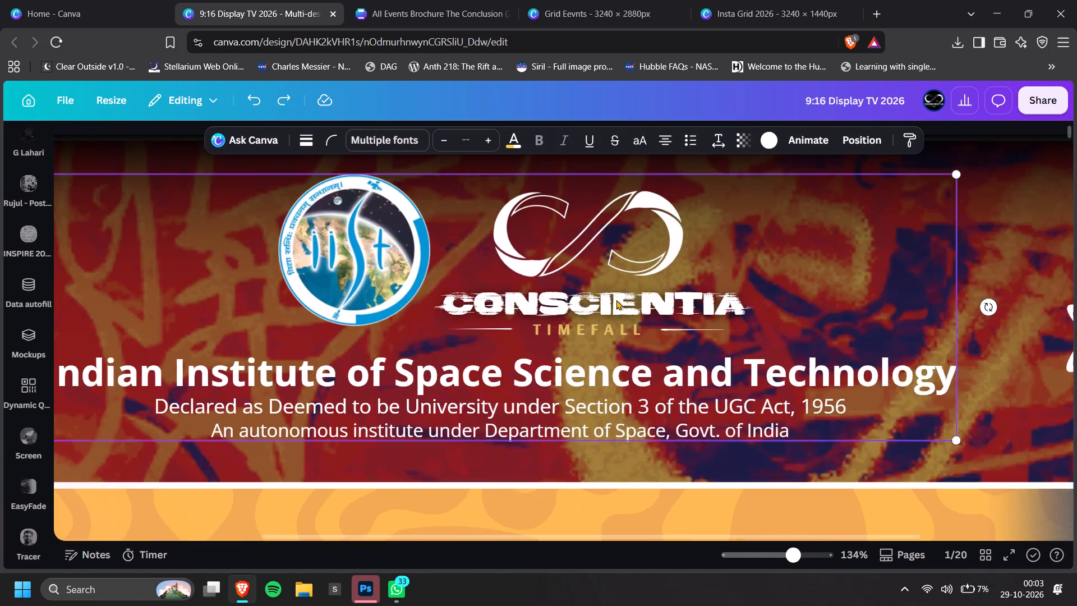
{"action": "scroll", "coordinate": [627, 325], "scroll_direction": "up", "scroll_amount": 1, "text": "ctrl"}
{"action": "scroll", "coordinate": [610, 314], "scroll_direction": "up", "scroll_amount": 1}
{"action": "left_click", "coordinate": [610, 314]}
{"action": "left_click_drag", "start_coordinate": [615, 314], "coordinate": [611, 294]}
{"action": "left_click", "coordinate": [628, 412]}
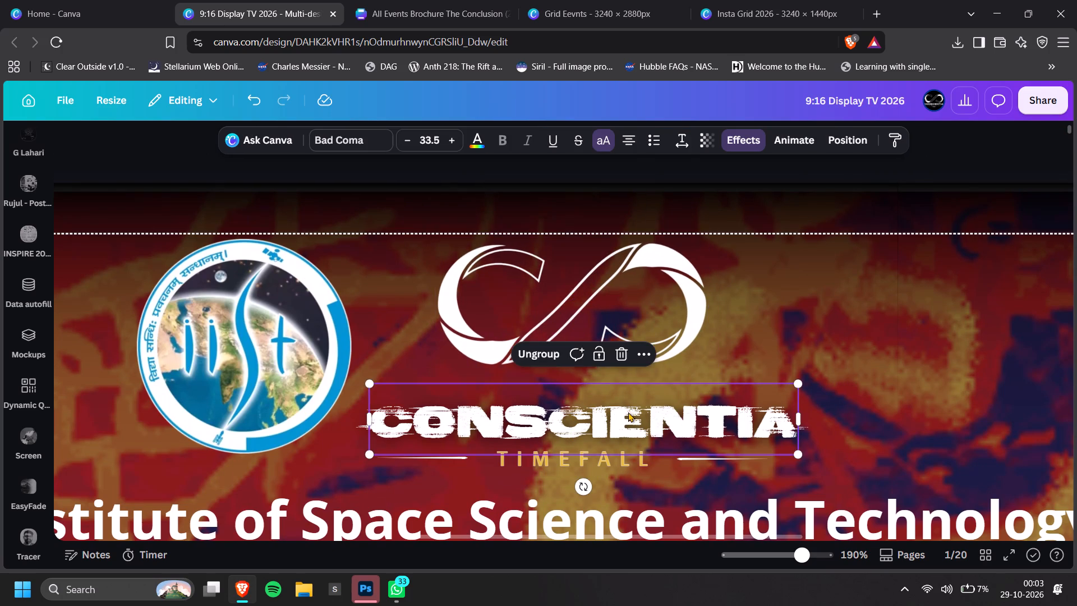
{"action": "left_click_drag", "start_coordinate": [632, 418], "coordinate": [629, 391]}
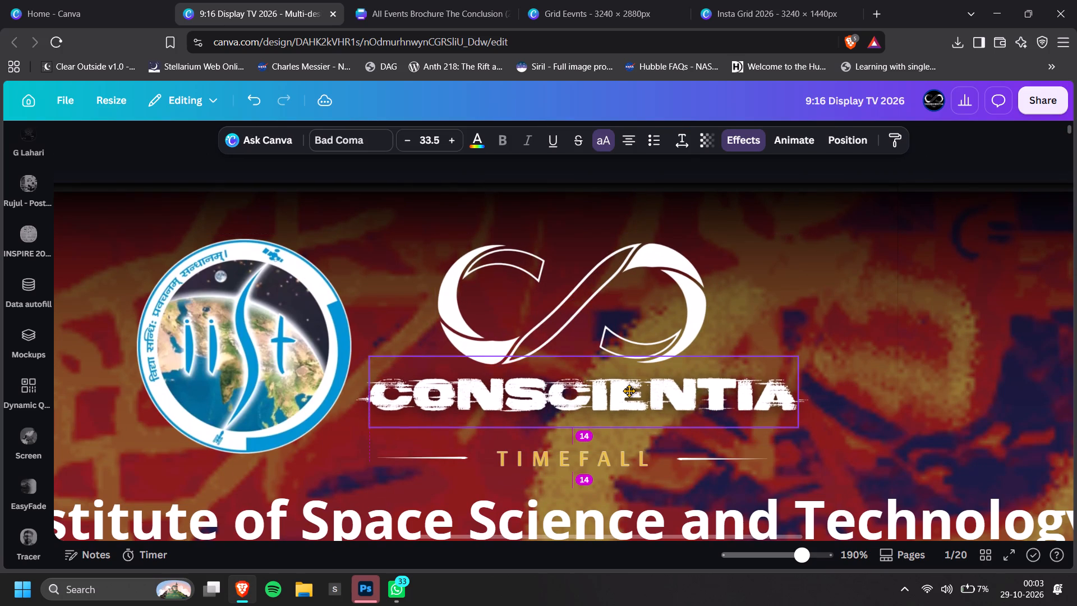
{"action": "left_click_drag", "start_coordinate": [629, 391], "coordinate": [629, 391]}
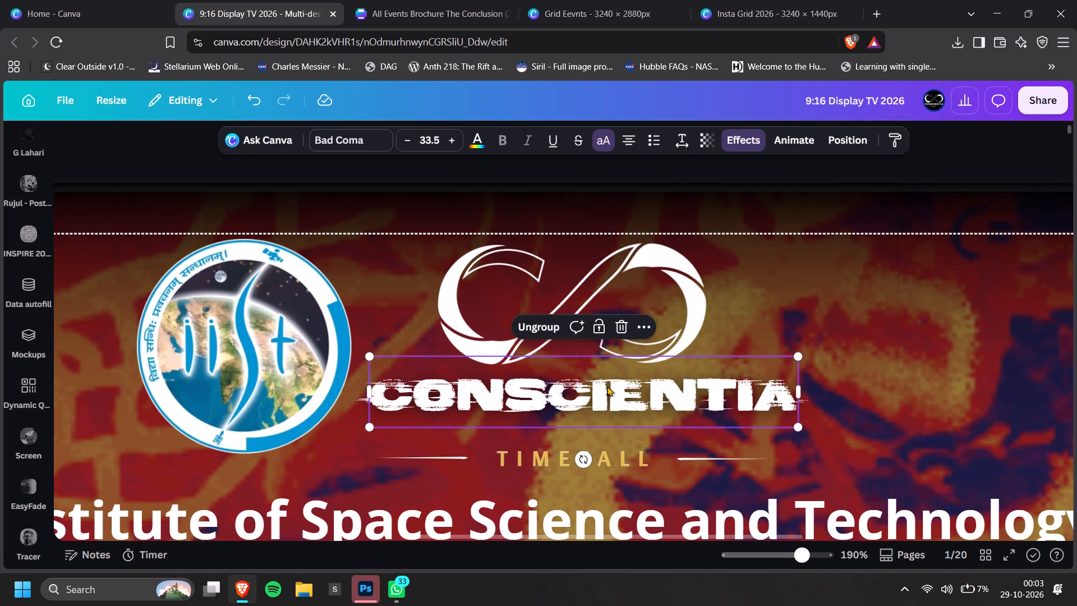
{"action": "left_click_drag", "start_coordinate": [605, 396], "coordinate": [600, 396]}
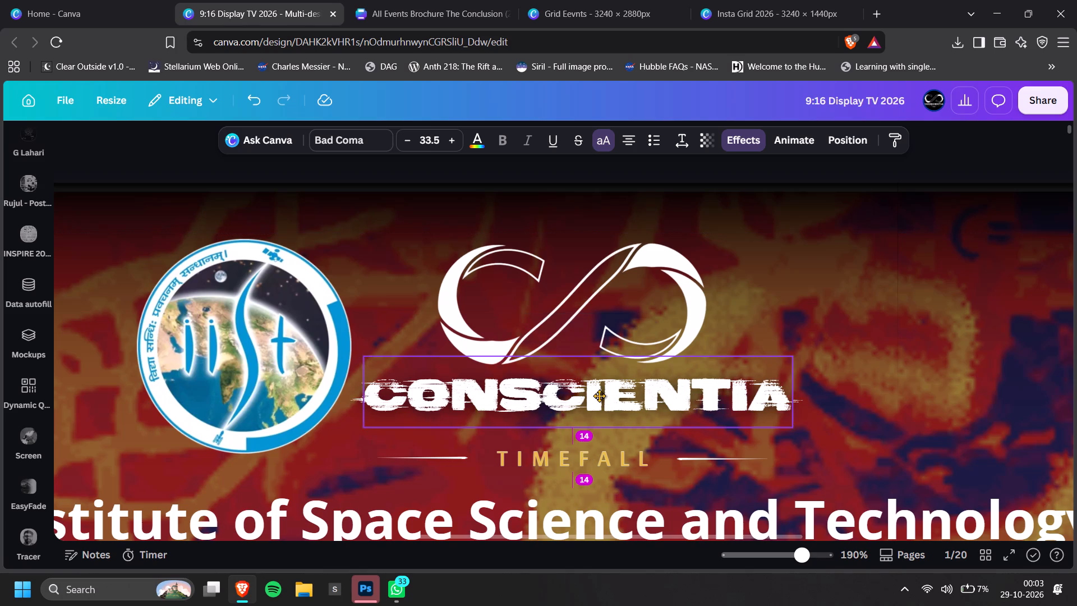
{"action": "left_click_drag", "start_coordinate": [600, 396], "coordinate": [597, 396]}
Move the TIMEFALL text up so it sits centred directly beneath the CONSCIENTIA wordmark.
{"action": "left_click", "coordinate": [619, 460]}
{"action": "left_click_drag", "start_coordinate": [619, 460], "coordinate": [612, 451]}
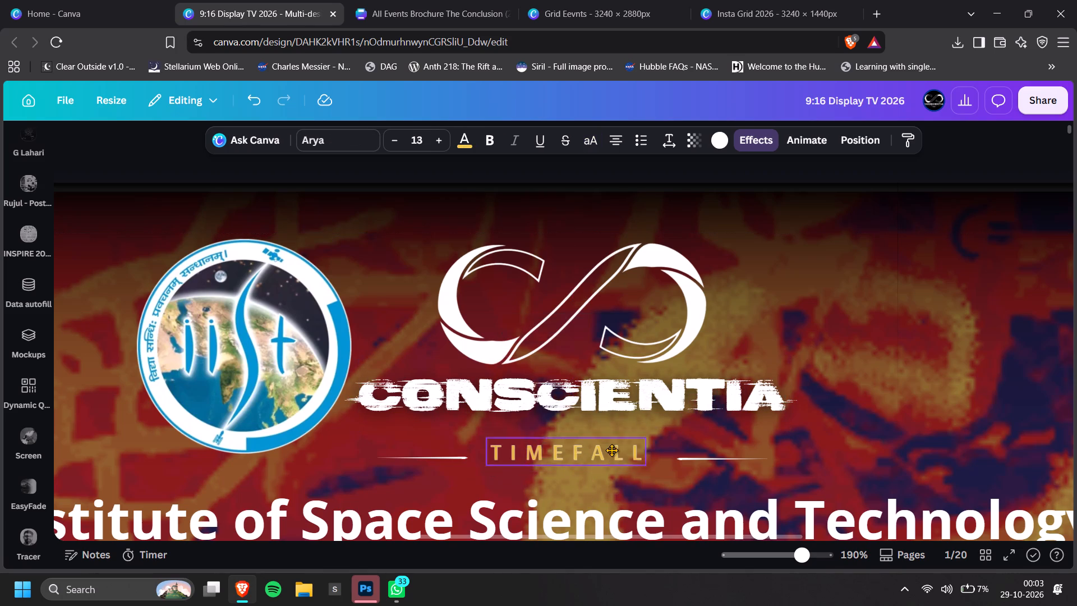
{"action": "left_click_drag", "start_coordinate": [612, 451], "coordinate": [614, 437]}
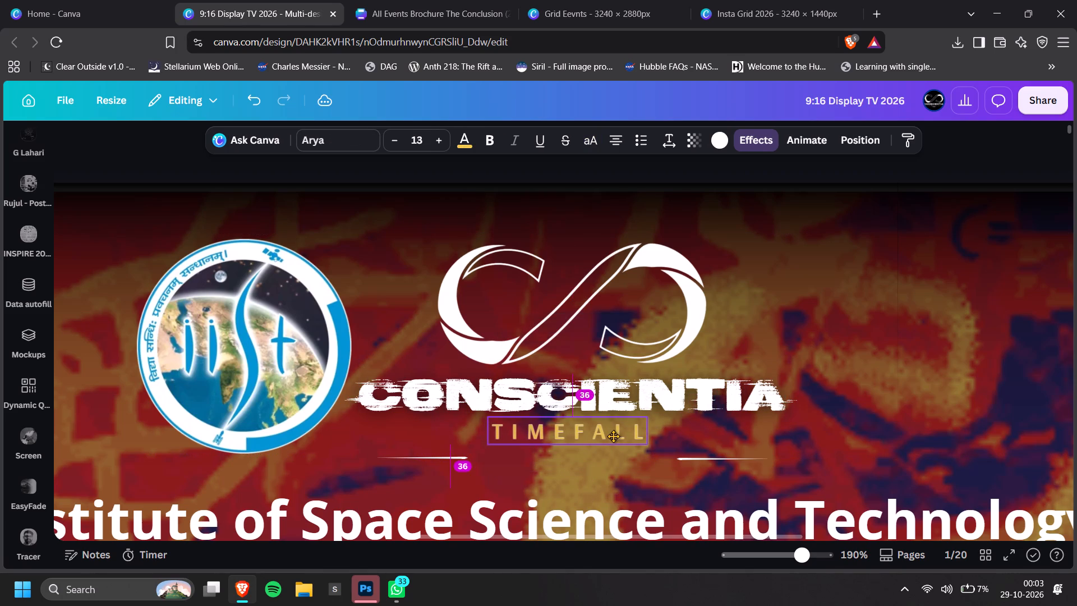
{"action": "left_click_drag", "start_coordinate": [614, 437], "coordinate": [616, 437]}
Change the TIMEFALL text colour to the brighter golden yellow.
{"action": "left_click", "coordinate": [472, 146]}
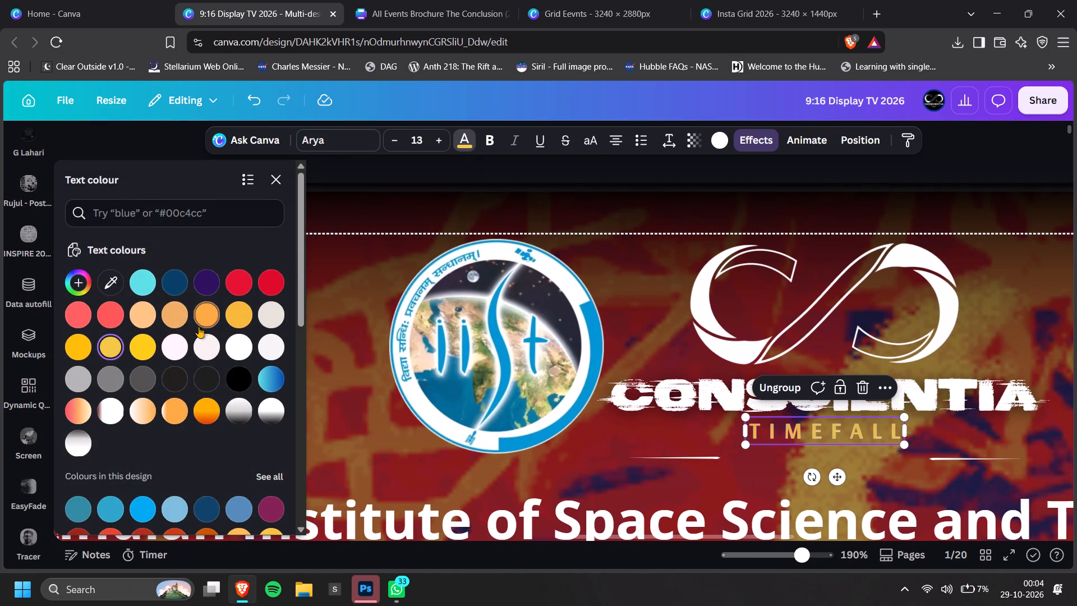
{"action": "left_click", "coordinate": [141, 350]}
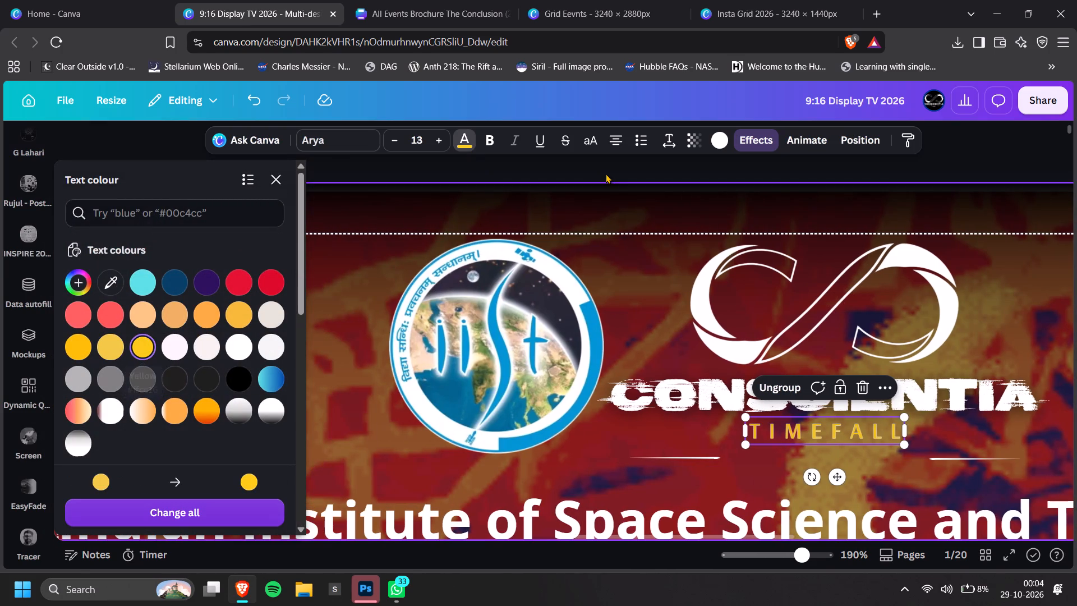
Remove the outline effect from the TIMEFALL text.
{"action": "left_click", "coordinate": [756, 143]}
{"action": "left_click", "coordinate": [165, 526]}
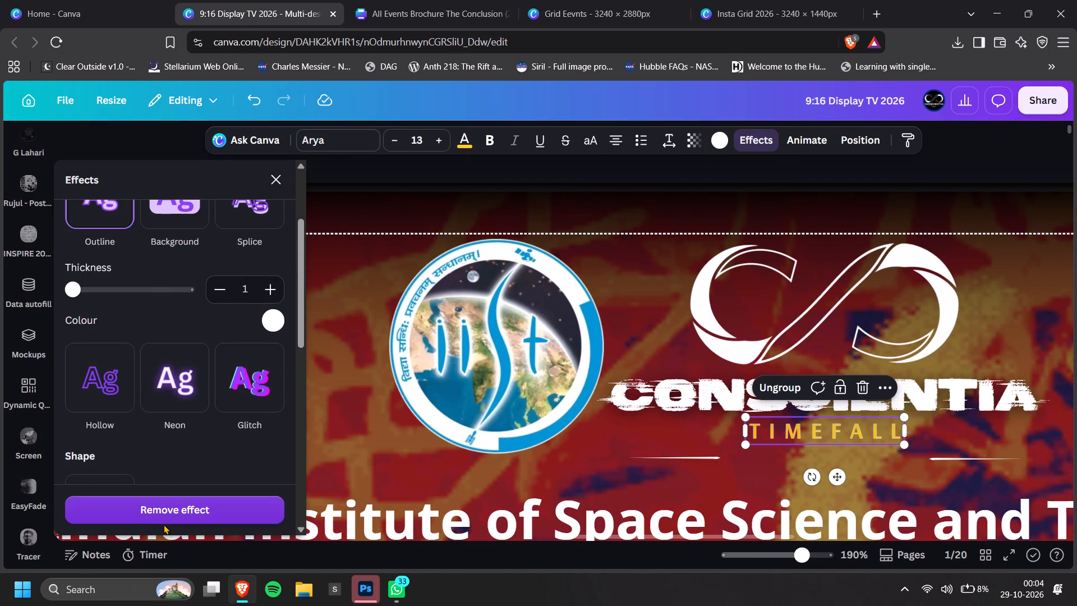
{"action": "left_click", "coordinate": [164, 515]}
Ungroup the header's grouped logos, decorative lines and institute text.
{"action": "left_click", "coordinate": [693, 457]}
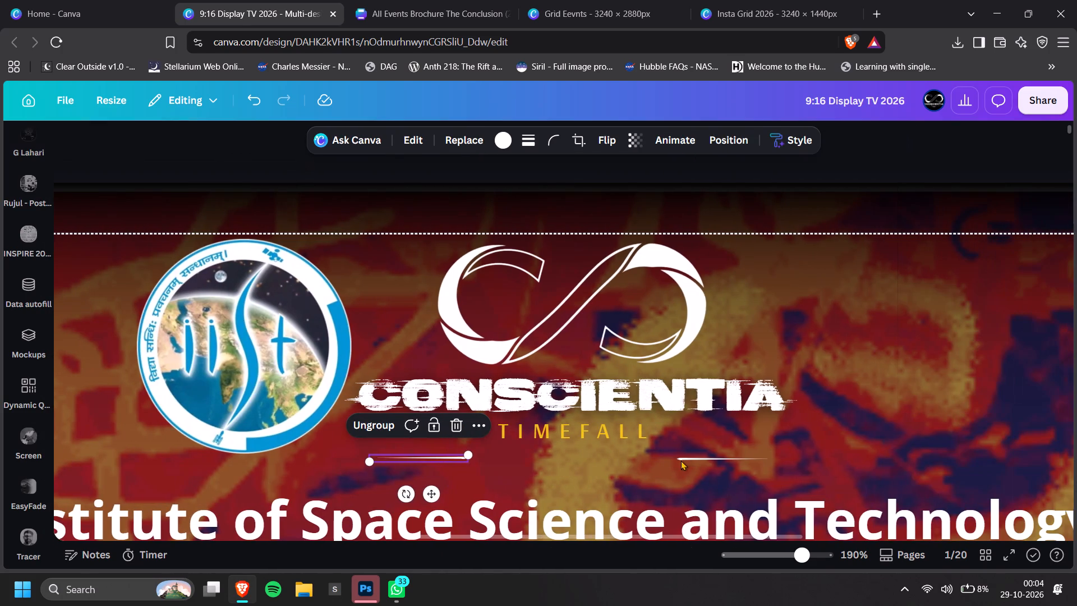
{"action": "left_click", "coordinate": [788, 210]}
{"action": "left_click", "coordinate": [521, 389]}
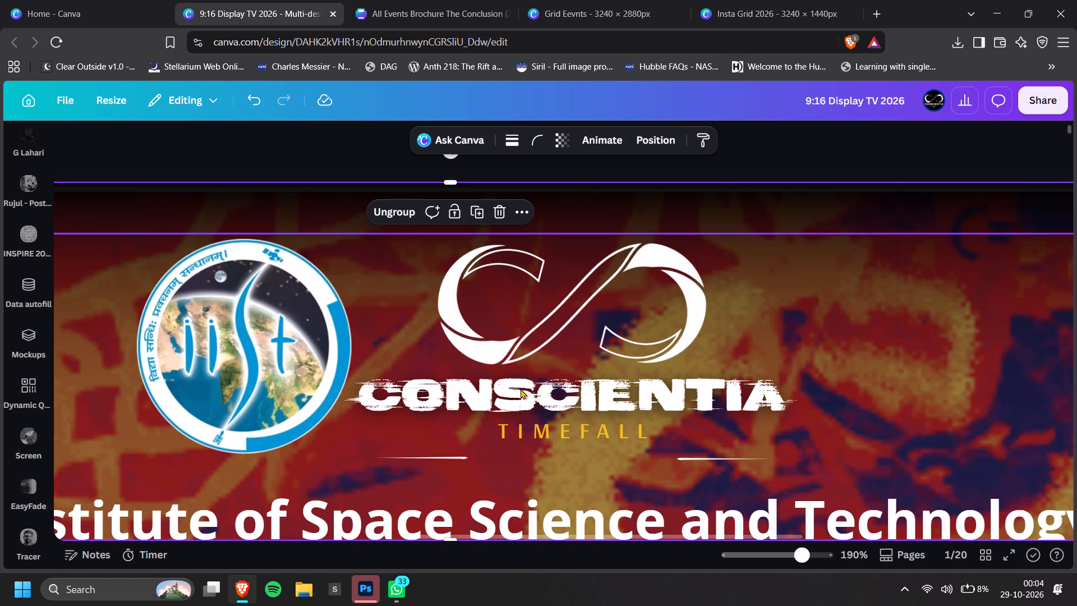
{"action": "left_click", "coordinate": [379, 201]}
{"action": "left_click", "coordinate": [951, 160]}
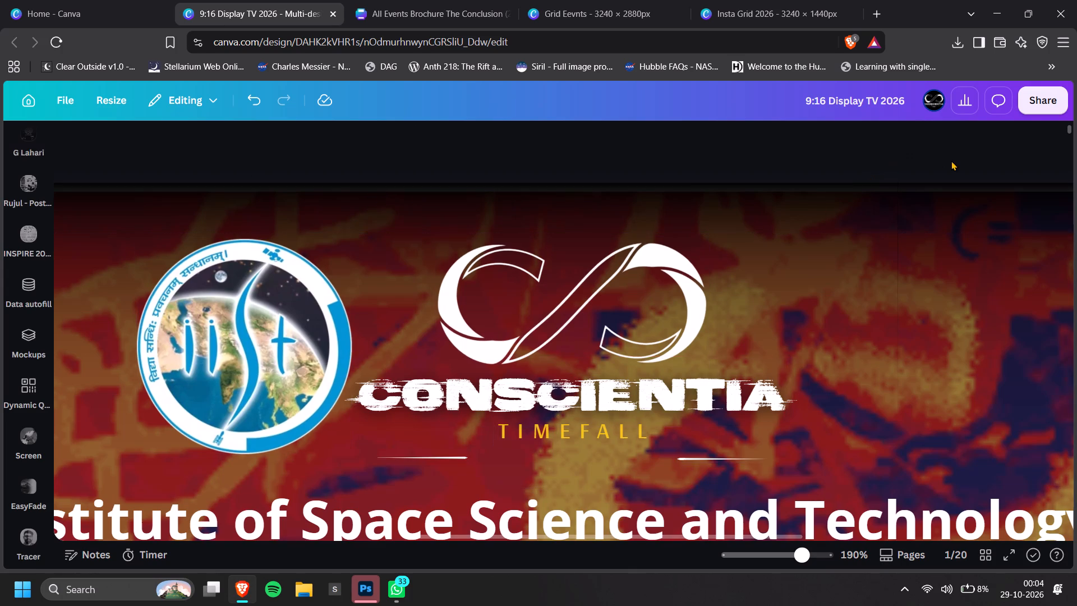
Move the two thin decorative lines up together so they are level with the TIMEFALL text.
{"action": "left_click", "coordinate": [698, 456]}
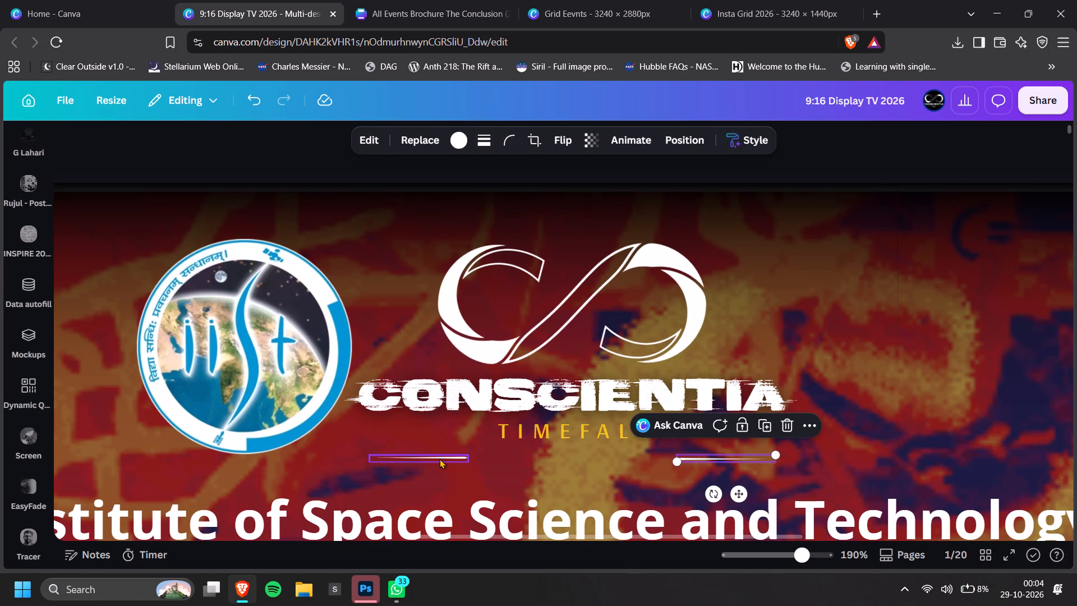
{"action": "left_click", "coordinate": [440, 458], "text": "shift"}
{"action": "left_click_drag", "start_coordinate": [624, 457], "coordinate": [625, 431]}
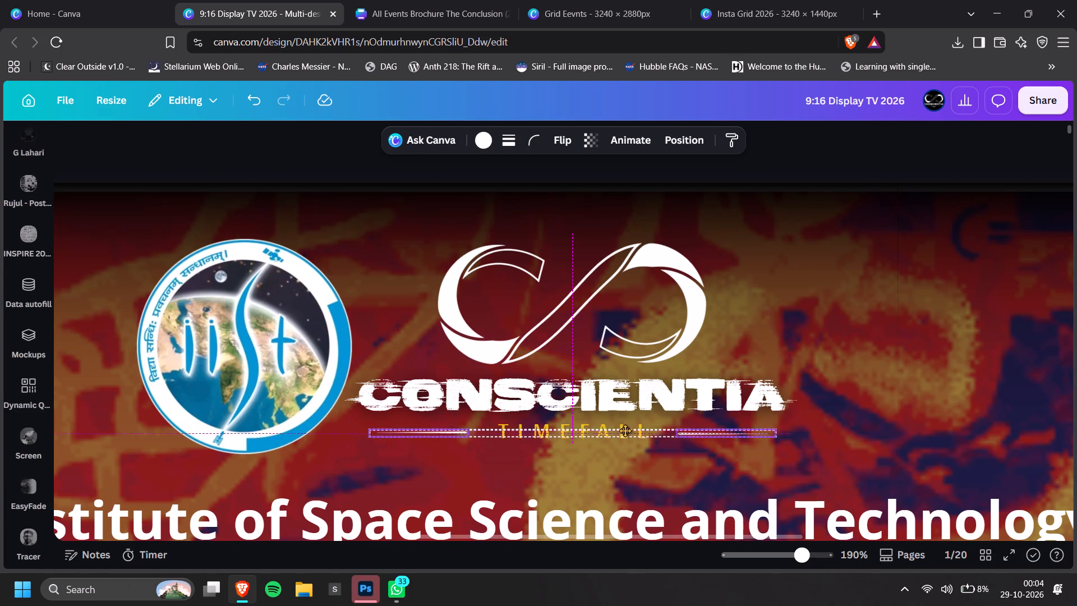
{"action": "left_click_drag", "start_coordinate": [625, 431], "coordinate": [624, 430]}
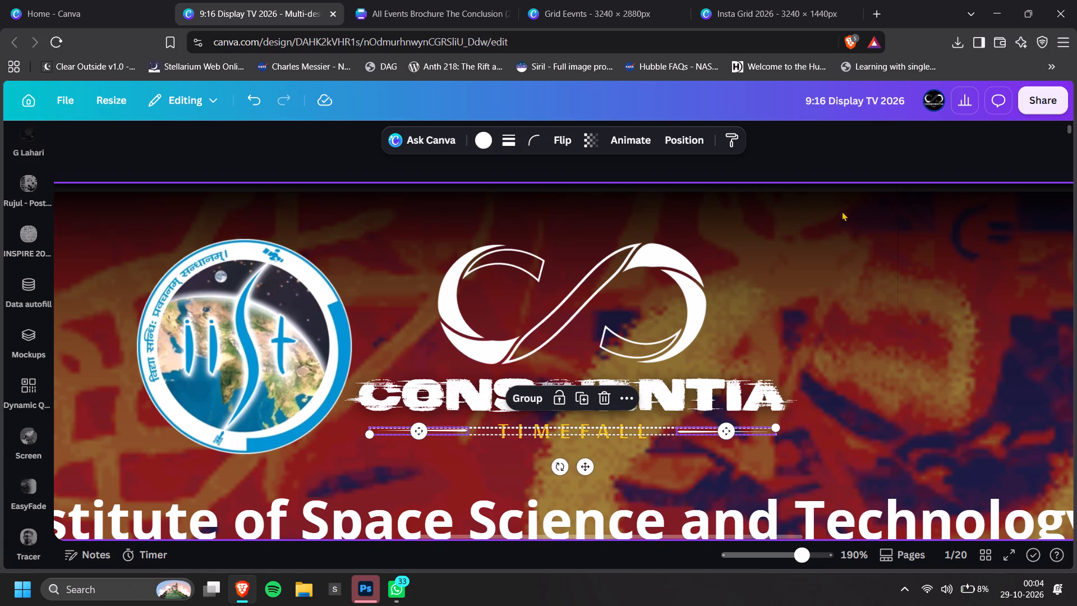
{"action": "left_click", "coordinate": [885, 139]}
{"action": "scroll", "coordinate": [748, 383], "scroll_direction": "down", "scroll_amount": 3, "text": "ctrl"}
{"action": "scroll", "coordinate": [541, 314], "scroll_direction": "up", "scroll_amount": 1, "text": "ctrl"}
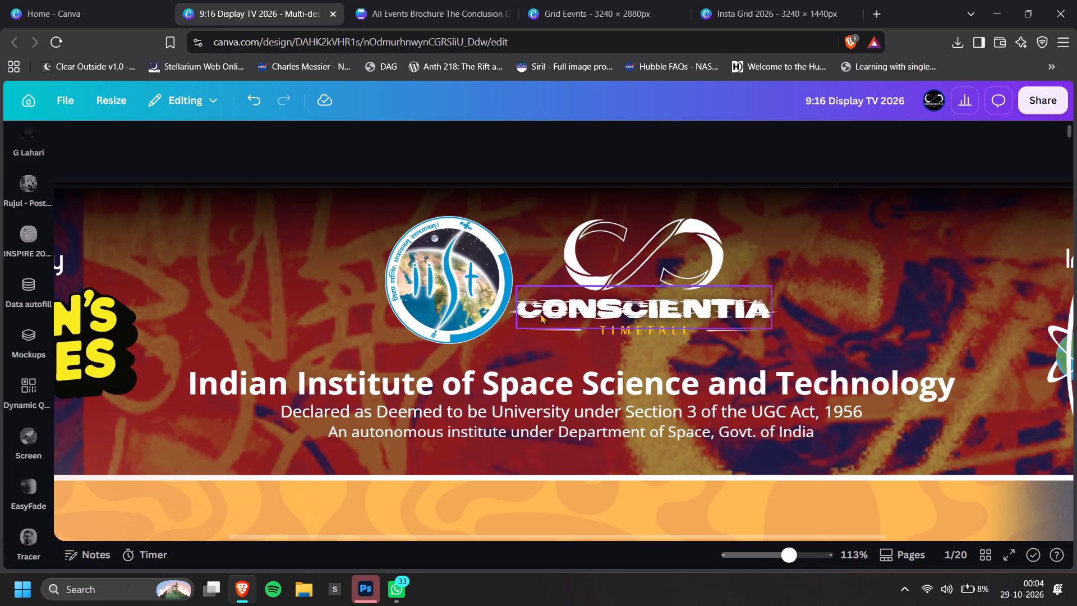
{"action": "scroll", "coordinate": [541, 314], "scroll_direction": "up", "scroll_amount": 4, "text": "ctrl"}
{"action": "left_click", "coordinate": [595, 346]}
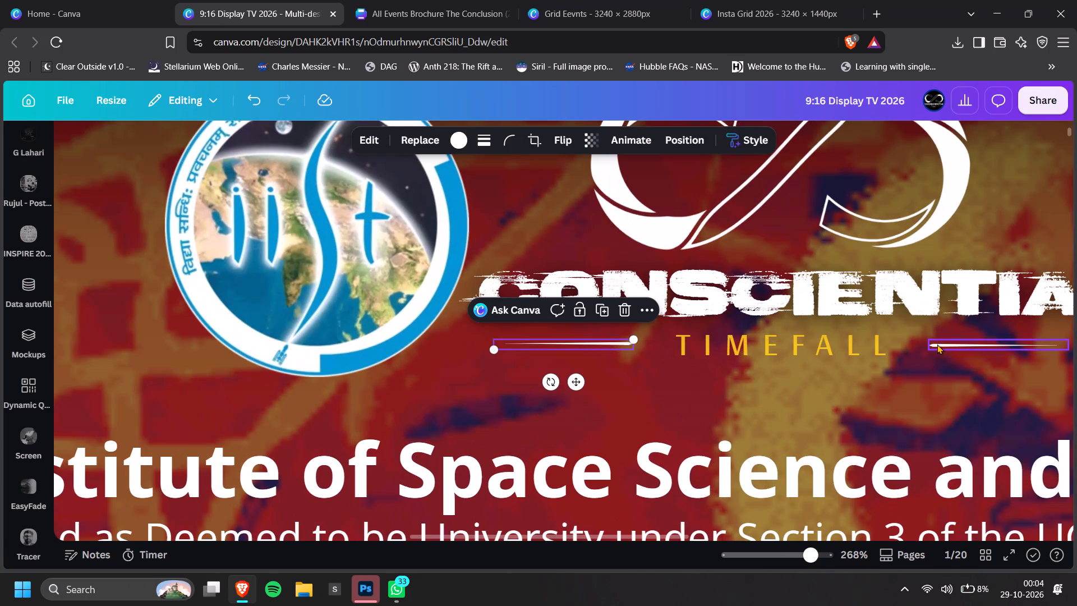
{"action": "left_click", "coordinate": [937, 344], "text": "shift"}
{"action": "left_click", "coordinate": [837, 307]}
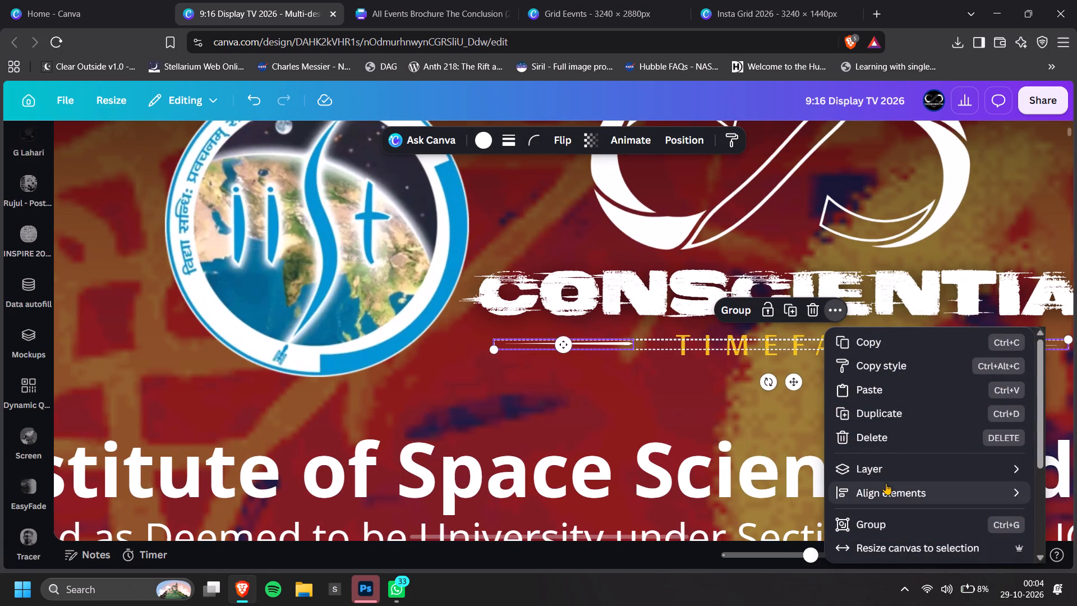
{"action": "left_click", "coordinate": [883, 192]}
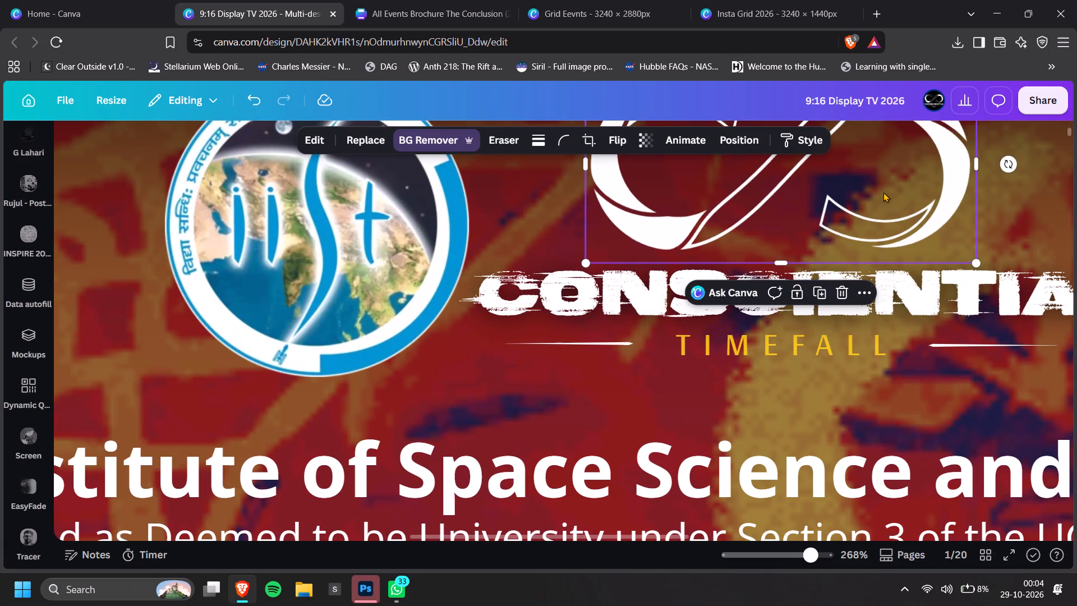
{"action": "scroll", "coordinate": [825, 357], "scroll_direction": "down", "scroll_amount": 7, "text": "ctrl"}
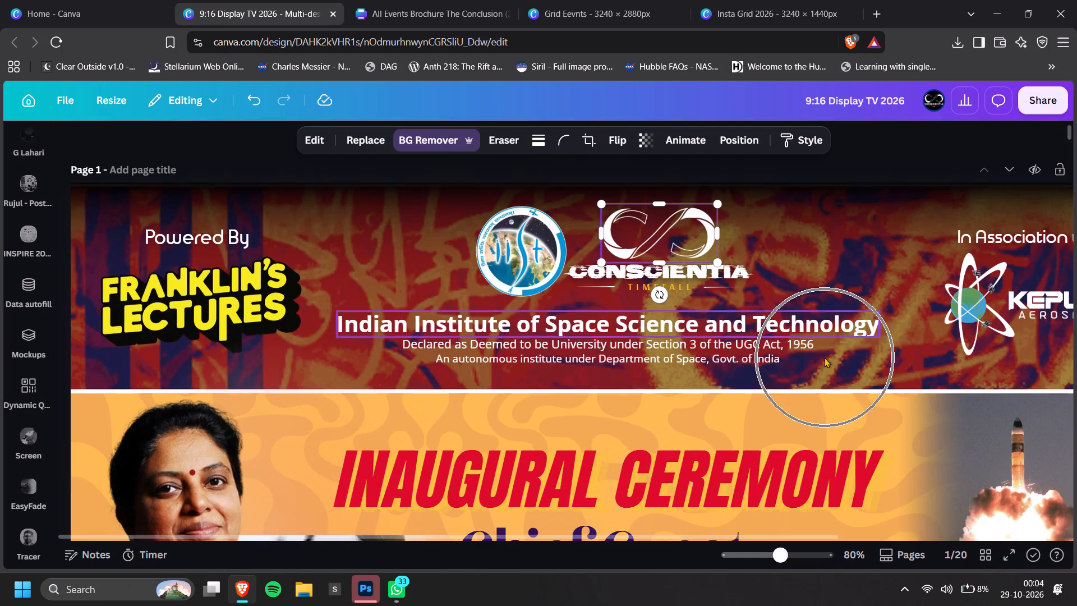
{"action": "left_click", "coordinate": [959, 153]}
Add a new text element reading 2026 below the TIMEFALL text.
{"action": "scroll", "coordinate": [869, 312], "scroll_direction": "up", "scroll_amount": 3, "text": "ctrl"}
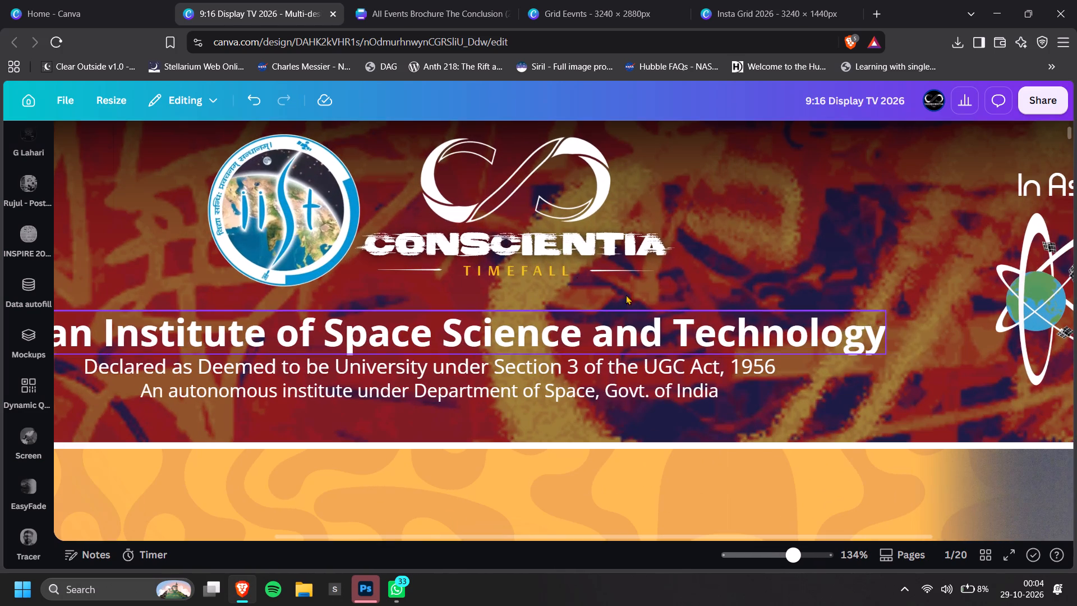
{"action": "scroll", "coordinate": [520, 264], "scroll_direction": "up", "scroll_amount": 2, "text": "ctrl"}
{"action": "key", "text": "t"}
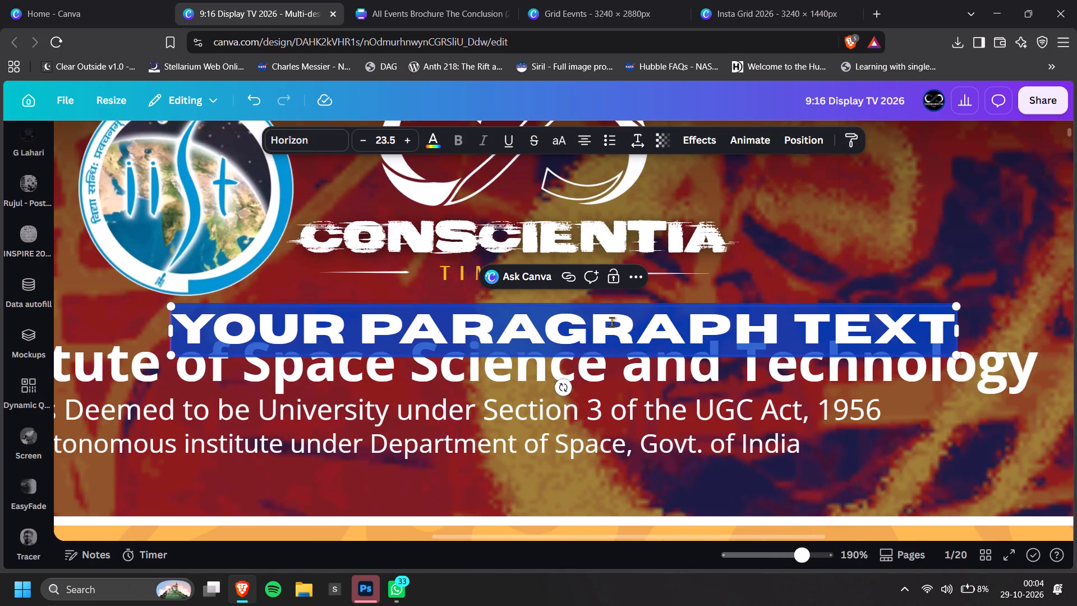
{"action": "type", "text": "2026"}
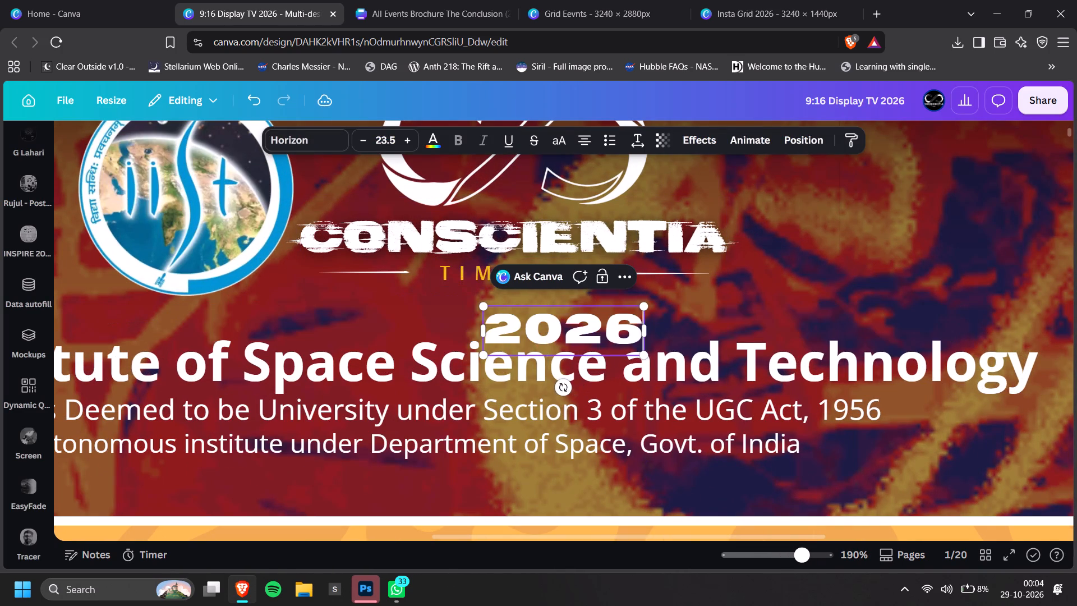
{"action": "left_click", "coordinate": [876, 345]}
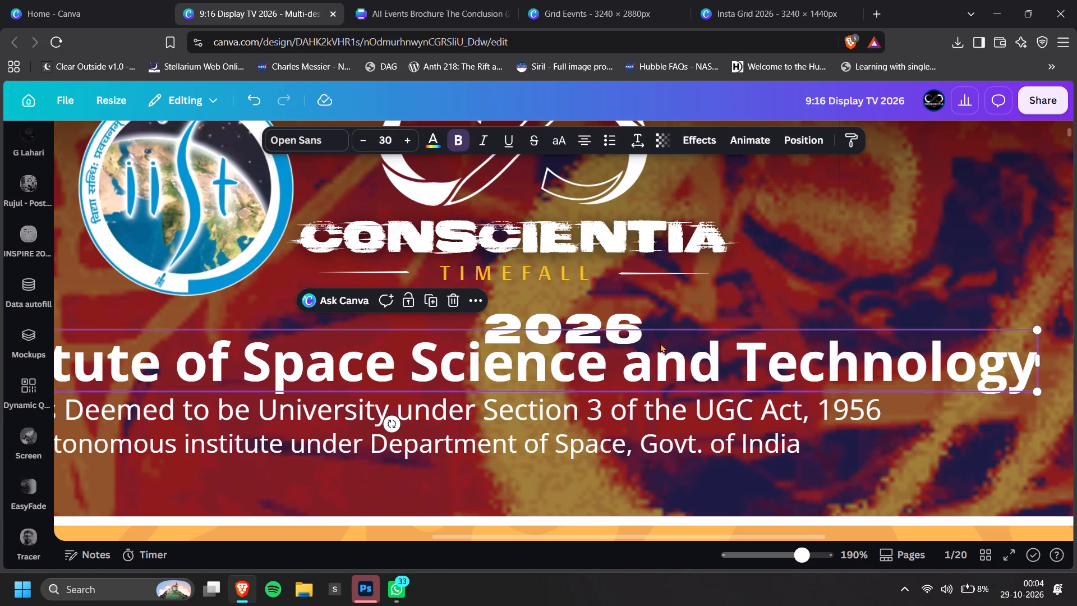
Scale the 2026 text down to font size 10.7 and centre it just beneath the TIMEFALL text.
{"action": "left_click_drag", "start_coordinate": [611, 344], "coordinate": [587, 334]}
{"action": "key", "text": "ctrl+z"}
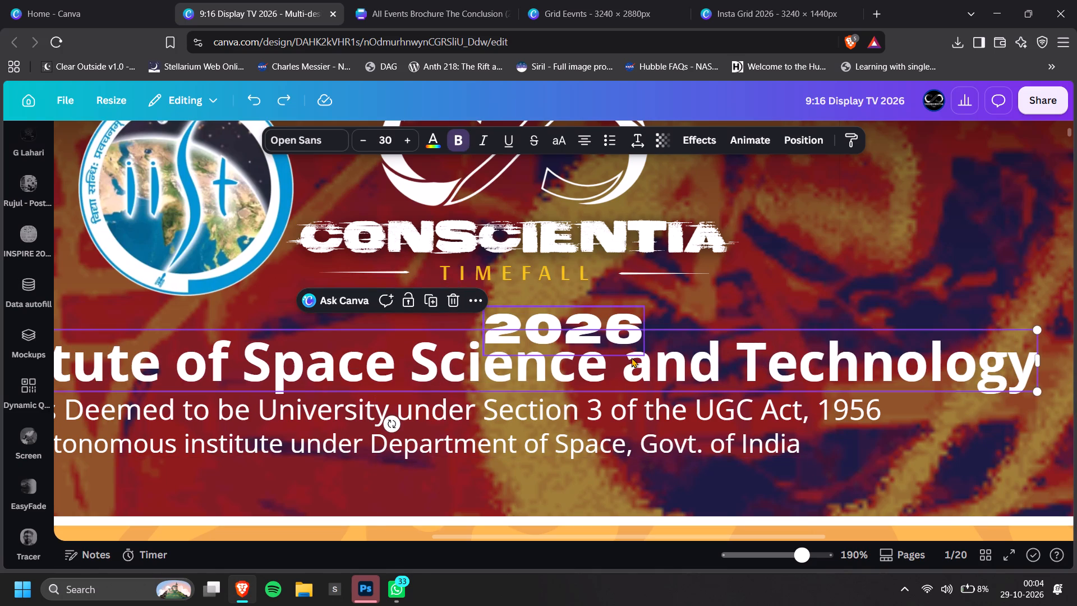
{"action": "left_click", "coordinate": [627, 345]}
{"action": "left_click_drag", "start_coordinate": [643, 356], "coordinate": [587, 333]}
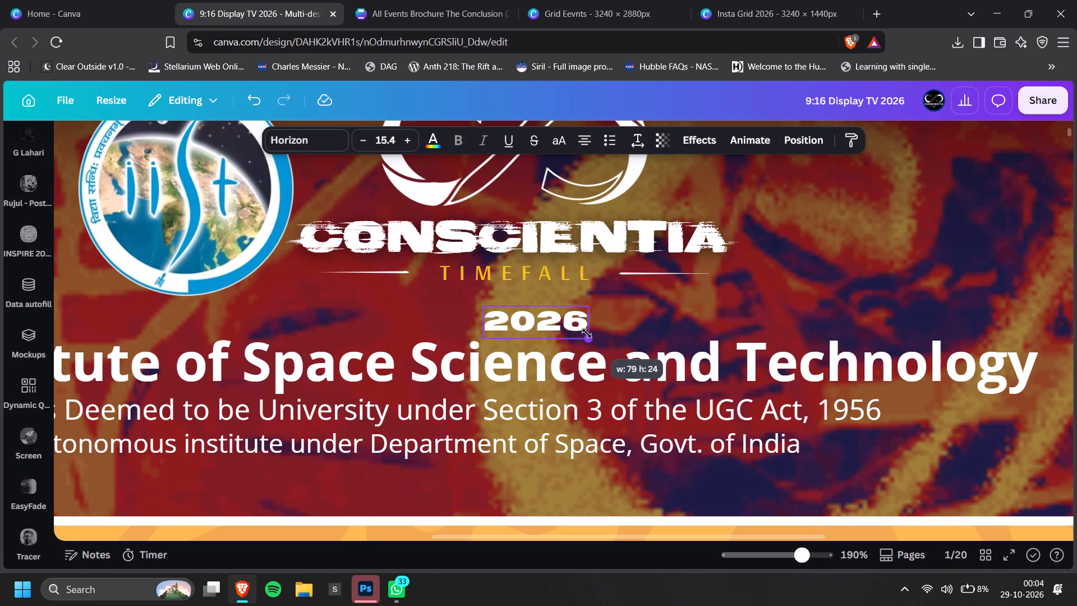
{"action": "left_click_drag", "start_coordinate": [587, 333], "coordinate": [585, 333]}
{"action": "scroll", "coordinate": [624, 346], "scroll_direction": "down", "scroll_amount": 1, "text": "ctrl"}
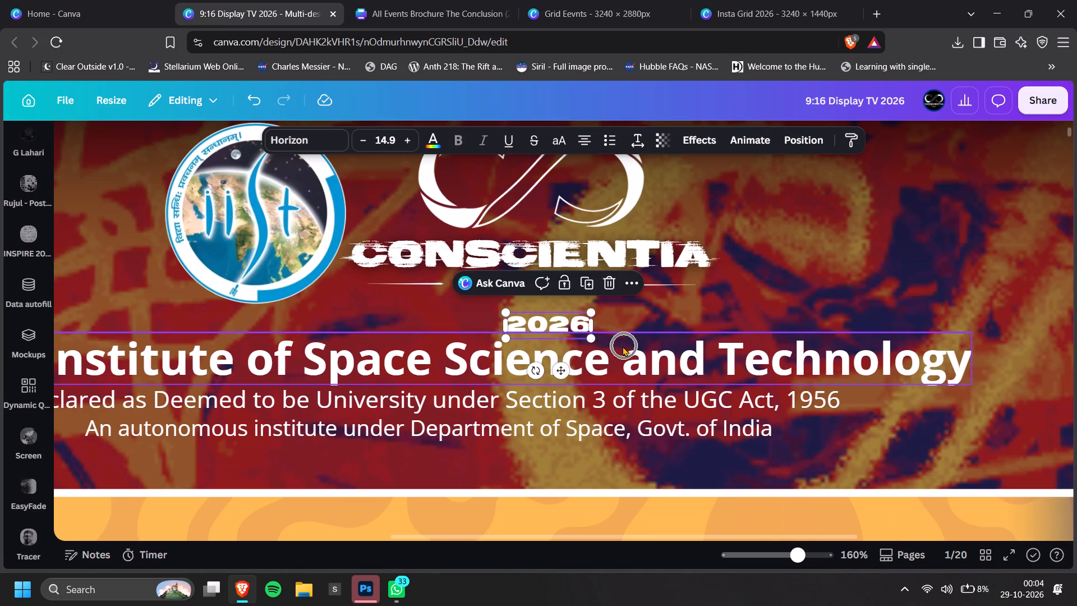
{"action": "scroll", "coordinate": [453, 299], "scroll_direction": "up", "scroll_amount": 3, "text": "ctrl"}
{"action": "left_click_drag", "start_coordinate": [650, 352], "coordinate": [613, 325]}
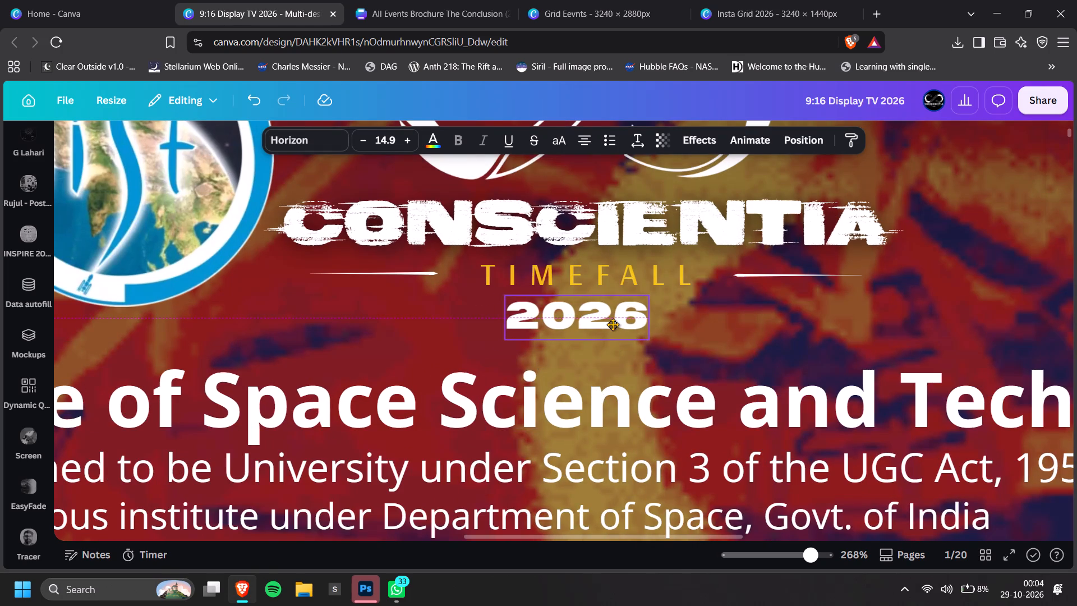
{"action": "left_click_drag", "start_coordinate": [613, 325], "coordinate": [620, 326]}
{"action": "left_click_drag", "start_coordinate": [662, 342], "coordinate": [623, 327]}
{"action": "left_click_drag", "start_coordinate": [583, 320], "coordinate": [599, 325]}
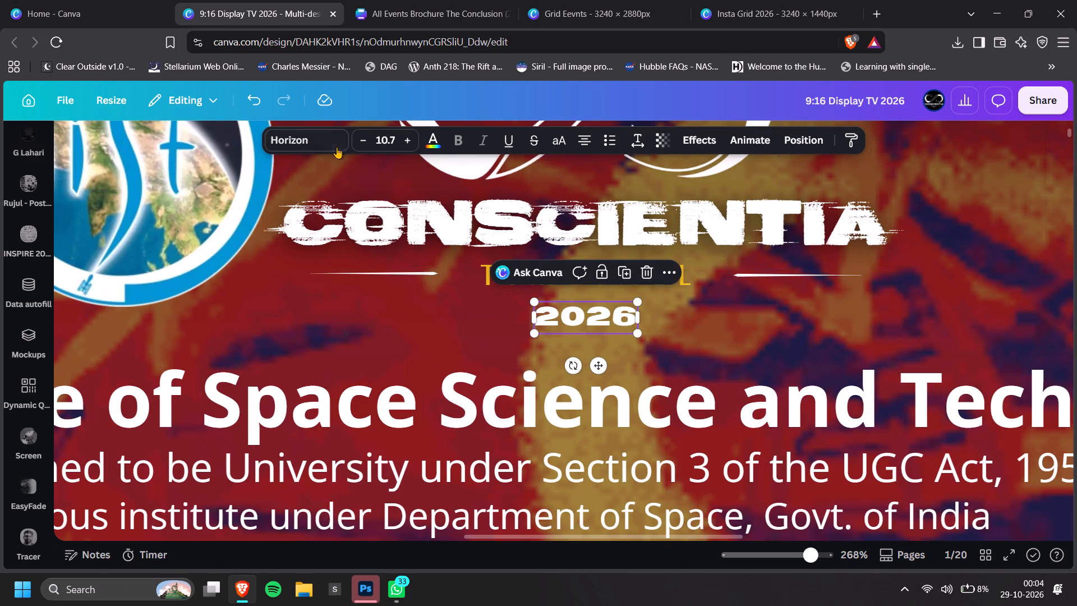
Change the font of the 2026 text beneath TIMEFALL to Zuume Rough Bold.
{"action": "left_click", "coordinate": [335, 146]}
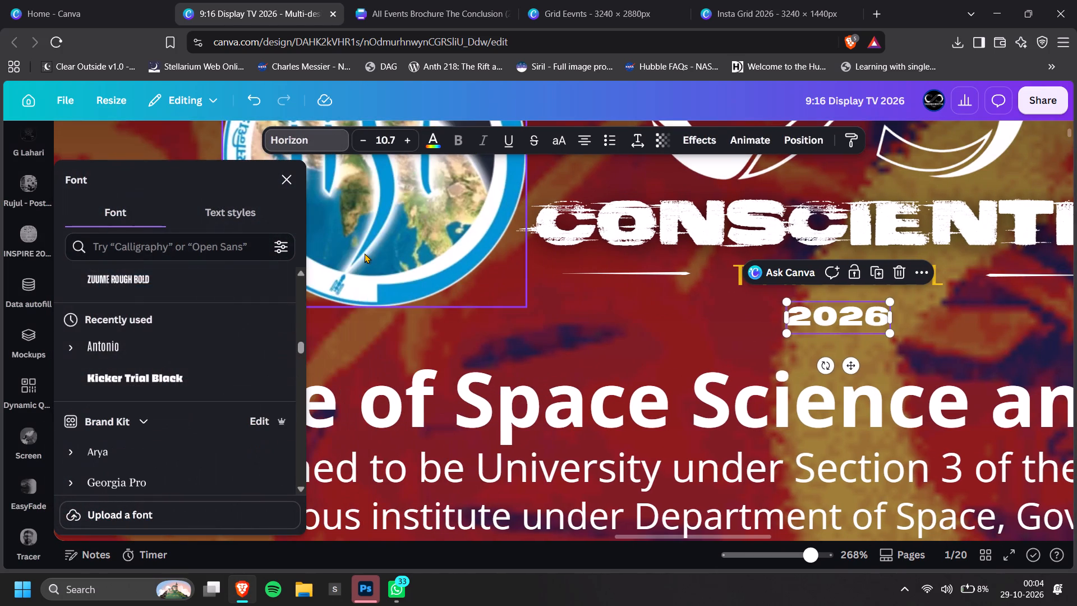
{"action": "scroll", "coordinate": [201, 394], "scroll_direction": "down", "scroll_amount": 2}
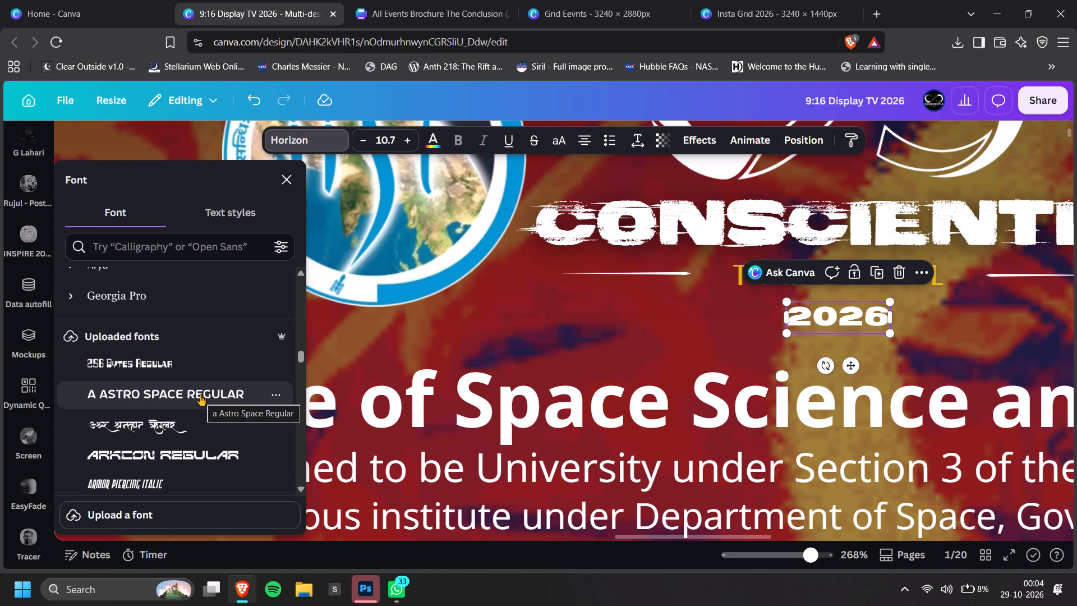
{"action": "scroll", "coordinate": [189, 405], "scroll_direction": "down", "scroll_amount": 1}
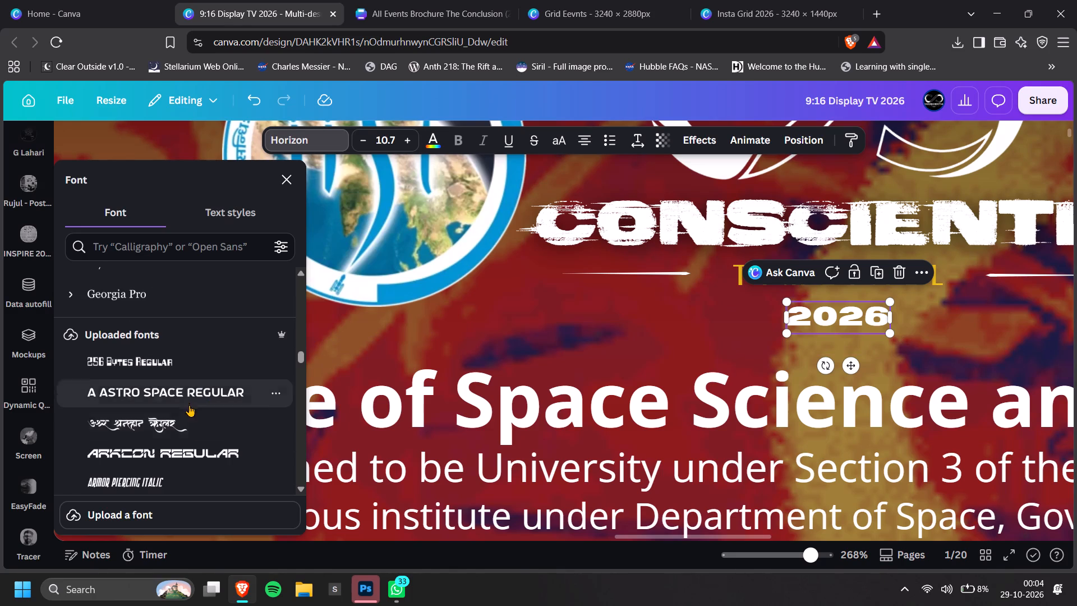
{"action": "scroll", "coordinate": [189, 405], "scroll_direction": "up", "scroll_amount": 4}
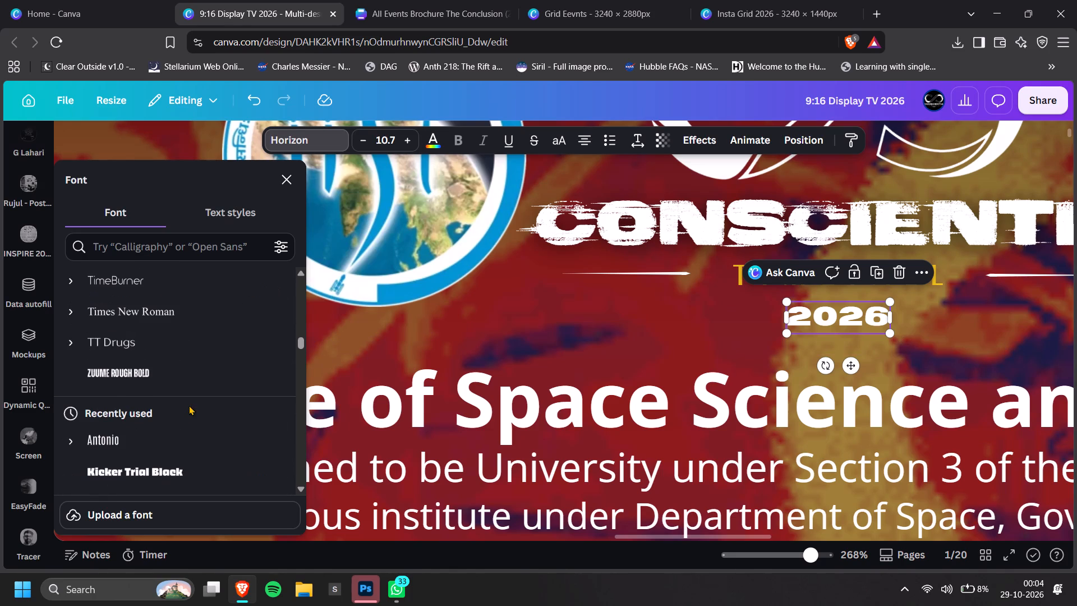
{"action": "scroll", "coordinate": [189, 454], "scroll_direction": "down", "scroll_amount": 2}
{"action": "scroll", "coordinate": [190, 394], "scroll_direction": "up", "scroll_amount": 4}
{"action": "scroll", "coordinate": [190, 394], "scroll_direction": "down", "scroll_amount": 2}
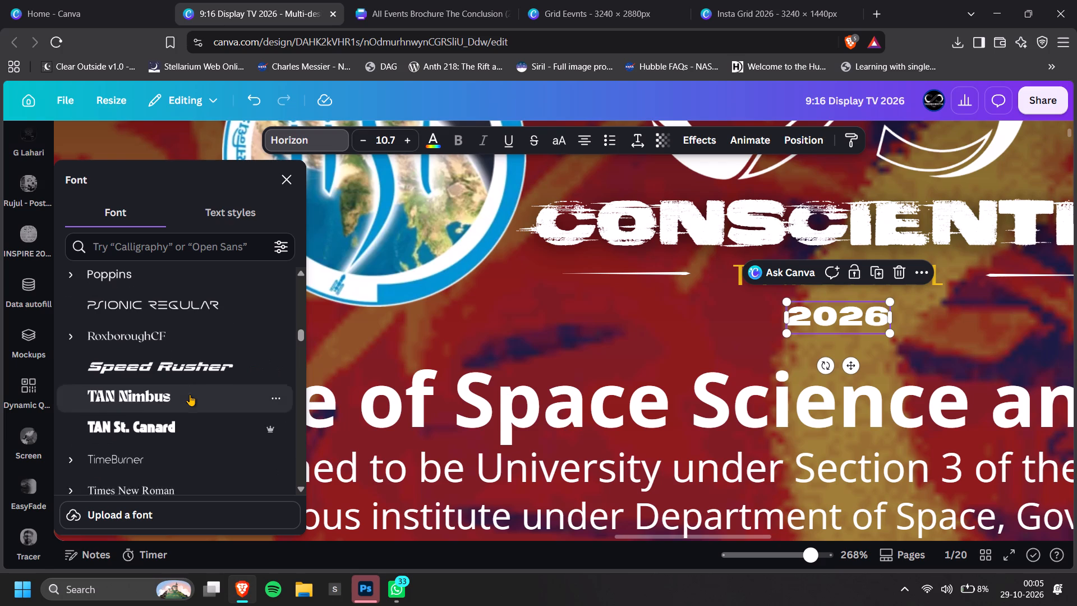
{"action": "scroll", "coordinate": [190, 383], "scroll_direction": "up", "scroll_amount": 1}
{"action": "left_click", "coordinate": [188, 449]}
{"action": "left_click", "coordinate": [188, 467]}
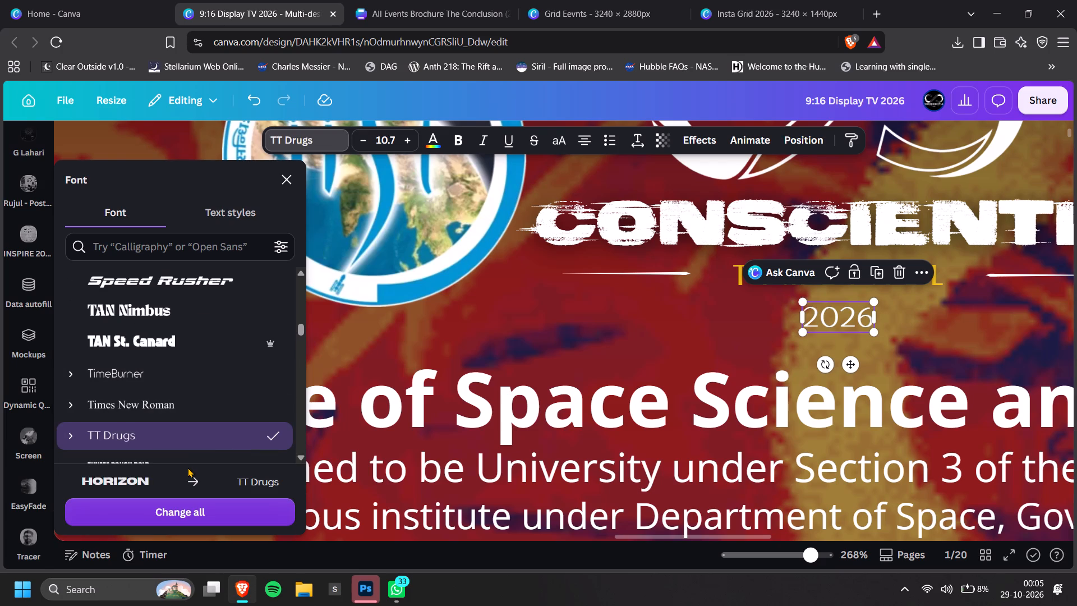
{"action": "scroll", "coordinate": [192, 453], "scroll_direction": "down", "scroll_amount": 1}
{"action": "left_click", "coordinate": [195, 396]}
{"action": "left_click", "coordinate": [196, 388]}
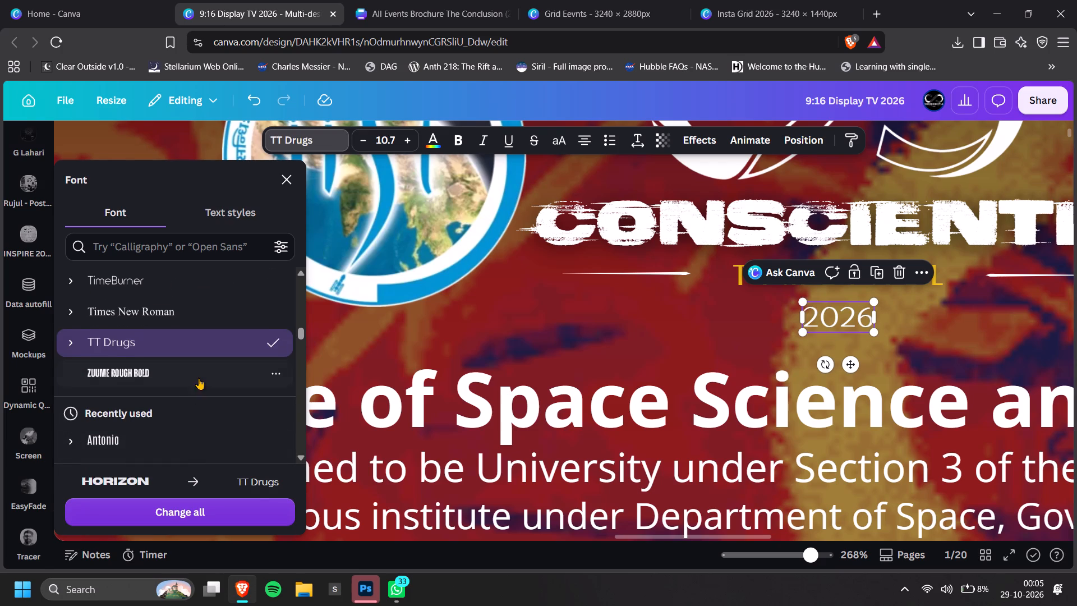
{"action": "left_click", "coordinate": [199, 377]}
{"action": "left_click_drag", "start_coordinate": [866, 341], "coordinate": [905, 362]}
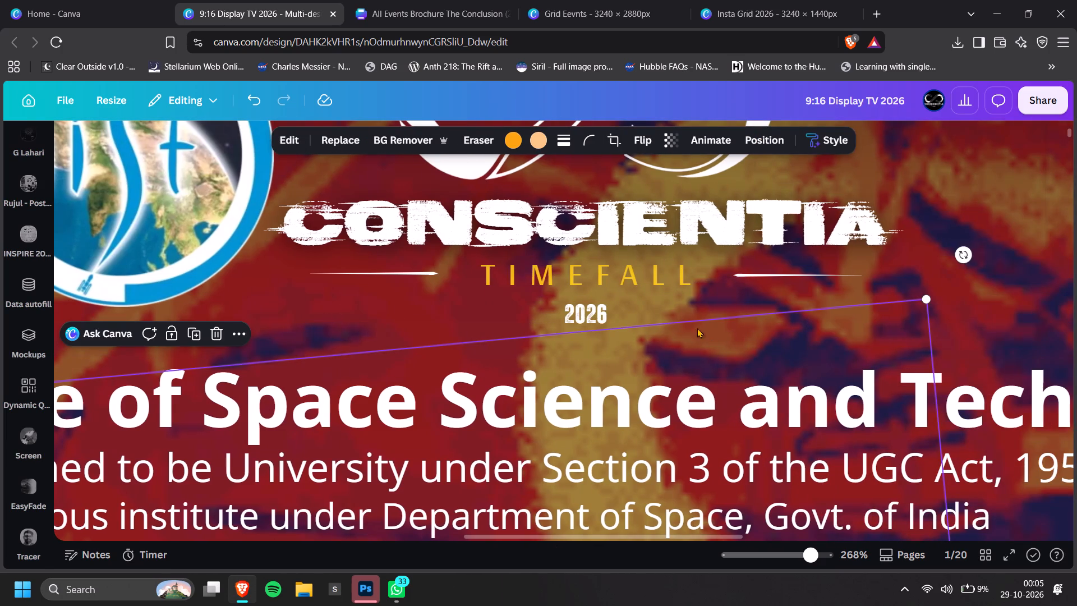
Increase the 2026 text to font size 15.7 and move it up, centred closely beneath TIMEFALL.
{"action": "left_click", "coordinate": [551, 311]}
{"action": "left_click", "coordinate": [564, 313]}
{"action": "triple_click", "coordinate": [407, 139]}
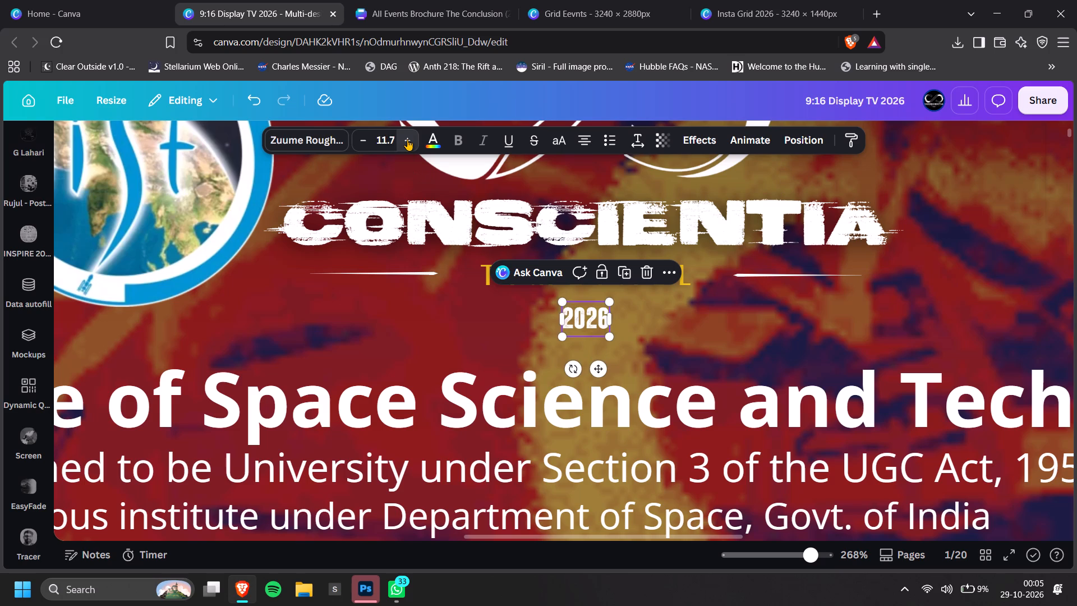
{"action": "double_click", "coordinate": [407, 139]}
{"action": "left_click_drag", "start_coordinate": [586, 334], "coordinate": [583, 323]}
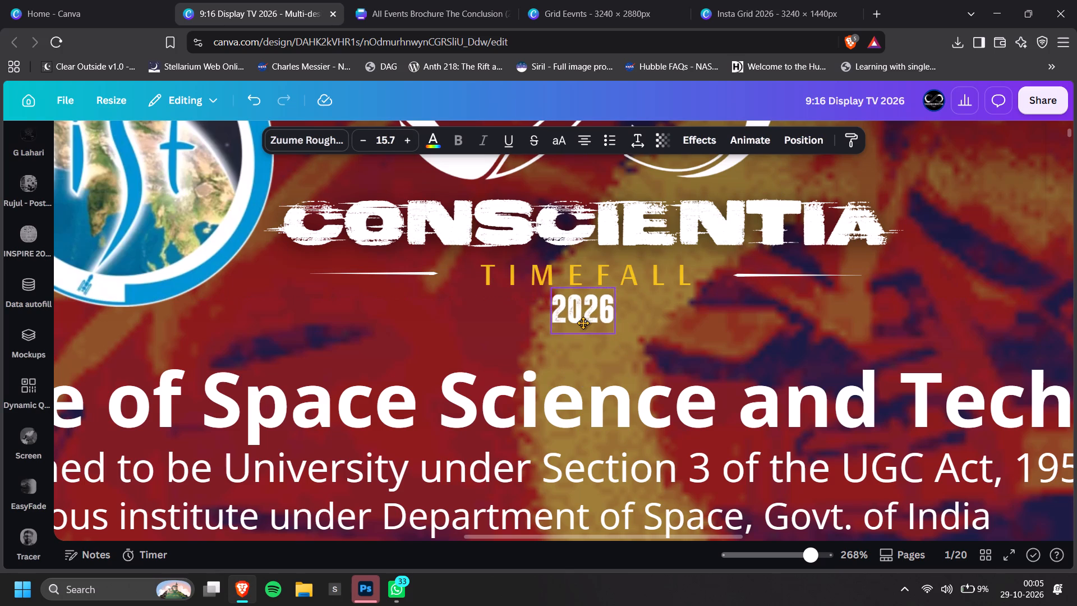
{"action": "left_click_drag", "start_coordinate": [583, 323], "coordinate": [584, 325]}
{"action": "left_click", "coordinate": [834, 297]}
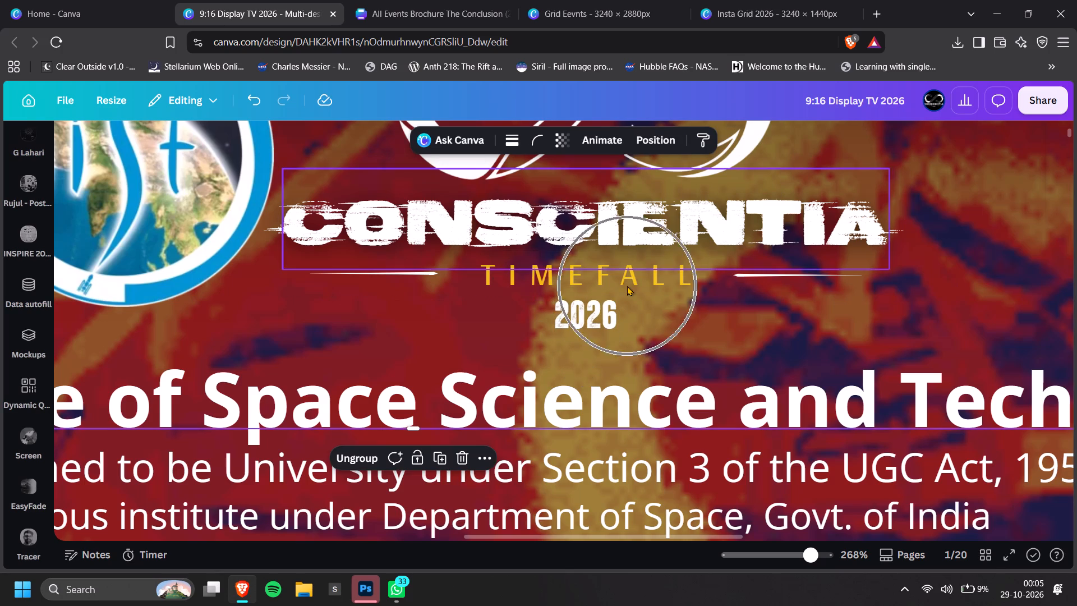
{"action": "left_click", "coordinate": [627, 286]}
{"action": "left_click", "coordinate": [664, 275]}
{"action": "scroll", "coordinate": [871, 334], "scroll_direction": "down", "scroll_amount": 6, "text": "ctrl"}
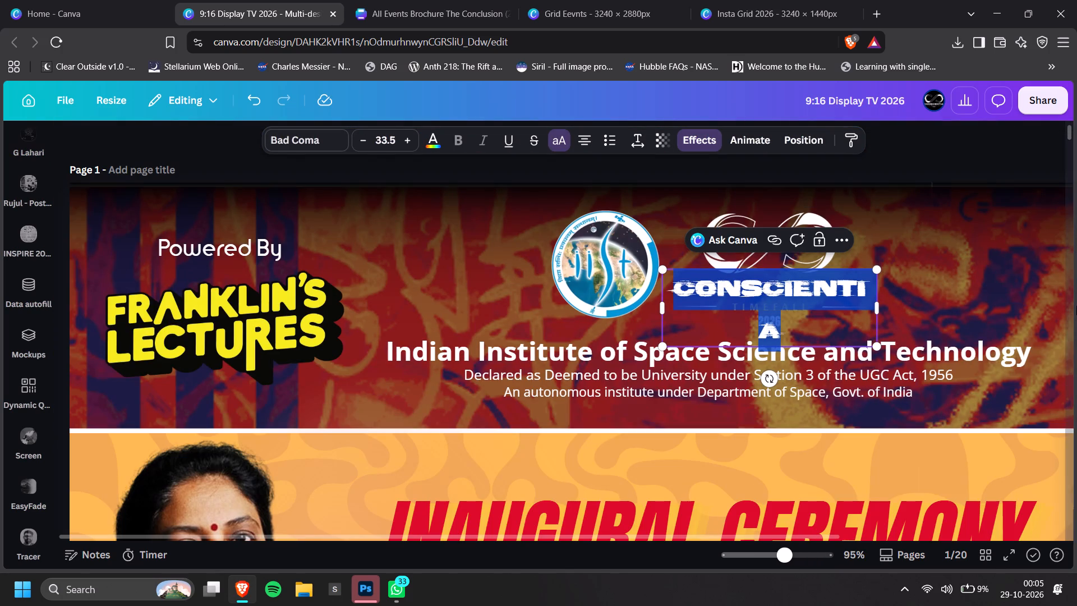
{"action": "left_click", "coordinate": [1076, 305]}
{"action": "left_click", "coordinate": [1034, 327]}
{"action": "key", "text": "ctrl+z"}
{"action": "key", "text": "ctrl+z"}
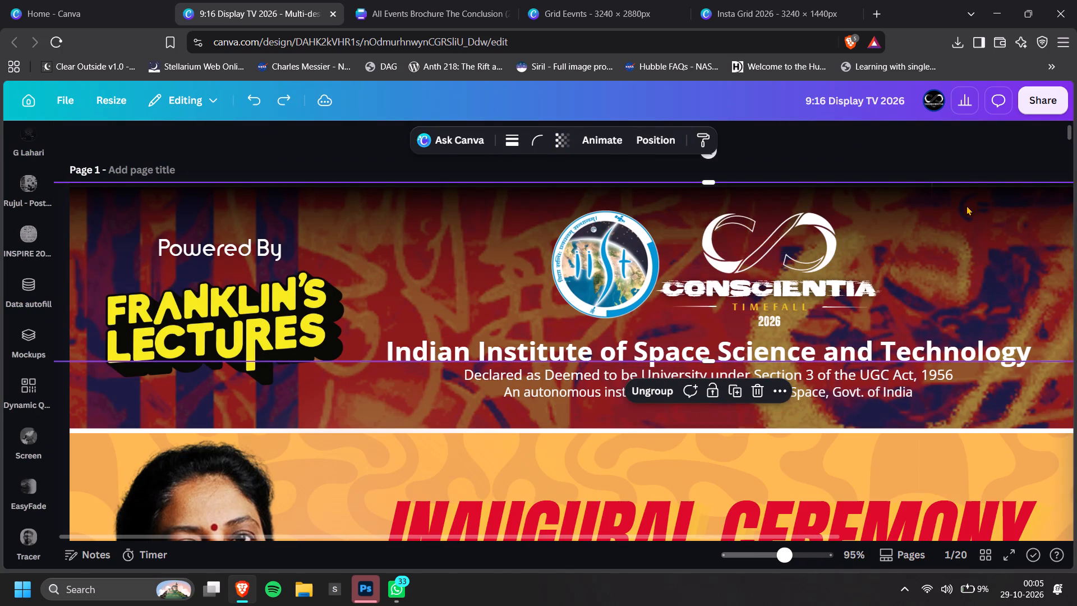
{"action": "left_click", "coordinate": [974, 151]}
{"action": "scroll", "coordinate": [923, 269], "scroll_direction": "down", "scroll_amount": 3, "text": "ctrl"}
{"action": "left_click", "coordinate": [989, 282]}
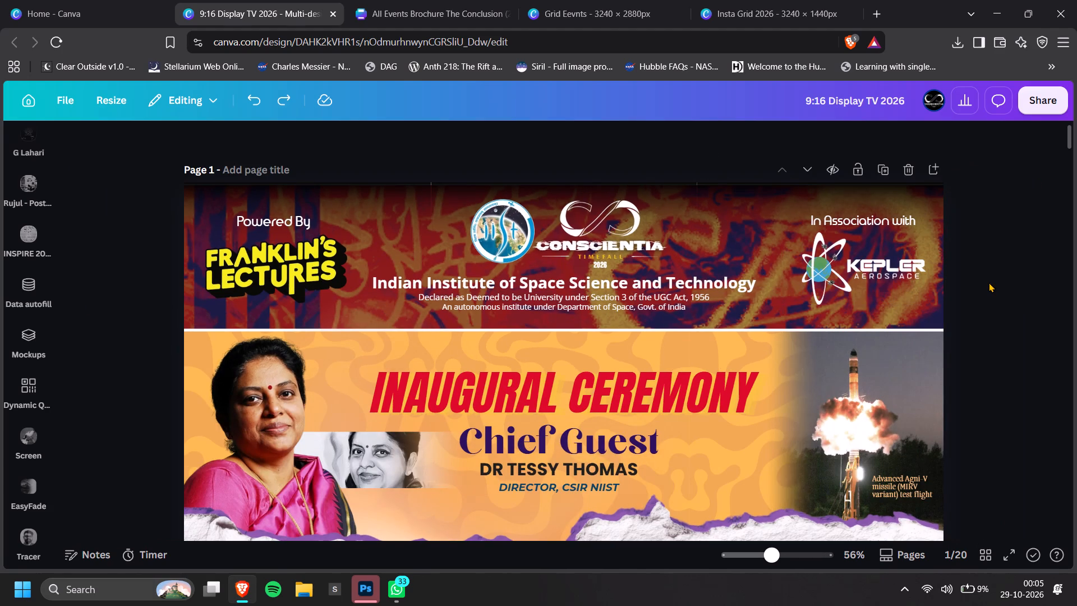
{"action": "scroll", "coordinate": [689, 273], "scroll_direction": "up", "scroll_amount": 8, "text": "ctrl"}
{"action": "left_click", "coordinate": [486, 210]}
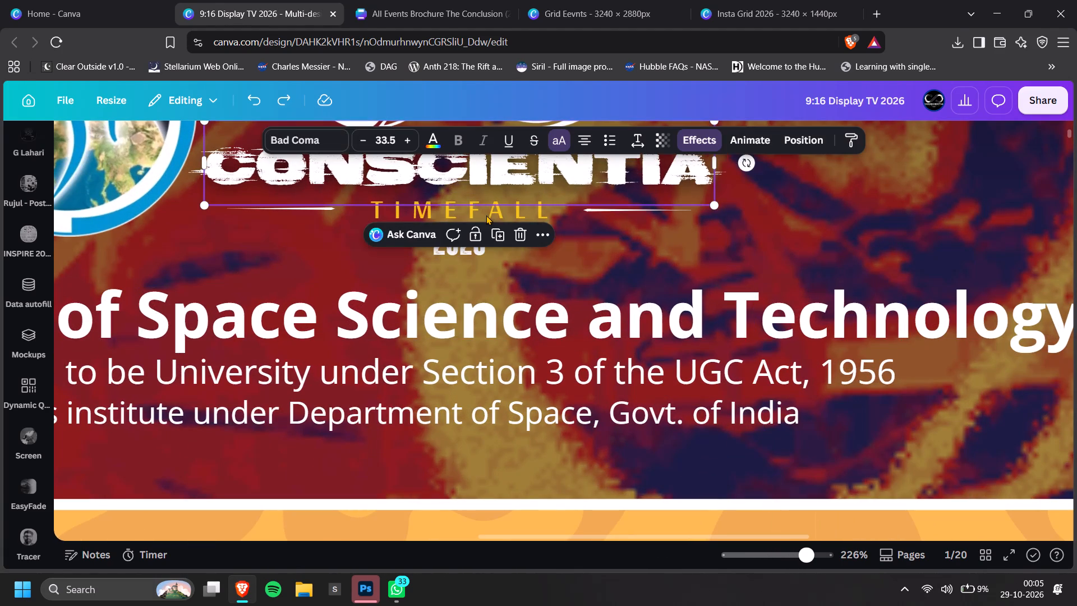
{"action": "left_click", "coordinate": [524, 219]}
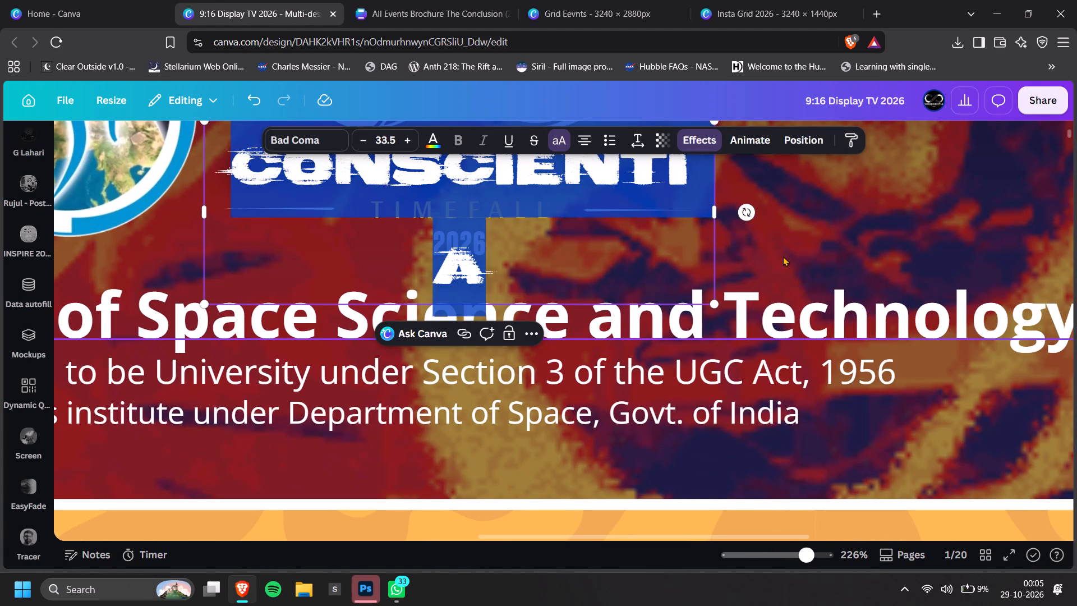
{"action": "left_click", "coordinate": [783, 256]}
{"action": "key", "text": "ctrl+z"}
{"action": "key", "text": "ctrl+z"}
Scale the TIMEFALL text up slightly and re-centre it between the two thin decorative lines.
{"action": "left_click", "coordinate": [512, 224]}
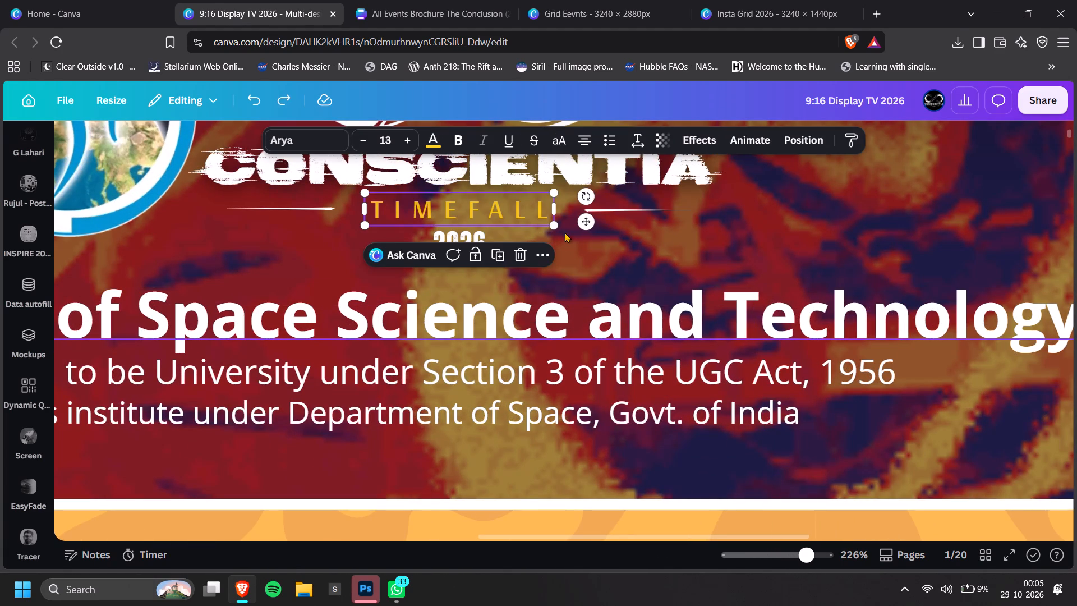
{"action": "left_click_drag", "start_coordinate": [556, 227], "coordinate": [568, 232]}
{"action": "left_click_drag", "start_coordinate": [544, 224], "coordinate": [538, 223]}
{"action": "left_click", "coordinate": [633, 227]}
{"action": "scroll", "coordinate": [642, 256], "scroll_direction": "down", "scroll_amount": 10, "text": "ctrl"}
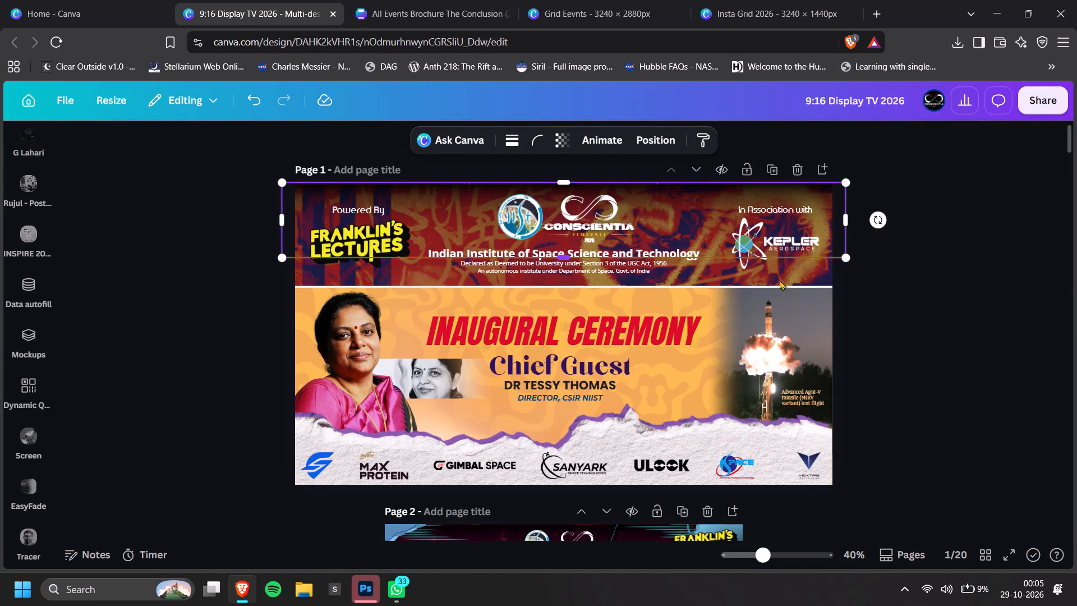
{"action": "double_click", "coordinate": [906, 281]}
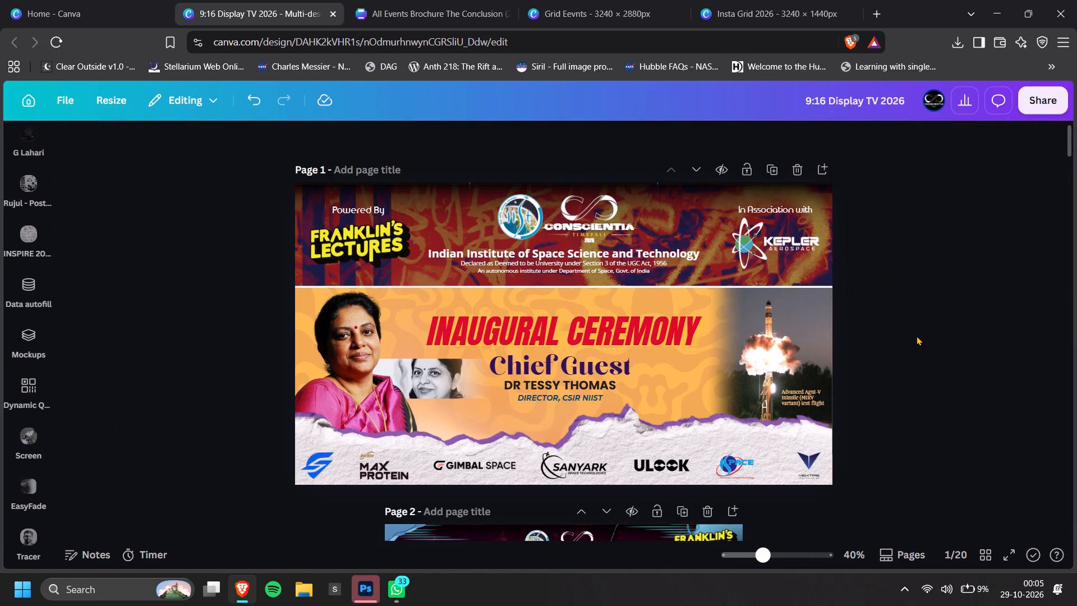
Add a new text element on page 1, place it just above the INAUGURAL CEREMONY heading and open it for editing.
{"action": "scroll", "coordinate": [917, 336], "scroll_direction": "up", "scroll_amount": 3, "text": "ctrl"}
{"action": "scroll", "coordinate": [576, 245], "scroll_direction": "up", "scroll_amount": 1, "text": "ctrl"}
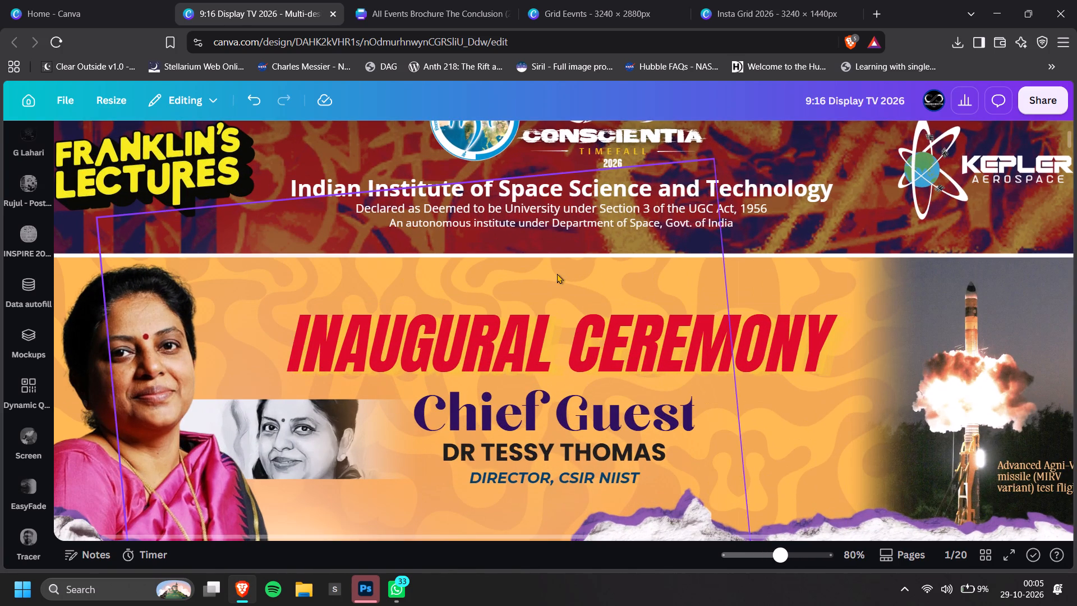
{"action": "key", "text": "t"}
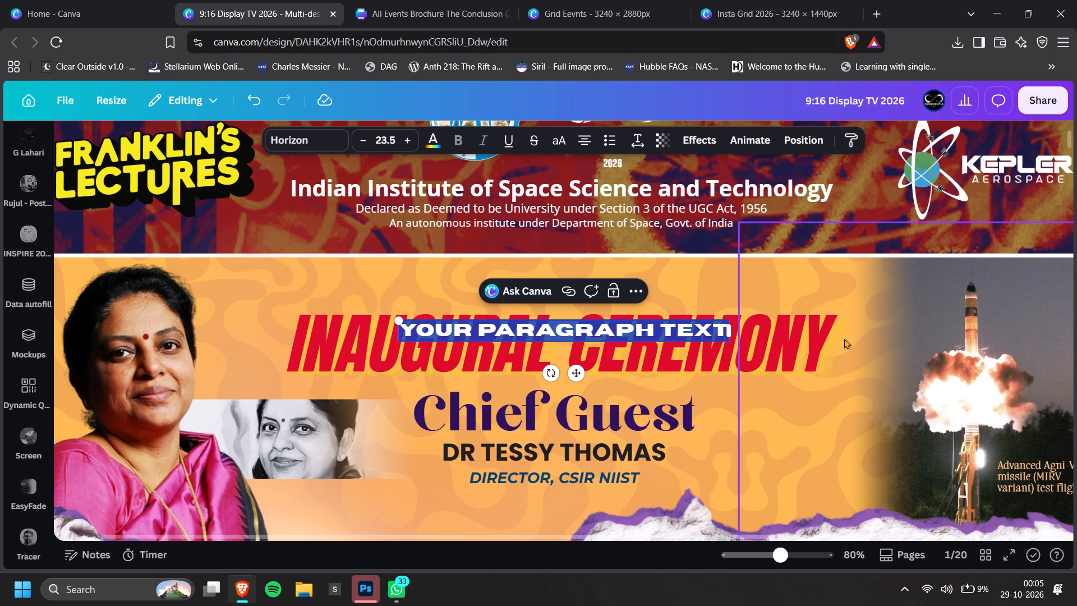
{"action": "left_click", "coordinate": [844, 338]}
{"action": "left_click_drag", "start_coordinate": [632, 339], "coordinate": [630, 295]}
{"action": "left_click", "coordinate": [630, 295]}
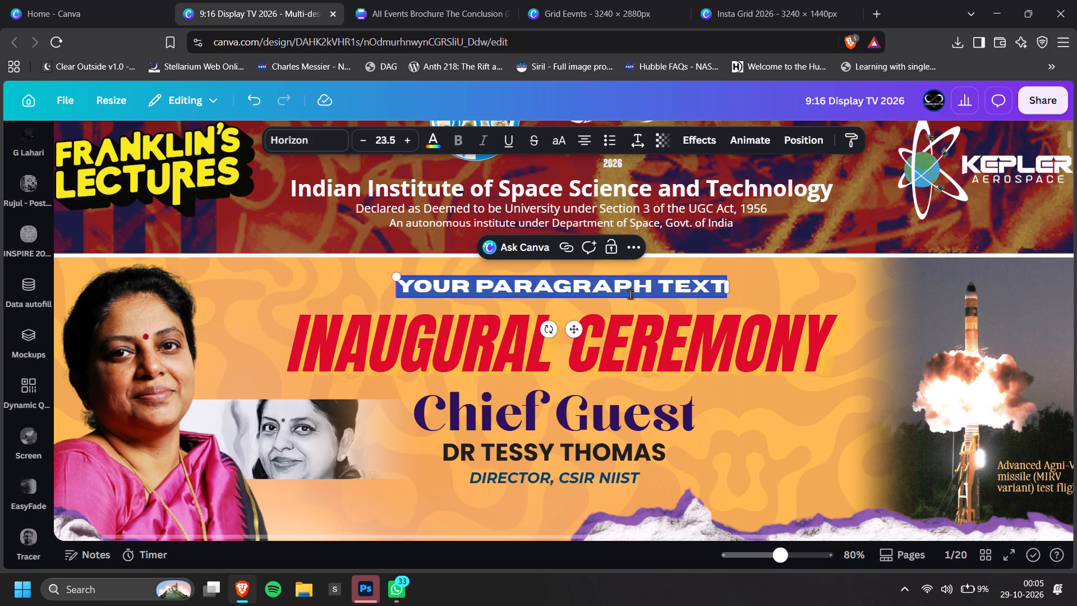
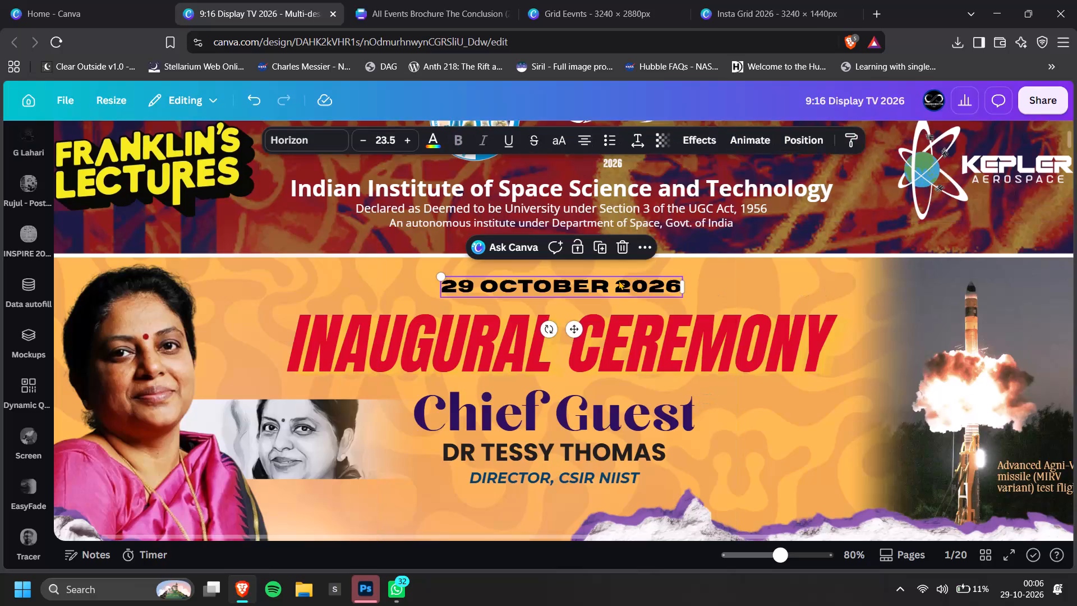
Move the 29 October 2026 text down slightly so it sits closer above the INAUGURAL CEREMONY heading.
{"action": "left_click_drag", "start_coordinate": [611, 288], "coordinate": [607, 300]}
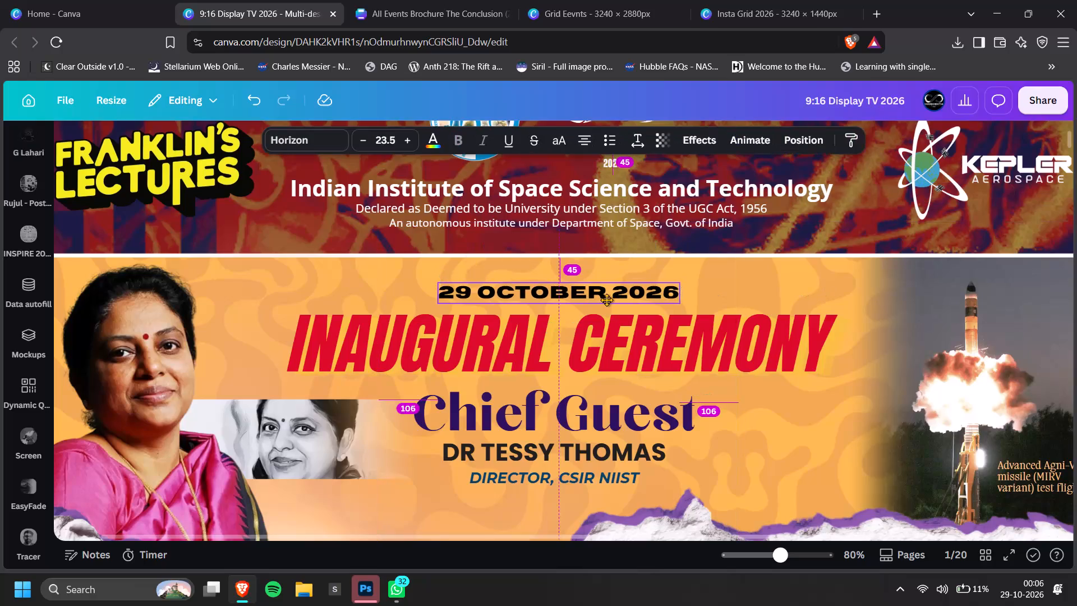
{"action": "left_click_drag", "start_coordinate": [607, 300], "coordinate": [607, 296]}
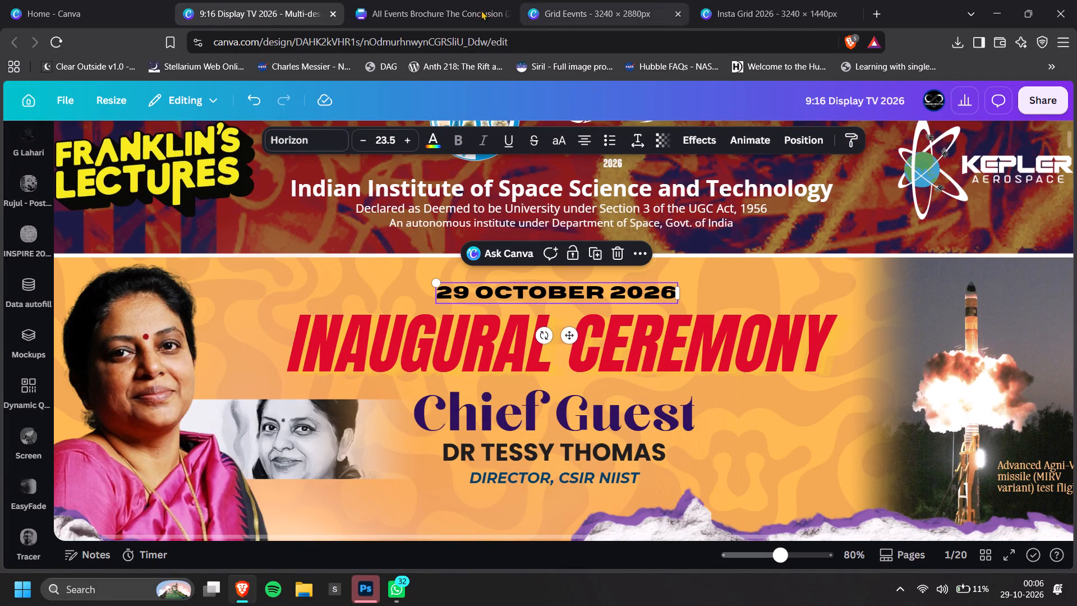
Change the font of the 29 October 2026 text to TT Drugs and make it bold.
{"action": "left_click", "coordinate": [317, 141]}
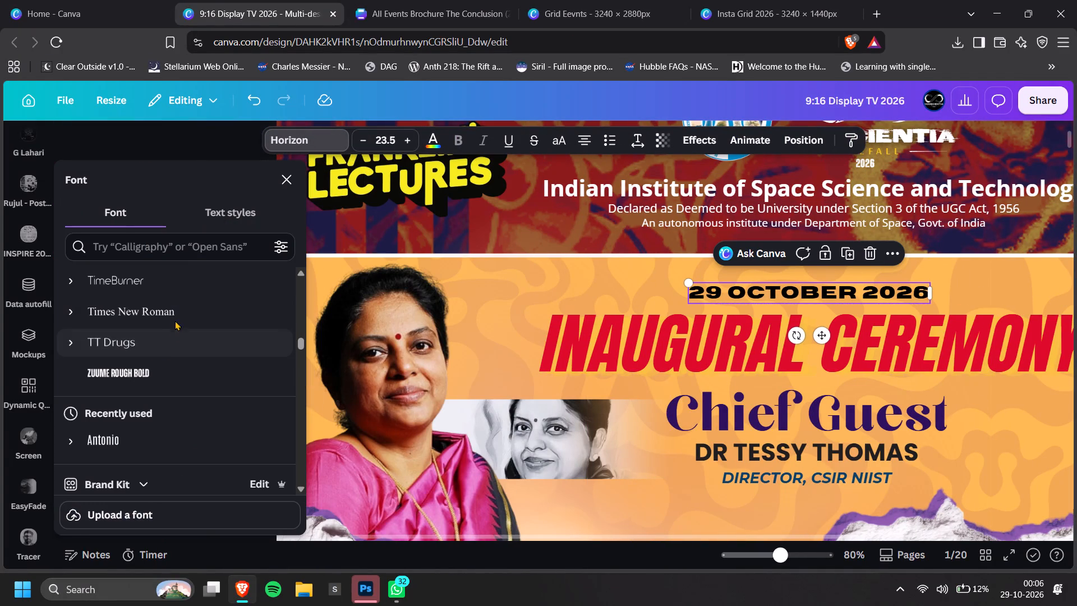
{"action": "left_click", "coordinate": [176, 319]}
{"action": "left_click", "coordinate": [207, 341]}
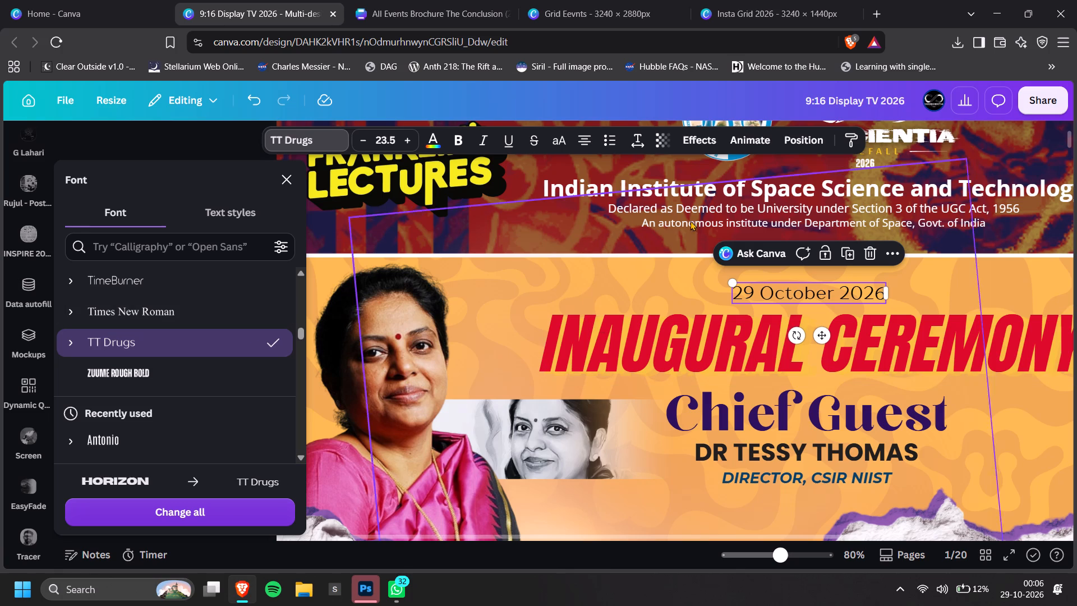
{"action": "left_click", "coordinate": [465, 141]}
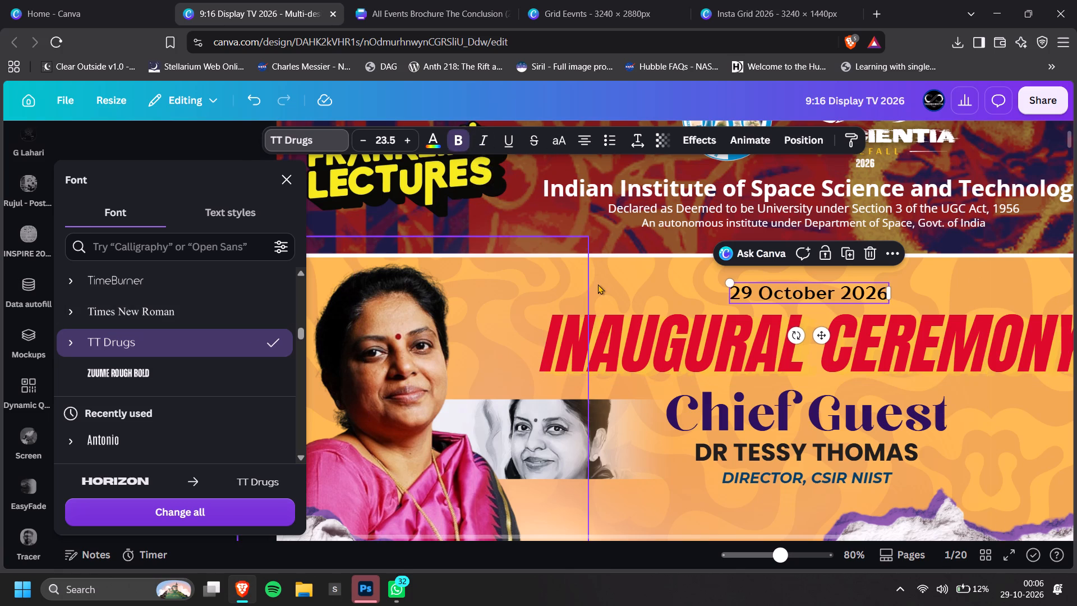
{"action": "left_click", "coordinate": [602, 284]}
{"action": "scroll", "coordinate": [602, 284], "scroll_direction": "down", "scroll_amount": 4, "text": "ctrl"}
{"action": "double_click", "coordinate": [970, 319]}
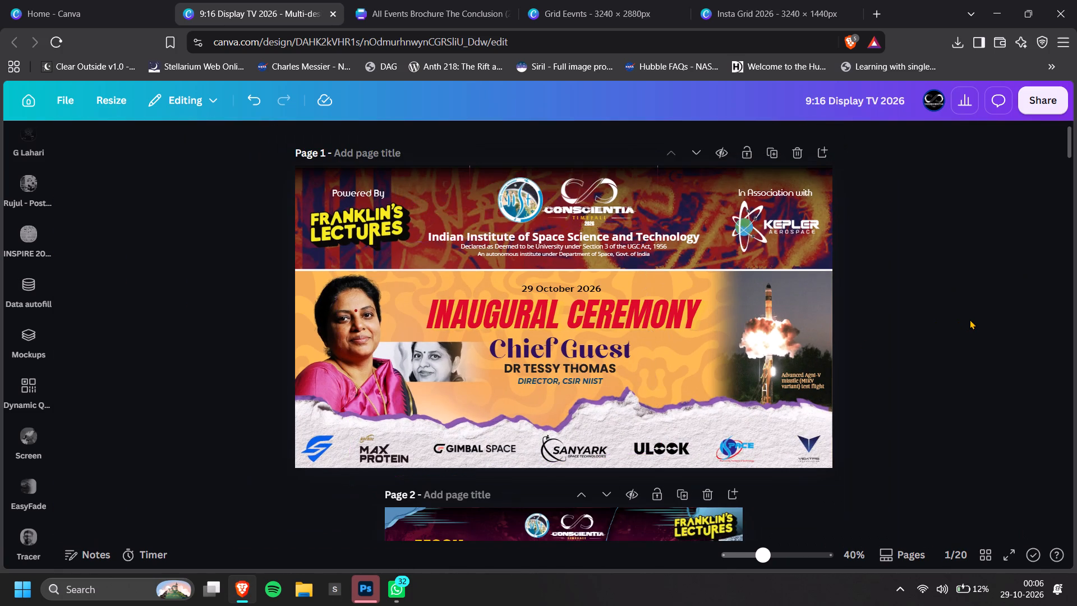
Centre the 29 October 2026 text horizontally on the page and move it up slightly from the heading.
{"action": "scroll", "coordinate": [532, 306], "scroll_direction": "up", "scroll_amount": 3, "text": "ctrl"}
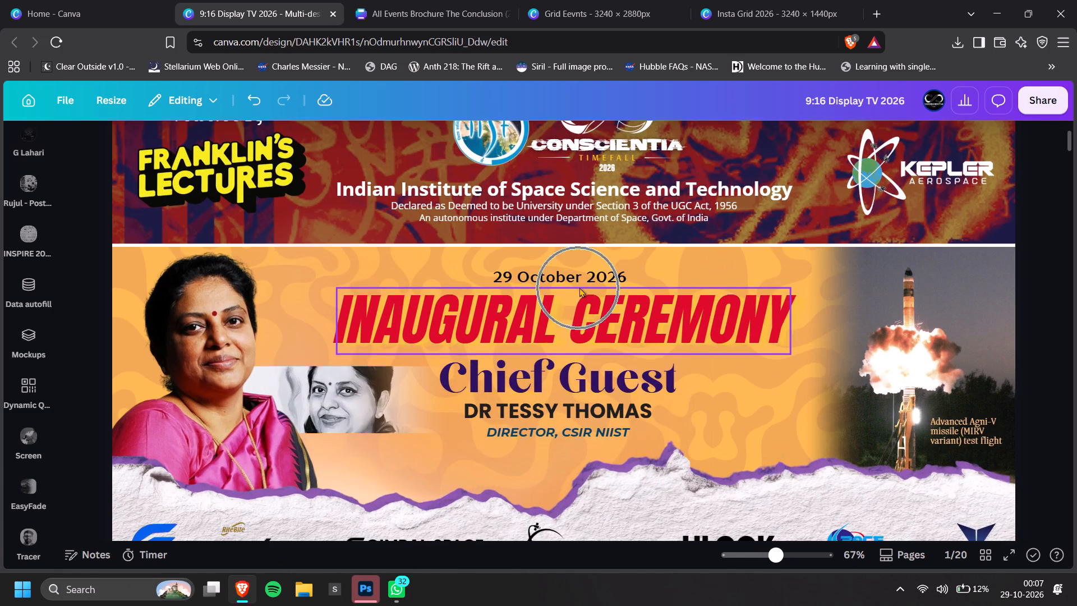
{"action": "scroll", "coordinate": [582, 283], "scroll_direction": "up", "scroll_amount": 3, "text": "ctrl"}
{"action": "left_click", "coordinate": [549, 280]}
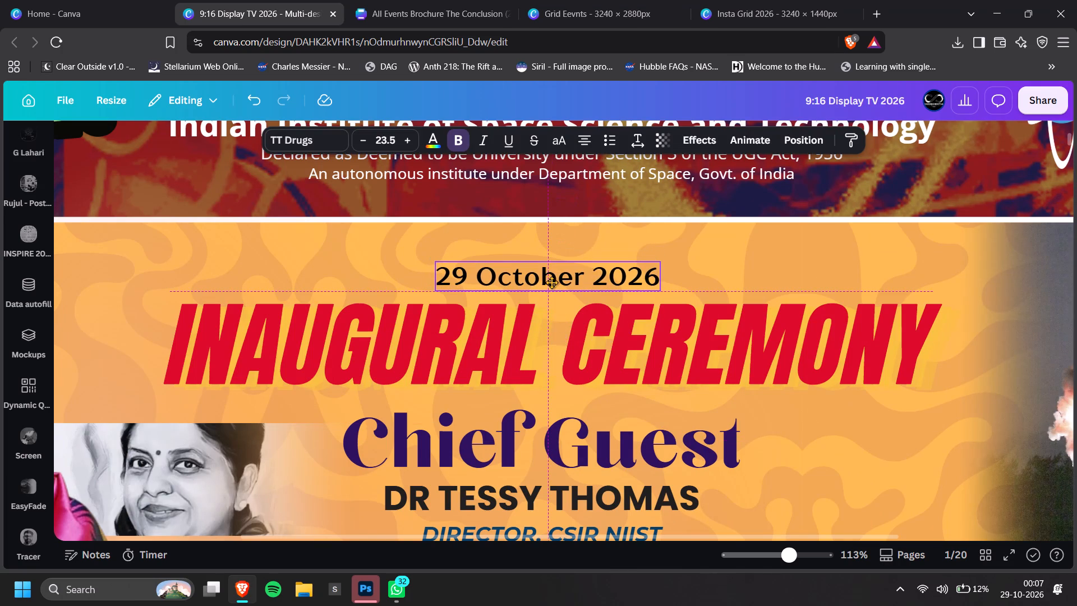
{"action": "left_click", "coordinate": [788, 144]}
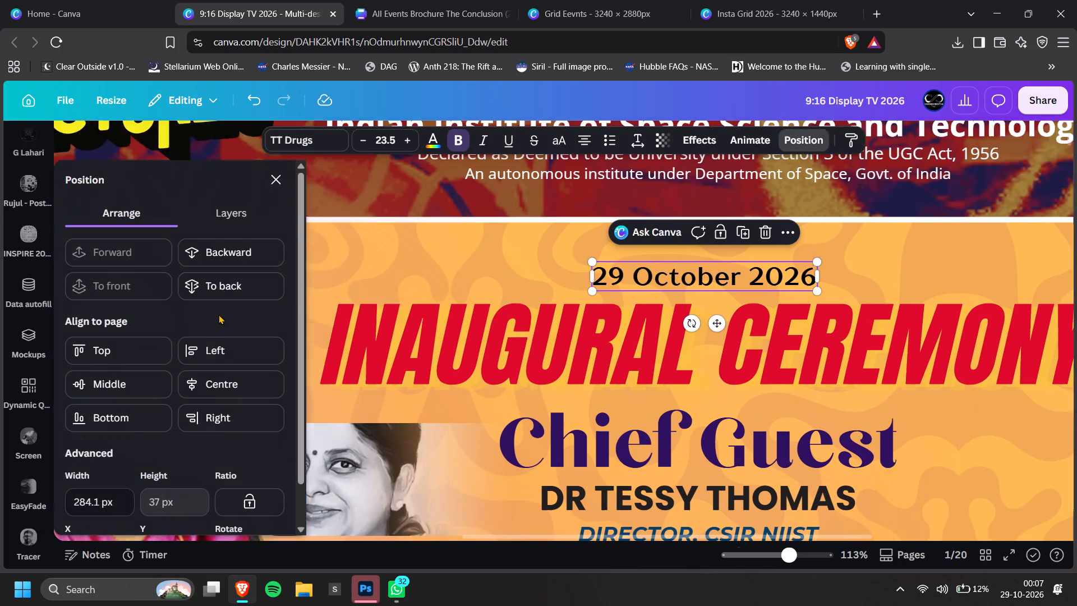
{"action": "left_click", "coordinate": [207, 391]}
{"action": "scroll", "coordinate": [623, 295], "scroll_direction": "down", "scroll_amount": 4, "text": "ctrl"}
{"action": "scroll", "coordinate": [1033, 340], "scroll_direction": "down", "scroll_amount": 1, "text": "ctrl"}
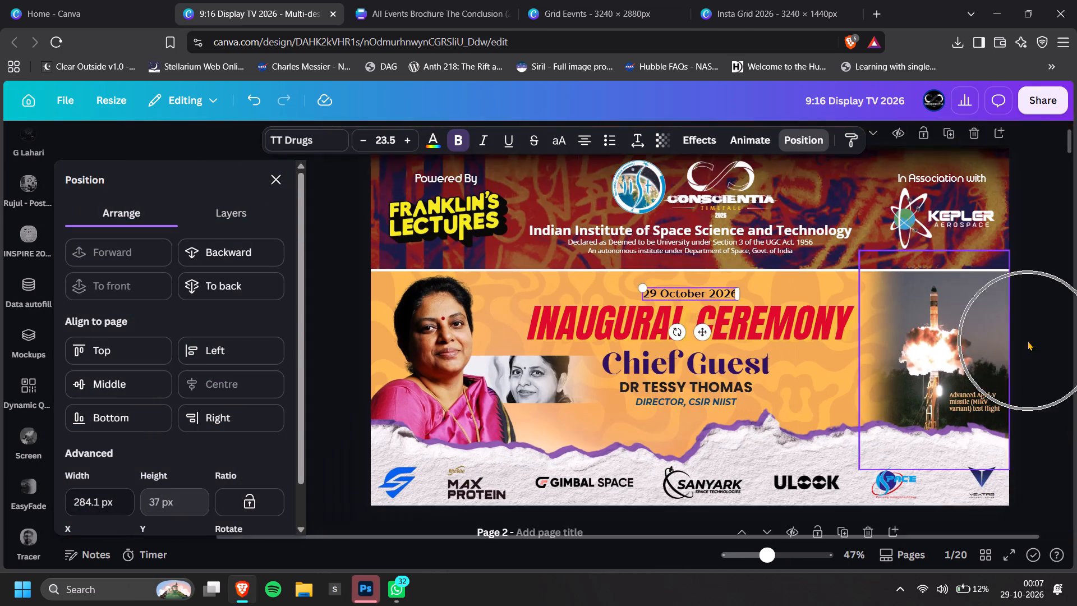
{"action": "double_click", "coordinate": [1036, 337]}
{"action": "scroll", "coordinate": [900, 388], "scroll_direction": "down", "scroll_amount": 1, "text": "ctrl"}
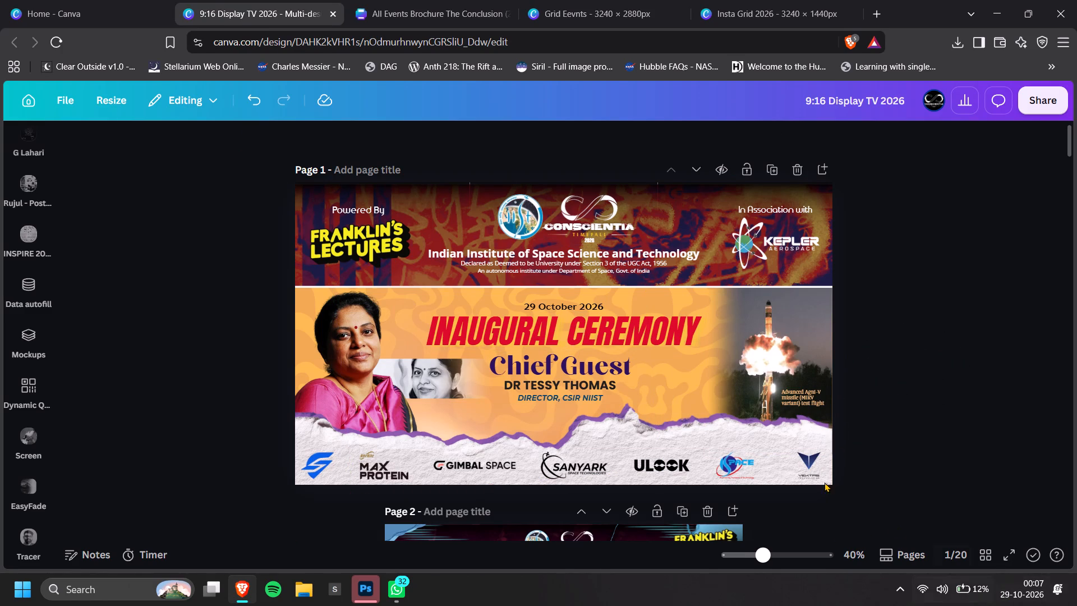
{"action": "scroll", "coordinate": [514, 319], "scroll_direction": "up", "scroll_amount": 7, "text": "ctrl"}
{"action": "left_click_drag", "start_coordinate": [583, 295], "coordinate": [586, 283]}
{"action": "scroll", "coordinate": [820, 323], "scroll_direction": "down", "scroll_amount": 5, "text": "ctrl"}
{"action": "scroll", "coordinate": [812, 376], "scroll_direction": "down", "scroll_amount": 3, "text": "ctrl"}
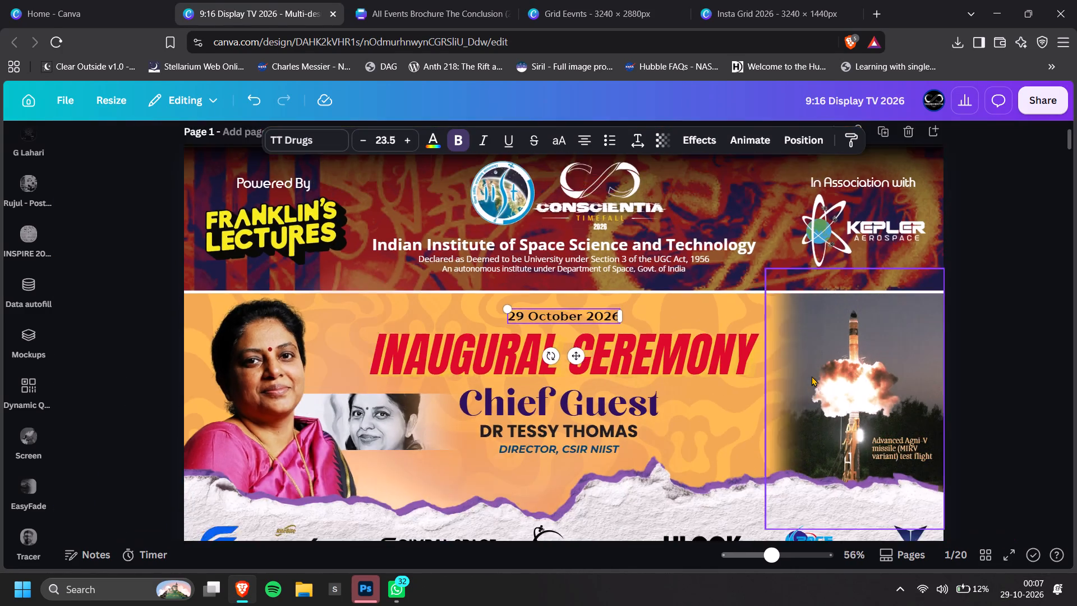
{"action": "double_click", "coordinate": [928, 348]}
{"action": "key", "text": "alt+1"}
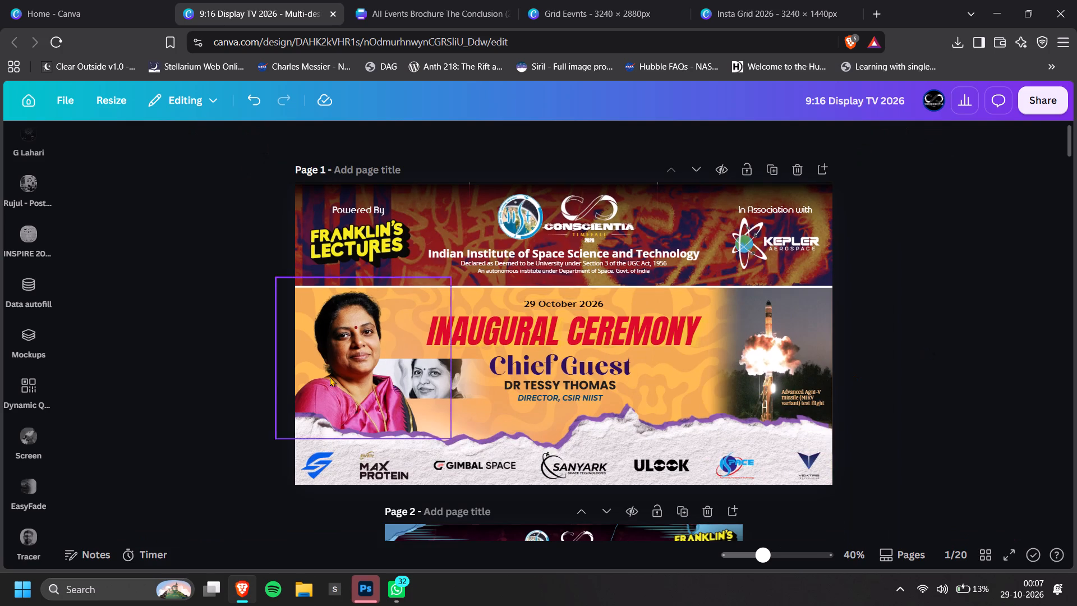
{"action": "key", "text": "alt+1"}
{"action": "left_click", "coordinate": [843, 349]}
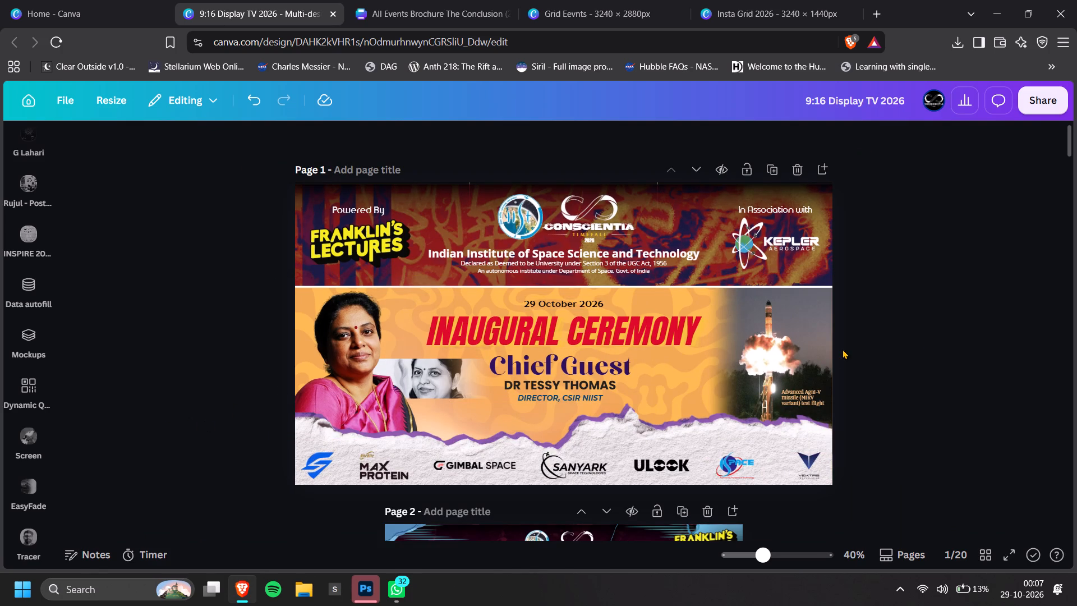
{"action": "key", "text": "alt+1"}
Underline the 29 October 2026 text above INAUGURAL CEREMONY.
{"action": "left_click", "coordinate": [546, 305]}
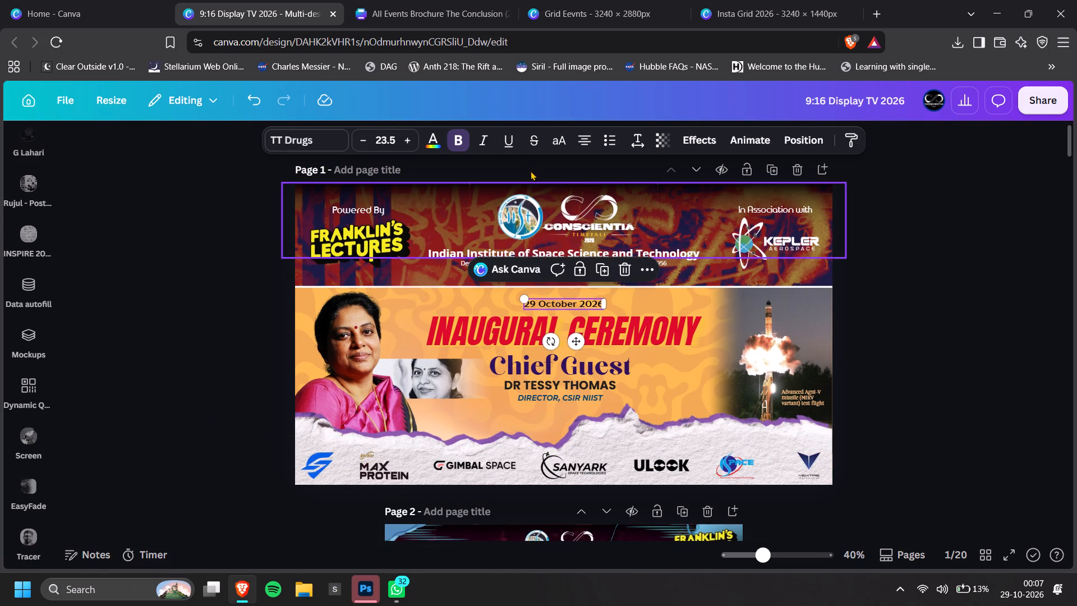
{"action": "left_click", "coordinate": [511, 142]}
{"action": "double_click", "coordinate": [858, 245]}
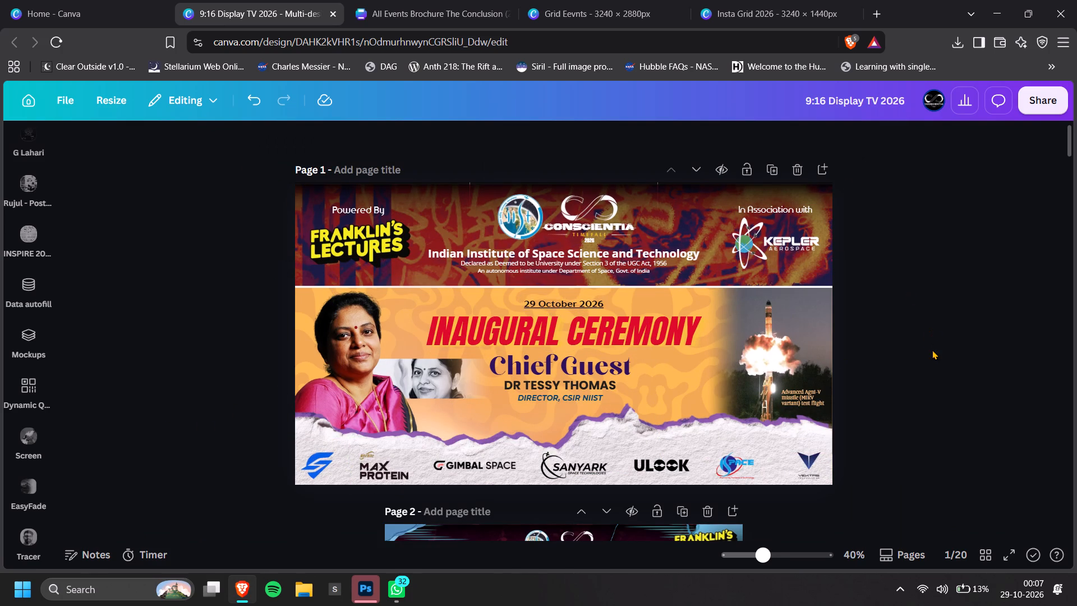
Change the font of the 29 October 2026 text to Antonio.
{"action": "scroll", "coordinate": [932, 357], "scroll_direction": "up", "scroll_amount": 3, "text": "ctrl"}
{"action": "scroll", "coordinate": [595, 273], "scroll_direction": "up", "scroll_amount": 3, "text": "ctrl"}
{"action": "left_click", "coordinate": [533, 268]}
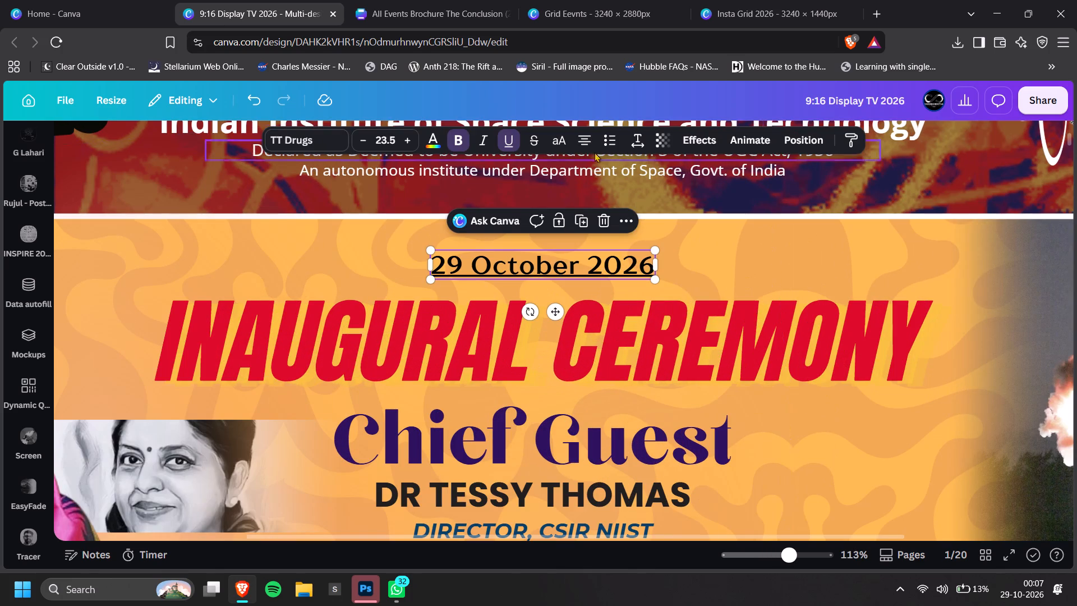
{"action": "left_click", "coordinate": [335, 145]}
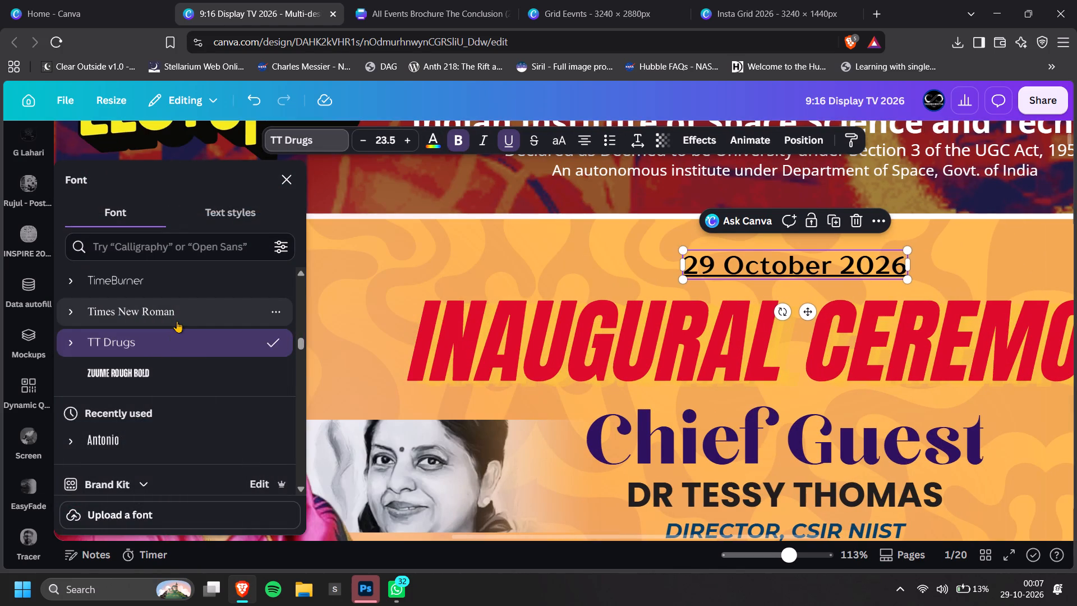
{"action": "scroll", "coordinate": [176, 361], "scroll_direction": "down", "scroll_amount": 2}
{"action": "scroll", "coordinate": [178, 338], "scroll_direction": "up", "scroll_amount": 1}
{"action": "left_click", "coordinate": [178, 338]}
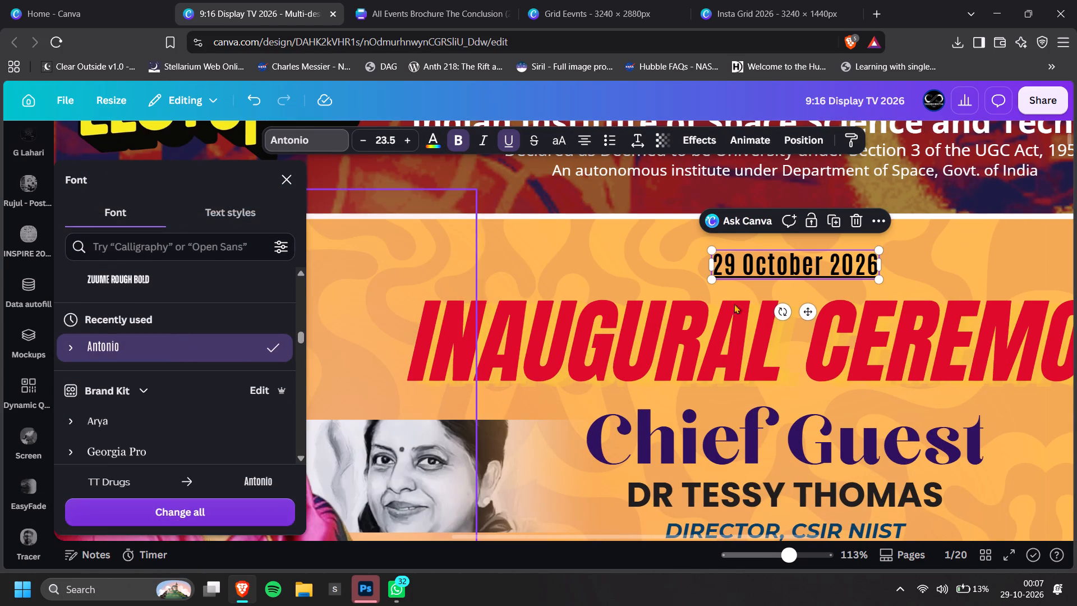
{"action": "left_click", "coordinate": [954, 244]}
Make the 29 October 2026 text italic and remove its bold formatting.
{"action": "left_click", "coordinate": [499, 270]}
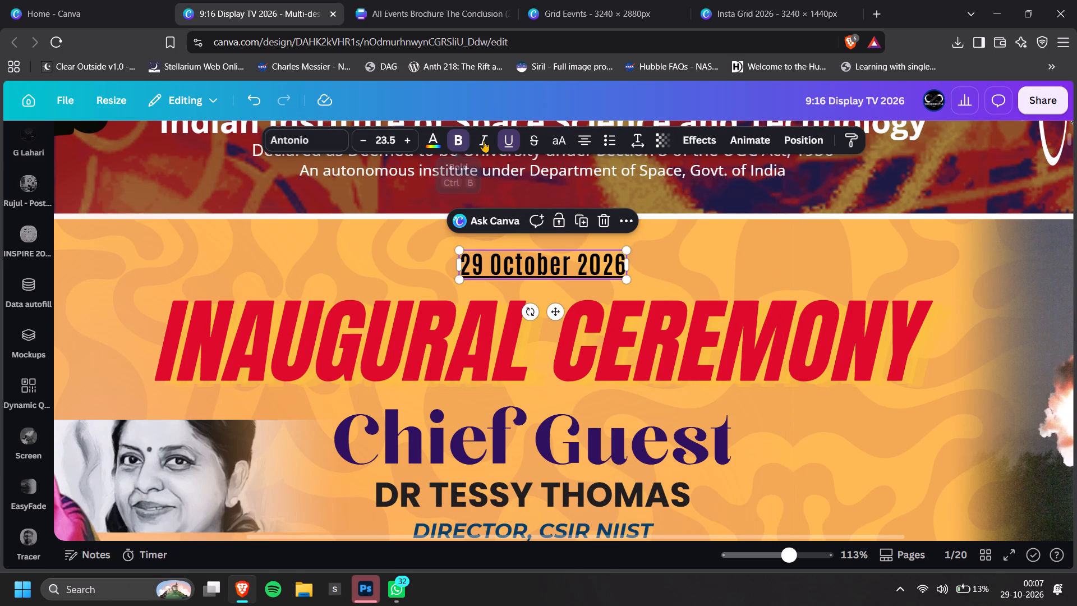
{"action": "left_click", "coordinate": [484, 141]}
{"action": "left_click", "coordinate": [466, 145]}
{"action": "scroll", "coordinate": [799, 287], "scroll_direction": "down", "scroll_amount": 5, "text": "ctrl"}
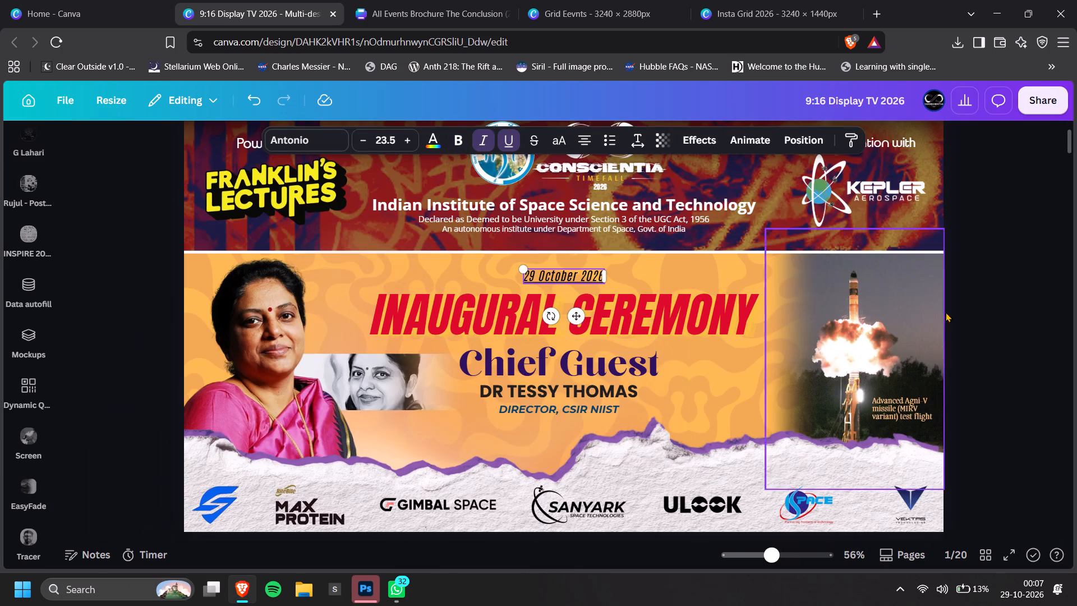
{"action": "left_click", "coordinate": [1062, 314]}
{"action": "left_click", "coordinate": [1033, 317]}
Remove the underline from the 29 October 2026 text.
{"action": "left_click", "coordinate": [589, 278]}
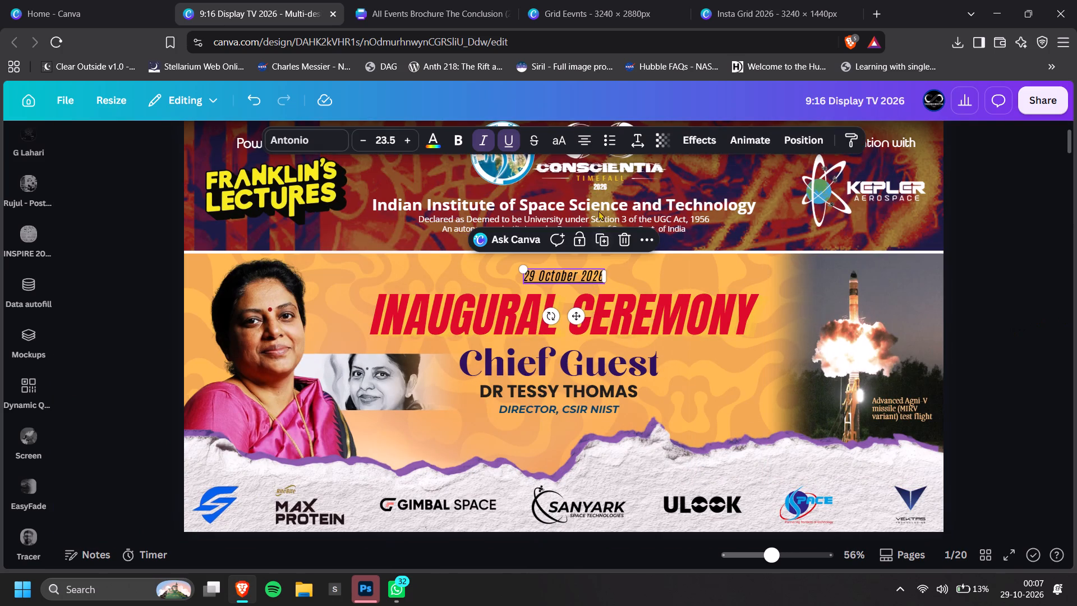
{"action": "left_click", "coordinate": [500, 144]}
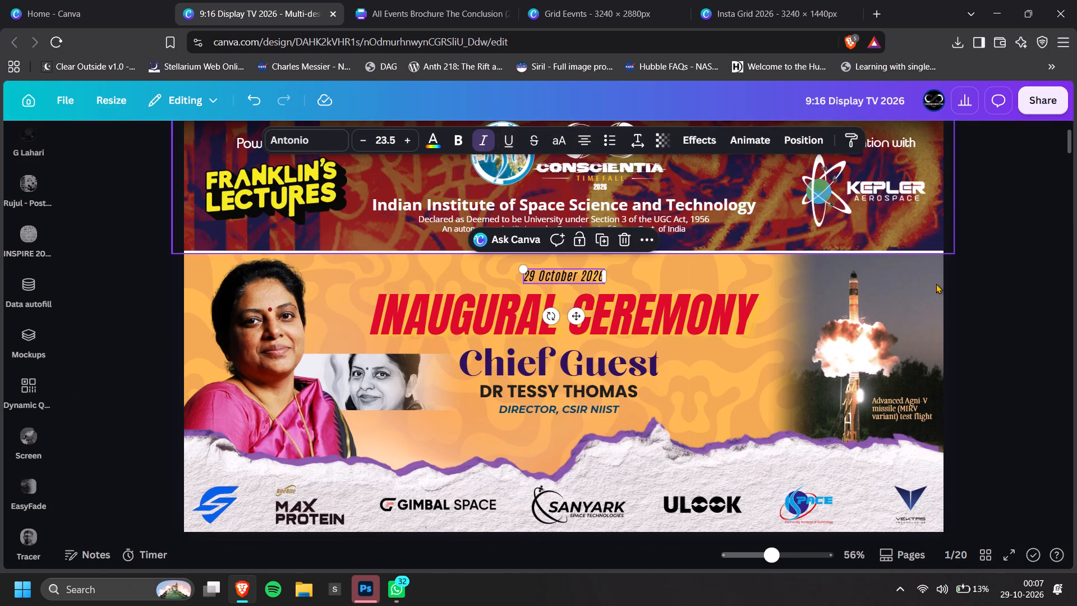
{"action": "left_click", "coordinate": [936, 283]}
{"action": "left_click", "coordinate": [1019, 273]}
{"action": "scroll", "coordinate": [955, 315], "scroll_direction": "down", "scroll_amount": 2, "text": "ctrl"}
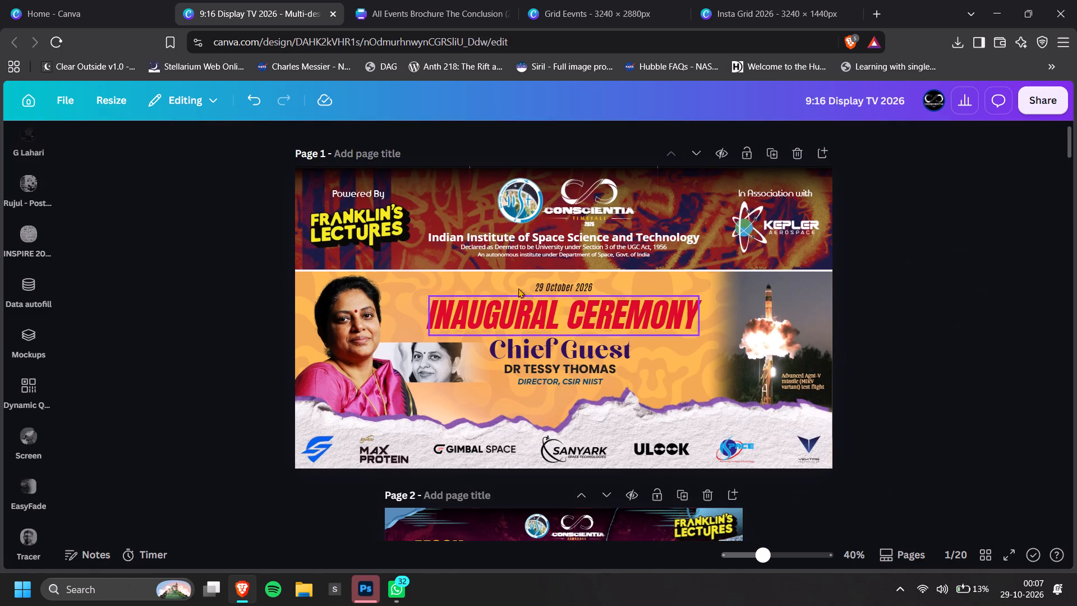
Set the font size of the 29 October 2026 text to 28.
{"action": "scroll", "coordinate": [553, 283], "scroll_direction": "up", "scroll_amount": 7, "text": "ctrl"}
{"action": "left_click", "coordinate": [578, 298]}
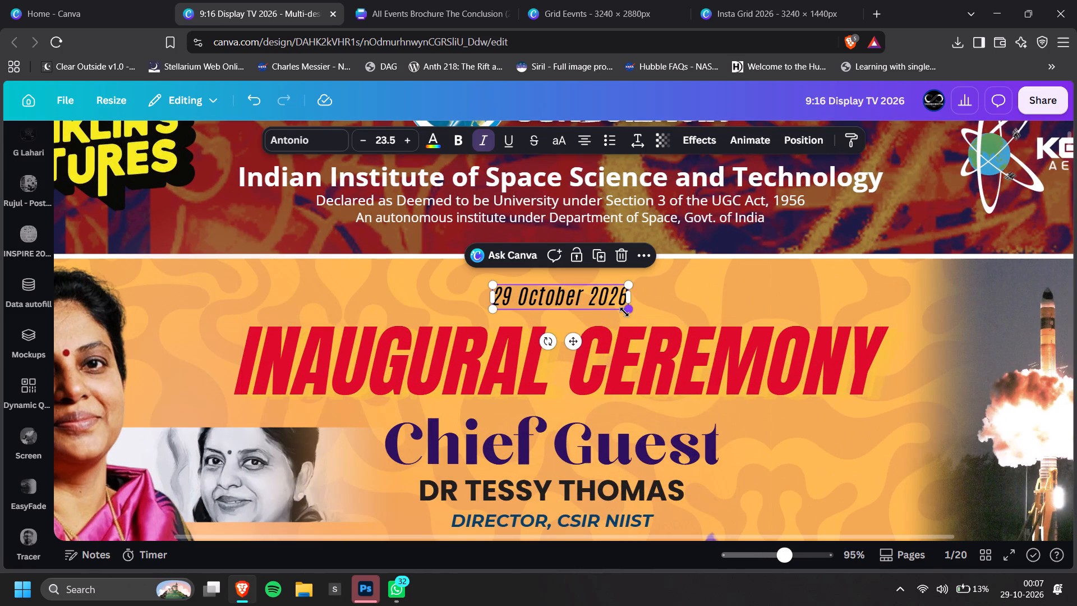
{"action": "left_click", "coordinate": [393, 144]}
{"action": "type", "text": "28"}
{"action": "key", "text": "Return"}
{"action": "left_click", "coordinate": [732, 282]}
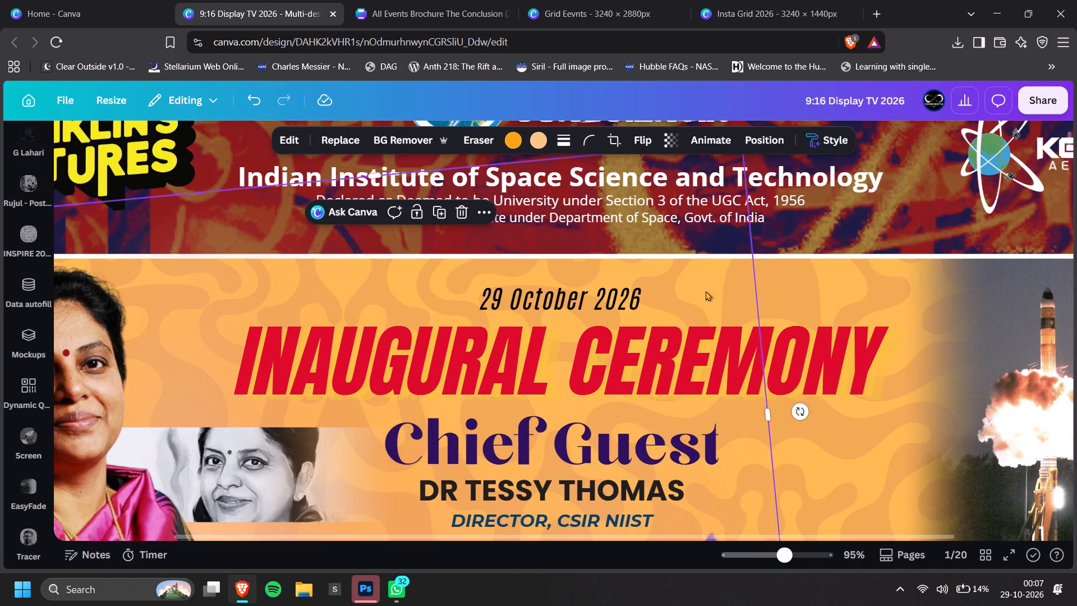
Move the 29 October 2026 text up slightly between the white divider and the heading, centred horizontally on the page.
{"action": "scroll", "coordinate": [542, 337], "scroll_direction": "up", "scroll_amount": 4, "text": "ctrl"}
{"action": "left_click_drag", "start_coordinate": [579, 265], "coordinate": [578, 254]}
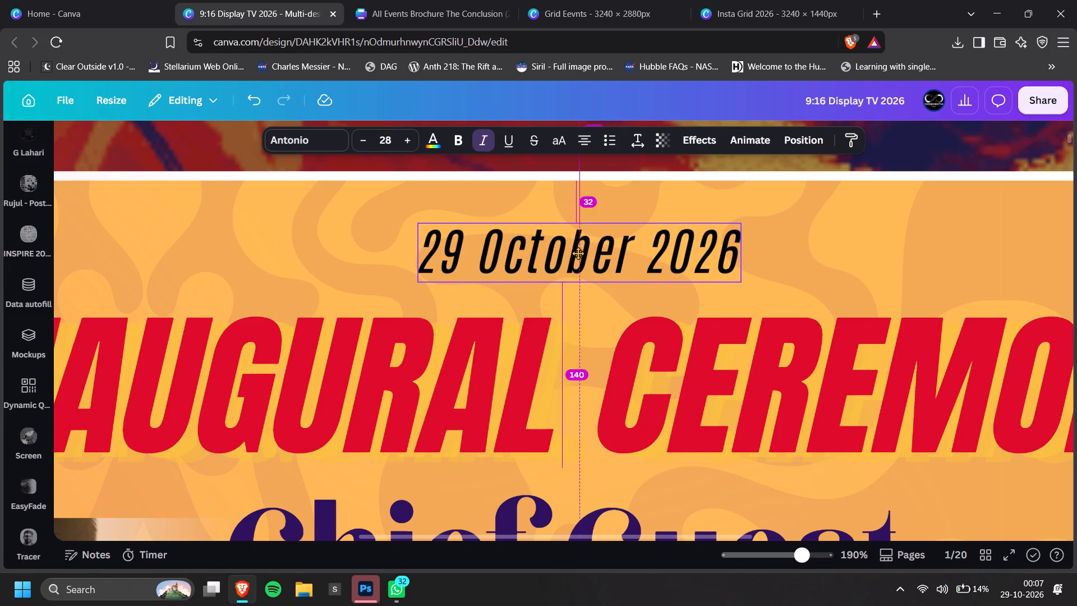
{"action": "left_click_drag", "start_coordinate": [578, 254], "coordinate": [578, 254]}
{"action": "left_click", "coordinate": [798, 144]}
{"action": "left_click", "coordinate": [233, 396]}
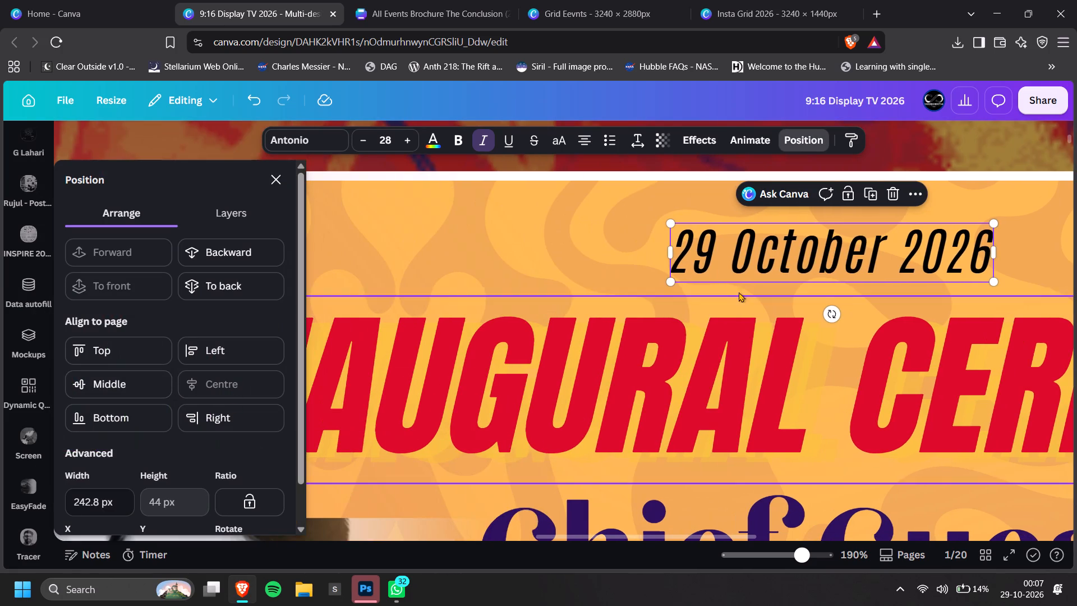
{"action": "scroll", "coordinate": [742, 291], "scroll_direction": "down", "scroll_amount": 7, "text": "ctrl"}
{"action": "scroll", "coordinate": [928, 356], "scroll_direction": "down", "scroll_amount": 3, "text": "ctrl"}
{"action": "double_click", "coordinate": [998, 329]}
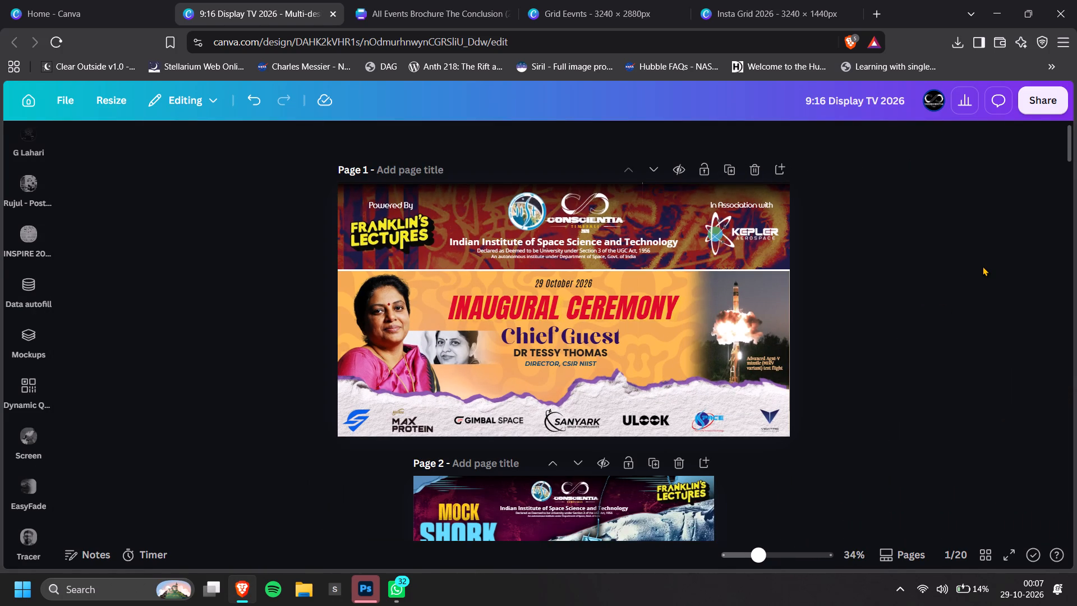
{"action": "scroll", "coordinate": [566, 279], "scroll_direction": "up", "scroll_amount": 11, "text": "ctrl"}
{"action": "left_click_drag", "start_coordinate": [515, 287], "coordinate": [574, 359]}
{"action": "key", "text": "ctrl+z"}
Check the horizontal page alignment of the 29 October 2026 text and review the overall layout of page 1.
{"action": "left_click", "coordinate": [567, 325]}
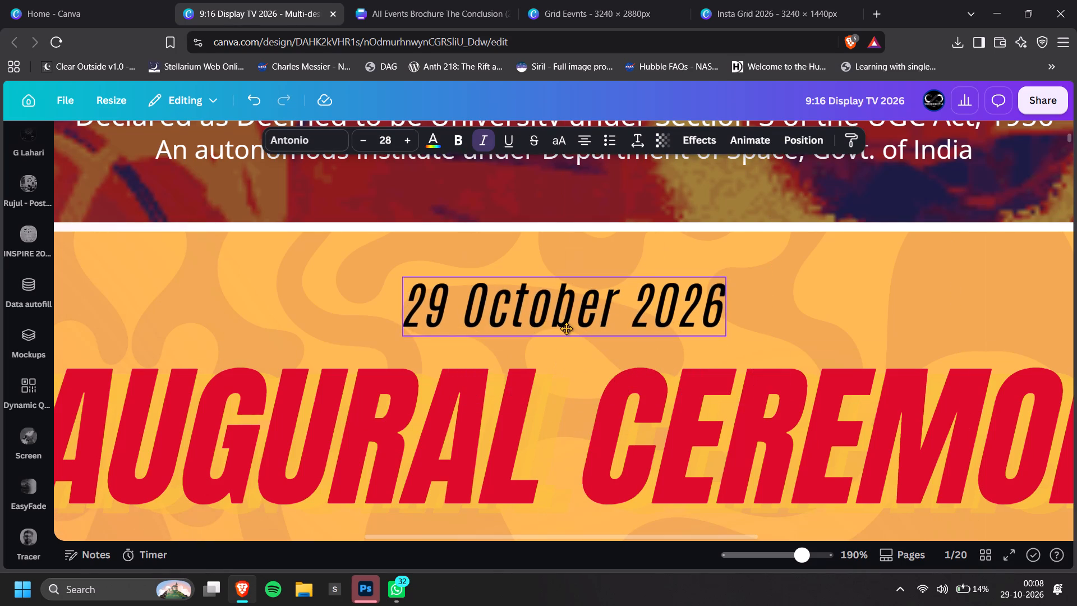
{"action": "left_click", "coordinate": [808, 138]}
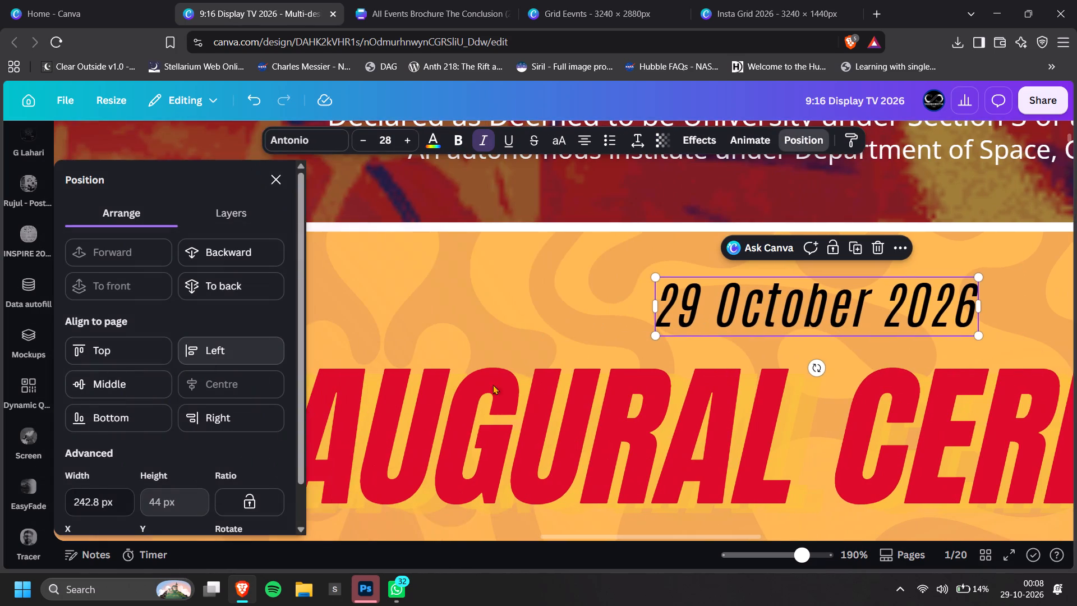
{"action": "scroll", "coordinate": [756, 374], "scroll_direction": "down", "scroll_amount": 9, "text": "ctrl"}
{"action": "scroll", "coordinate": [927, 355], "scroll_direction": "down", "scroll_amount": 1, "text": "ctrl"}
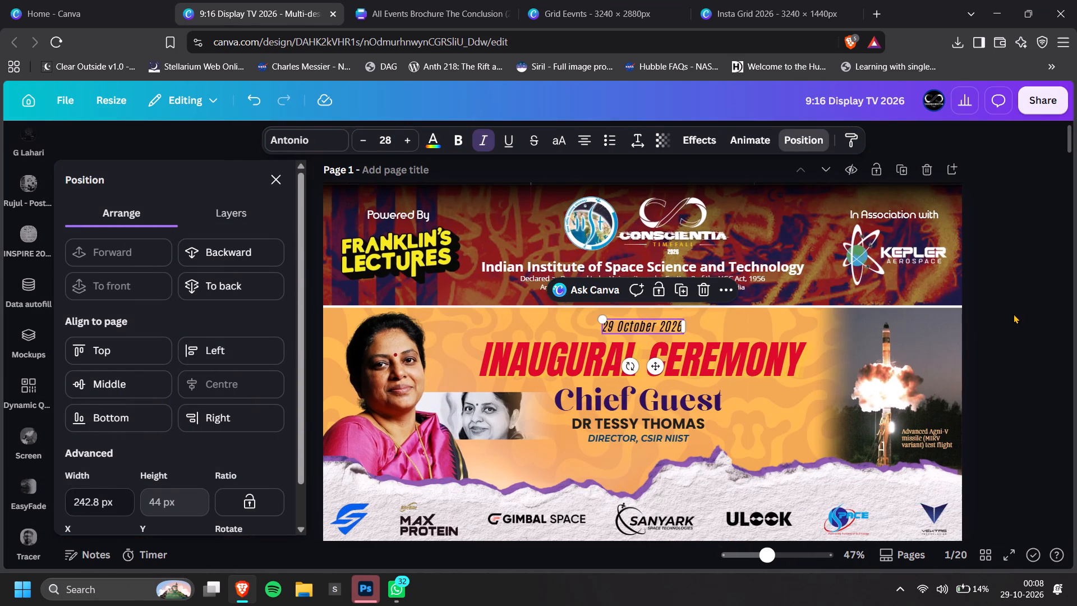
{"action": "double_click", "coordinate": [1016, 313]}
{"action": "scroll", "coordinate": [894, 378], "scroll_direction": "down", "scroll_amount": 2, "text": "ctrl"}
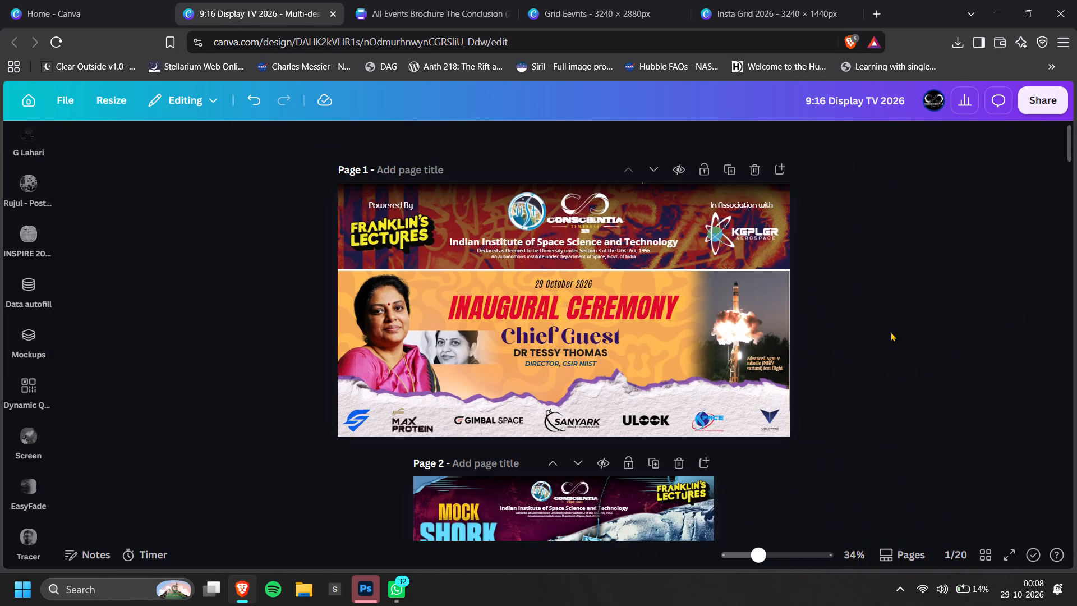
{"action": "scroll", "coordinate": [894, 323], "scroll_direction": "up", "scroll_amount": 1, "text": "ctrl"}
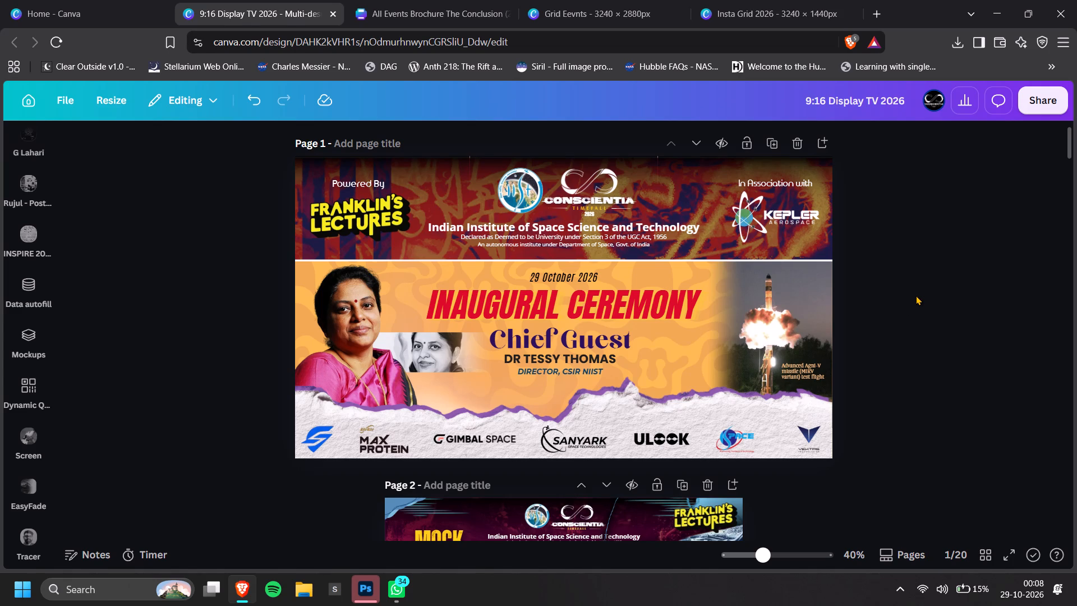
{"action": "scroll", "coordinate": [799, 295], "scroll_direction": "up", "scroll_amount": 3, "text": "ctrl"}
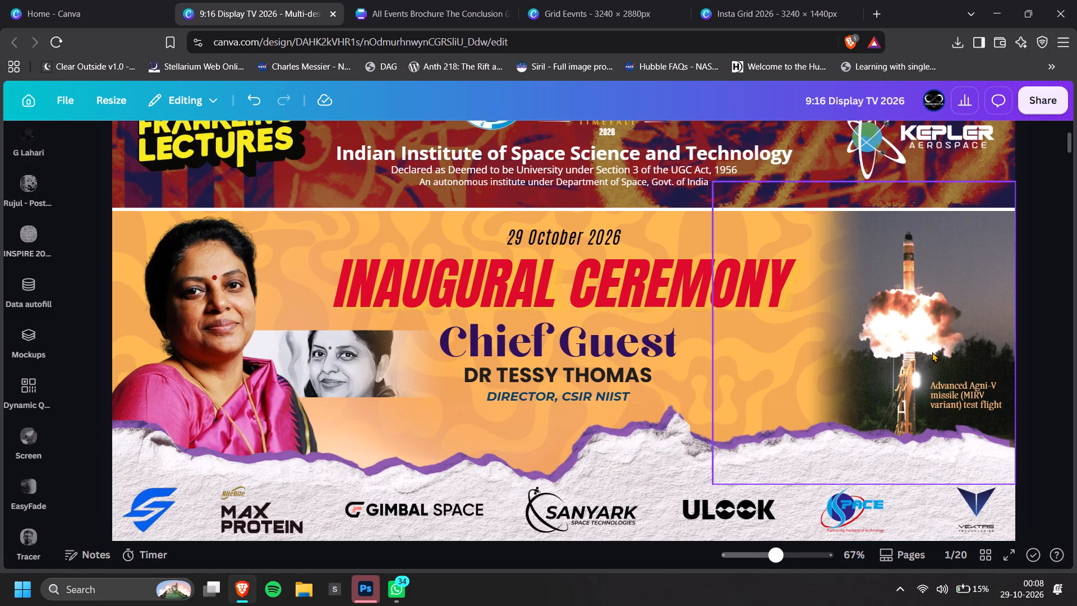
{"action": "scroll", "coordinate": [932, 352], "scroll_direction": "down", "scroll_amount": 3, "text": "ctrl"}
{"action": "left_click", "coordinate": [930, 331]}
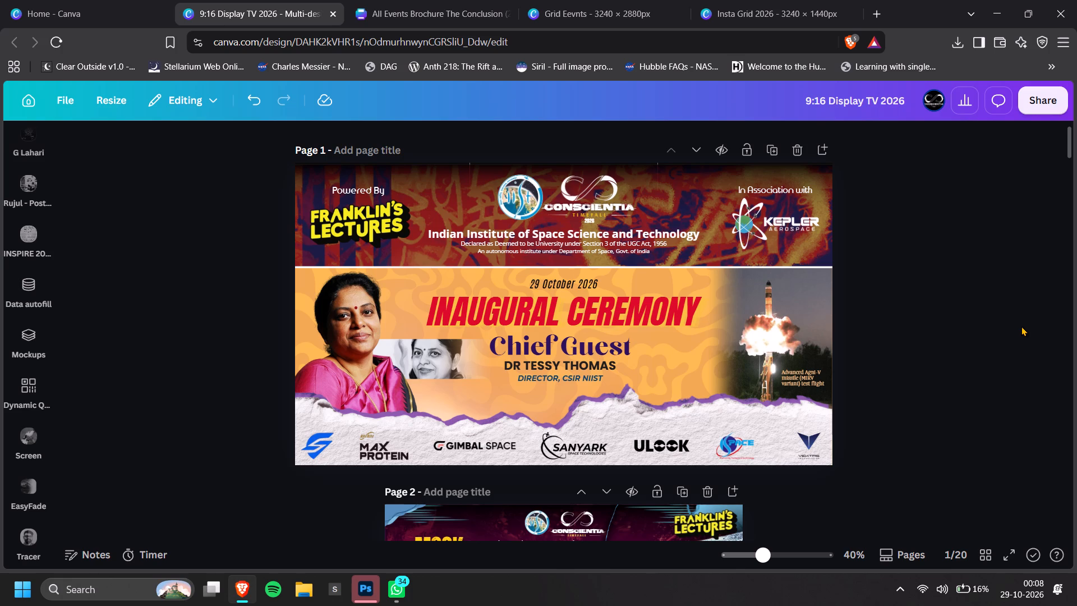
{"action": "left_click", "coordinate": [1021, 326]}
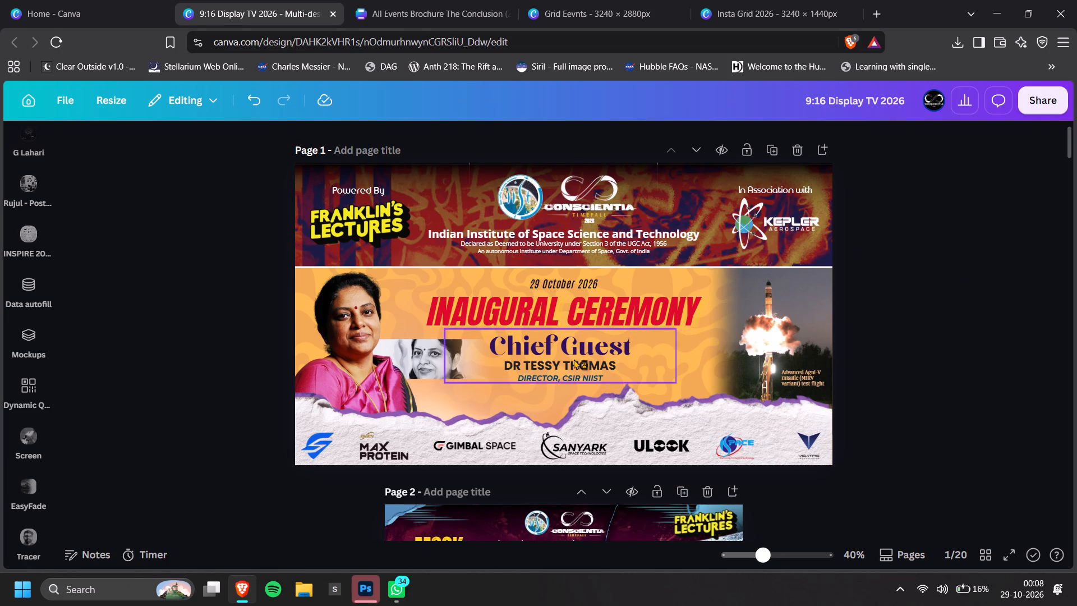
Move the black-and-white inset photo beside the chief guest's portrait down and slightly right, towards the torn-paper edge.
{"action": "scroll", "coordinate": [426, 365], "scroll_direction": "up", "scroll_amount": 4, "text": "ctrl"}
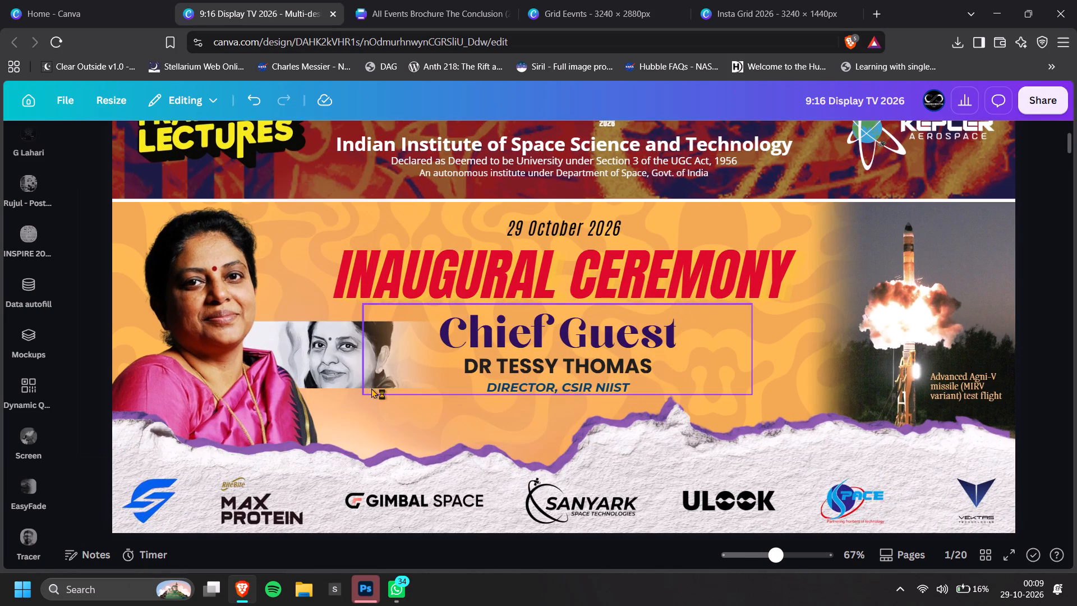
{"action": "key", "text": "alt+1"}
{"action": "key", "text": "alt+1"}
{"action": "left_click", "coordinate": [284, 352]}
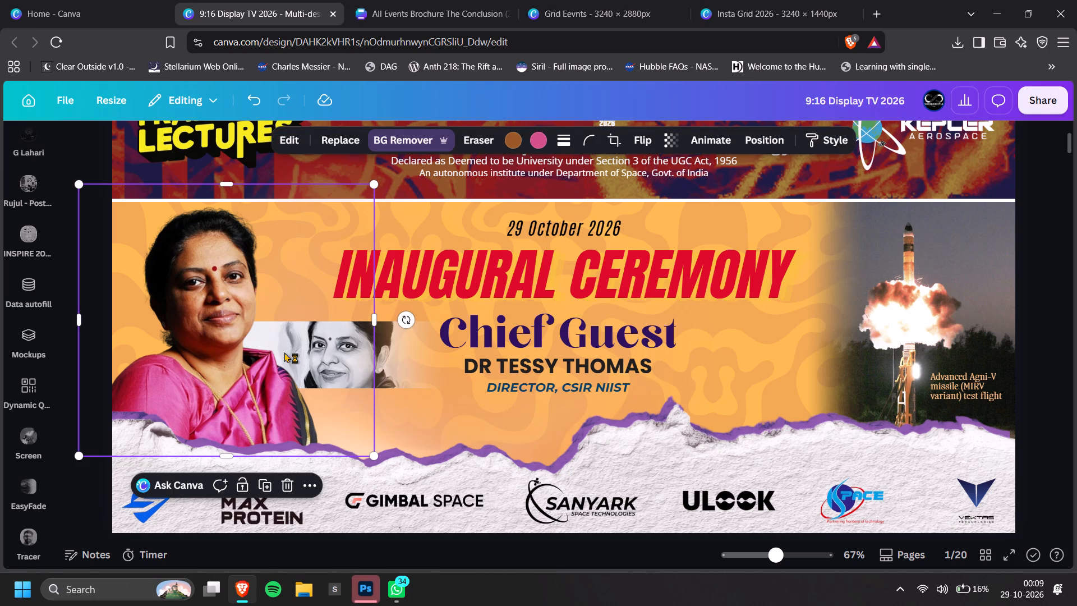
{"action": "key", "text": "alt+1"}
{"action": "left_click", "coordinate": [754, 151]}
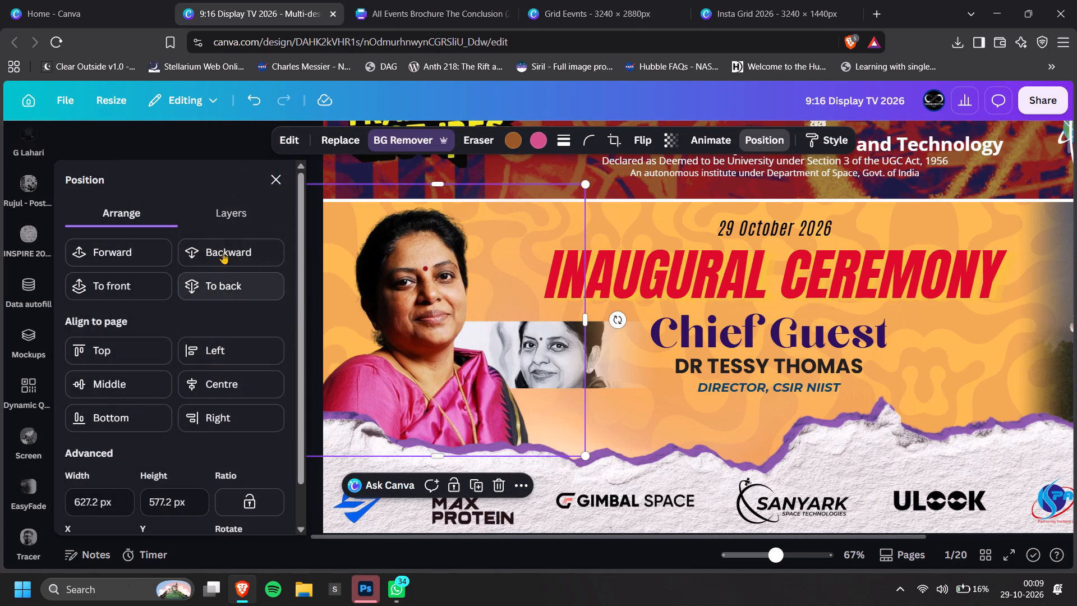
{"action": "left_click", "coordinate": [245, 194]}
{"action": "left_click", "coordinate": [234, 205]}
{"action": "scroll", "coordinate": [179, 353], "scroll_direction": "down", "scroll_amount": 5}
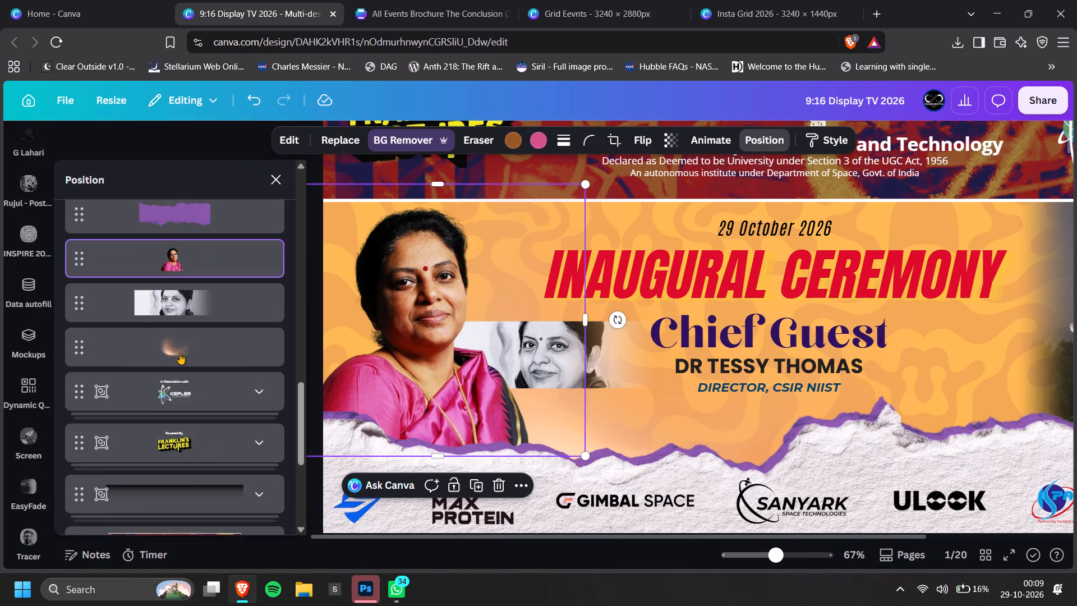
{"action": "scroll", "coordinate": [179, 353], "scroll_direction": "down", "scroll_amount": 3}
{"action": "scroll", "coordinate": [186, 342], "scroll_direction": "up", "scroll_amount": 3}
{"action": "left_click", "coordinate": [186, 325]}
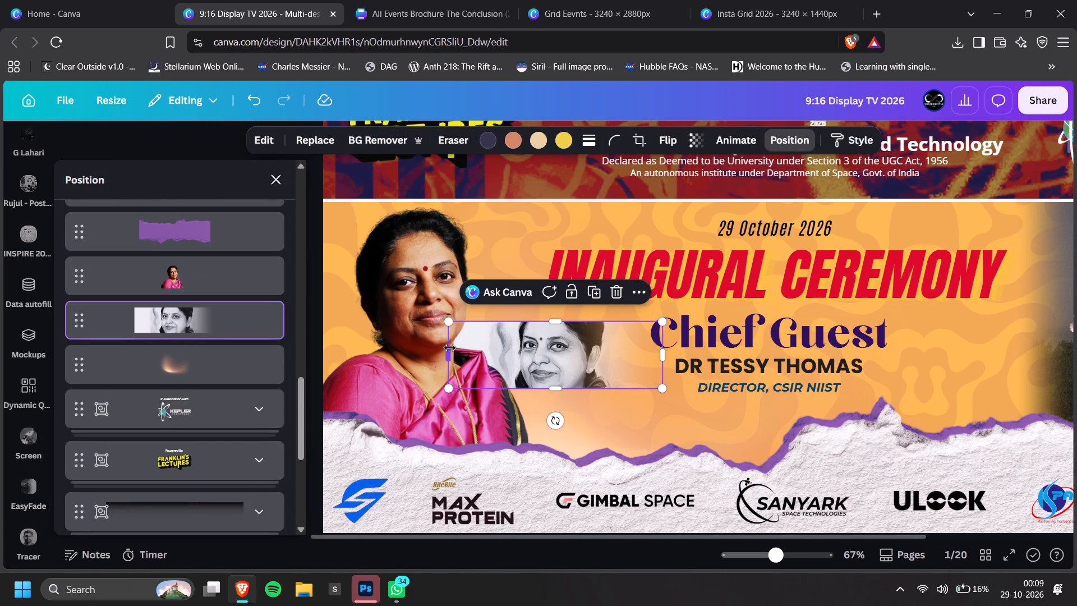
{"action": "left_click_drag", "start_coordinate": [510, 345], "coordinate": [512, 369]}
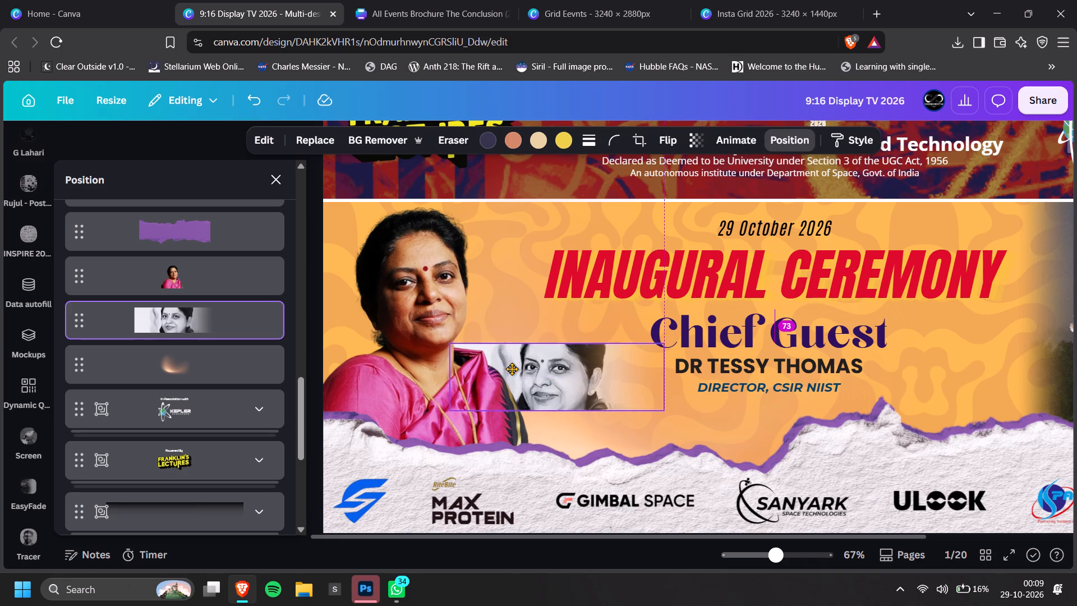
{"action": "left_click_drag", "start_coordinate": [512, 369], "coordinate": [532, 382]}
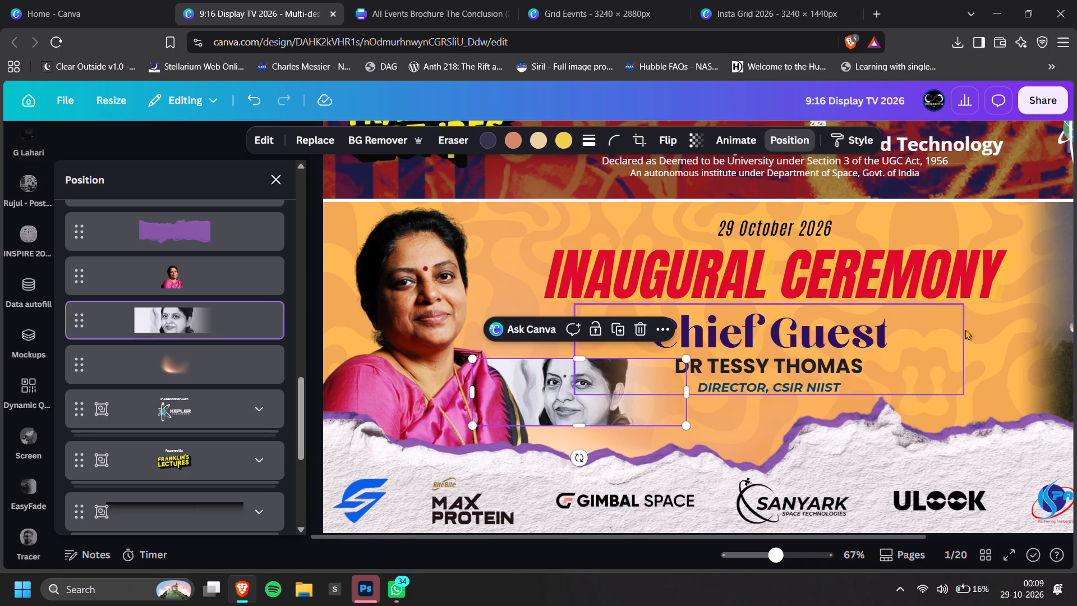
{"action": "scroll", "coordinate": [965, 329], "scroll_direction": "down", "scroll_amount": 3, "text": "ctrl"}
{"action": "double_click", "coordinate": [970, 338]}
{"action": "scroll", "coordinate": [941, 351], "scroll_direction": "down", "scroll_amount": 2, "text": "ctrl"}
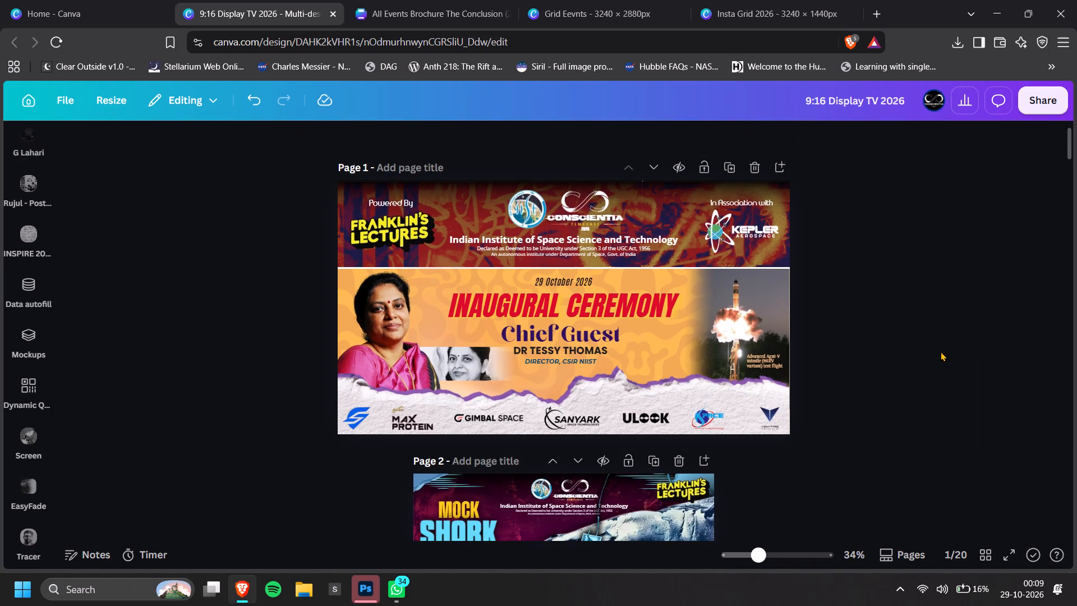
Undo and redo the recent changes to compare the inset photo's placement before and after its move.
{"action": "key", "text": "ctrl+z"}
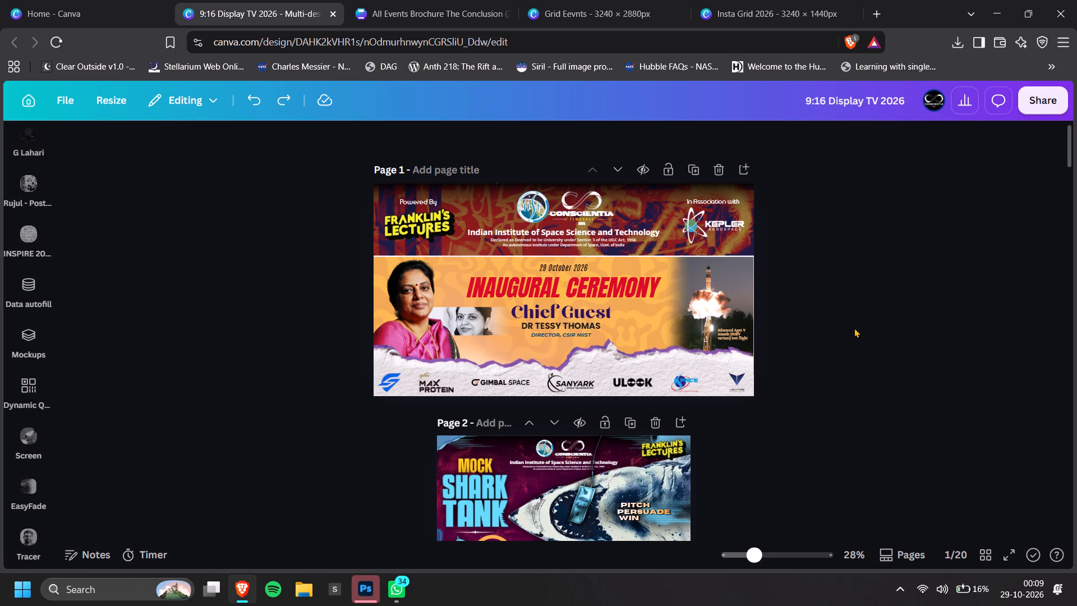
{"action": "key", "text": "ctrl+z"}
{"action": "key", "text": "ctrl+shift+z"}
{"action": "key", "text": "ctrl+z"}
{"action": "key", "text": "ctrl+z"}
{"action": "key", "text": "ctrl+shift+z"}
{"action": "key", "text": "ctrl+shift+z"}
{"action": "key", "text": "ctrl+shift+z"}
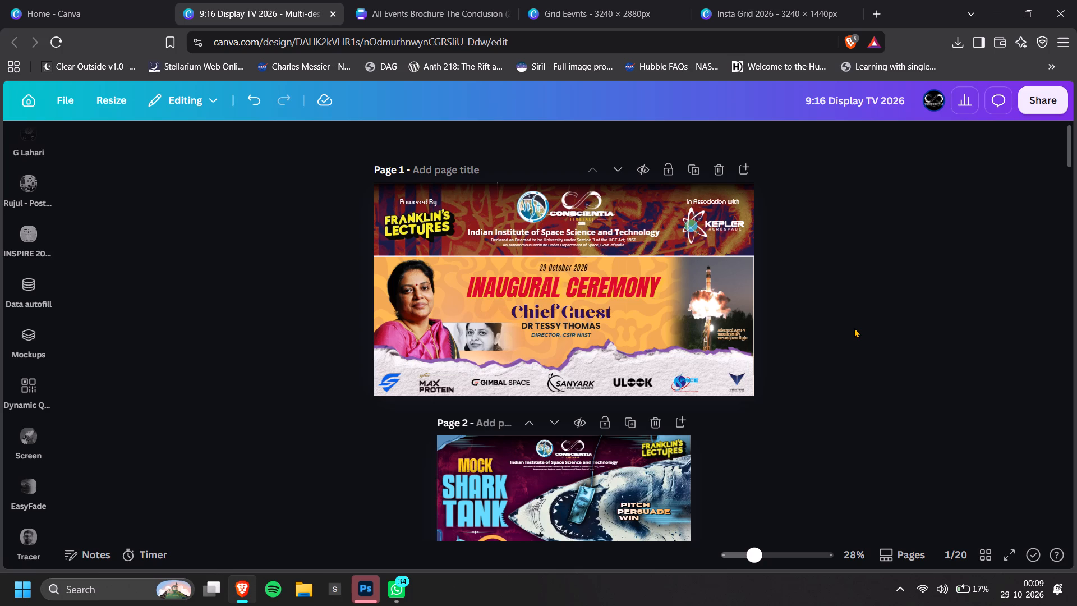
Turn off the all-uppercase formatting on the chief guest's name line below the Chief Guest text on page 1.
{"action": "scroll", "coordinate": [854, 328], "scroll_direction": "up", "scroll_amount": 4, "text": "ctrl"}
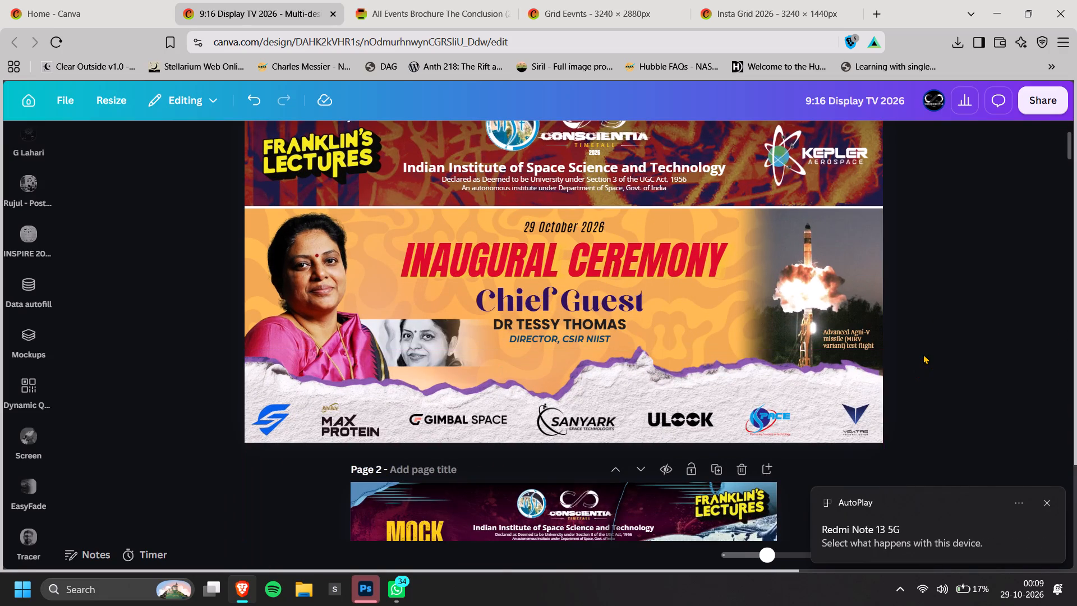
{"action": "scroll", "coordinate": [923, 354], "scroll_direction": "up", "scroll_amount": 1}
{"action": "left_click", "coordinate": [923, 354]}
{"action": "scroll", "coordinate": [440, 407], "scroll_direction": "up", "scroll_amount": 2, "text": "ctrl"}
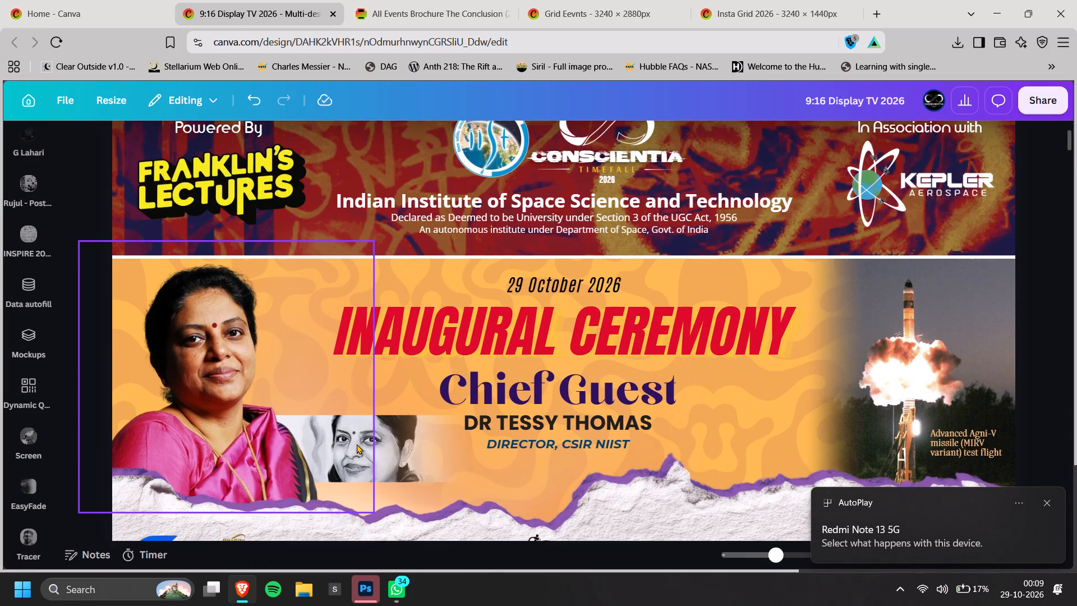
{"action": "key", "text": "alt+1"}
{"action": "left_click", "coordinate": [431, 379]}
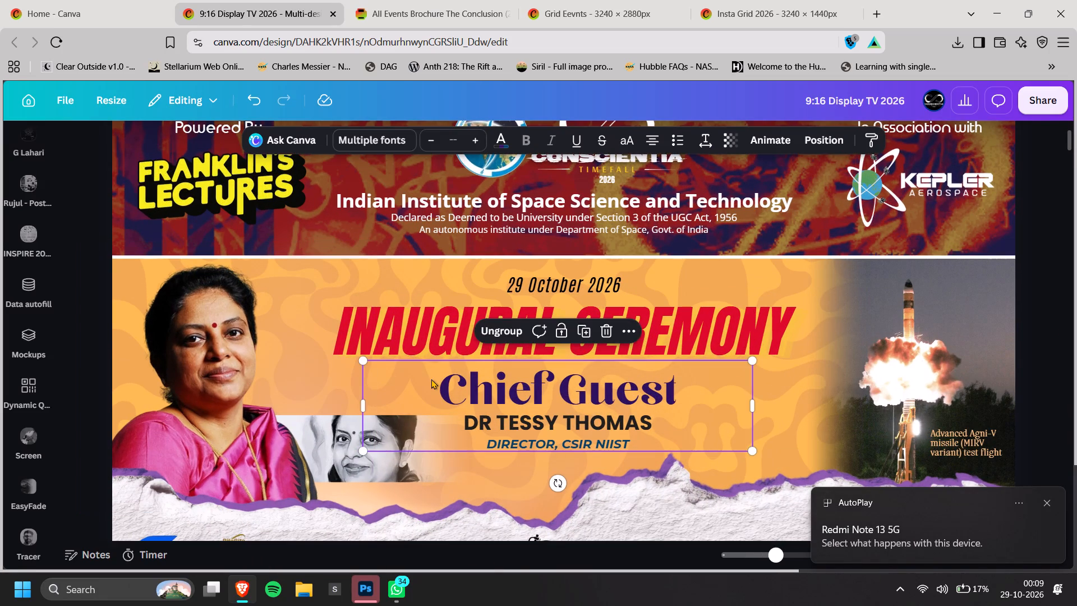
{"action": "key", "text": "alt+1"}
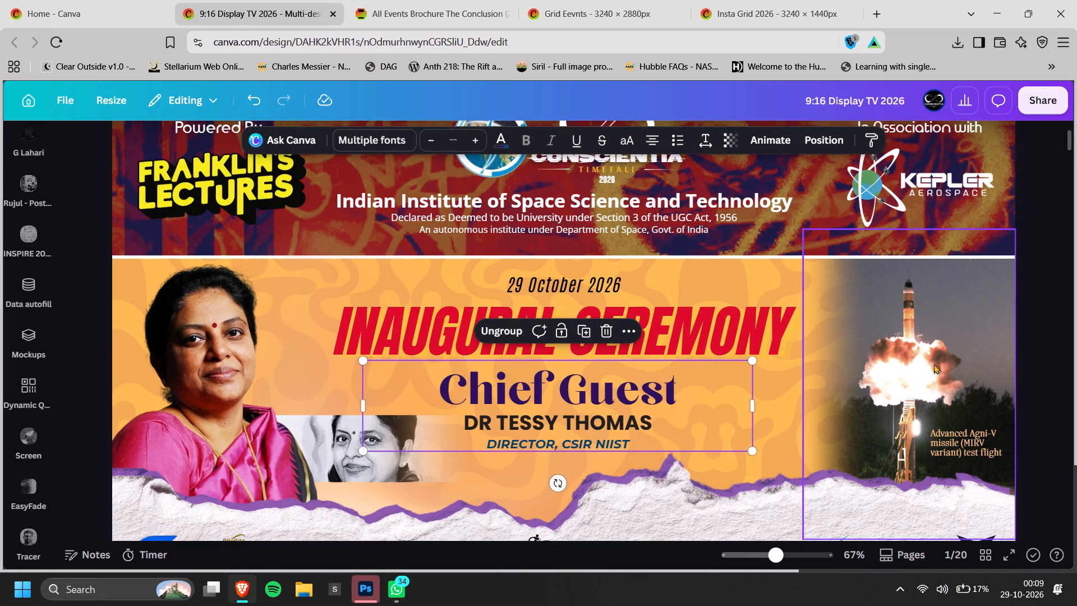
{"action": "left_click", "coordinate": [510, 433]}
{"action": "left_click", "coordinate": [496, 428]}
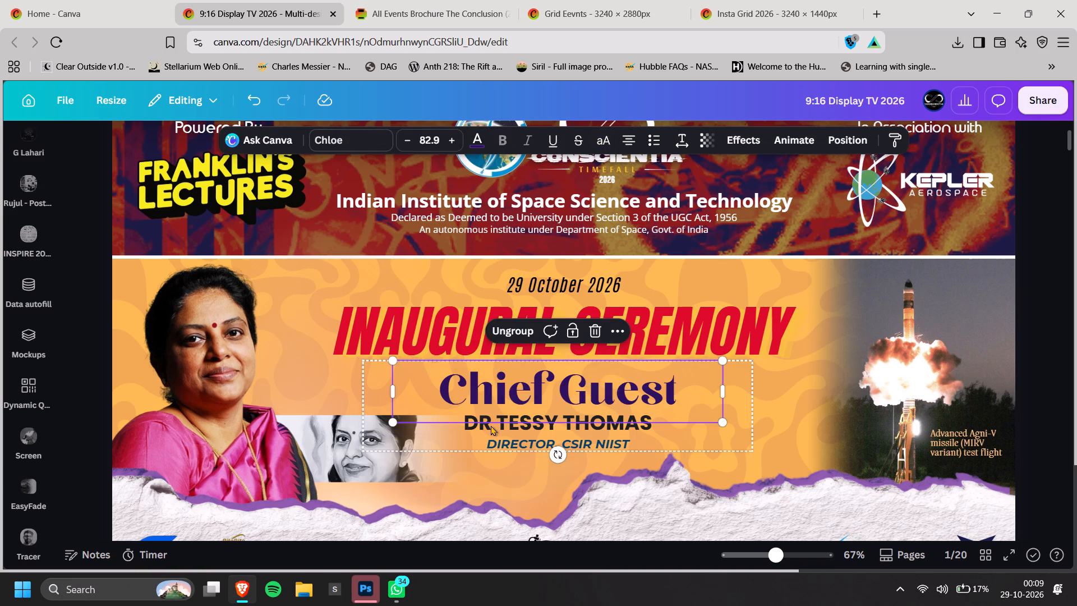
{"action": "left_click", "coordinate": [491, 425]}
{"action": "left_click", "coordinate": [489, 433]}
{"action": "left_click", "coordinate": [486, 428]}
{"action": "left_click", "coordinate": [489, 435]}
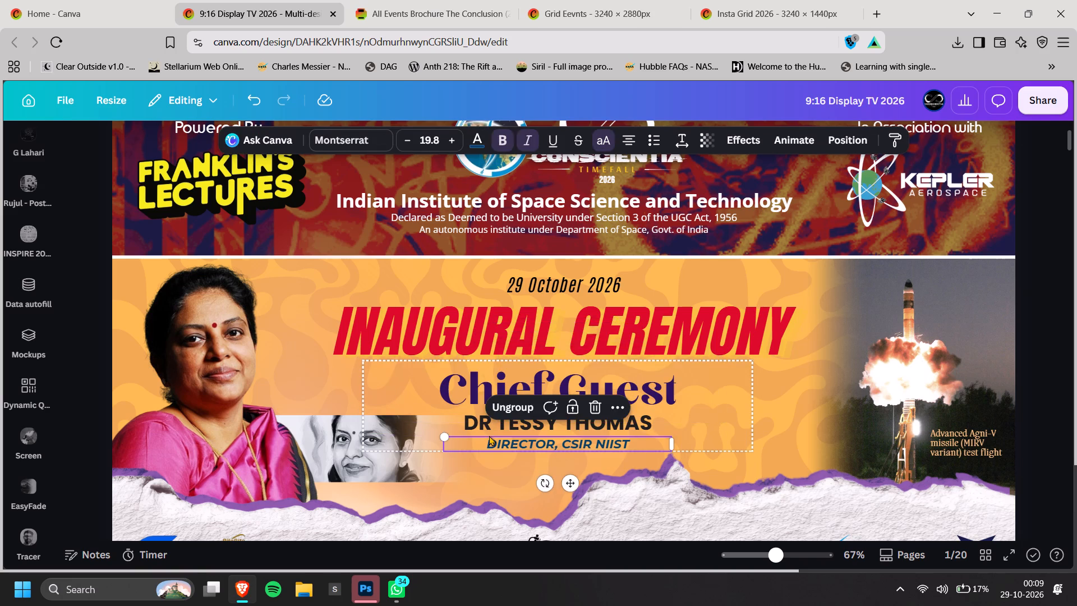
{"action": "left_click", "coordinate": [490, 431]}
{"action": "left_click", "coordinate": [487, 432]}
{"action": "left_click", "coordinate": [476, 437]}
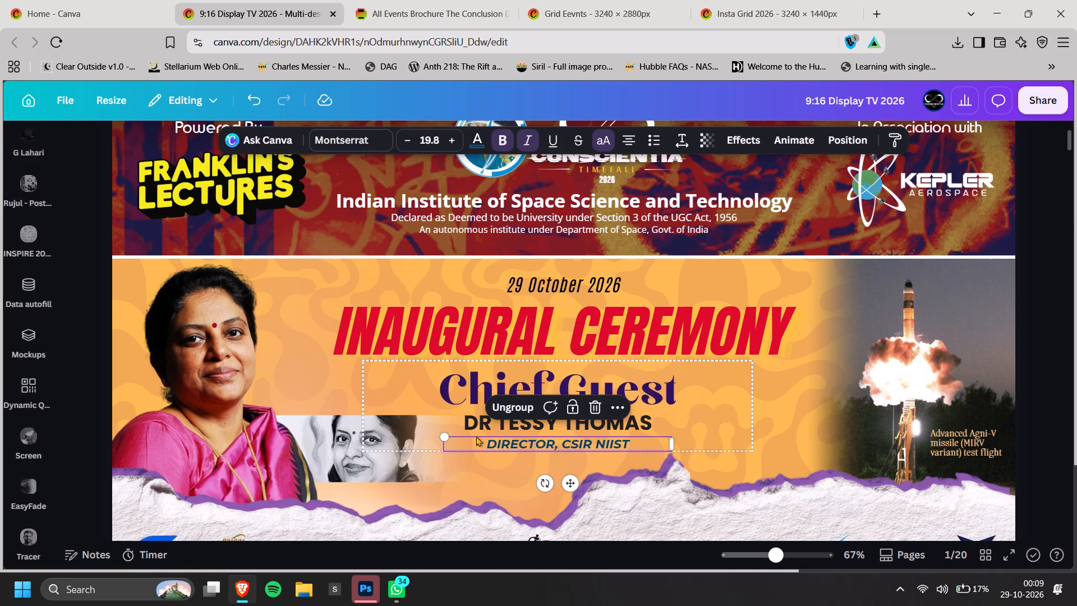
{"action": "left_click", "coordinate": [476, 434]}
{"action": "double_click", "coordinate": [476, 434]}
{"action": "left_click", "coordinate": [487, 430]}
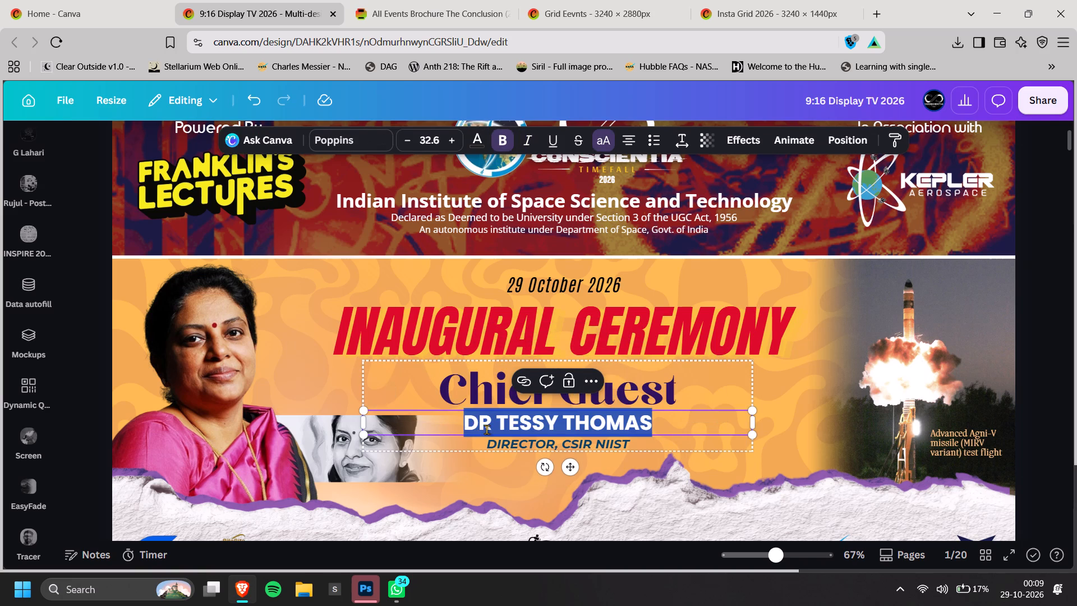
{"action": "left_click", "coordinate": [609, 140]}
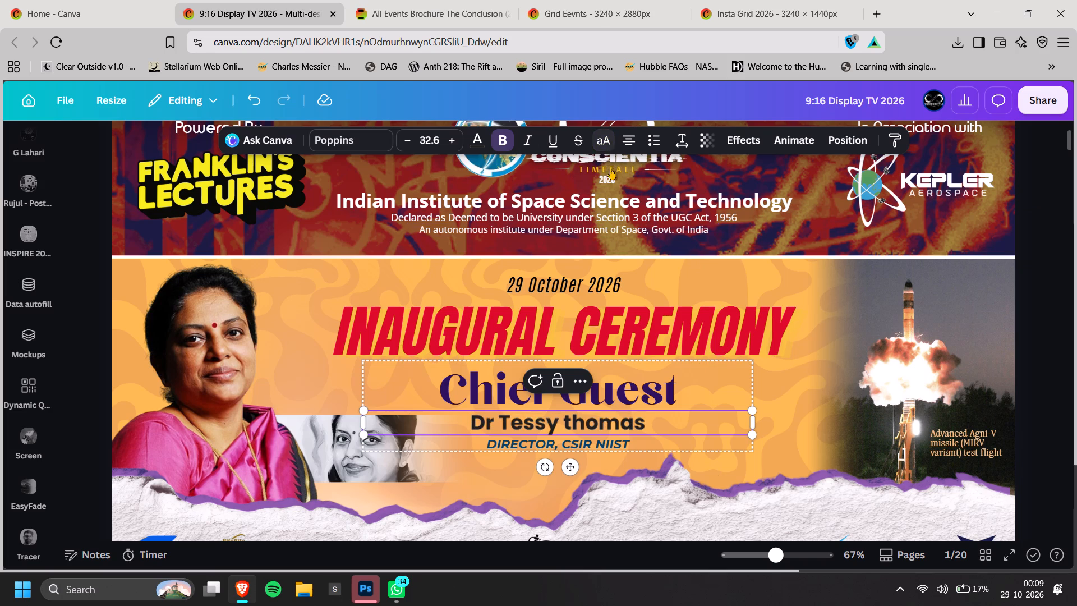
Add a period after Dr and capitalise the surname's initial T in the chief guest's name.
{"action": "left_click_drag", "start_coordinate": [644, 428], "coordinate": [502, 419]}
{"action": "left_click", "coordinate": [494, 418]}
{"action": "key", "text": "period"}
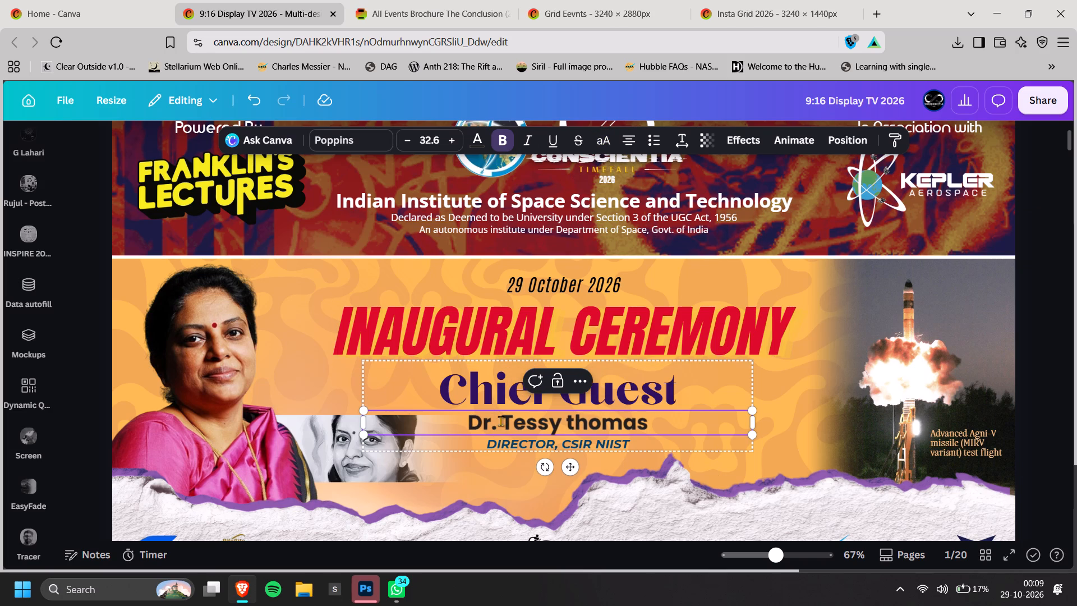
{"action": "left_click", "coordinate": [577, 420]}
{"action": "key", "text": "BackSpace"}
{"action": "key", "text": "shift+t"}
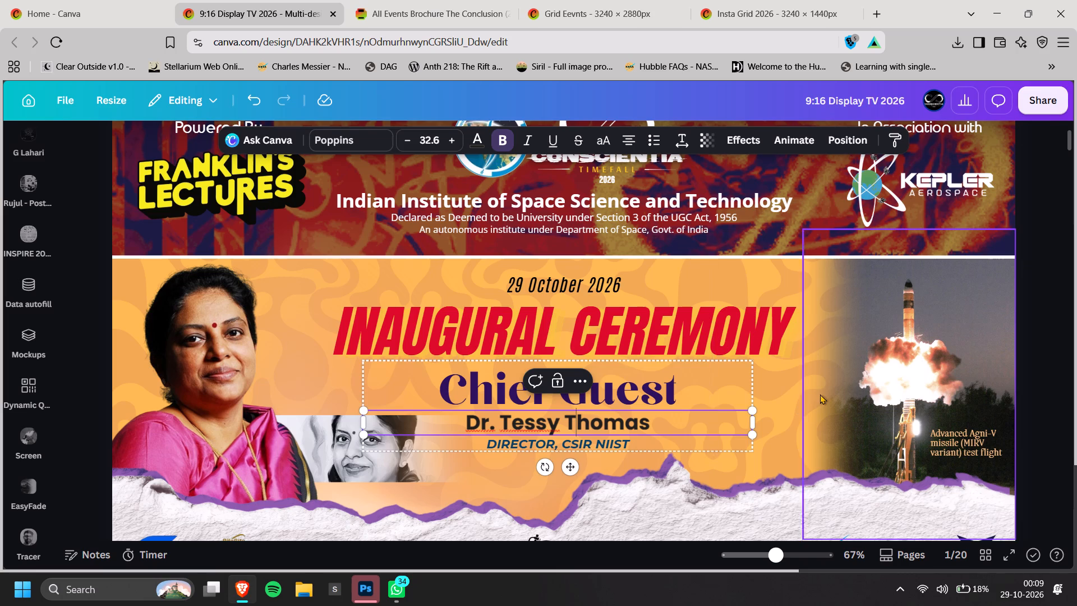
{"action": "left_click", "coordinate": [820, 394]}
Select the DIRECTOR, CSIR NIIST line within the grouped Chief Guest text.
{"action": "scroll", "coordinate": [883, 431], "scroll_direction": "down", "scroll_amount": 3, "text": "ctrl"}
{"action": "scroll", "coordinate": [595, 449], "scroll_direction": "up", "scroll_amount": 3, "text": "ctrl"}
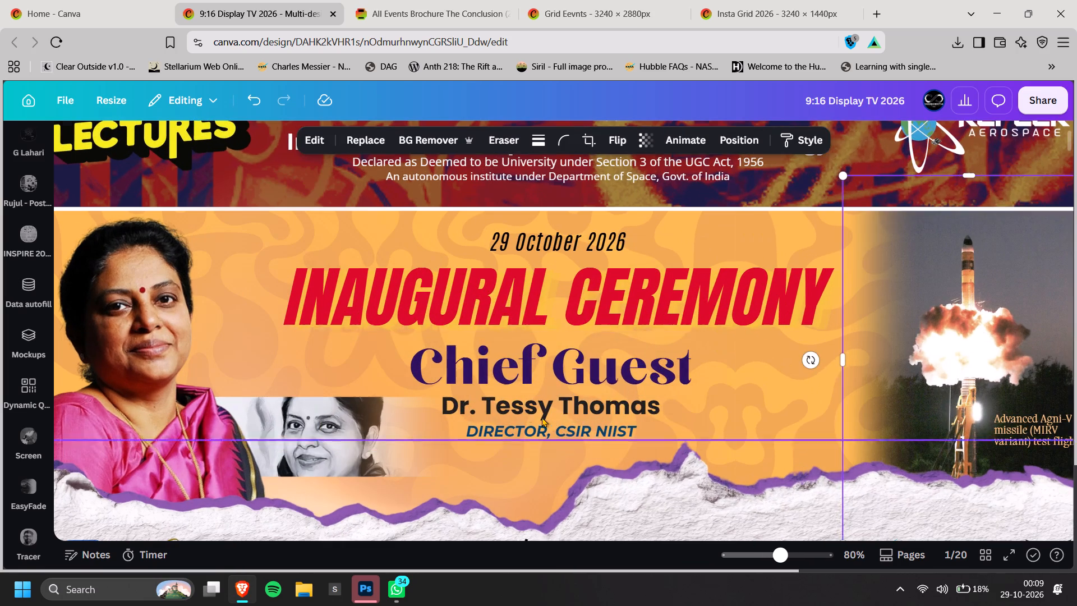
{"action": "double_click", "coordinate": [526, 411]}
{"action": "left_click", "coordinate": [527, 430]}
{"action": "left_click", "coordinate": [538, 421]}
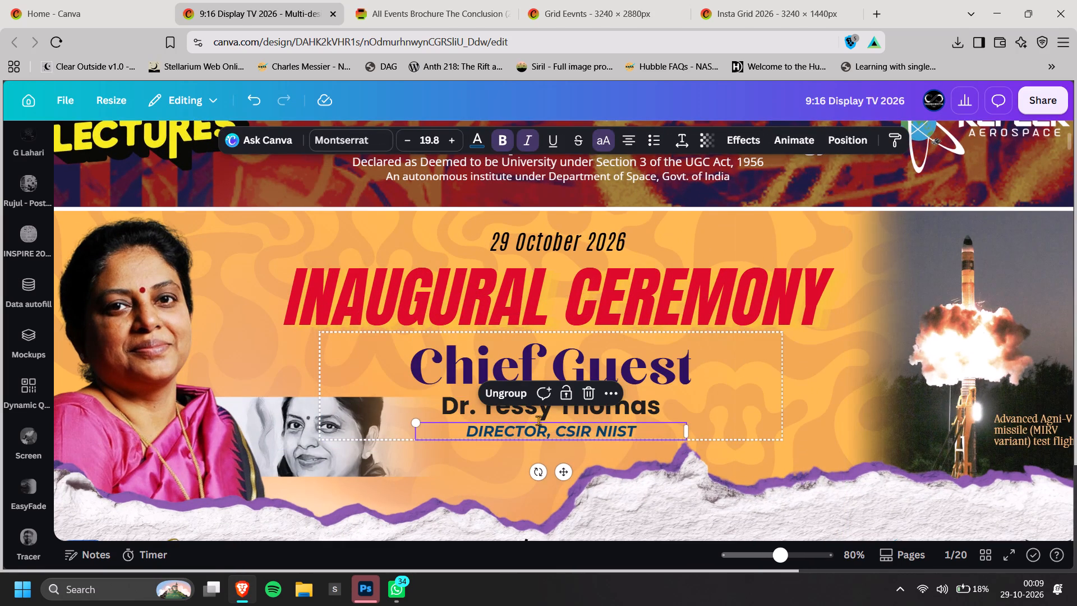
Inspect the text styling of the Chief Guest heading and the name line beneath it, and review page 1's layout.
{"action": "left_click", "coordinate": [684, 416]}
{"action": "left_click", "coordinate": [638, 415]}
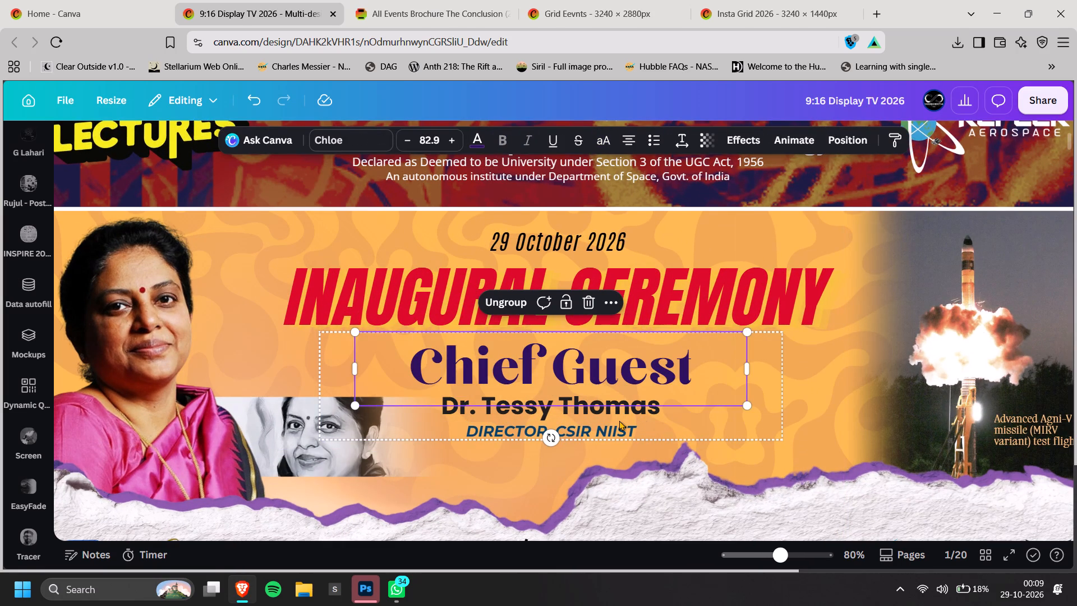
{"action": "left_click", "coordinate": [619, 420]}
{"action": "double_click", "coordinate": [619, 420]}
{"action": "left_click", "coordinate": [664, 418]}
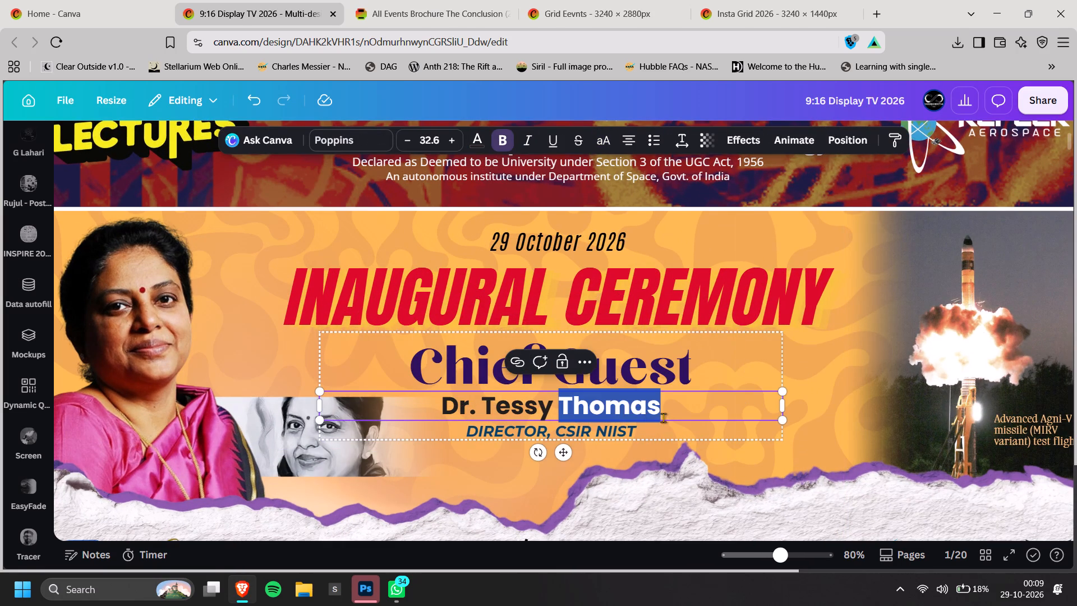
{"action": "left_click_drag", "start_coordinate": [674, 411], "coordinate": [481, 402]}
{"action": "left_click", "coordinate": [470, 385]}
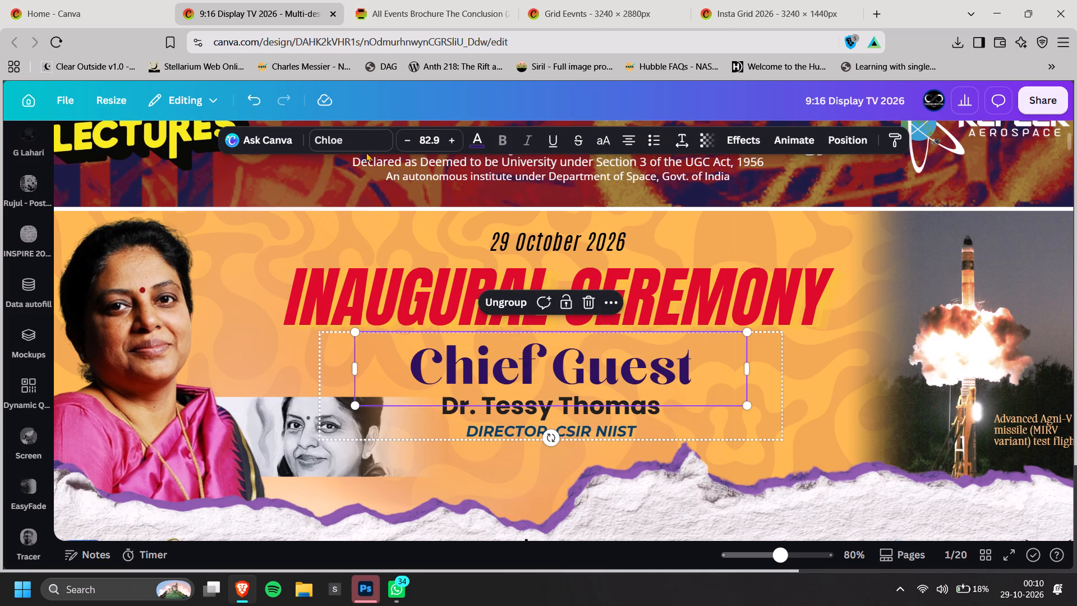
{"action": "left_click", "coordinate": [336, 126]}
{"action": "scroll", "coordinate": [787, 410], "scroll_direction": "down", "scroll_amount": 4, "text": "ctrl"}
{"action": "double_click", "coordinate": [881, 410]}
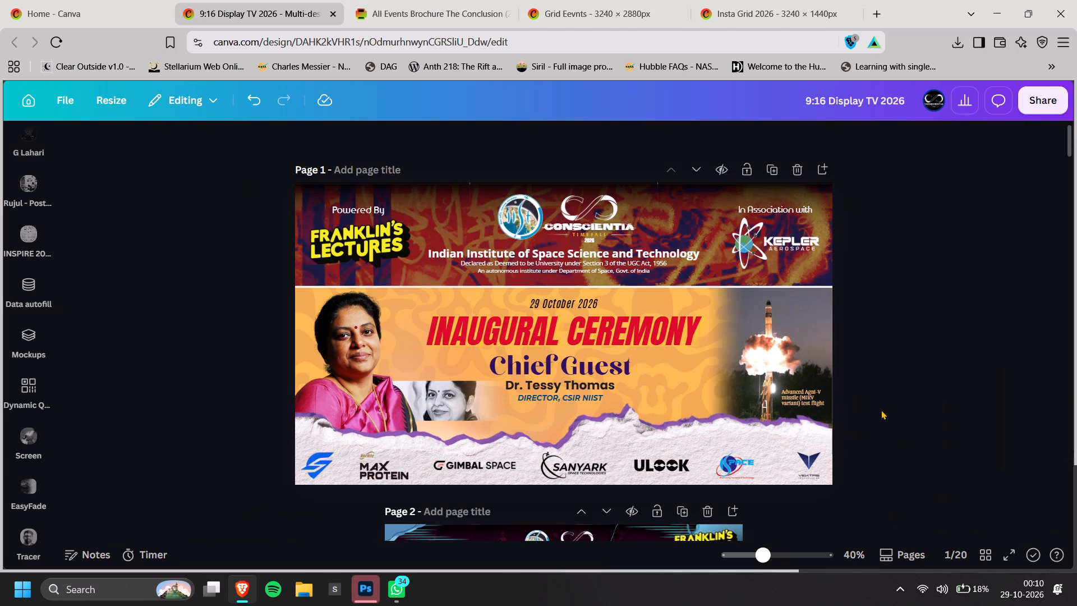
Switch to WhatsApp.
{"action": "key", "text": "alt+Tab"}
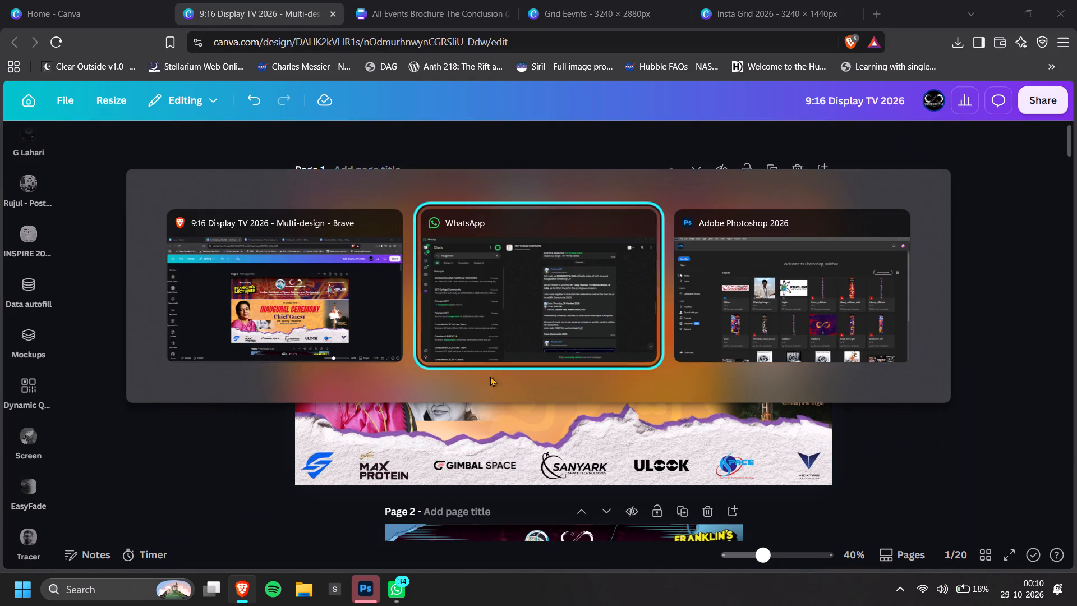
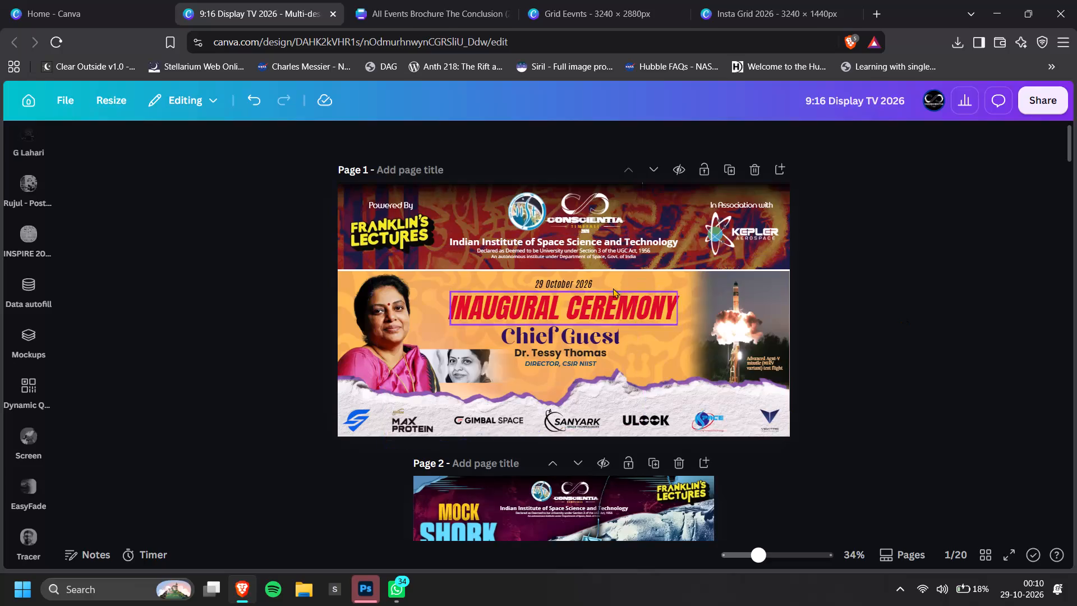
Enlarge the INAUGURAL CEREMONY title slightly to about size 90.8 and centre it horizontally on page 1.
{"action": "scroll", "coordinate": [613, 288], "scroll_direction": "up", "scroll_amount": 2}
{"action": "left_click", "coordinate": [638, 304]}
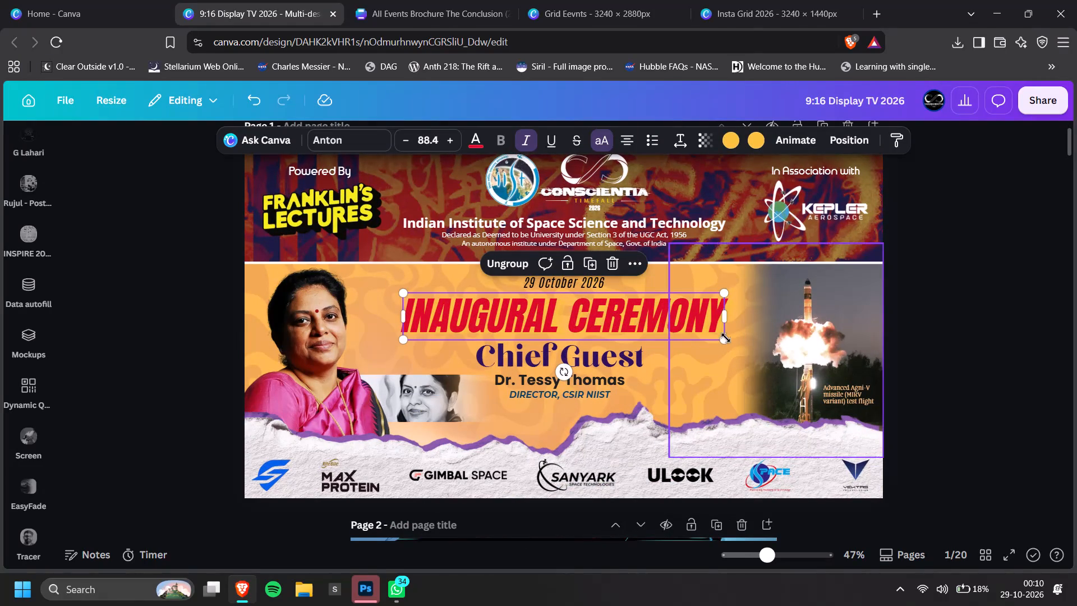
{"action": "left_click_drag", "start_coordinate": [726, 338], "coordinate": [738, 342]}
{"action": "left_click", "coordinate": [698, 319]}
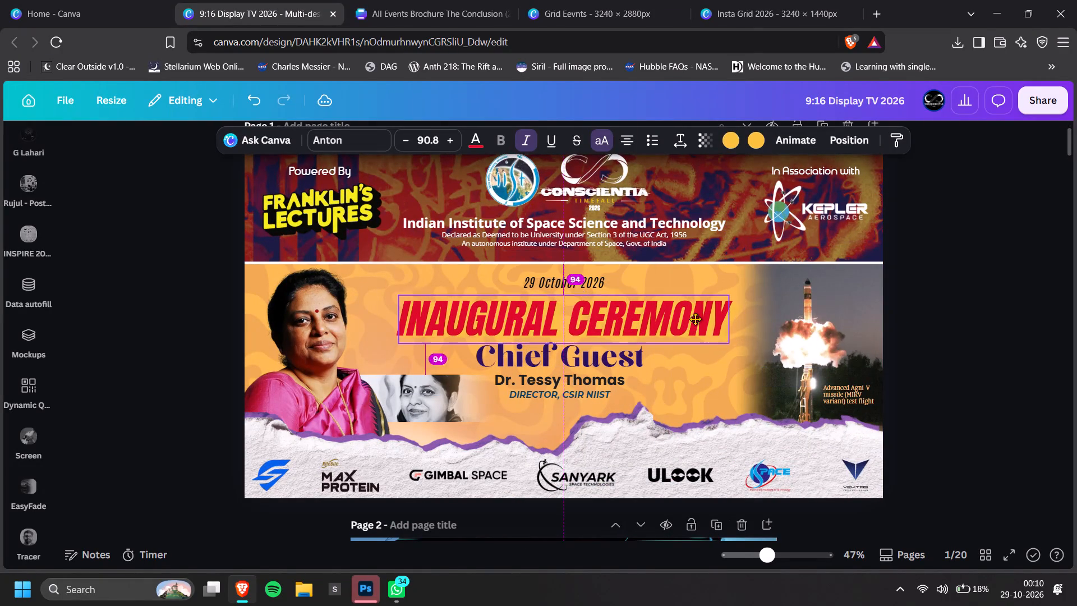
{"action": "left_click", "coordinate": [832, 137]}
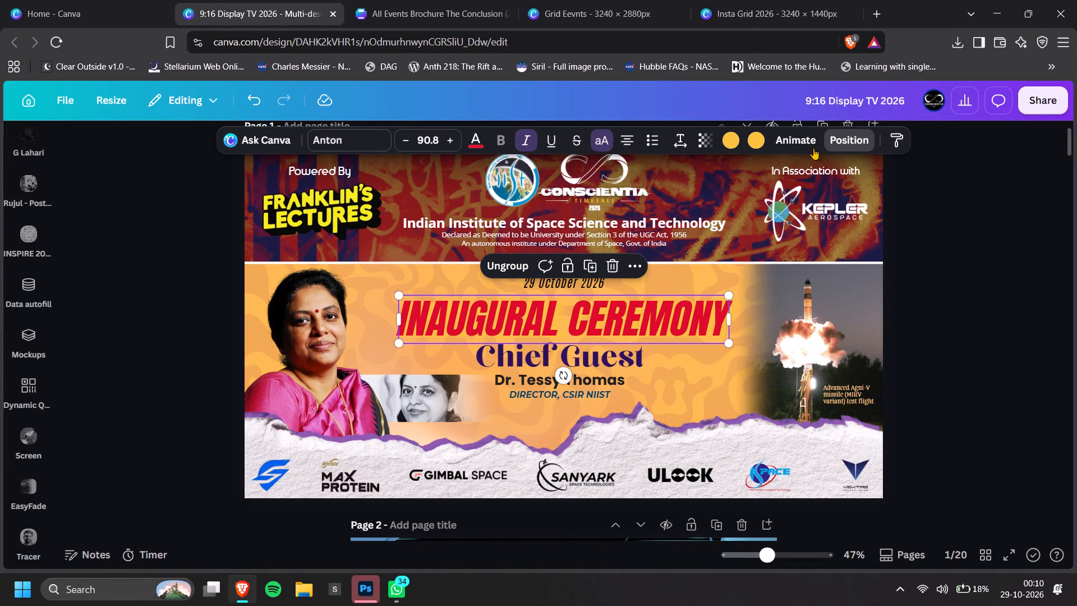
{"action": "left_click", "coordinate": [145, 205]}
{"action": "left_click", "coordinate": [258, 382]}
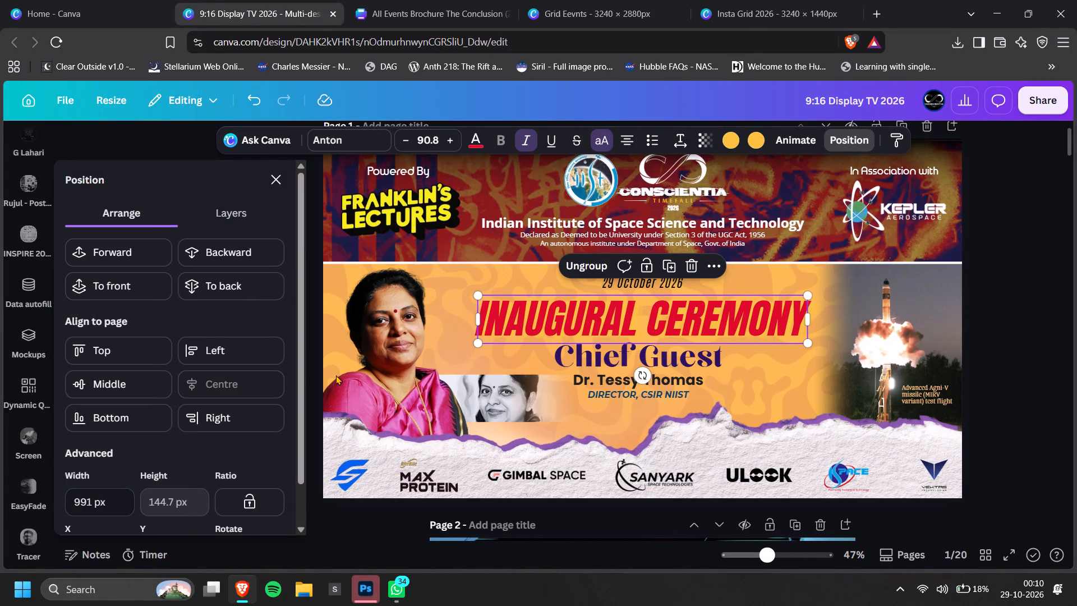
{"action": "scroll", "coordinate": [952, 343], "scroll_direction": "down", "scroll_amount": 2, "text": "ctrl"}
{"action": "double_click", "coordinate": [952, 343]}
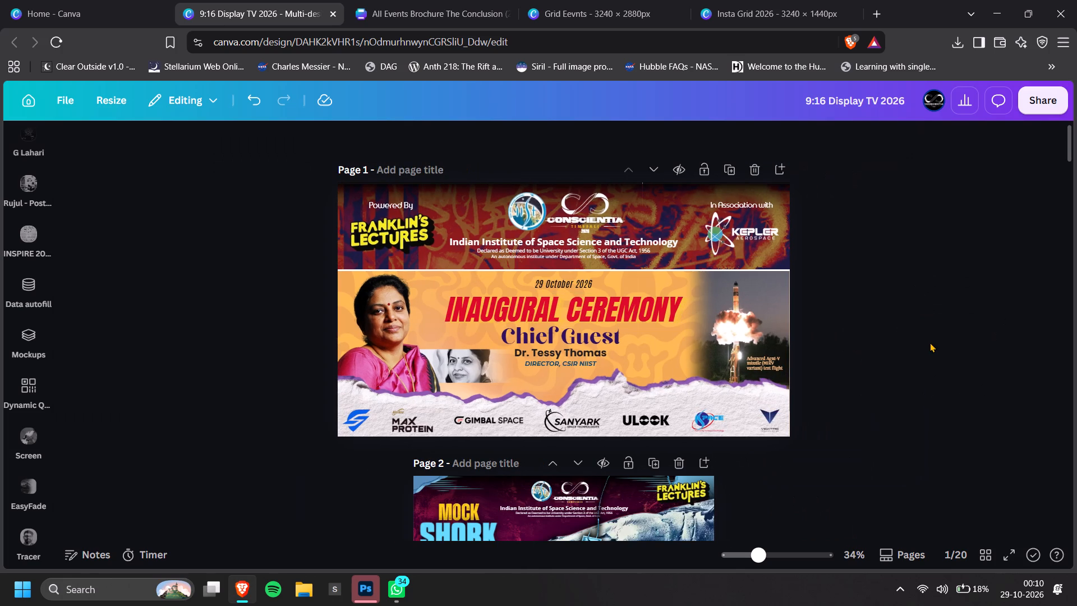
Realign the INAUGURAL CEREMONY title to the horizontal centre of page 1.
{"action": "scroll", "coordinate": [747, 276], "scroll_direction": "up", "scroll_amount": 2, "text": "ctrl"}
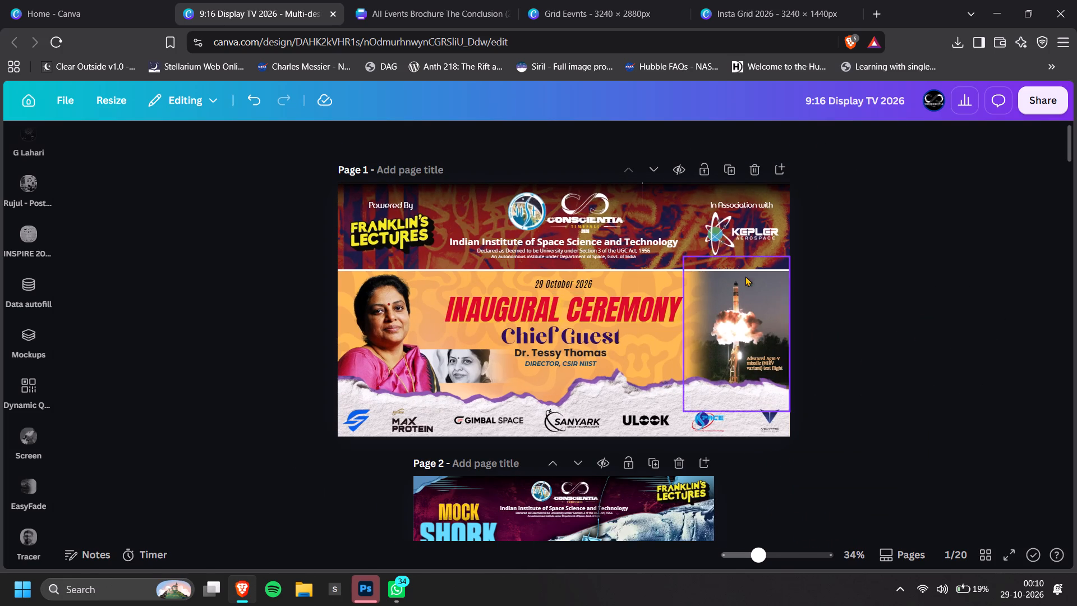
{"action": "scroll", "coordinate": [745, 276], "scroll_direction": "up", "scroll_amount": 6, "text": "ctrl"}
{"action": "left_click", "coordinate": [554, 335]}
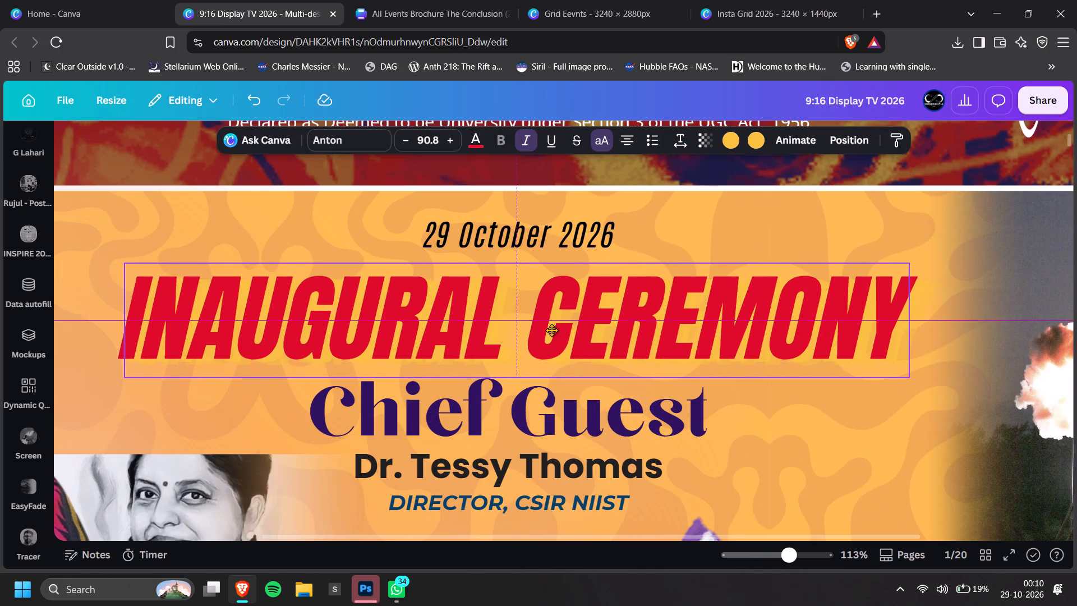
{"action": "left_click", "coordinate": [856, 143]}
{"action": "left_click", "coordinate": [205, 383]}
{"action": "scroll", "coordinate": [592, 282], "scroll_direction": "down", "scroll_amount": 6, "text": "ctrl"}
{"action": "double_click", "coordinate": [1031, 292]}
Review page 1's overall layout, and undo and redo the latest title change to compare its placement.
{"action": "scroll", "coordinate": [938, 323], "scroll_direction": "down", "scroll_amount": 1, "text": "ctrl"}
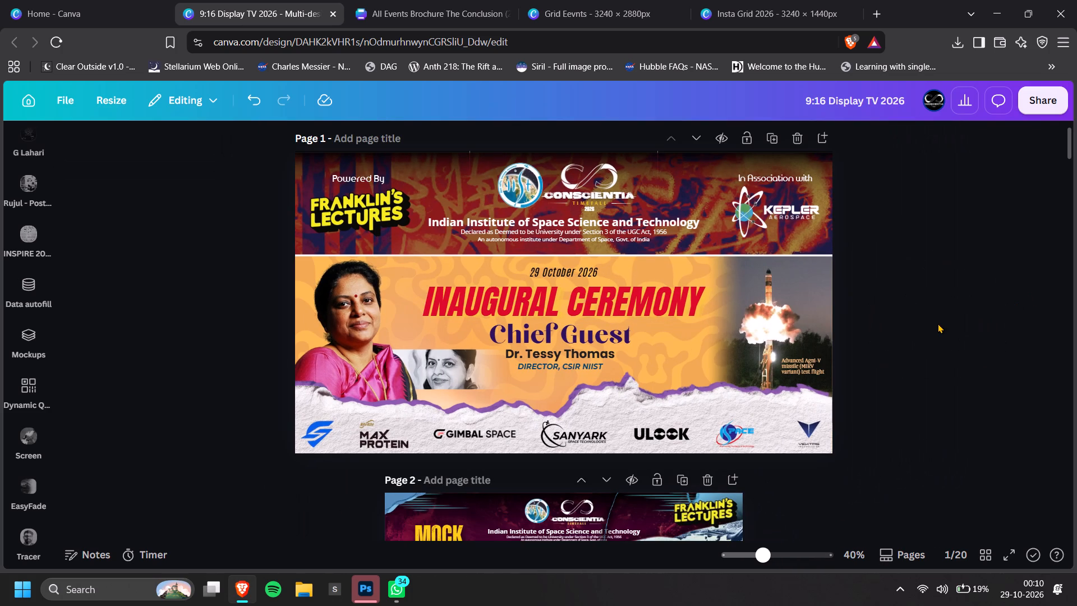
{"action": "scroll", "coordinate": [446, 373], "scroll_direction": "up", "scroll_amount": 4, "text": "ctrl"}
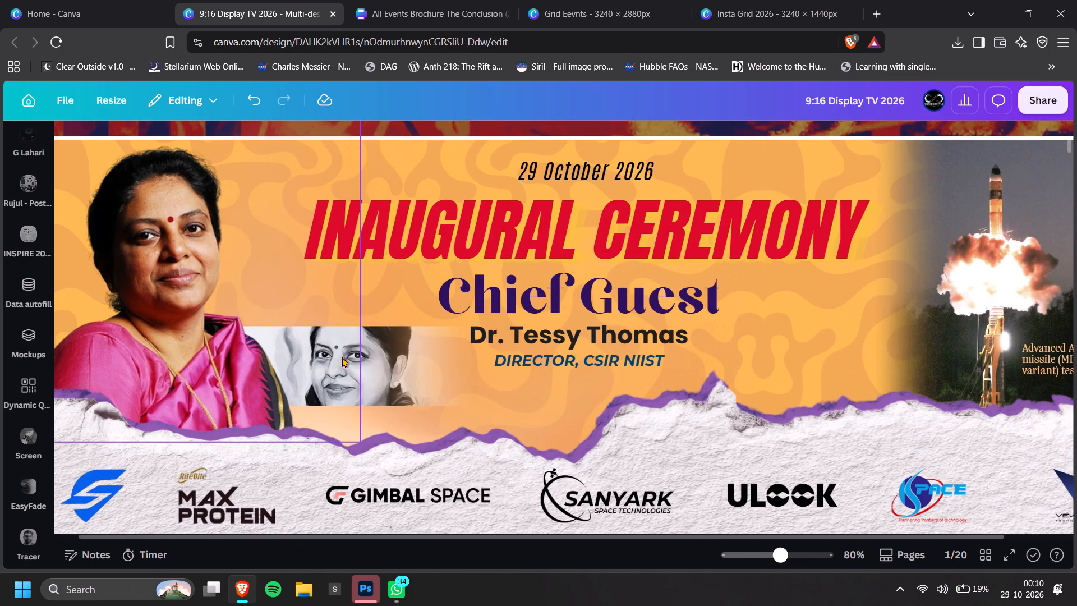
{"action": "scroll", "coordinate": [618, 332], "scroll_direction": "down", "scroll_amount": 6, "text": "ctrl"}
{"action": "left_click", "coordinate": [935, 314]}
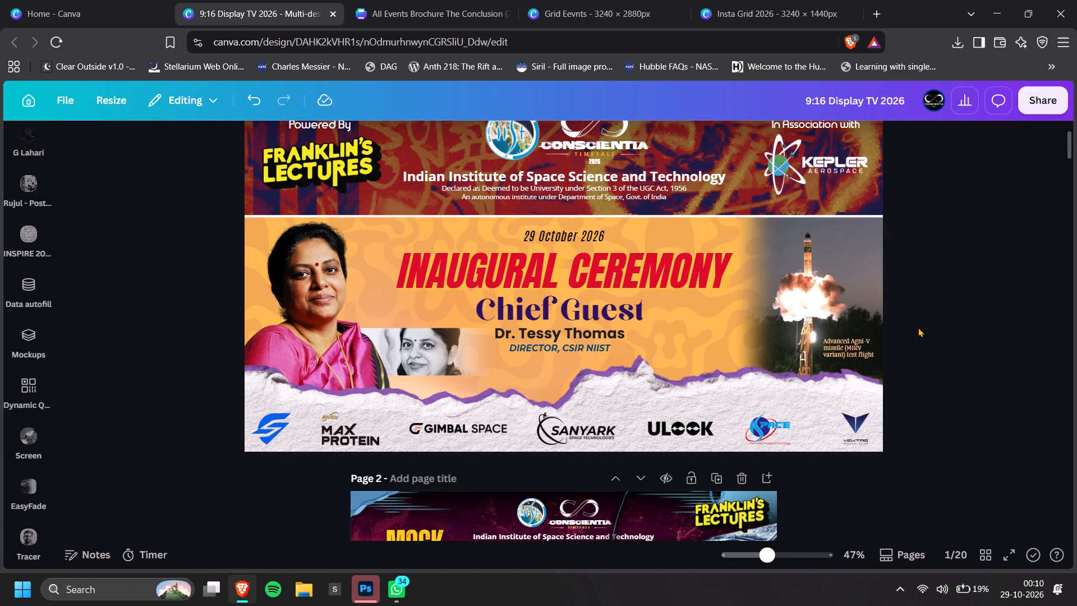
{"action": "scroll", "coordinate": [917, 328], "scroll_direction": "down", "scroll_amount": 2, "text": "ctrl"}
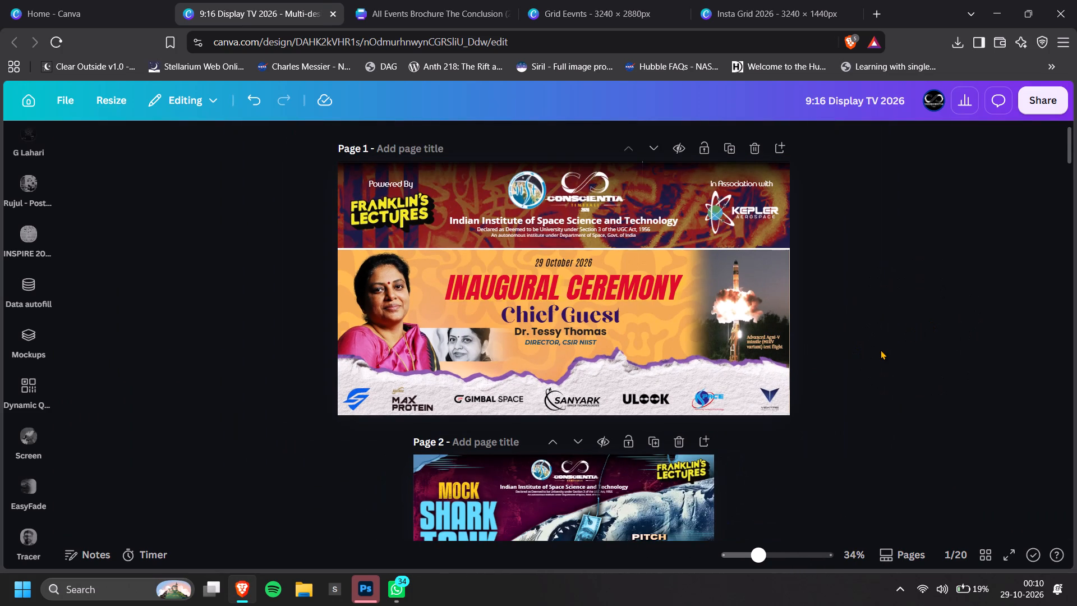
{"action": "scroll", "coordinate": [881, 350], "scroll_direction": "up", "scroll_amount": 1}
{"action": "key", "text": "ctrl+z"}
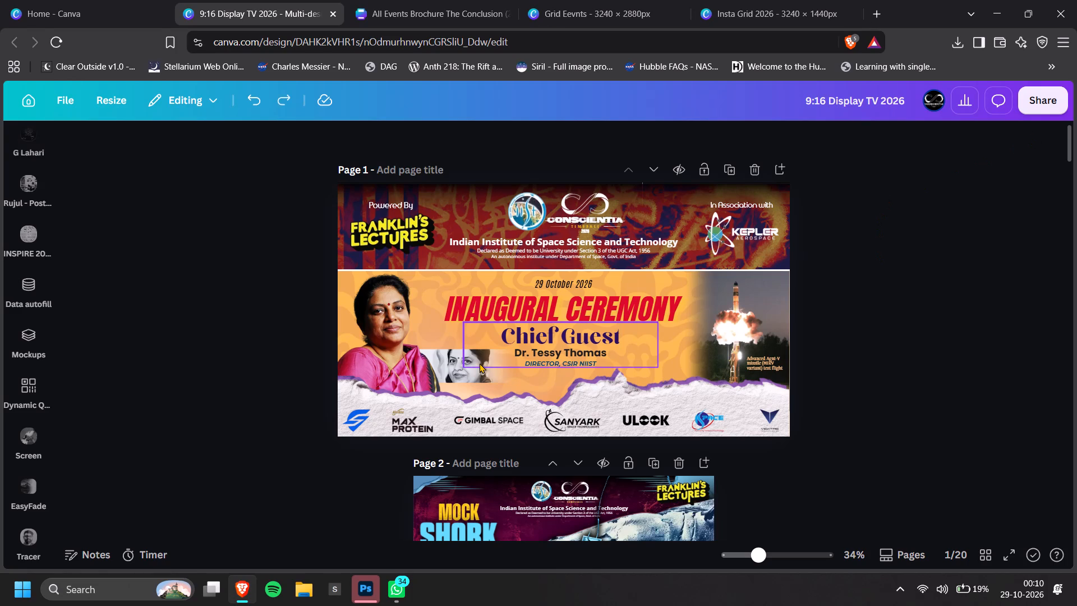
{"action": "key", "text": "ctrl+shift+z"}
Move the black-and-white inset photo up and slightly left, so it sits beside the chief guest's portrait at shoulder level.
{"action": "scroll", "coordinate": [455, 365], "scroll_direction": "up", "scroll_amount": 4, "text": "ctrl"}
{"action": "key", "text": "alt+1"}
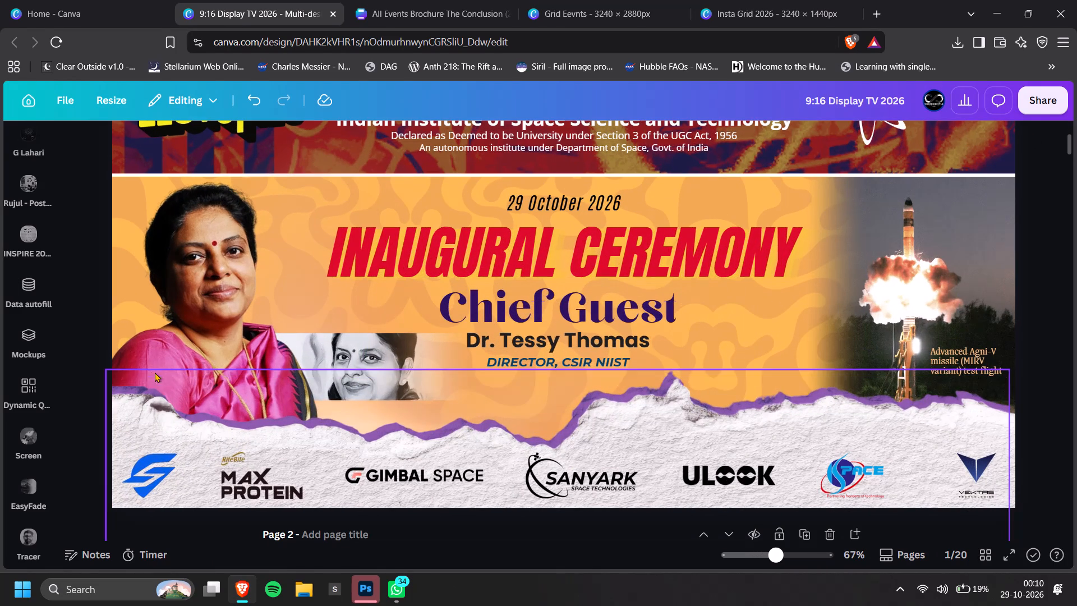
{"action": "left_click", "coordinate": [177, 363]}
{"action": "left_click", "coordinate": [776, 132]}
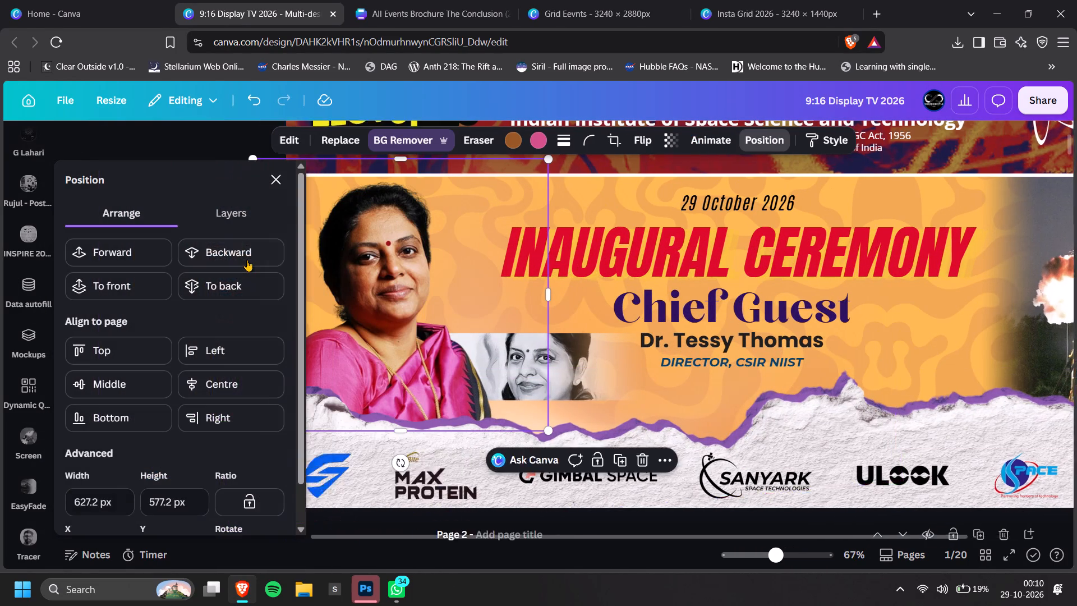
{"action": "left_click", "coordinate": [240, 218]}
{"action": "scroll", "coordinate": [228, 394], "scroll_direction": "down", "scroll_amount": 3}
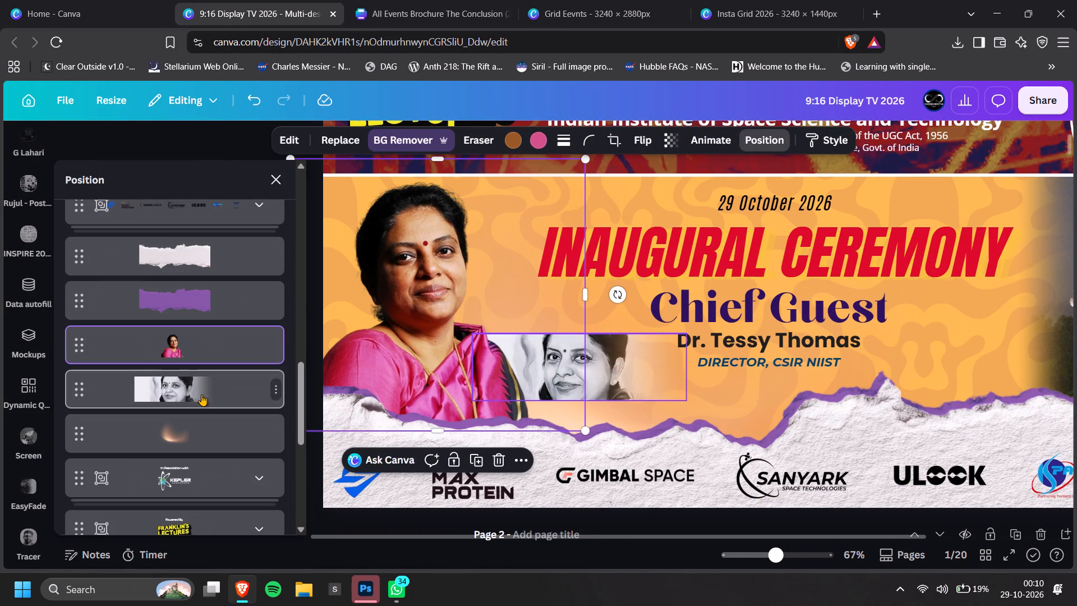
{"action": "left_click", "coordinate": [201, 394]}
{"action": "left_click_drag", "start_coordinate": [627, 370], "coordinate": [597, 328]}
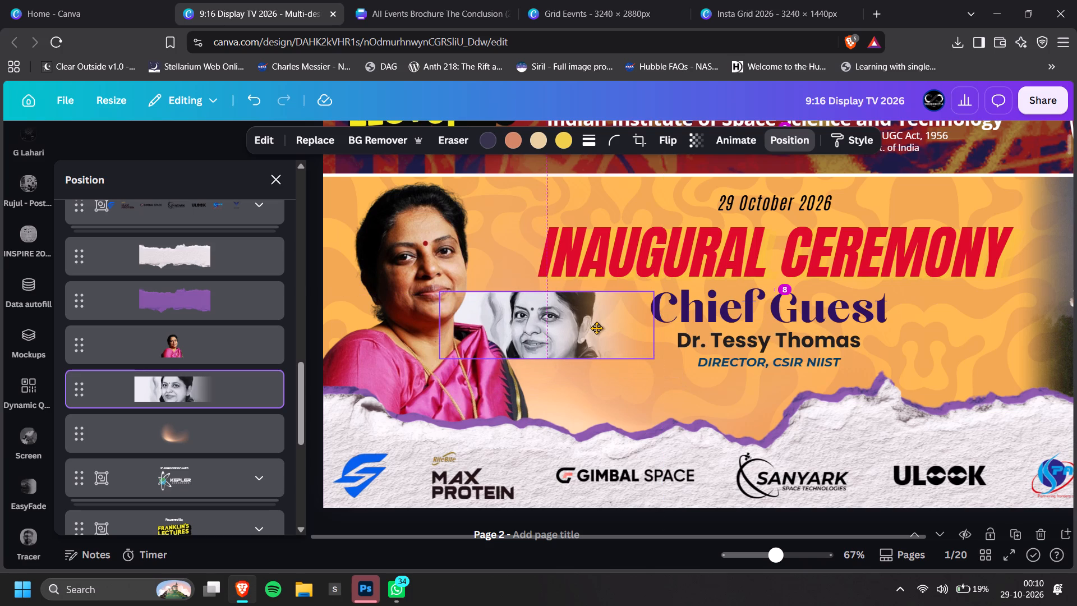
{"action": "left_click_drag", "start_coordinate": [597, 328], "coordinate": [595, 328]}
{"action": "left_click_drag", "start_coordinate": [595, 328], "coordinate": [593, 327]}
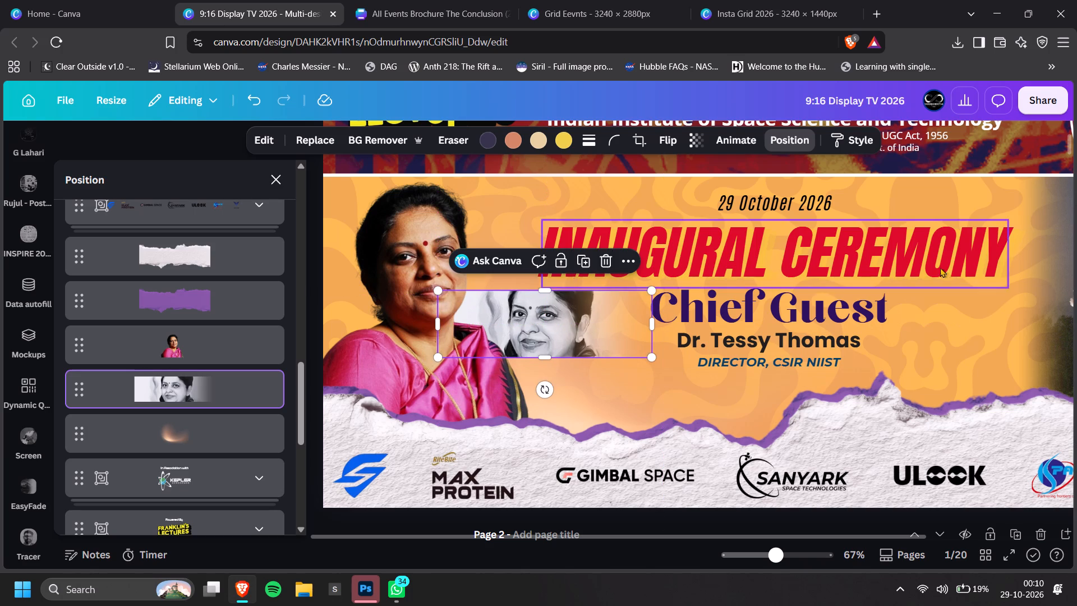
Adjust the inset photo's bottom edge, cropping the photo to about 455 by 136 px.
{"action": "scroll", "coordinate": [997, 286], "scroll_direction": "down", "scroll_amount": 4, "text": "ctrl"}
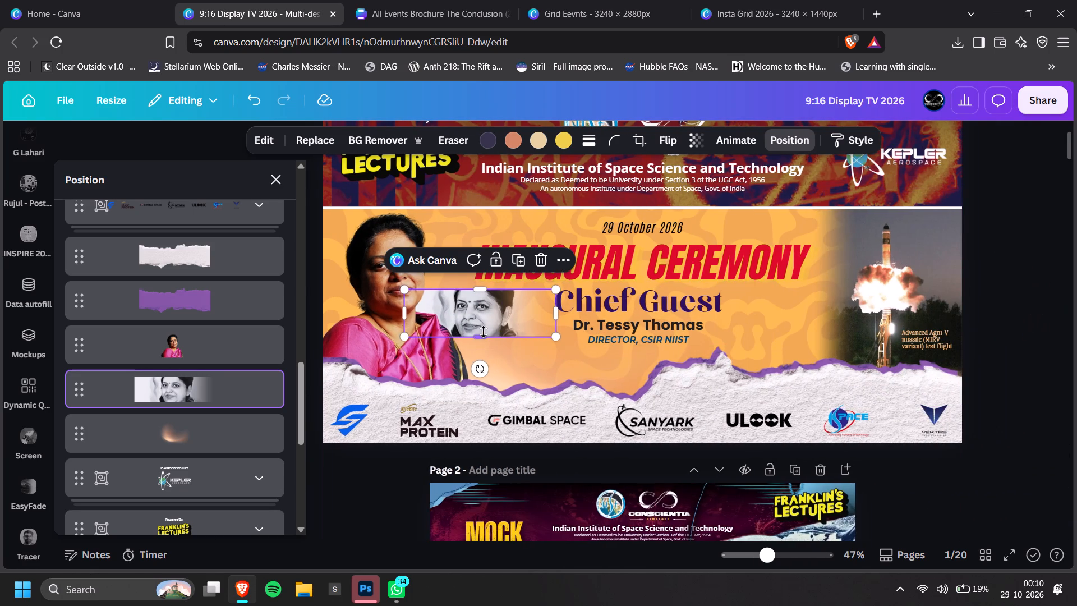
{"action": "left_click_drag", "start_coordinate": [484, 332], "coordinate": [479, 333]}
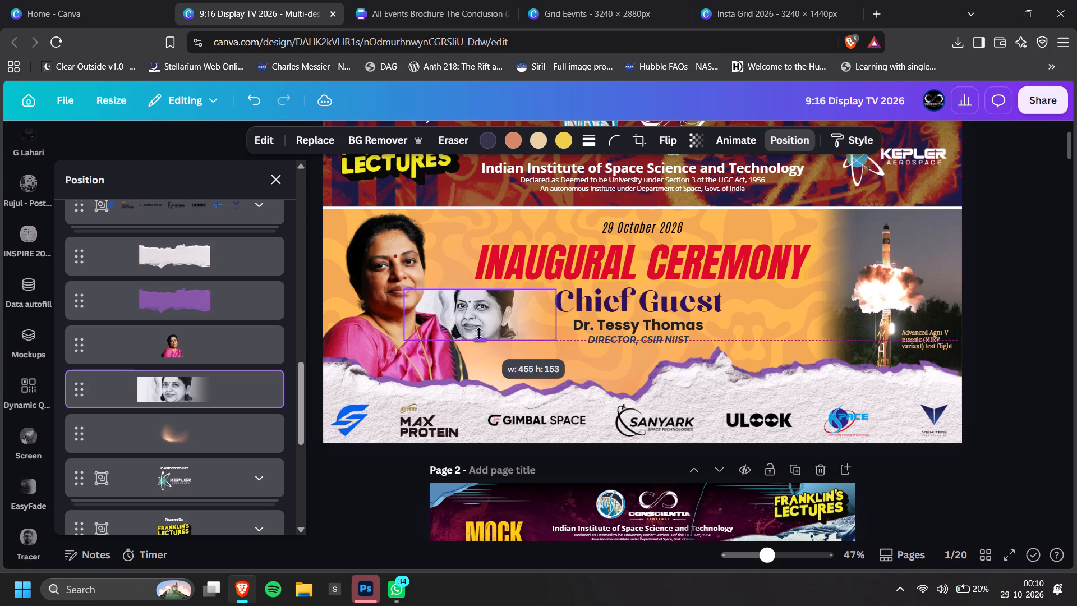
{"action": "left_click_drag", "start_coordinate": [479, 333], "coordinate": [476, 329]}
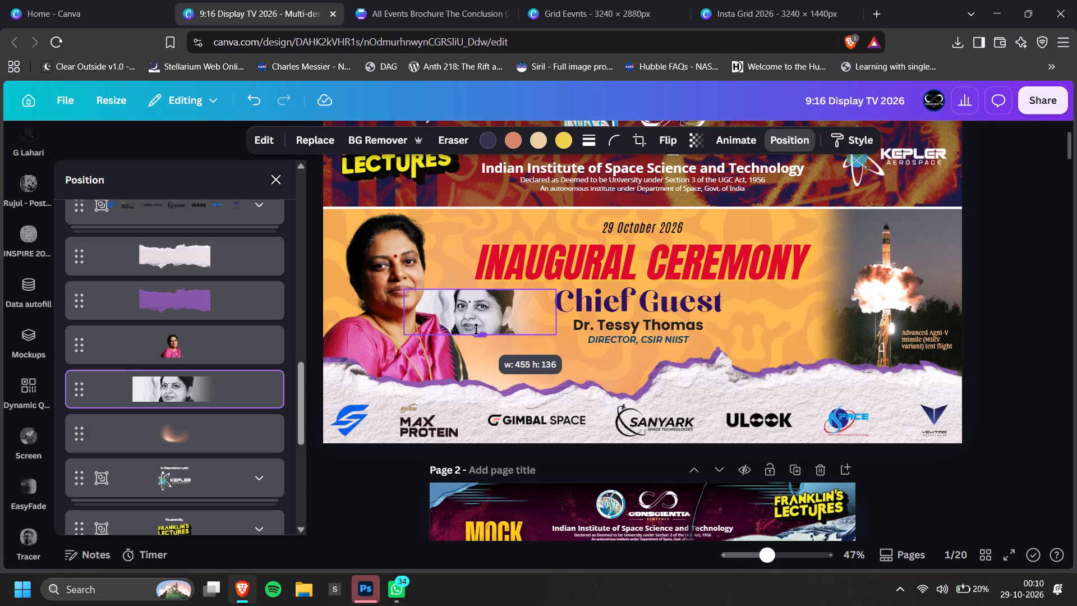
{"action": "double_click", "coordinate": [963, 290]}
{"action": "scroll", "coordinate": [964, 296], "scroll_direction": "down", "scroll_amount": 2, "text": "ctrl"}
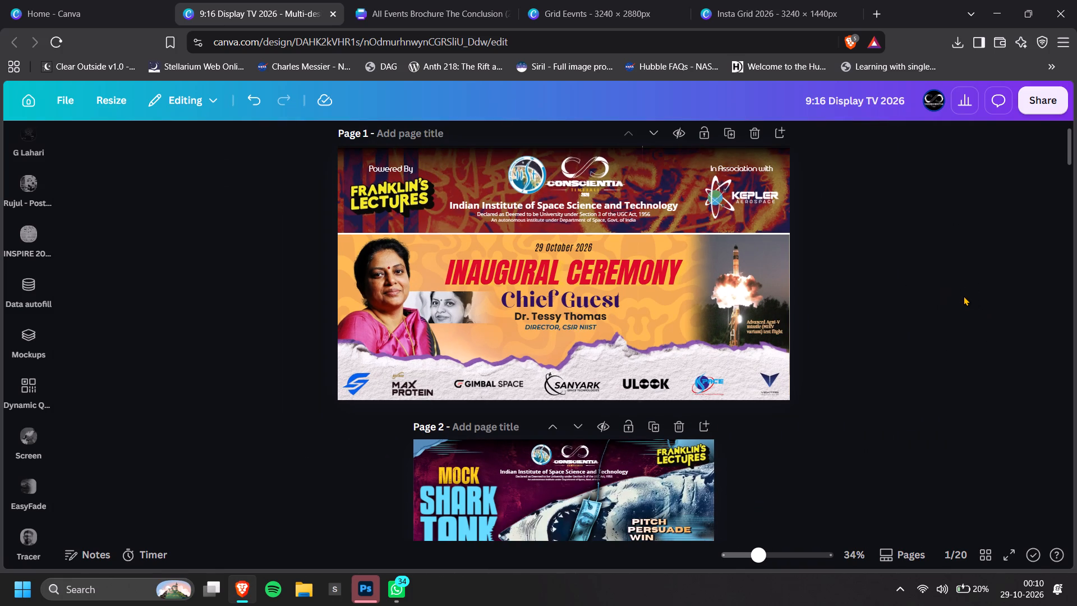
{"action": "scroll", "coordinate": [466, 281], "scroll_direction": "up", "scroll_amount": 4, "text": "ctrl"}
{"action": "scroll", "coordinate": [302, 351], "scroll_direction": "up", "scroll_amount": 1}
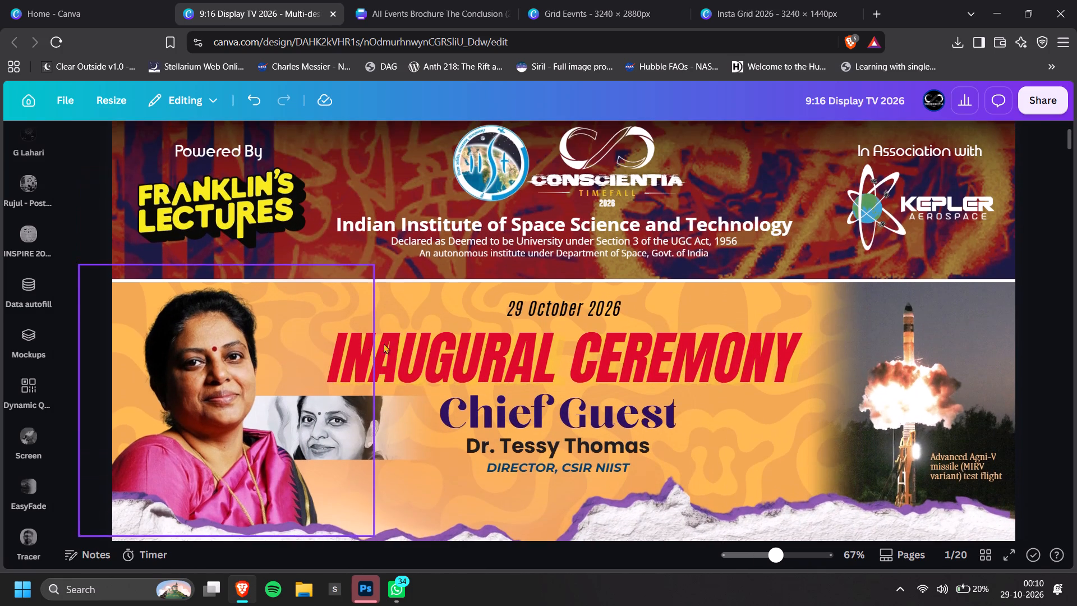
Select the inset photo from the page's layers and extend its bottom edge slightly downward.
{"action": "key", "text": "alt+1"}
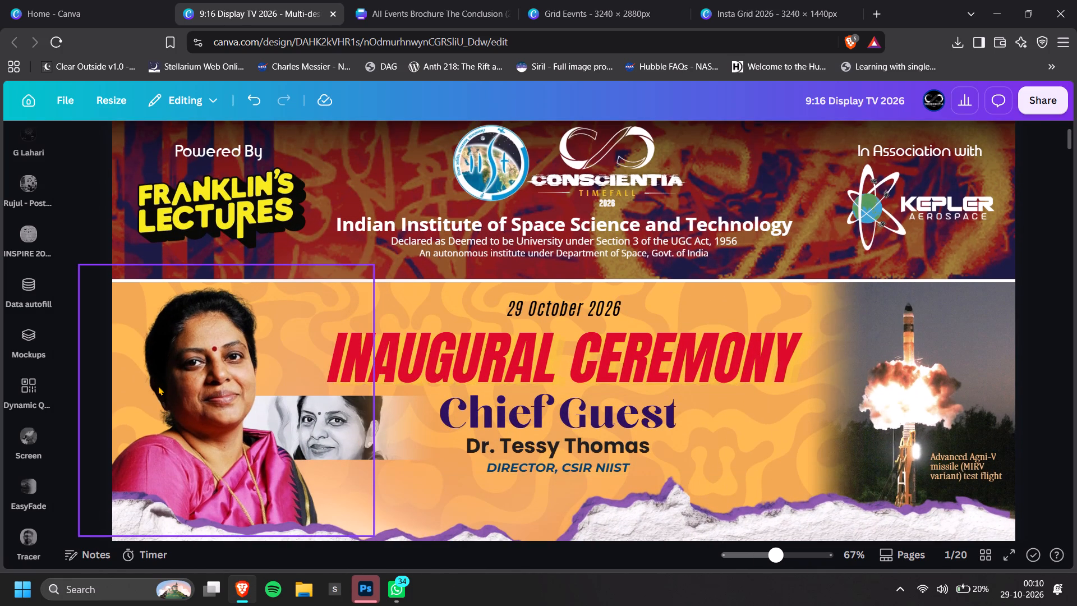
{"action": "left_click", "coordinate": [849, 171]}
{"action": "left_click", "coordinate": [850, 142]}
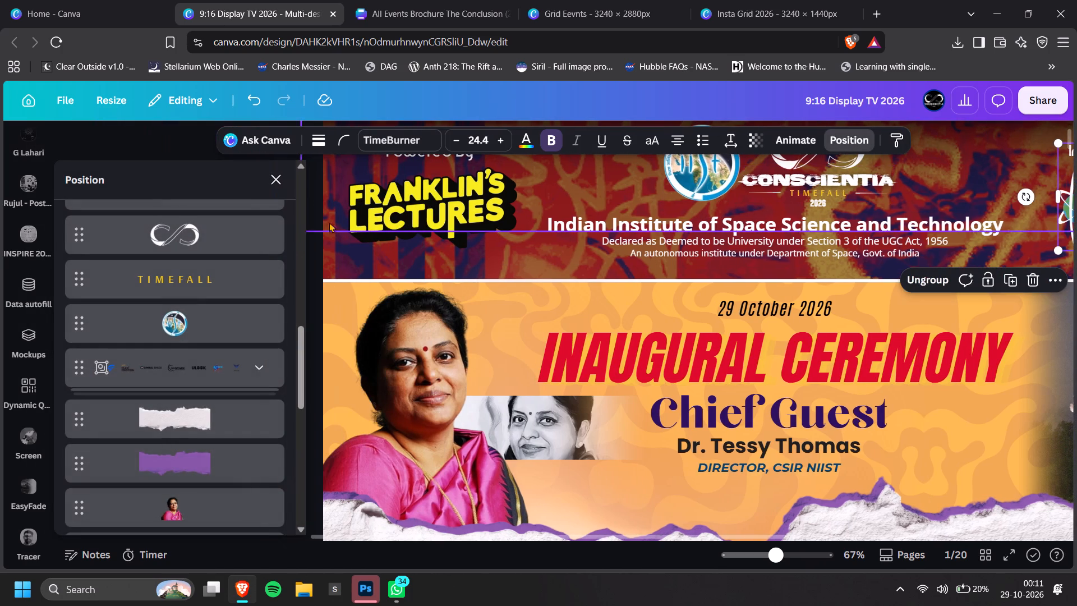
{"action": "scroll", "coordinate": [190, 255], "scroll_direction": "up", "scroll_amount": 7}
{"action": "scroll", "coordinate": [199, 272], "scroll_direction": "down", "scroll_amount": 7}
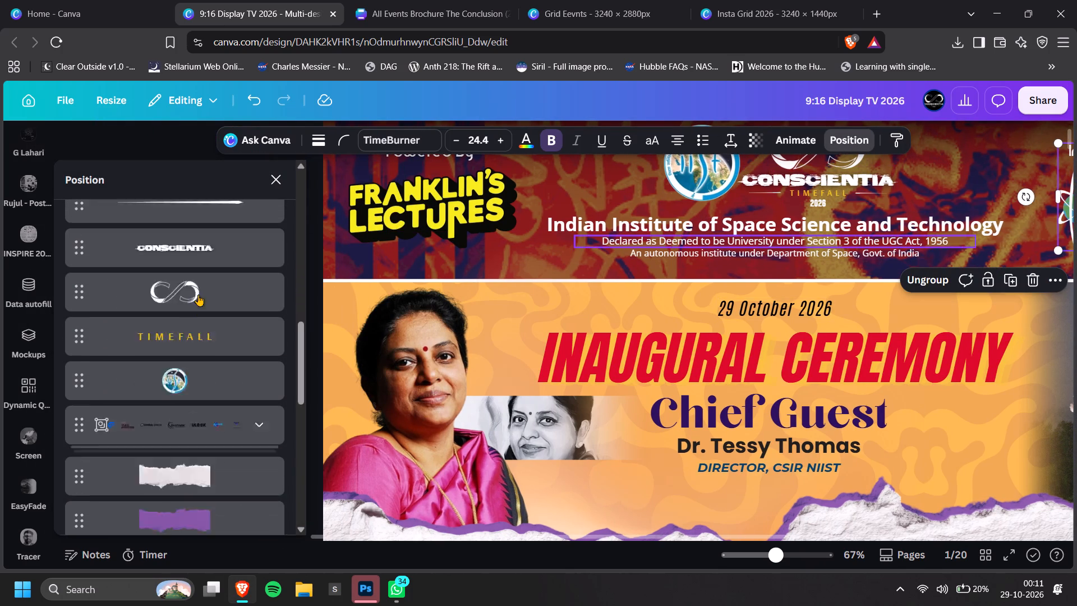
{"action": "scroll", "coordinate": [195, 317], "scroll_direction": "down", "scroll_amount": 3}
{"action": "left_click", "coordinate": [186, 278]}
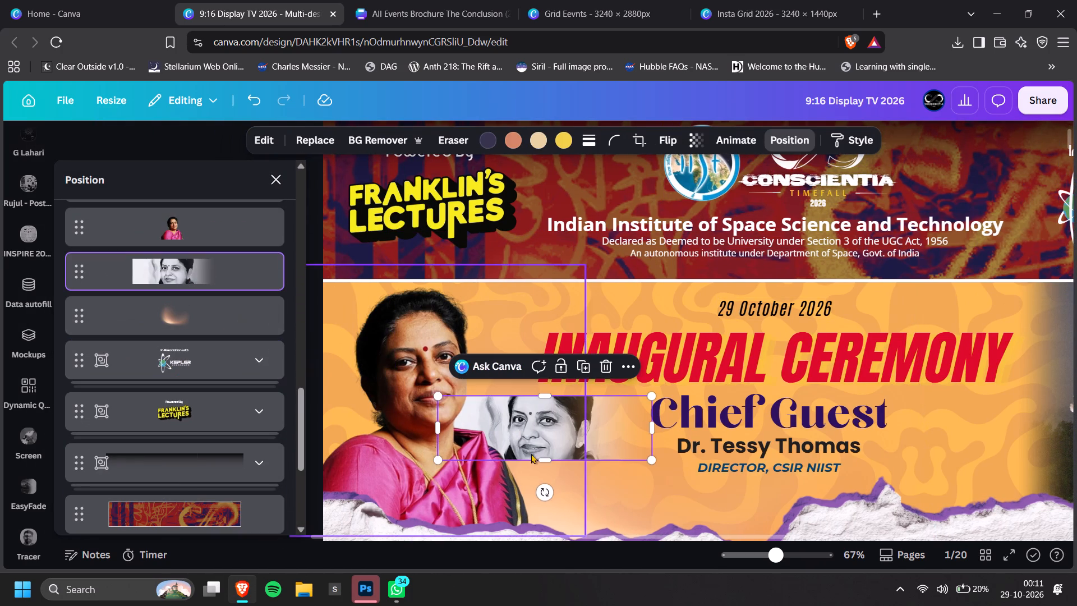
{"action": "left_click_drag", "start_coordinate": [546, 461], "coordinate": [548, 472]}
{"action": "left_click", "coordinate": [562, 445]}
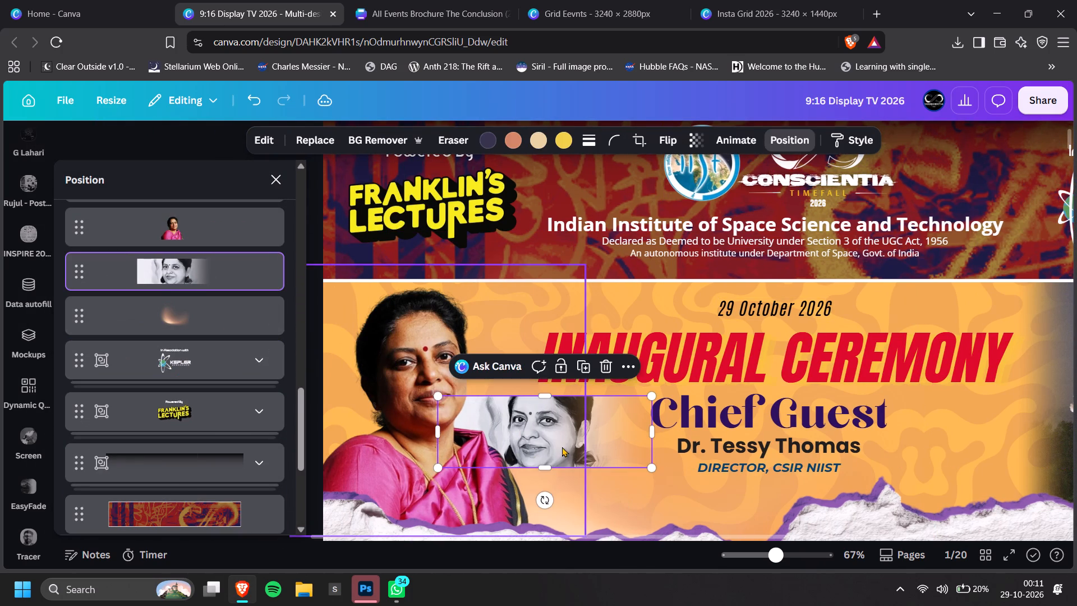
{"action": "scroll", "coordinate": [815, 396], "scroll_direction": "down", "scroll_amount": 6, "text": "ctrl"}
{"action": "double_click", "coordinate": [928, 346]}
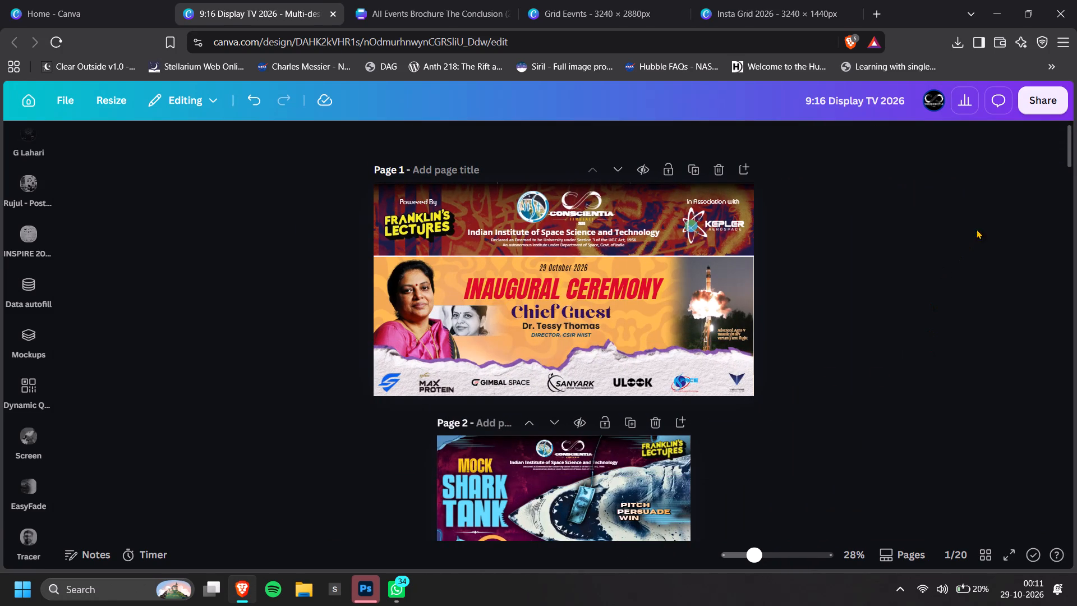
Select the inset photo behind the portrait again and trim its bottom edge up slightly.
{"action": "scroll", "coordinate": [398, 349], "scroll_direction": "up", "scroll_amount": 4, "text": "ctrl"}
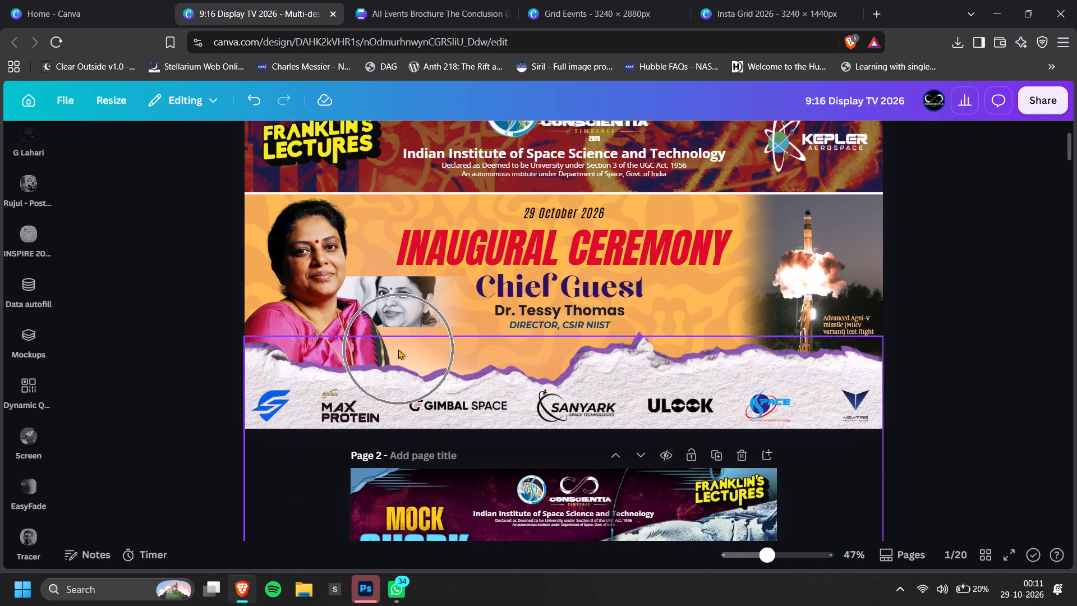
{"action": "key", "text": "alt+1"}
{"action": "scroll", "coordinate": [963, 308], "scroll_direction": "down", "scroll_amount": 1, "text": "ctrl"}
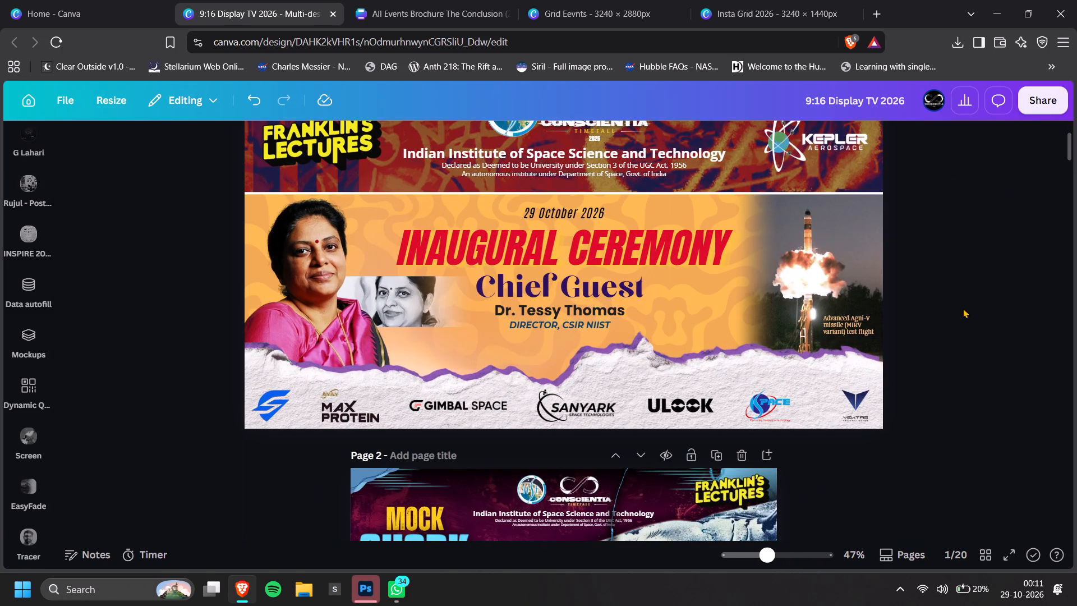
{"action": "scroll", "coordinate": [393, 286], "scroll_direction": "up", "scroll_amount": 5, "text": "ctrl"}
{"action": "key", "text": "alt+1"}
{"action": "left_click", "coordinate": [327, 329]}
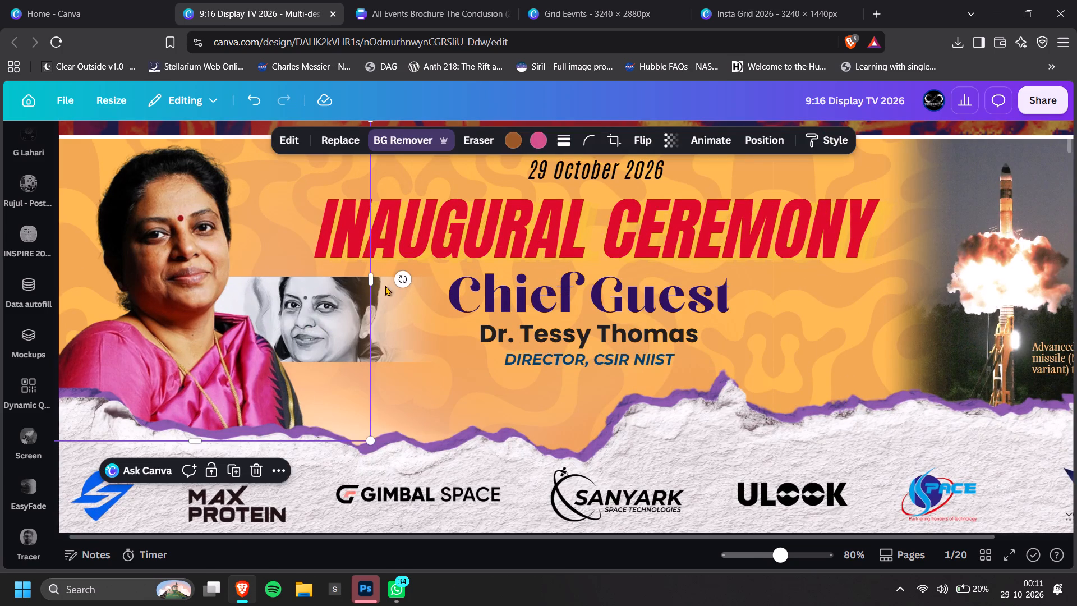
{"action": "left_click", "coordinate": [765, 139]}
{"action": "scroll", "coordinate": [177, 420], "scroll_direction": "down", "scroll_amount": 6}
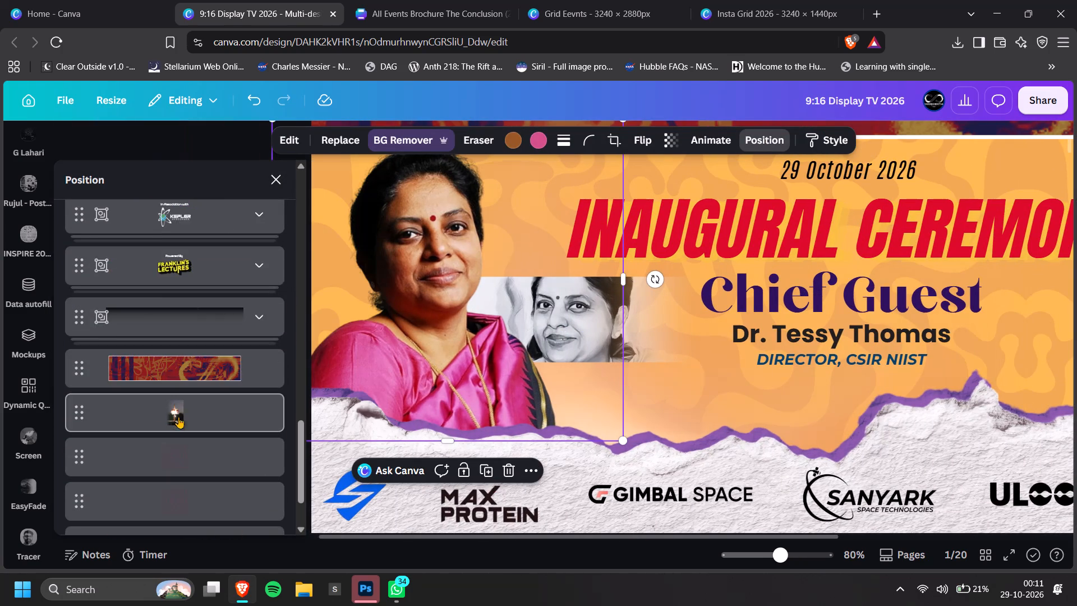
{"action": "scroll", "coordinate": [187, 389], "scroll_direction": "up", "scroll_amount": 2}
{"action": "left_click", "coordinate": [193, 327]}
{"action": "scroll", "coordinate": [615, 343], "scroll_direction": "up", "scroll_amount": 4, "text": "ctrl"}
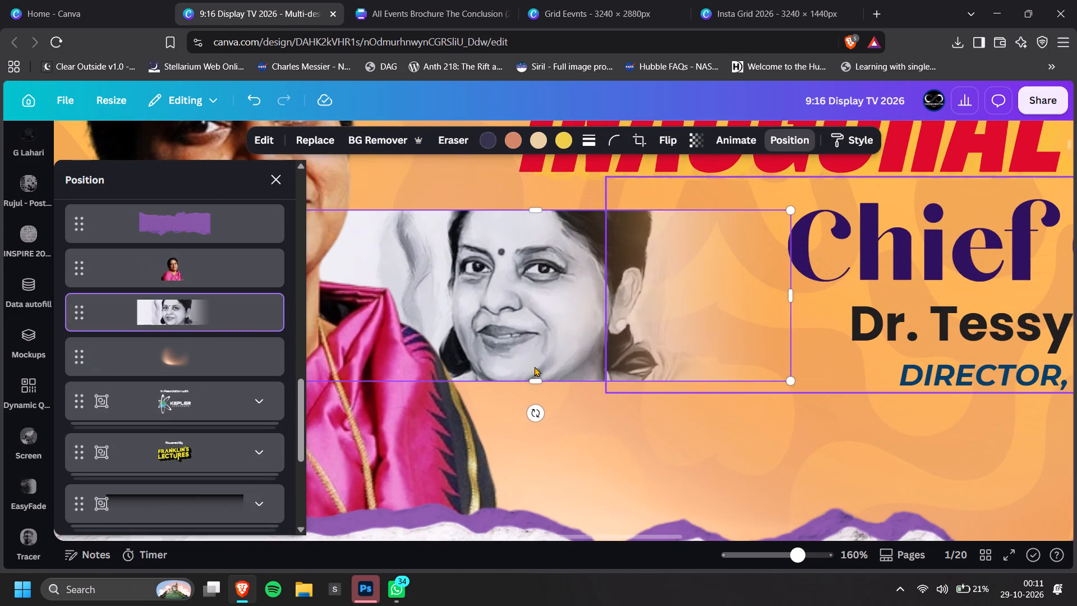
{"action": "left_click_drag", "start_coordinate": [525, 380], "coordinate": [518, 375]}
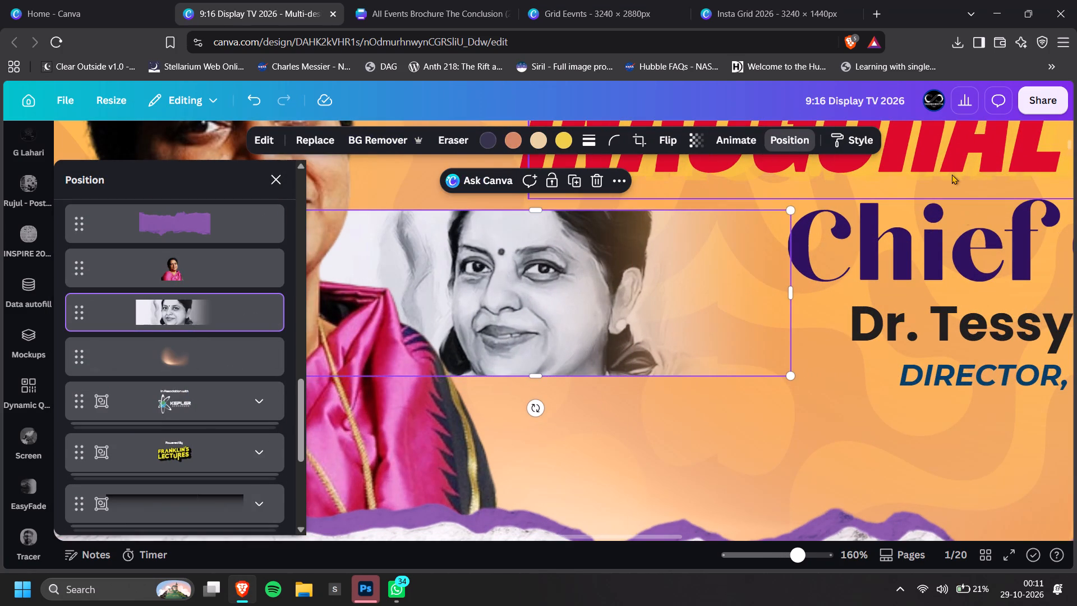
{"action": "left_click", "coordinate": [952, 174]}
Download only page 1 as a high-quality PNG at size 3.125.
{"action": "left_click", "coordinate": [1041, 100]}
{"action": "left_click", "coordinate": [806, 419]}
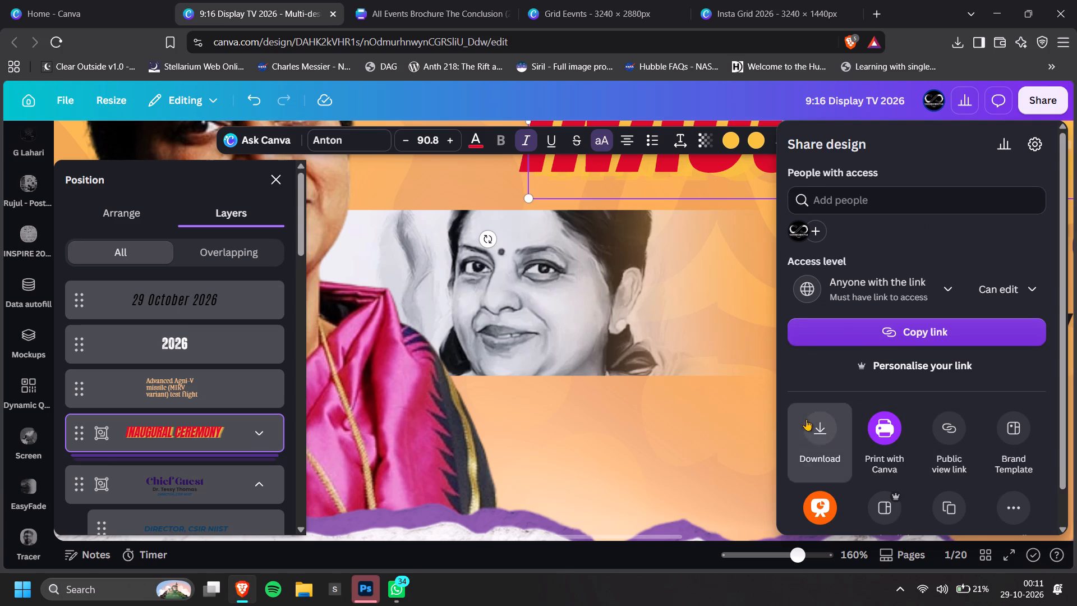
{"action": "scroll", "coordinate": [615, 353], "scroll_direction": "down", "scroll_amount": 4, "text": "ctrl"}
{"action": "left_click", "coordinate": [871, 72]}
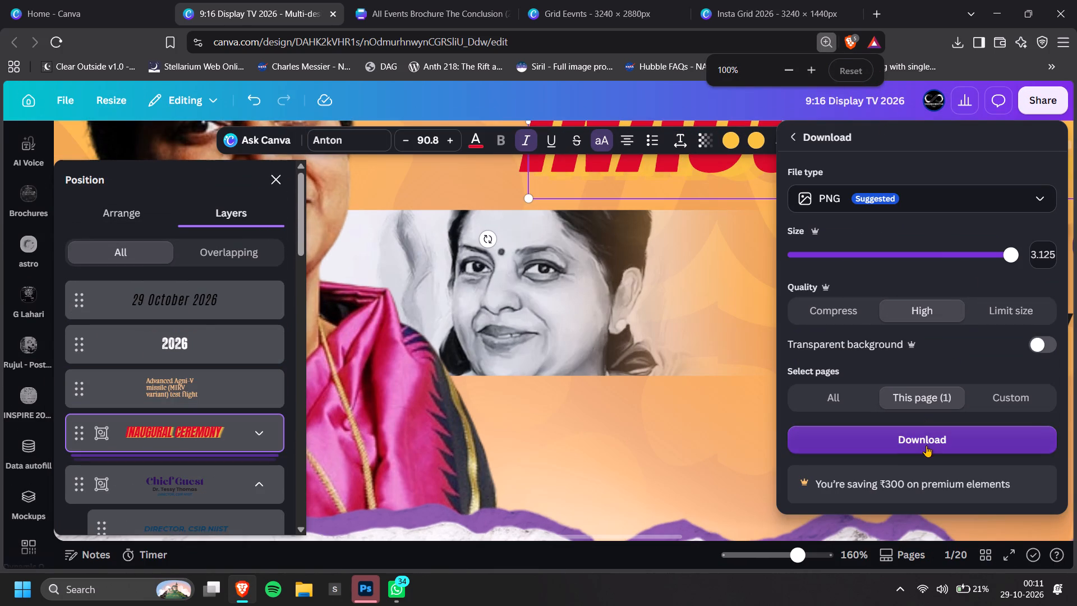
{"action": "left_click", "coordinate": [926, 446]}
{"action": "scroll", "coordinate": [665, 426], "scroll_direction": "down", "scroll_amount": 8, "text": "ctrl"}
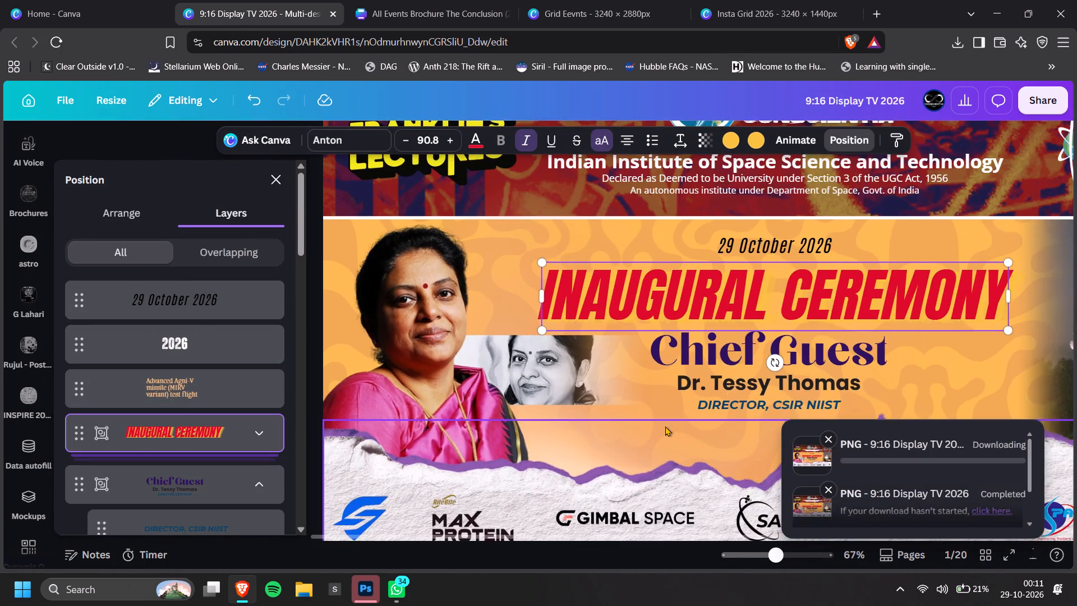
{"action": "double_click", "coordinate": [1032, 326]}
{"action": "scroll", "coordinate": [975, 336], "scroll_direction": "down", "scroll_amount": 1, "text": "ctrl"}
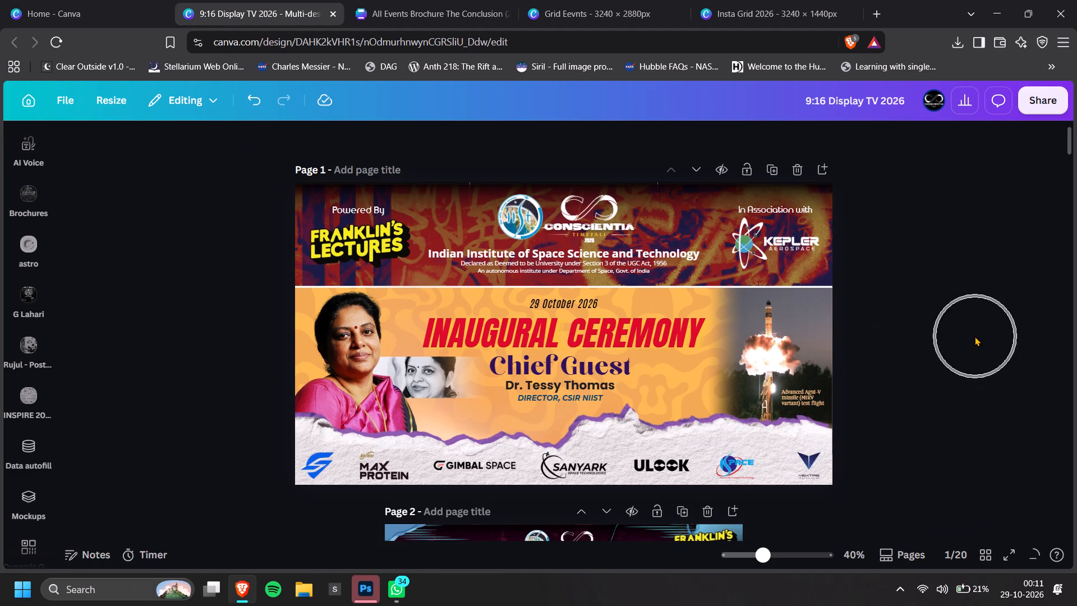
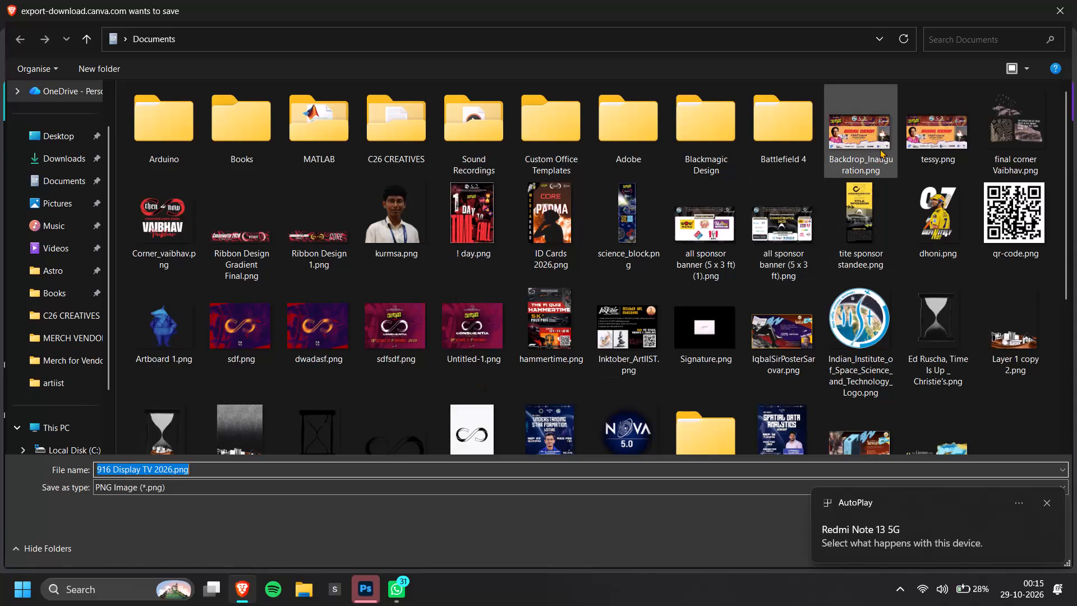
Save the exported PNG in Documents as Backdrop_Inauguration.png, replacing the existing file.
{"action": "double_click", "coordinate": [864, 148]}
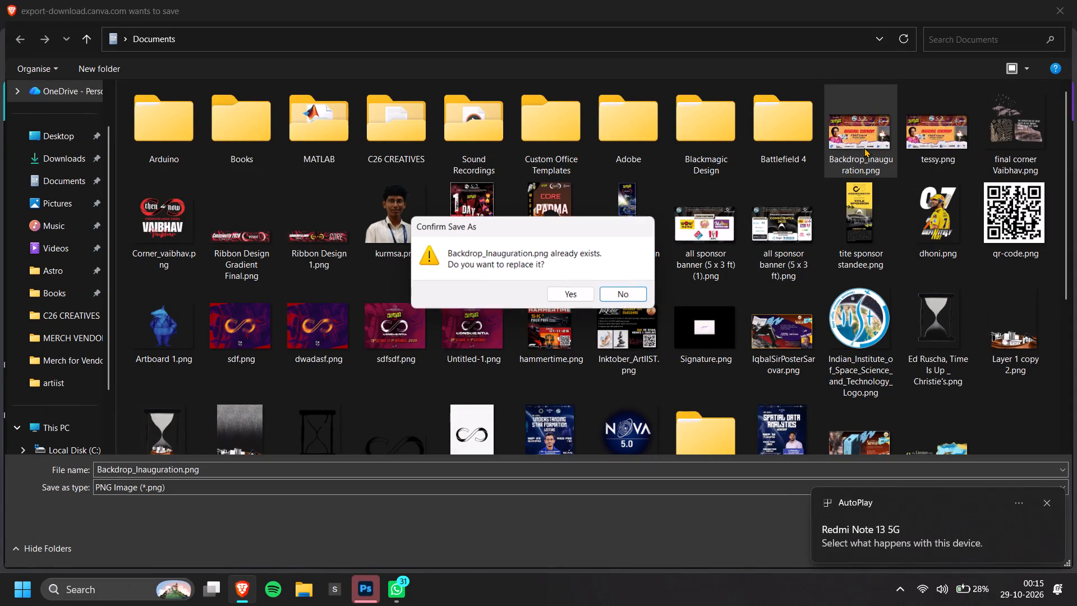
{"action": "left_click", "coordinate": [583, 287]}
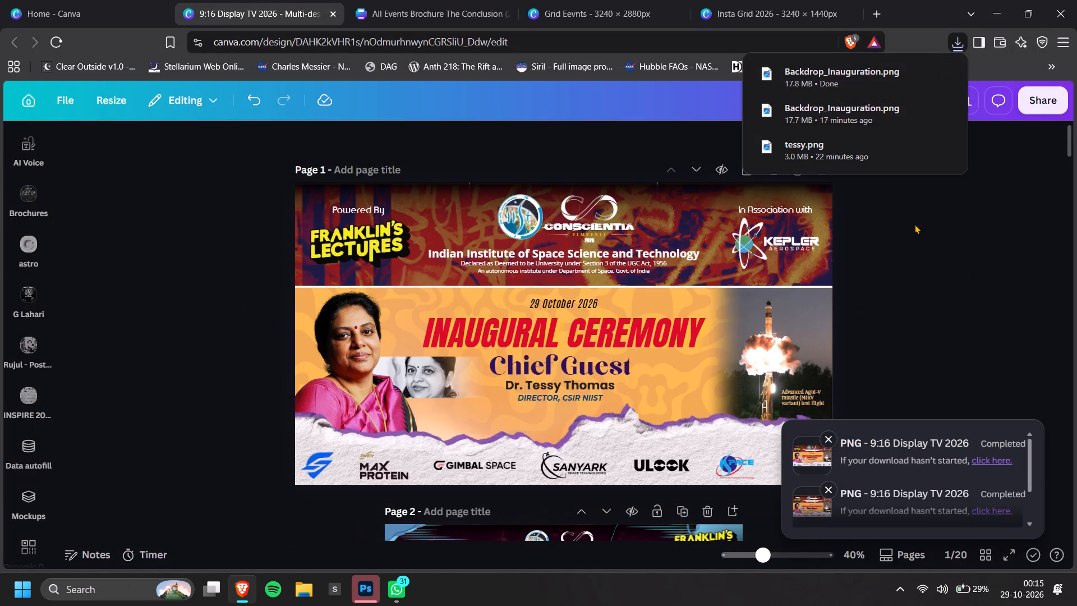
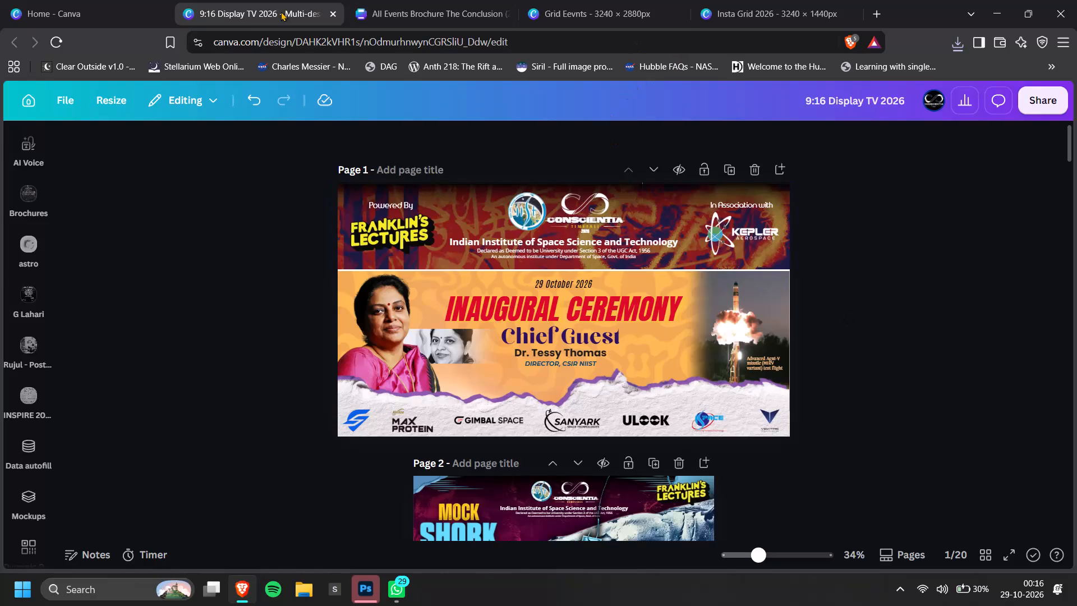
Close the 9:16 Display TV 2026 design, leaving the other open designs in place.
{"action": "left_click", "coordinate": [335, 12]}
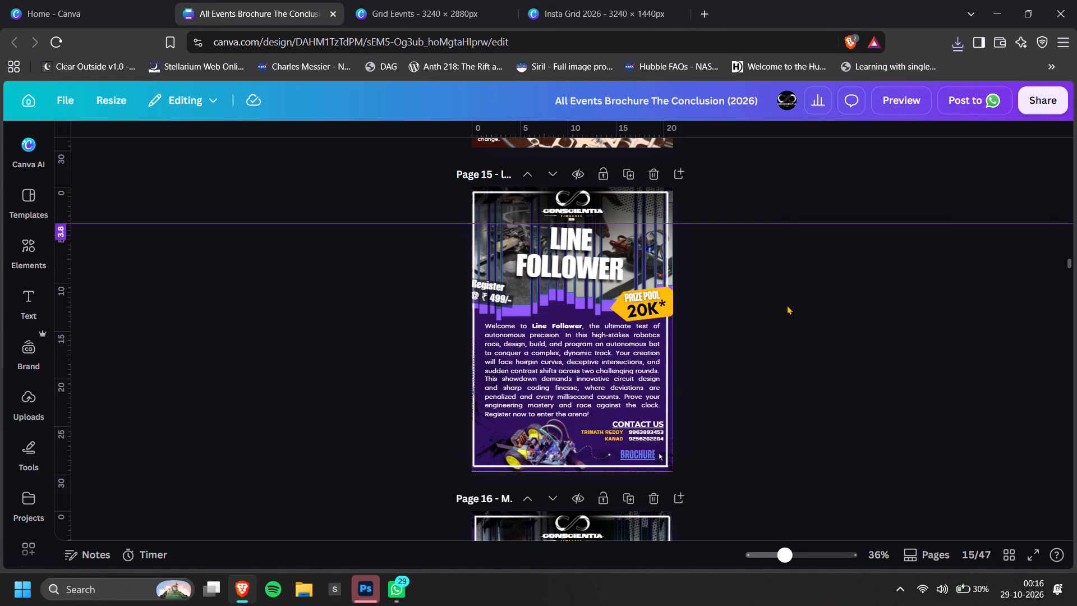
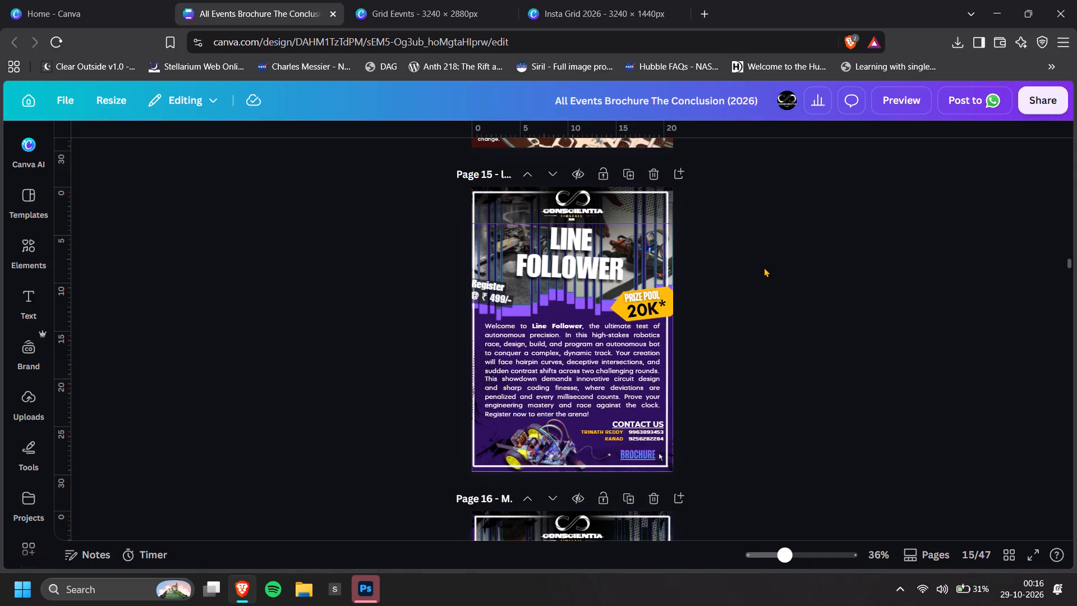
Reopen the 9:16 Display TV 2026 design from the Canva home page.
{"action": "scroll", "coordinate": [768, 269], "scroll_direction": "up", "scroll_amount": 8}
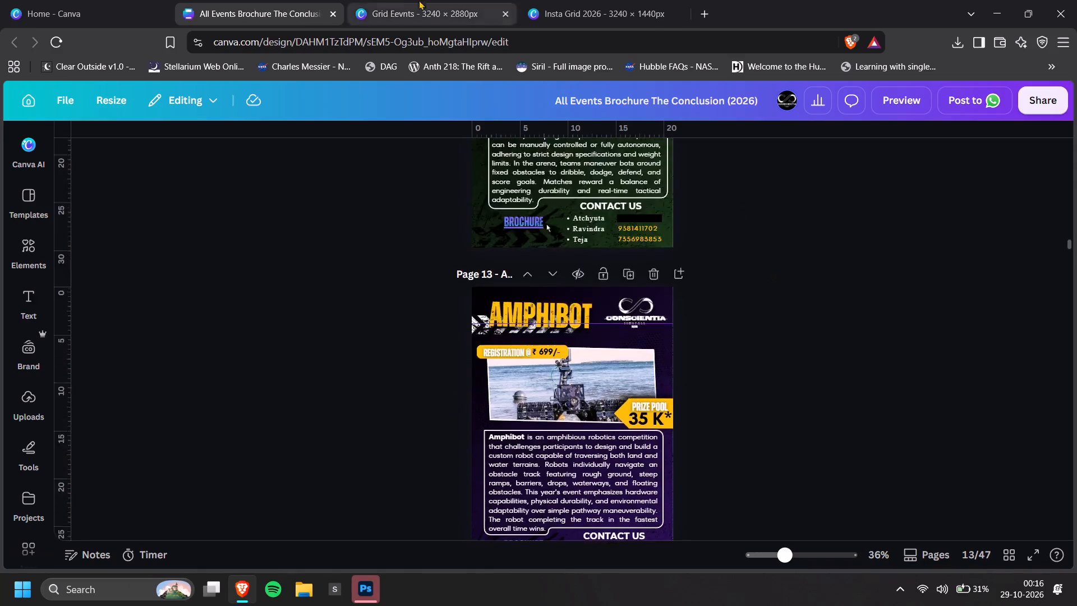
{"action": "left_click", "coordinate": [154, 0]}
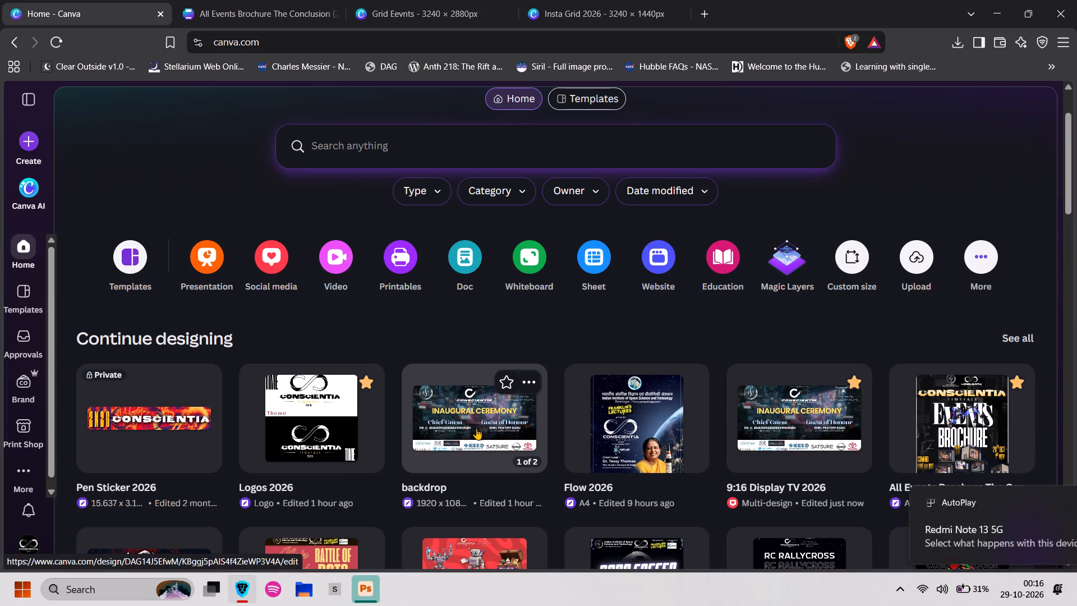
{"action": "scroll", "coordinate": [476, 428], "scroll_direction": "down", "scroll_amount": 1}
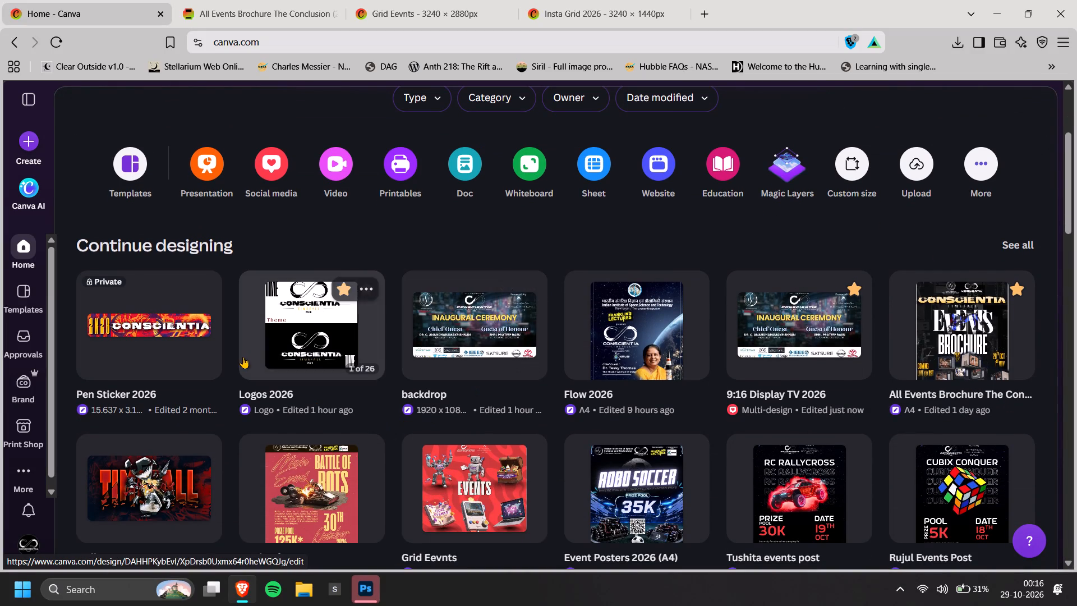
{"action": "left_click", "coordinate": [784, 355]}
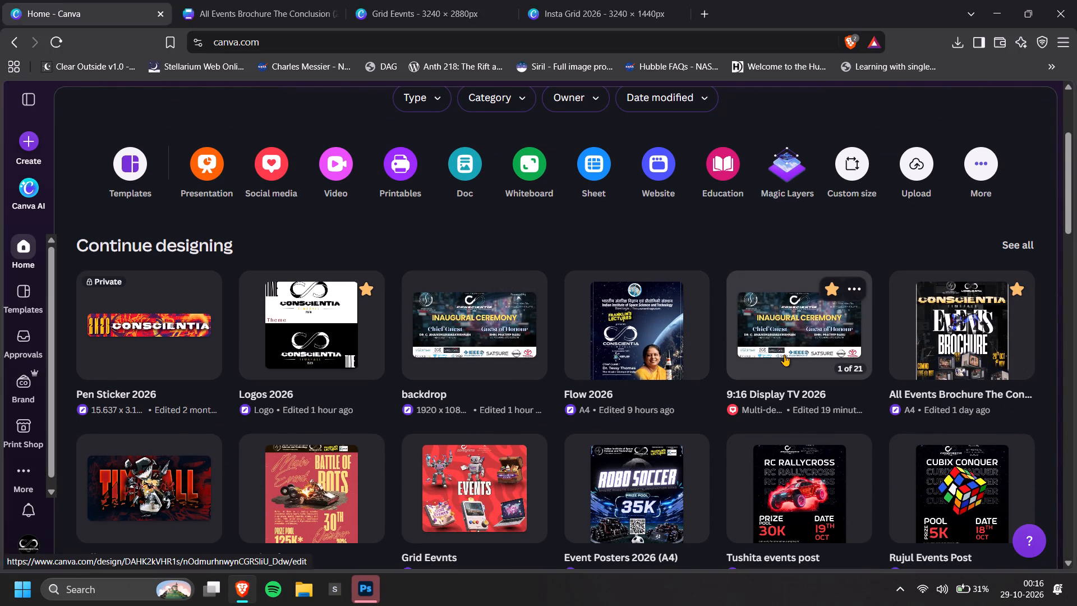
{"action": "left_click", "coordinate": [72, 0]}
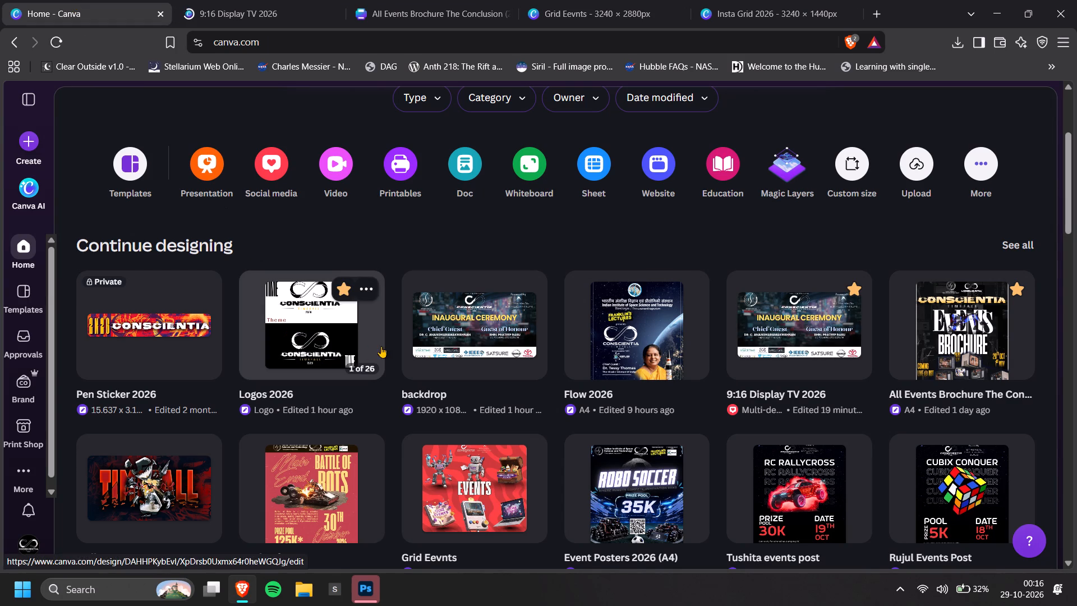
{"action": "left_click", "coordinate": [229, 0]}
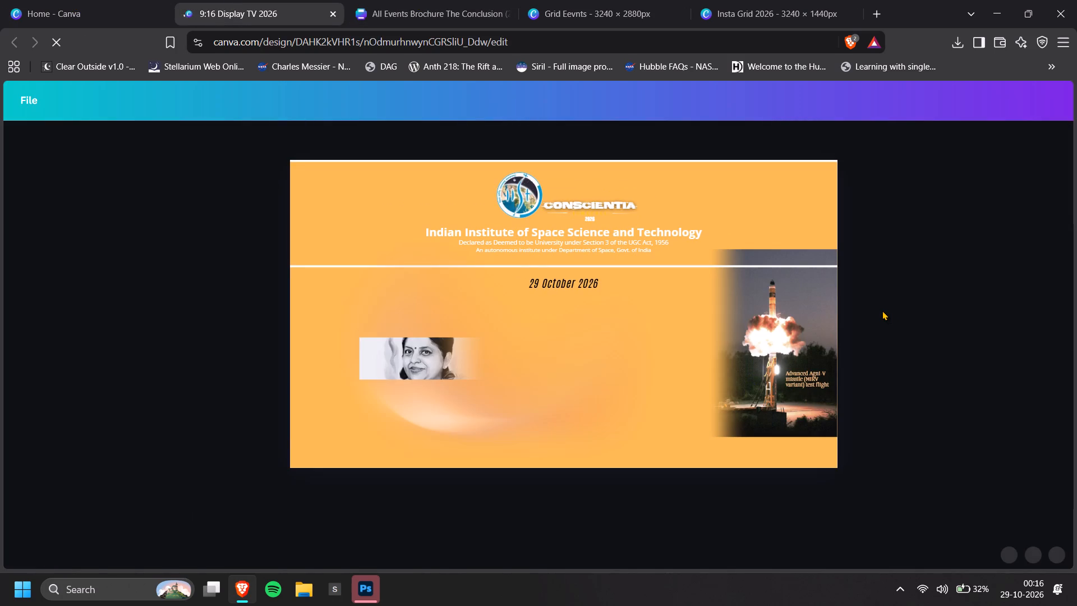
{"action": "left_click", "coordinate": [882, 310]}
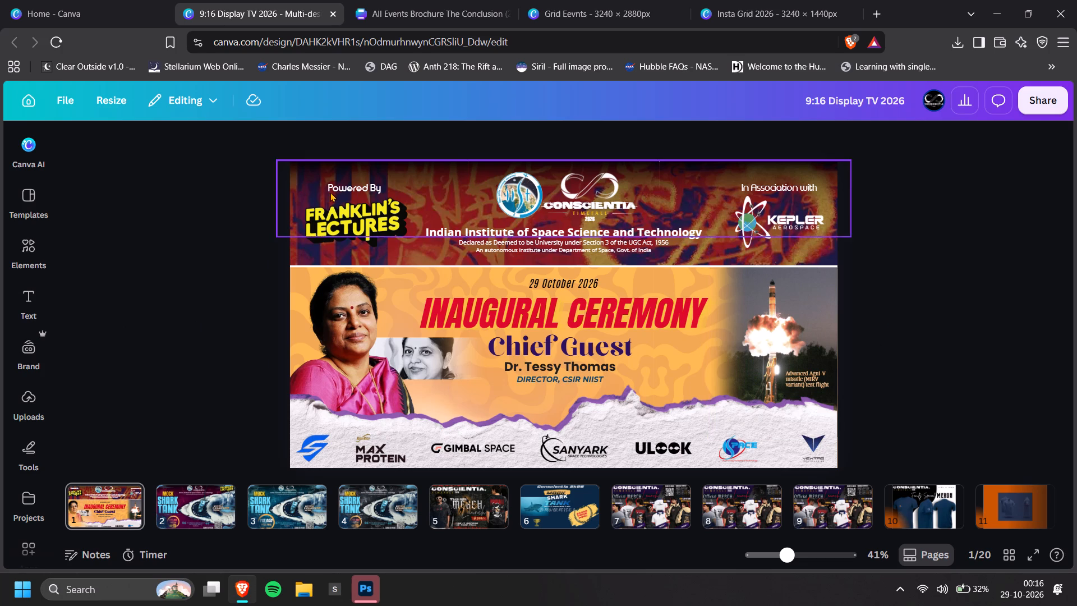
Duplicate page 1, the Inaugural Ceremony page, within the 9:16 Display TV 2026 design.
{"action": "left_click_drag", "start_coordinate": [229, 167], "coordinate": [896, 462]}
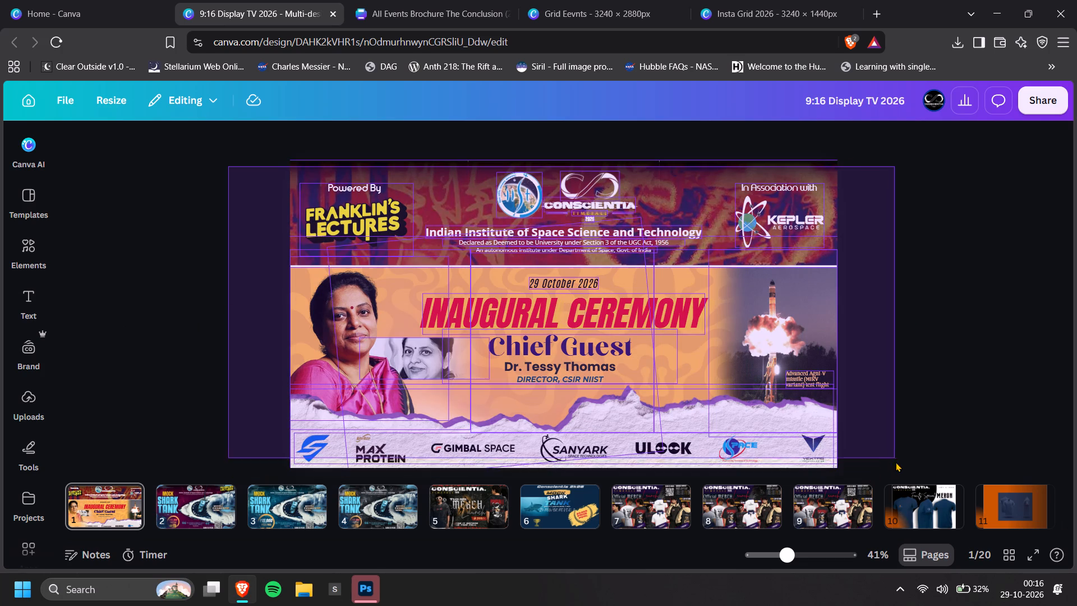
{"action": "left_click_drag", "start_coordinate": [896, 462], "coordinate": [897, 473]}
{"action": "left_click", "coordinate": [919, 549]}
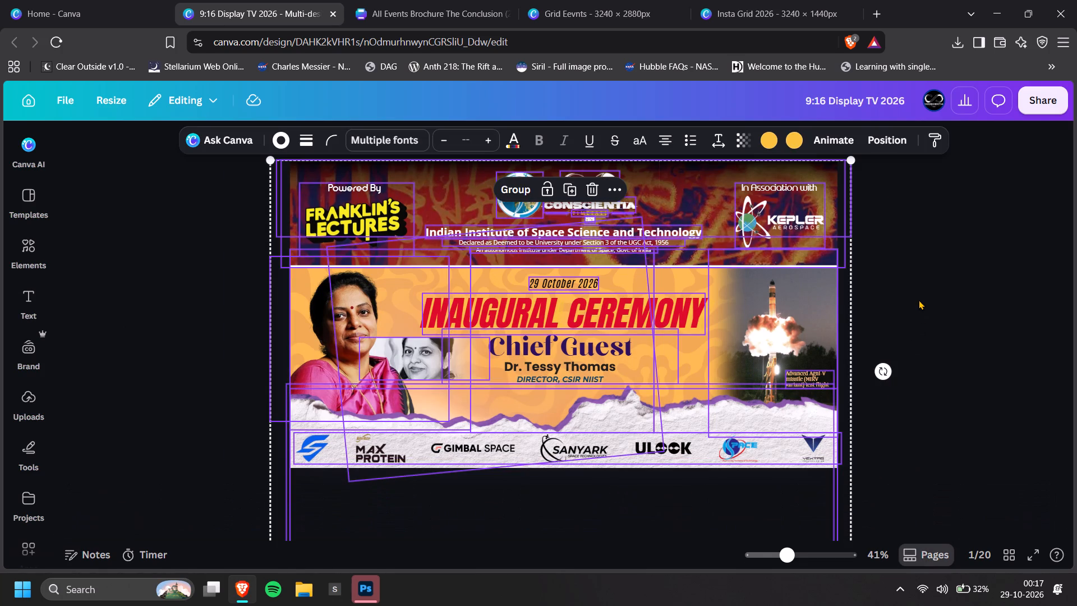
{"action": "double_click", "coordinate": [919, 300]}
{"action": "scroll", "coordinate": [886, 252], "scroll_direction": "up", "scroll_amount": 1}
{"action": "left_click", "coordinate": [781, 165]}
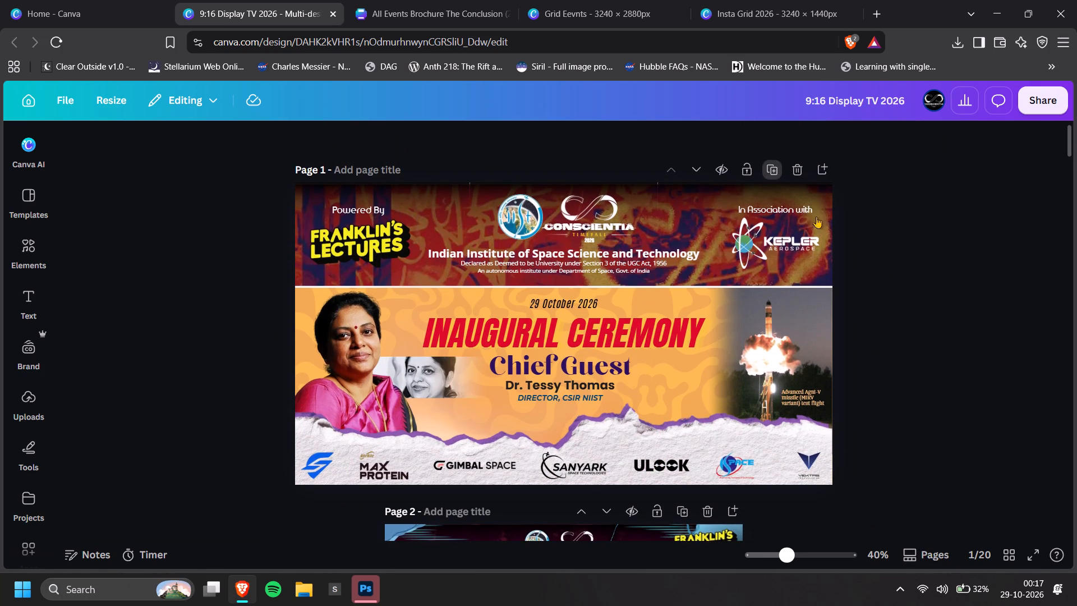
{"action": "scroll", "coordinate": [909, 317], "scroll_direction": "up", "scroll_amount": 1, "text": "ctrl"}
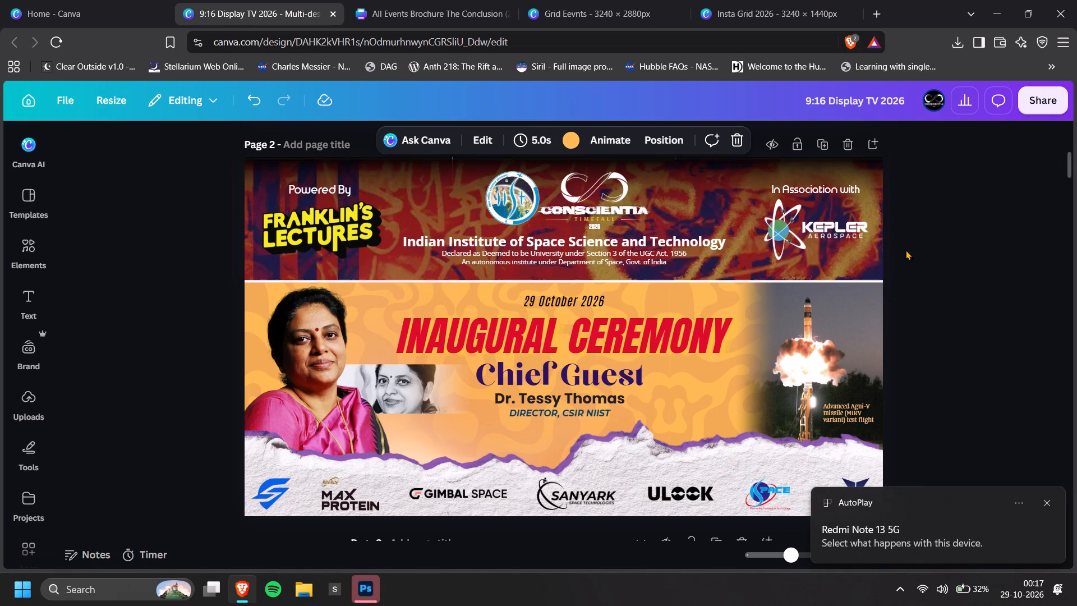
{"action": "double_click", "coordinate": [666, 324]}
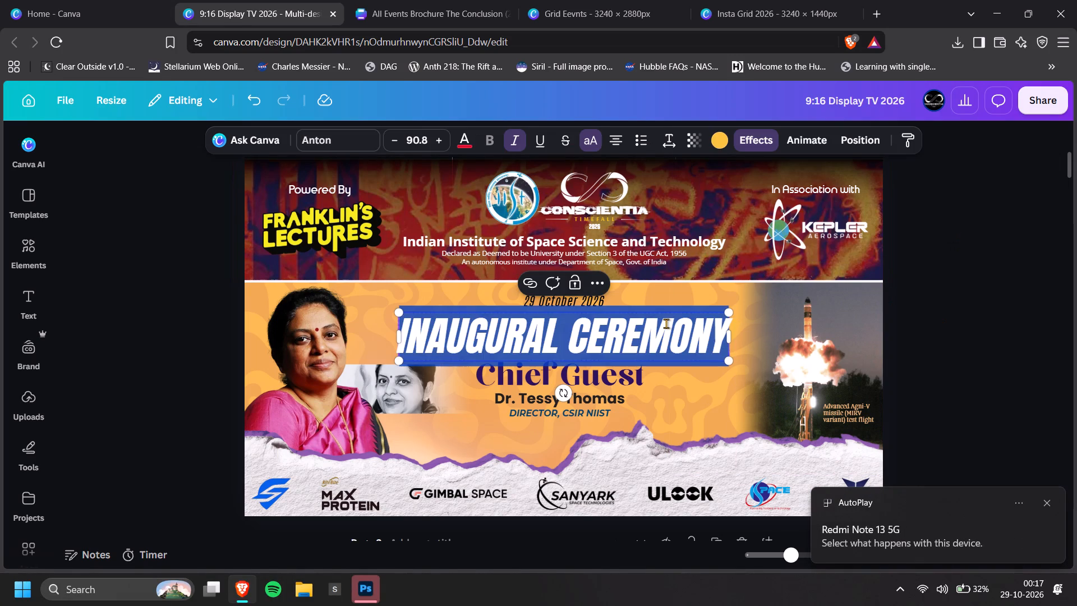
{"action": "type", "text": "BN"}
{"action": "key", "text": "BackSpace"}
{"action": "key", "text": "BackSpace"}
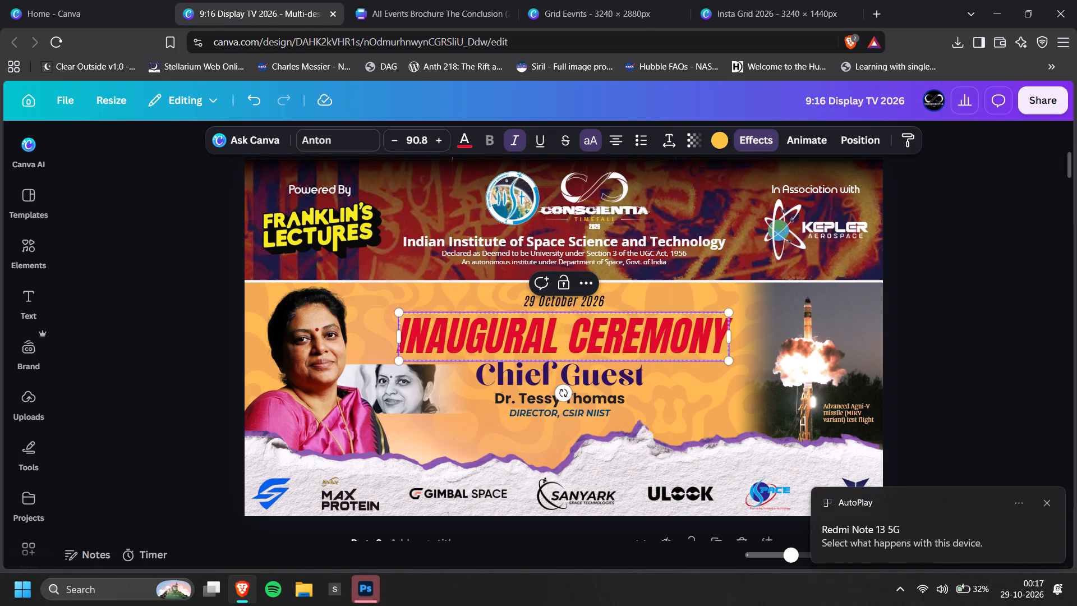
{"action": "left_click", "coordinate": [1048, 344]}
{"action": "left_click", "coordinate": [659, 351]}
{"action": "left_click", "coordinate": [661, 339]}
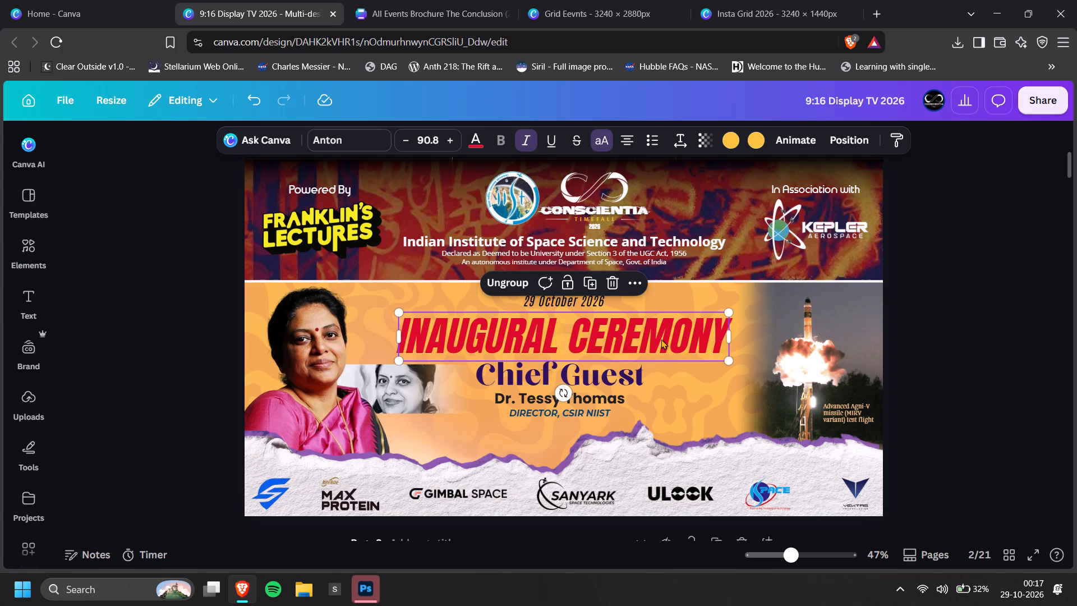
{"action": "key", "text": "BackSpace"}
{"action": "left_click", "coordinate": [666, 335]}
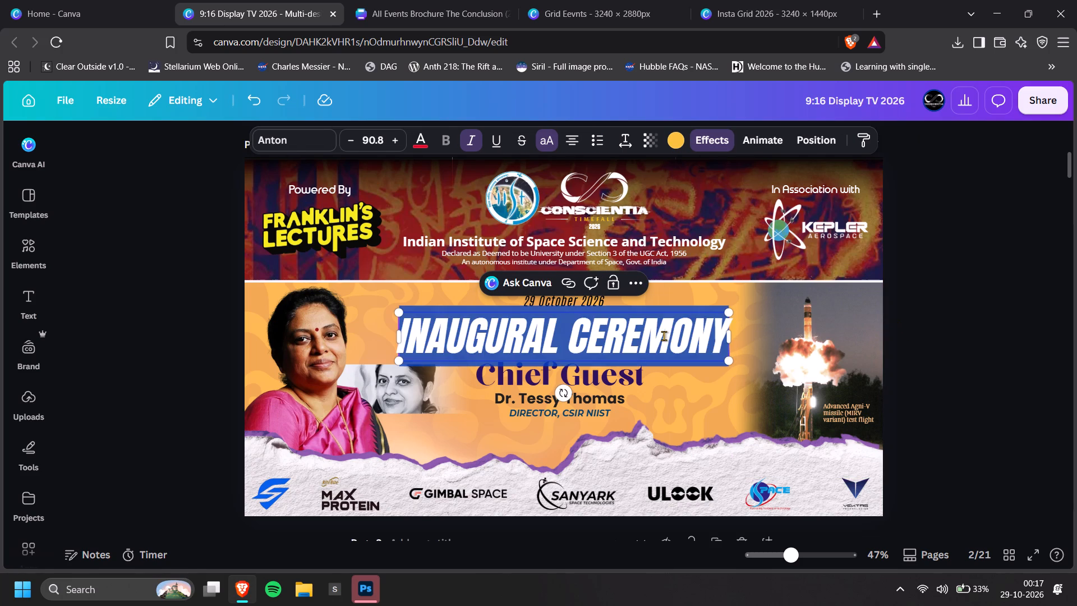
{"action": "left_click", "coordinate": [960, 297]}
Replace the INAUGURAL CEREMONY headline on the duplicated page 2 with "Networking lunch".
{"action": "left_click", "coordinate": [622, 306]}
{"action": "left_click", "coordinate": [610, 345]}
{"action": "type", "text": "Net"}
{"action": "type", "text": "working"}
{"action": "key", "text": "space"}
{"action": "key", "text": "d"}
{"action": "key", "text": "BackSpace"}
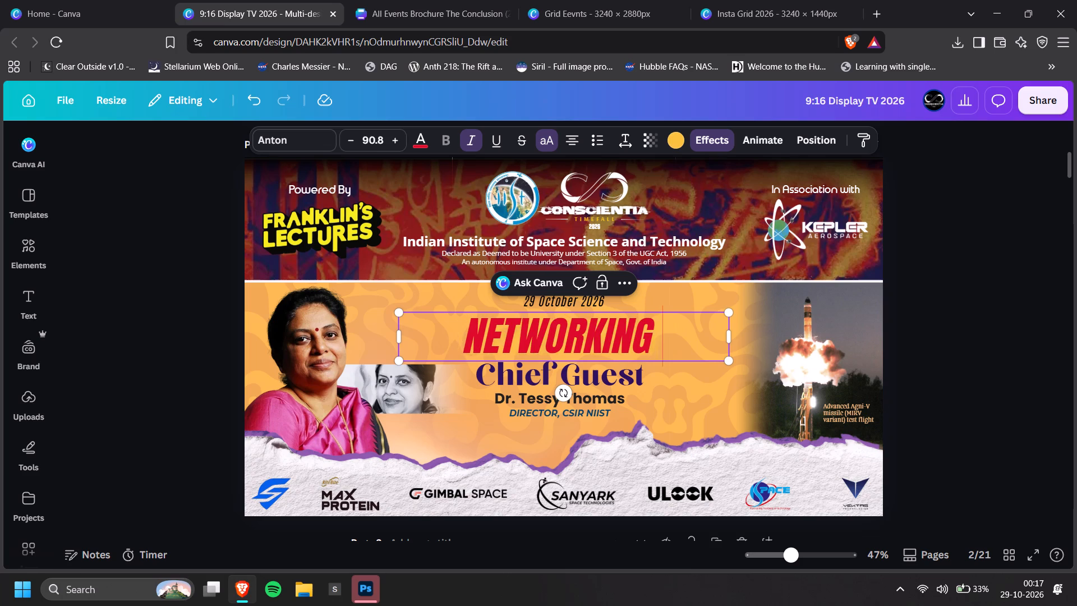
{"action": "type", "text": "lunch"}
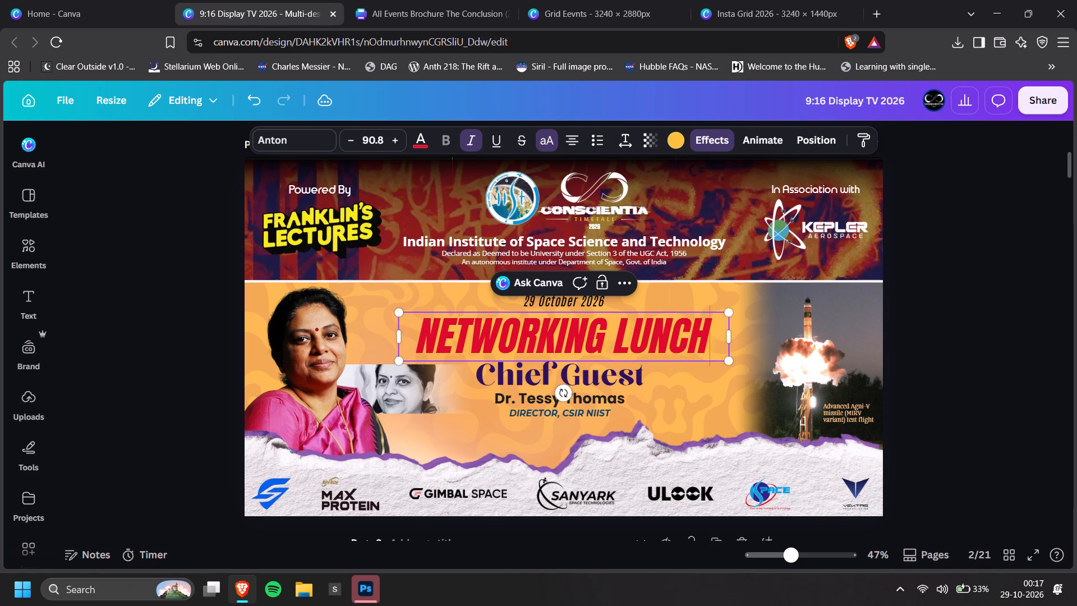
{"action": "left_click", "coordinate": [980, 290]}
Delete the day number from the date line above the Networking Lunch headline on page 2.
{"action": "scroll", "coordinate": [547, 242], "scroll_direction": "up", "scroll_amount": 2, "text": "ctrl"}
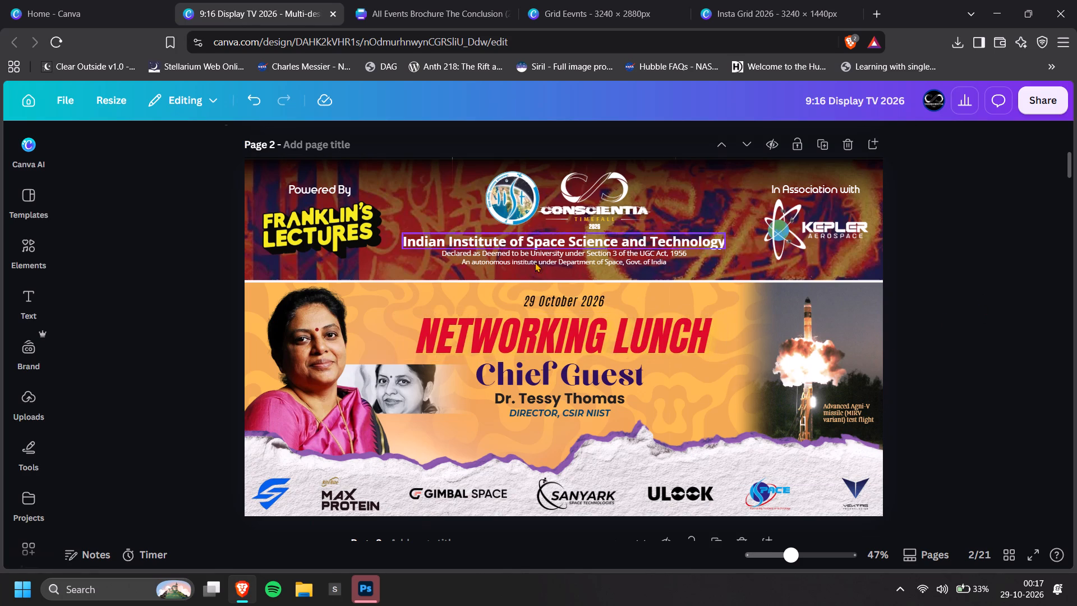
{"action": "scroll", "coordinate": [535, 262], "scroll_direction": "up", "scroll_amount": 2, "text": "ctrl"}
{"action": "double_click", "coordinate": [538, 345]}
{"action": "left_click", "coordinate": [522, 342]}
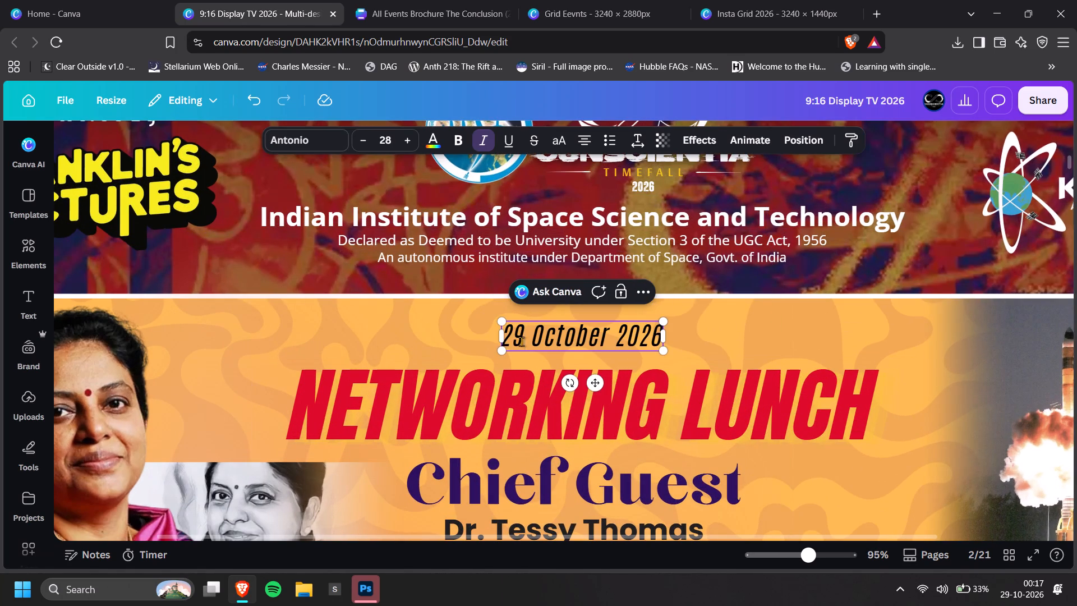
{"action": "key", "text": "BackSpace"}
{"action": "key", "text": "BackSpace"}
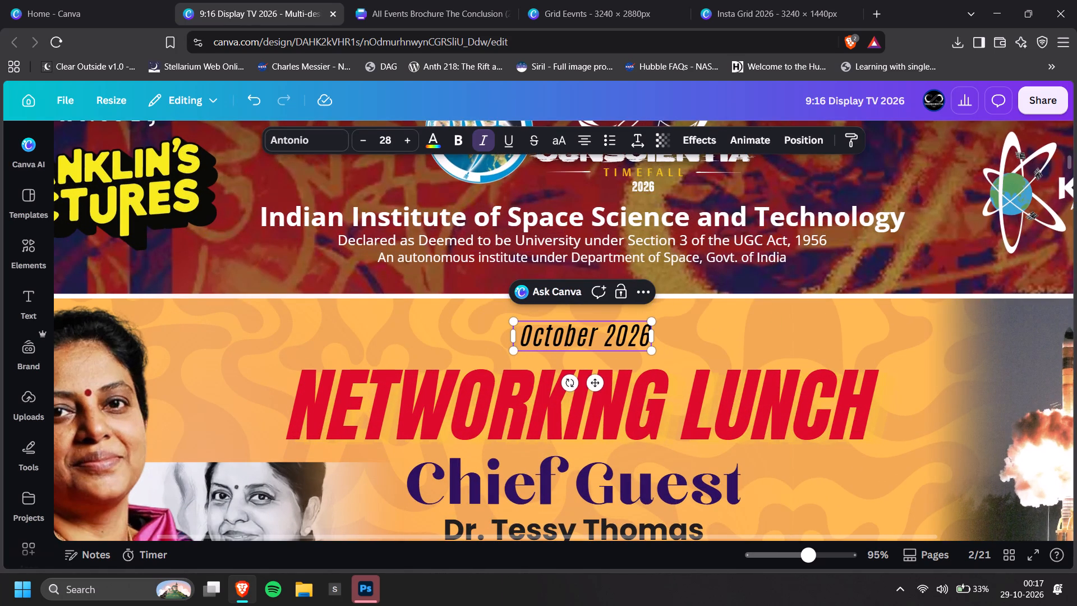
Search the existing designs for "networking" and open the Networking Event design.
{"action": "left_click", "coordinate": [60, 0]}
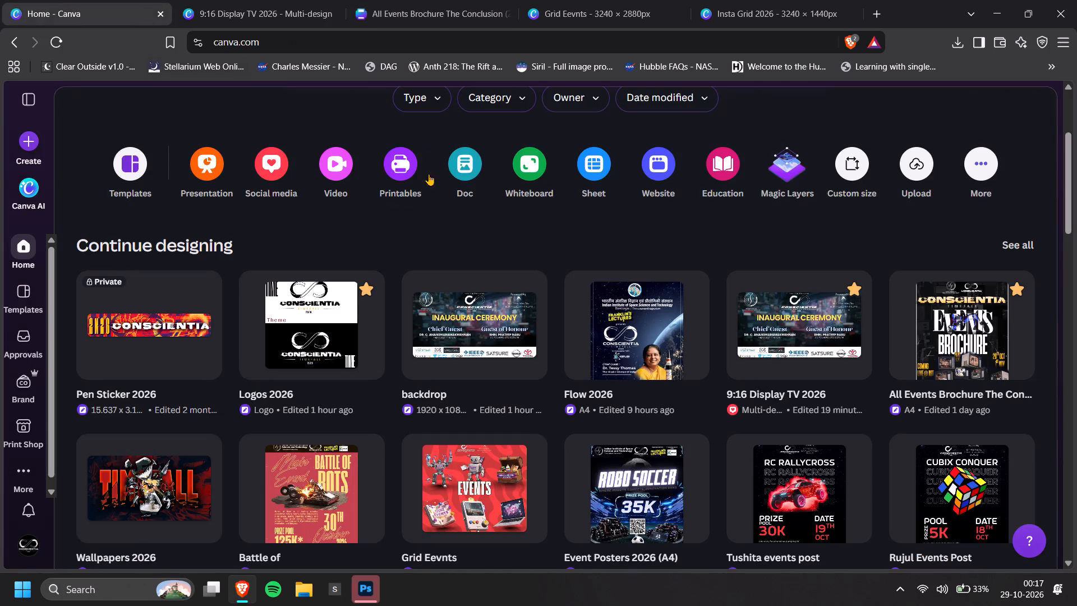
{"action": "scroll", "coordinate": [429, 174], "scroll_direction": "up", "scroll_amount": 3}
{"action": "scroll", "coordinate": [455, 233], "scroll_direction": "down", "scroll_amount": 3}
{"action": "scroll", "coordinate": [457, 259], "scroll_direction": "up", "scroll_amount": 4}
{"action": "left_click", "coordinate": [473, 239]}
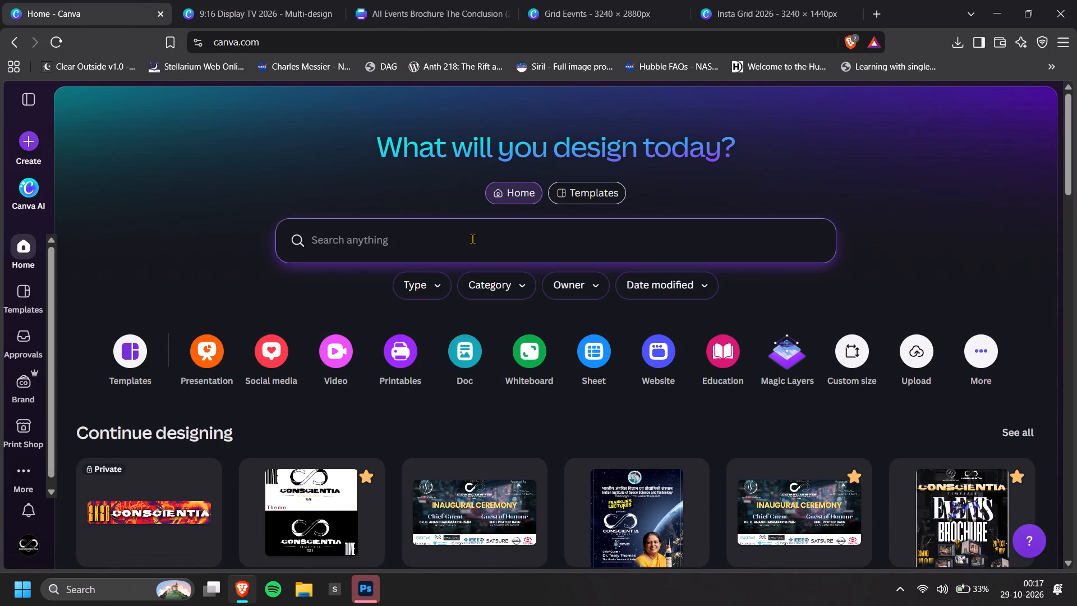
{"action": "type", "text": "network"}
{"action": "type", "text": "ing"}
{"action": "key", "text": "Return"}
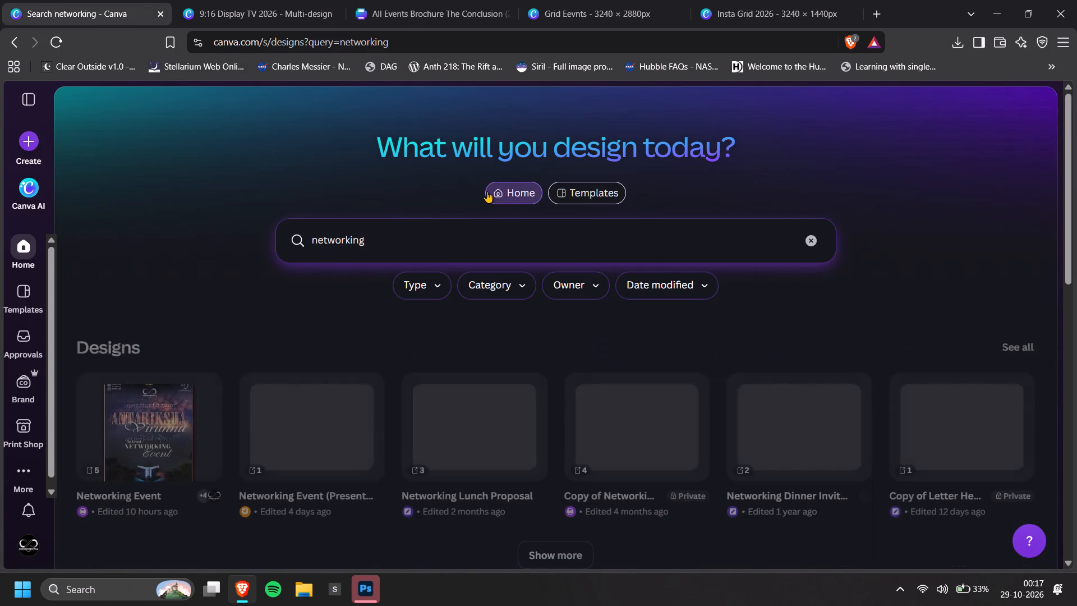
{"action": "left_click", "coordinate": [185, 436]}
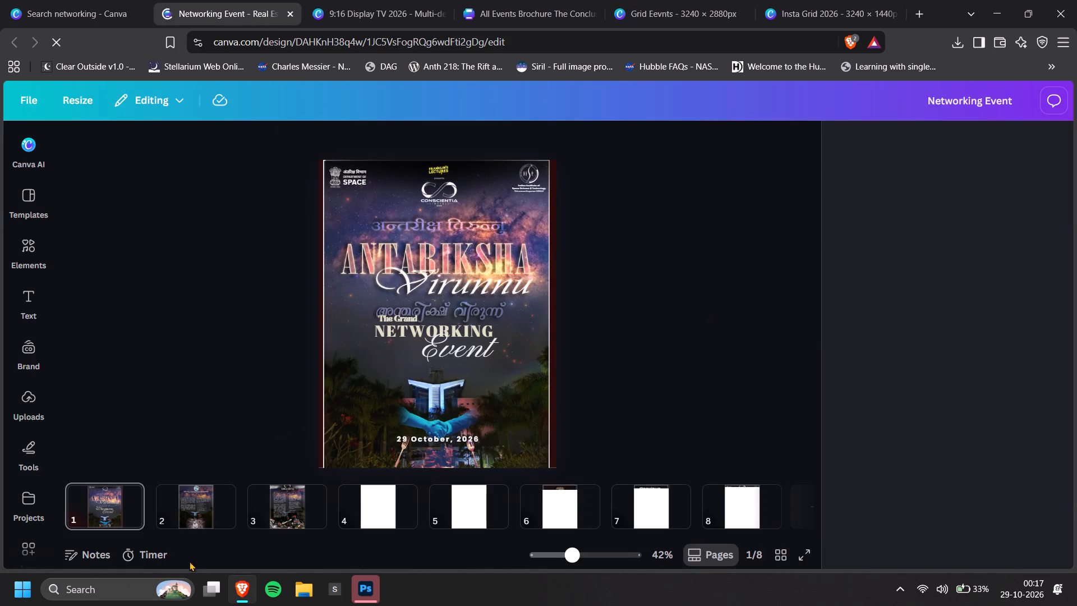
Examine the Networking Event cover page for the event's name and date.
{"action": "scroll", "coordinate": [443, 236], "scroll_direction": "up", "scroll_amount": 3, "text": "ctrl"}
{"action": "scroll", "coordinate": [460, 239], "scroll_direction": "up", "scroll_amount": 1}
{"action": "scroll", "coordinate": [475, 263], "scroll_direction": "down", "scroll_amount": 1}
{"action": "scroll", "coordinate": [479, 325], "scroll_direction": "down", "scroll_amount": 1}
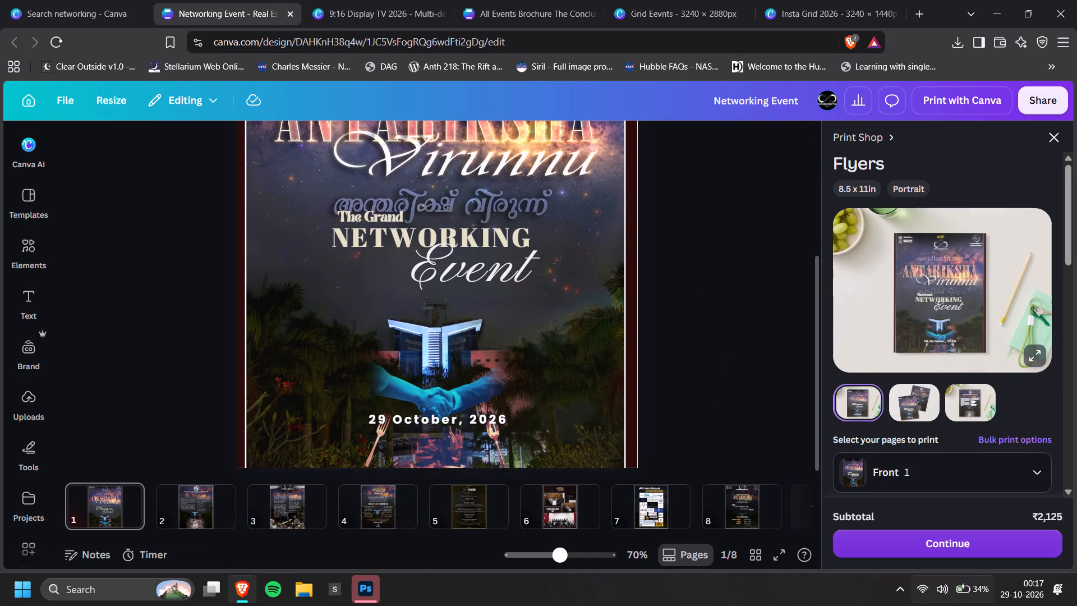
{"action": "left_click", "coordinate": [709, 553]}
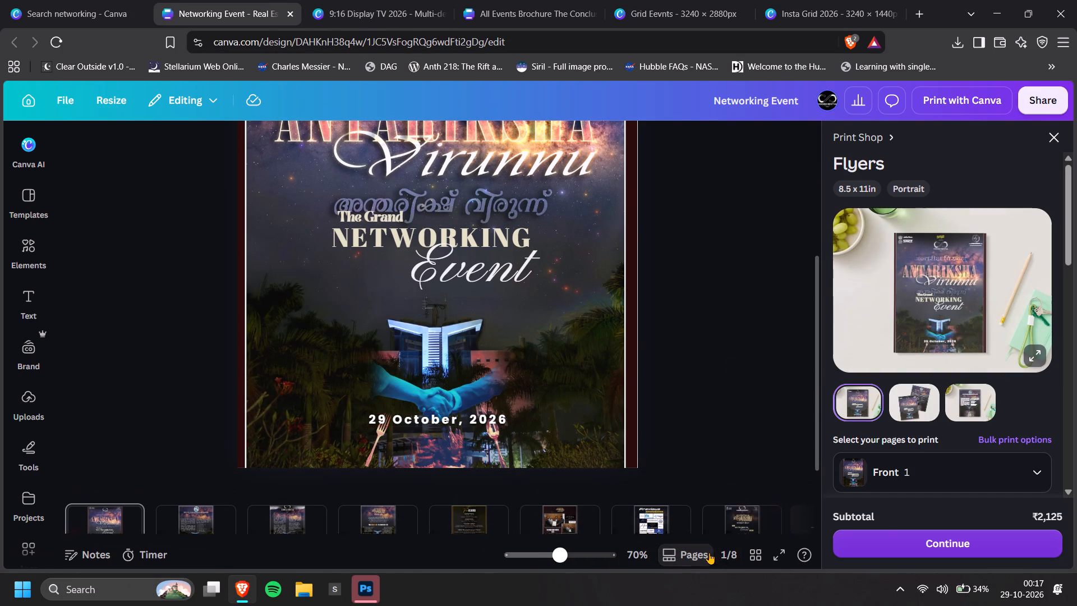
{"action": "scroll", "coordinate": [390, 476], "scroll_direction": "up", "scroll_amount": 5, "text": "ctrl"}
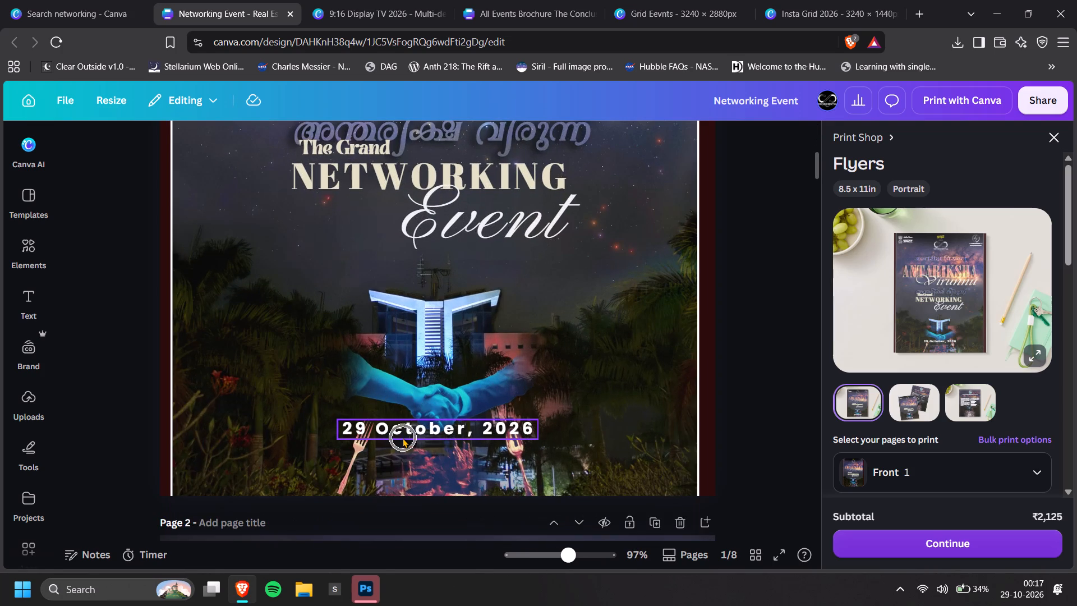
{"action": "scroll", "coordinate": [403, 438], "scroll_direction": "down", "scroll_amount": 1, "text": "ctrl"}
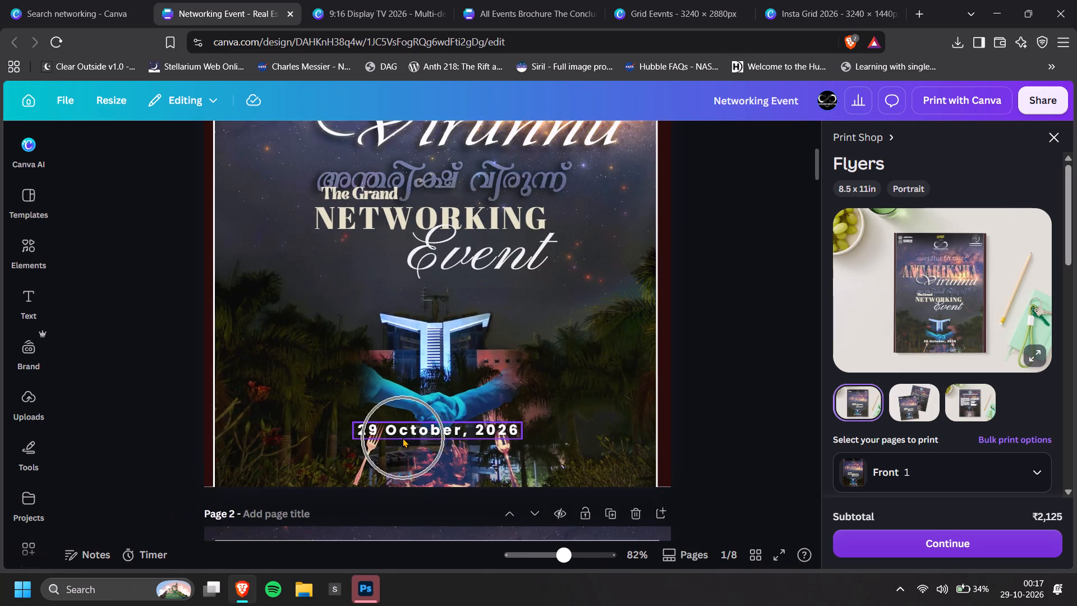
{"action": "scroll", "coordinate": [416, 405], "scroll_direction": "up", "scroll_amount": 1}
{"action": "scroll", "coordinate": [529, 333], "scroll_direction": "down", "scroll_amount": 1, "text": "ctrl"}
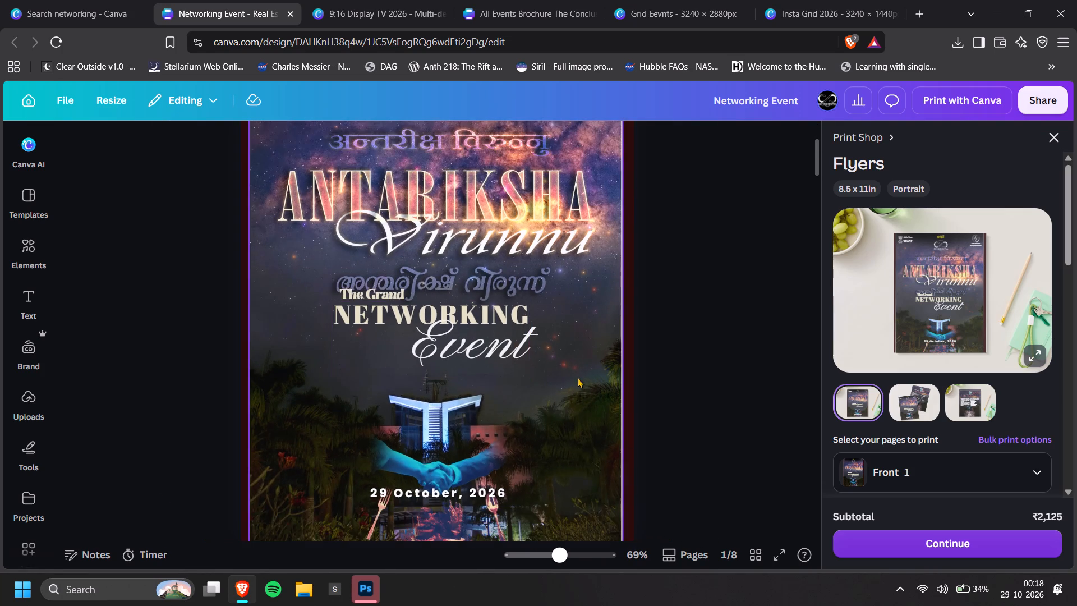
{"action": "scroll", "coordinate": [578, 378], "scroll_direction": "down", "scroll_amount": 3}
{"action": "scroll", "coordinate": [578, 378], "scroll_direction": "up", "scroll_amount": 2}
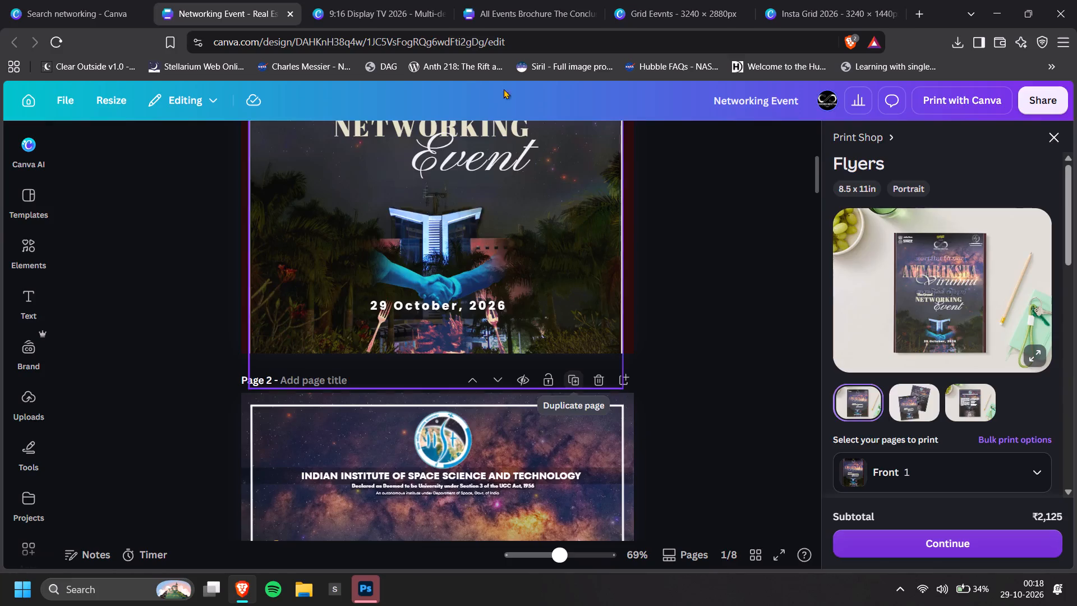
Return to the 9:16 Display TV 2026 design and enter 29 as the day in page 2's date line.
{"action": "left_click", "coordinate": [462, 0]}
{"action": "left_click", "coordinate": [429, 0]}
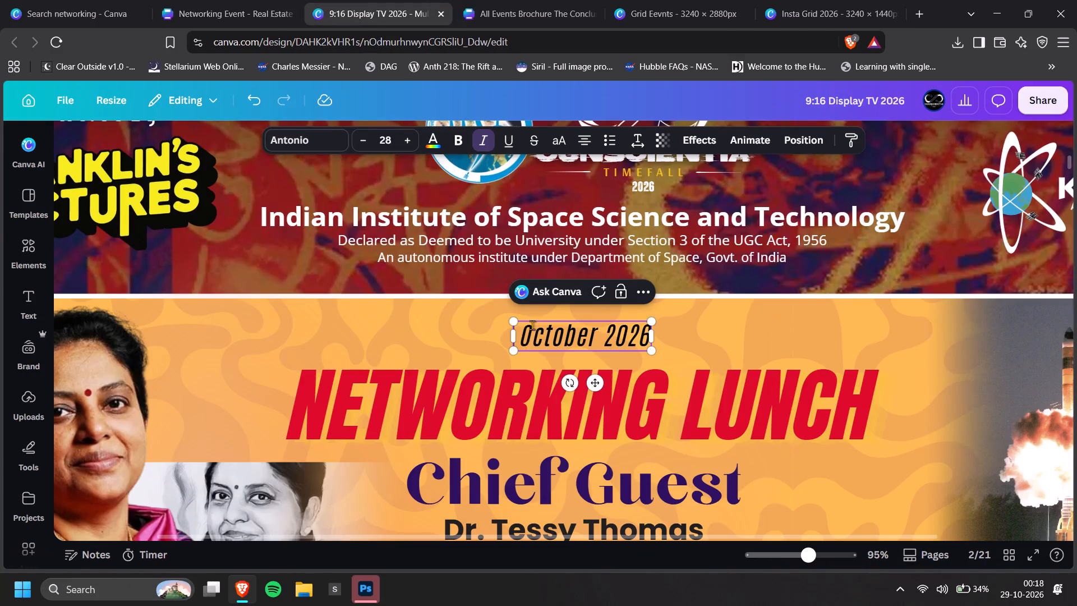
{"action": "type", "text": "29"}
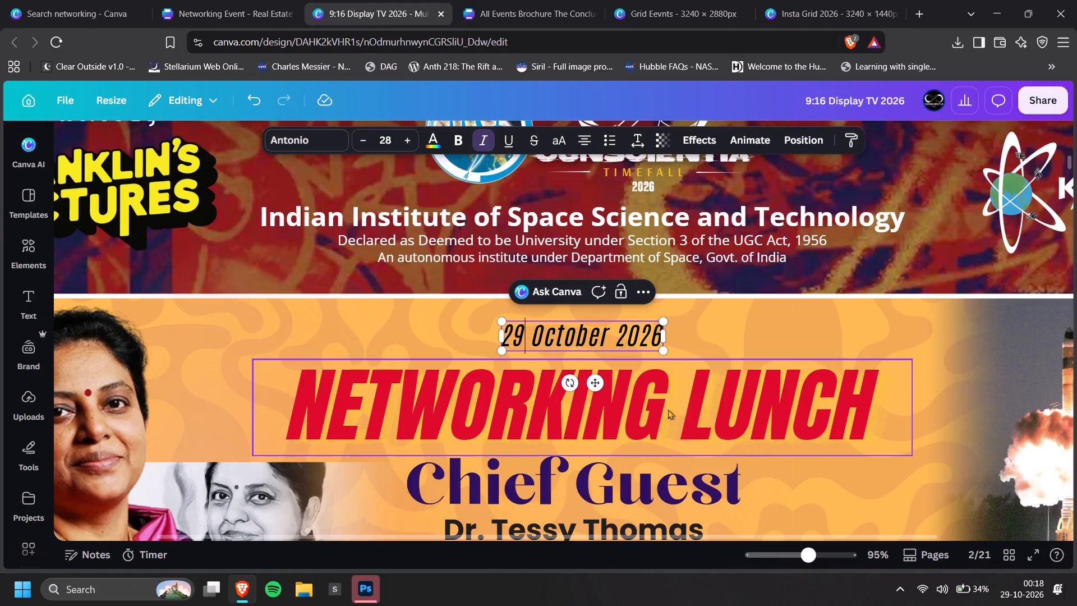
{"action": "scroll", "coordinate": [644, 419], "scroll_direction": "down", "scroll_amount": 2, "text": "ctrl"}
{"action": "scroll", "coordinate": [833, 428], "scroll_direction": "down", "scroll_amount": 1, "text": "ctrl"}
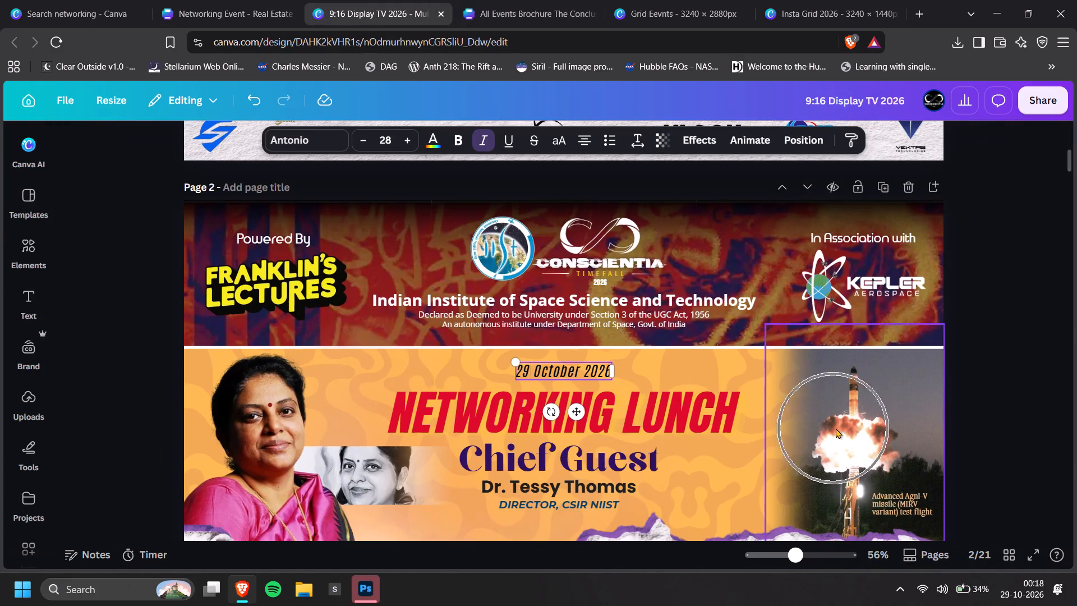
{"action": "double_click", "coordinate": [973, 365]}
{"action": "scroll", "coordinate": [962, 365], "scroll_direction": "down", "scroll_amount": 1}
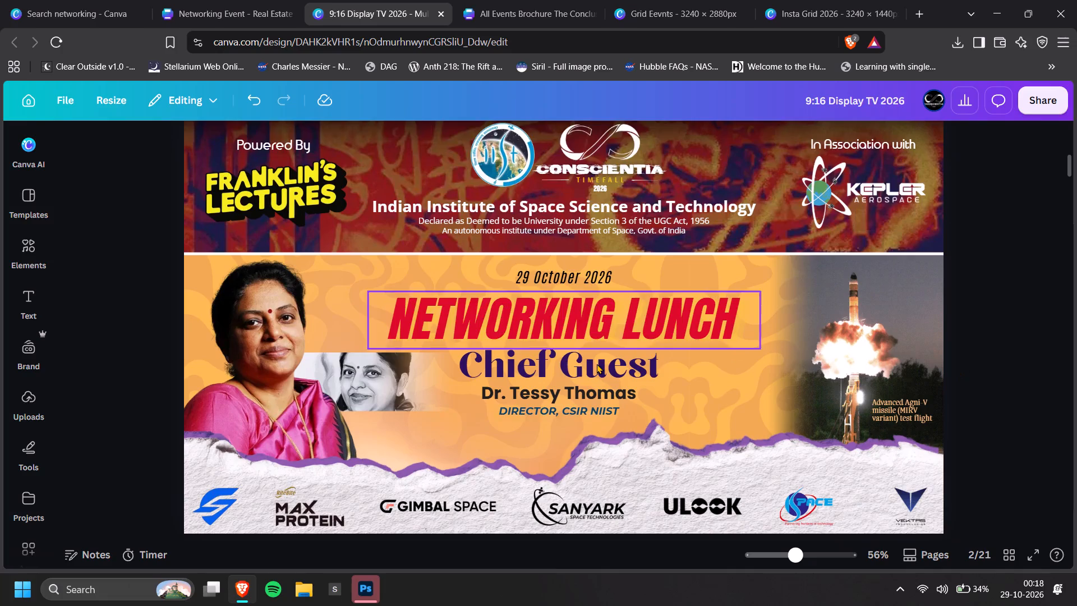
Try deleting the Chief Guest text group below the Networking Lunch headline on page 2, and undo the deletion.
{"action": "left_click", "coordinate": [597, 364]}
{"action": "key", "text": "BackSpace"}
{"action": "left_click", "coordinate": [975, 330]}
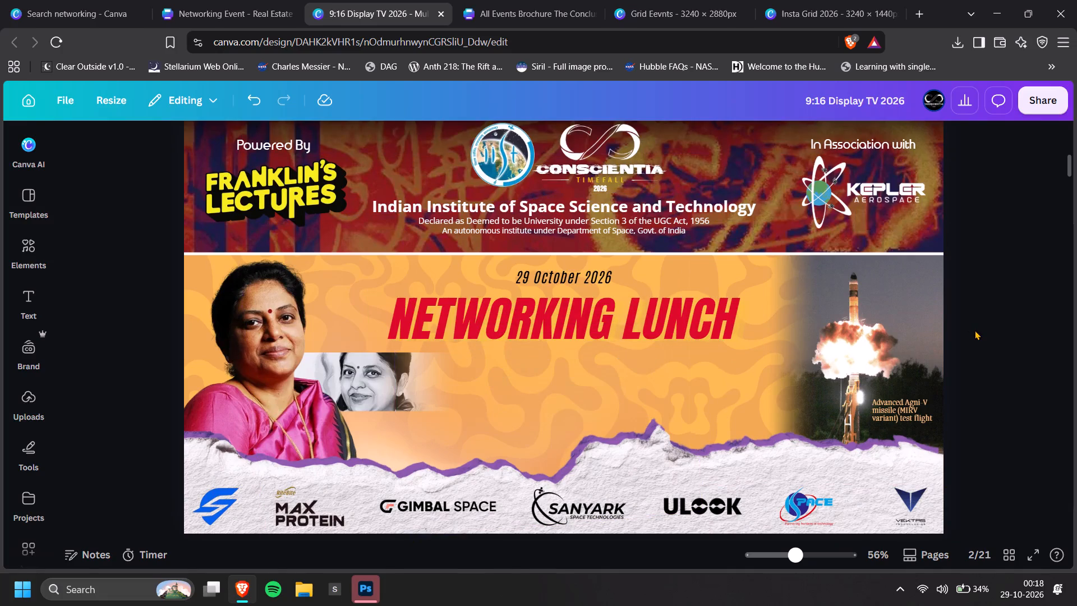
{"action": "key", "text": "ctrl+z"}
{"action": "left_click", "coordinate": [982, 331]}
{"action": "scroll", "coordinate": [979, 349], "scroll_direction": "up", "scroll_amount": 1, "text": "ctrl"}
In the Networking Event design, copy the full-page Antariksha Virunnu background image from the cover page's layers.
{"action": "left_click", "coordinate": [514, 0]}
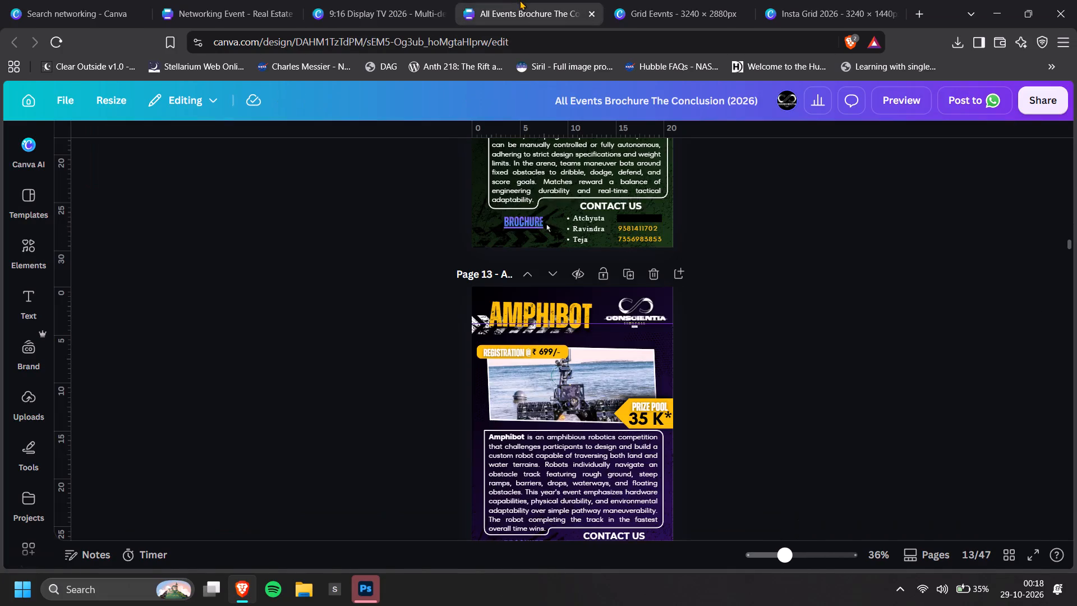
{"action": "scroll", "coordinate": [844, 362], "scroll_direction": "up", "scroll_amount": 4}
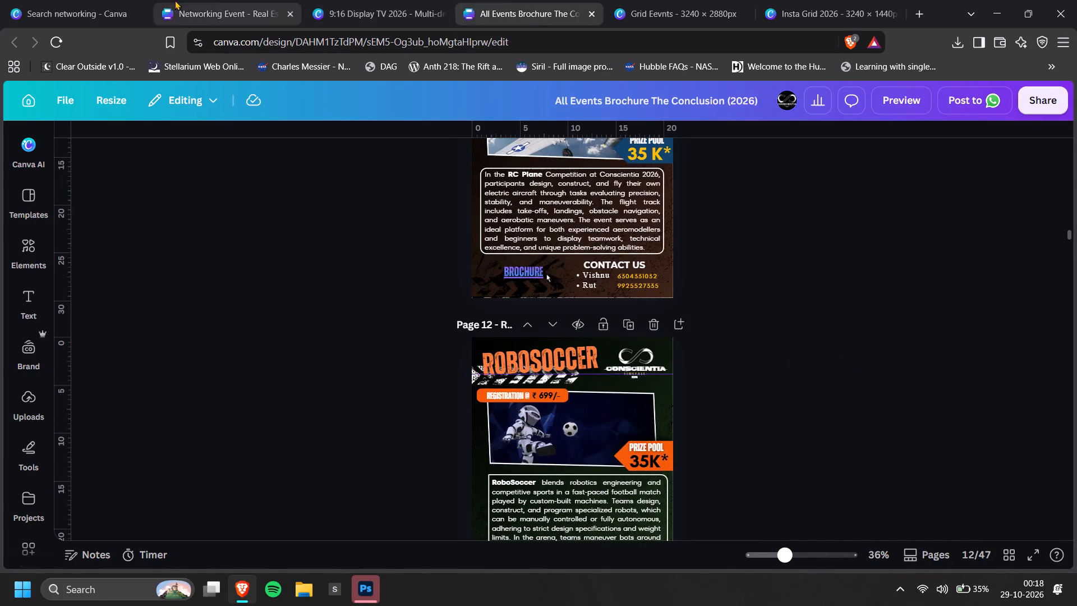
{"action": "left_click", "coordinate": [175, 0]}
{"action": "scroll", "coordinate": [687, 359], "scroll_direction": "up", "scroll_amount": 3}
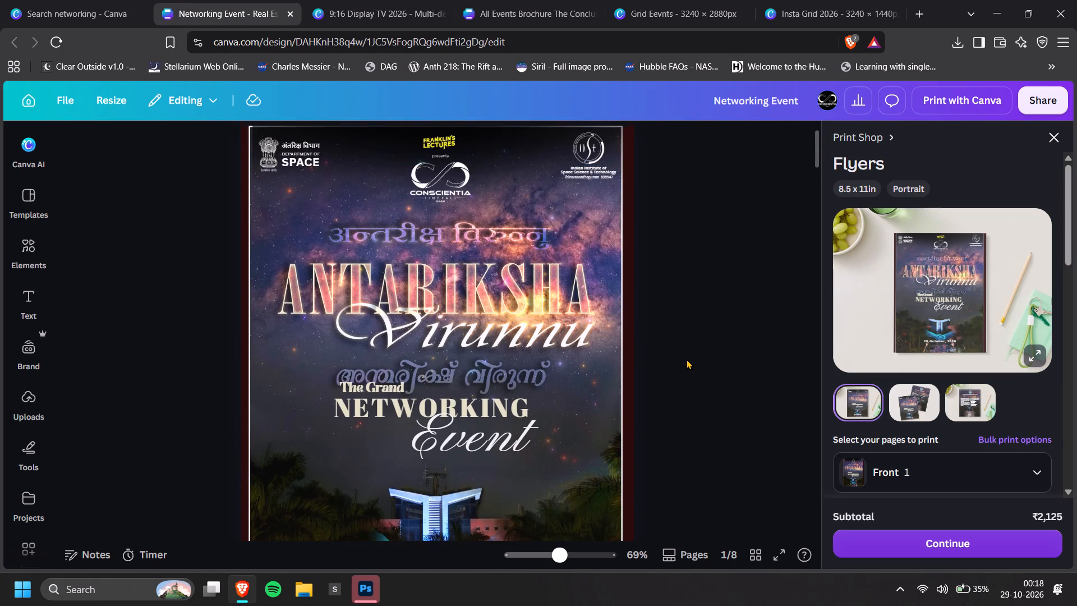
{"action": "scroll", "coordinate": [687, 359], "scroll_direction": "down", "scroll_amount": 1}
{"action": "left_click", "coordinate": [619, 378]}
{"action": "key", "text": "alt+1"}
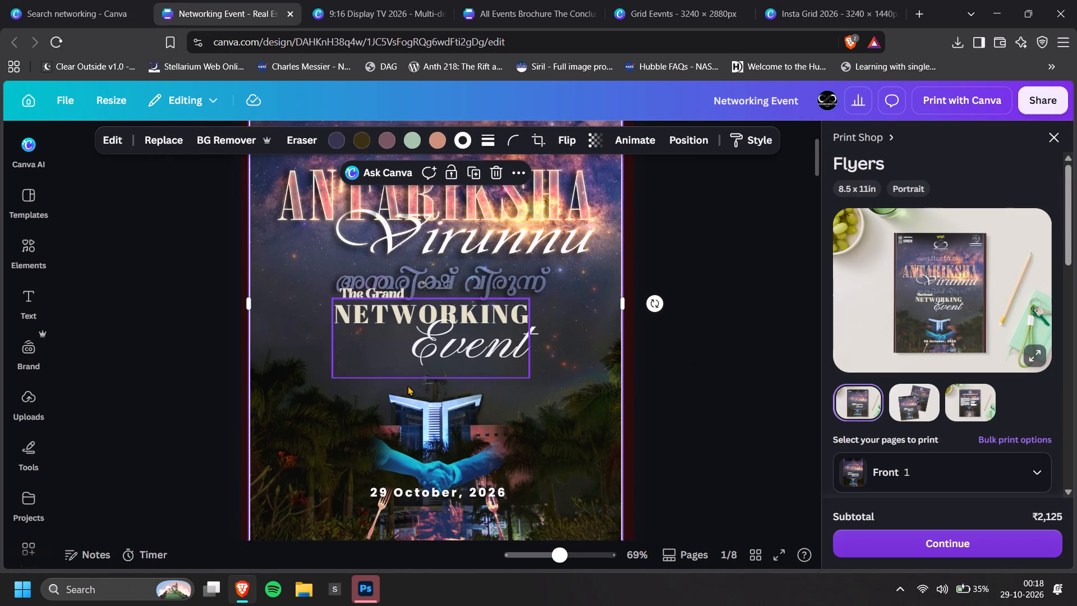
{"action": "left_click", "coordinate": [174, 389]}
{"action": "key", "text": "alt+1"}
{"action": "left_click", "coordinate": [559, 291]}
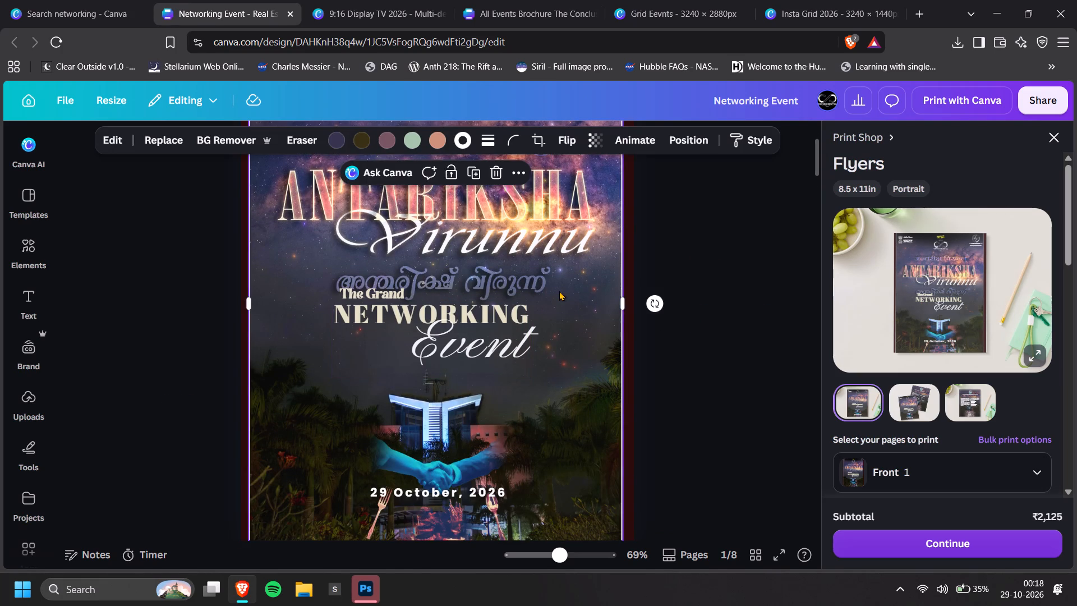
{"action": "key", "text": "alt+1"}
{"action": "key", "text": "1"}
{"action": "left_click", "coordinate": [669, 133]}
{"action": "left_click", "coordinate": [229, 215]}
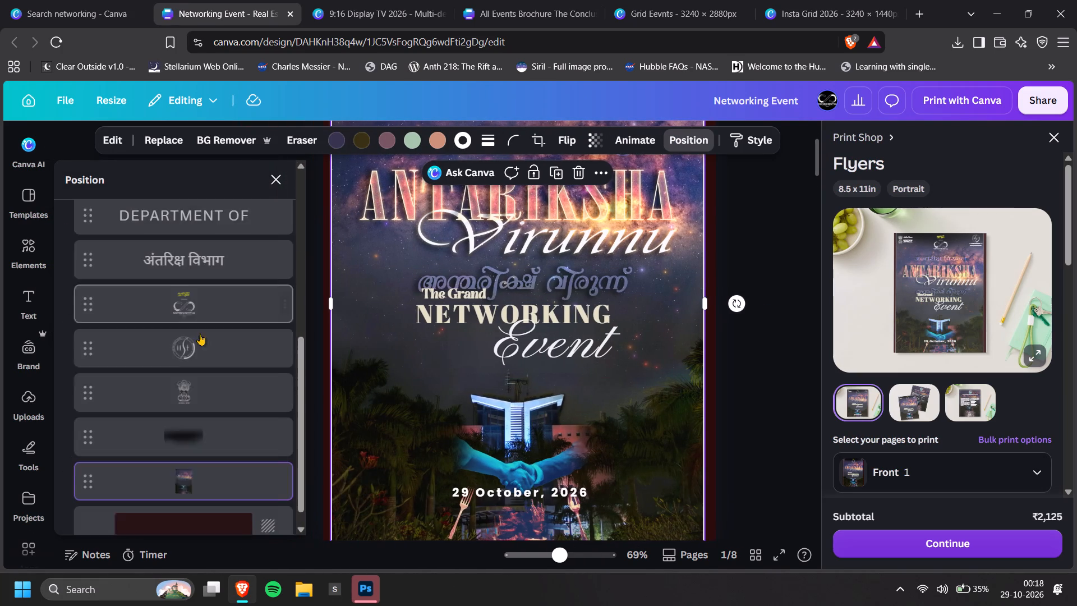
{"action": "scroll", "coordinate": [198, 361], "scroll_direction": "down", "scroll_amount": 3}
{"action": "left_click", "coordinate": [167, 459]}
{"action": "key", "text": "ctrl+c"}
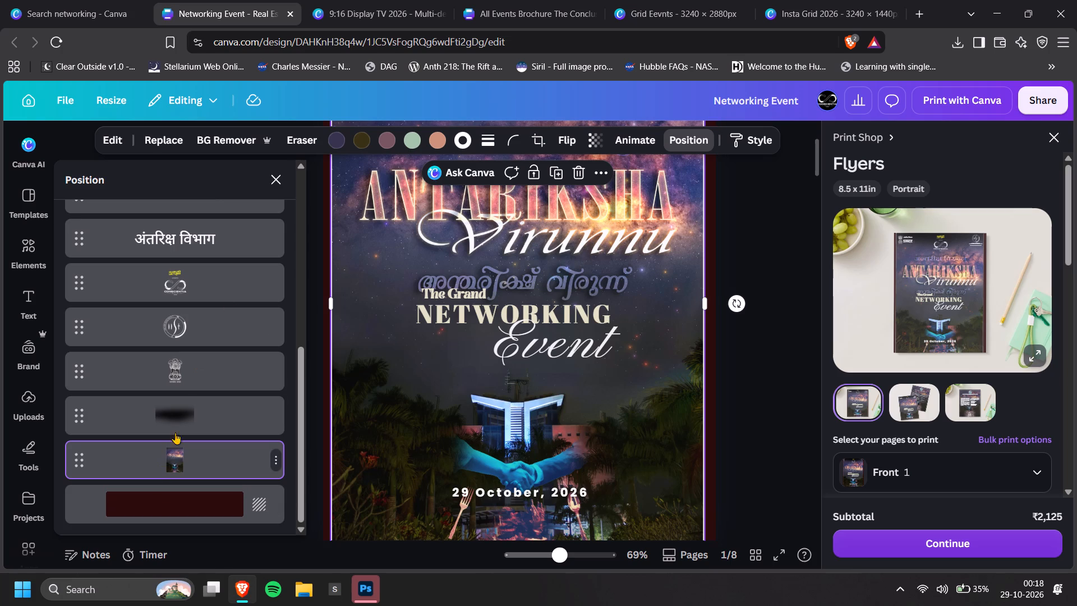
Paste the cover image onto page 2 of the 9:16 Display TV 2026 design and enlarge one copy.
{"action": "left_click", "coordinate": [365, 4]}
{"action": "key", "text": "ctrl+v"}
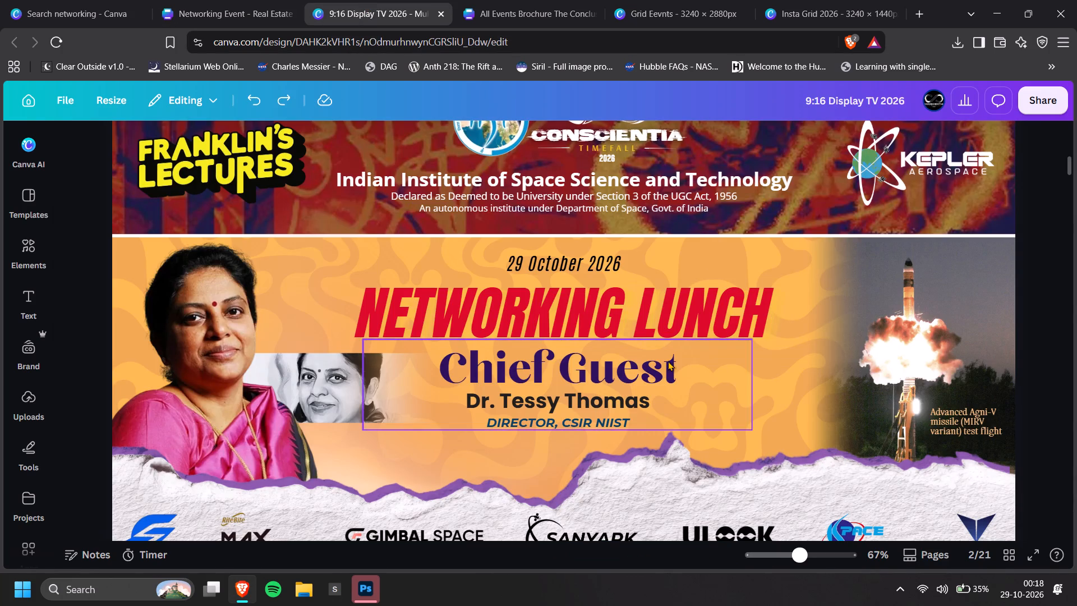
{"action": "scroll", "coordinate": [668, 361], "scroll_direction": "down", "scroll_amount": 3, "text": "ctrl"}
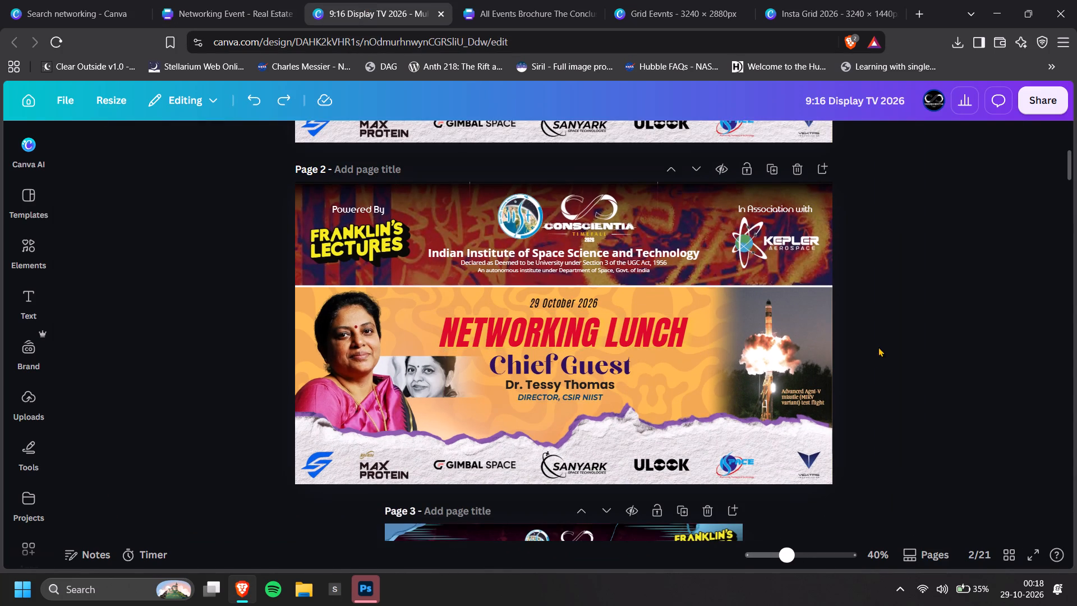
{"action": "key", "text": "ctrl+v"}
{"action": "left_click_drag", "start_coordinate": [405, 355], "coordinate": [465, 432]}
{"action": "left_click_drag", "start_coordinate": [563, 405], "coordinate": [628, 408]}
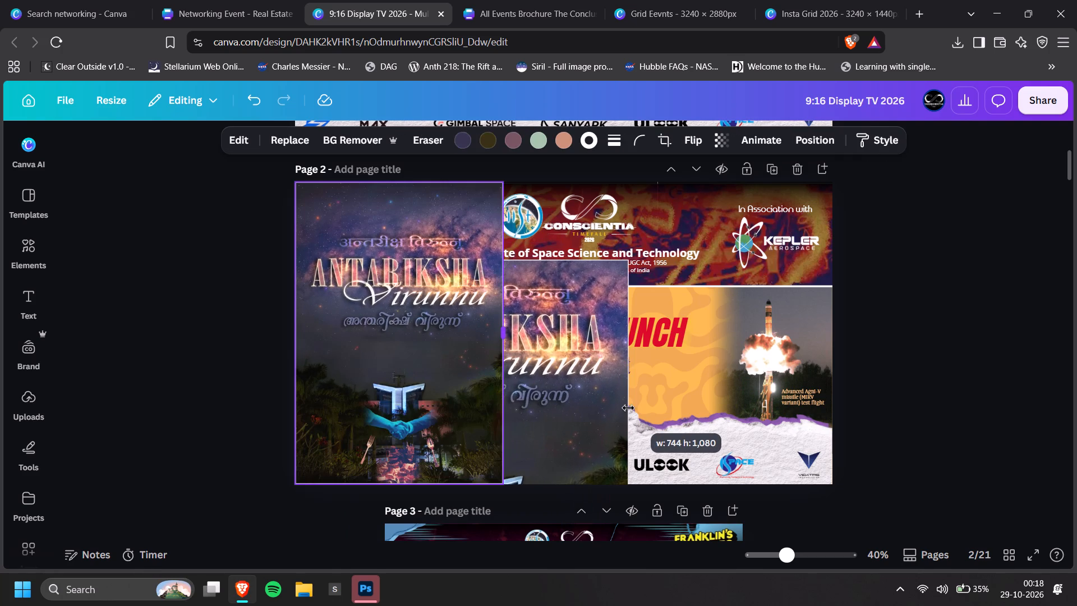
{"action": "left_click_drag", "start_coordinate": [628, 408], "coordinate": [641, 411]}
Delete the extra smaller copies of the Antariksha Virunnu image from page 2.
{"action": "left_click", "coordinate": [469, 352]}
{"action": "key", "text": "BackSpace"}
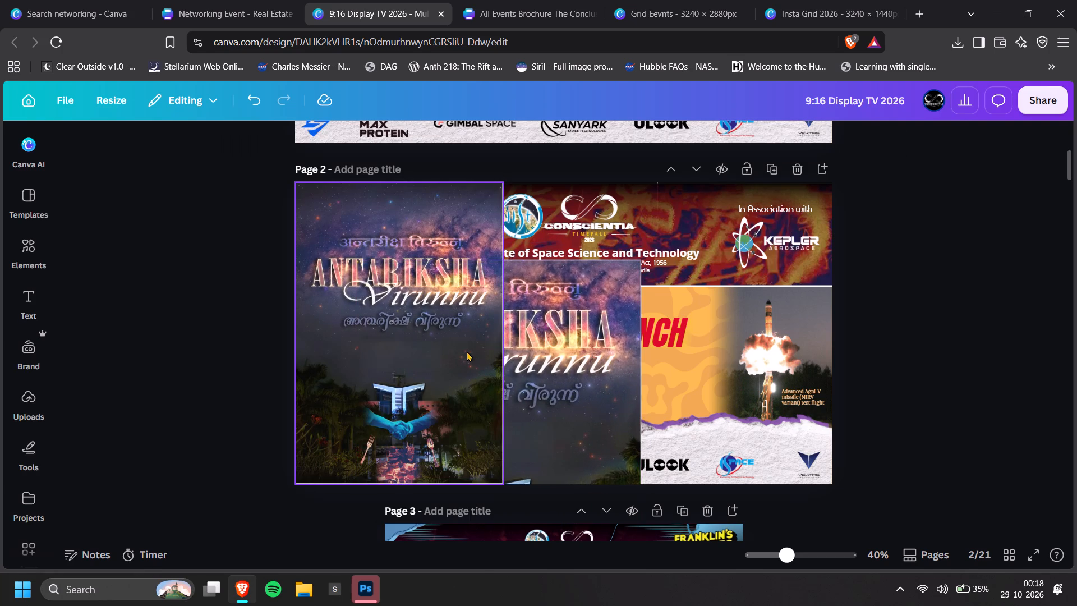
{"action": "left_click", "coordinate": [453, 350]}
{"action": "key", "text": "BackSpace"}
Place the remaining Antariksha Virunnu image just below page 2's header band and resize it to about 1,067 wide.
{"action": "left_click_drag", "start_coordinate": [553, 370], "coordinate": [561, 397]}
{"action": "left_click_drag", "start_coordinate": [531, 420], "coordinate": [526, 397]}
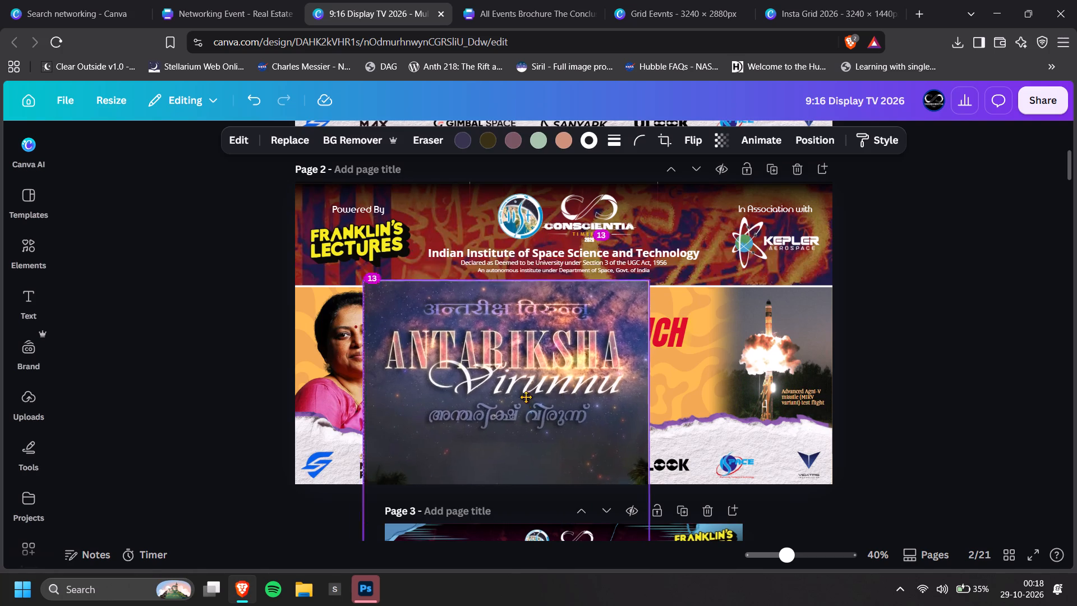
{"action": "left_click_drag", "start_coordinate": [526, 397], "coordinate": [510, 419]}
{"action": "left_click", "coordinate": [628, 412]}
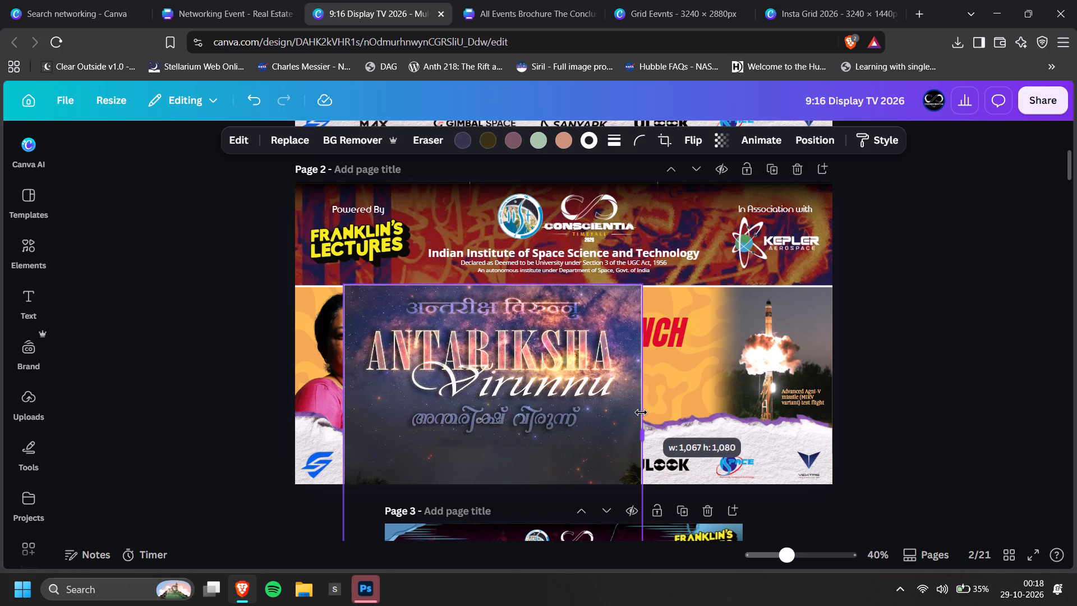
{"action": "left_click", "coordinate": [896, 334]}
Switch to File Explorer and look through the Documents folder for image files to use in the backdrop.
{"action": "key", "text": "alt+Tab"}
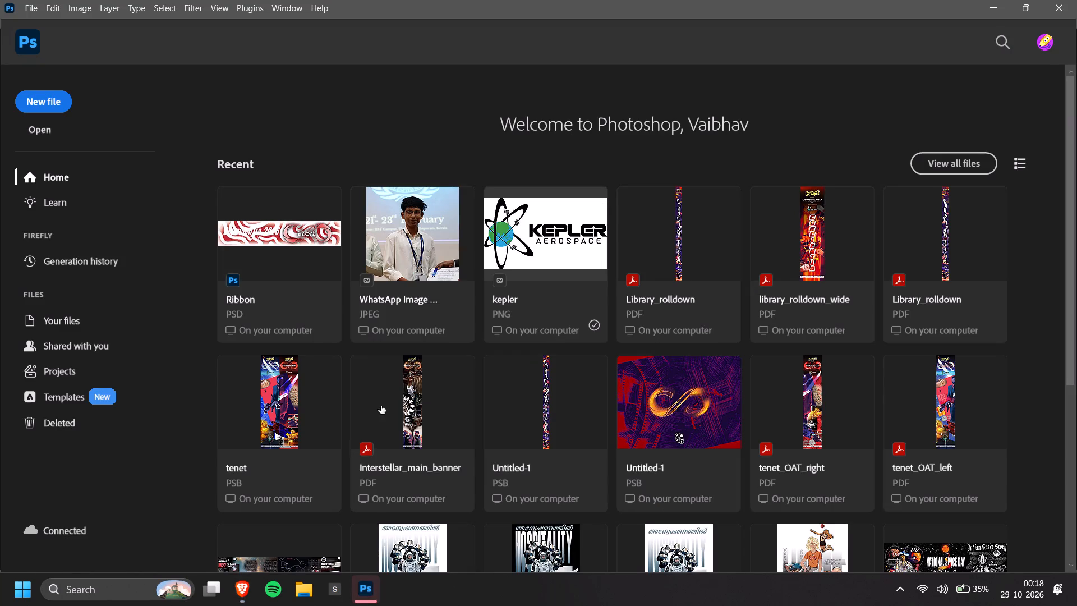
{"action": "key", "text": "alt+Tab"}
{"action": "left_click", "coordinate": [296, 600]}
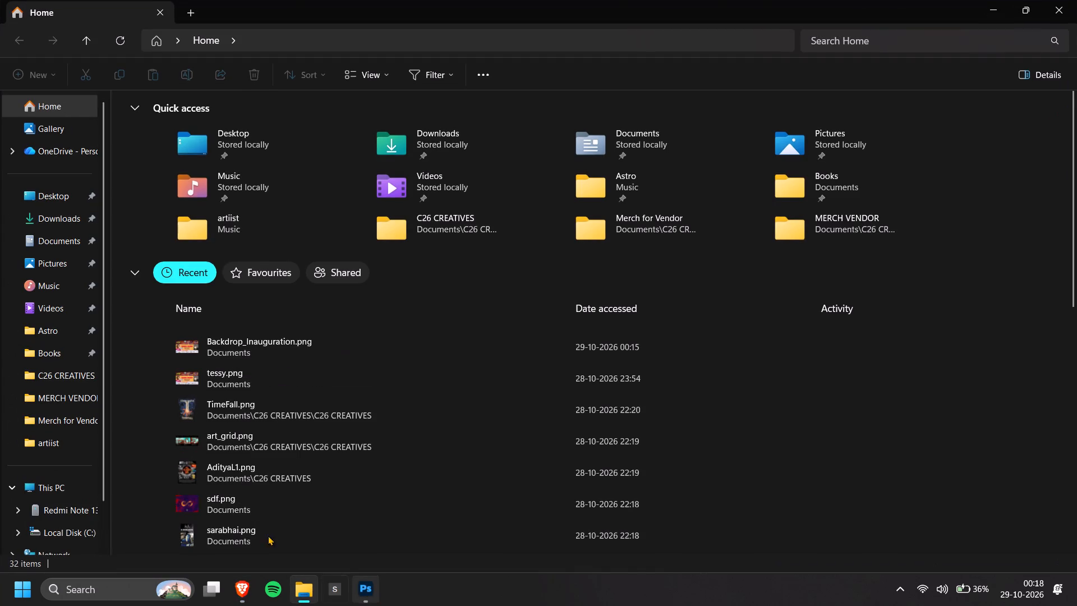
{"action": "left_click", "coordinate": [75, 252]}
{"action": "left_click", "coordinate": [75, 240]}
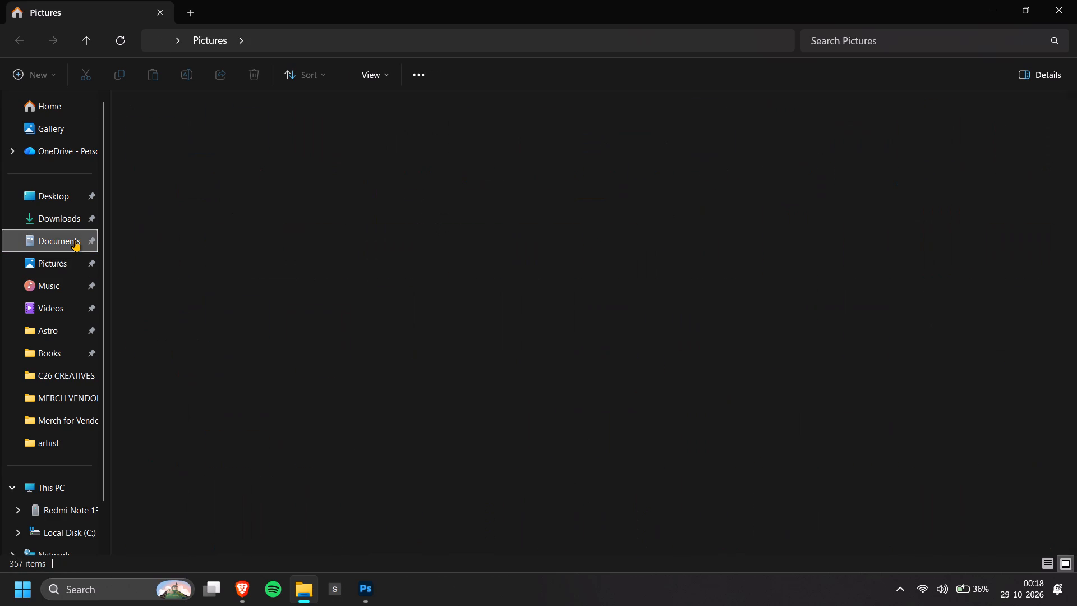
{"action": "scroll", "coordinate": [497, 346], "scroll_direction": "down", "scroll_amount": 3}
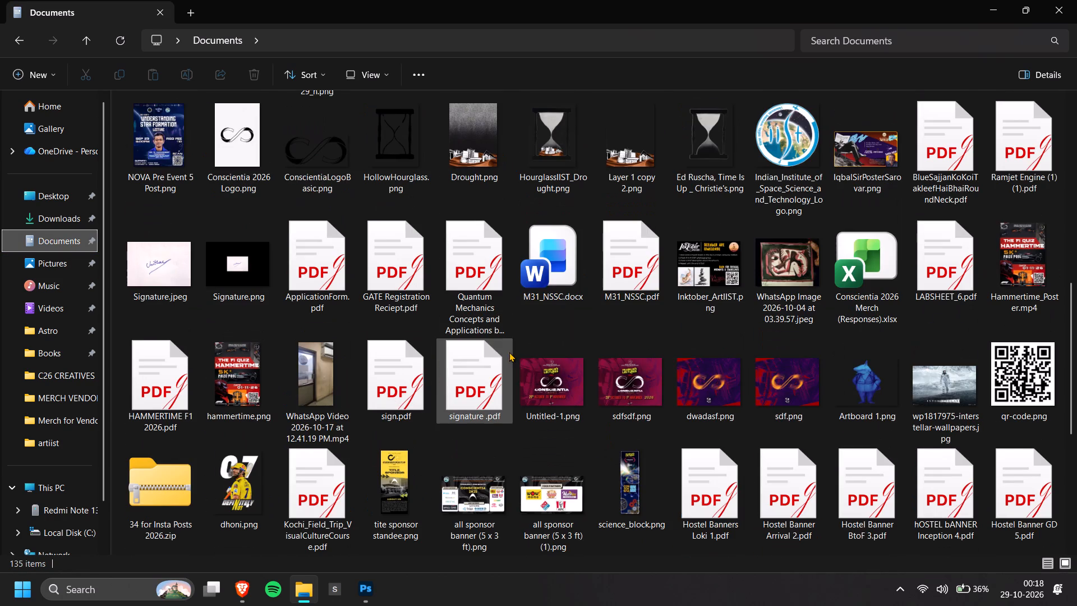
{"action": "scroll", "coordinate": [509, 352], "scroll_direction": "down", "scroll_amount": 2}
{"action": "key", "text": "alt+Tab"}
{"action": "key", "text": "alt+Tab"}
{"action": "scroll", "coordinate": [582, 373], "scroll_direction": "down", "scroll_amount": 2}
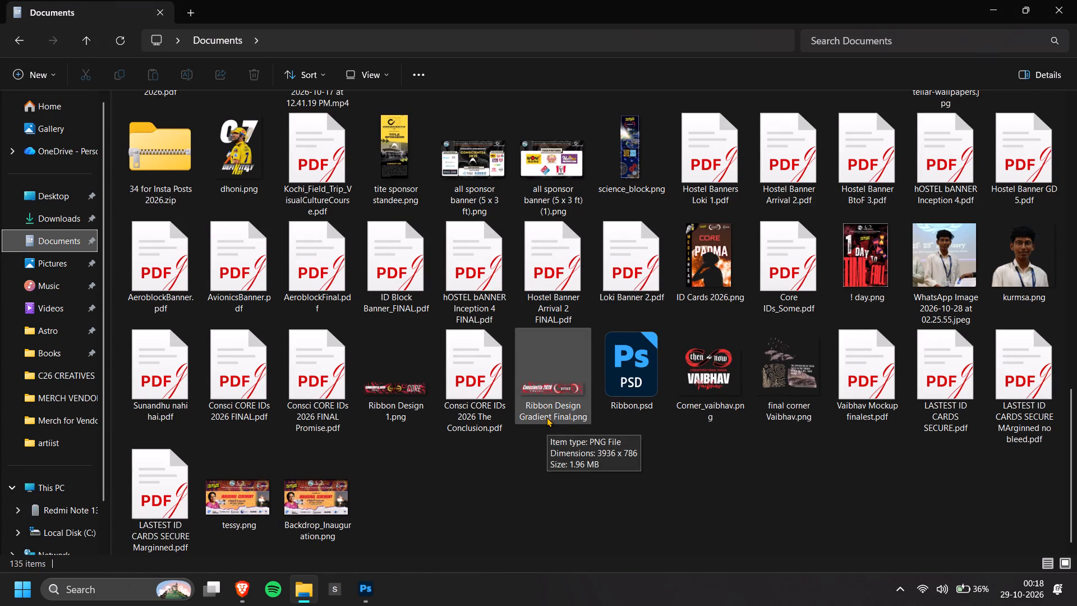
{"action": "scroll", "coordinate": [707, 395], "scroll_direction": "down", "scroll_amount": 2}
{"action": "left_click", "coordinate": [739, 478]}
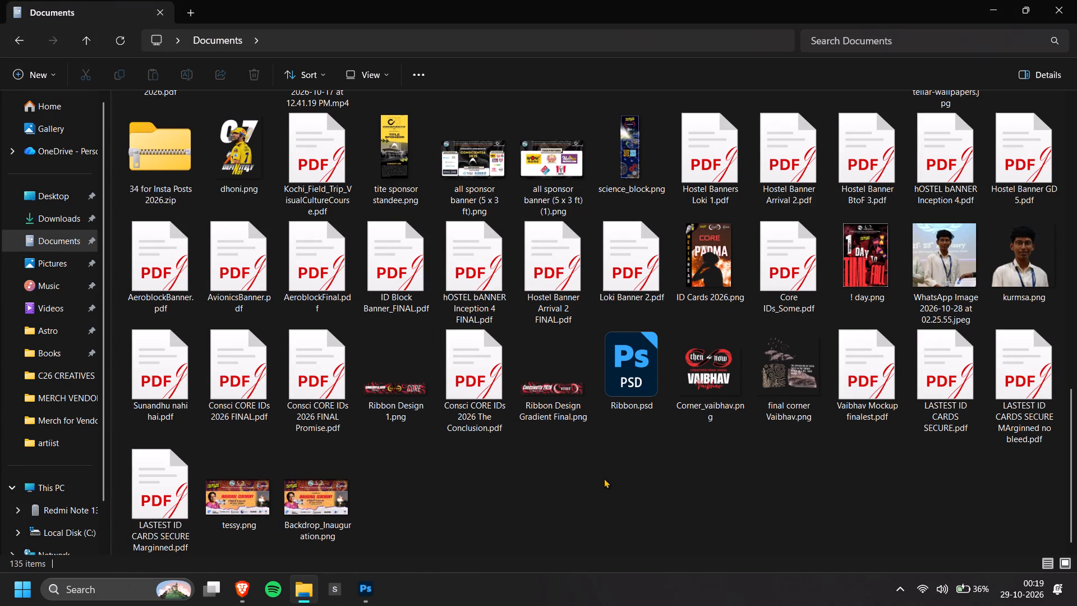
{"action": "scroll", "coordinate": [604, 478], "scroll_direction": "up", "scroll_amount": 2}
Look through the Documents folder again from start to end and open its C26 CREATIVES subfolder.
{"action": "key", "text": "alt+Tab"}
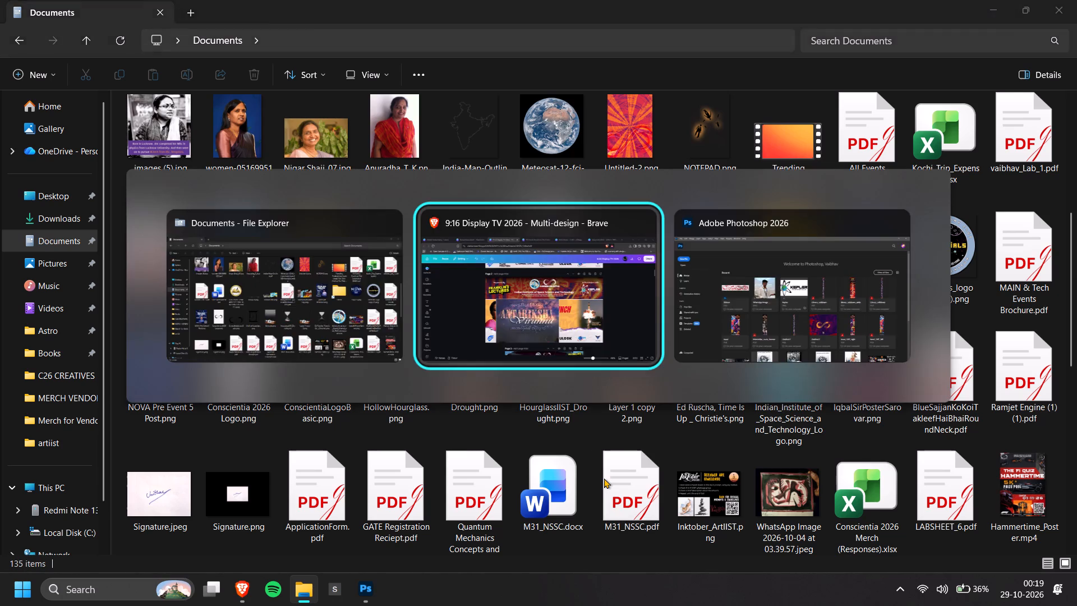
{"action": "key", "text": "alt+Tab"}
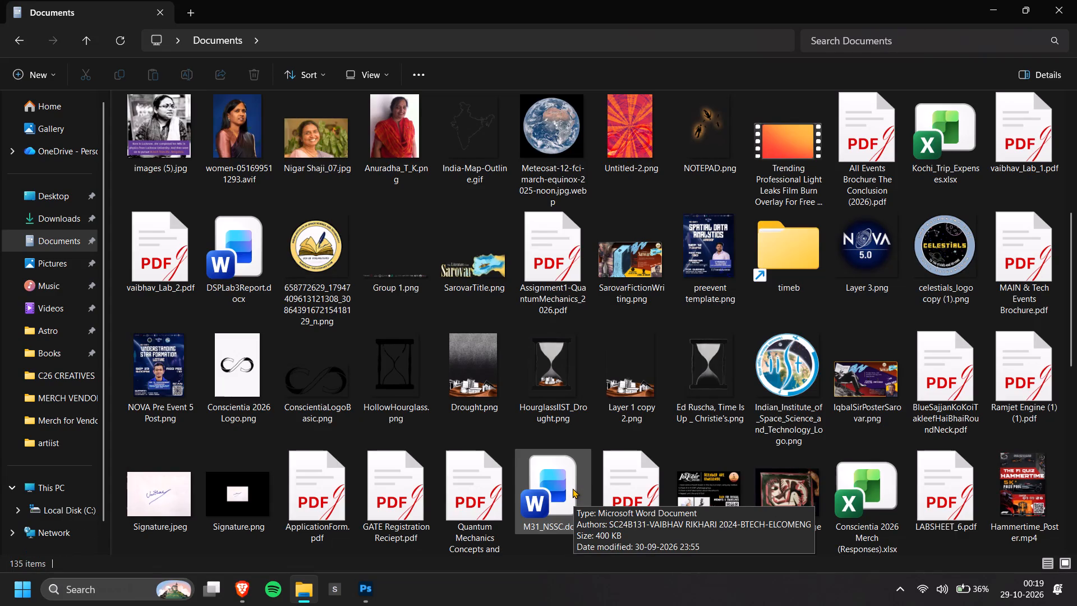
{"action": "scroll", "coordinate": [572, 369], "scroll_direction": "up", "scroll_amount": 2}
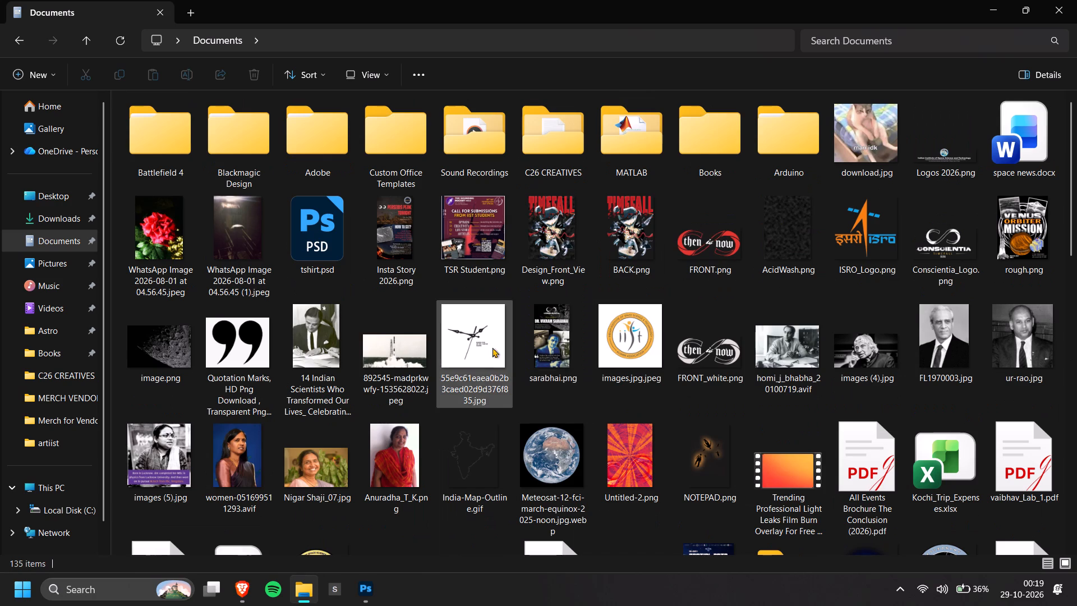
{"action": "scroll", "coordinate": [716, 342], "scroll_direction": "up", "scroll_amount": 1}
{"action": "scroll", "coordinate": [694, 371], "scroll_direction": "down", "scroll_amount": 1}
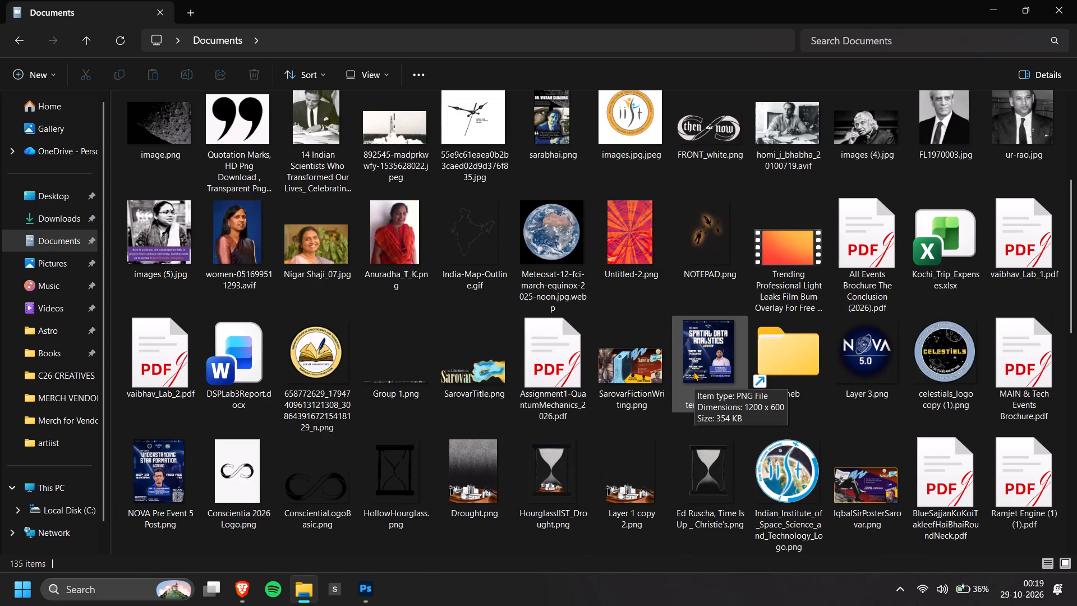
{"action": "scroll", "coordinate": [668, 391], "scroll_direction": "down", "scroll_amount": 1}
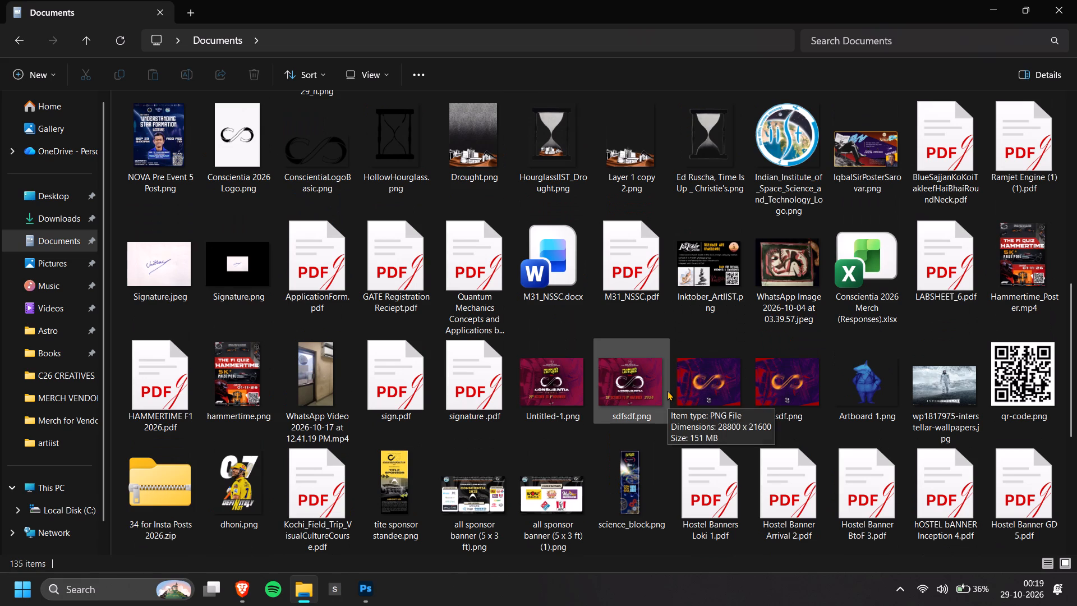
{"action": "scroll", "coordinate": [501, 438], "scroll_direction": "down", "scroll_amount": 1}
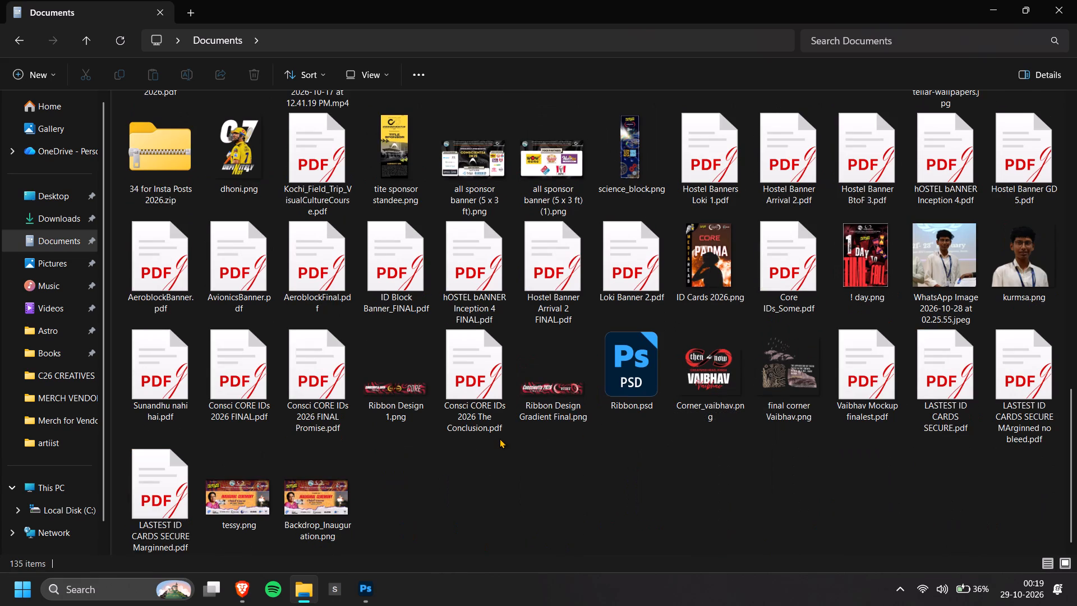
{"action": "scroll", "coordinate": [511, 451], "scroll_direction": "up", "scroll_amount": 1}
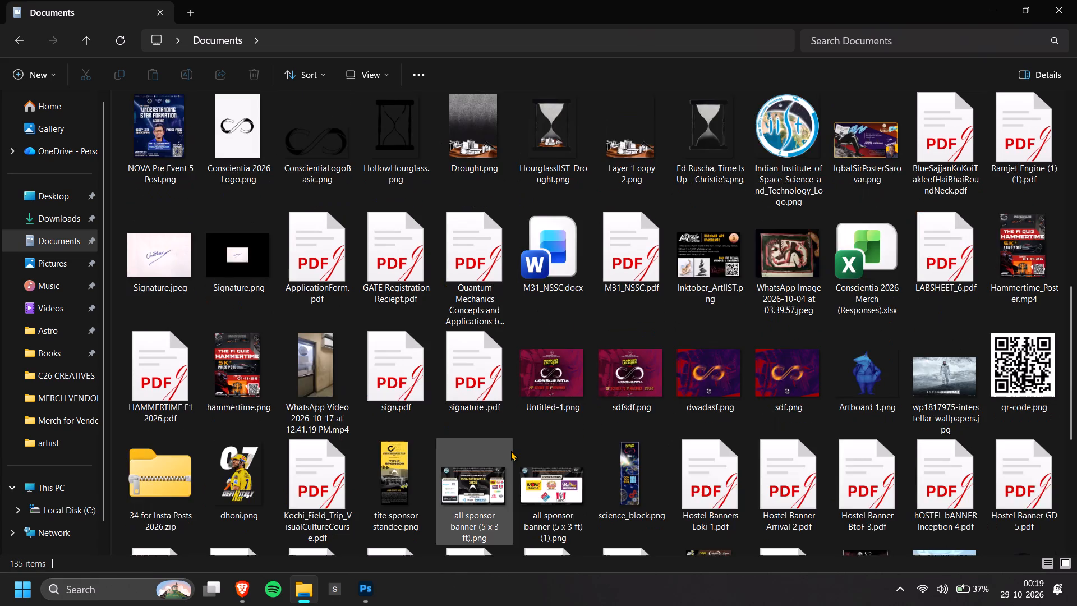
{"action": "scroll", "coordinate": [511, 451], "scroll_direction": "up", "scroll_amount": 5}
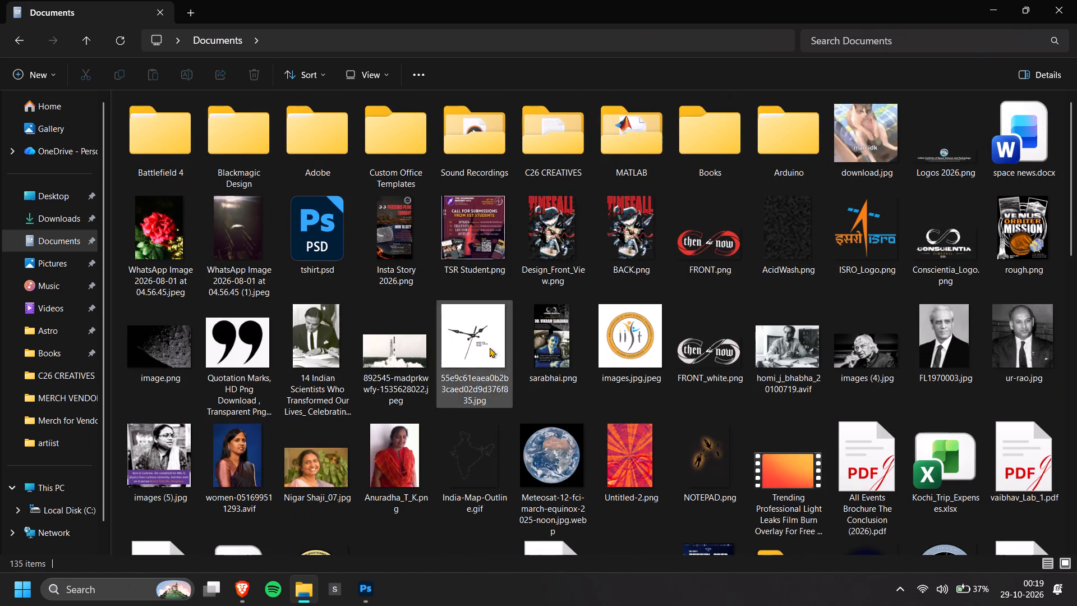
{"action": "double_click", "coordinate": [561, 127]}
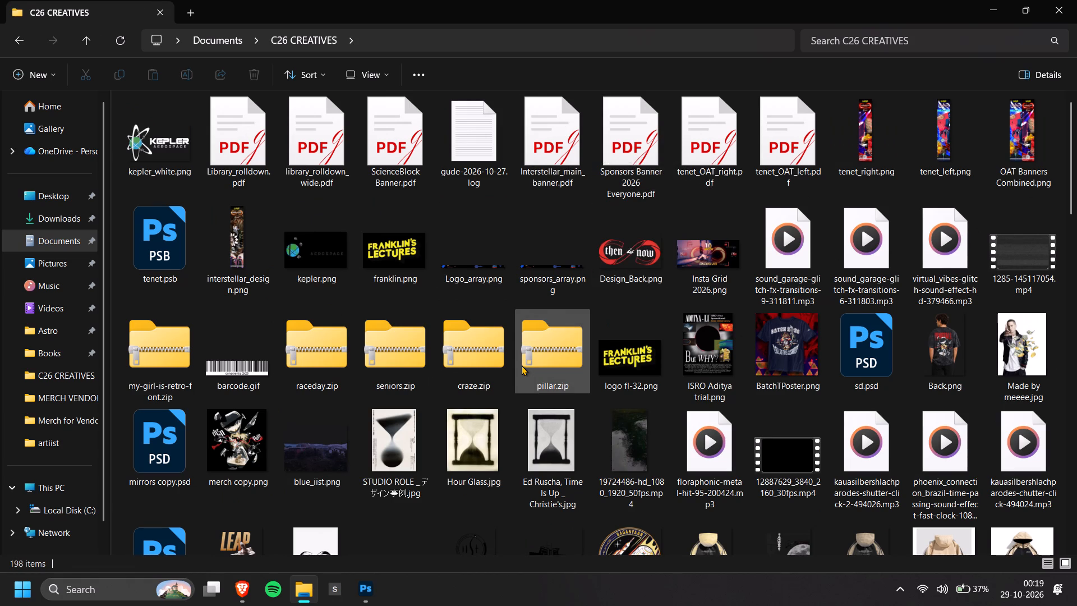
Return to the browser, clear the networking search on the home page, and examine the expanded list of recent designs.
{"action": "key", "text": "alt+Tab"}
{"action": "left_click", "coordinate": [222, 0]}
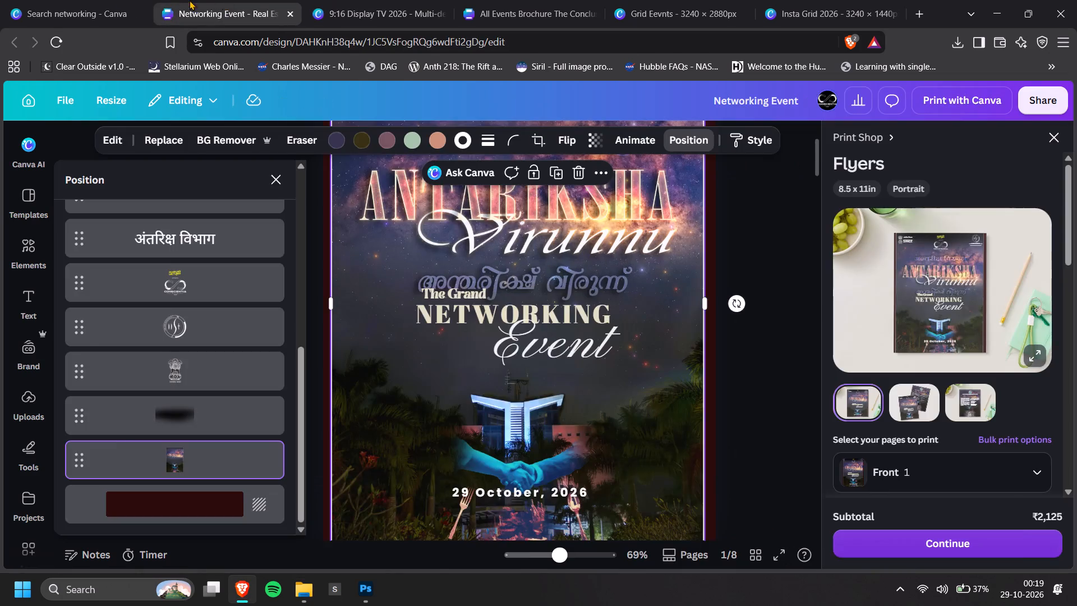
{"action": "left_click", "coordinate": [74, 0]}
{"action": "scroll", "coordinate": [569, 305], "scroll_direction": "down", "scroll_amount": 1}
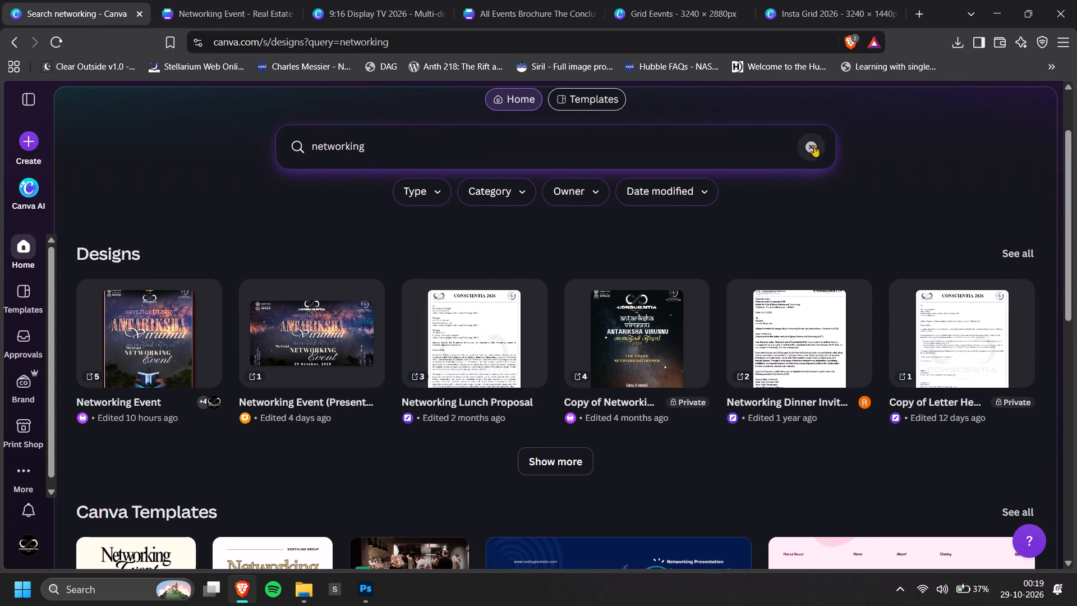
{"action": "left_click", "coordinate": [814, 145]}
{"action": "scroll", "coordinate": [607, 333], "scroll_direction": "down", "scroll_amount": 1}
{"action": "scroll", "coordinate": [531, 331], "scroll_direction": "down", "scroll_amount": 1}
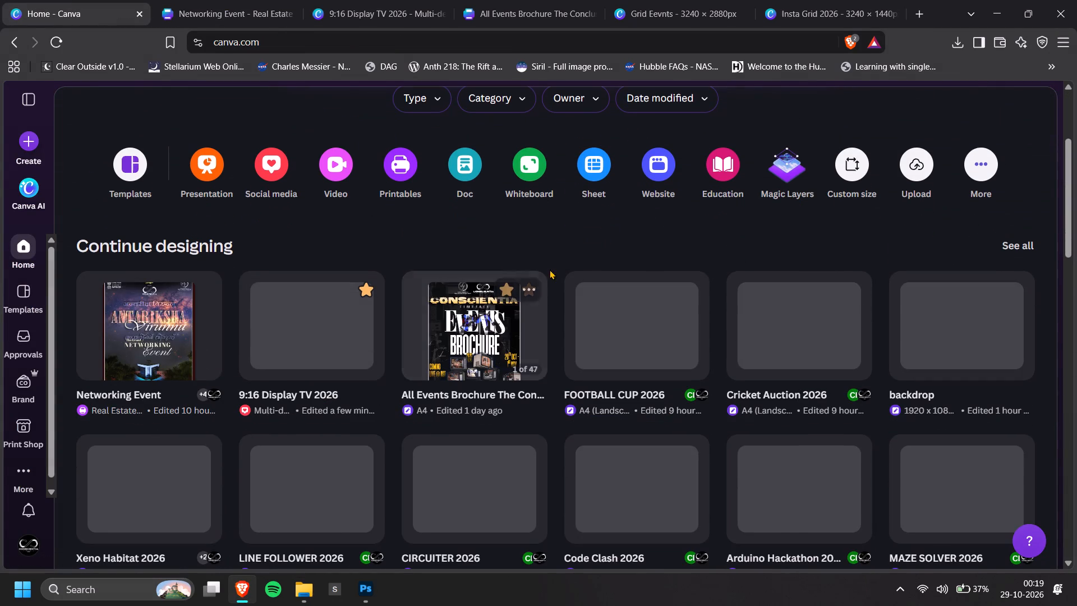
{"action": "scroll", "coordinate": [559, 296], "scroll_direction": "down", "scroll_amount": 1}
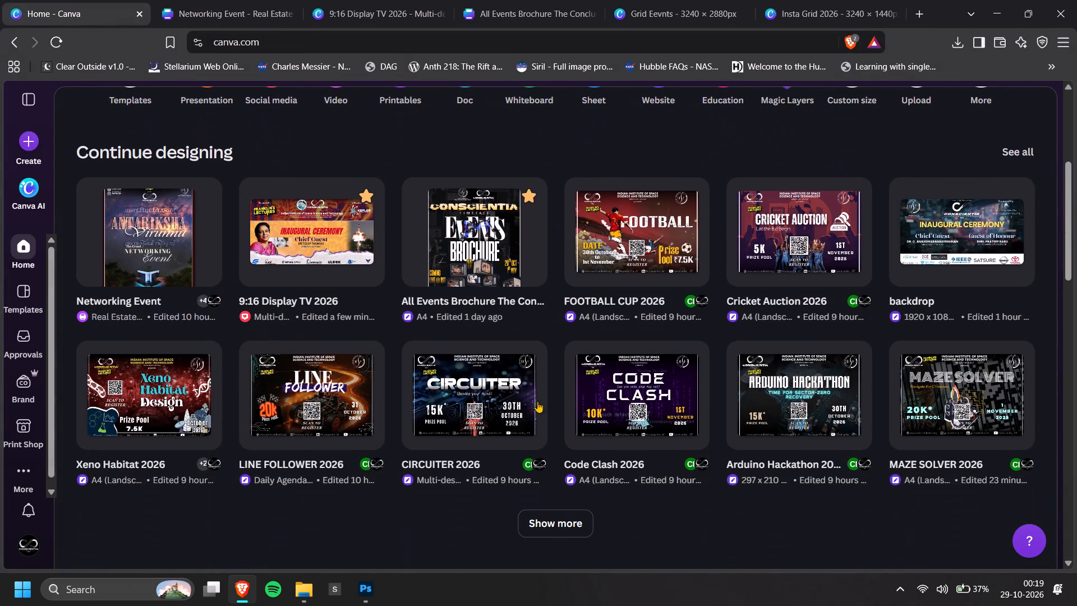
{"action": "left_click", "coordinate": [559, 527]}
{"action": "scroll", "coordinate": [552, 397], "scroll_direction": "down", "scroll_amount": 3}
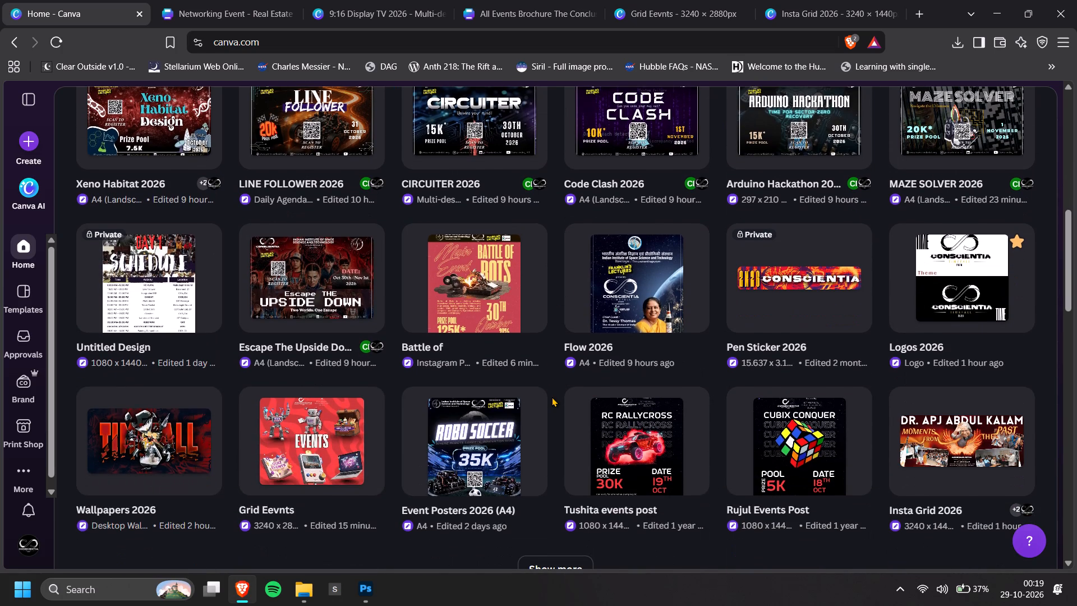
{"action": "scroll", "coordinate": [552, 397], "scroll_direction": "up", "scroll_amount": 4}
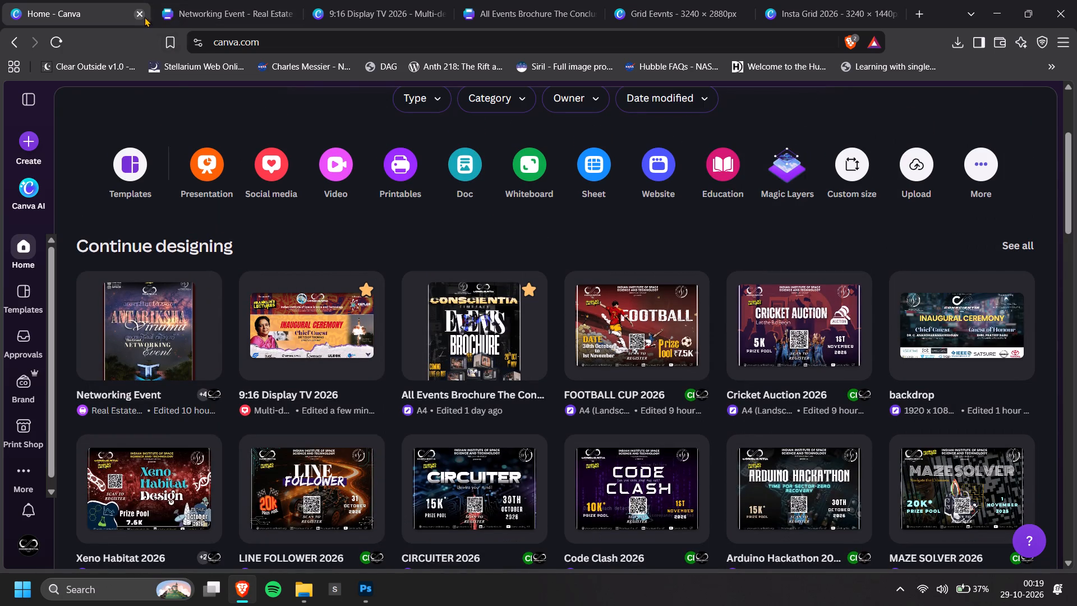
Close the home page tab, switch to File Explorer and look through the C26 CREATIVES folder for images to use in the backdrop.
{"action": "left_click", "coordinate": [140, 17]}
{"action": "key", "text": "alt+Tab"}
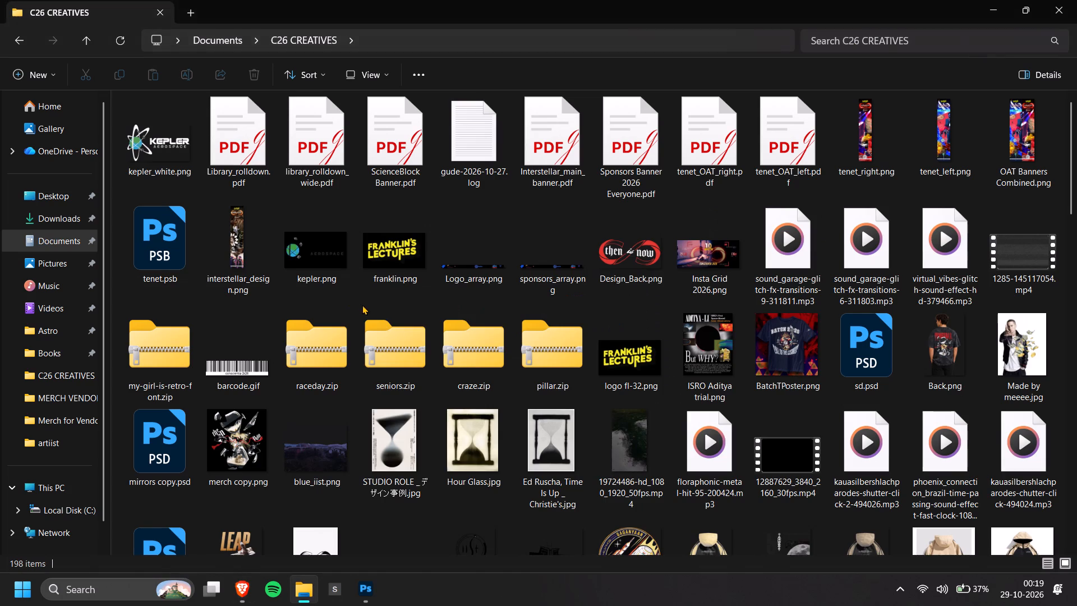
{"action": "scroll", "coordinate": [654, 324], "scroll_direction": "down", "scroll_amount": 1}
{"action": "scroll", "coordinate": [516, 394], "scroll_direction": "down", "scroll_amount": 2}
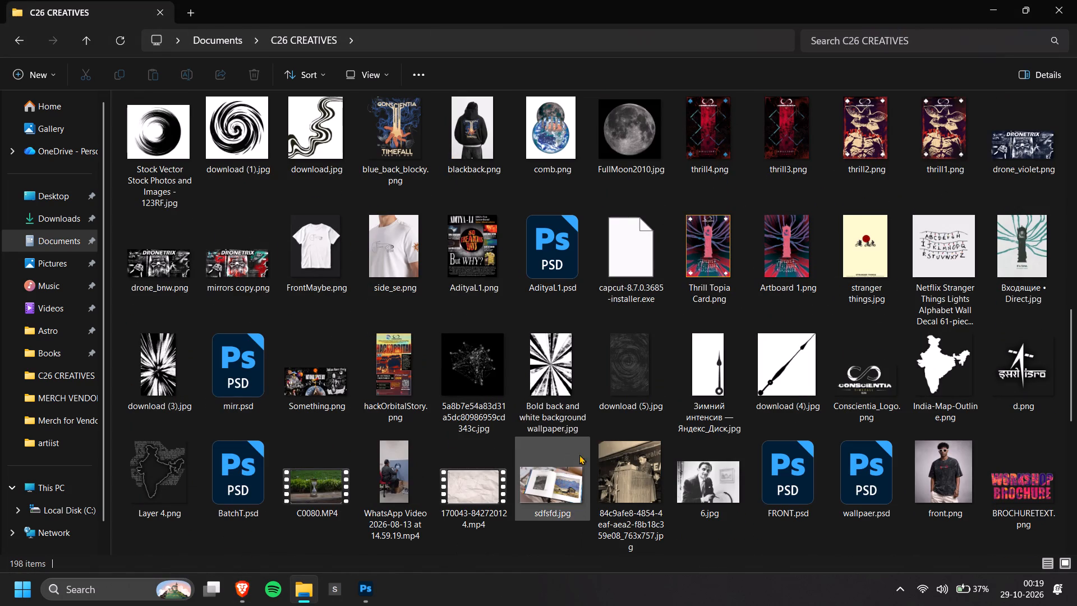
{"action": "scroll", "coordinate": [504, 343], "scroll_direction": "down", "scroll_amount": 2}
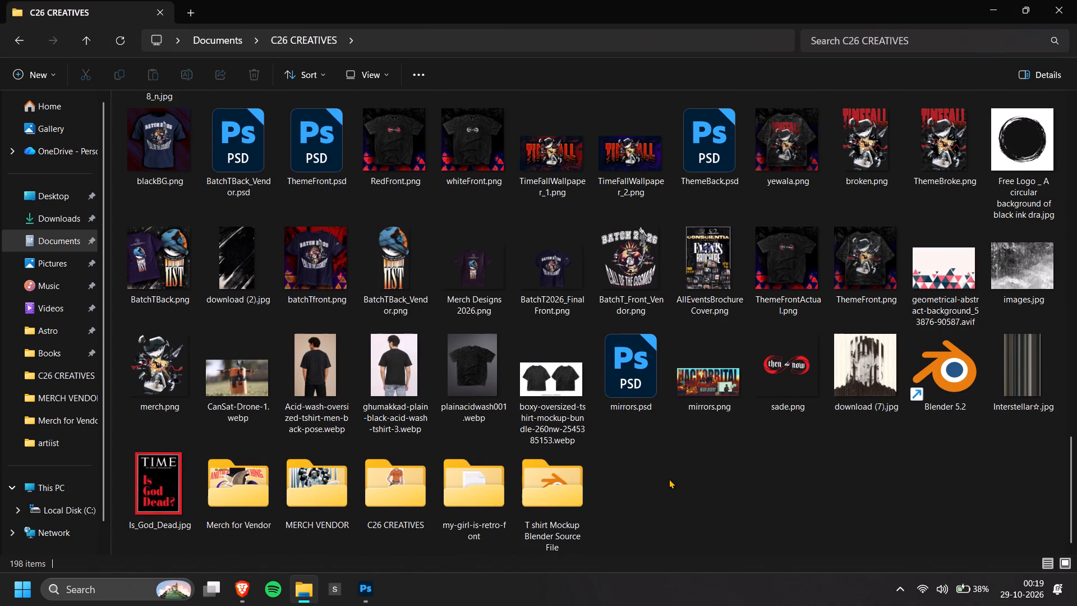
{"action": "scroll", "coordinate": [669, 479], "scroll_direction": "up", "scroll_amount": 1}
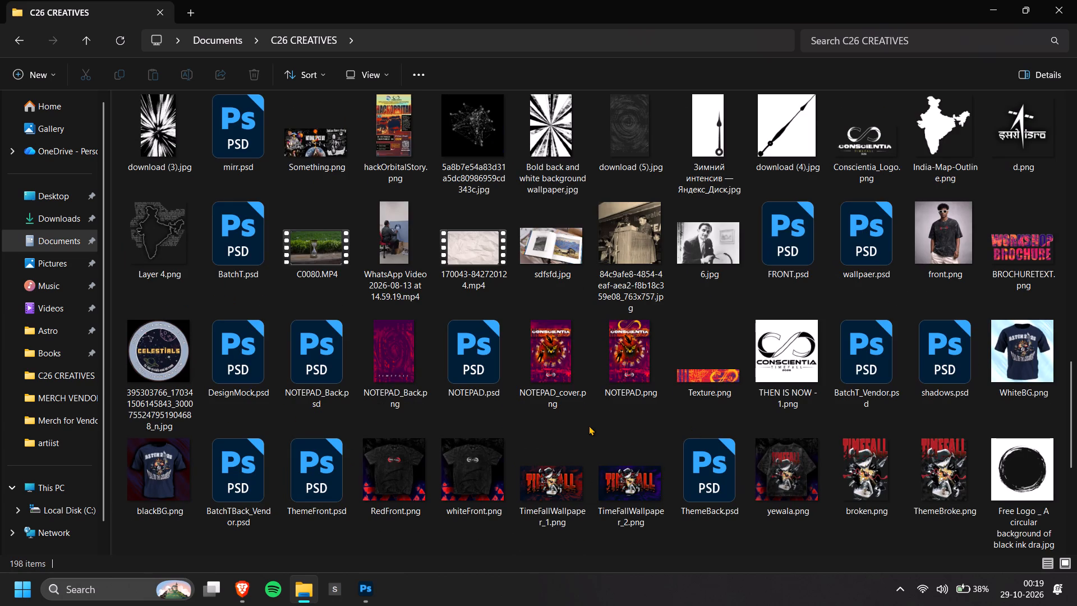
{"action": "scroll", "coordinate": [589, 425], "scroll_direction": "up", "scroll_amount": 2}
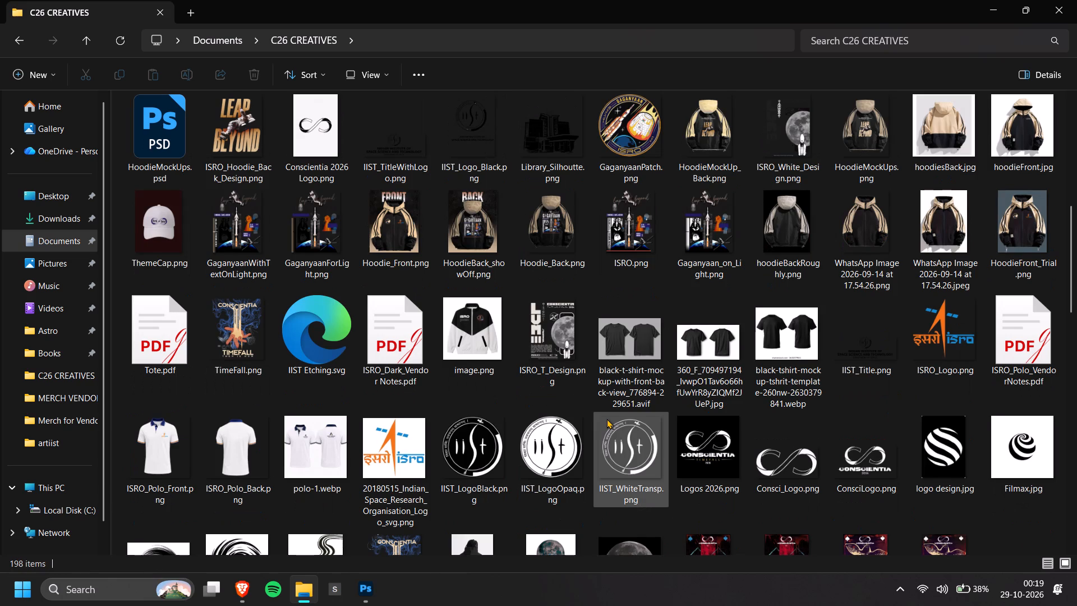
{"action": "scroll", "coordinate": [607, 419], "scroll_direction": "up", "scroll_amount": 2}
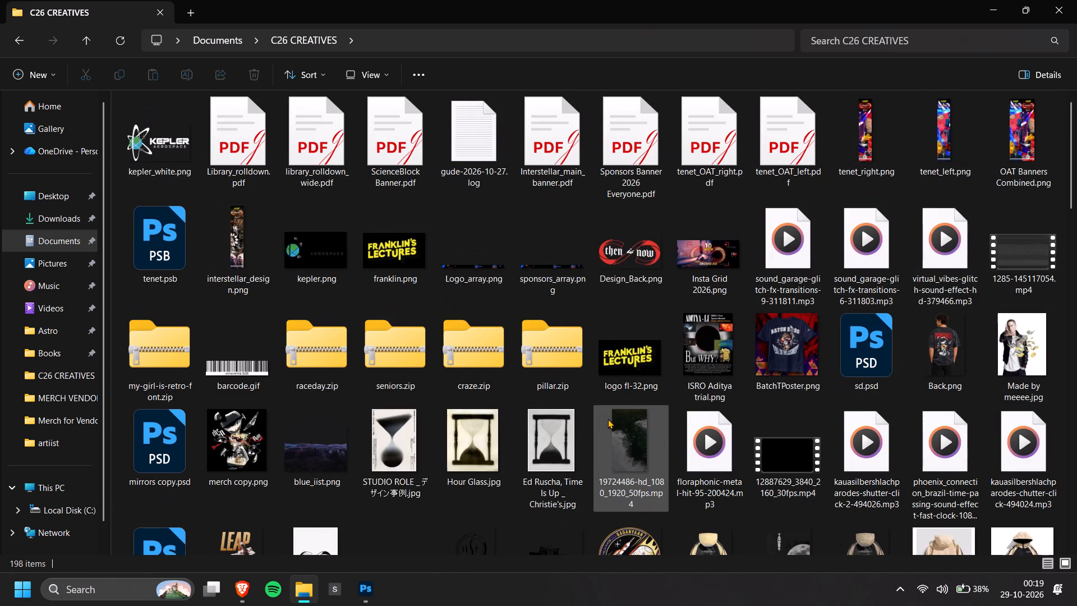
{"action": "scroll", "coordinate": [608, 419], "scroll_direction": "up", "scroll_amount": 2}
{"action": "scroll", "coordinate": [608, 419], "scroll_direction": "down", "scroll_amount": 11}
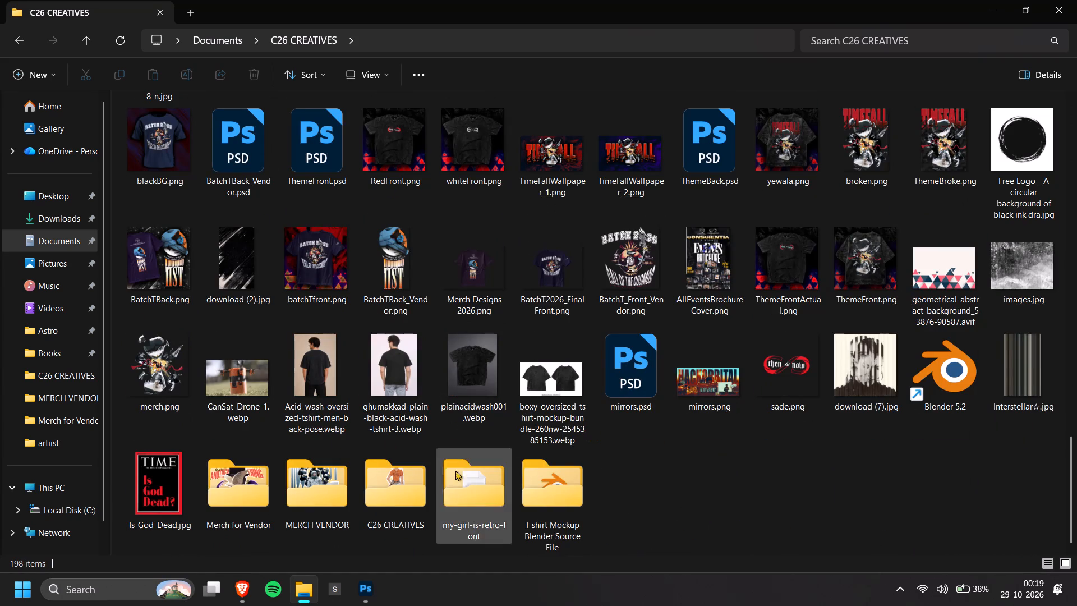
Open the nested C26 CREATIVES subfolder and look through all its files for usable artwork.
{"action": "double_click", "coordinate": [393, 496]}
{"action": "scroll", "coordinate": [554, 288], "scroll_direction": "up", "scroll_amount": 1}
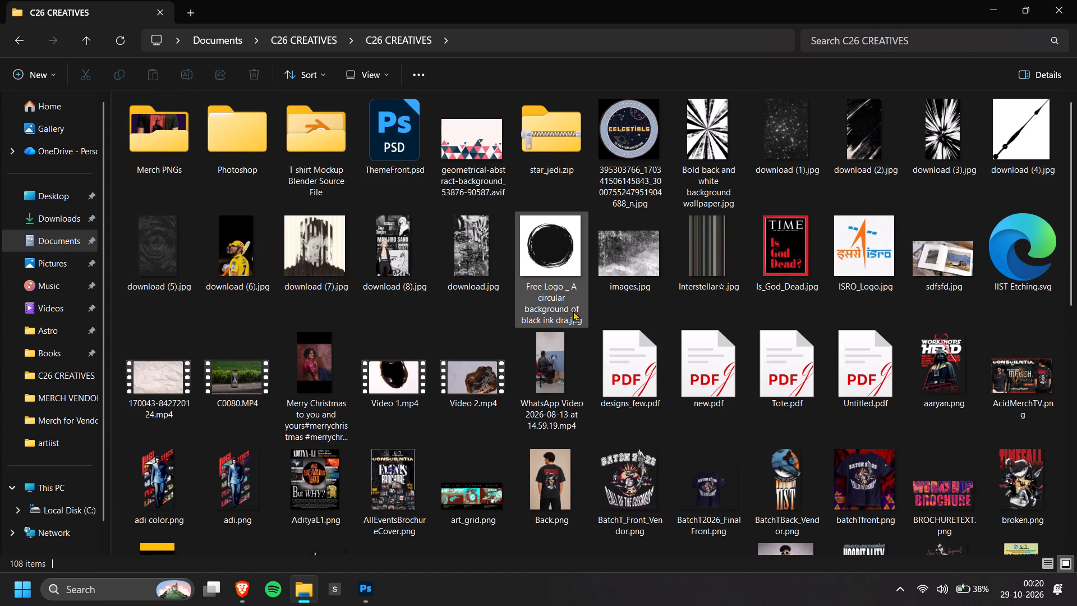
{"action": "scroll", "coordinate": [607, 366], "scroll_direction": "down", "scroll_amount": 1}
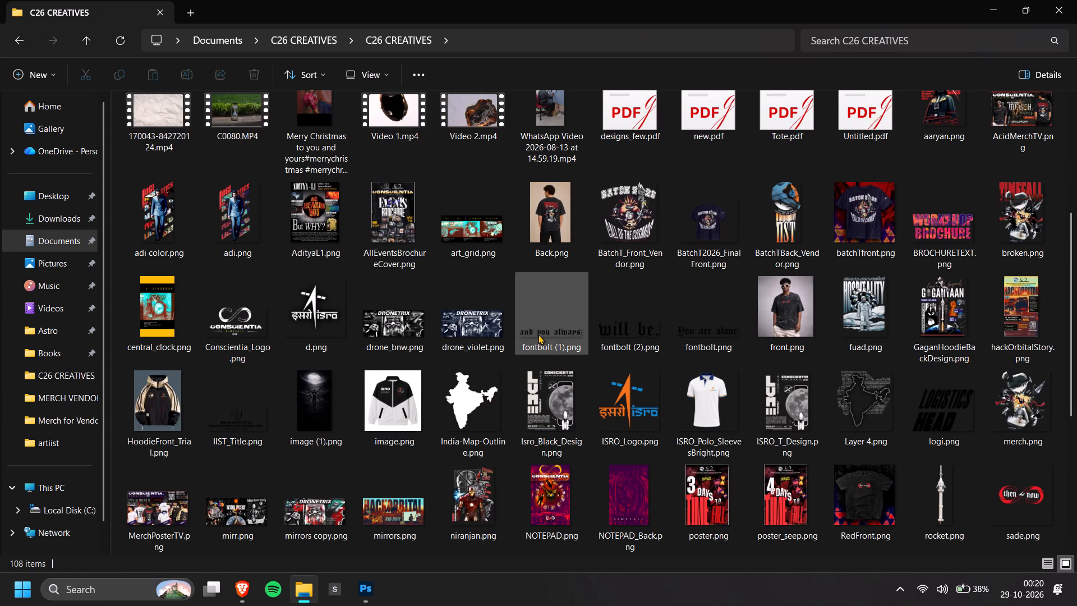
{"action": "scroll", "coordinate": [498, 356], "scroll_direction": "down", "scroll_amount": 1}
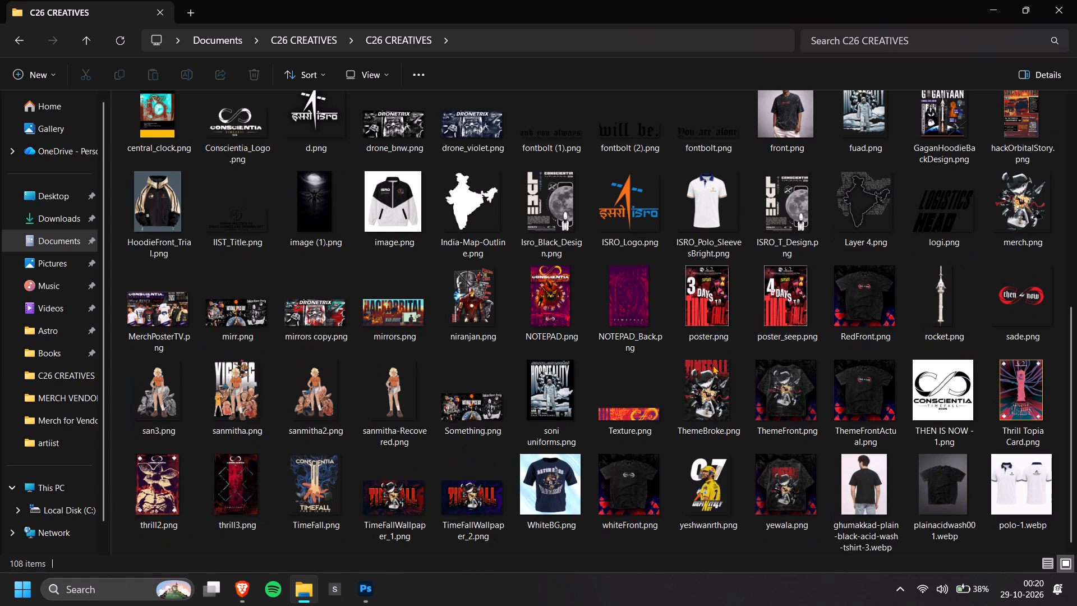
{"action": "scroll", "coordinate": [532, 345], "scroll_direction": "down", "scroll_amount": 3}
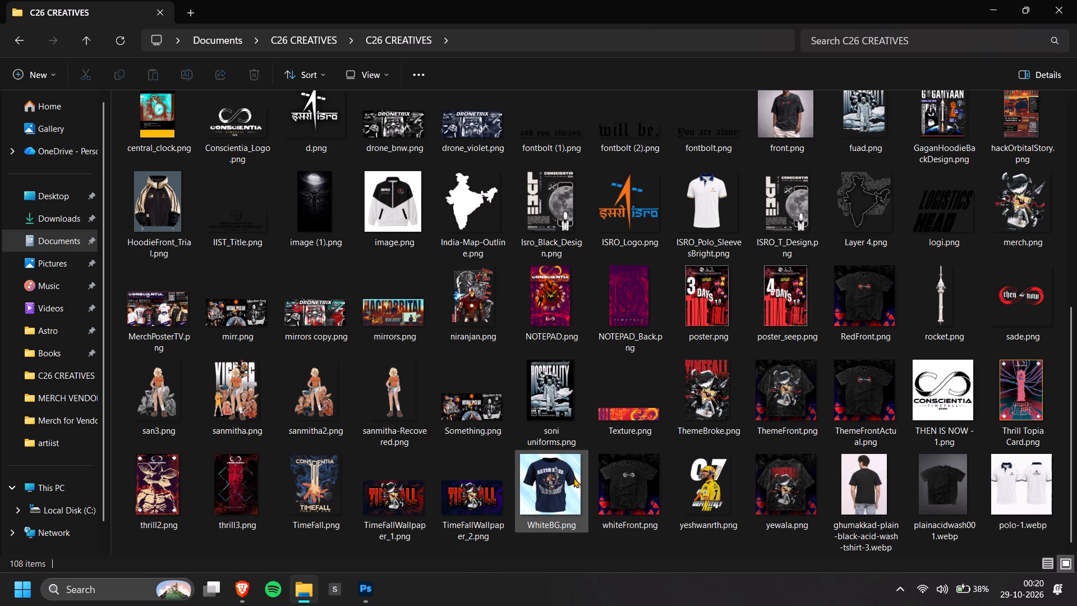
{"action": "scroll", "coordinate": [545, 457], "scroll_direction": "up", "scroll_amount": 1}
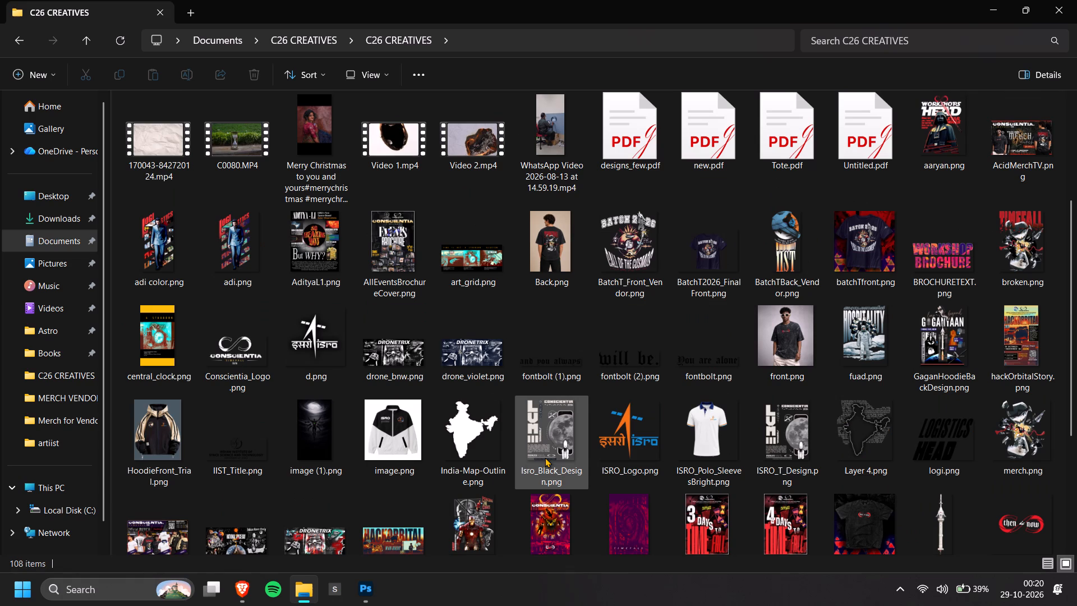
{"action": "scroll", "coordinate": [545, 457], "scroll_direction": "up", "scroll_amount": 2}
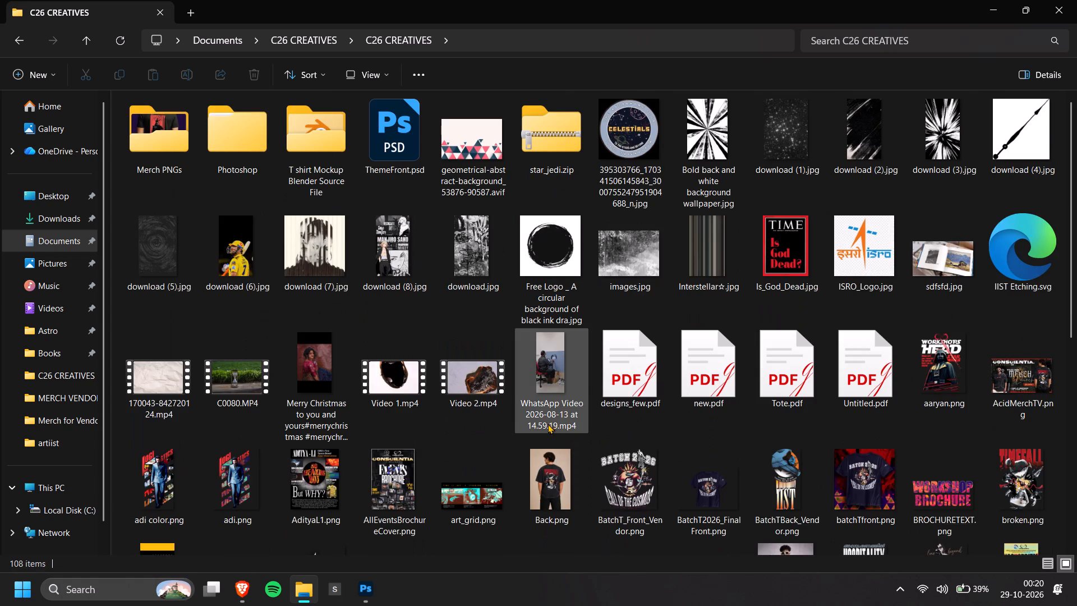
{"action": "scroll", "coordinate": [548, 424], "scroll_direction": "up", "scroll_amount": 3}
Check the Merch PNGs subfolder, return, and open the Graphic Designs folder inside Photoshop.
{"action": "left_click", "coordinate": [137, 138]}
{"action": "left_click", "coordinate": [207, 135]}
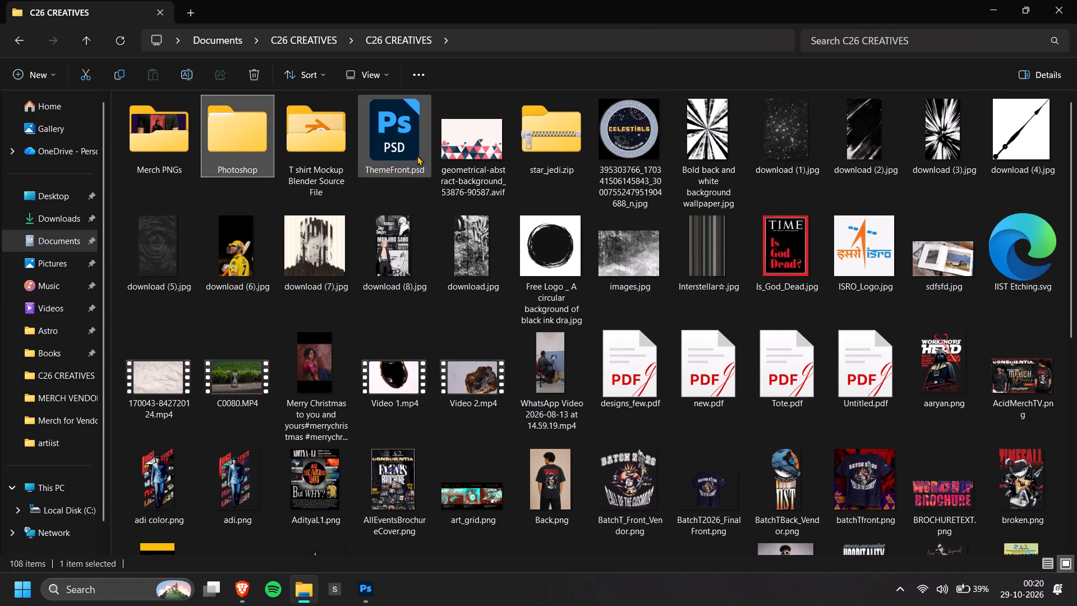
{"action": "scroll", "coordinate": [493, 235], "scroll_direction": "down", "scroll_amount": 15}
{"action": "scroll", "coordinate": [308, 352], "scroll_direction": "up", "scroll_amount": 5}
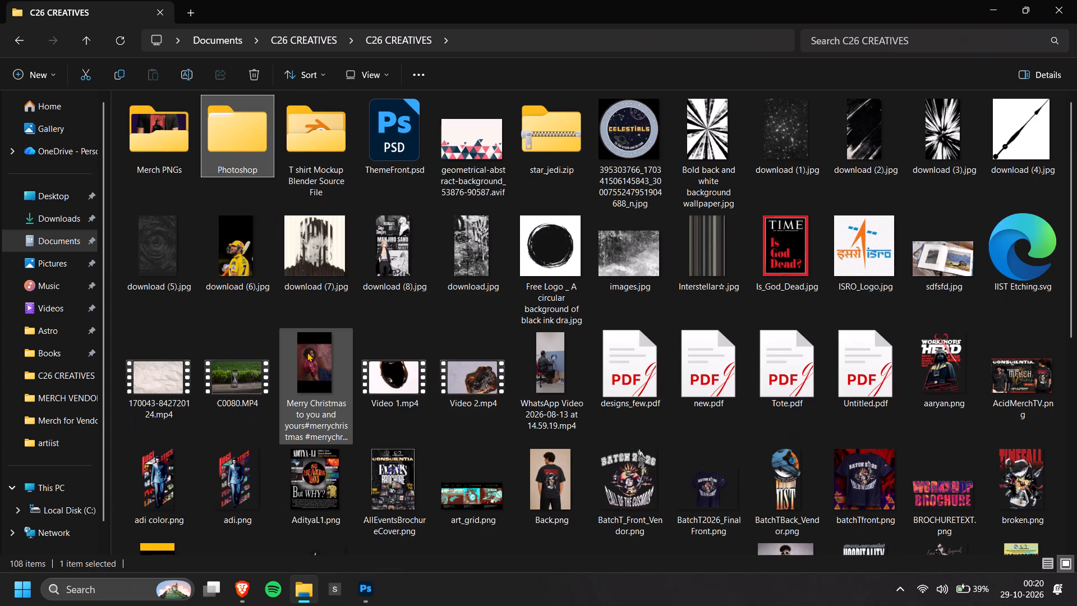
{"action": "scroll", "coordinate": [307, 352], "scroll_direction": "up", "scroll_amount": 1}
{"action": "double_click", "coordinate": [183, 128]}
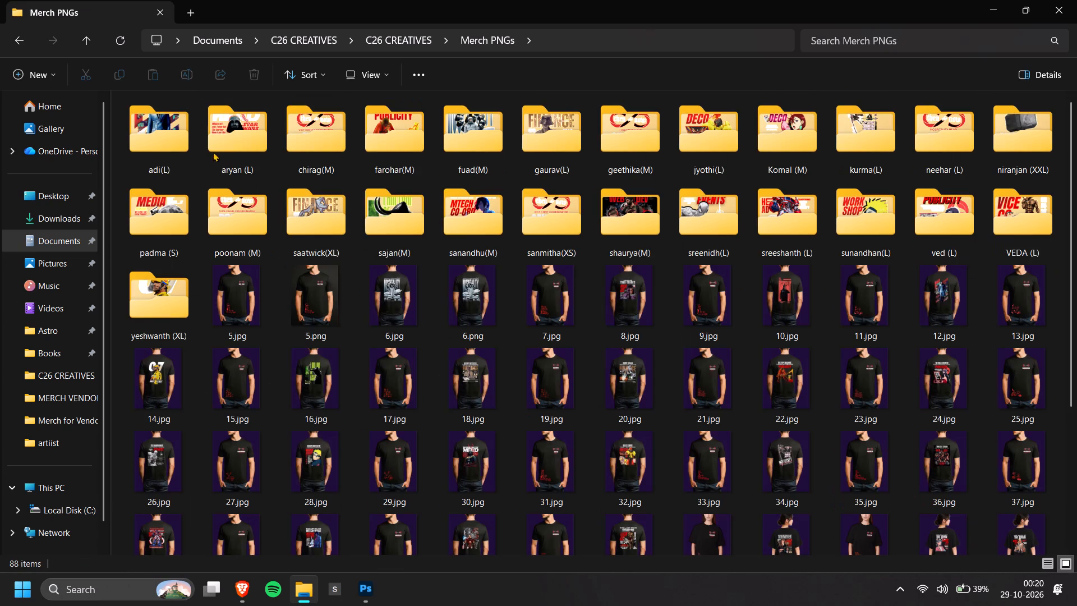
{"action": "left_click", "coordinate": [18, 38]}
{"action": "double_click", "coordinate": [225, 141]}
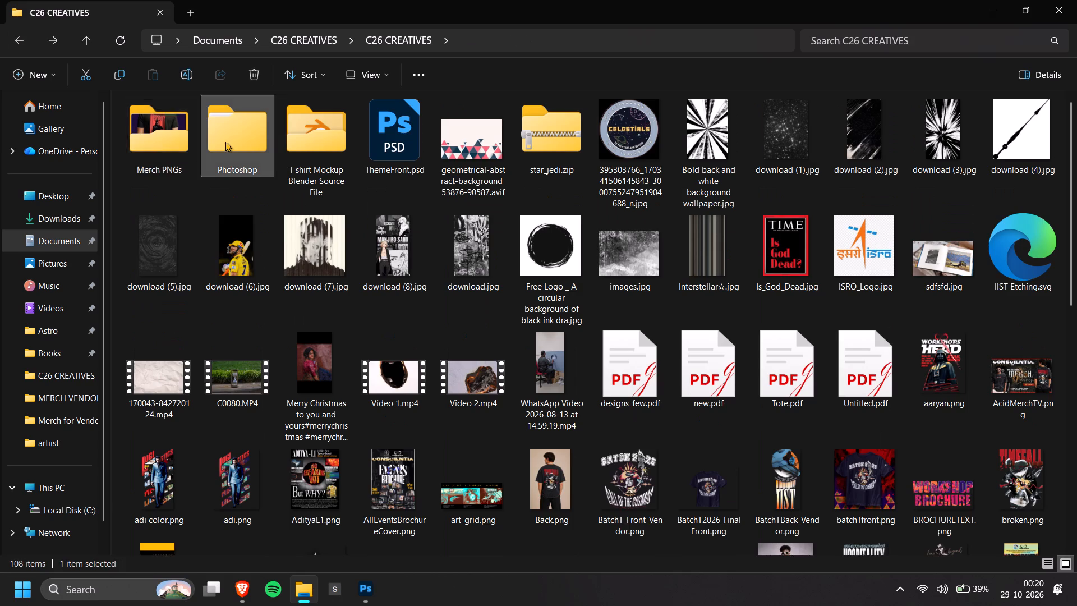
{"action": "double_click", "coordinate": [166, 123]}
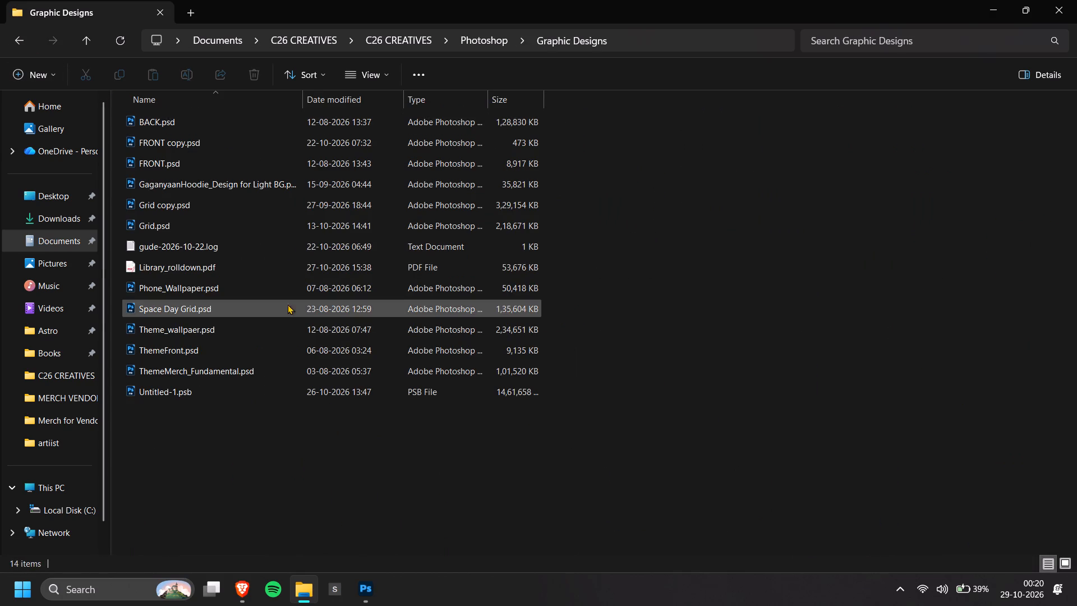
Show the Graphic Designs folder's files as large icons.
{"action": "left_click", "coordinate": [310, 74]}
{"action": "left_click", "coordinate": [381, 79]}
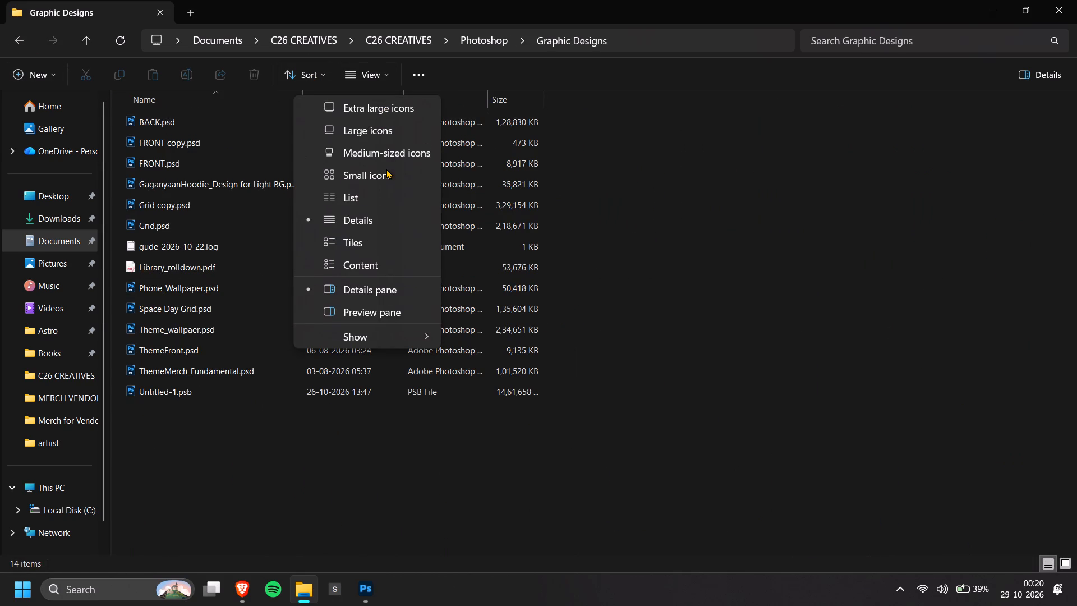
{"action": "left_click", "coordinate": [388, 138]}
{"action": "left_click", "coordinate": [588, 290]}
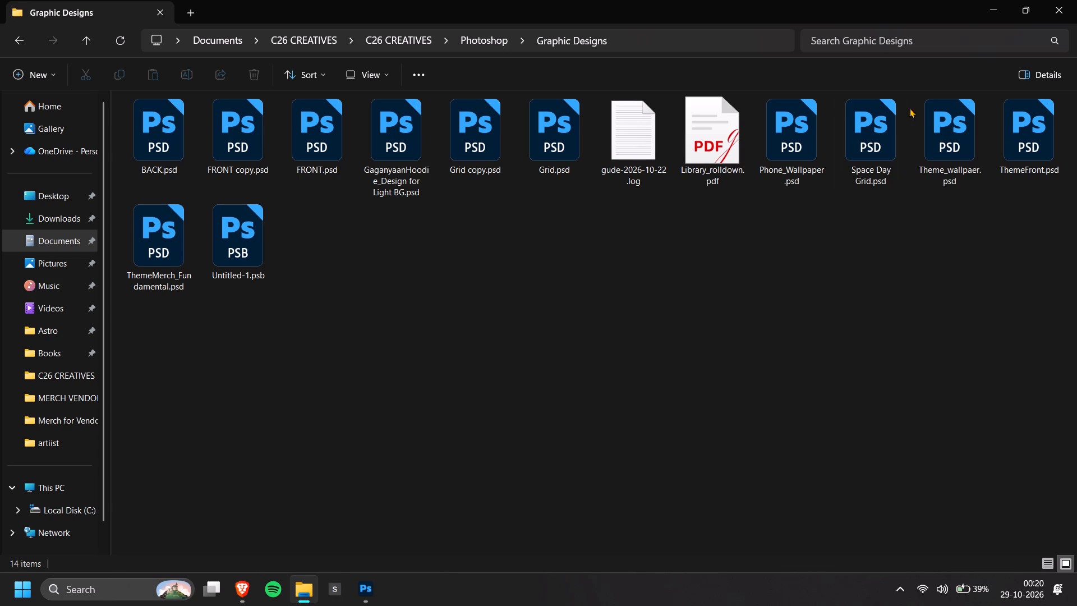
Look through the Pictures folder from start to end and open its Camera Roll subfolder.
{"action": "left_click", "coordinate": [29, 42]}
{"action": "left_click", "coordinate": [65, 260]}
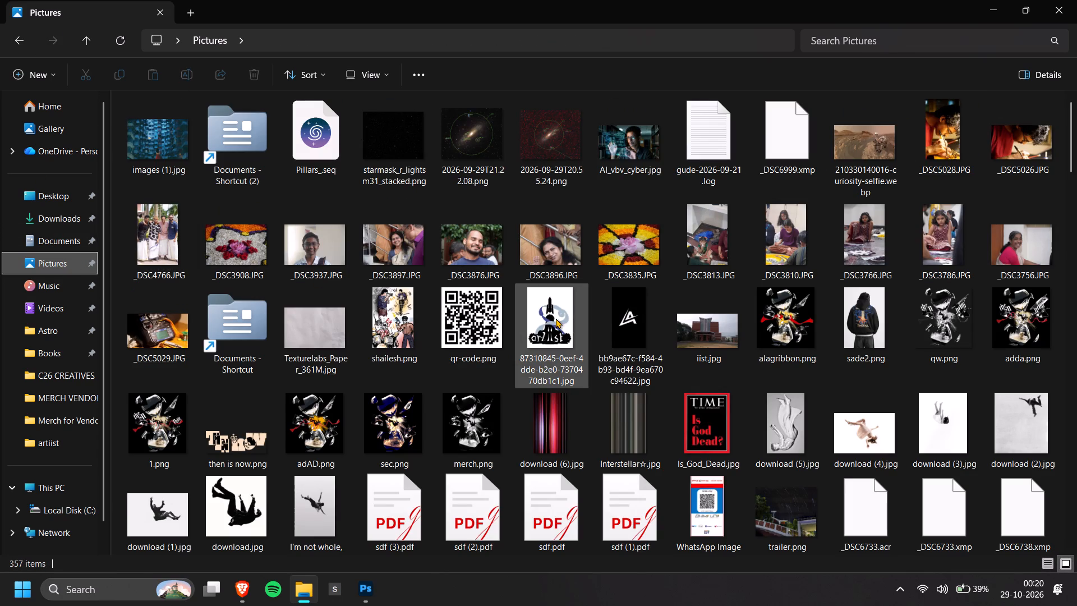
{"action": "scroll", "coordinate": [740, 342], "scroll_direction": "down", "scroll_amount": 1}
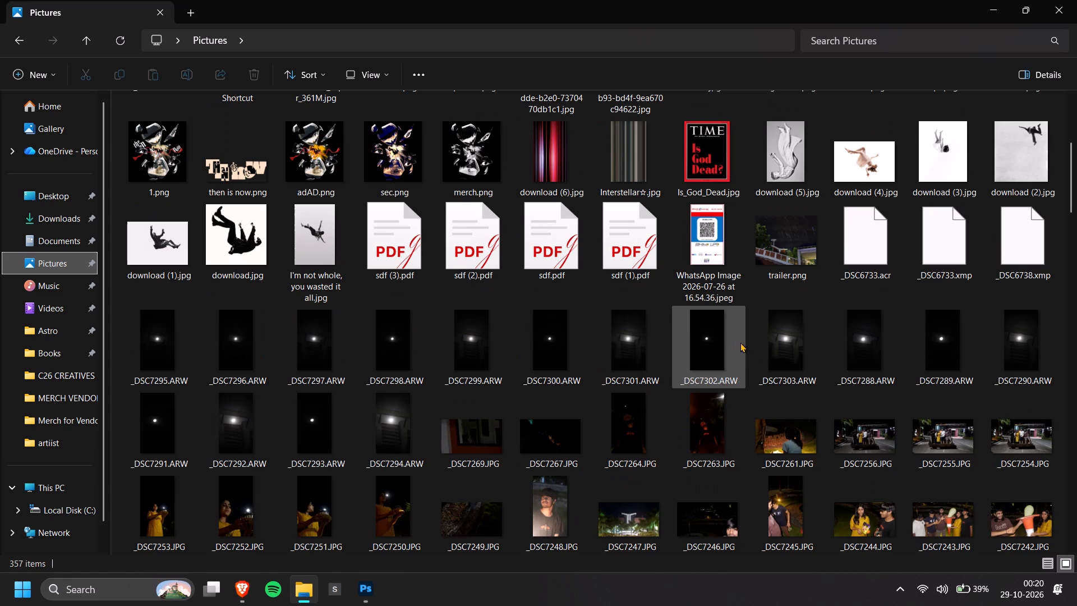
{"action": "scroll", "coordinate": [740, 342], "scroll_direction": "down", "scroll_amount": 4}
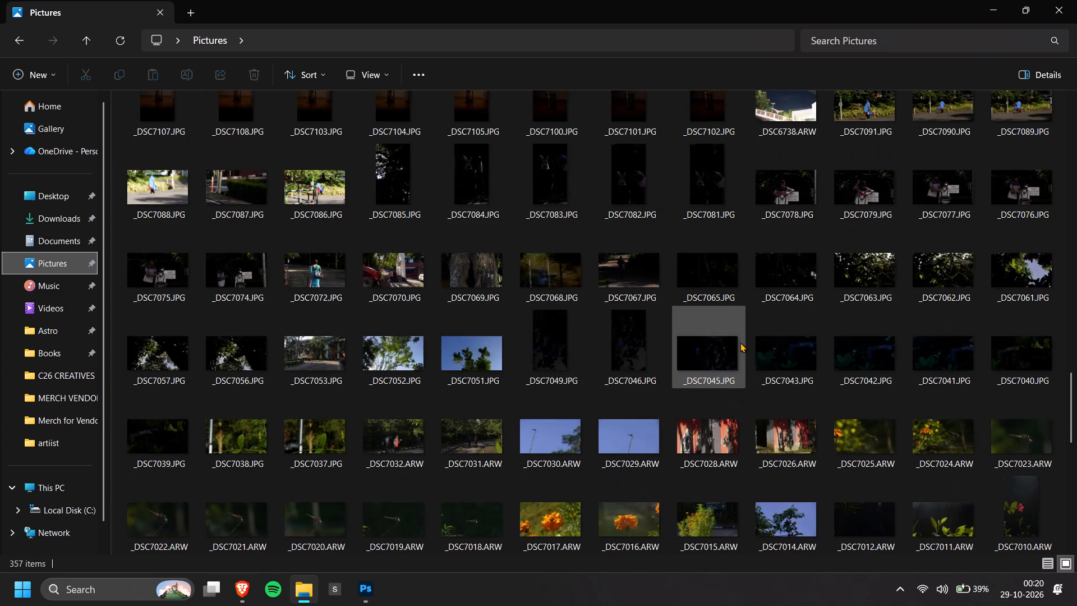
{"action": "scroll", "coordinate": [740, 342], "scroll_direction": "down", "scroll_amount": 3}
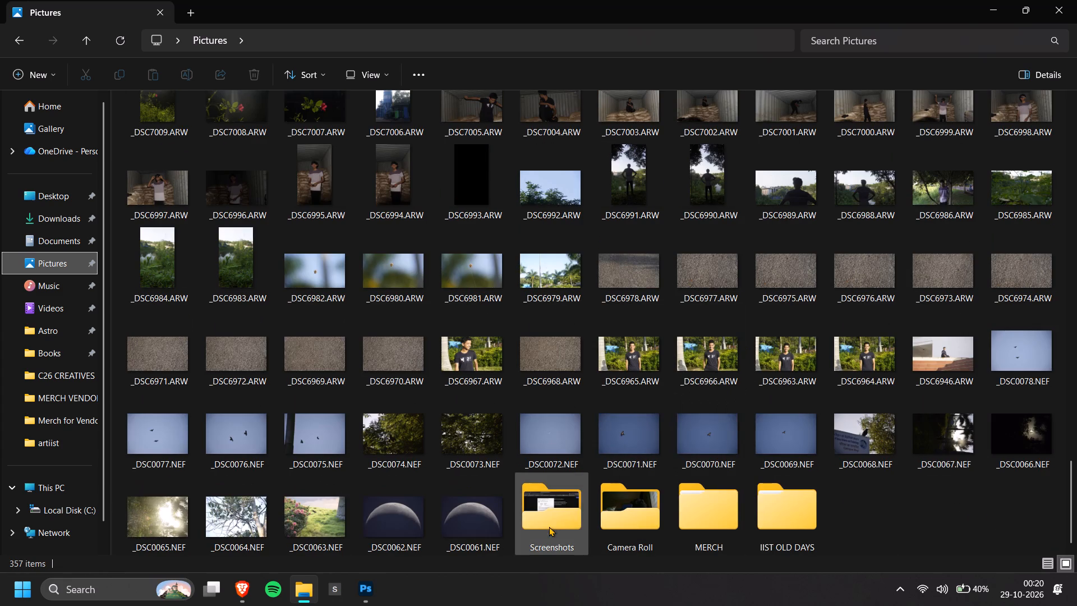
{"action": "double_click", "coordinate": [633, 516]}
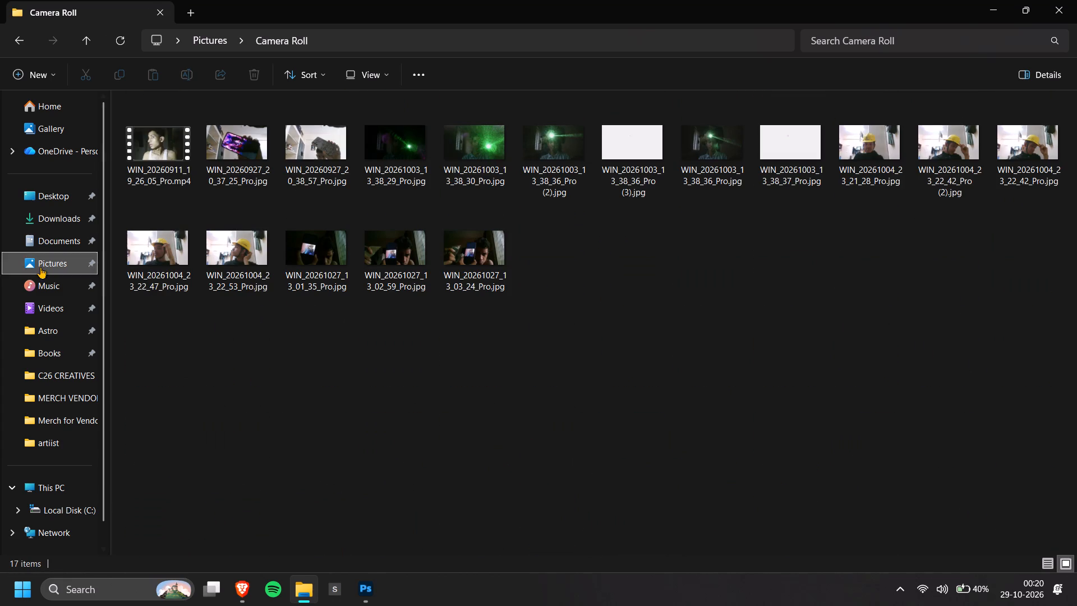
Look through the Music, Videos and Astro folders for images to use in the backdrop.
{"action": "left_click", "coordinate": [76, 281]}
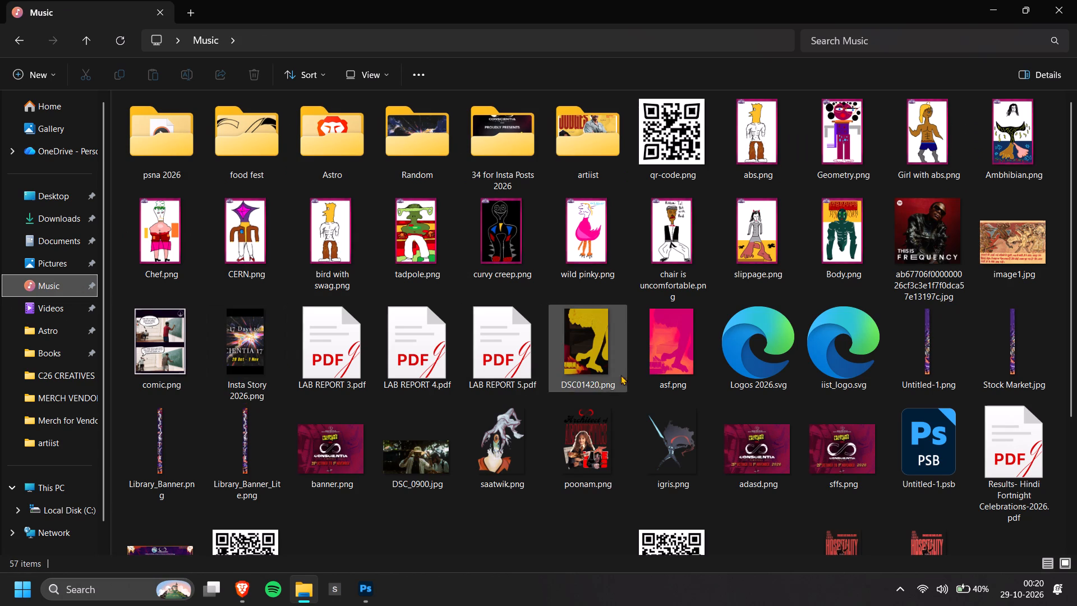
{"action": "scroll", "coordinate": [610, 361], "scroll_direction": "down", "scroll_amount": 1}
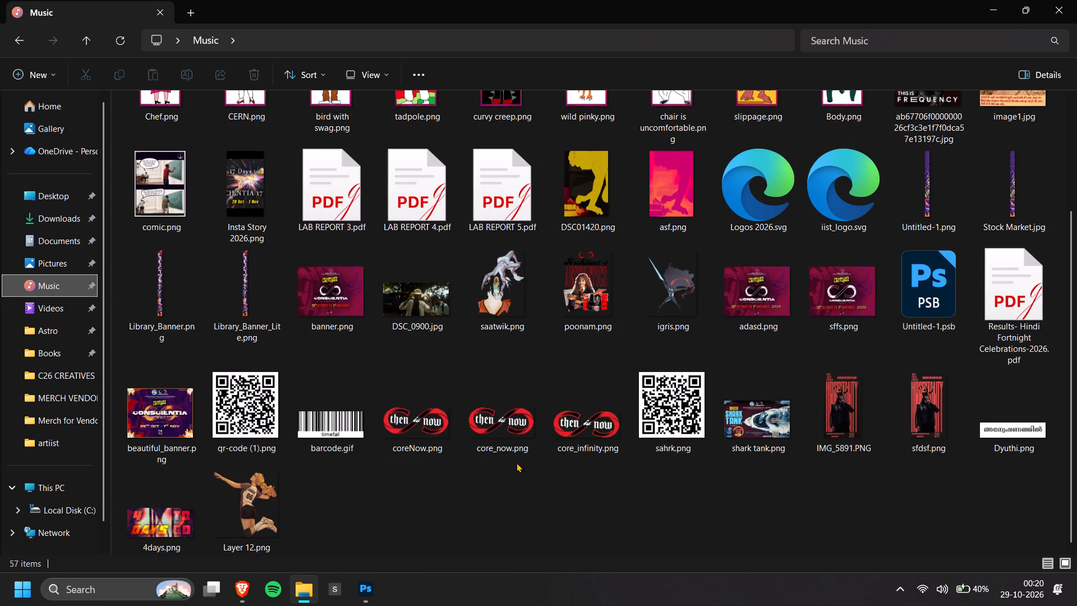
{"action": "scroll", "coordinate": [538, 506], "scroll_direction": "up", "scroll_amount": 1}
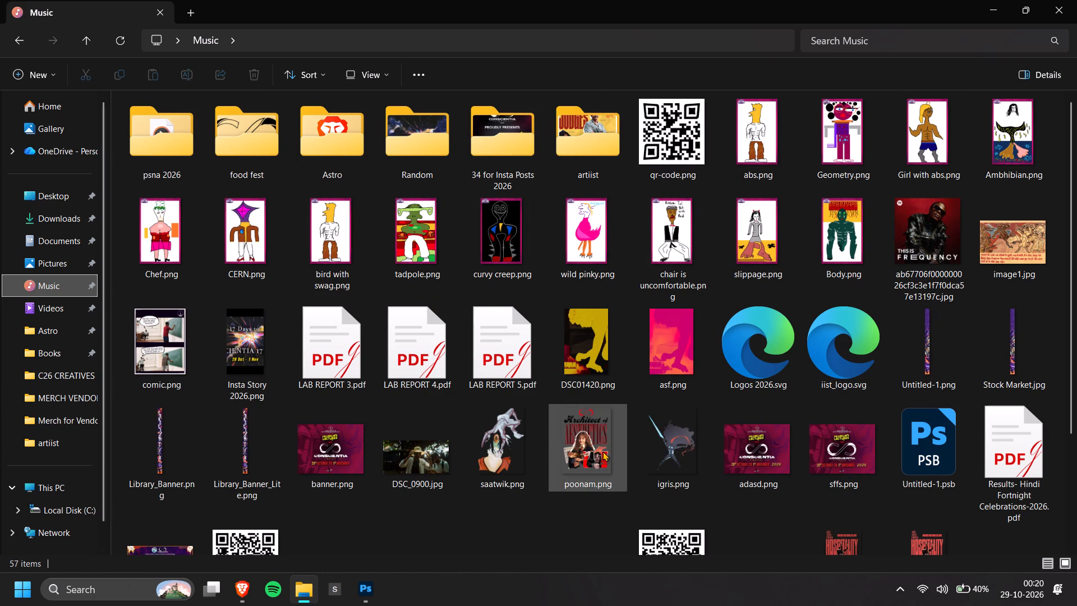
{"action": "left_click", "coordinate": [46, 313]}
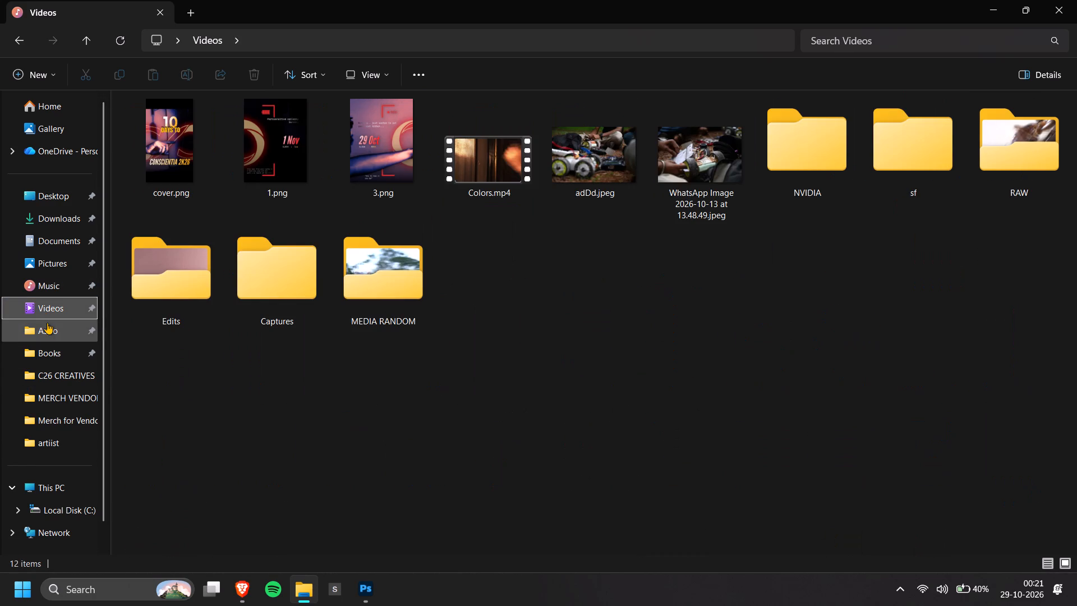
{"action": "left_click", "coordinate": [47, 327]}
{"action": "left_click", "coordinate": [83, 342]}
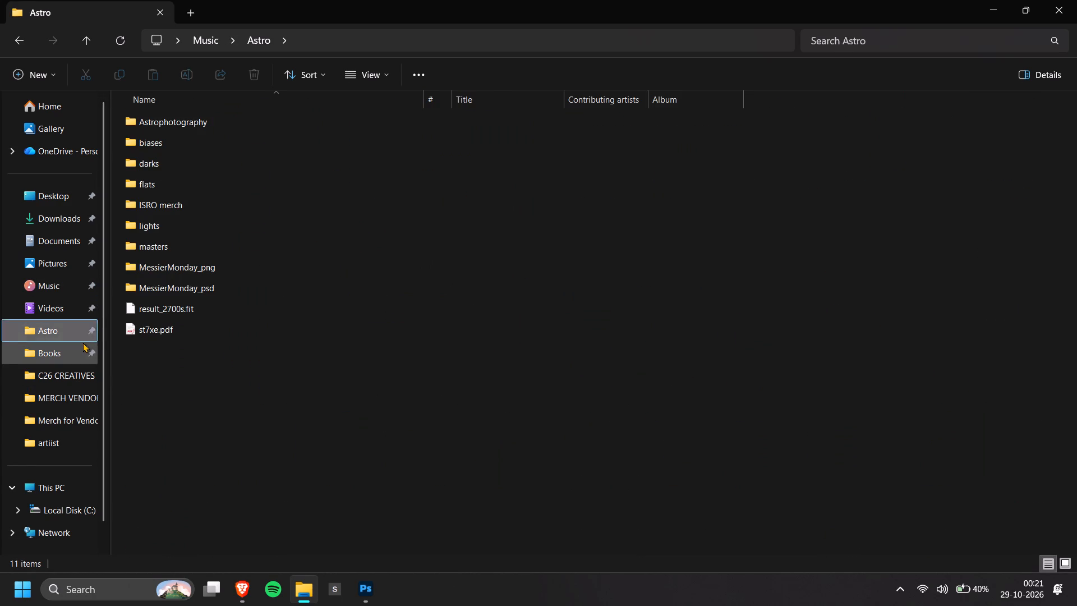
Go back to the Music folder, look through its Random subfolder, and return to Music.
{"action": "left_click", "coordinate": [57, 275]}
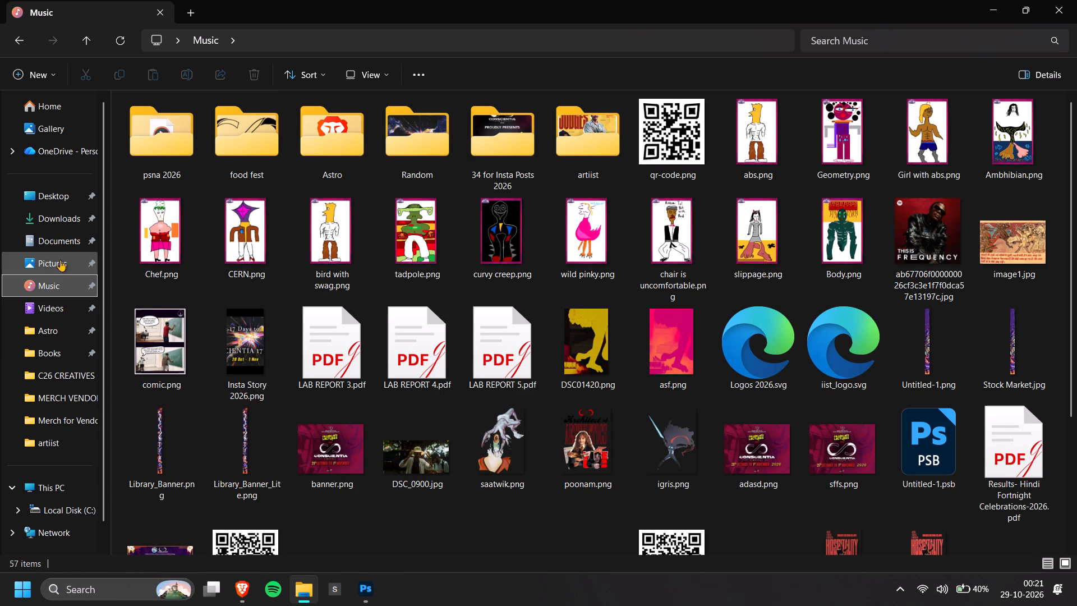
{"action": "left_click", "coordinate": [463, 130]}
{"action": "double_click", "coordinate": [415, 135]}
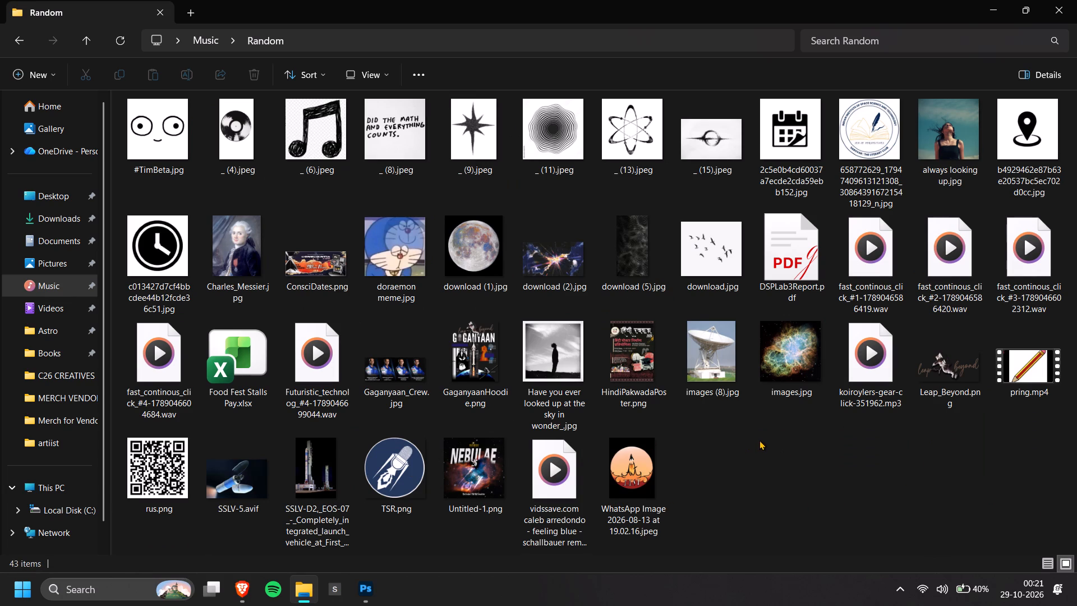
{"action": "left_click", "coordinate": [731, 465]}
{"action": "scroll", "coordinate": [706, 472], "scroll_direction": "up", "scroll_amount": 1}
{"action": "left_click", "coordinate": [32, 42]}
{"action": "left_click", "coordinate": [21, 44]}
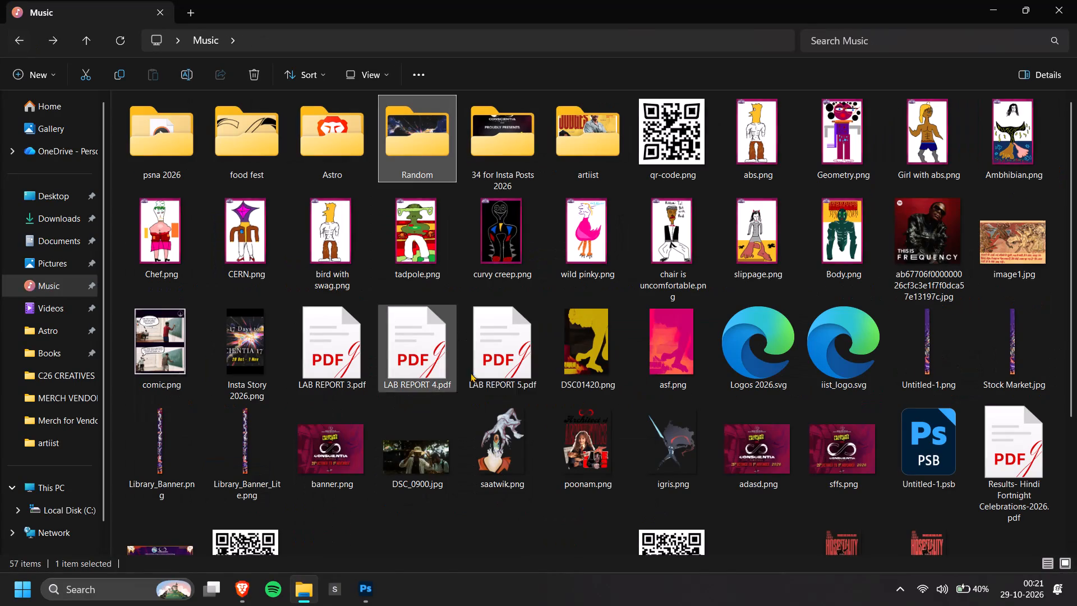
Look through the Astro and food fest folders inside Music for images to use in the backdrop.
{"action": "scroll", "coordinate": [487, 380], "scroll_direction": "up", "scroll_amount": 3}
{"action": "double_click", "coordinate": [325, 146]}
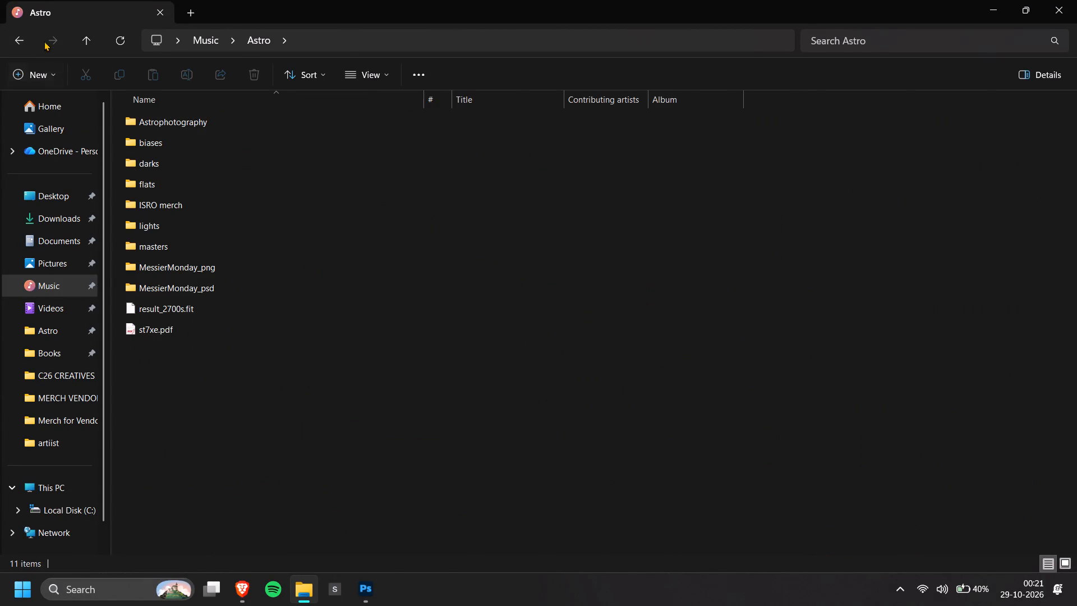
{"action": "left_click", "coordinate": [21, 40]}
{"action": "double_click", "coordinate": [250, 128]}
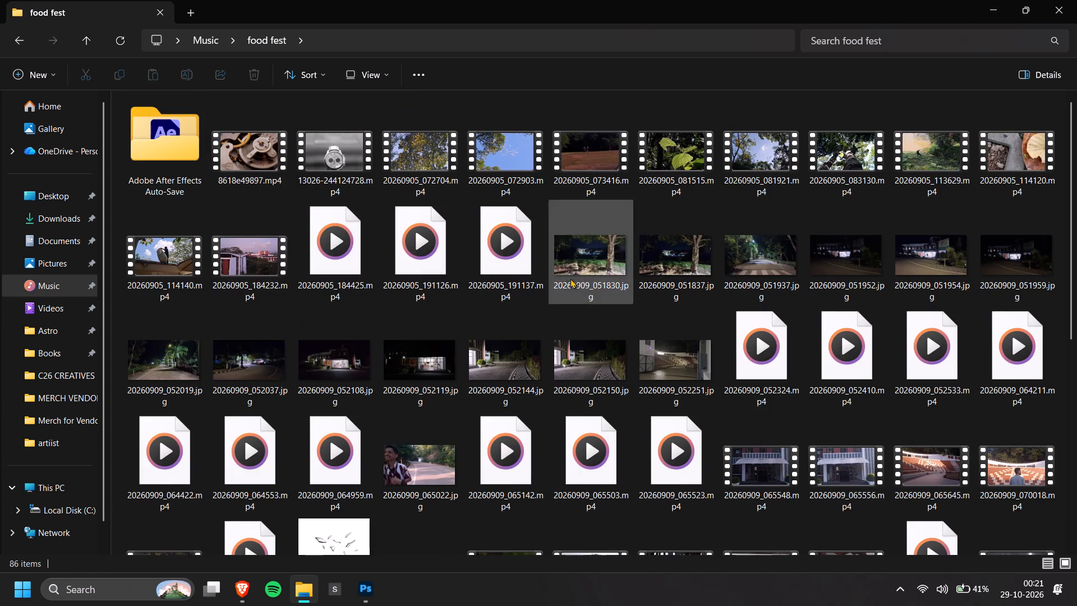
{"action": "scroll", "coordinate": [607, 313], "scroll_direction": "down", "scroll_amount": 5}
{"action": "scroll", "coordinate": [627, 437], "scroll_direction": "down", "scroll_amount": 3}
{"action": "left_click_drag", "start_coordinate": [1001, 442], "coordinate": [998, 448]}
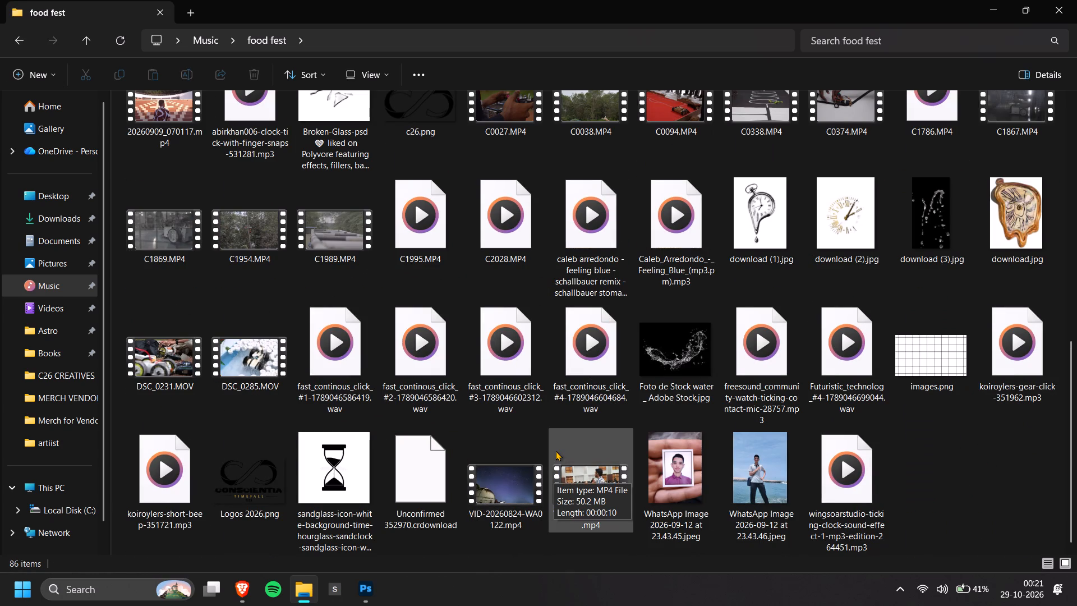
{"action": "scroll", "coordinate": [556, 451], "scroll_direction": "up", "scroll_amount": 2}
{"action": "scroll", "coordinate": [556, 451], "scroll_direction": "down", "scroll_amount": 1}
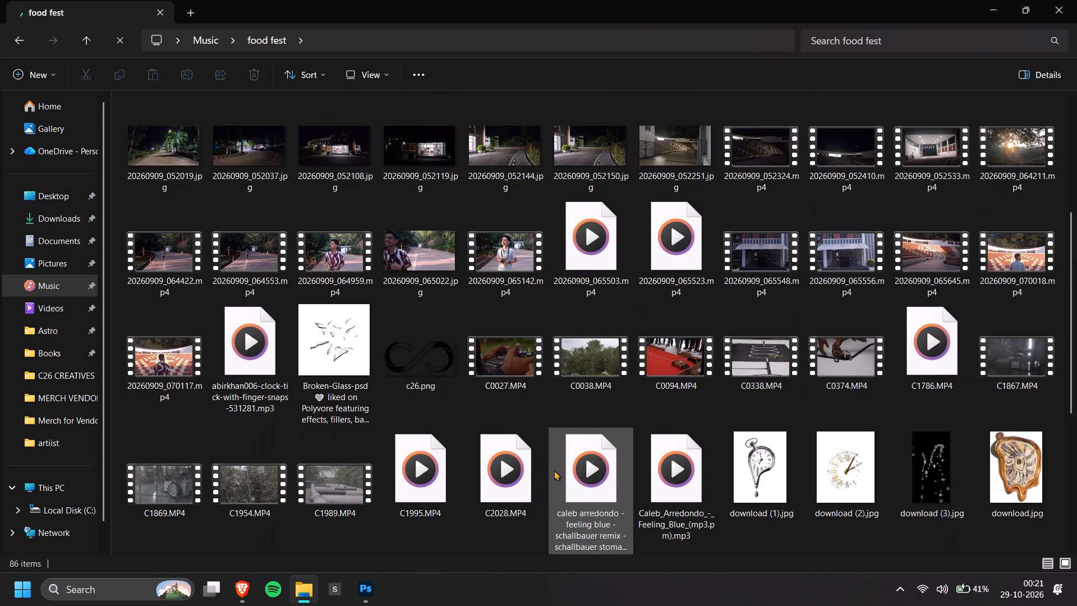
{"action": "scroll", "coordinate": [554, 470], "scroll_direction": "down", "scroll_amount": 3}
{"action": "scroll", "coordinate": [554, 470], "scroll_direction": "up", "scroll_amount": 5}
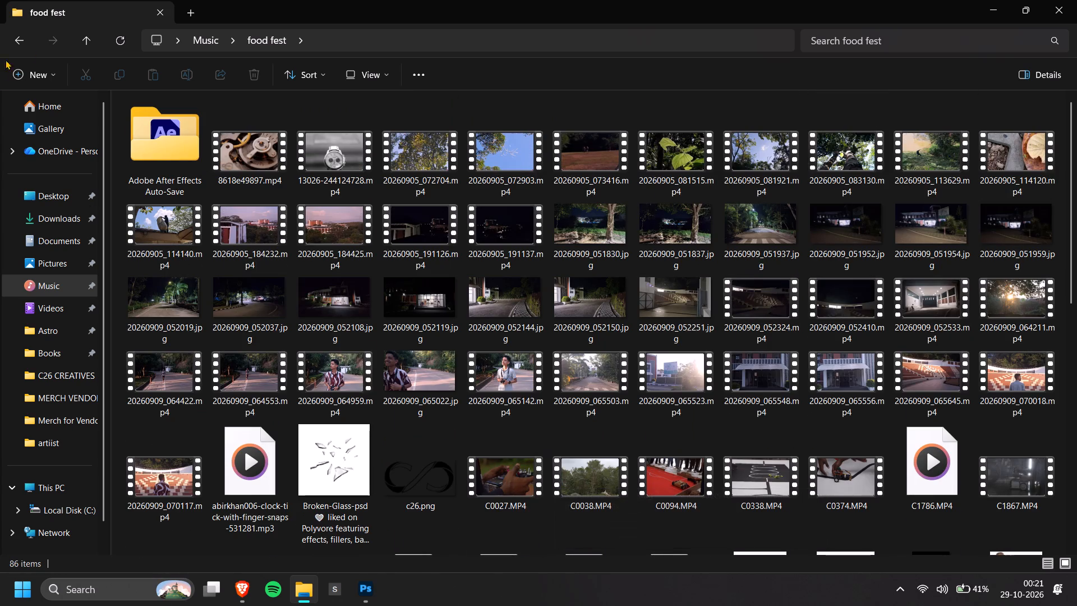
{"action": "left_click", "coordinate": [13, 33]}
Look inside the 34 for Insta Posts 2026 folder and go over the remaining files in Music.
{"action": "scroll", "coordinate": [596, 354], "scroll_direction": "up", "scroll_amount": 3}
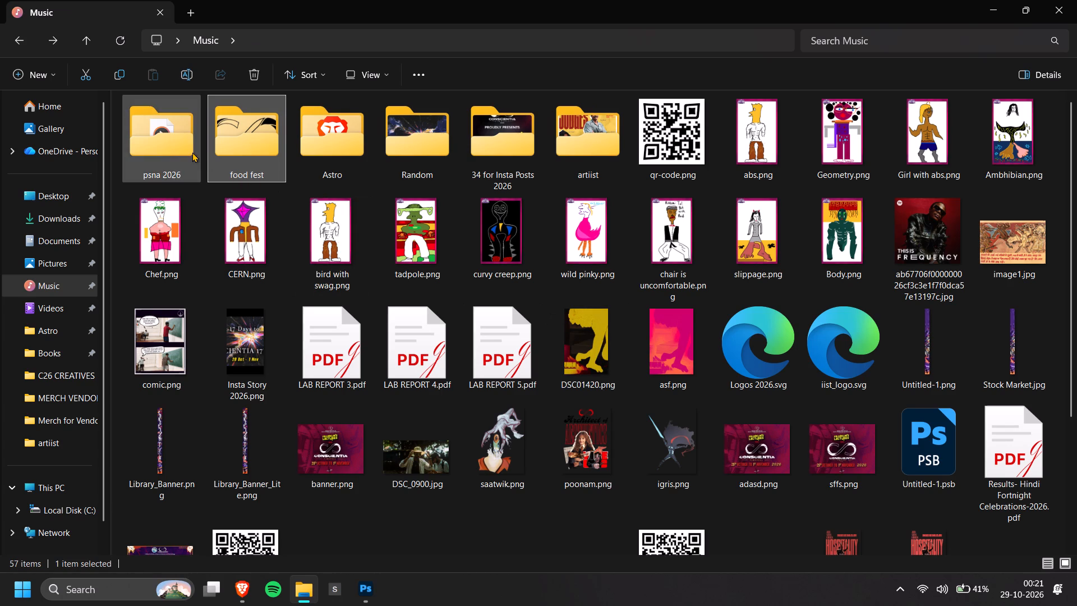
{"action": "double_click", "coordinate": [491, 149]}
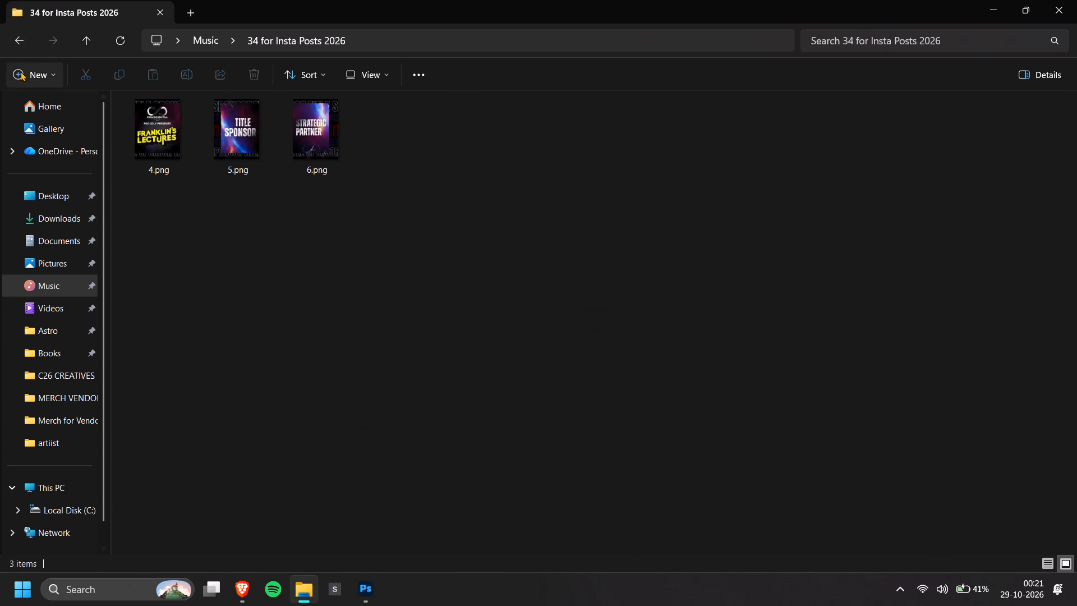
{"action": "left_click", "coordinate": [12, 25]}
{"action": "left_click", "coordinate": [16, 34]}
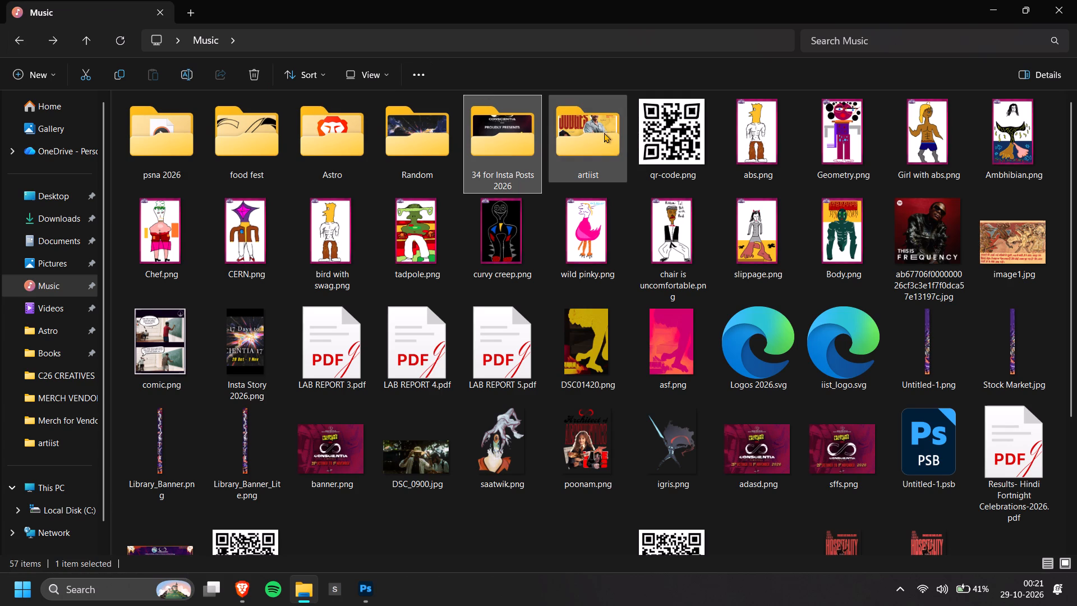
{"action": "scroll", "coordinate": [639, 311], "scroll_direction": "down", "scroll_amount": 4}
{"action": "scroll", "coordinate": [553, 514], "scroll_direction": "up", "scroll_amount": 2}
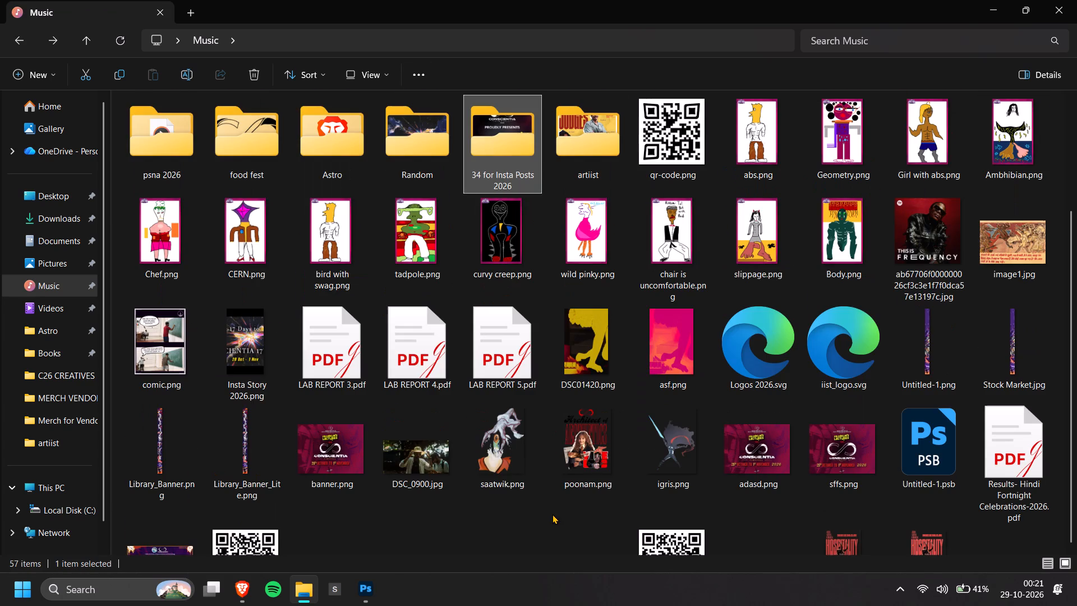
{"action": "scroll", "coordinate": [553, 514], "scroll_direction": "up", "scroll_amount": 3}
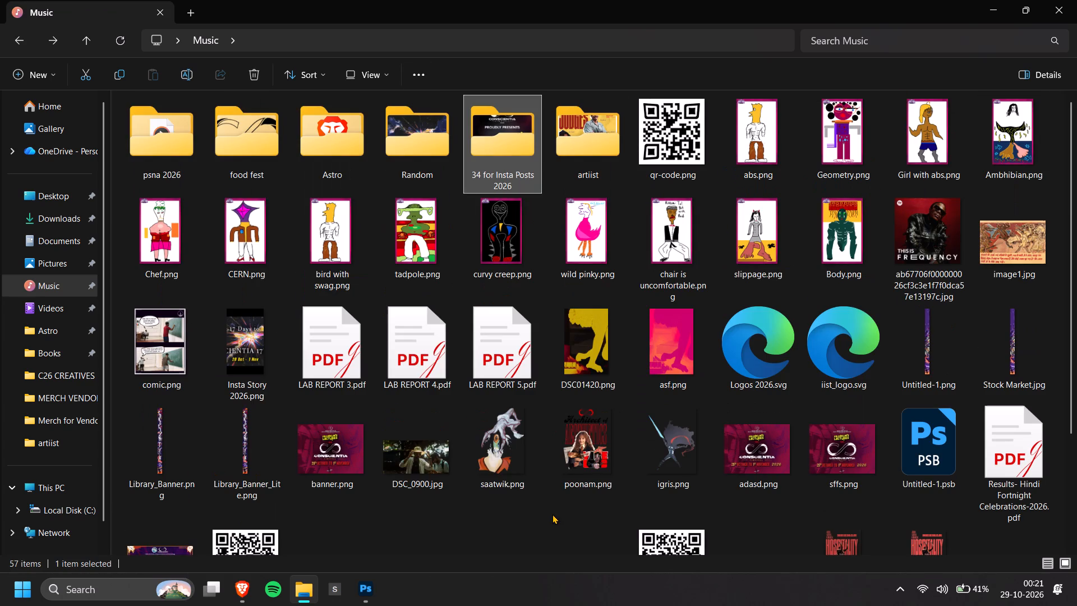
Open the Documents folder to look for suitable images.
{"action": "left_click", "coordinate": [63, 255]}
{"action": "left_click", "coordinate": [58, 234]}
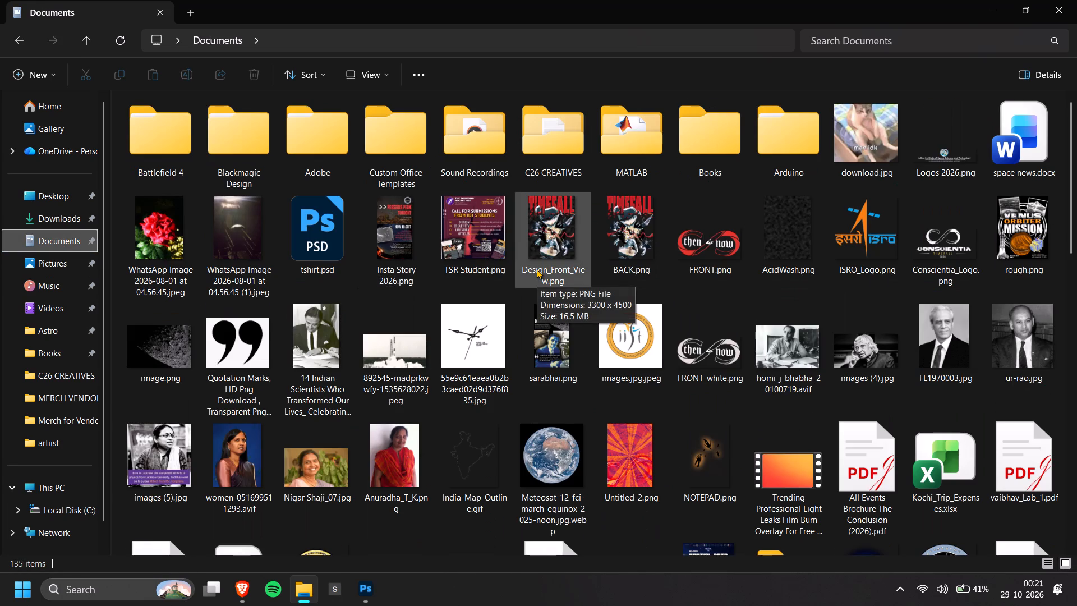
Switch to the Brave browser and bring up page 4 of the Insta Grid 2026 design.
{"action": "key", "text": "alt+Tab"}
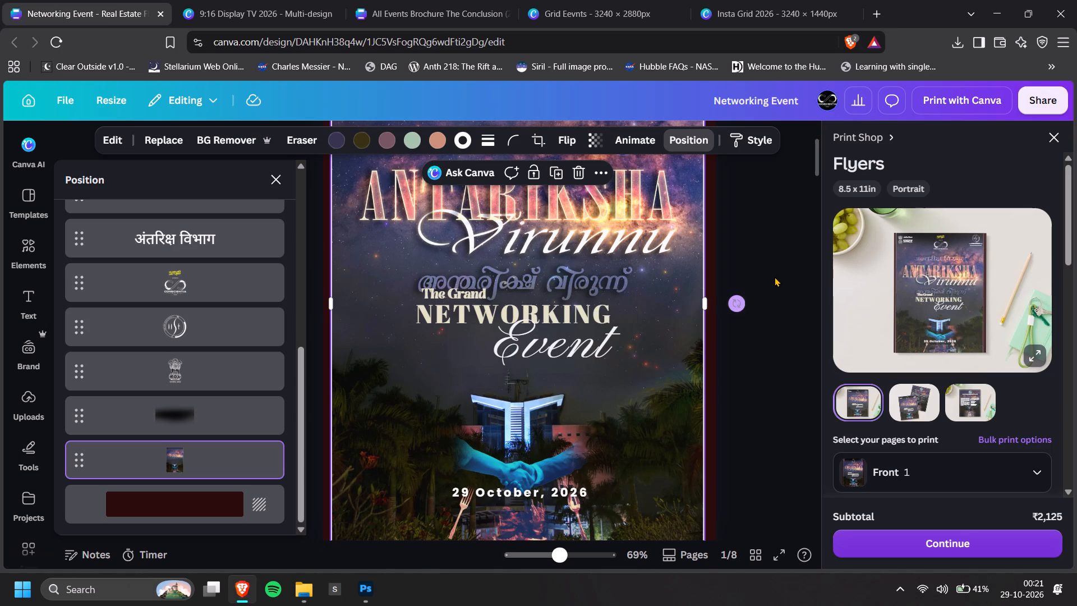
{"action": "left_click", "coordinate": [776, 276]}
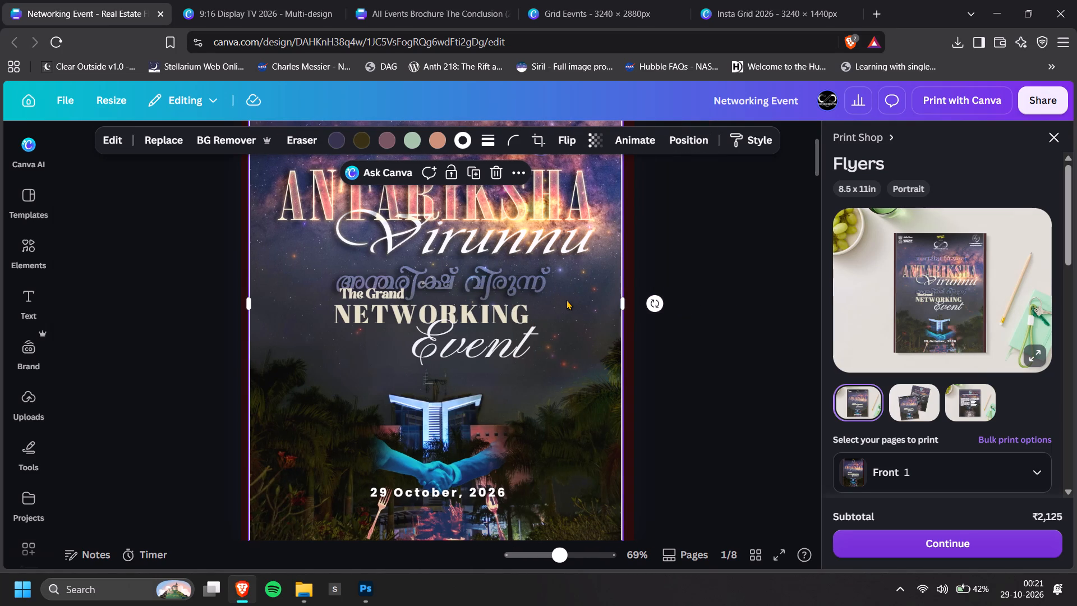
{"action": "left_click", "coordinate": [753, 0]}
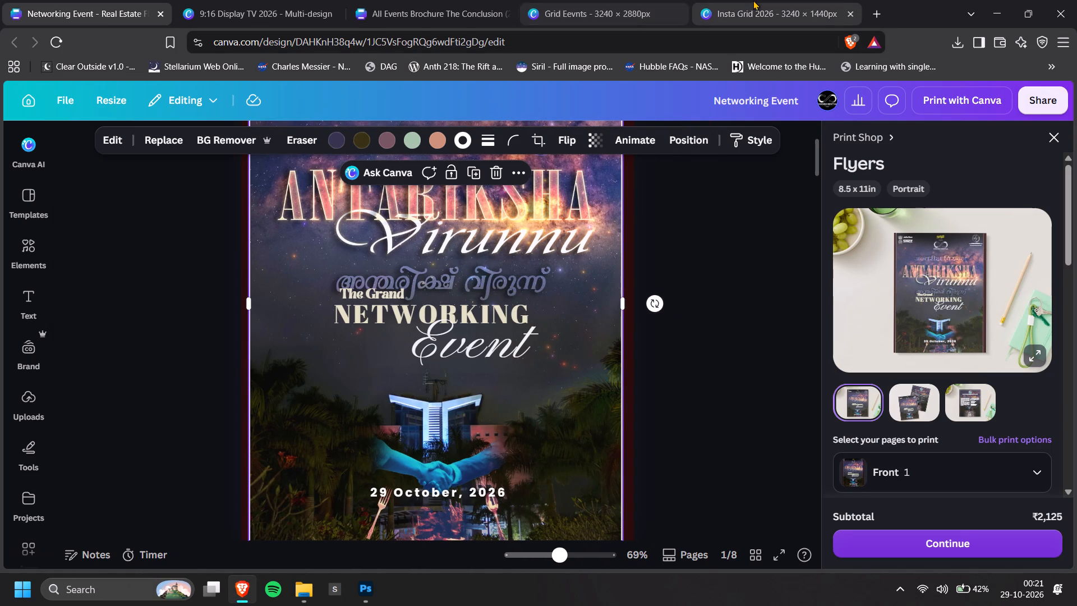
{"action": "scroll", "coordinate": [1014, 327], "scroll_direction": "down", "scroll_amount": 1, "text": "ctrl"}
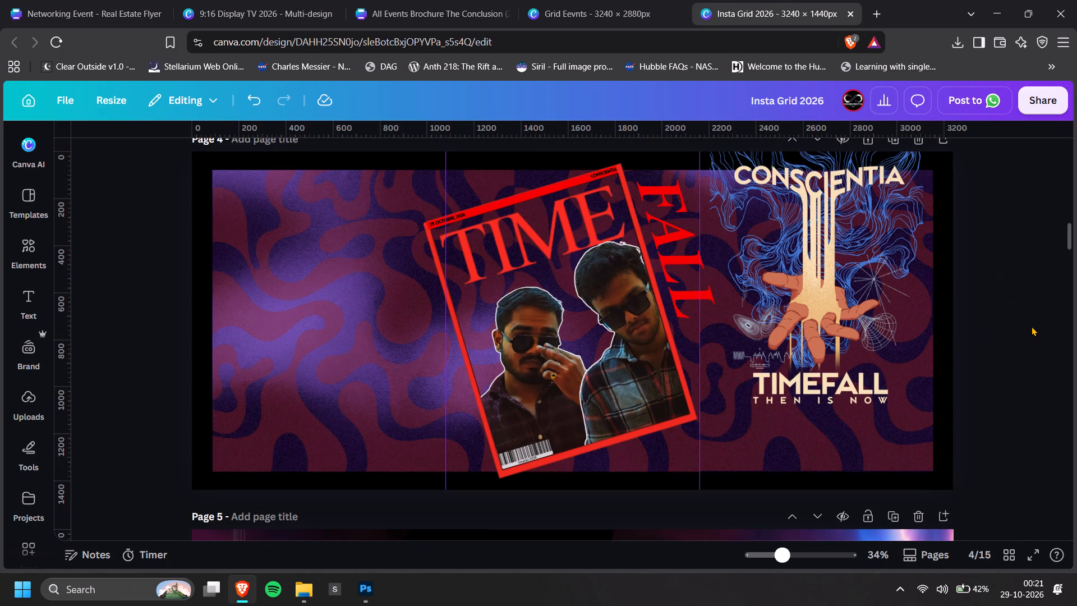
Take a screenshot of the TIMEFALL artwork on page 4 and dismiss the capture notification.
{"action": "key", "text": "Print"}
{"action": "left_click_drag", "start_coordinate": [209, 159], "coordinate": [957, 452]}
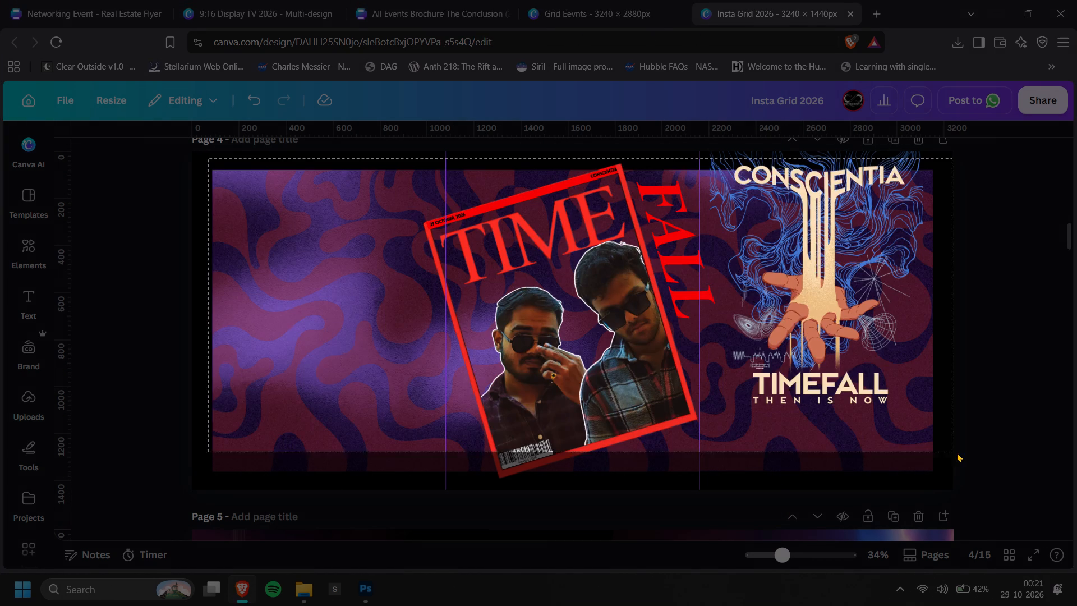
{"action": "left_click_drag", "start_coordinate": [957, 452], "coordinate": [933, 478]}
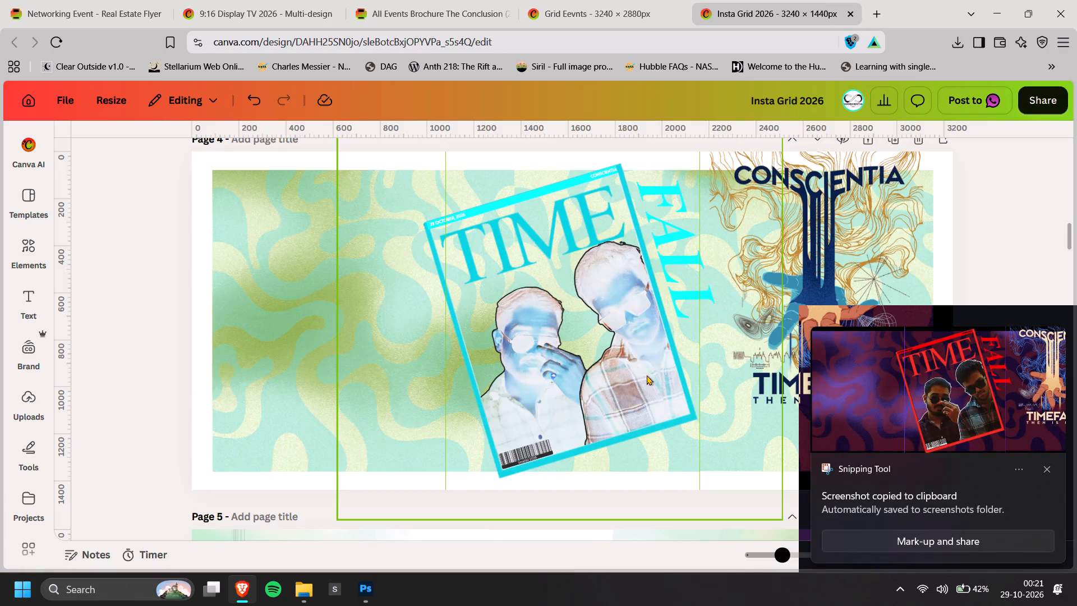
{"action": "left_click_drag", "start_coordinate": [894, 402], "coordinate": [1076, 406]}
Search the computer for WhatsApp to open the app.
{"action": "key", "text": "alt+Tab"}
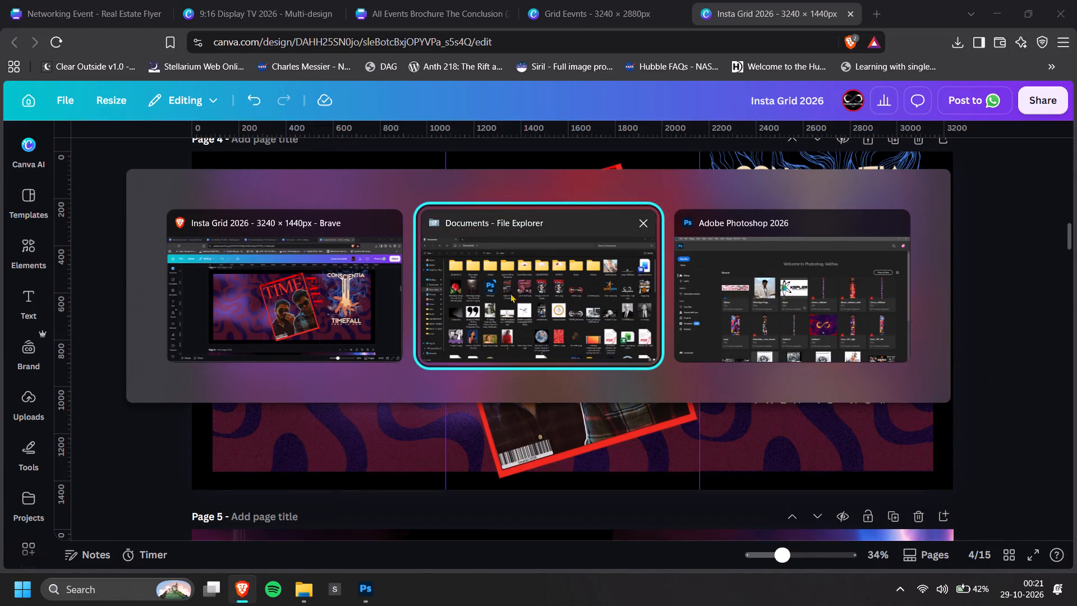
{"action": "left_click", "coordinate": [338, 301], "text": "alt"}
{"action": "type", "text": "wh"}
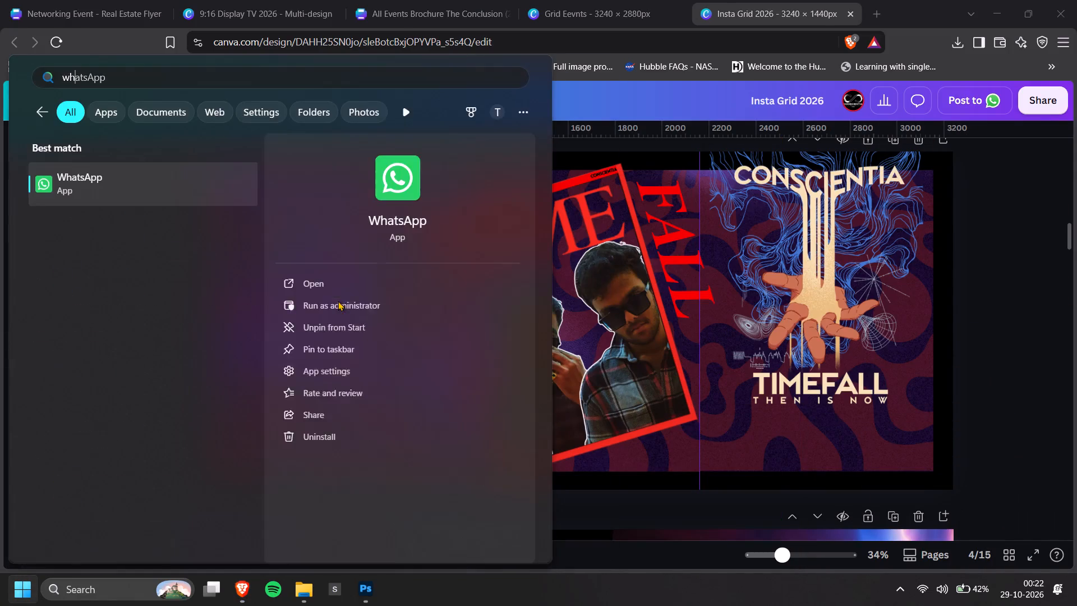
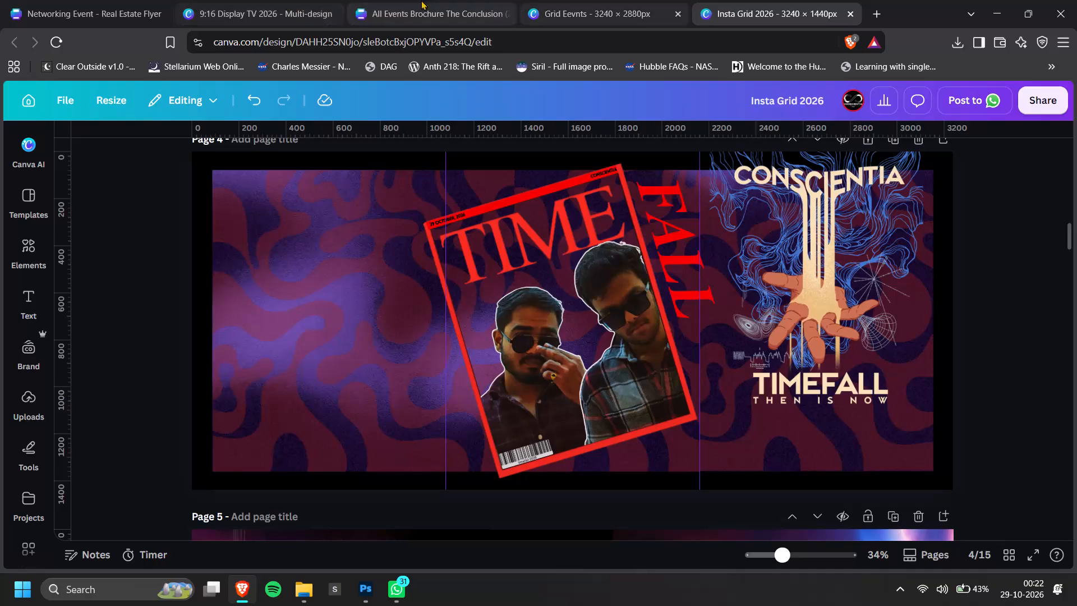
In 9:16 Display TV 2026, crop the Antariksha Virunnu image on page 2 to about 1,031 by 611 and move it to the page's left edge.
{"action": "left_click", "coordinate": [243, 0]}
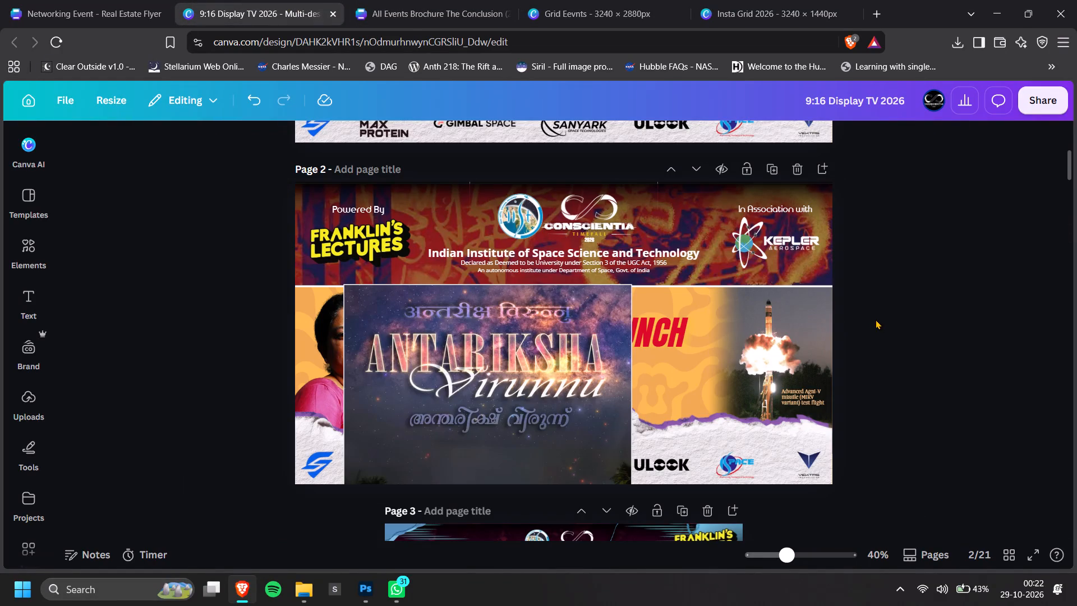
{"action": "left_click", "coordinate": [876, 319]}
{"action": "left_click_drag", "start_coordinate": [550, 461], "coordinate": [523, 457]}
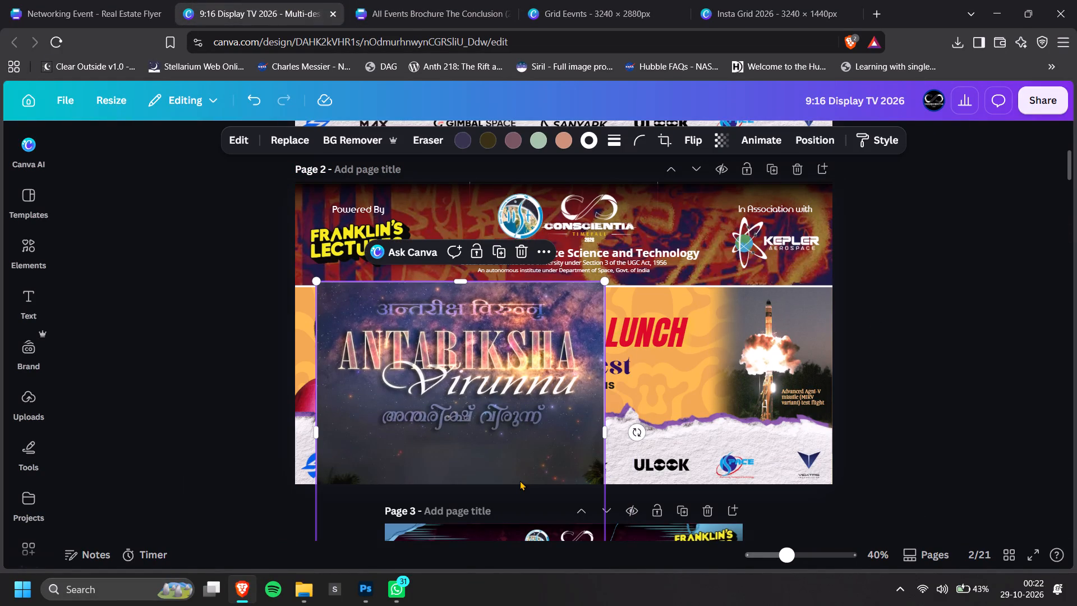
{"action": "scroll", "coordinate": [520, 480], "scroll_direction": "down", "scroll_amount": 1}
{"action": "left_click_drag", "start_coordinate": [458, 392], "coordinate": [477, 254]}
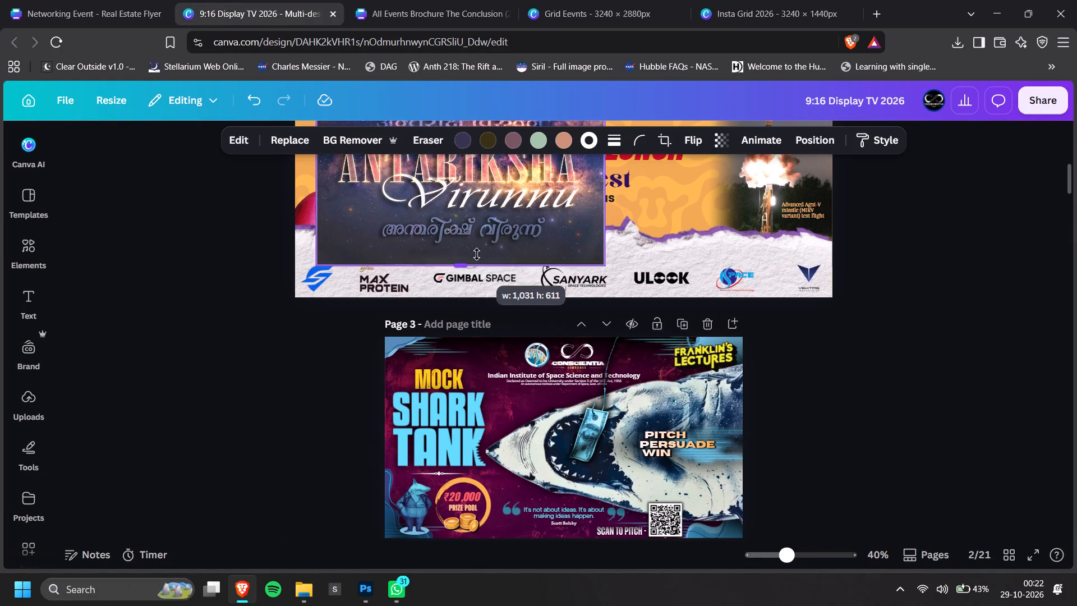
{"action": "left_click_drag", "start_coordinate": [477, 254], "coordinate": [477, 253]}
{"action": "scroll", "coordinate": [477, 253], "scroll_direction": "up", "scroll_amount": 1}
{"action": "left_click_drag", "start_coordinate": [481, 281], "coordinate": [473, 282]}
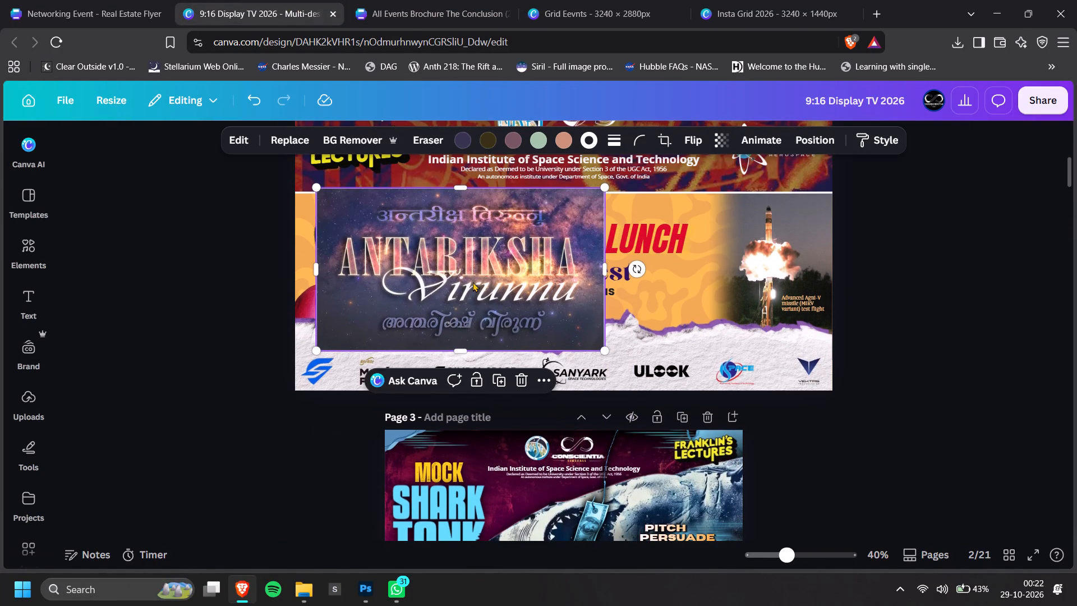
{"action": "left_click_drag", "start_coordinate": [473, 282], "coordinate": [444, 278]}
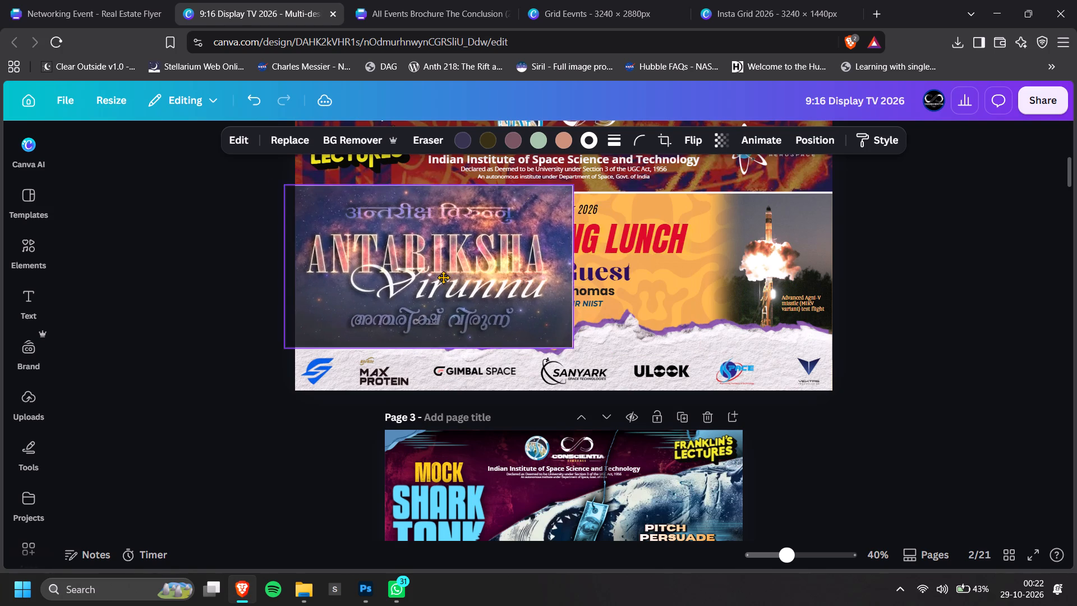
{"action": "left_click_drag", "start_coordinate": [444, 278], "coordinate": [460, 279]}
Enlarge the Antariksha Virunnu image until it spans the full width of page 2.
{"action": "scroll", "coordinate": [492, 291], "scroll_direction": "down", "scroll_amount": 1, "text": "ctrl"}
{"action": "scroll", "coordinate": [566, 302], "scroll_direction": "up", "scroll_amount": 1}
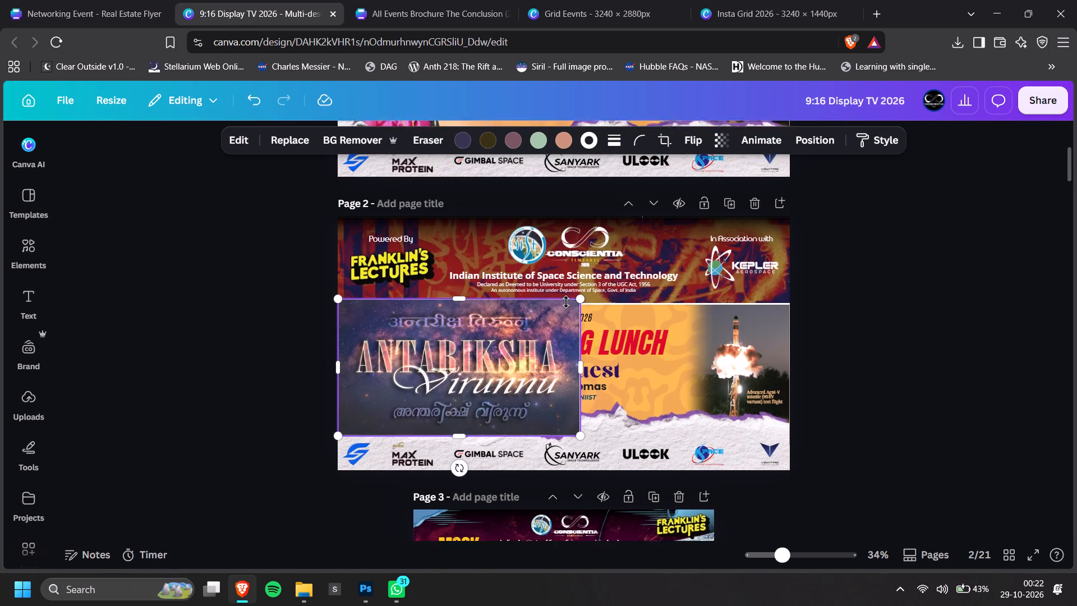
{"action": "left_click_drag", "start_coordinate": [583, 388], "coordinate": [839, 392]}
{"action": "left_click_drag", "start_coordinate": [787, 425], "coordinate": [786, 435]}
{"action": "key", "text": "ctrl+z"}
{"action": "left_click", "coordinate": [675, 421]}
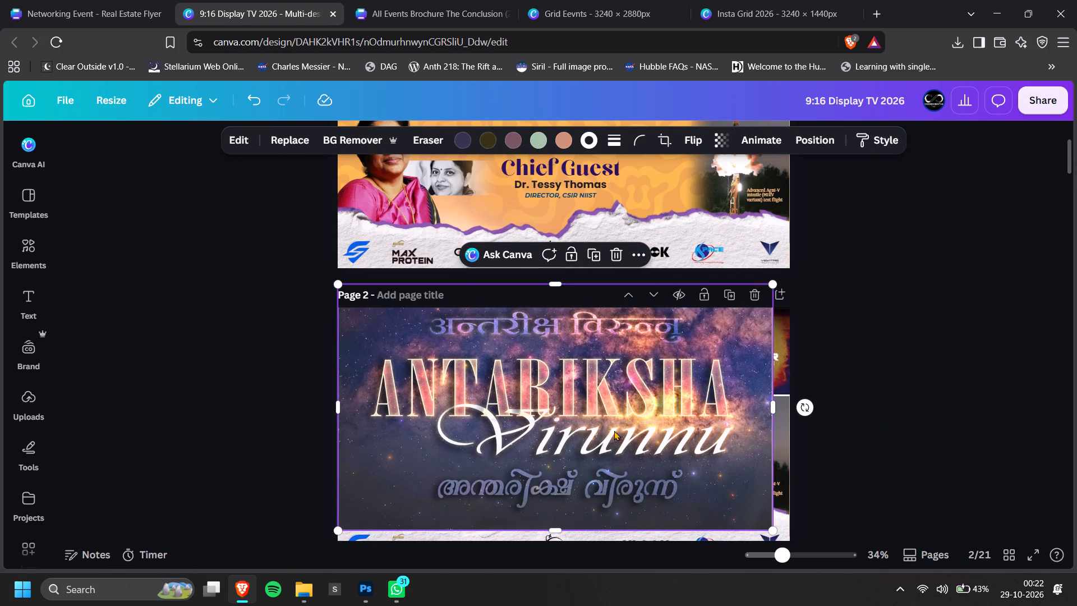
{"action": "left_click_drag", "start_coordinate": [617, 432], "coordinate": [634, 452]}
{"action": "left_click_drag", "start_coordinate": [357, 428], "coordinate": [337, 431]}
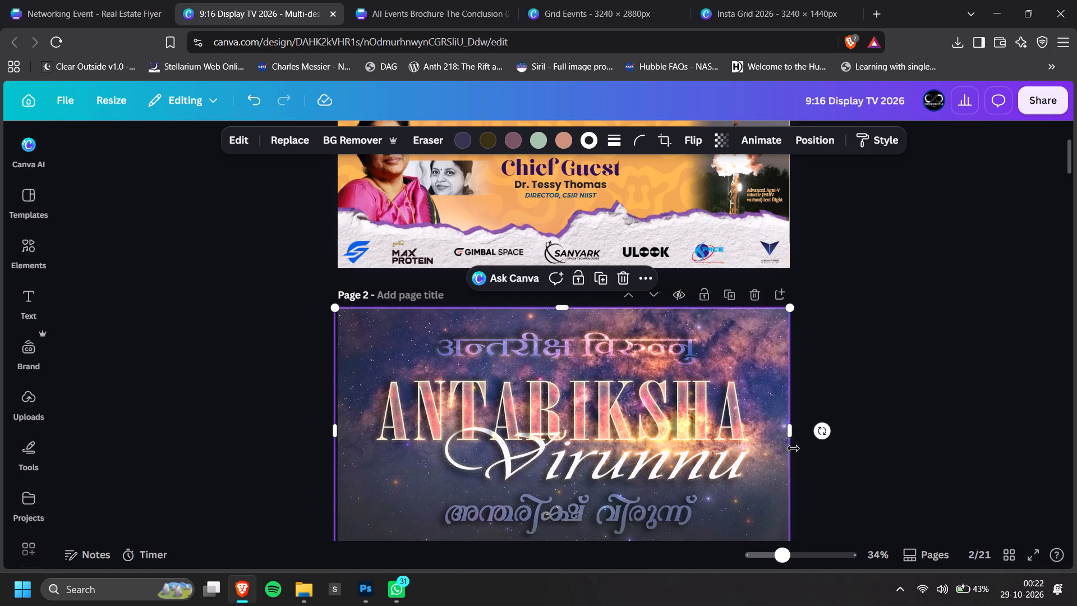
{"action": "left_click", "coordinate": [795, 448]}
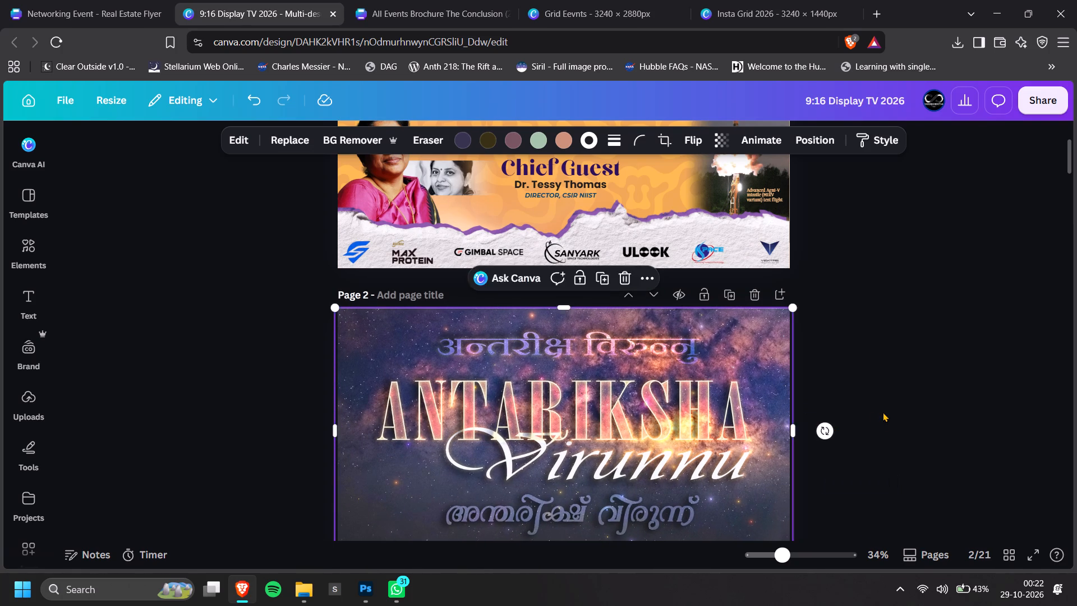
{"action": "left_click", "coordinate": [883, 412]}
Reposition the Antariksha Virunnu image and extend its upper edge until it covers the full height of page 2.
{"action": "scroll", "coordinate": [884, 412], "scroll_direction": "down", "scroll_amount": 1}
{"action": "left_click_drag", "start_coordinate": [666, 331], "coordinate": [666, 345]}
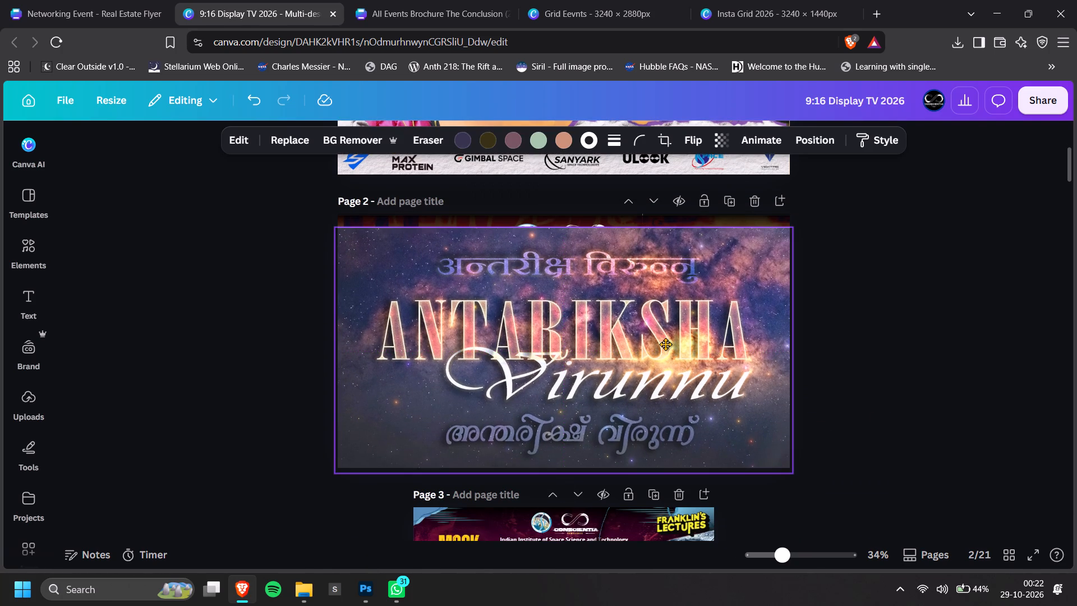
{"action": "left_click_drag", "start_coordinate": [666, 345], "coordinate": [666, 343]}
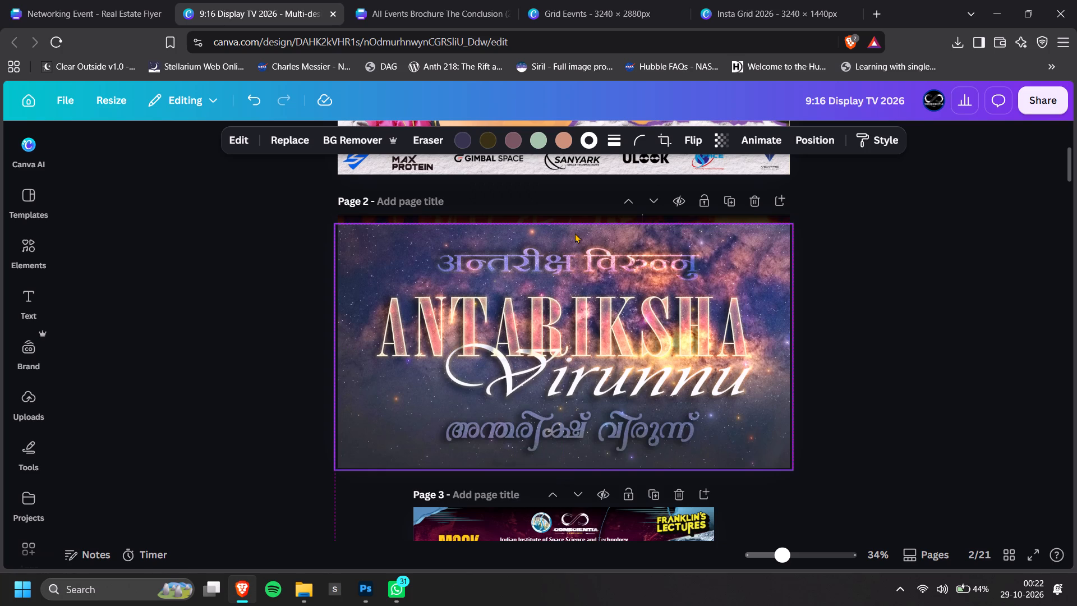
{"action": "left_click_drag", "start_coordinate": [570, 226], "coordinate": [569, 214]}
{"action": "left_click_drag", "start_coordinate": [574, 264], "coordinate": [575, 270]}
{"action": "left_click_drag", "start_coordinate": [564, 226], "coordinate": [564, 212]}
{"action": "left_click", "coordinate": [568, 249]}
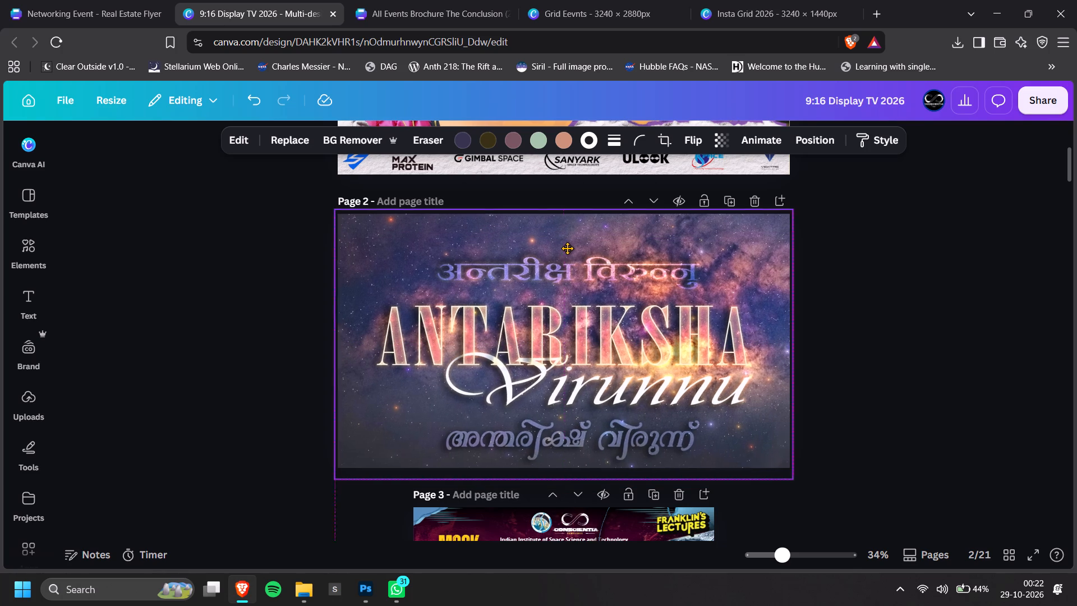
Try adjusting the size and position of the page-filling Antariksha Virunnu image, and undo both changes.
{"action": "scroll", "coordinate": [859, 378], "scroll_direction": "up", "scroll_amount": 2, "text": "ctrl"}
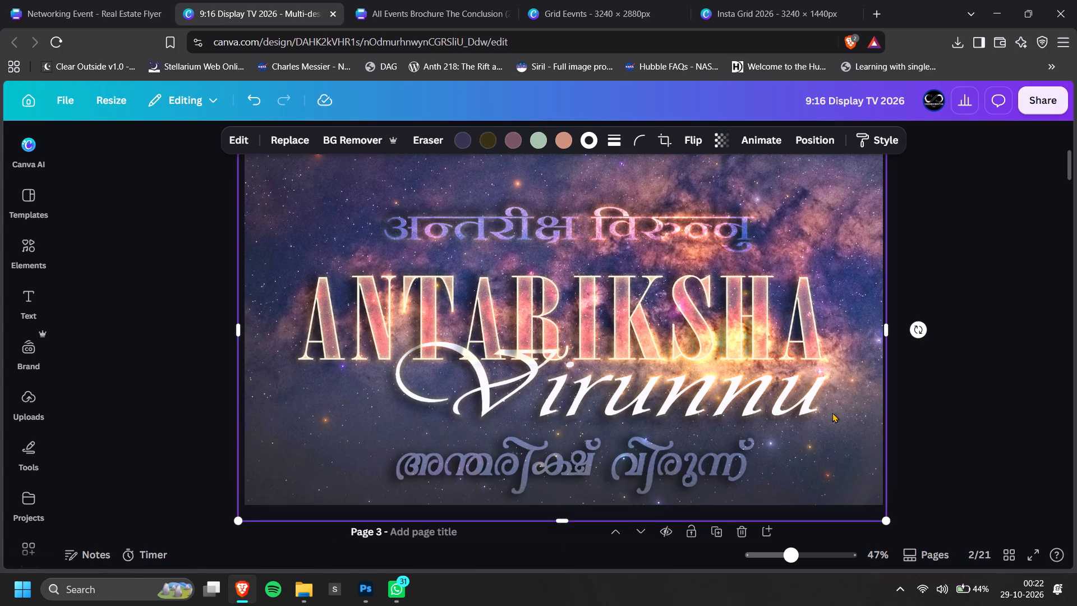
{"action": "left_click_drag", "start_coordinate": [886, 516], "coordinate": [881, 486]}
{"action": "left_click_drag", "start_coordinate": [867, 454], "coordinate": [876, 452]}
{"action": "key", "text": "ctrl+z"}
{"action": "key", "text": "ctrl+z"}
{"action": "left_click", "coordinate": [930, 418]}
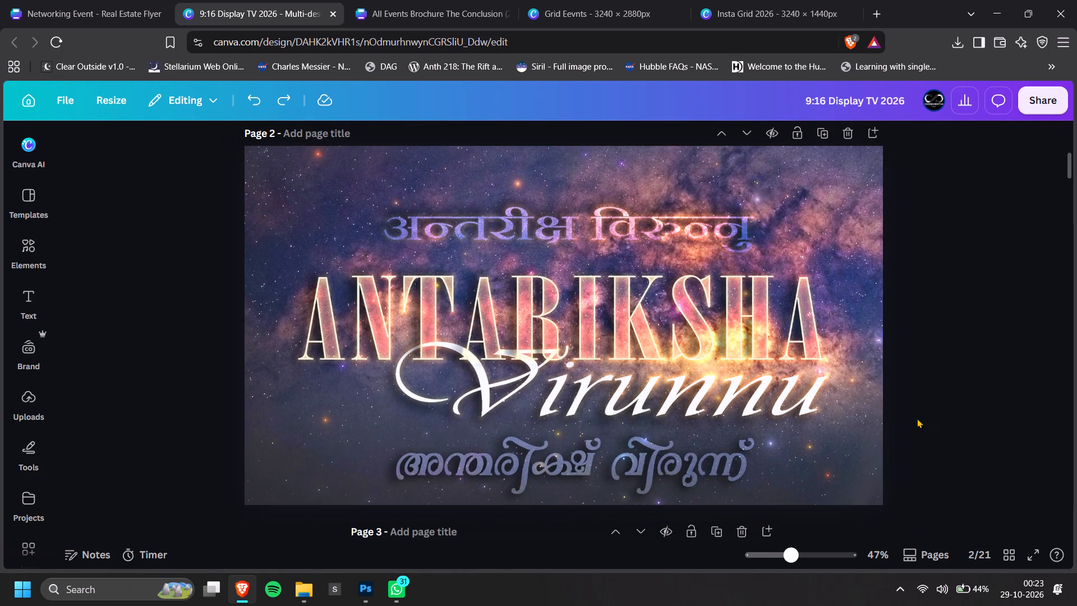
Examine the layer order of the elements on page 2.
{"action": "scroll", "coordinate": [908, 425], "scroll_direction": "down", "scroll_amount": 2, "text": "ctrl"}
{"action": "left_click", "coordinate": [659, 400]}
{"action": "left_click", "coordinate": [829, 148]}
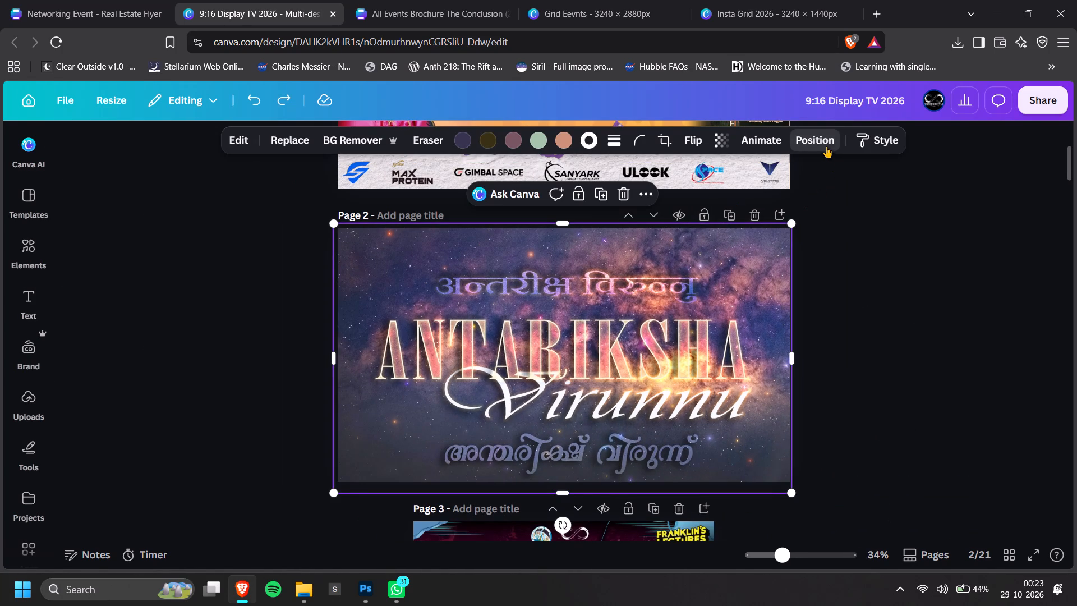
{"action": "left_click", "coordinate": [222, 384]}
{"action": "double_click", "coordinate": [852, 313]}
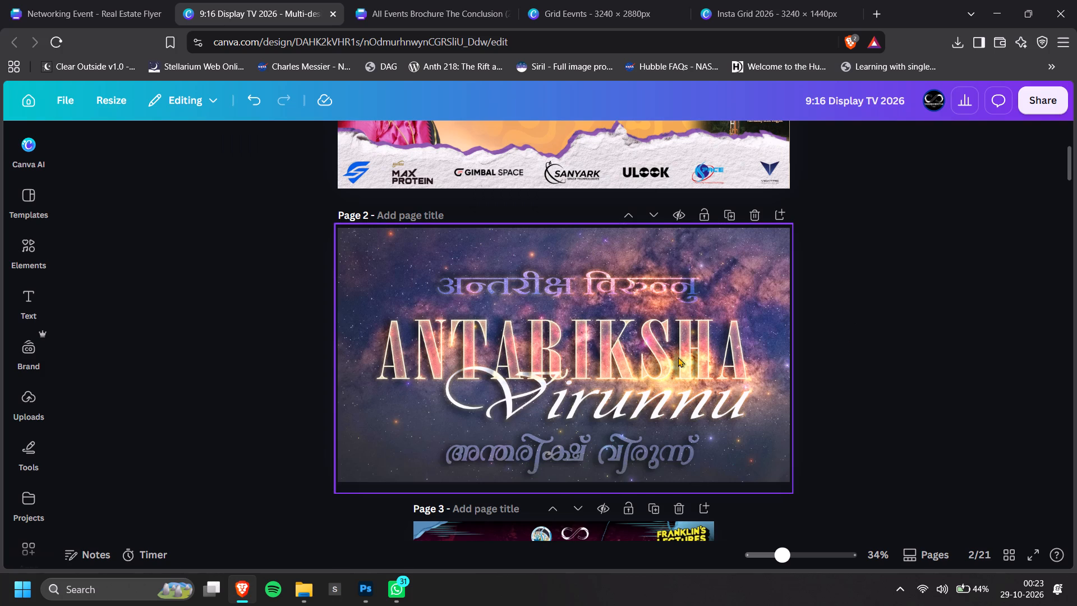
{"action": "key", "text": "alt+1"}
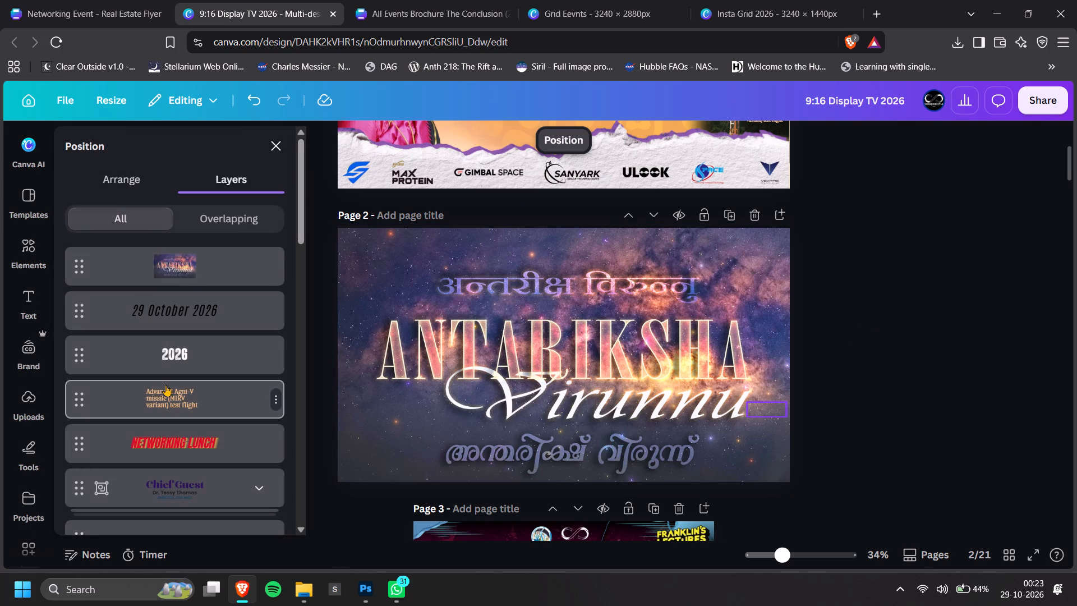
{"action": "left_click", "coordinate": [800, 342]}
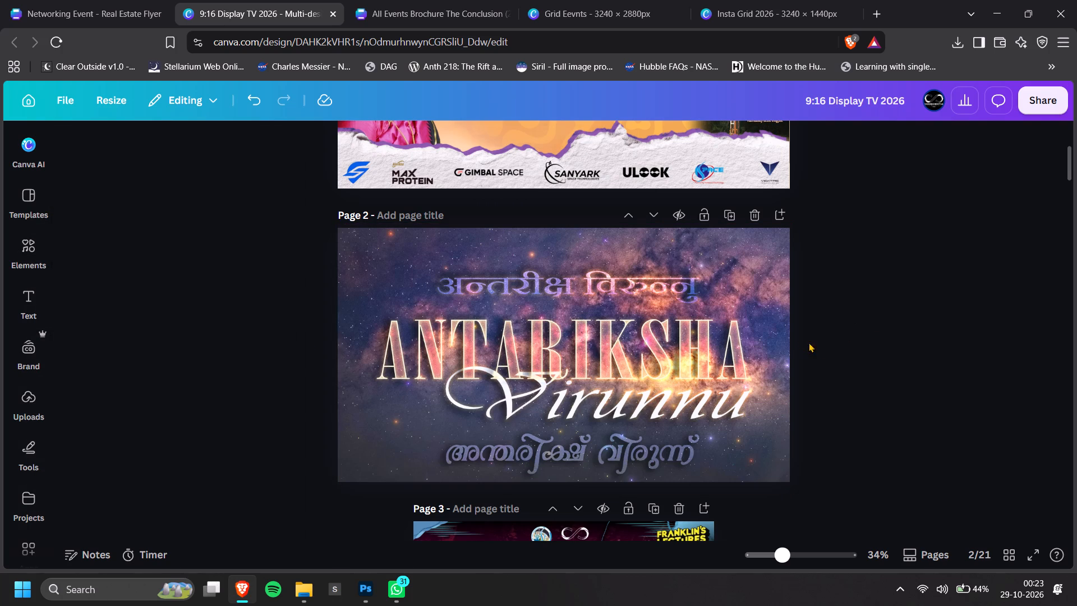
Shrink the Antariksha Virunnu image to about 1,153 by 678 px and place it centrally over page 2.
{"action": "left_click", "coordinate": [641, 396], "text": "ctrl"}
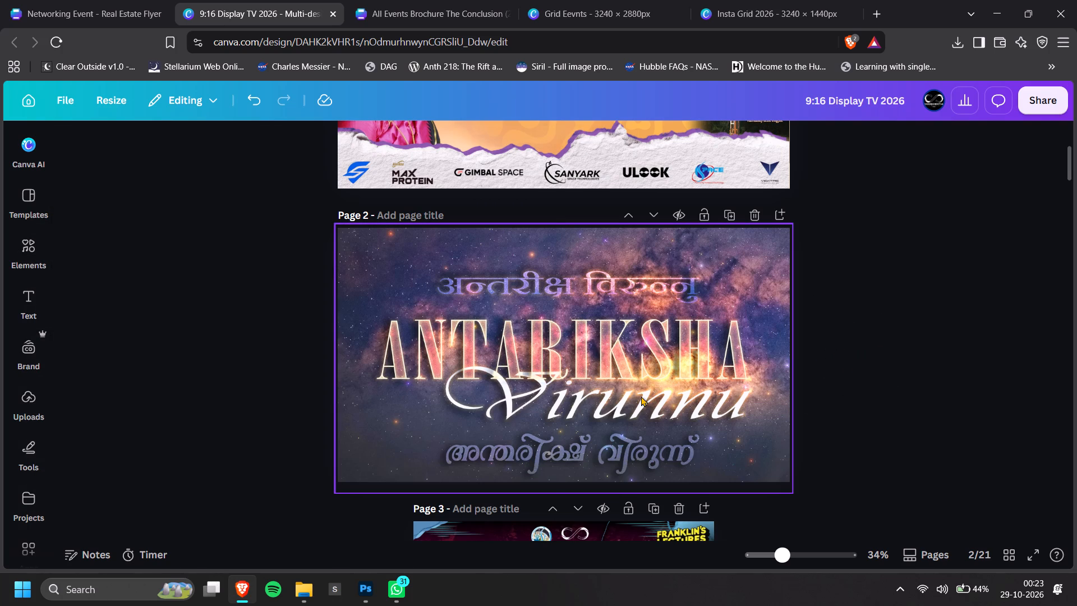
{"action": "left_click_drag", "start_coordinate": [792, 222], "coordinate": [616, 350]}
{"action": "left_click_drag", "start_coordinate": [507, 414], "coordinate": [599, 364]}
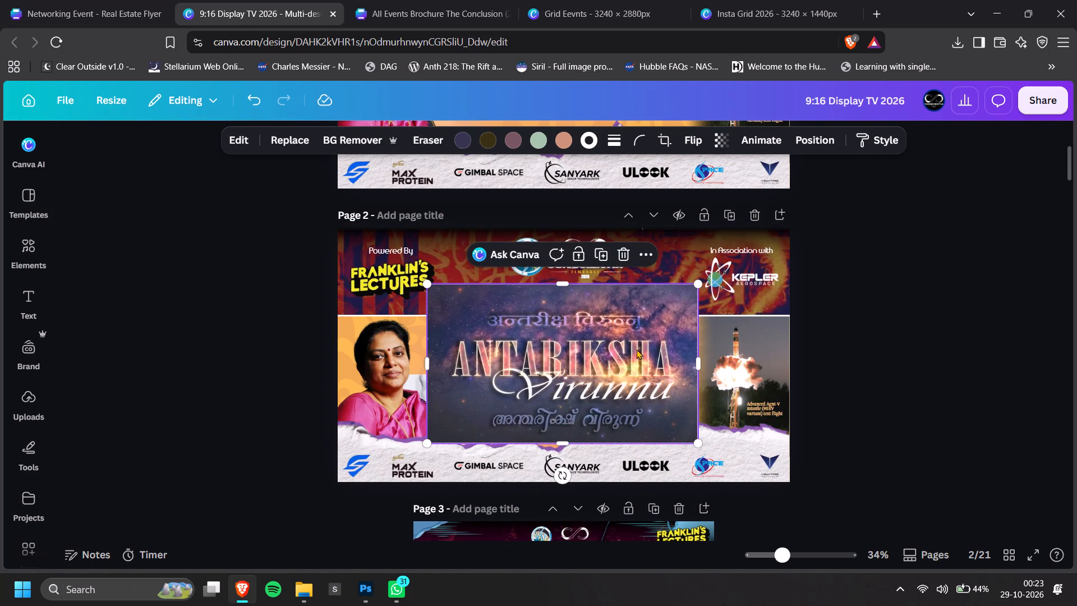
Delete the missile launch photo and its Agni-V caption from page 2.
{"action": "left_click", "coordinate": [937, 329]}
{"action": "scroll", "coordinate": [937, 329], "scroll_direction": "up", "scroll_amount": 2, "text": "ctrl"}
{"action": "left_click", "coordinate": [880, 346]}
{"action": "key", "text": "BackSpace"}
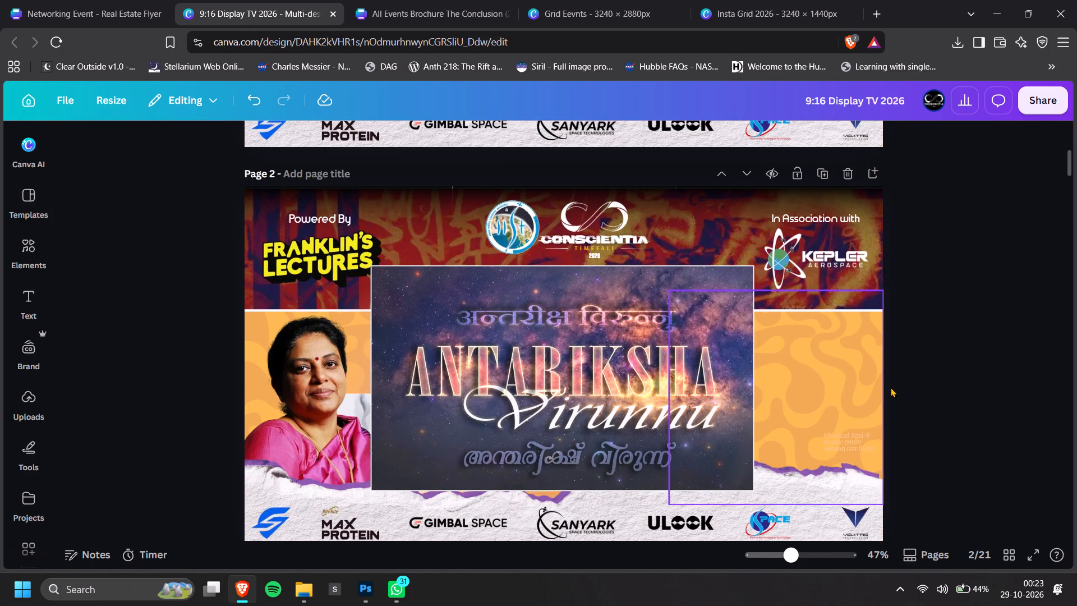
{"action": "left_click", "coordinate": [836, 433]}
{"action": "key", "text": "BackSpace"}
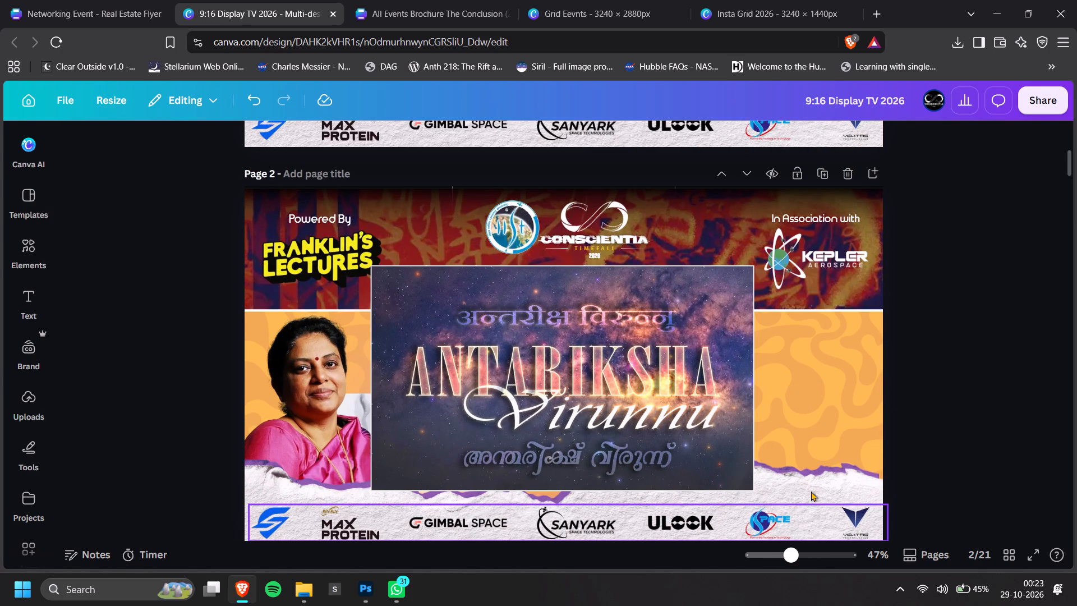
Group the white and purple torn-paper strips with the sponsor logo row on page 2.
{"action": "double_click", "coordinate": [811, 491]}
{"action": "key", "text": "ctrl+z"}
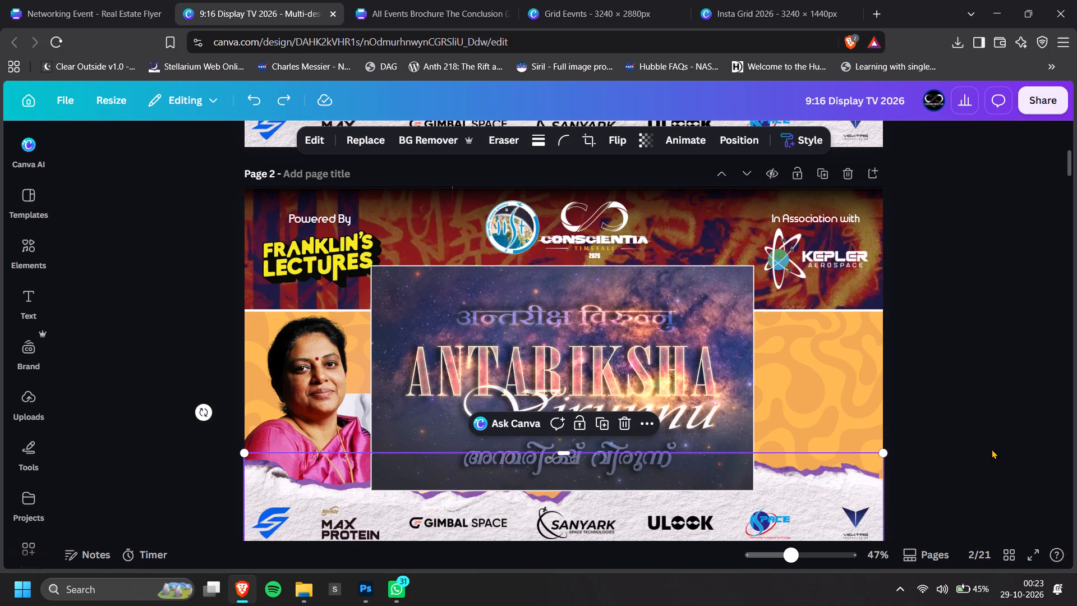
{"action": "key", "text": "alt+1"}
{"action": "scroll", "coordinate": [164, 465], "scroll_direction": "down", "scroll_amount": 14}
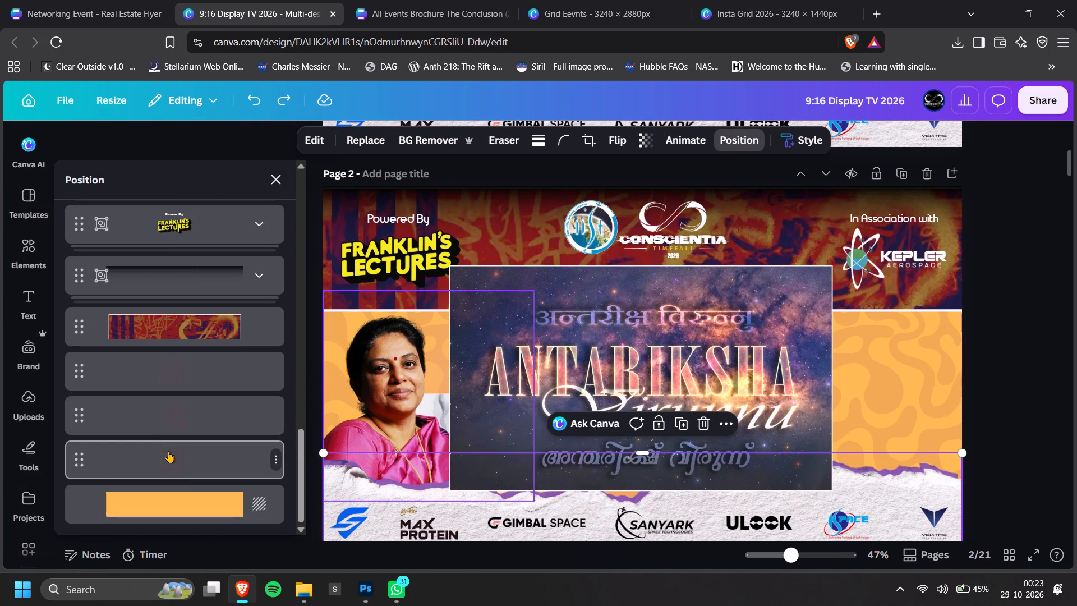
{"action": "scroll", "coordinate": [187, 483], "scroll_direction": "up", "scroll_amount": 3}
{"action": "scroll", "coordinate": [187, 483], "scroll_direction": "down", "scroll_amount": 2}
{"action": "scroll", "coordinate": [180, 483], "scroll_direction": "up", "scroll_amount": 2}
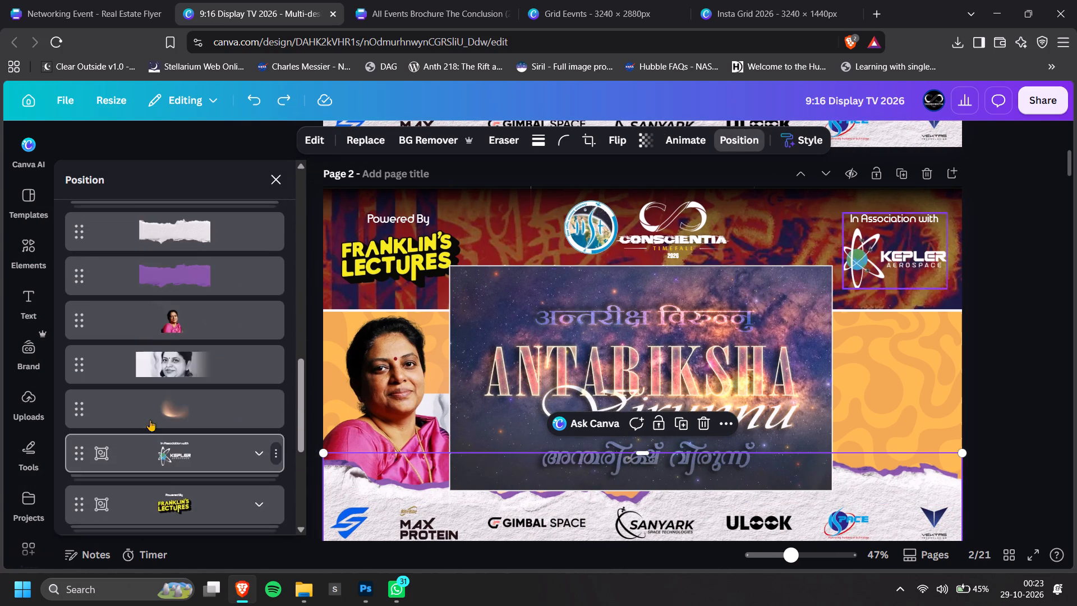
{"action": "scroll", "coordinate": [150, 420], "scroll_direction": "up", "scroll_amount": 1}
{"action": "left_click", "coordinate": [196, 354]}
{"action": "left_click", "coordinate": [193, 334], "text": "ctrl"}
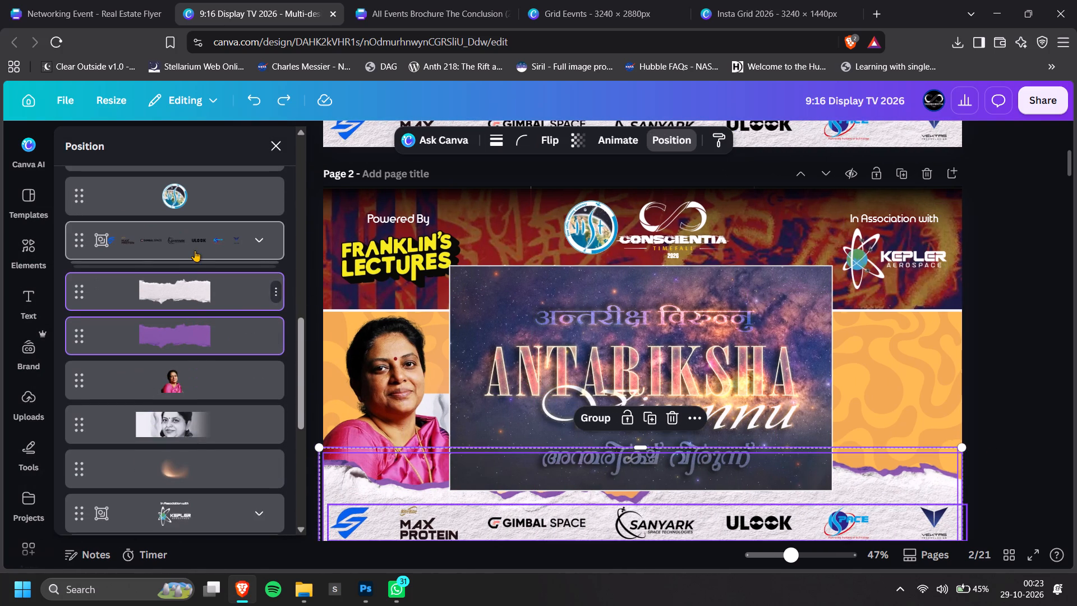
{"action": "left_click", "coordinate": [195, 250], "text": "ctrl"}
{"action": "left_click", "coordinate": [603, 410]}
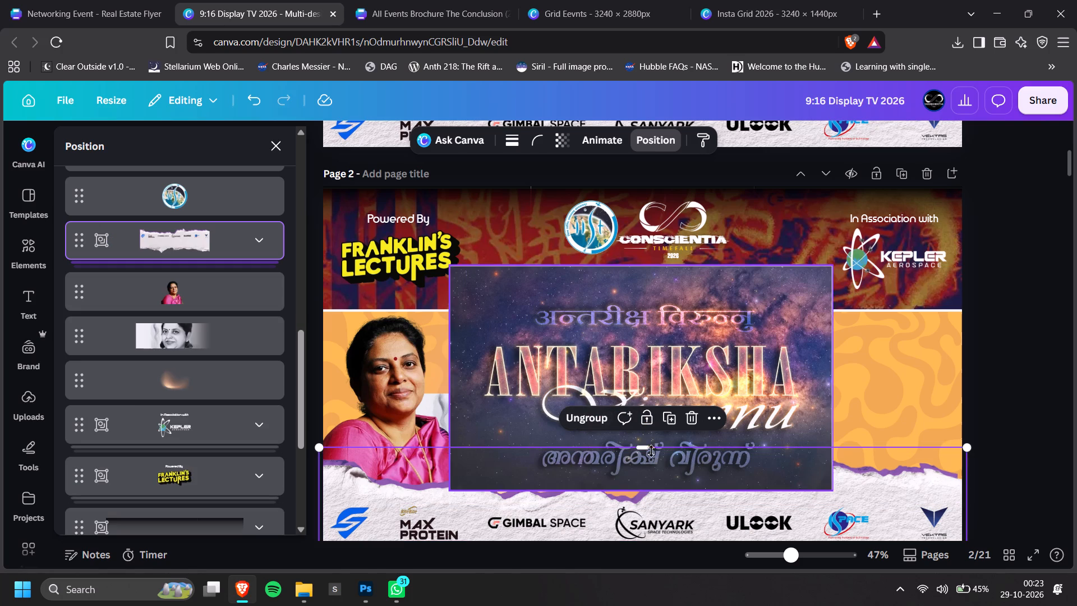
Add a new page after page 2 and move the torn-paper and sponsor logo group onto it.
{"action": "scroll", "coordinate": [786, 455], "scroll_direction": "down", "scroll_amount": 1, "text": "ctrl"}
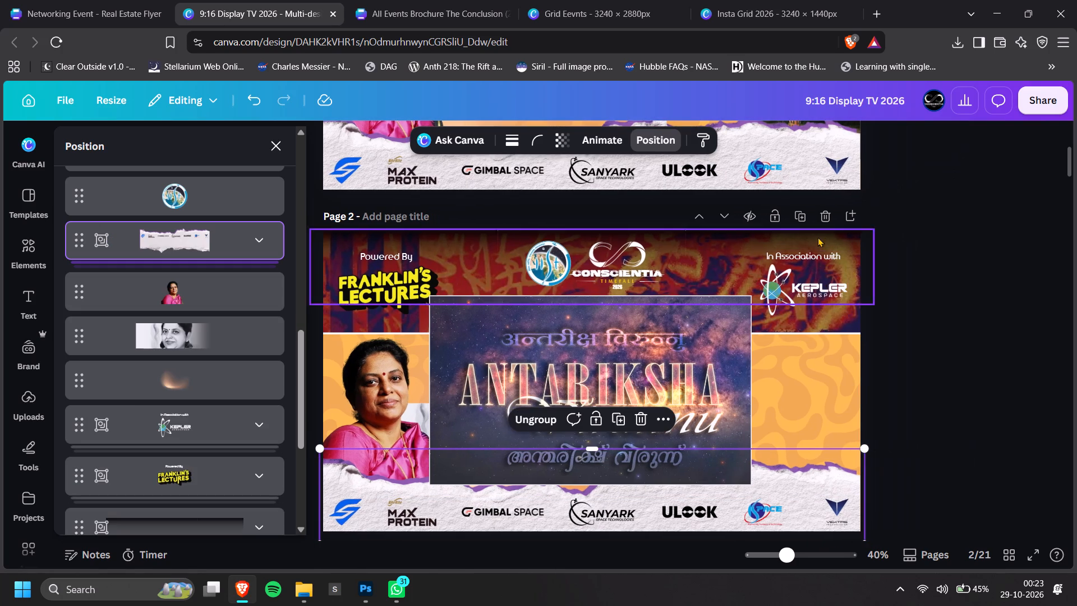
{"action": "left_click", "coordinate": [853, 217]}
{"action": "scroll", "coordinate": [930, 380], "scroll_direction": "up", "scroll_amount": 2}
{"action": "left_click", "coordinate": [783, 363]}
{"action": "key", "text": "ctrl+x"}
{"action": "scroll", "coordinate": [940, 364], "scroll_direction": "down", "scroll_amount": 2}
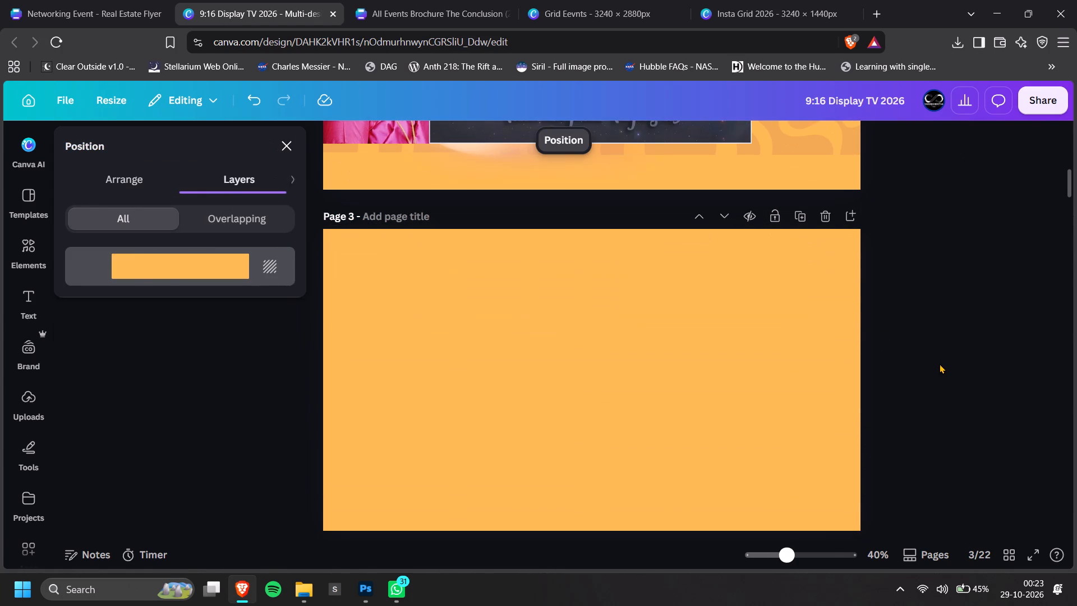
{"action": "key", "text": "ctrl+v"}
{"action": "left_click", "coordinate": [940, 364]}
Move the Antariksha Virunnu image from page 2 onto page 3, above the sponsor logo strip.
{"action": "scroll", "coordinate": [940, 364], "scroll_direction": "up", "scroll_amount": 3}
{"action": "left_click", "coordinate": [940, 364]}
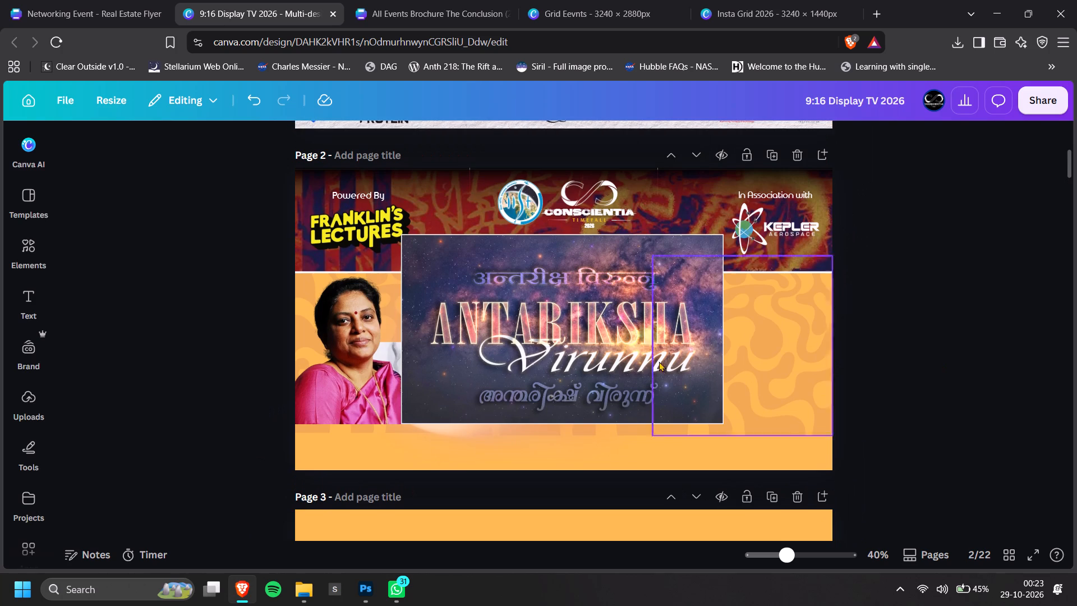
{"action": "left_click_drag", "start_coordinate": [614, 353], "coordinate": [605, 566]}
{"action": "scroll", "coordinate": [613, 544], "scroll_direction": "down", "scroll_amount": 2}
{"action": "scroll", "coordinate": [602, 467], "scroll_direction": "down", "scroll_amount": 1}
{"action": "left_click_drag", "start_coordinate": [600, 397], "coordinate": [613, 512]}
{"action": "scroll", "coordinate": [606, 500], "scroll_direction": "down", "scroll_amount": 1}
{"action": "left_click_drag", "start_coordinate": [599, 413], "coordinate": [596, 405]}
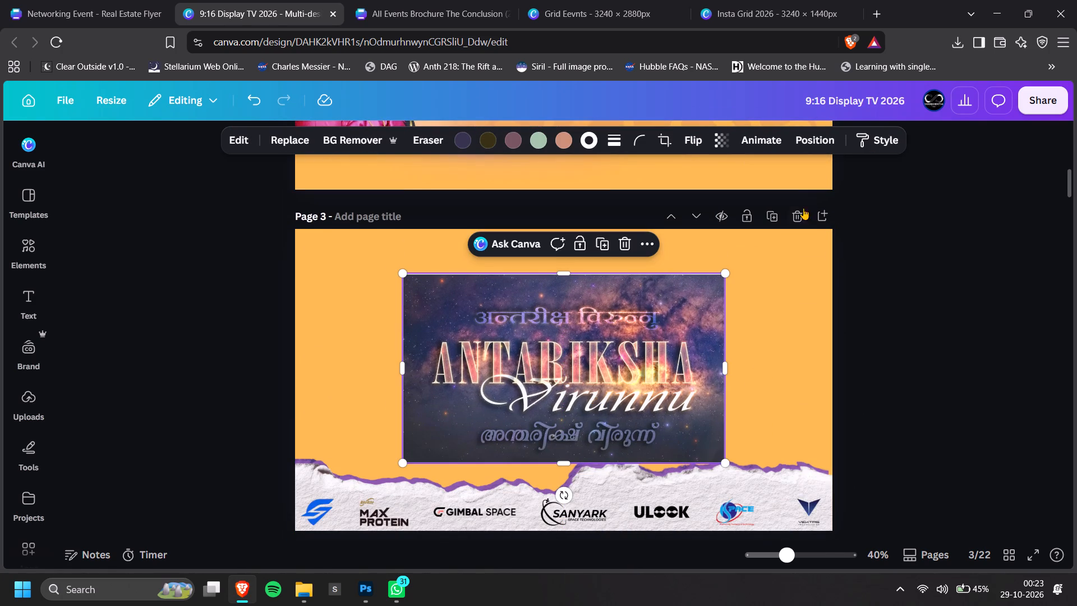
Align the Antariksha Virunnu image to the centre and middle of page 3.
{"action": "left_click", "coordinate": [837, 145]}
{"action": "left_click", "coordinate": [82, 219]}
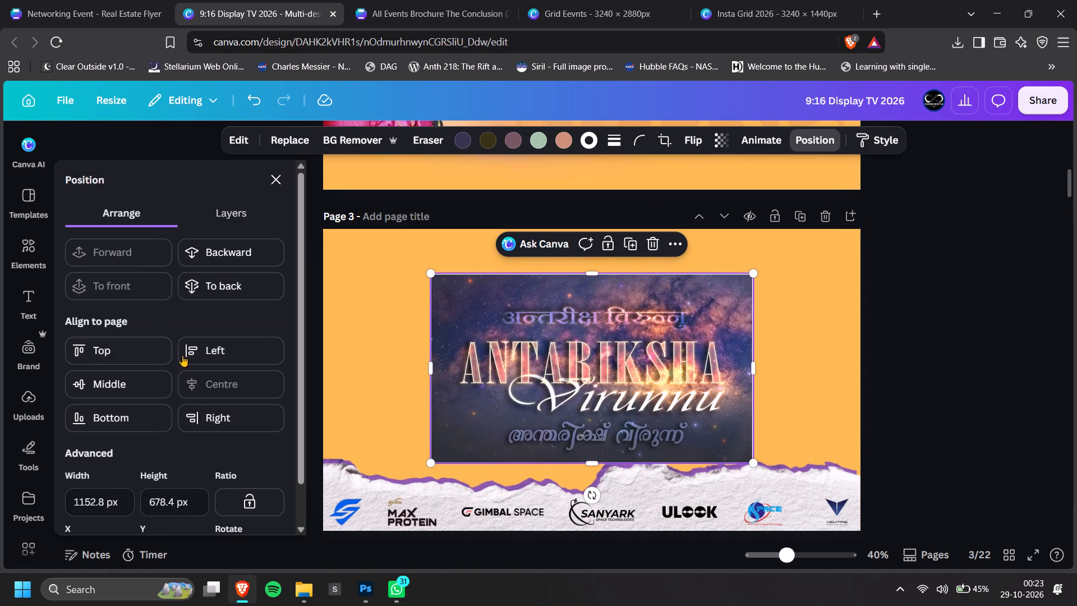
{"action": "left_click", "coordinate": [199, 386]}
{"action": "left_click", "coordinate": [163, 390]}
{"action": "double_click", "coordinate": [954, 344]}
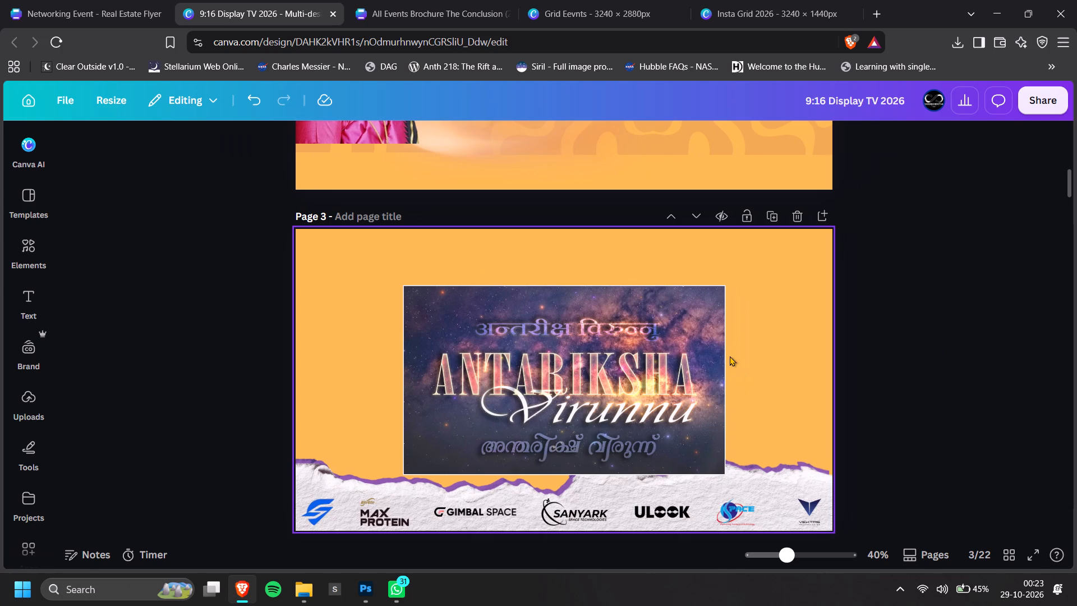
Change page 3's background colour from the existing background colours to dark purple.
{"action": "left_click", "coordinate": [793, 326]}
{"action": "left_click", "coordinate": [590, 139]}
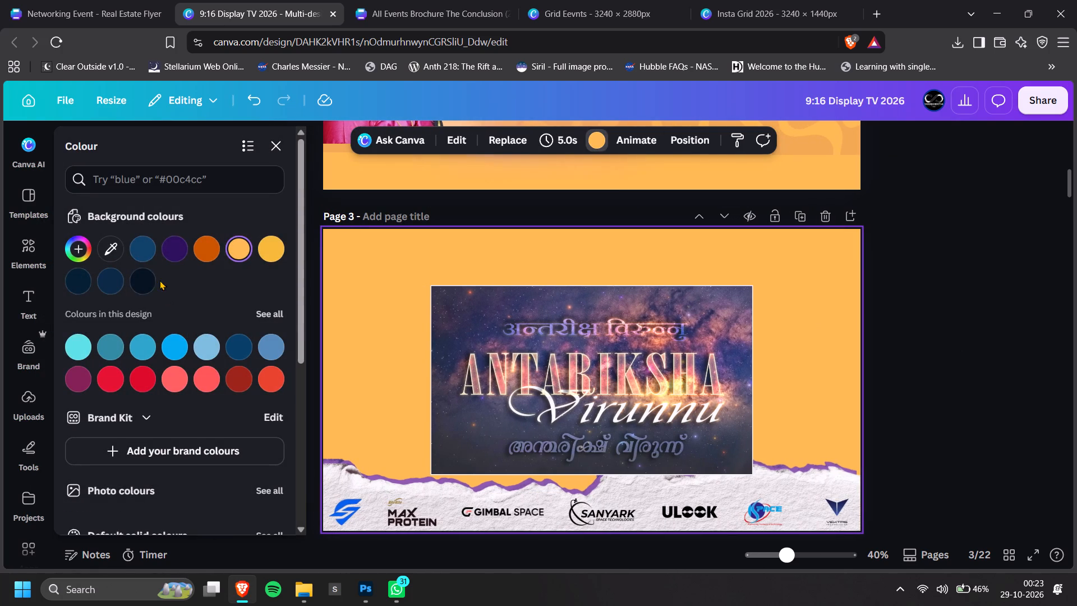
{"action": "left_click", "coordinate": [171, 252]}
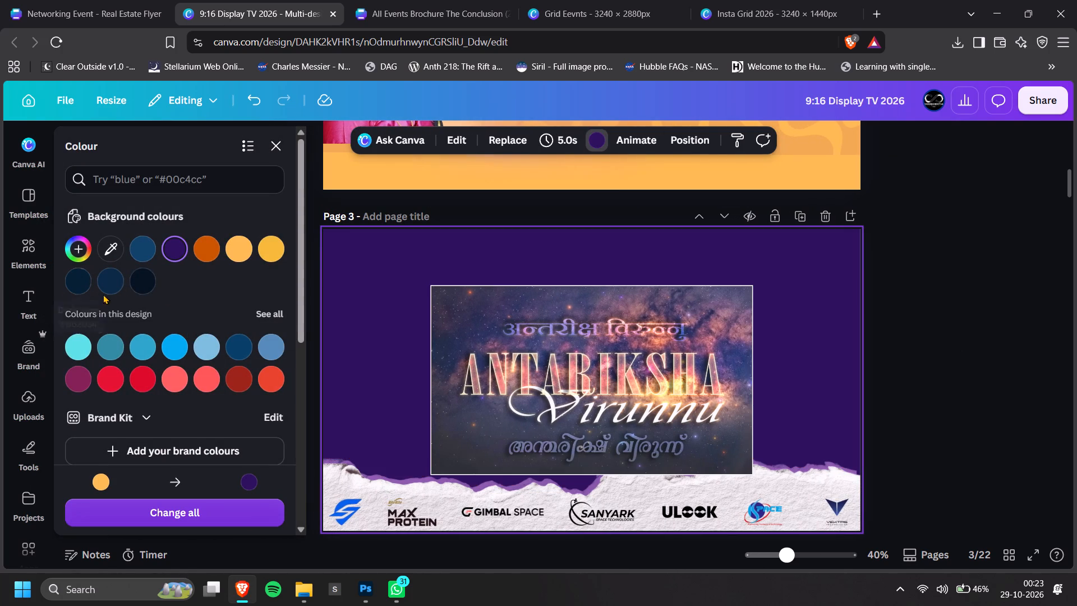
Set page 3's background colour to the near-black navy from the existing background colours.
{"action": "left_click", "coordinate": [139, 283]}
{"action": "double_click", "coordinate": [887, 349]}
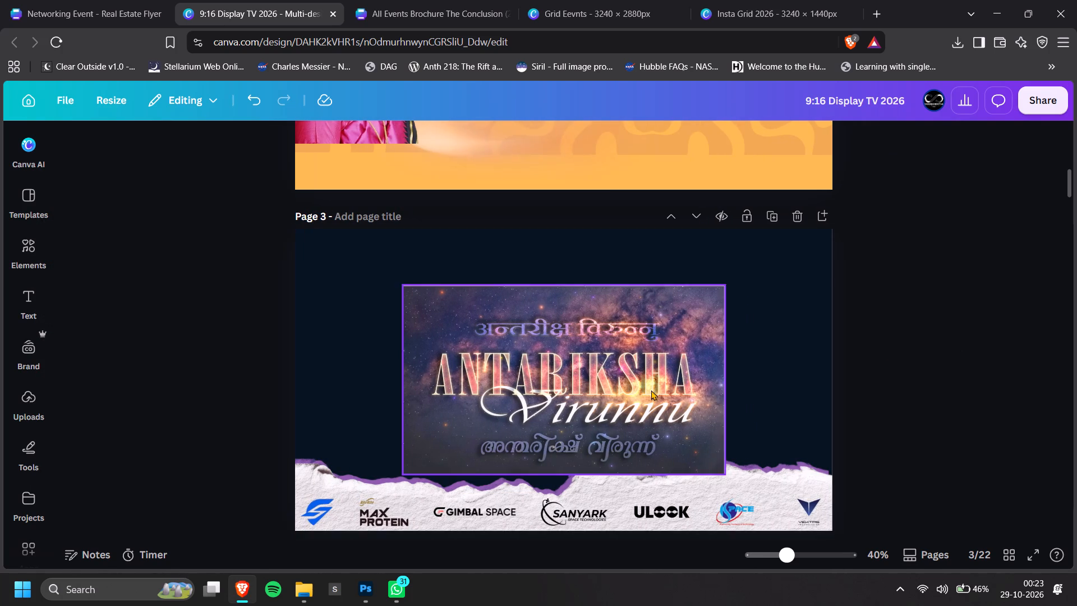
Open the Antariksha Virunnu image on page 3 in EasyFade's Fade one photo mode.
{"action": "left_click", "coordinate": [651, 390]}
{"action": "scroll", "coordinate": [665, 352], "scroll_direction": "up", "scroll_amount": 2}
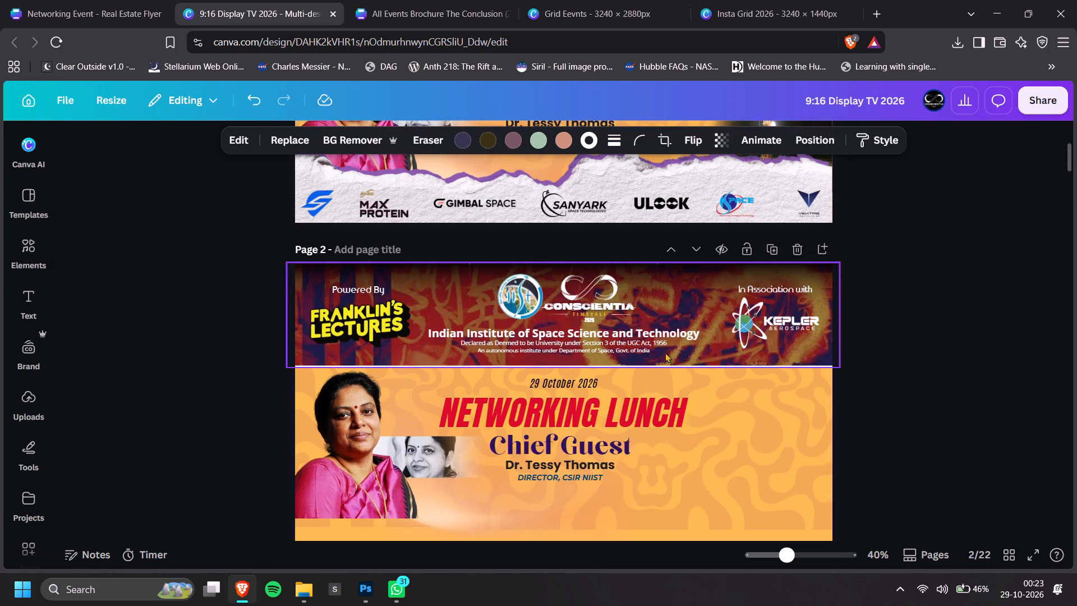
{"action": "scroll", "coordinate": [932, 380], "scroll_direction": "down", "scroll_amount": 4}
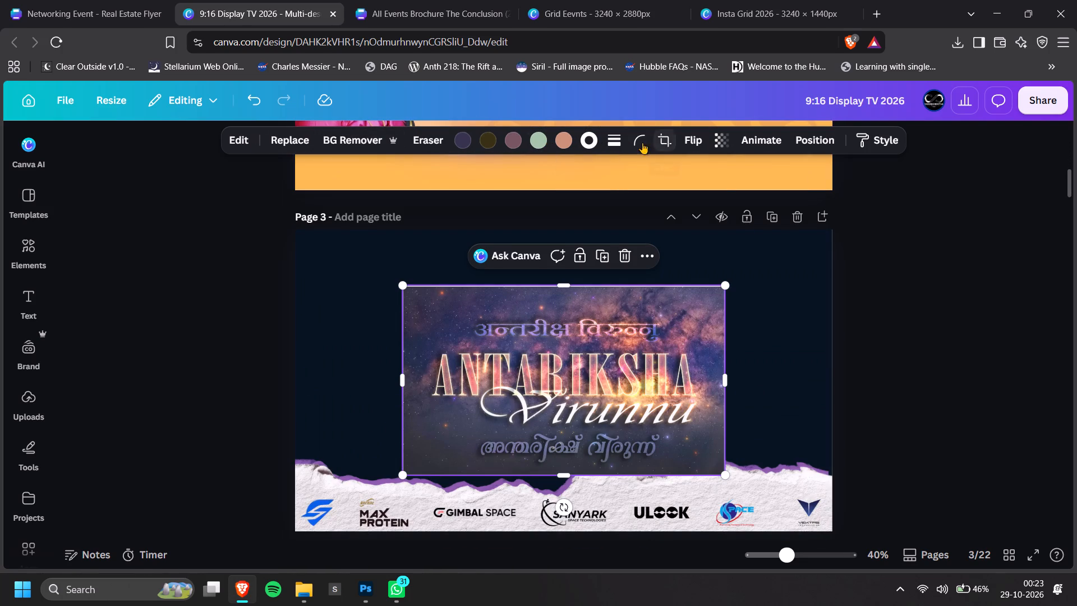
{"action": "left_click", "coordinate": [624, 141]}
{"action": "left_click", "coordinate": [522, 184]}
{"action": "scroll", "coordinate": [17, 379], "scroll_direction": "down", "scroll_amount": 3}
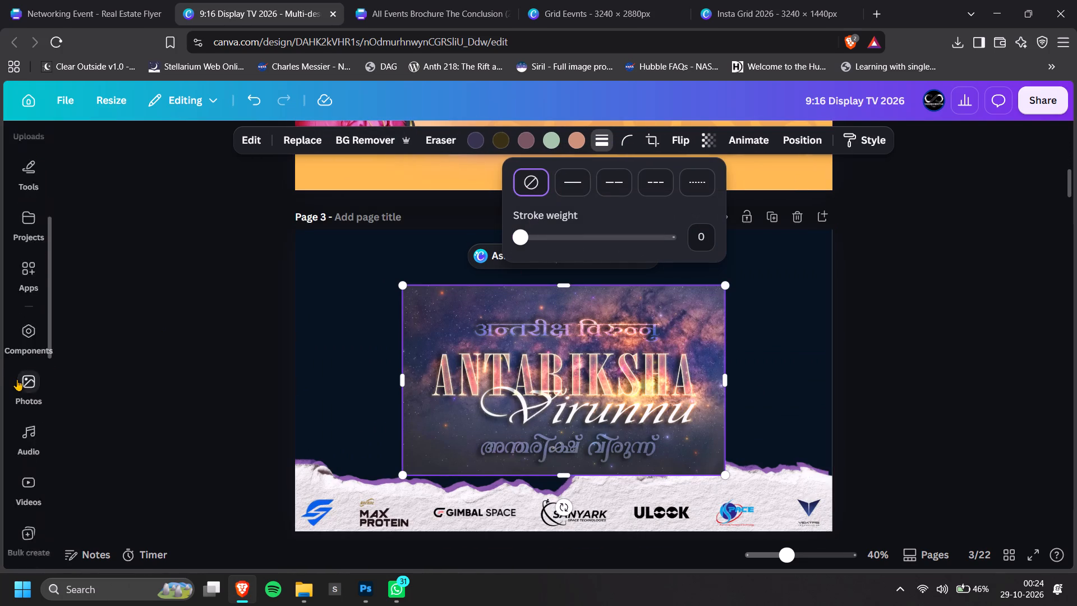
{"action": "scroll", "coordinate": [17, 379], "scroll_direction": "down", "scroll_amount": 3}
{"action": "scroll", "coordinate": [25, 431], "scroll_direction": "down", "scroll_amount": 2}
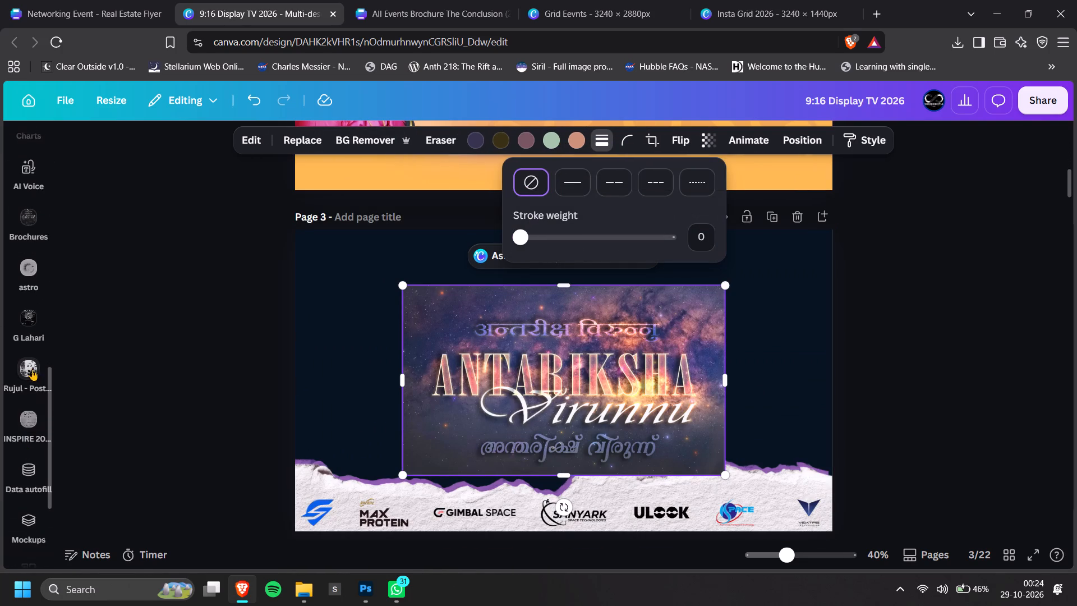
{"action": "scroll", "coordinate": [32, 376], "scroll_direction": "down", "scroll_amount": 2}
{"action": "left_click", "coordinate": [26, 475]}
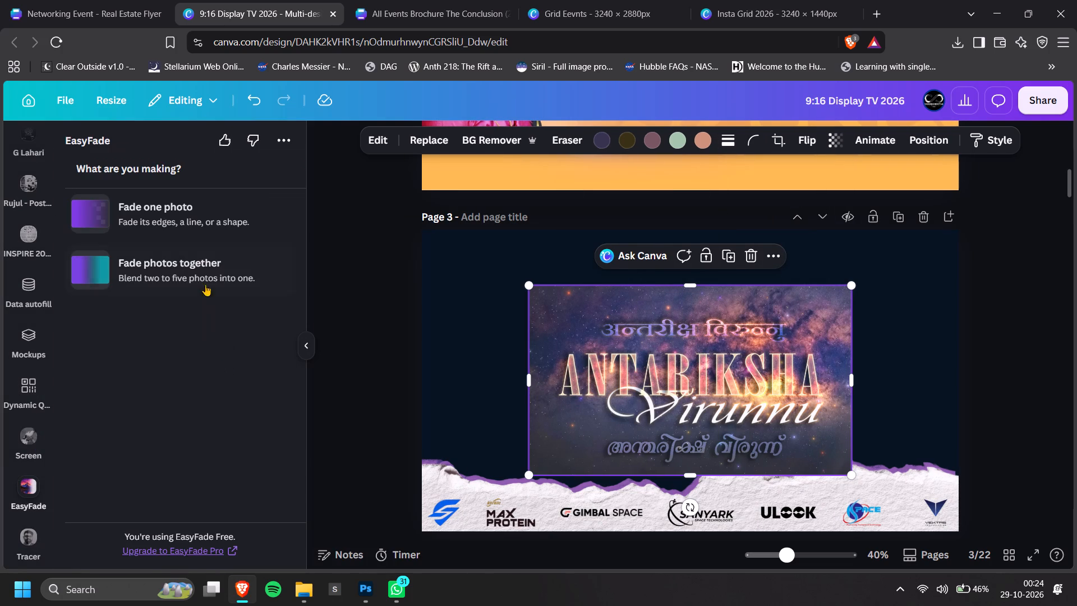
{"action": "left_click", "coordinate": [119, 201]}
Enable the top, right and left sides for the image's edge fade, alongside the bottom.
{"action": "scroll", "coordinate": [203, 321], "scroll_direction": "down", "scroll_amount": 1}
{"action": "scroll", "coordinate": [149, 395], "scroll_direction": "down", "scroll_amount": 2}
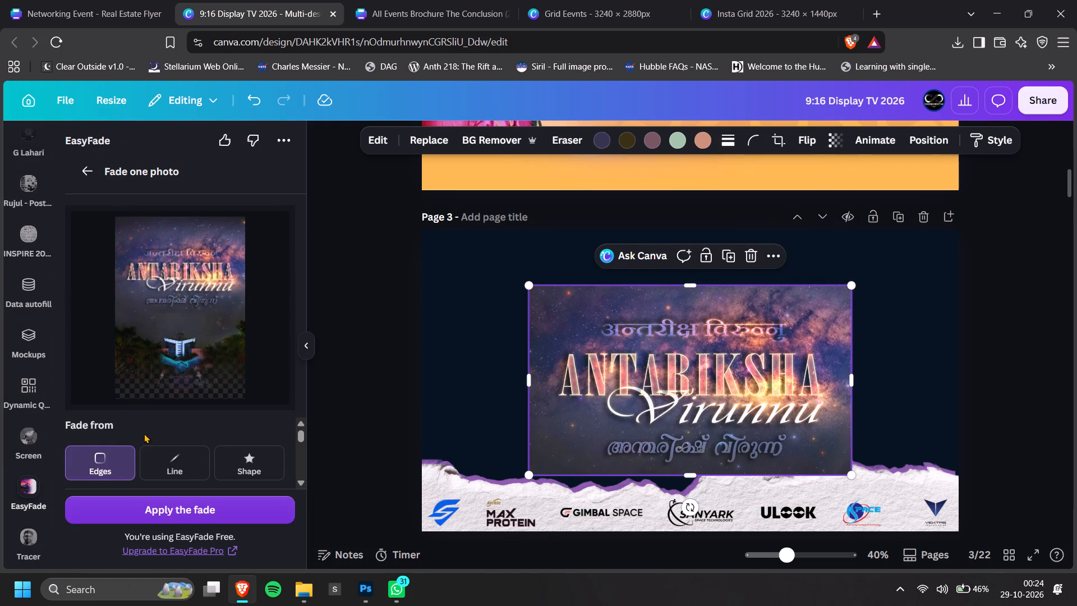
{"action": "scroll", "coordinate": [144, 433], "scroll_direction": "down", "scroll_amount": 5}
{"action": "scroll", "coordinate": [142, 433], "scroll_direction": "up", "scroll_amount": 2}
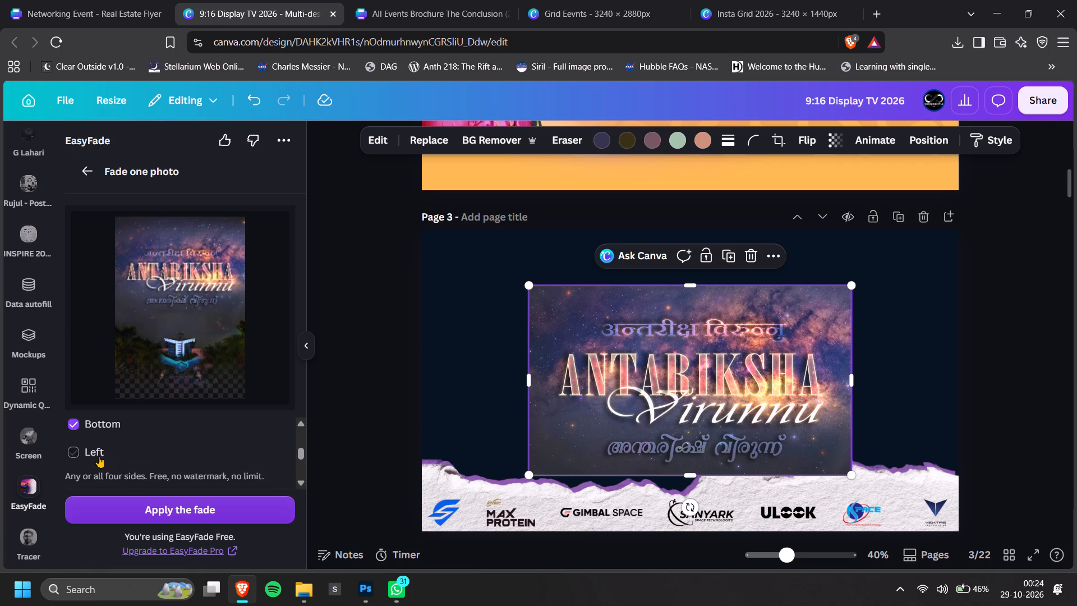
{"action": "left_click", "coordinate": [84, 454]}
{"action": "scroll", "coordinate": [106, 458], "scroll_direction": "up", "scroll_amount": 1}
{"action": "left_click", "coordinate": [91, 462]}
{"action": "left_click", "coordinate": [85, 447]}
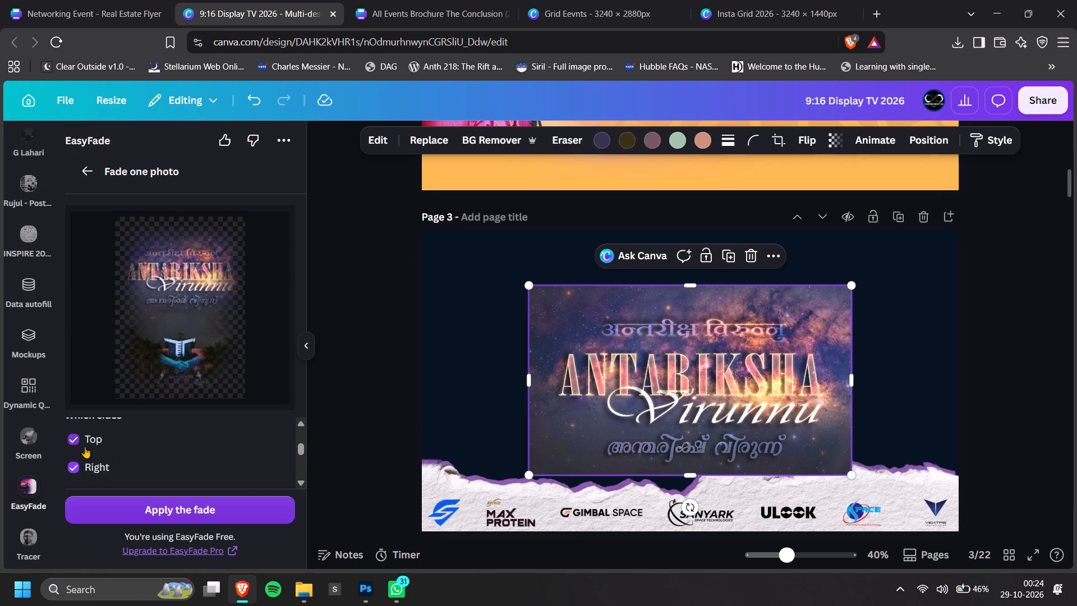
Set the fade distance to 21 and softness to 31, and apply the fade to the Antariksha Virunnu image.
{"action": "scroll", "coordinate": [151, 449], "scroll_direction": "down", "scroll_amount": 2}
{"action": "left_click_drag", "start_coordinate": [126, 457], "coordinate": [100, 463]}
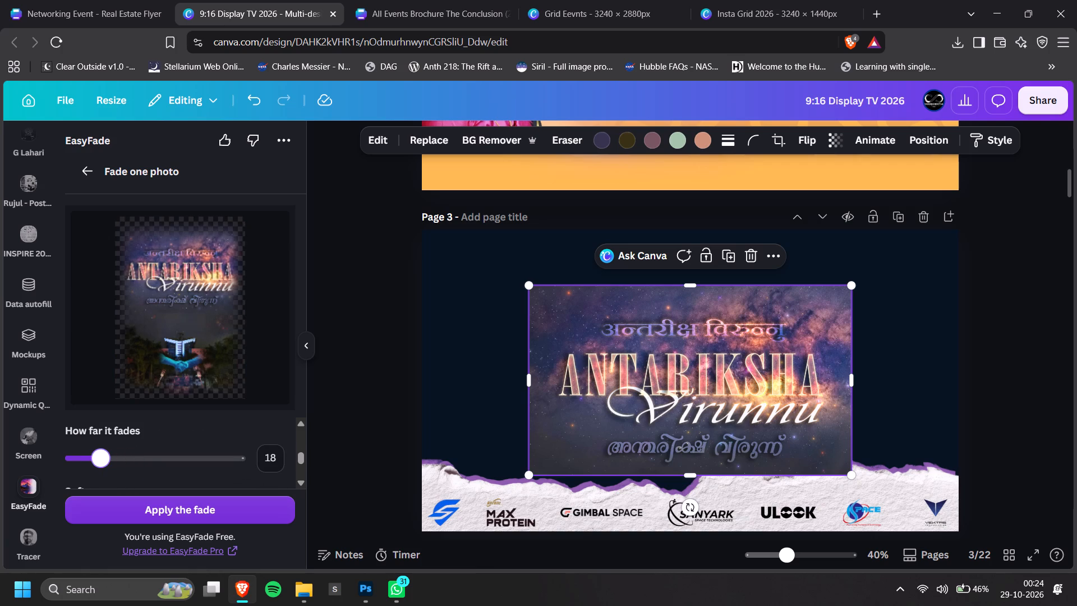
{"action": "left_click_drag", "start_coordinate": [100, 463], "coordinate": [104, 465]}
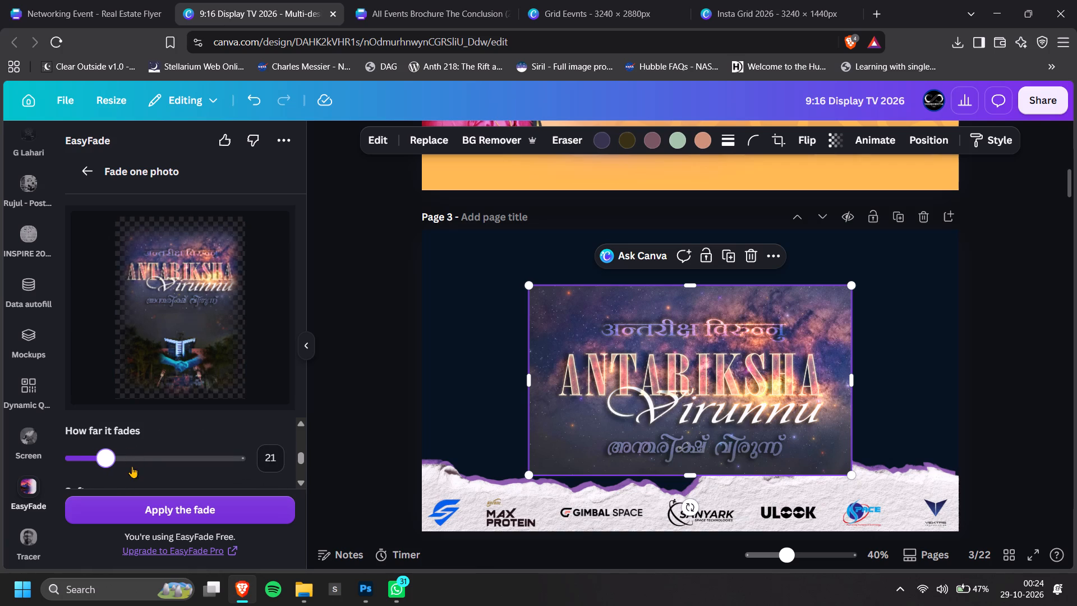
{"action": "scroll", "coordinate": [140, 470], "scroll_direction": "down", "scroll_amount": 1}
{"action": "left_click_drag", "start_coordinate": [131, 452], "coordinate": [123, 450]}
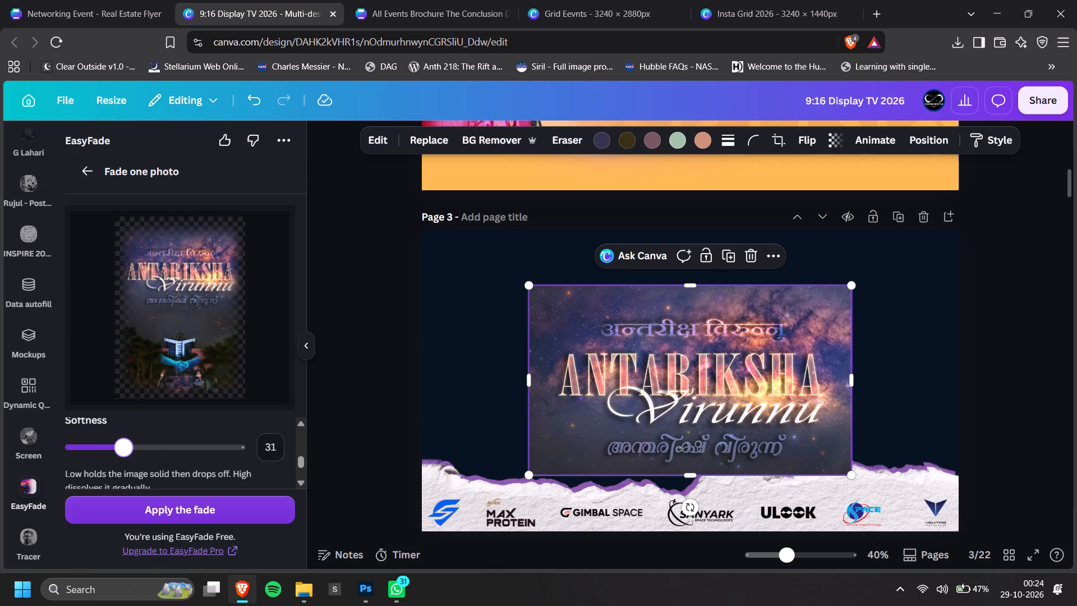
{"action": "left_click", "coordinate": [174, 524]}
{"action": "left_click", "coordinate": [176, 514]}
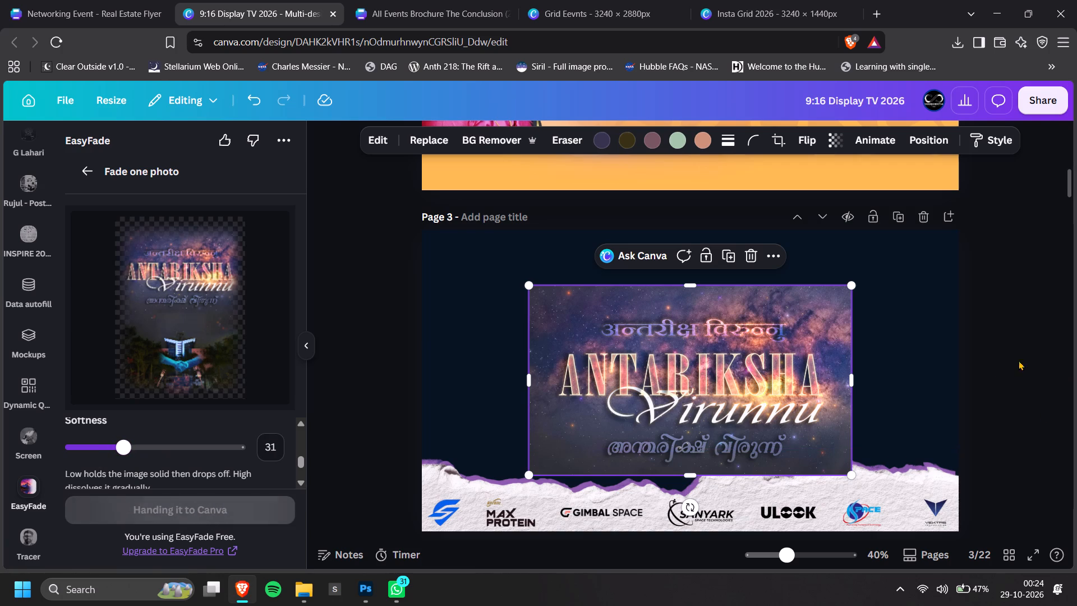
{"action": "left_click", "coordinate": [309, 350]}
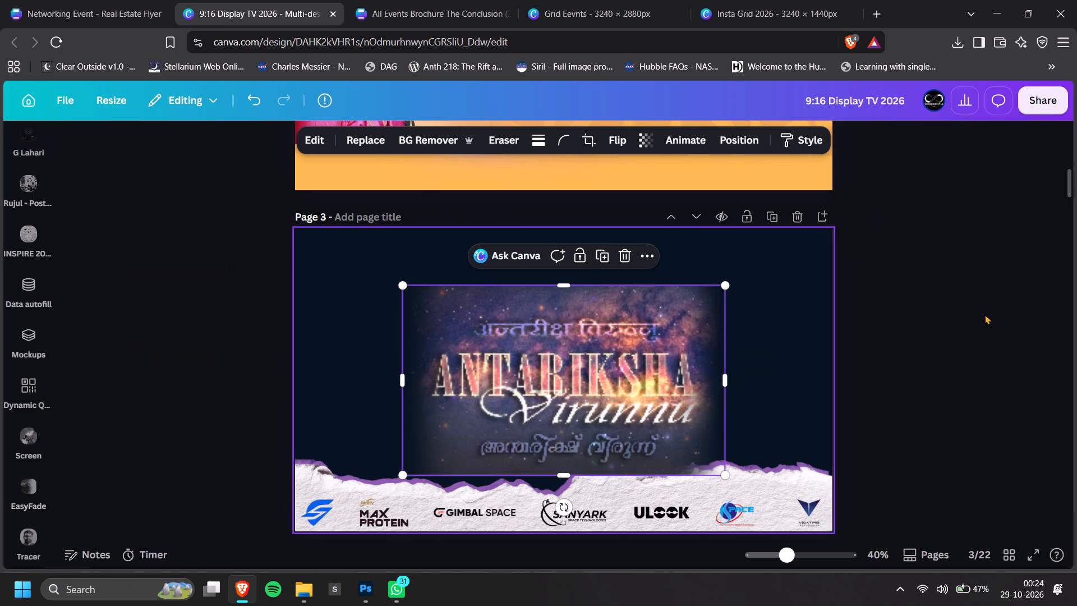
Reopen the faded Antariksha Virunnu image in EasyFade and enable top, right and left fading in addition to bottom.
{"action": "double_click", "coordinate": [989, 313]}
{"action": "left_click", "coordinate": [592, 291]}
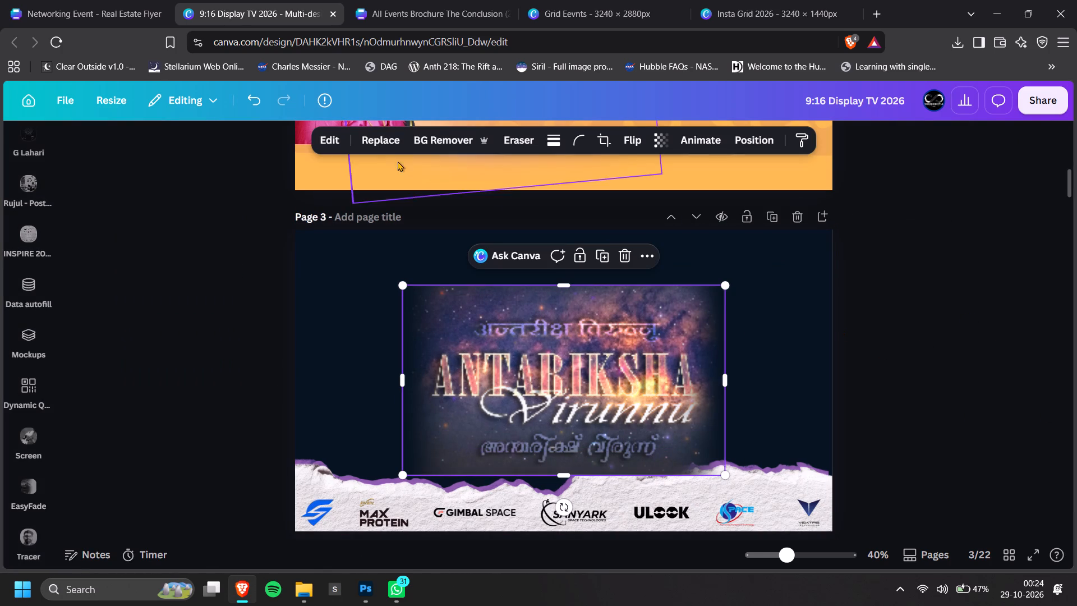
{"action": "scroll", "coordinate": [20, 388], "scroll_direction": "down", "scroll_amount": 6}
{"action": "scroll", "coordinate": [33, 477], "scroll_direction": "down", "scroll_amount": 3}
{"action": "left_click", "coordinate": [25, 493]}
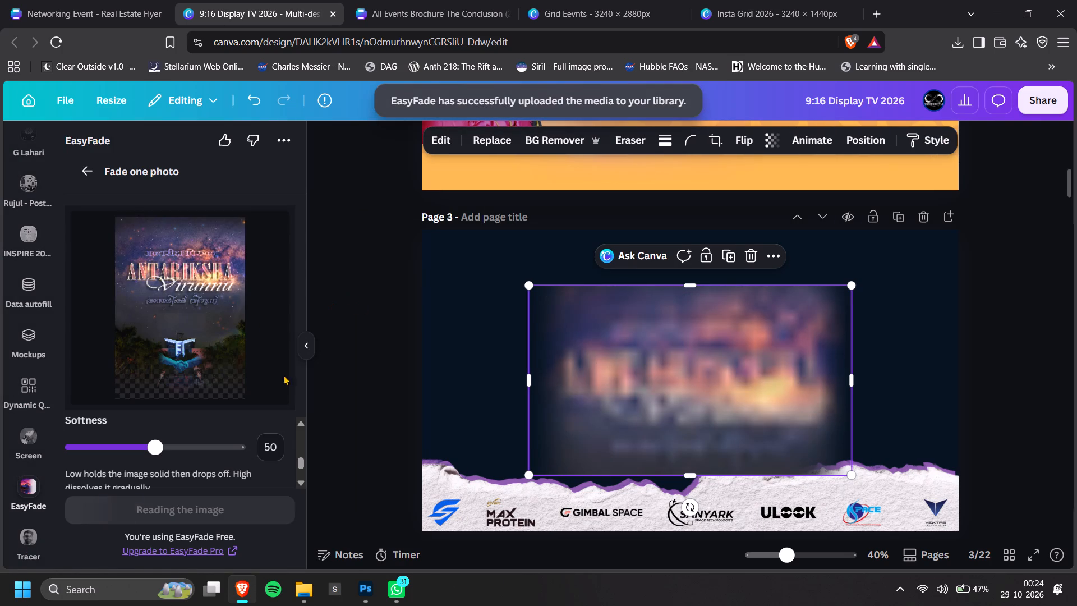
{"action": "scroll", "coordinate": [170, 375], "scroll_direction": "down", "scroll_amount": 1}
{"action": "scroll", "coordinate": [151, 467], "scroll_direction": "down", "scroll_amount": 2}
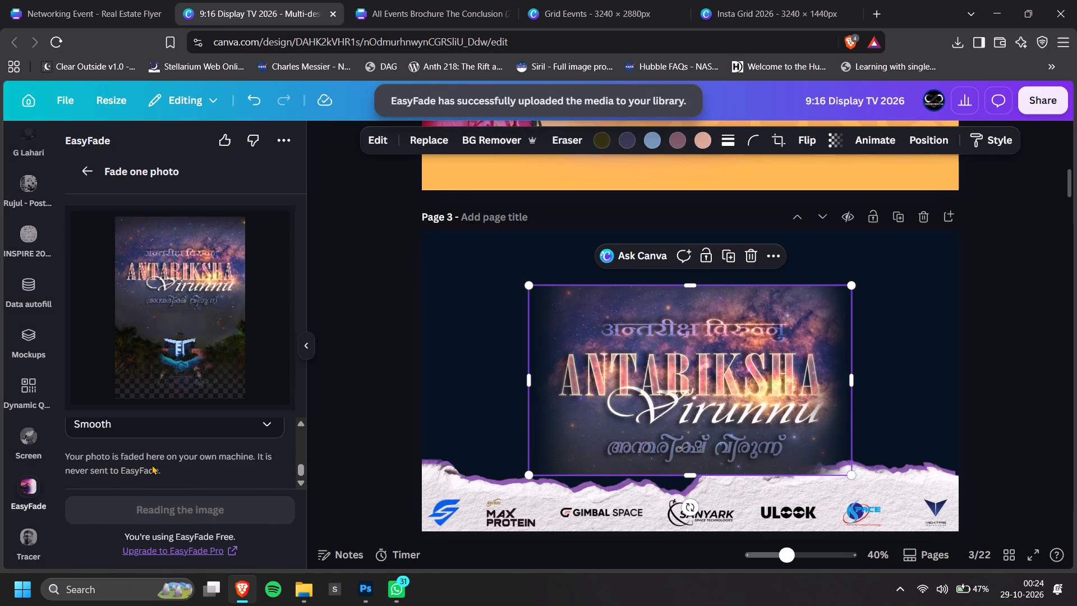
{"action": "scroll", "coordinate": [152, 465], "scroll_direction": "down", "scroll_amount": 3}
{"action": "scroll", "coordinate": [181, 452], "scroll_direction": "up", "scroll_amount": 4}
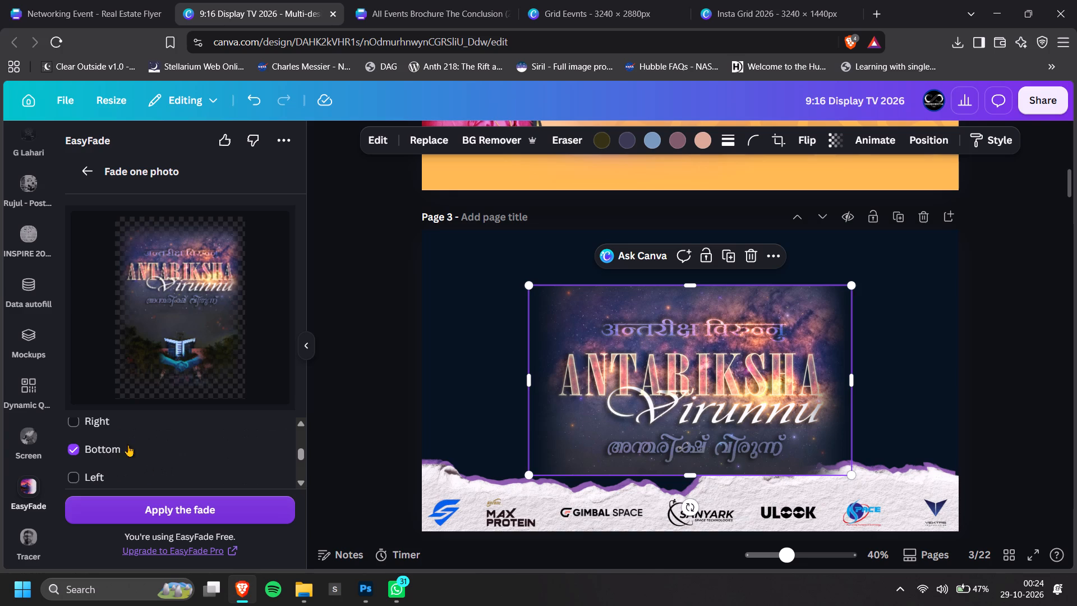
{"action": "left_click", "coordinate": [121, 427]}
{"action": "left_click", "coordinate": [103, 479]}
{"action": "scroll", "coordinate": [103, 479], "scroll_direction": "up", "scroll_amount": 1}
{"action": "left_click", "coordinate": [100, 470]}
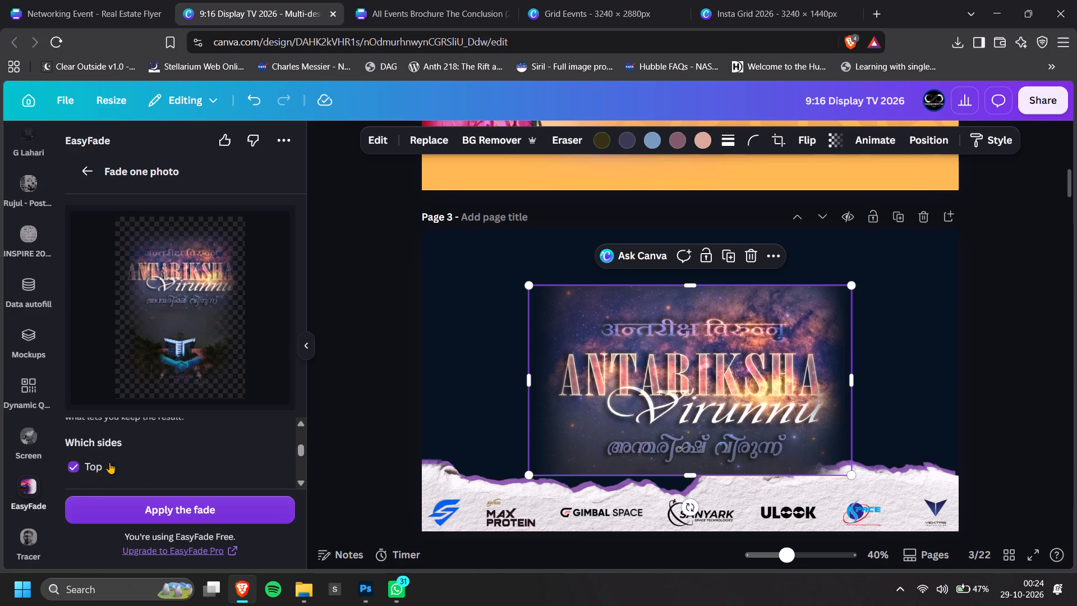
Set the second fade's softness to 36, apply it to the Antariksha Virunnu image, and close EasyFade.
{"action": "scroll", "coordinate": [143, 454], "scroll_direction": "down", "scroll_amount": 2}
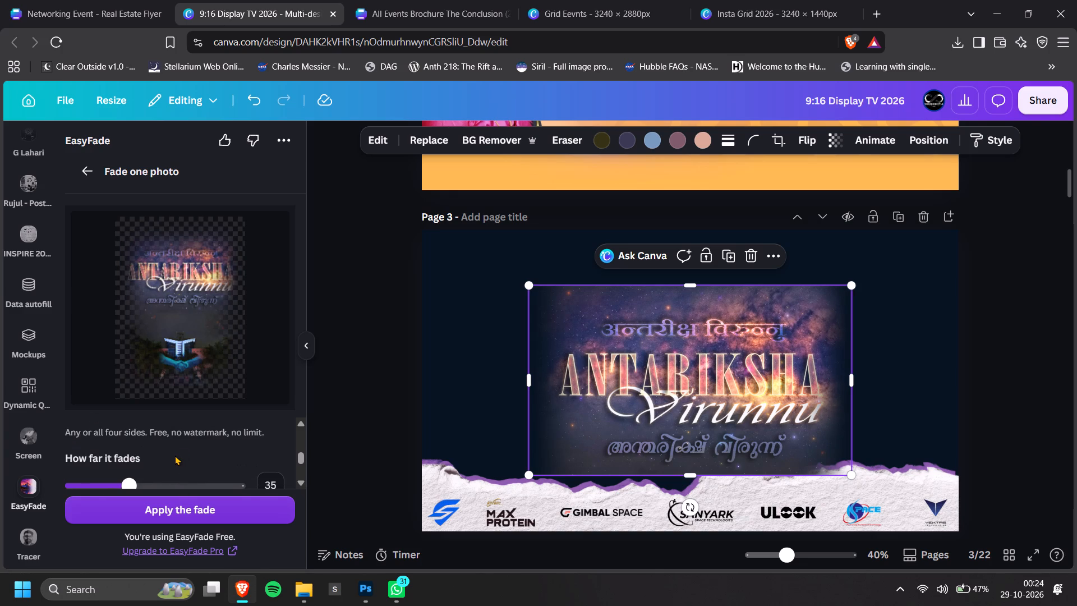
{"action": "scroll", "coordinate": [181, 454], "scroll_direction": "down", "scroll_amount": 1}
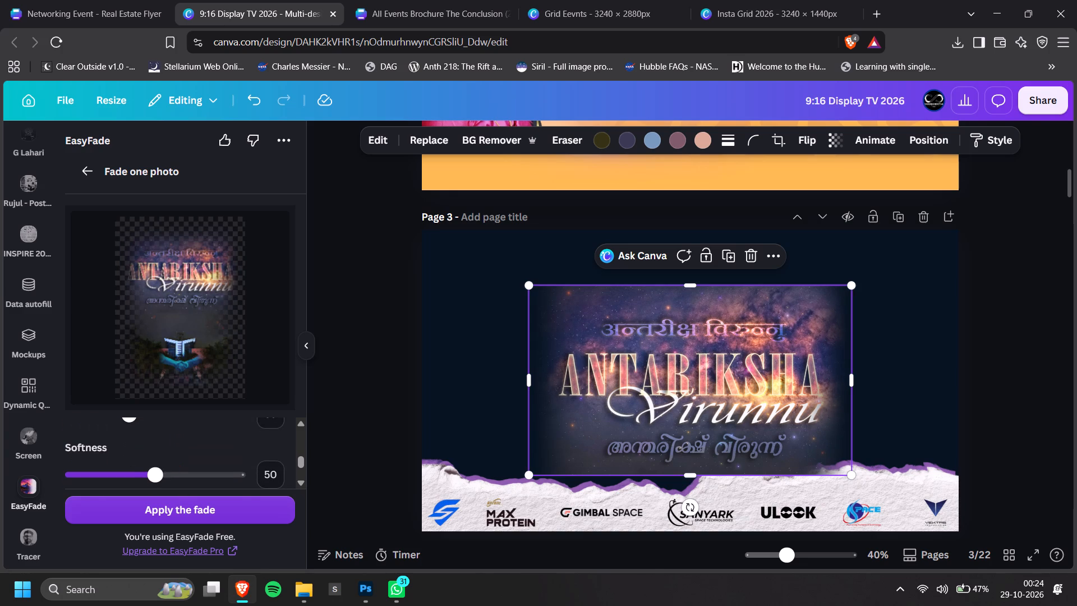
{"action": "left_click_drag", "start_coordinate": [155, 474], "coordinate": [138, 474]}
{"action": "left_click_drag", "start_coordinate": [138, 474], "coordinate": [132, 474]}
{"action": "left_click", "coordinate": [191, 516]}
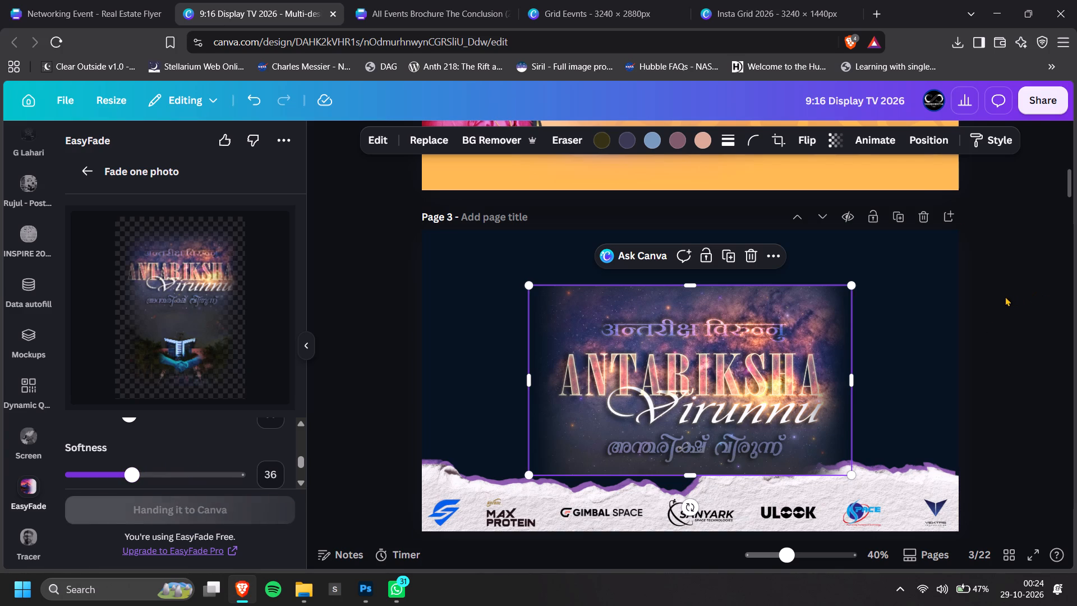
{"action": "left_click", "coordinate": [969, 316]}
{"action": "scroll", "coordinate": [713, 366], "scroll_direction": "up", "scroll_amount": 1, "text": "ctrl"}
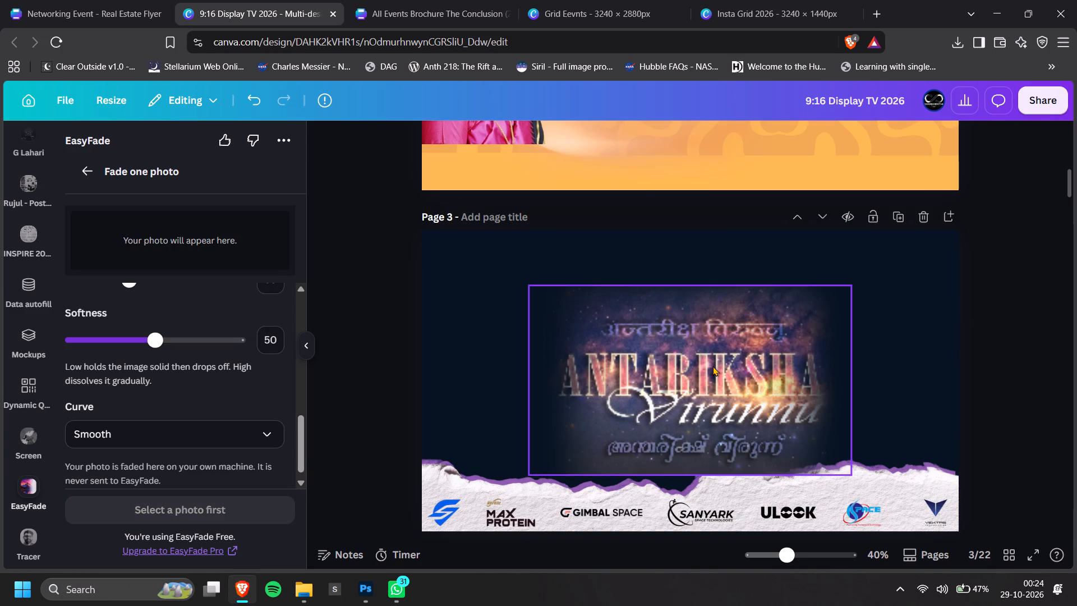
{"action": "scroll", "coordinate": [713, 366], "scroll_direction": "up", "scroll_amount": 1, "text": "ctrl"}
{"action": "left_click", "coordinate": [712, 366]}
{"action": "left_click", "coordinate": [297, 353]}
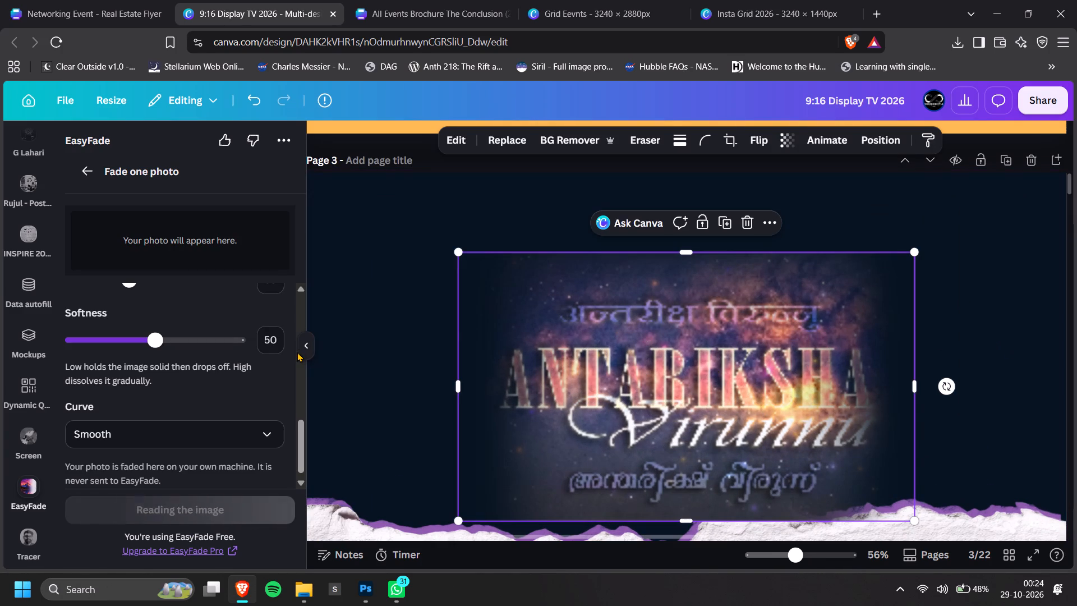
{"action": "left_click", "coordinate": [298, 350]}
{"action": "left_click", "coordinate": [913, 331]}
{"action": "left_click", "coordinate": [1010, 358]}
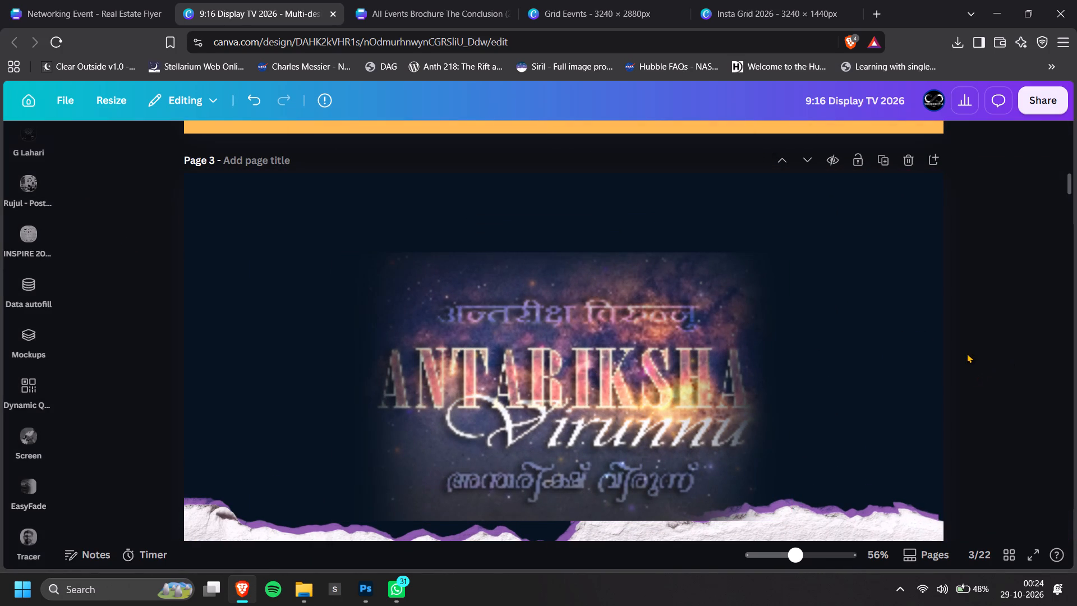
Send the Antariksha Virunnu image backward so it sits behind the torn-paper sponsor strip on page 3.
{"action": "scroll", "coordinate": [967, 353], "scroll_direction": "down", "scroll_amount": 1}
{"action": "scroll", "coordinate": [946, 339], "scroll_direction": "up", "scroll_amount": 1}
{"action": "scroll", "coordinate": [954, 336], "scroll_direction": "down", "scroll_amount": 2, "text": "ctrl"}
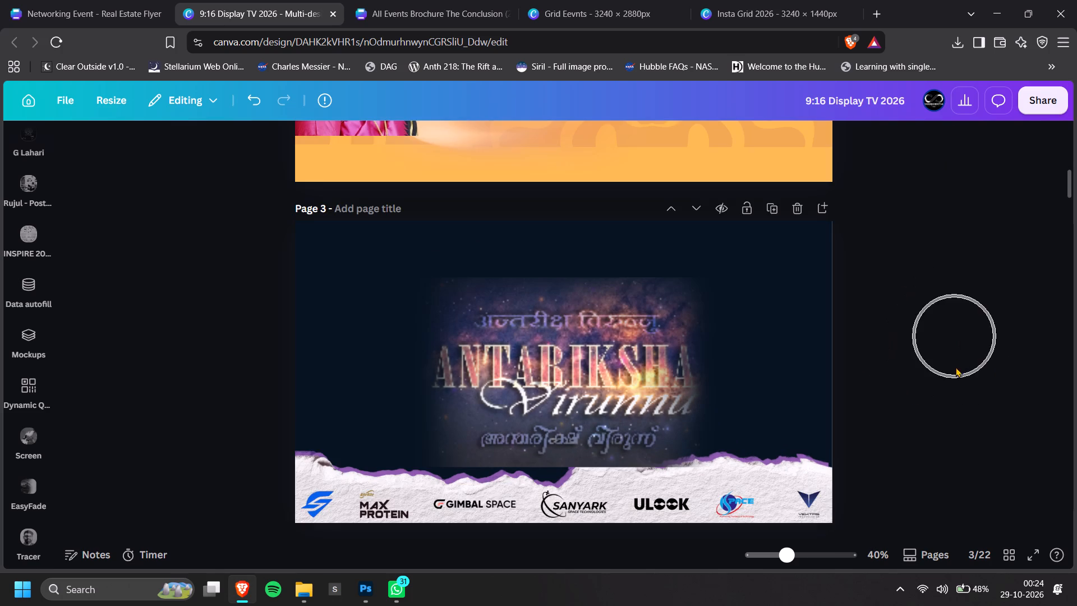
{"action": "left_click", "coordinate": [669, 419]}
{"action": "key", "text": "ctrl+bracketleft"}
{"action": "key", "text": "ctrl+bracketleft"}
{"action": "key", "text": "ctrl+bracketleft"}
{"action": "key", "text": "ctrl+bracketleft"}
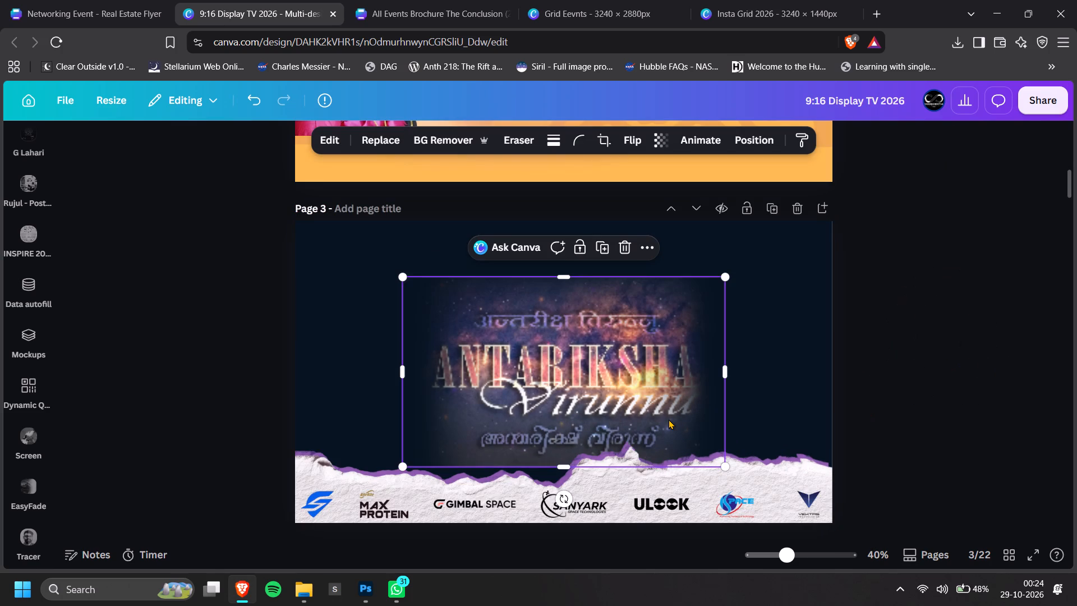
Reposition the Antariksha Virunnu image slightly higher on page 3, keeping its Malayalam text clear of the torn-paper edge.
{"action": "left_click", "coordinate": [884, 314]}
{"action": "scroll", "coordinate": [659, 391], "scroll_direction": "up", "scroll_amount": 3, "text": "ctrl"}
{"action": "left_click_drag", "start_coordinate": [659, 391], "coordinate": [659, 394]}
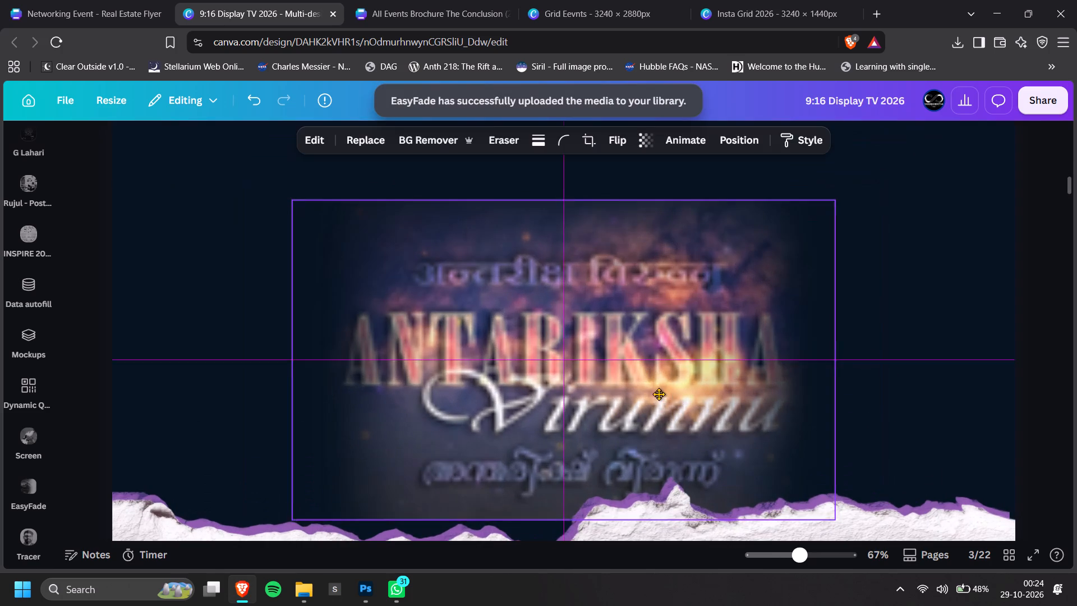
{"action": "left_click_drag", "start_coordinate": [659, 394], "coordinate": [652, 420]}
{"action": "scroll", "coordinate": [691, 424], "scroll_direction": "down", "scroll_amount": 1}
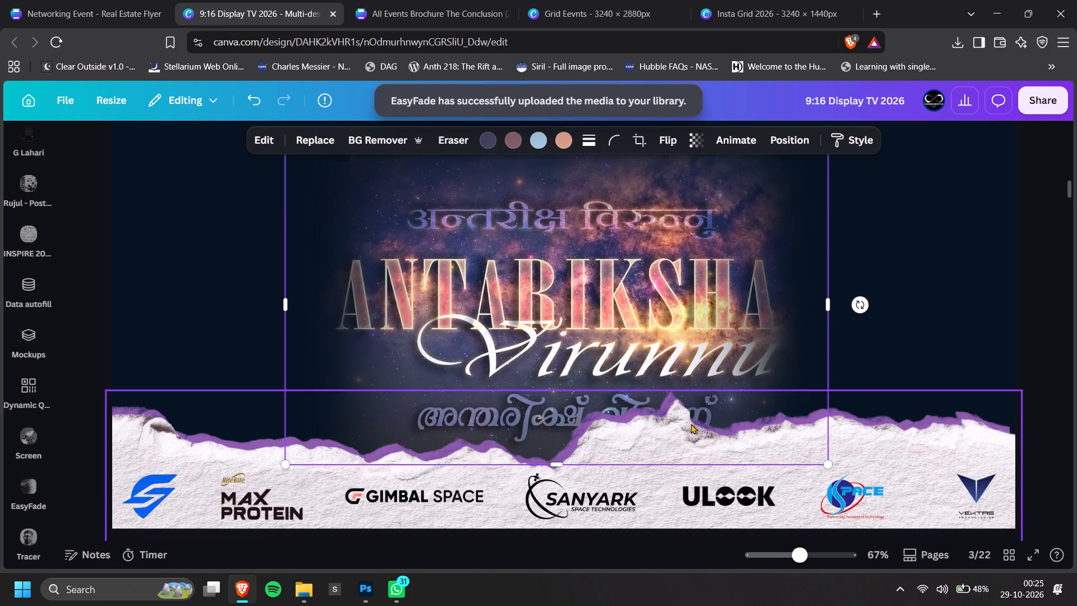
{"action": "left_click_drag", "start_coordinate": [713, 353], "coordinate": [714, 302]}
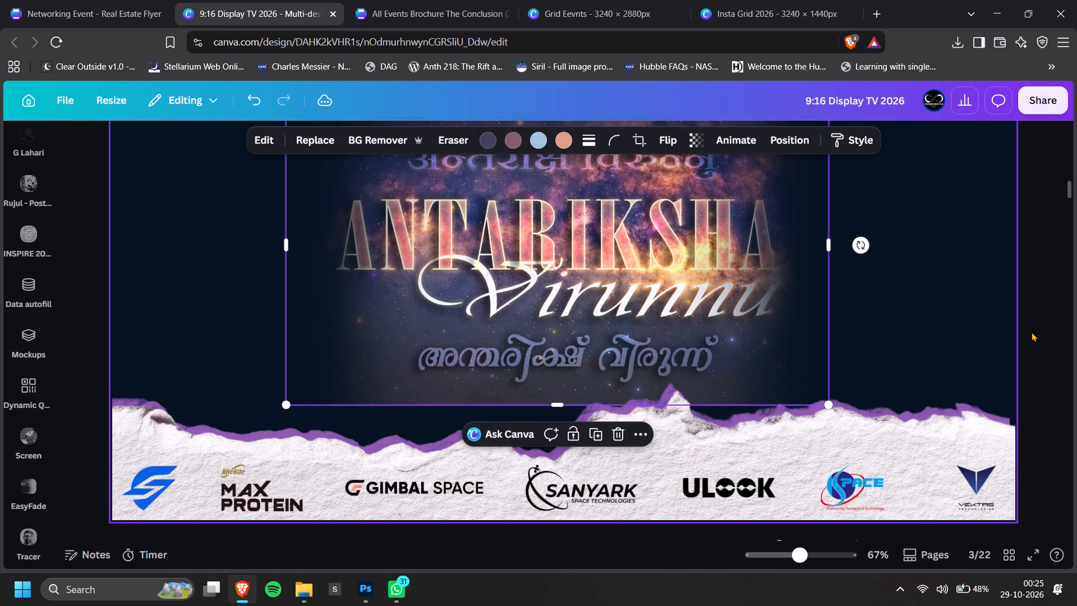
{"action": "left_click", "coordinate": [1032, 332]}
Examine the faded artwork's edges and placement on page 3, both at full-page view and up close.
{"action": "scroll", "coordinate": [1029, 333], "scroll_direction": "down", "scroll_amount": 1, "text": "ctrl"}
{"action": "scroll", "coordinate": [1021, 334], "scroll_direction": "up", "scroll_amount": 1}
{"action": "scroll", "coordinate": [1011, 342], "scroll_direction": "down", "scroll_amount": 4, "text": "ctrl"}
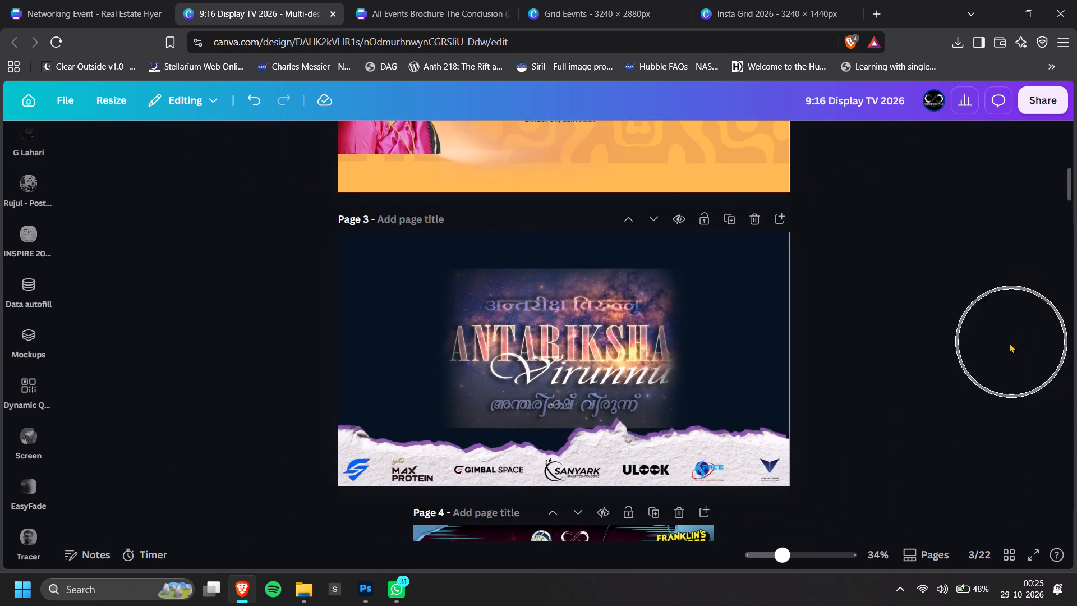
{"action": "scroll", "coordinate": [615, 351], "scroll_direction": "up", "scroll_amount": 6, "text": "ctrl"}
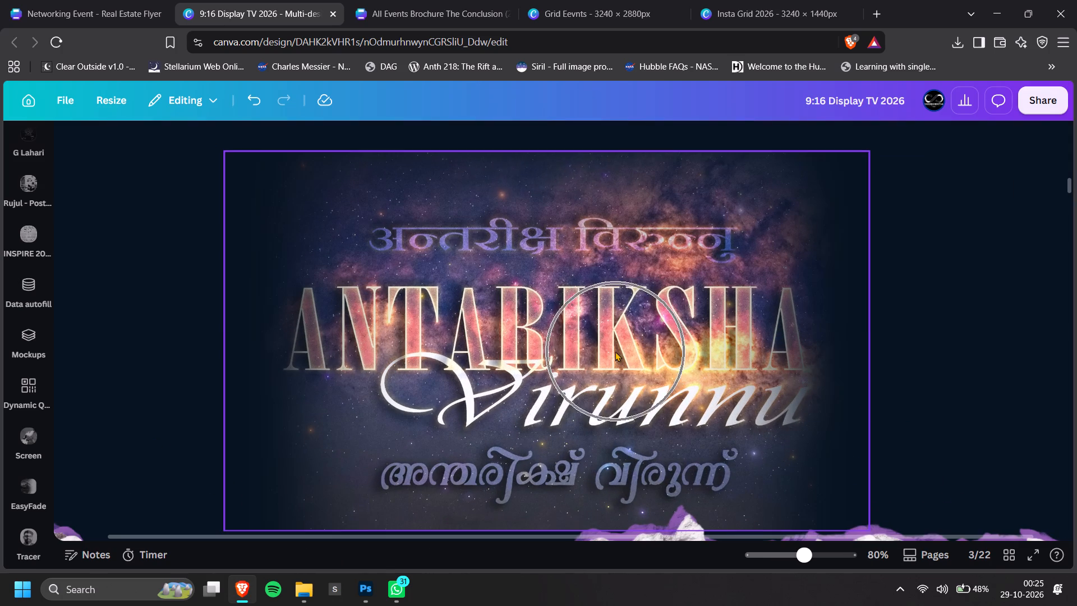
{"action": "left_click", "coordinate": [615, 351]}
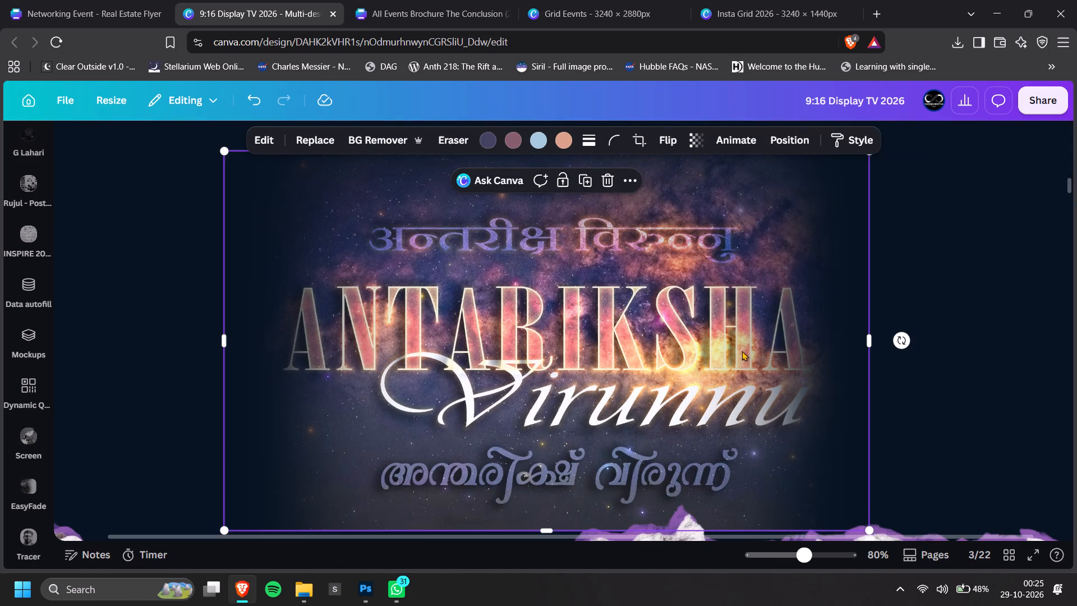
{"action": "scroll", "coordinate": [742, 351], "scroll_direction": "down", "scroll_amount": 1, "text": "ctrl"}
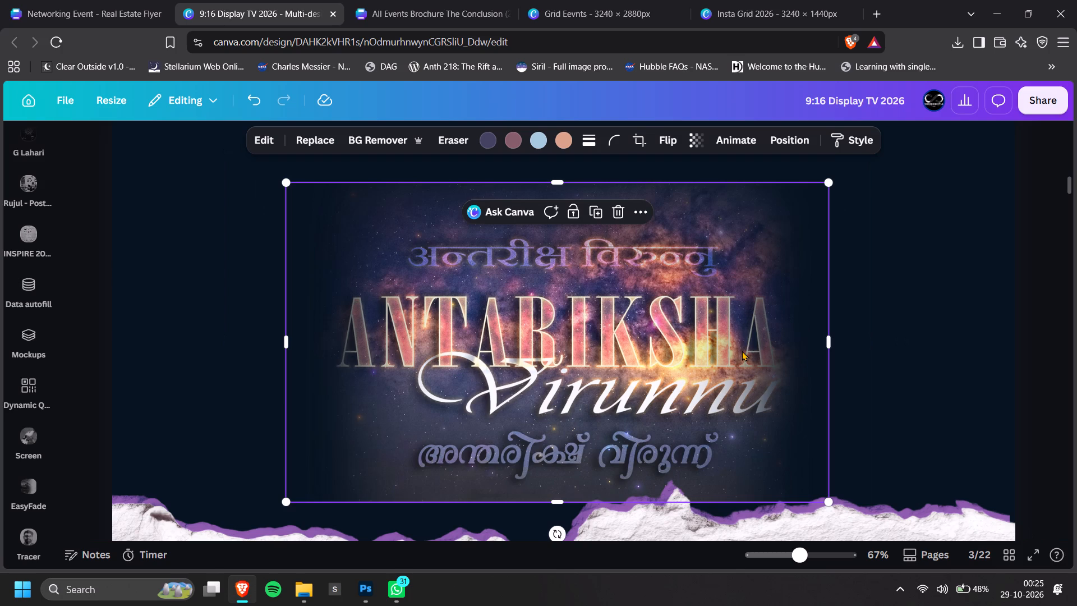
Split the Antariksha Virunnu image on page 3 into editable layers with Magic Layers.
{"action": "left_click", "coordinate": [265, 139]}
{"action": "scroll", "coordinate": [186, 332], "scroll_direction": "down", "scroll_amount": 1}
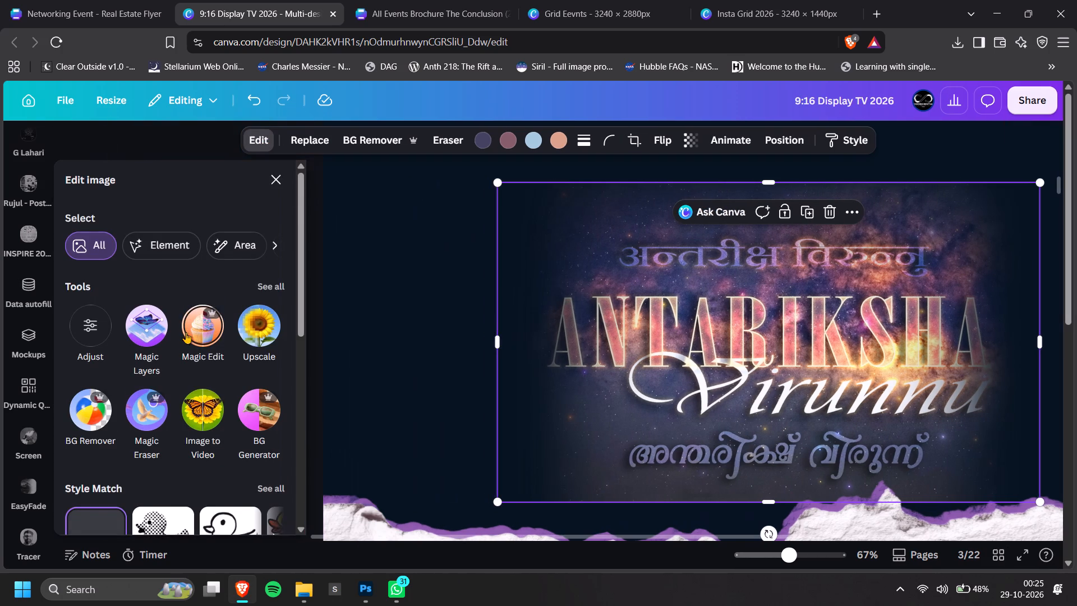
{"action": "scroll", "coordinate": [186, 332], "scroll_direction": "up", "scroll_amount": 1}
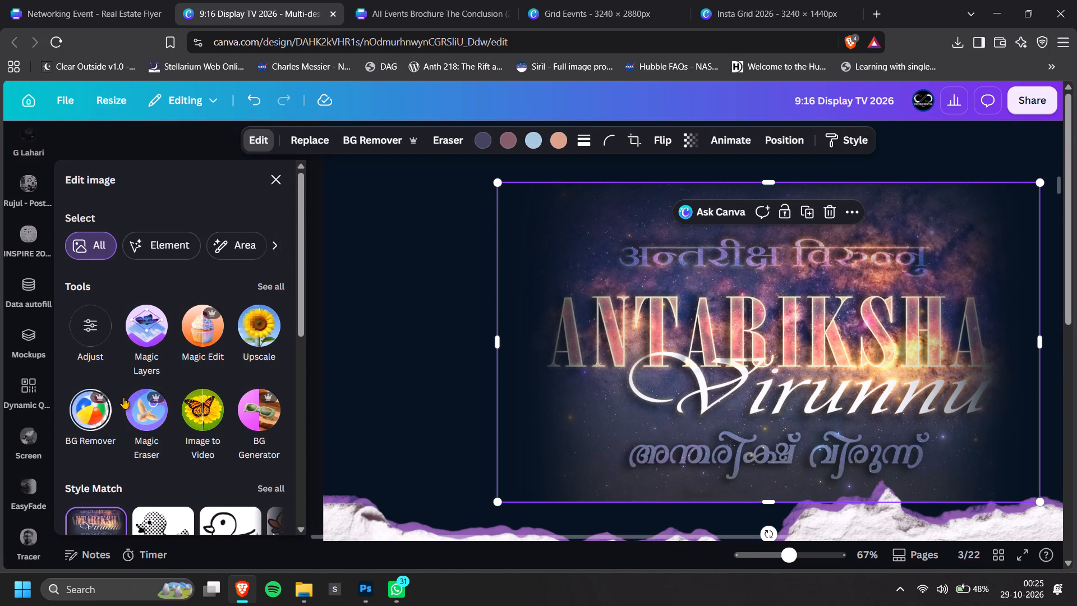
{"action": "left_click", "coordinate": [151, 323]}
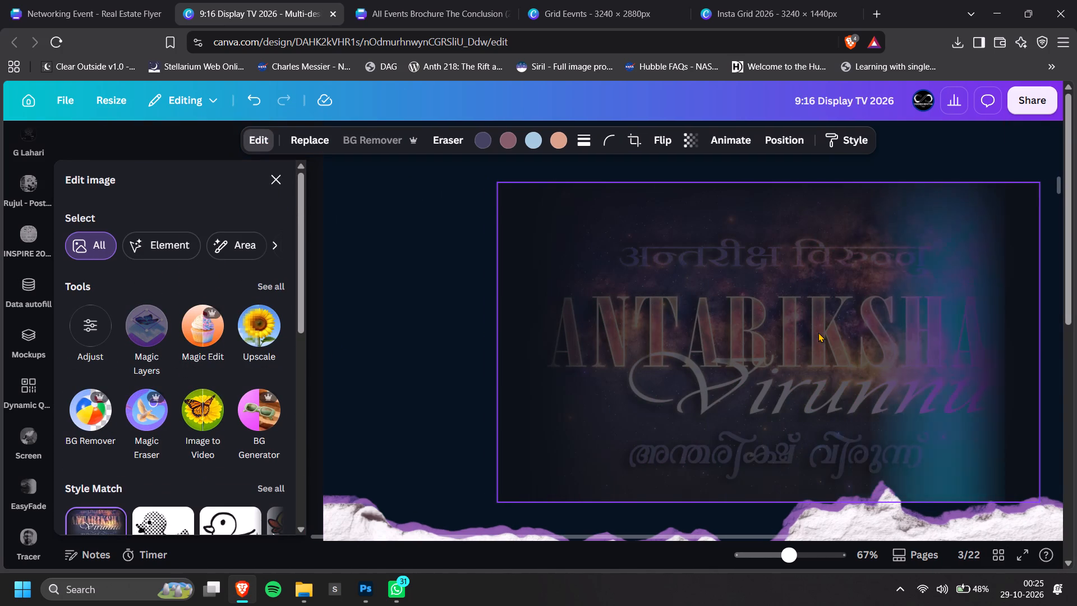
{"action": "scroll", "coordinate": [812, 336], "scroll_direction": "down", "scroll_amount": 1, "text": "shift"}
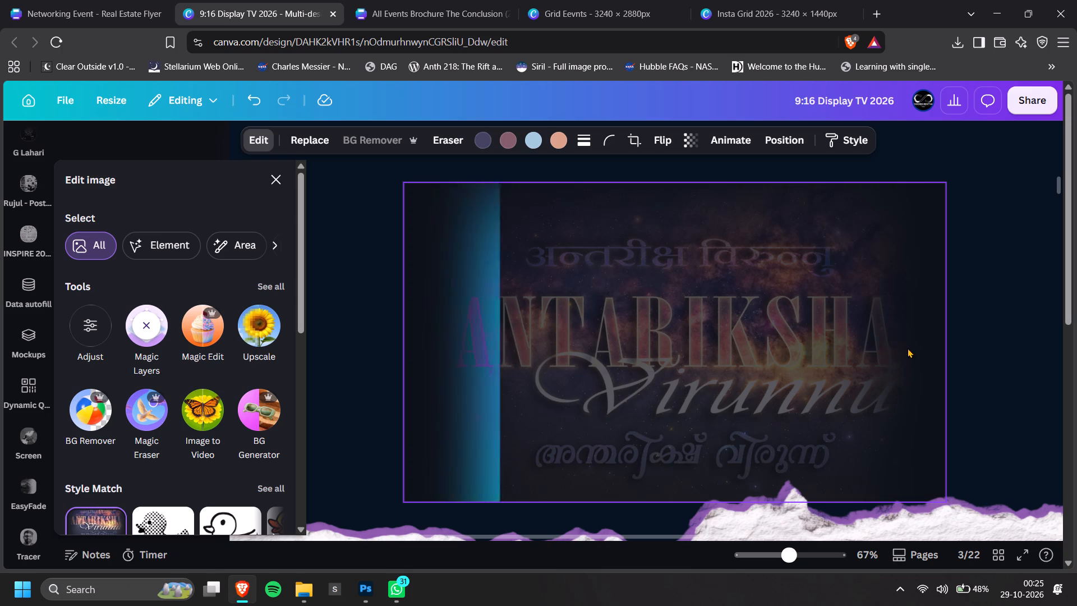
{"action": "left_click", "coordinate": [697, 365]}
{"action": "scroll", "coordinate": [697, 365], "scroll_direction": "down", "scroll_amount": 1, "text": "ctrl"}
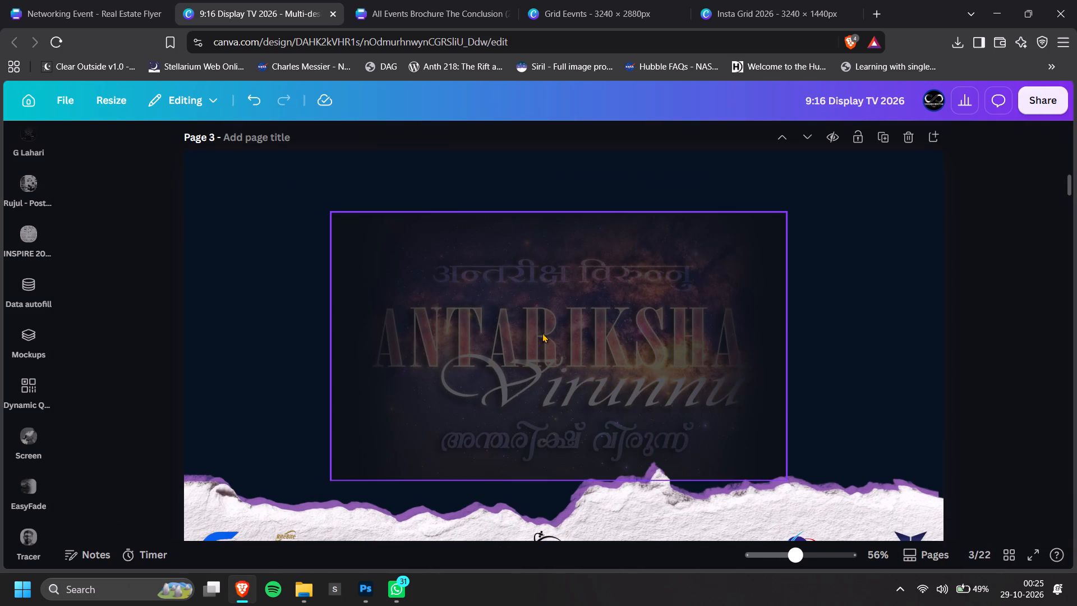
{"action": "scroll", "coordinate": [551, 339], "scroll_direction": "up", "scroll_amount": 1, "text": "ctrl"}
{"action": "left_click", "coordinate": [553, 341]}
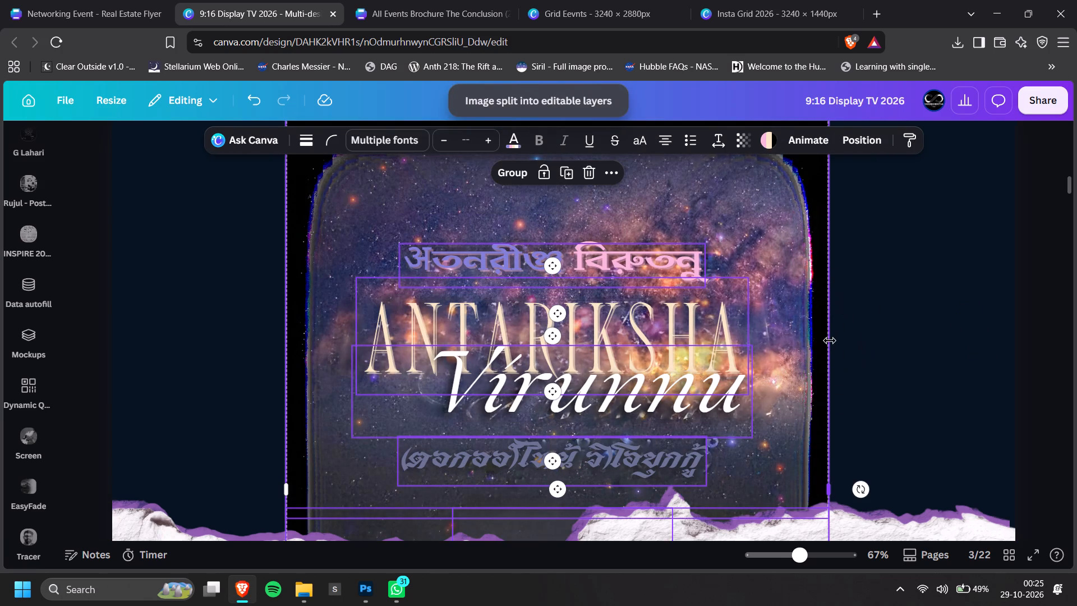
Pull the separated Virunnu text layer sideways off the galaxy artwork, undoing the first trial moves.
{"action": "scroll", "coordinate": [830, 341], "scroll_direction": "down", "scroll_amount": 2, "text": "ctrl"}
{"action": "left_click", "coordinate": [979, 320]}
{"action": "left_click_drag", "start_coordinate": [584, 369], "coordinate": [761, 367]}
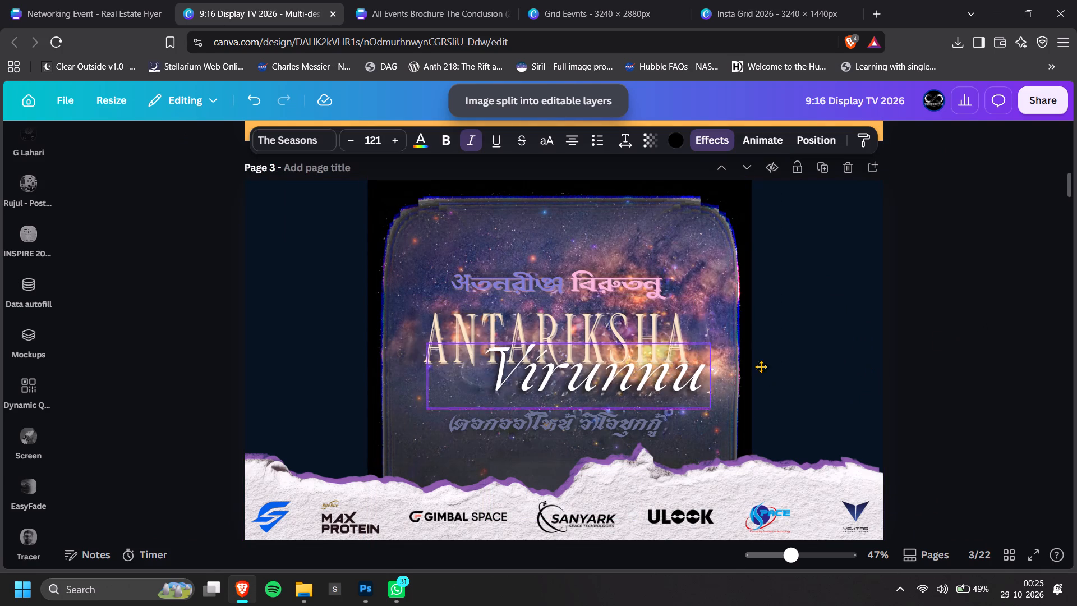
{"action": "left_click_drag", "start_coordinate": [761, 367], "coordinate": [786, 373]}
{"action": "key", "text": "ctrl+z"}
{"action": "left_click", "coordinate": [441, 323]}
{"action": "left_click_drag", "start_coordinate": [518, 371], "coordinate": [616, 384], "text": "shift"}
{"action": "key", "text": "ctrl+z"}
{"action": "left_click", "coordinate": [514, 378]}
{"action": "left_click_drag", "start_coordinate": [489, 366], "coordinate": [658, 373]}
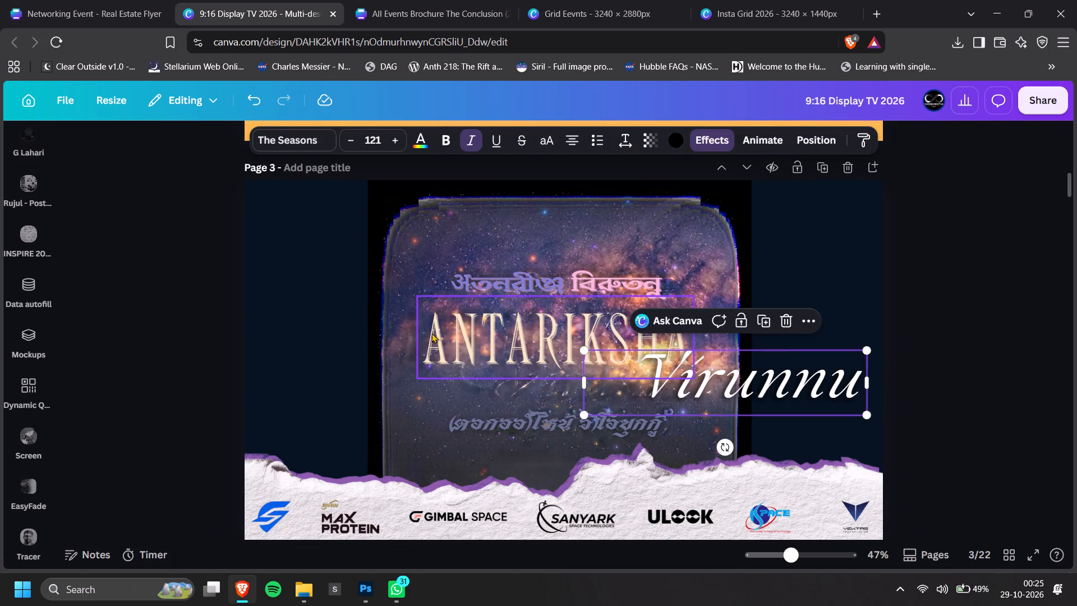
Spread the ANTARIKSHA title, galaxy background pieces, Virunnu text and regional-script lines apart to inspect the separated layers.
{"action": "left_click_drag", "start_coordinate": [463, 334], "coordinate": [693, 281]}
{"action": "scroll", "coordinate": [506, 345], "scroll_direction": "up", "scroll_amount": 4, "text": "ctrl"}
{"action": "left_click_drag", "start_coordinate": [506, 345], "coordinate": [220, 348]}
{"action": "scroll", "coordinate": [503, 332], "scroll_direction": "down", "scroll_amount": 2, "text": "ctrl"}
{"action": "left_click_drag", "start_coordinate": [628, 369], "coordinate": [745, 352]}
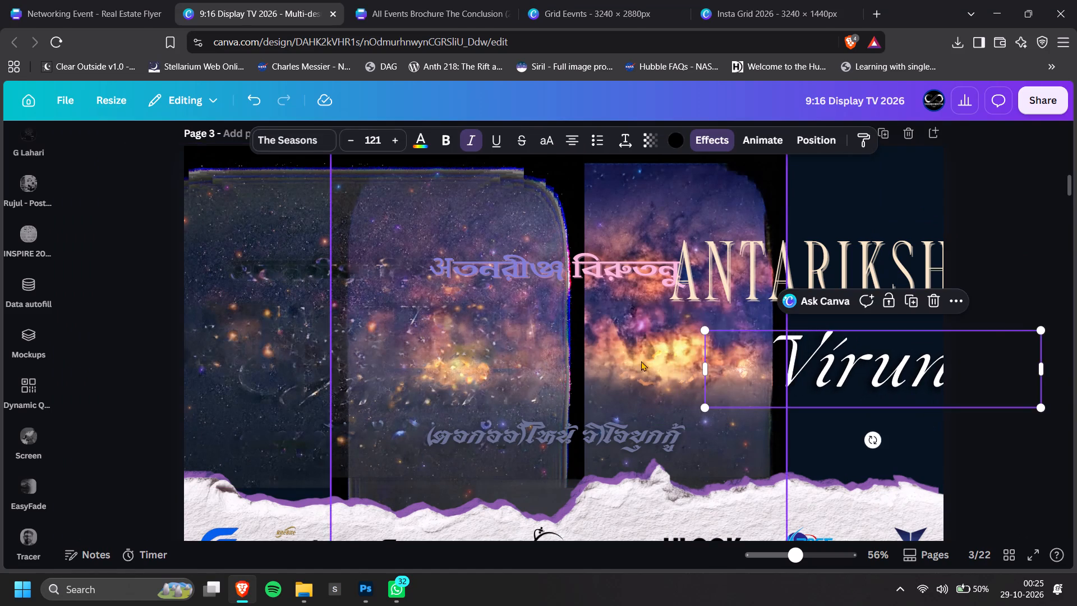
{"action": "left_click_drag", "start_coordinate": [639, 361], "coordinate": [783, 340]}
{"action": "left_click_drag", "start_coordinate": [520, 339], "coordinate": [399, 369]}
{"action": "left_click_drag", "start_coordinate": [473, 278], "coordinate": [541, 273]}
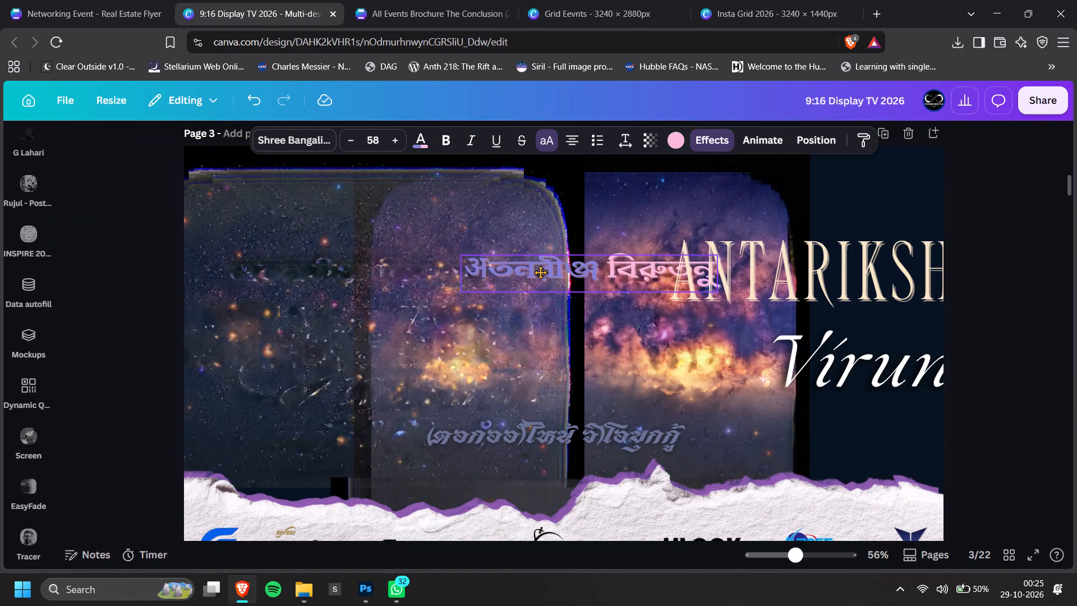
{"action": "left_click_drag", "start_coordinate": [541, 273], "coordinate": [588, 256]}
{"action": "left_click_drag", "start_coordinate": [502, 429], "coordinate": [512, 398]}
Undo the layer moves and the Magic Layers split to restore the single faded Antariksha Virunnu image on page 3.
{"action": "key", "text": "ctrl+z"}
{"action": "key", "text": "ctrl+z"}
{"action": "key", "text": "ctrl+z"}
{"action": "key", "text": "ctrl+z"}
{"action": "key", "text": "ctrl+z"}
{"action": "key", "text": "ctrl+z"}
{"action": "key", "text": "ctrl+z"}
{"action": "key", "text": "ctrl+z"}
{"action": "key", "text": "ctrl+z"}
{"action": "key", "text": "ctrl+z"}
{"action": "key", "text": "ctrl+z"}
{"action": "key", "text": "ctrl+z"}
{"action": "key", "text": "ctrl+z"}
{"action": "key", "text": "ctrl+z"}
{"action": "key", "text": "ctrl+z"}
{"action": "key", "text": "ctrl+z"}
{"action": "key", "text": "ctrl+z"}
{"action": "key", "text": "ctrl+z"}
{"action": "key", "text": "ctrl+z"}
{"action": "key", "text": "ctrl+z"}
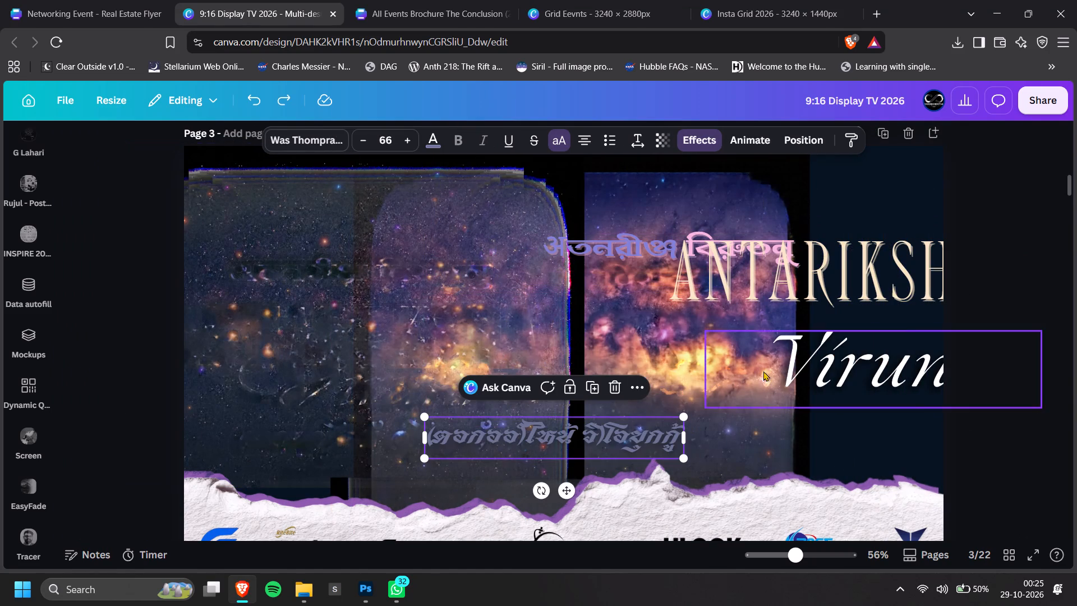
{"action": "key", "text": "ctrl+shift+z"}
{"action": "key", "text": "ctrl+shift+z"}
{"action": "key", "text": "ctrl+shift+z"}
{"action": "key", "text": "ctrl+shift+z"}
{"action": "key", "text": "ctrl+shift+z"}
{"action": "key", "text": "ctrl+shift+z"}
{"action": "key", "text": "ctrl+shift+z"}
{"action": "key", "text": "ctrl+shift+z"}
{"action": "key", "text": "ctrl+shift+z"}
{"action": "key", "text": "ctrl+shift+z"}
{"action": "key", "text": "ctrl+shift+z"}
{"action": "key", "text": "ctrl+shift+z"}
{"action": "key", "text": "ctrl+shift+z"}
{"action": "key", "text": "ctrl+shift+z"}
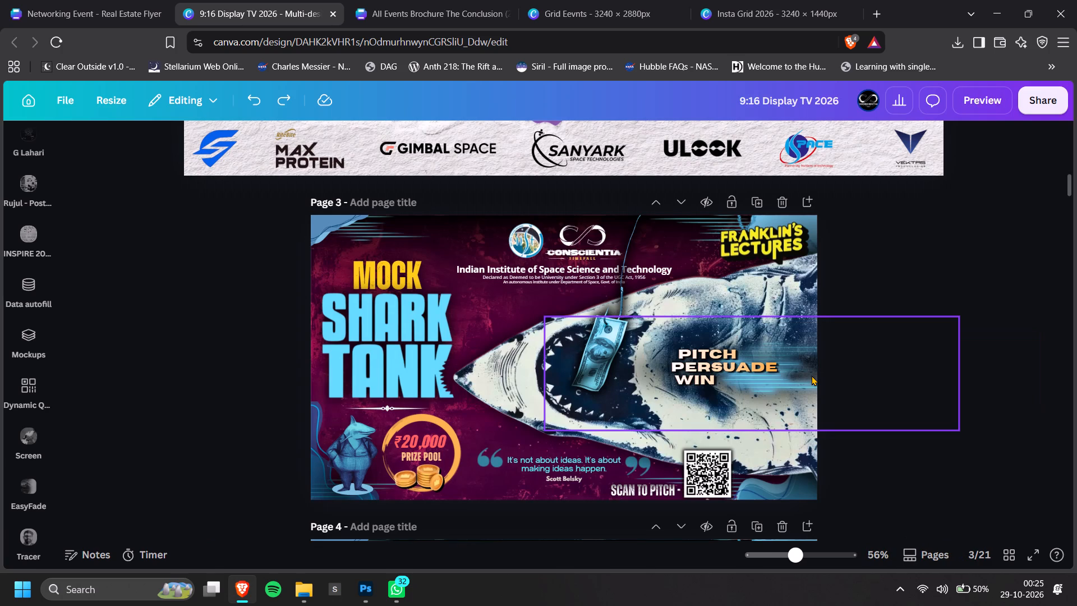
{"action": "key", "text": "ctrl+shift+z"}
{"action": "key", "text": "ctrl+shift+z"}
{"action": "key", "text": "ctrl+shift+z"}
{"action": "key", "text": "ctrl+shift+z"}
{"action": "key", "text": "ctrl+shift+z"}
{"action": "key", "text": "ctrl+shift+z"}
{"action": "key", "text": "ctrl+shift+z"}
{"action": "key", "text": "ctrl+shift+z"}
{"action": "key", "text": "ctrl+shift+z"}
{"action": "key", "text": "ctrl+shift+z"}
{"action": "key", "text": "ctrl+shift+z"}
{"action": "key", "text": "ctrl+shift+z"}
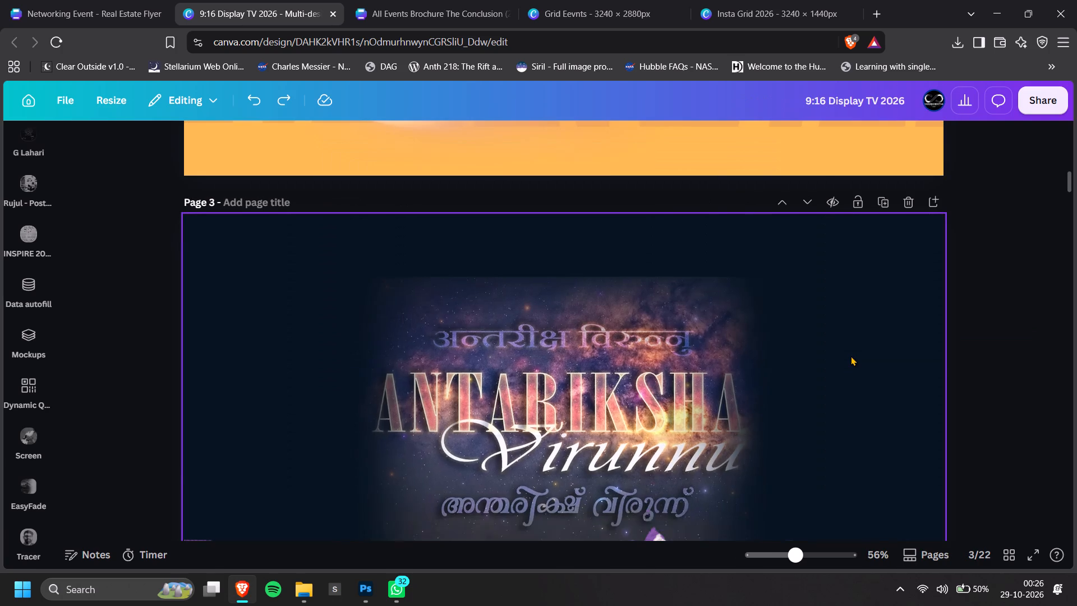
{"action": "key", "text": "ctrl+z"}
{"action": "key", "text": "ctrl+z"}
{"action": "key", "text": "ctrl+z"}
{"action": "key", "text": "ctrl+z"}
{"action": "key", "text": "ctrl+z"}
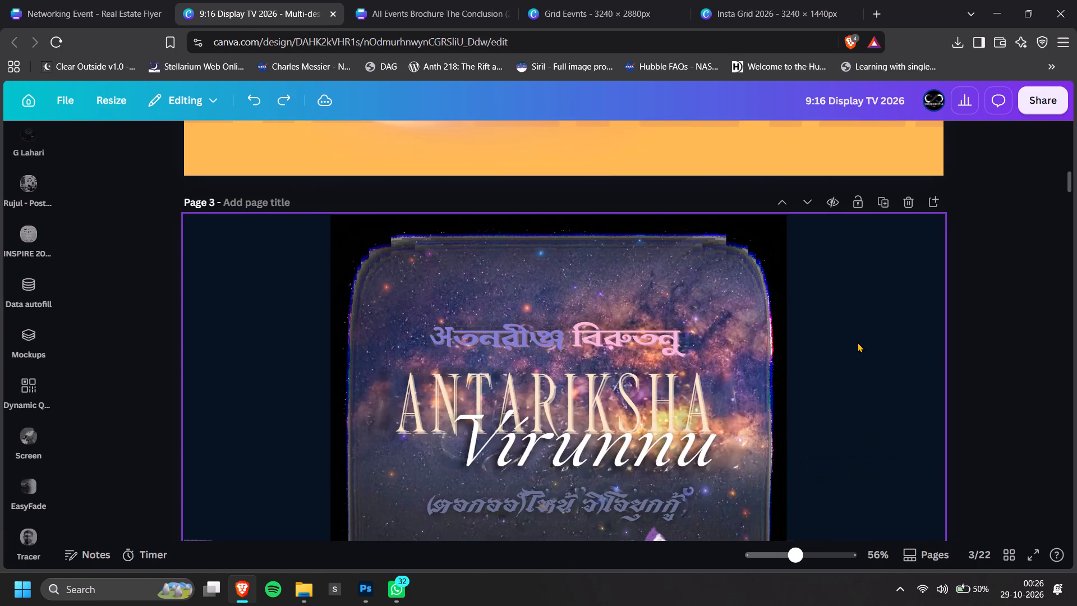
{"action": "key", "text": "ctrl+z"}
Delete the faded Antariksha Virunnu image from page 3, keeping the dark background and sponsor strip.
{"action": "scroll", "coordinate": [858, 342], "scroll_direction": "down", "scroll_amount": 1}
{"action": "scroll", "coordinate": [858, 342], "scroll_direction": "down", "scroll_amount": 2, "text": "ctrl"}
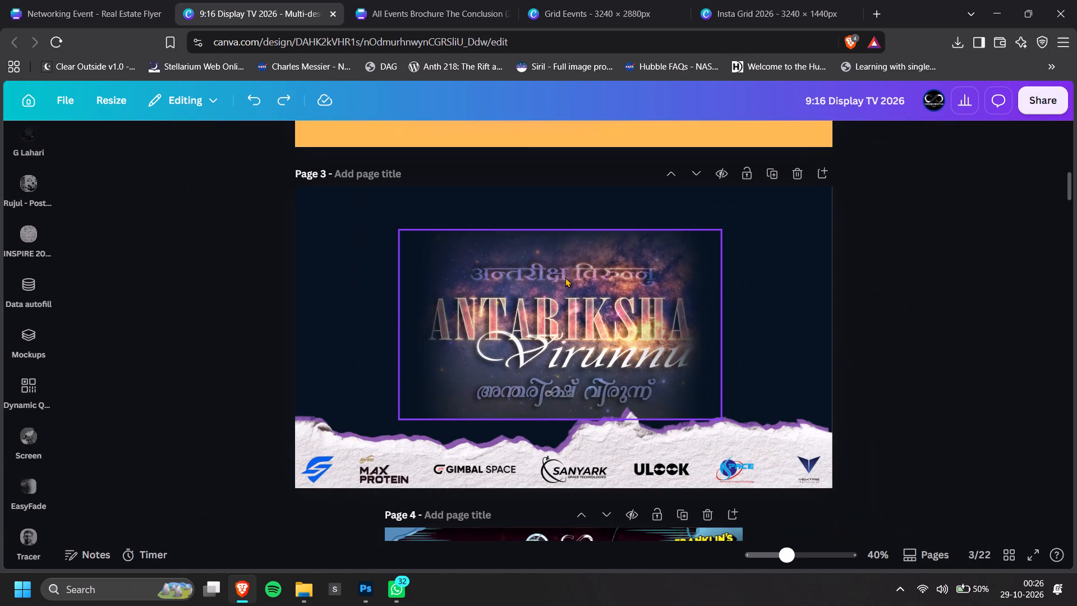
{"action": "left_click", "coordinate": [565, 277]}
{"action": "key", "text": "BackSpace"}
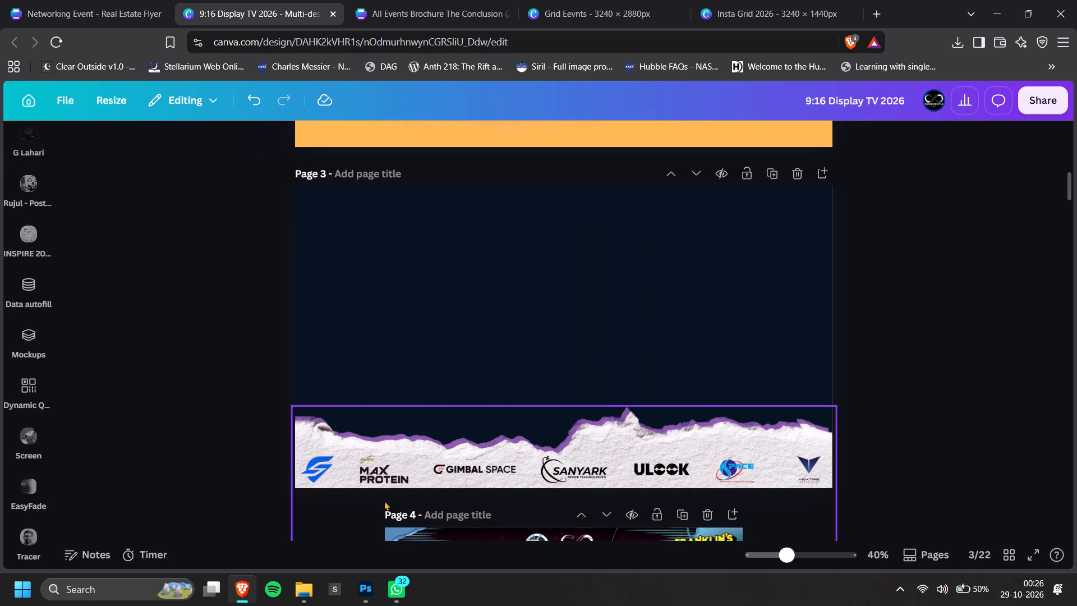
Switch to Photoshop, look through the Documents, Videos and Music folders for a file to open, and return to the Canva design.
{"action": "left_click", "coordinate": [361, 596]}
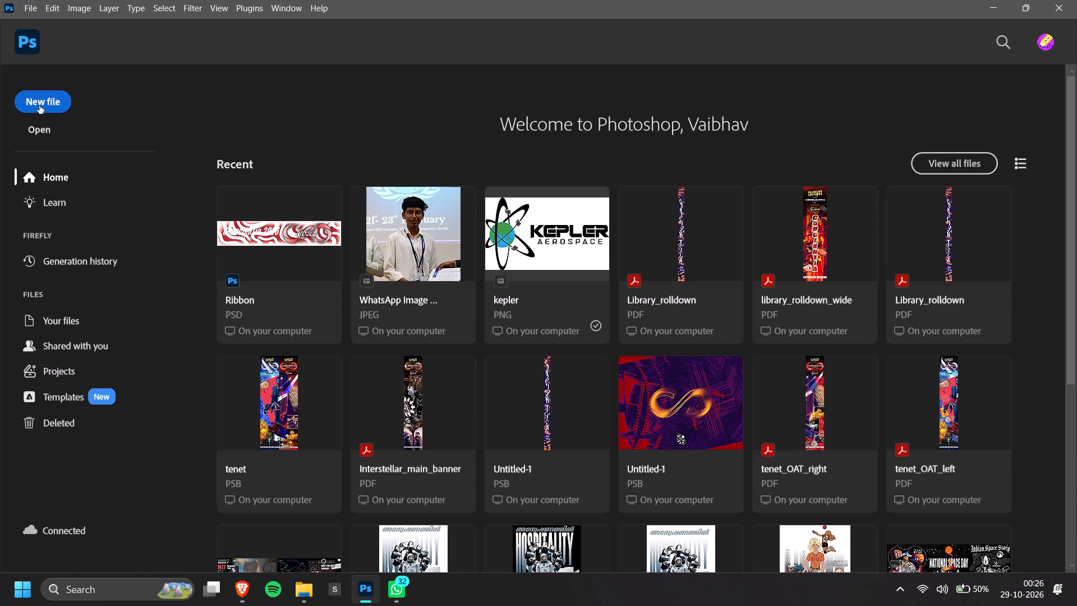
{"action": "left_click", "coordinate": [37, 130]}
{"action": "scroll", "coordinate": [476, 293], "scroll_direction": "down", "scroll_amount": 2}
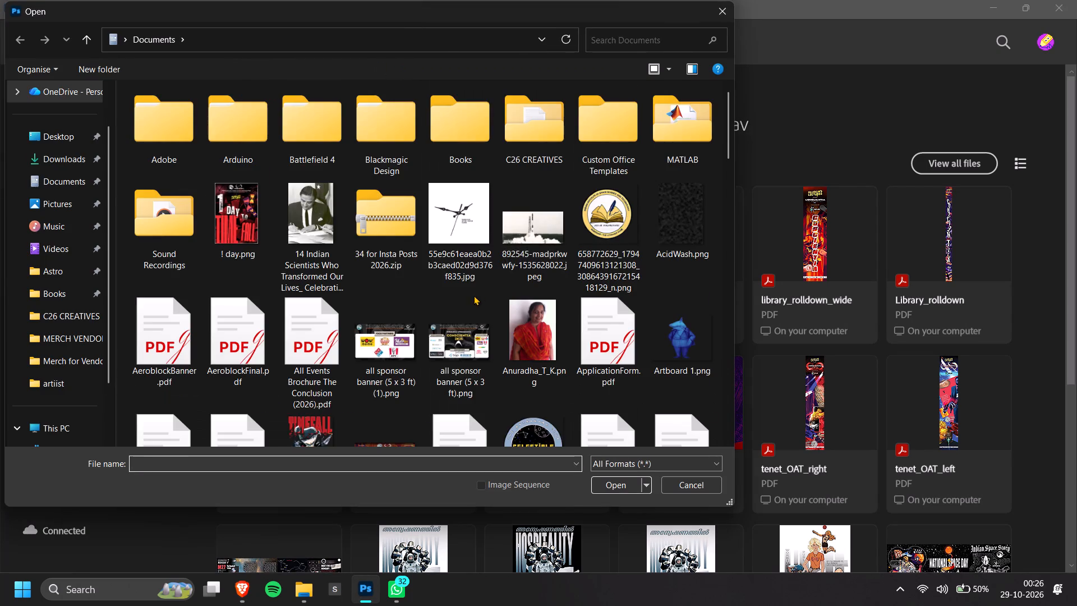
{"action": "scroll", "coordinate": [474, 295], "scroll_direction": "down", "scroll_amount": 16}
{"action": "scroll", "coordinate": [471, 296], "scroll_direction": "down", "scroll_amount": 5}
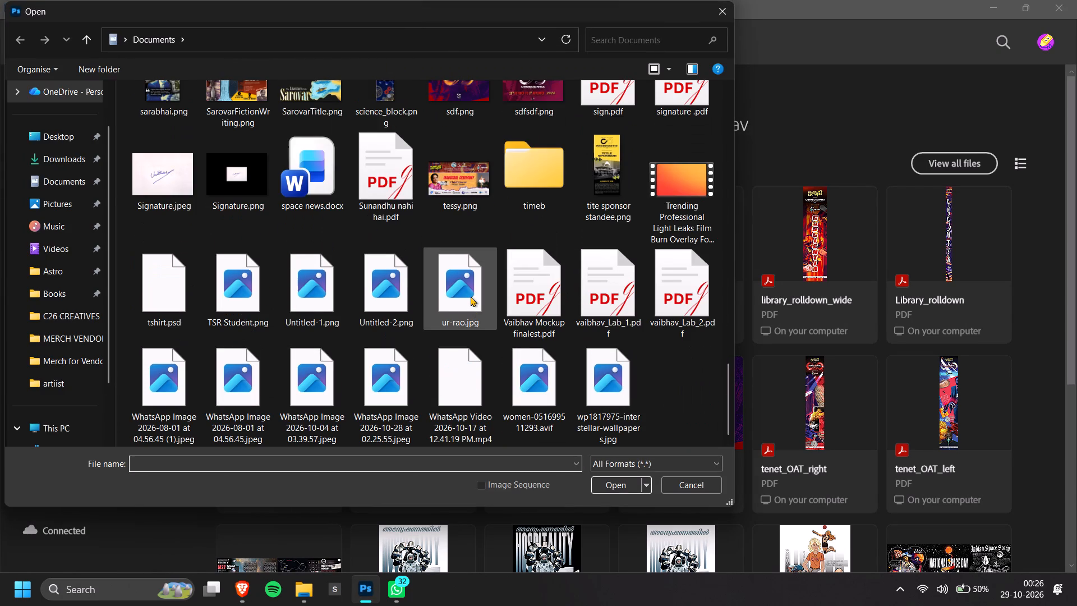
{"action": "scroll", "coordinate": [471, 296], "scroll_direction": "up", "scroll_amount": 1}
{"action": "scroll", "coordinate": [471, 296], "scroll_direction": "down", "scroll_amount": 4}
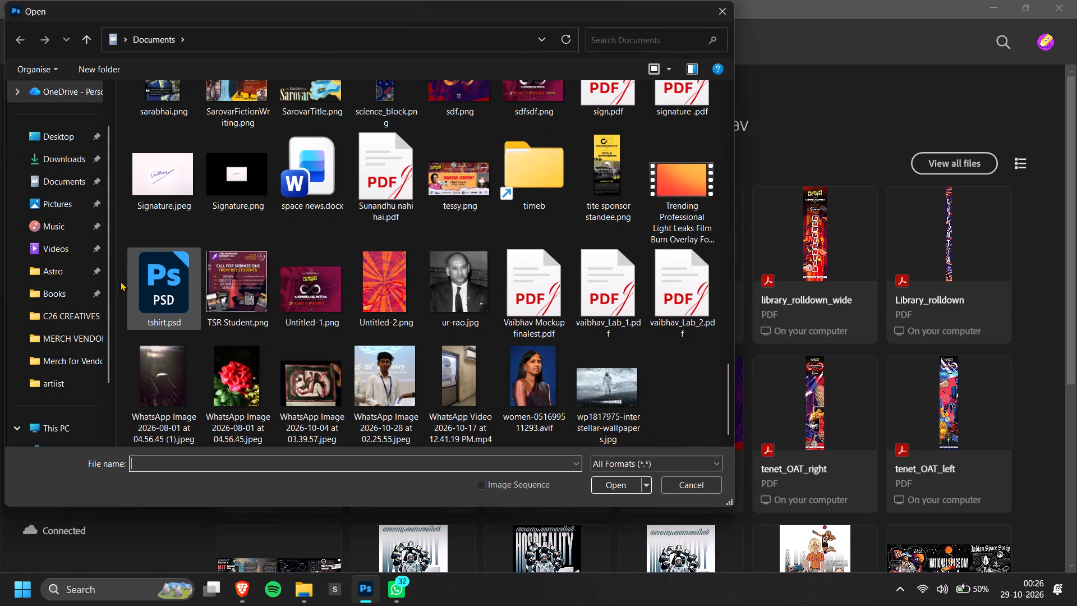
{"action": "left_click", "coordinate": [62, 248]}
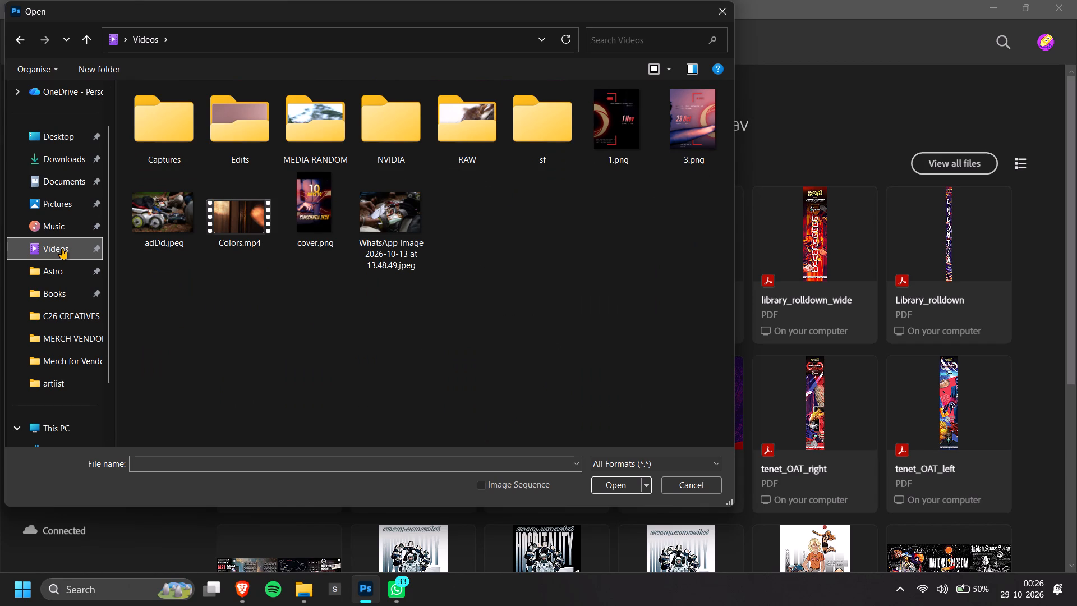
{"action": "left_click", "coordinate": [53, 215]}
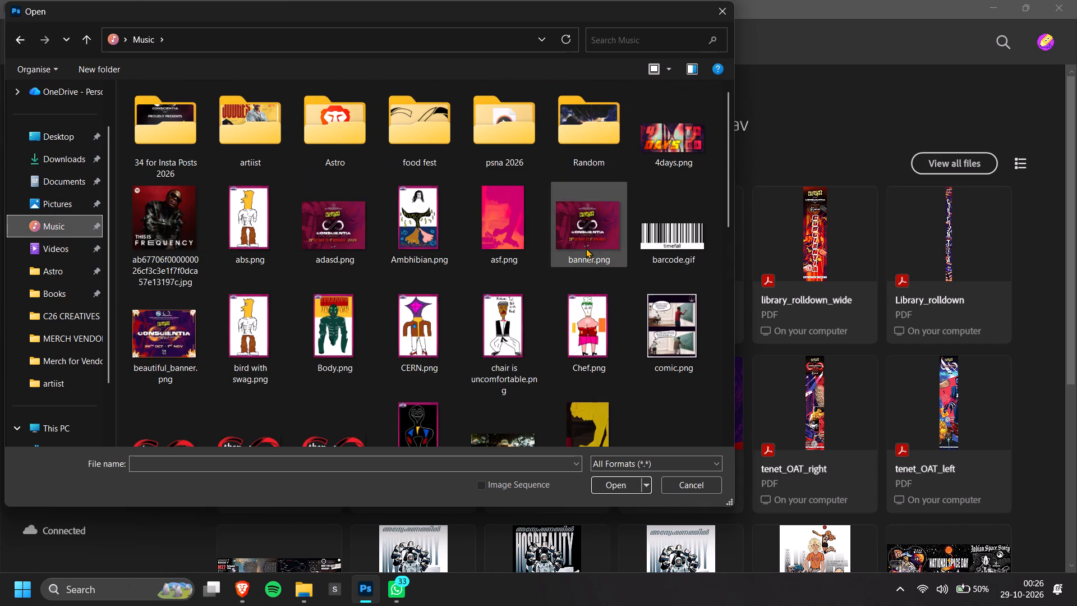
{"action": "scroll", "coordinate": [586, 248], "scroll_direction": "down", "scroll_amount": 2}
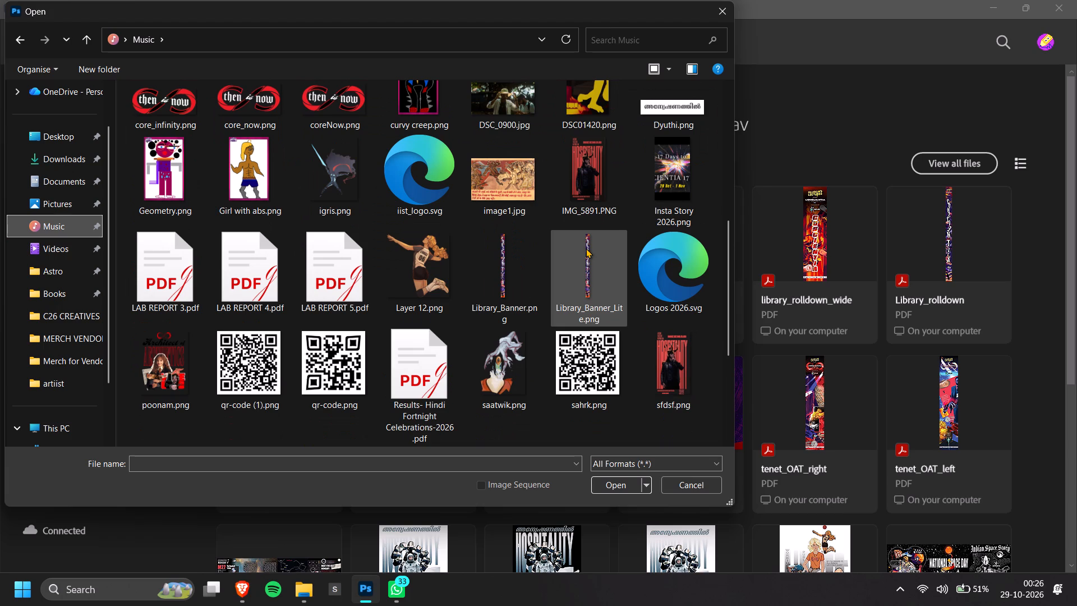
{"action": "scroll", "coordinate": [586, 248], "scroll_direction": "down", "scroll_amount": 2}
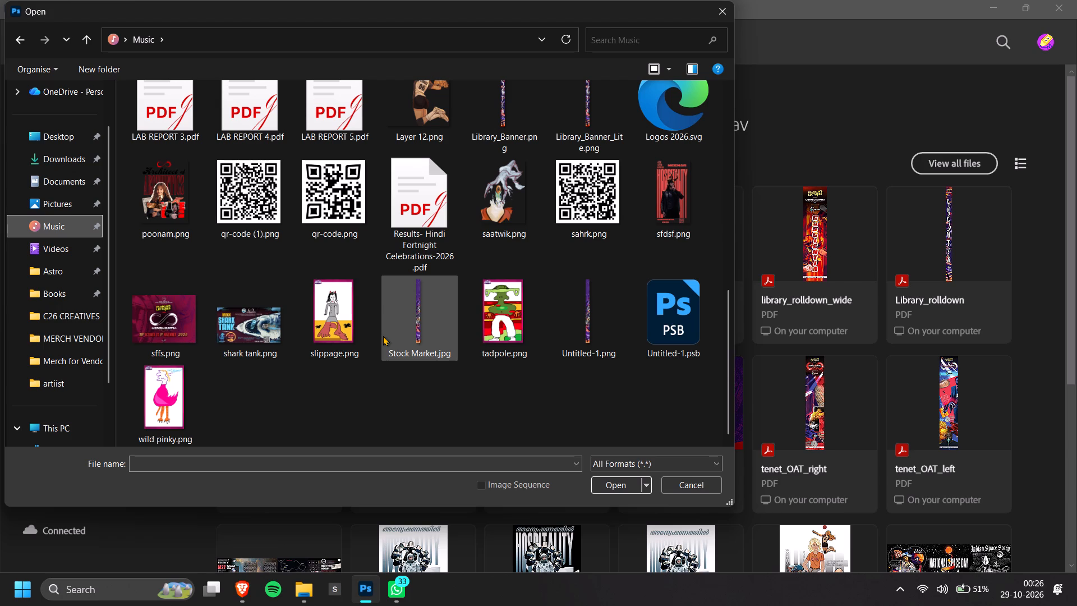
{"action": "key", "text": "alt+Tab"}
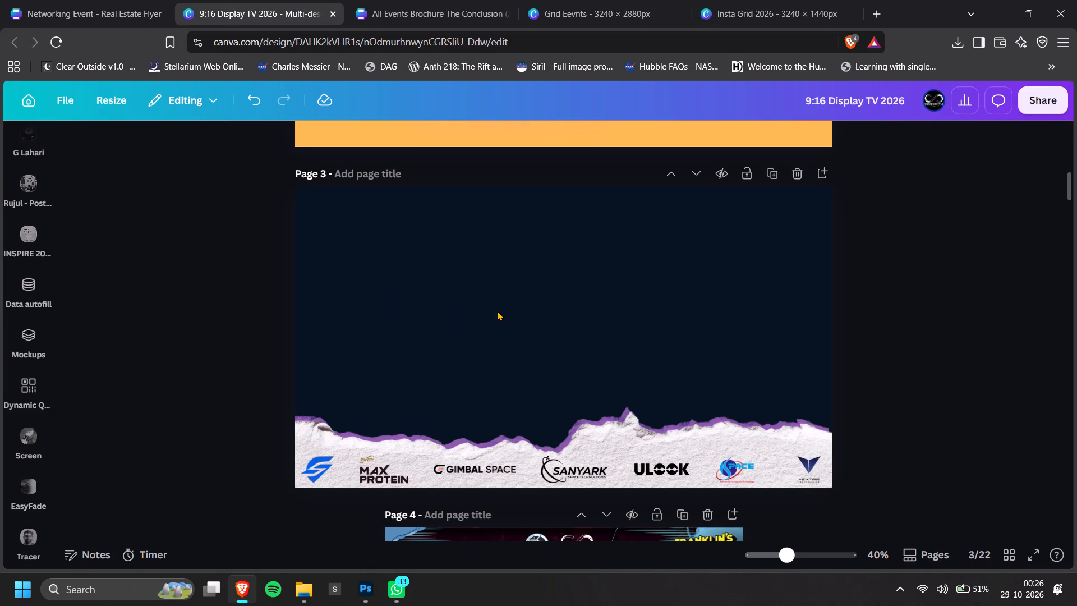
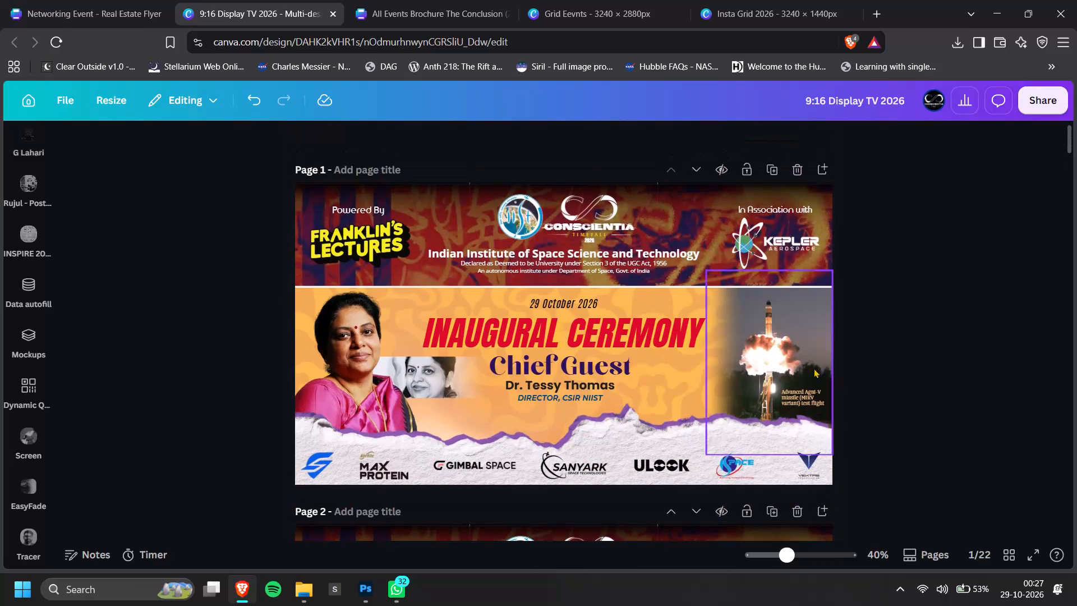
Inspect the chief guest's details on the page 1 Inaugural Ceremony backdrop and search the web for "tessy thomas".
{"action": "scroll", "coordinate": [561, 365], "scroll_direction": "up", "scroll_amount": 5, "text": "ctrl"}
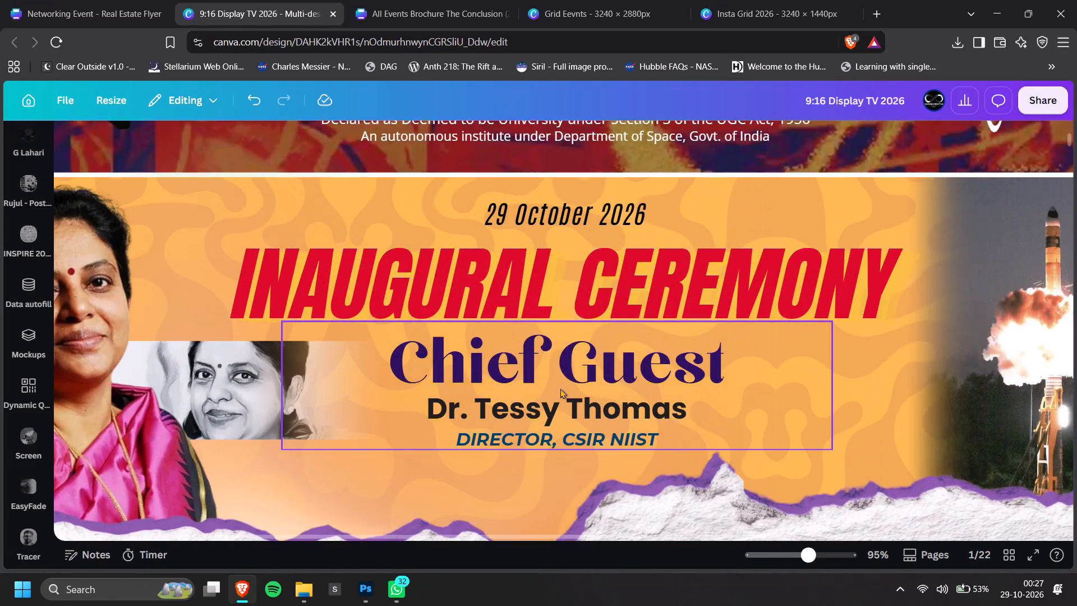
{"action": "scroll", "coordinate": [560, 388], "scroll_direction": "down", "scroll_amount": 1}
{"action": "scroll", "coordinate": [555, 279], "scroll_direction": "up", "scroll_amount": 2, "text": "ctrl"}
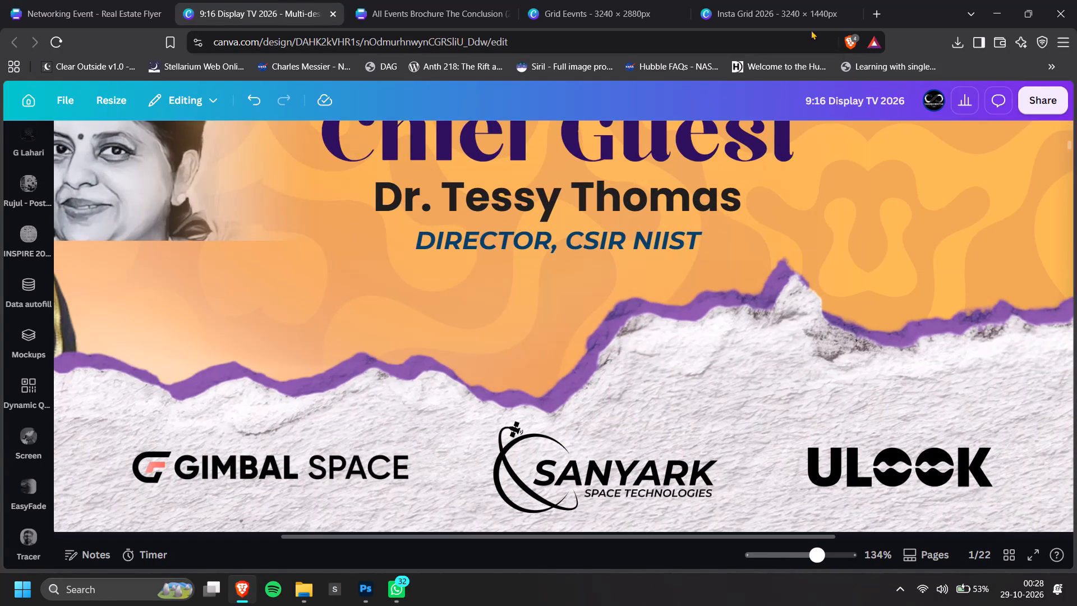
{"action": "left_click", "coordinate": [873, 16]}
{"action": "type", "text": "tessy thomas"}
{"action": "key", "text": "Return"}
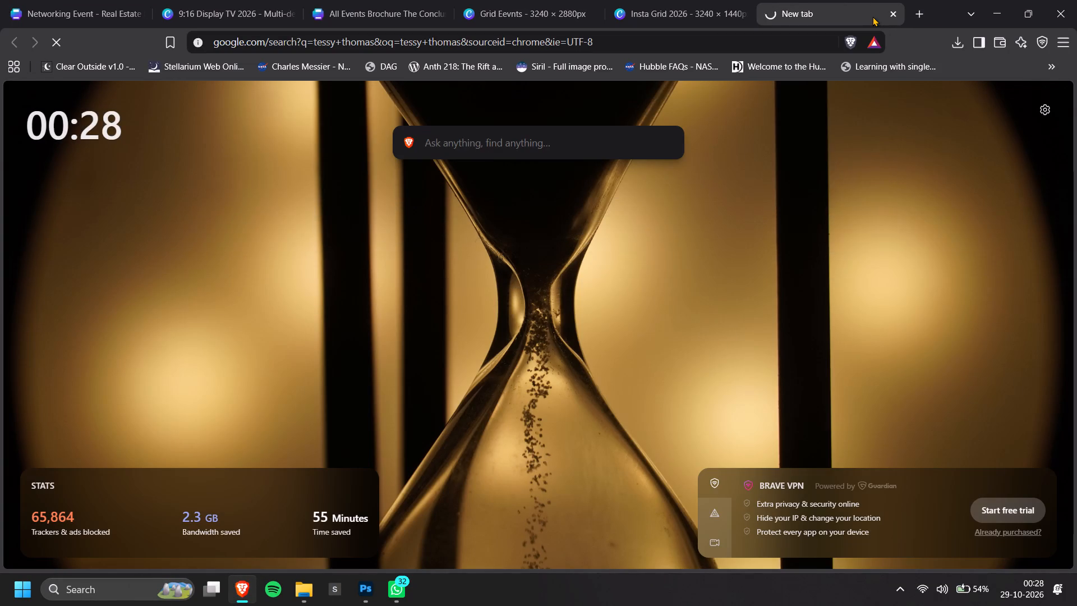
{"action": "left_click", "coordinate": [678, 11]}
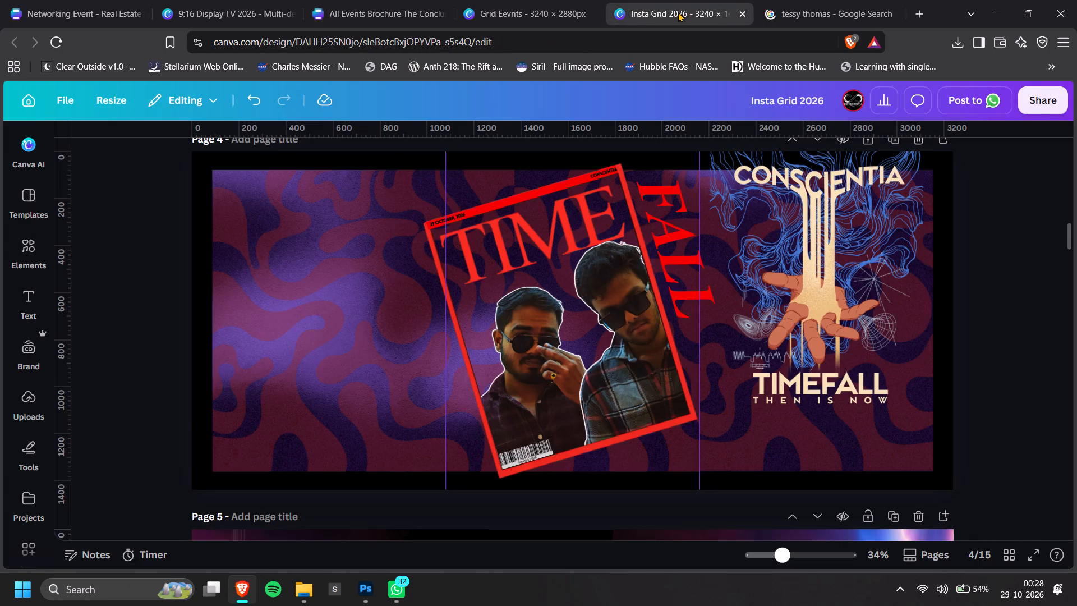
{"action": "left_click", "coordinate": [1018, 364]}
{"action": "left_click", "coordinate": [827, 0]}
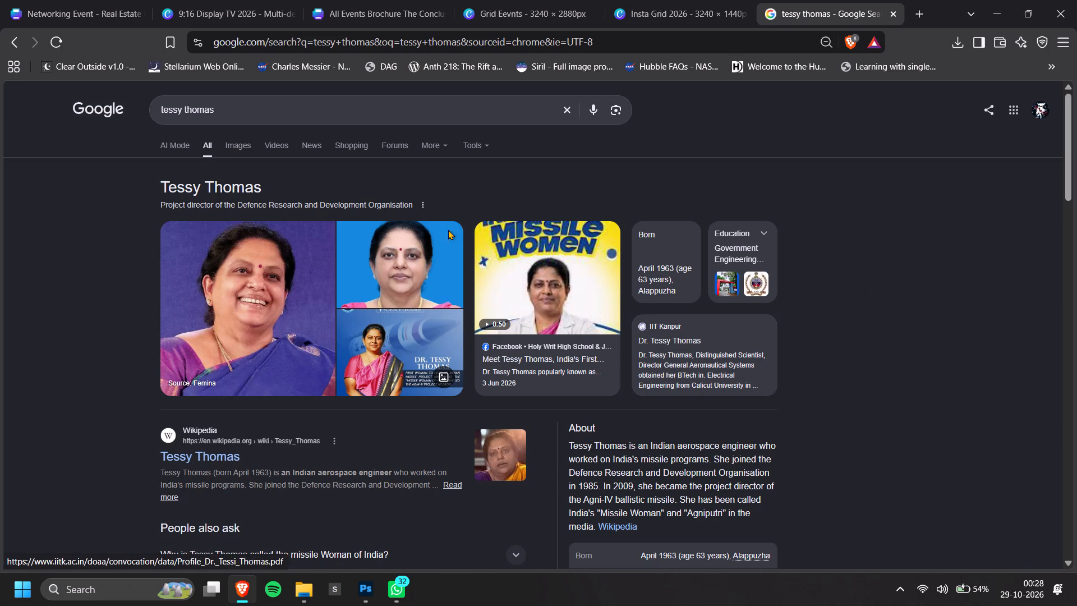
Look through the other open designs, replace the All Events Brochure with the Canva home page, and browse the recent designs.
{"action": "left_click", "coordinate": [121, 0]}
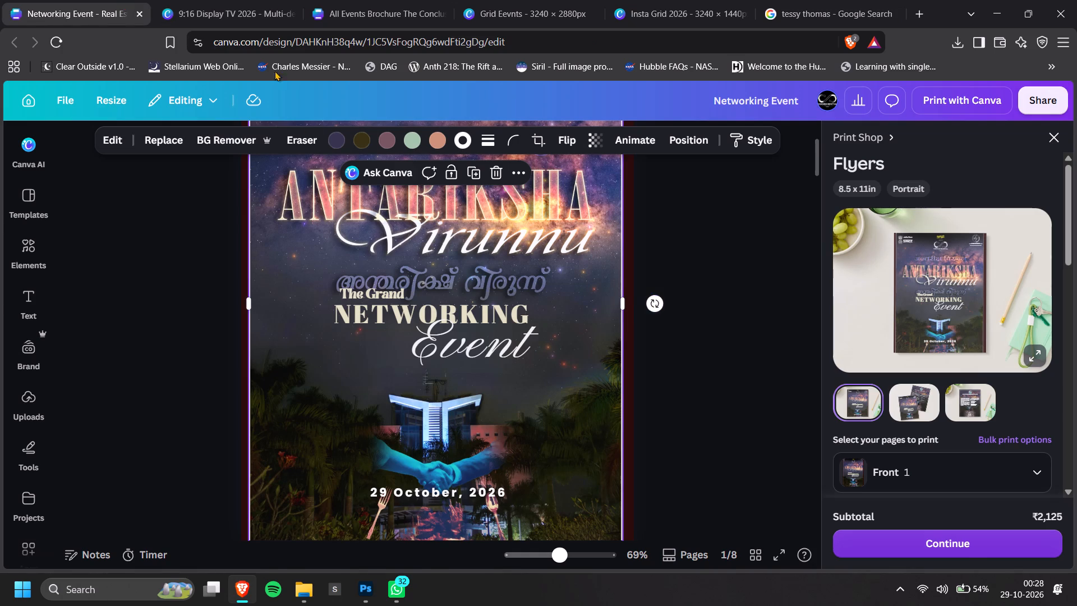
{"action": "left_click", "coordinate": [257, 0]}
{"action": "left_click", "coordinate": [355, 0]}
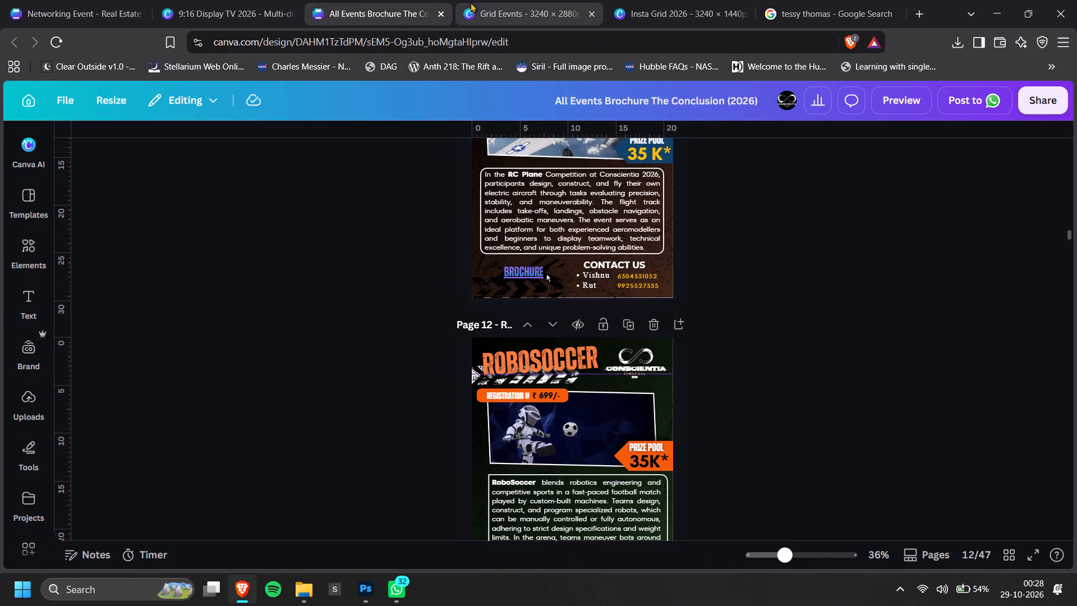
{"action": "left_click", "coordinate": [35, 106]}
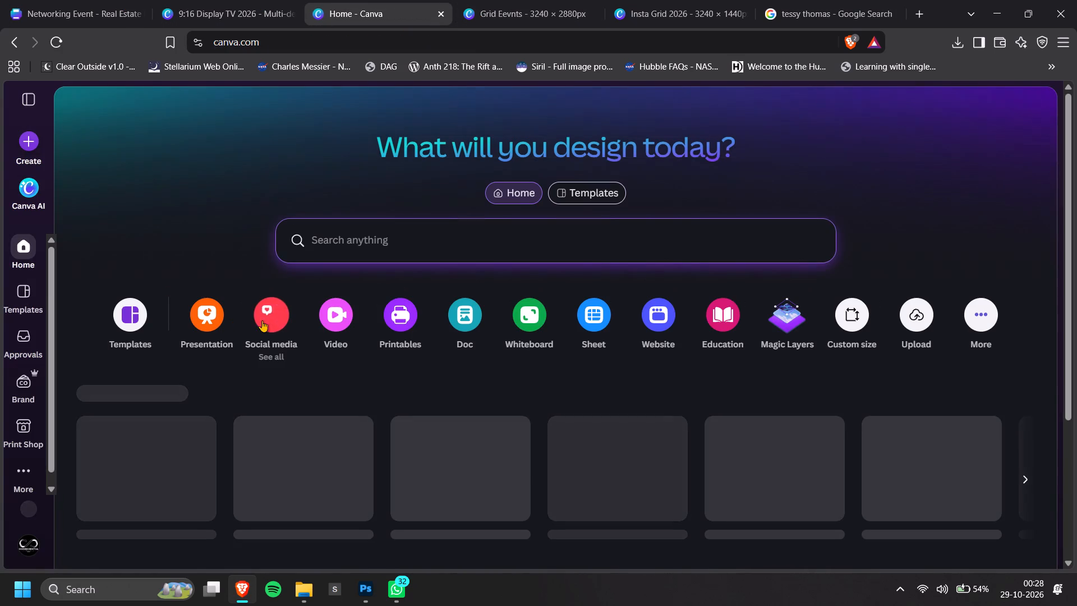
{"action": "scroll", "coordinate": [530, 376], "scroll_direction": "down", "scroll_amount": 2}
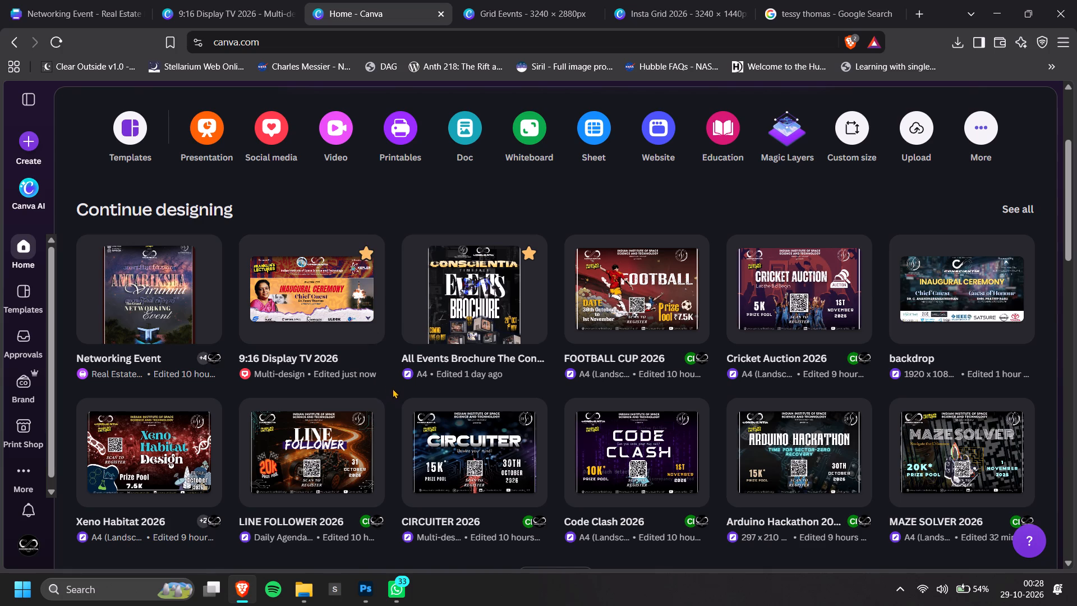
Expand the recent designs and open the Flow 2026 design featuring the chief guest's portrait.
{"action": "scroll", "coordinate": [412, 502], "scroll_direction": "down", "scroll_amount": 1}
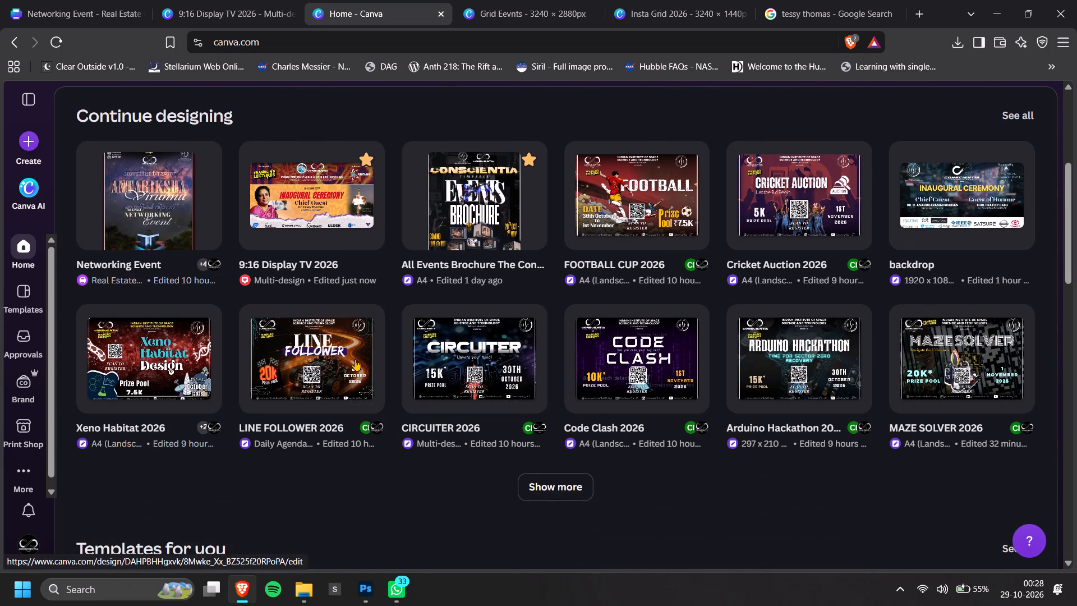
{"action": "left_click", "coordinate": [553, 490]}
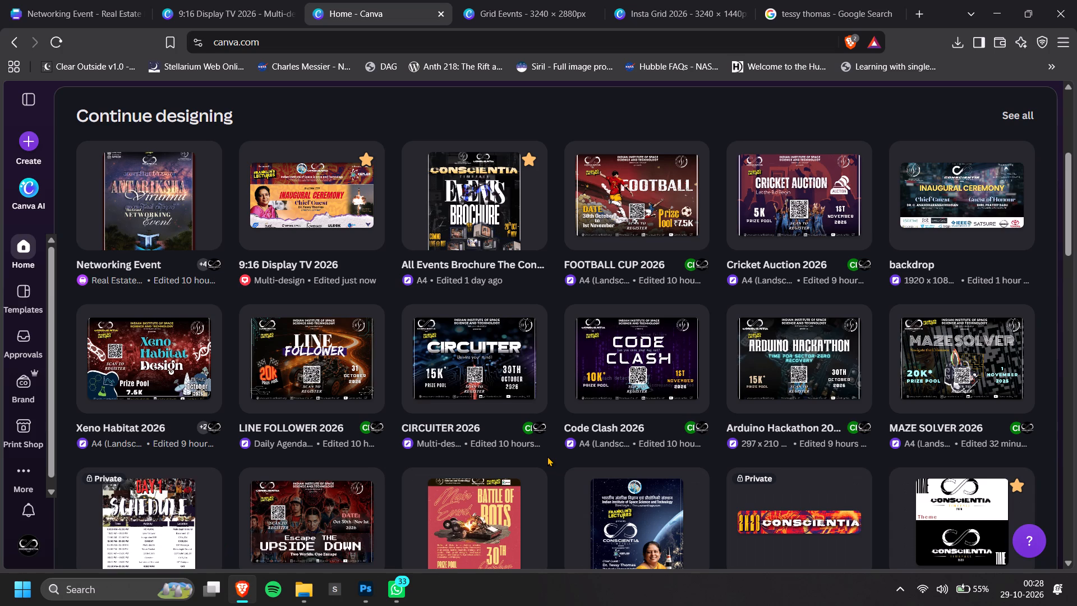
{"action": "scroll", "coordinate": [639, 435], "scroll_direction": "down", "scroll_amount": 1}
{"action": "left_click", "coordinate": [630, 443]}
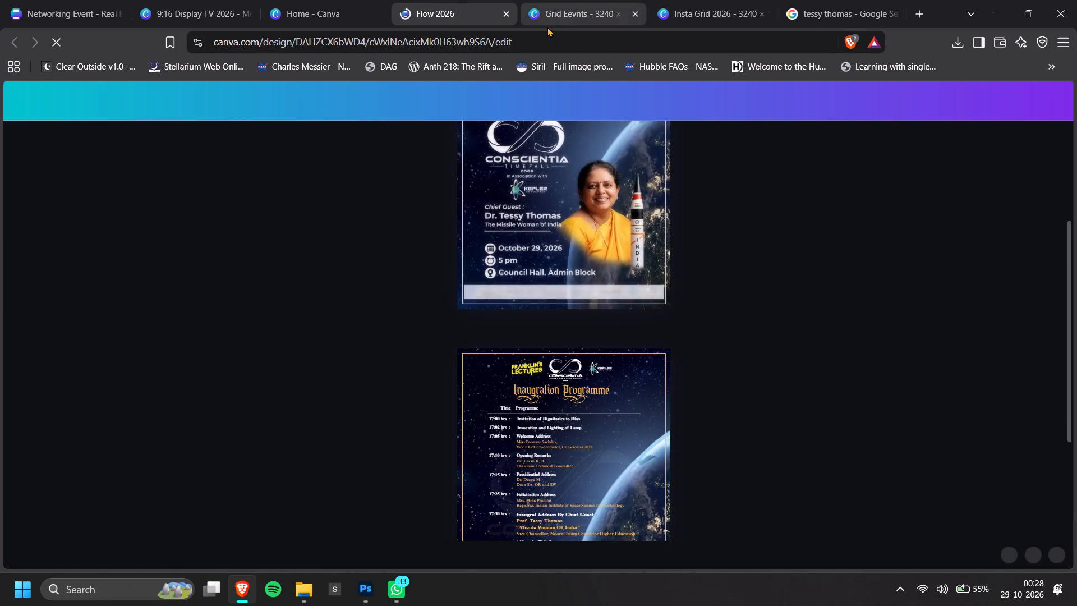
Examine the chief guest's name, title and event details on page 1 of the Flow 2026 poster.
{"action": "left_click", "coordinate": [721, 217]}
{"action": "scroll", "coordinate": [590, 238], "scroll_direction": "up", "scroll_amount": 5, "text": "ctrl"}
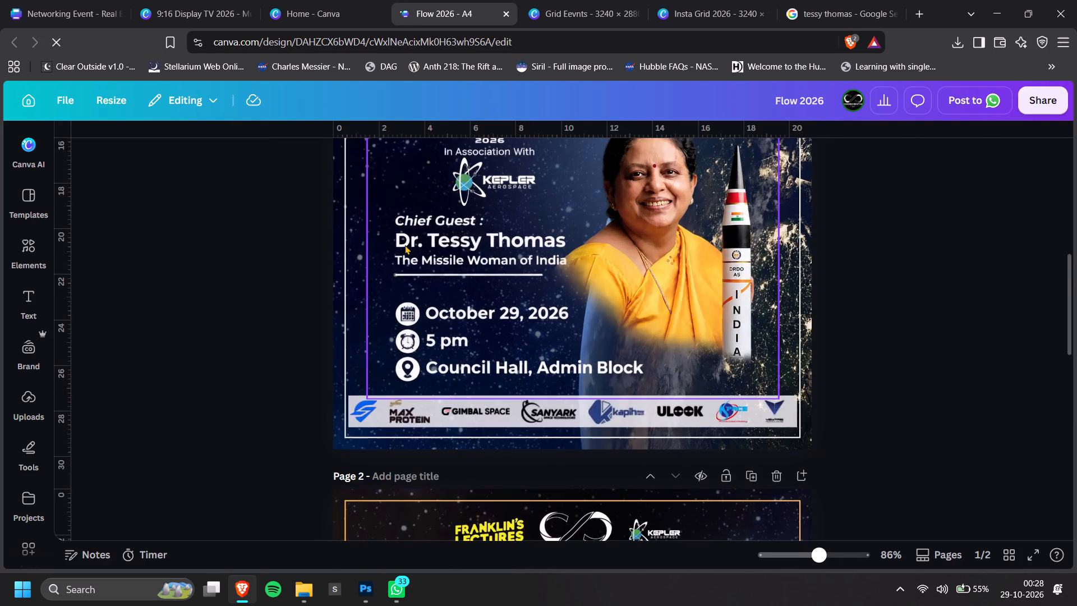
{"action": "scroll", "coordinate": [405, 245], "scroll_direction": "up", "scroll_amount": 2, "text": "ctrl"}
{"action": "scroll", "coordinate": [413, 263], "scroll_direction": "up", "scroll_amount": 1}
{"action": "scroll", "coordinate": [748, 329], "scroll_direction": "down", "scroll_amount": 1, "text": "ctrl"}
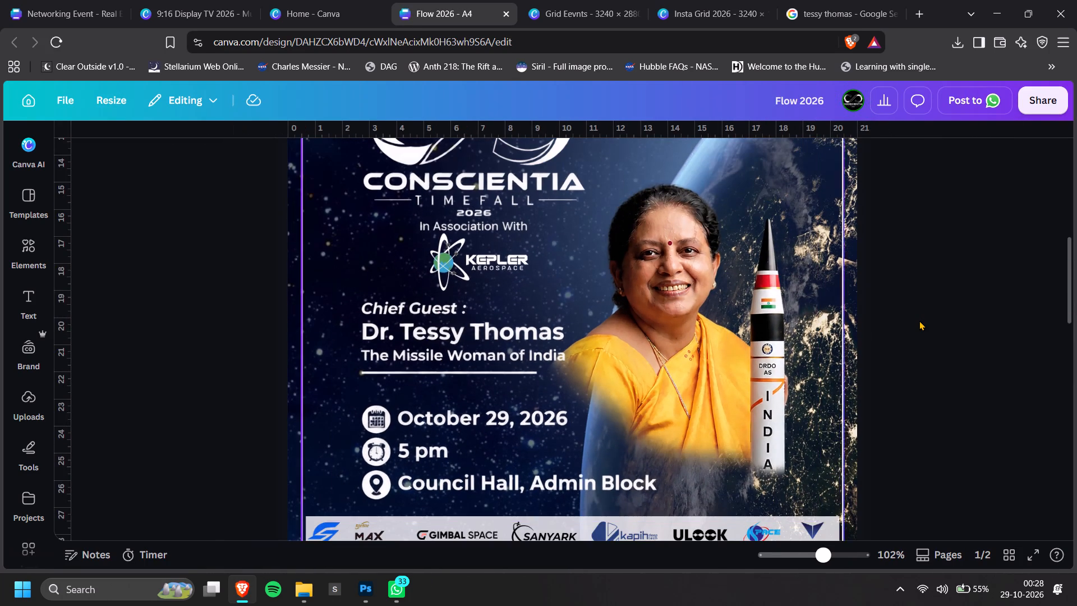
{"action": "left_click", "coordinate": [919, 320]}
{"action": "scroll", "coordinate": [919, 320], "scroll_direction": "down", "scroll_amount": 2, "text": "ctrl"}
{"action": "scroll", "coordinate": [567, 339], "scroll_direction": "up", "scroll_amount": 3, "text": "ctrl"}
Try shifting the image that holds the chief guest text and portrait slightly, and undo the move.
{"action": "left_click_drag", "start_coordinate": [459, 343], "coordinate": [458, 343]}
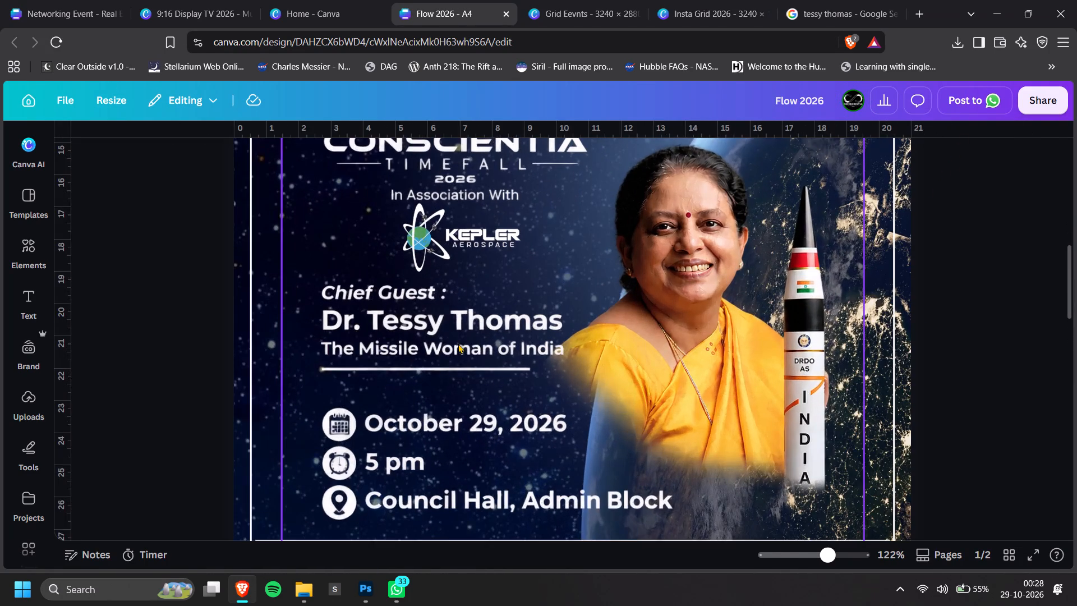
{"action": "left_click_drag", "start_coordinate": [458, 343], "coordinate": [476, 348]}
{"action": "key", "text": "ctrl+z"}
Look through page 1's layer list and select the layer holding the chief guest text and portrait.
{"action": "left_click", "coordinate": [897, 324]}
{"action": "scroll", "coordinate": [970, 370], "scroll_direction": "down", "scroll_amount": 1, "text": "ctrl"}
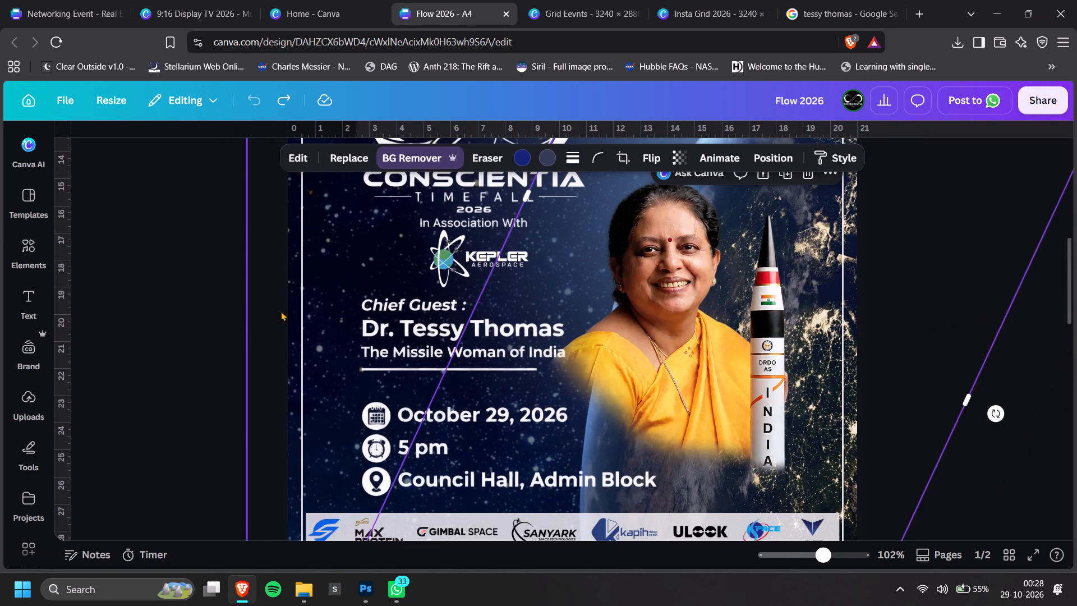
{"action": "left_click", "coordinate": [130, 289]}
{"action": "key", "text": "alt+1"}
{"action": "scroll", "coordinate": [194, 384], "scroll_direction": "down", "scroll_amount": 6}
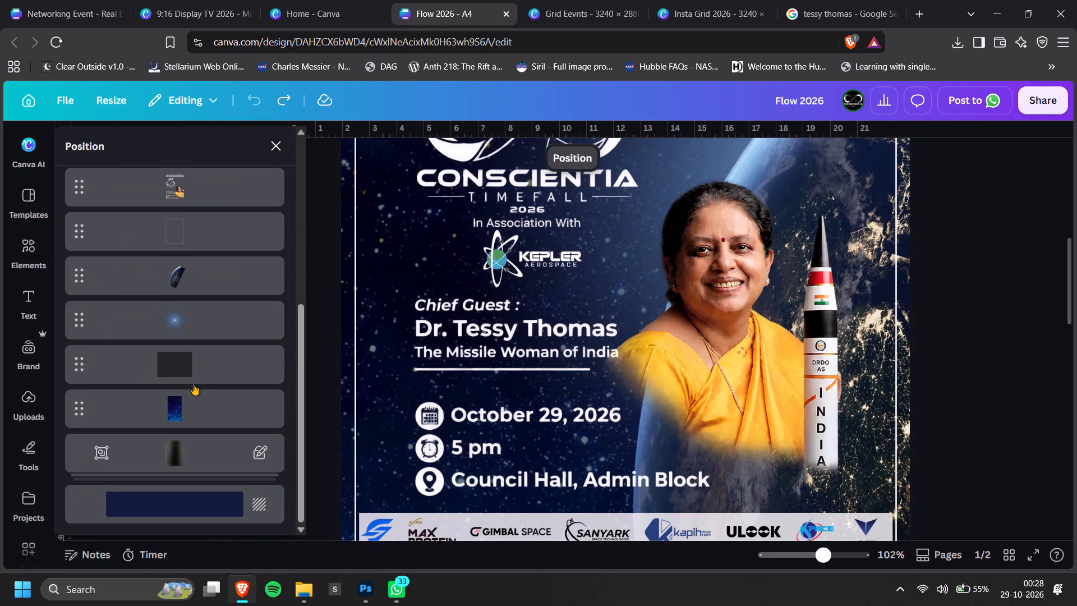
{"action": "scroll", "coordinate": [194, 384], "scroll_direction": "down", "scroll_amount": 1}
{"action": "scroll", "coordinate": [194, 286], "scroll_direction": "up", "scroll_amount": 3}
{"action": "left_click", "coordinate": [205, 460]}
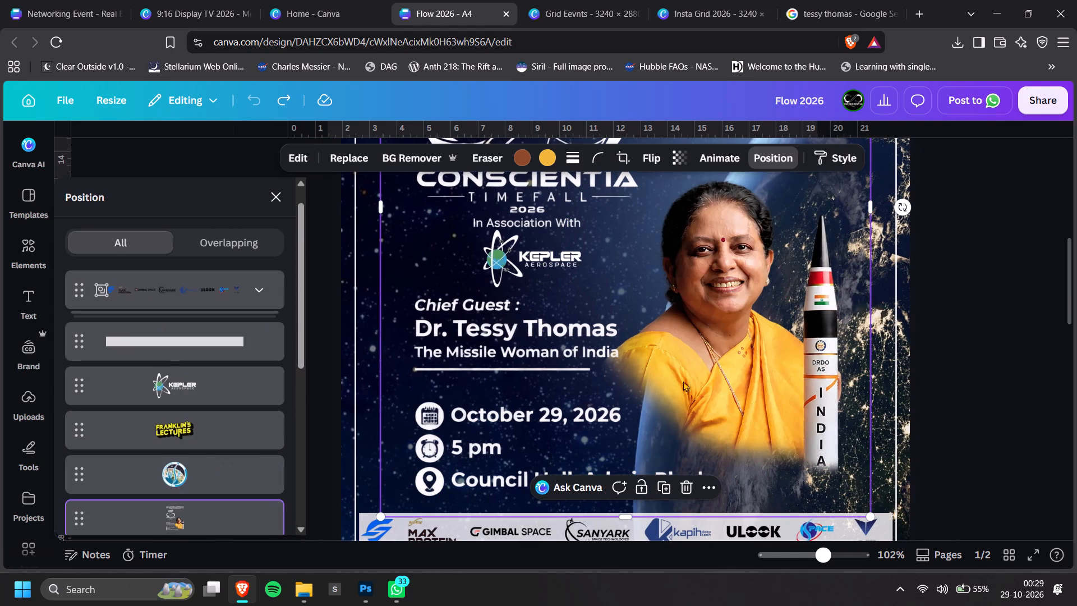
Examine the page 1 poster from the institute header to the chief guest text and sponsor strip.
{"action": "left_click", "coordinate": [955, 337]}
{"action": "scroll", "coordinate": [423, 383], "scroll_direction": "up", "scroll_amount": 1, "text": "ctrl"}
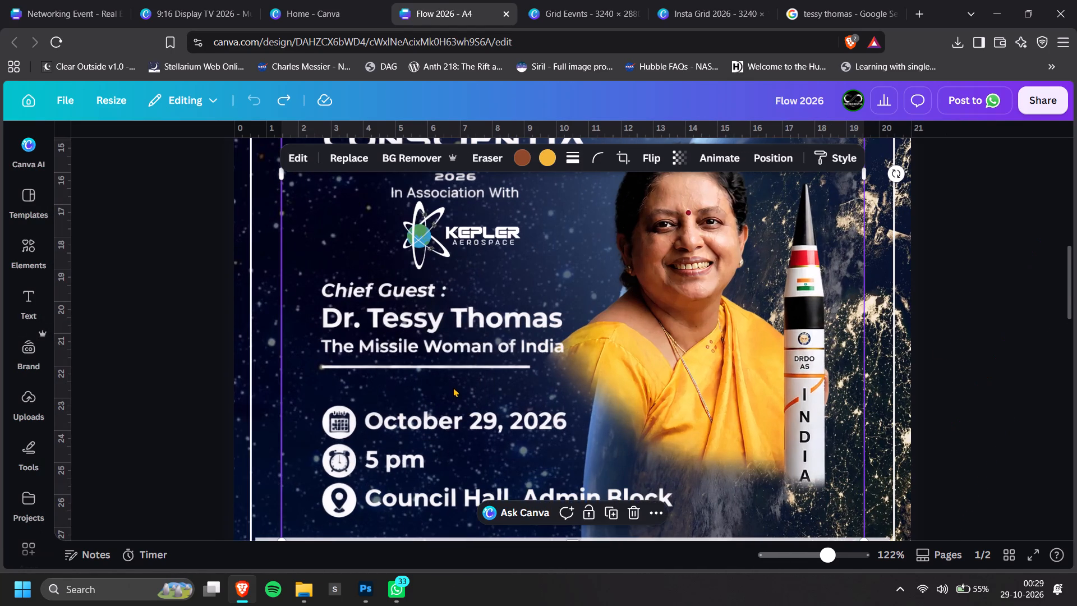
{"action": "scroll", "coordinate": [453, 385], "scroll_direction": "down", "scroll_amount": 2, "text": "ctrl"}
{"action": "scroll", "coordinate": [452, 434], "scroll_direction": "down", "scroll_amount": 1}
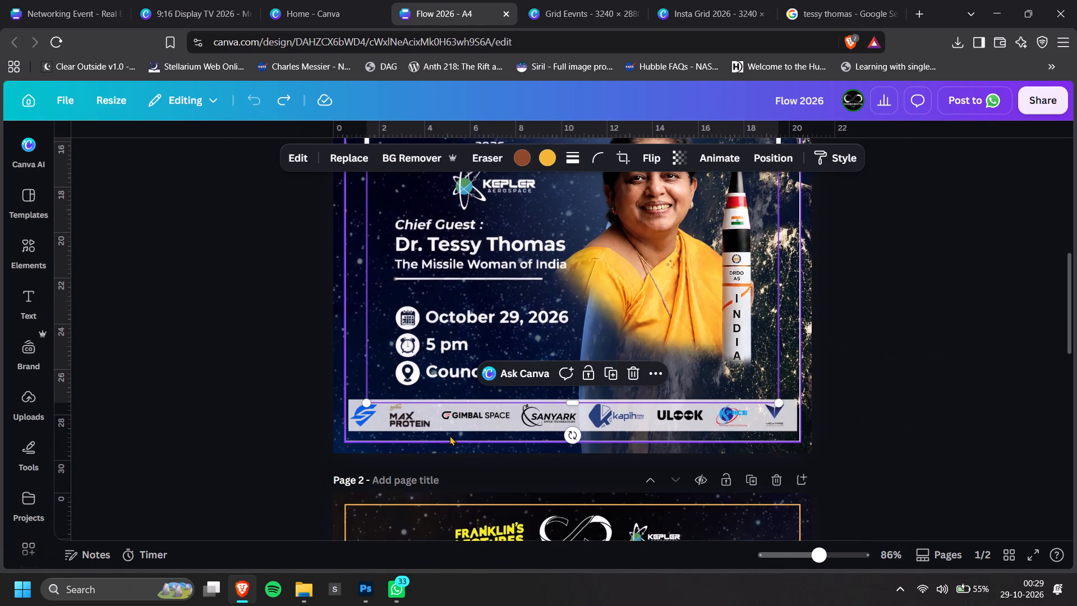
{"action": "left_click", "coordinate": [846, 382]}
{"action": "scroll", "coordinate": [430, 272], "scroll_direction": "up", "scroll_amount": 1}
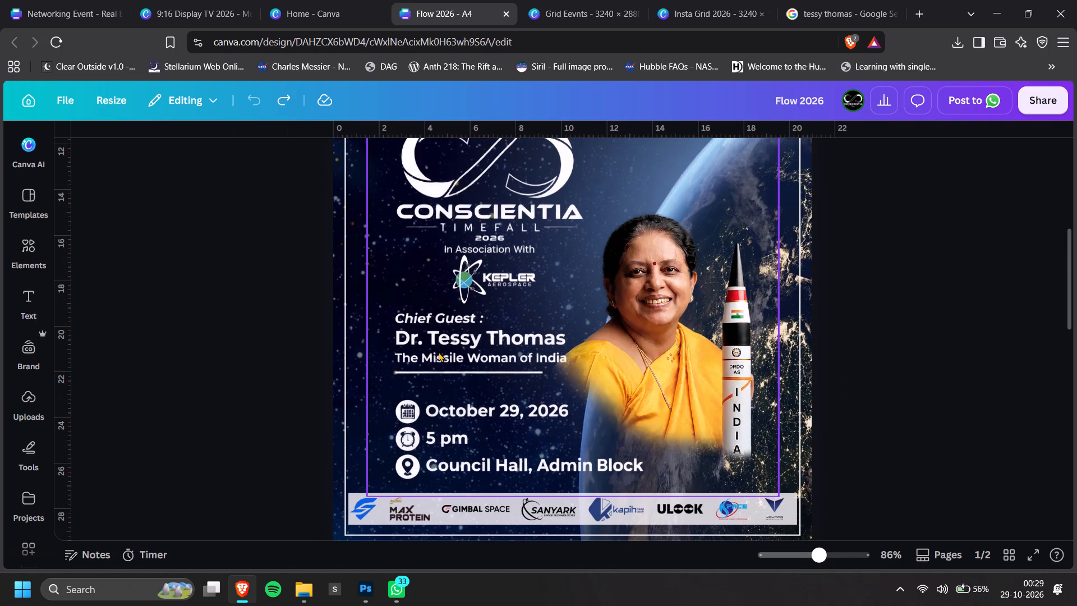
{"action": "scroll", "coordinate": [430, 353], "scroll_direction": "up", "scroll_amount": 3, "text": "ctrl"}
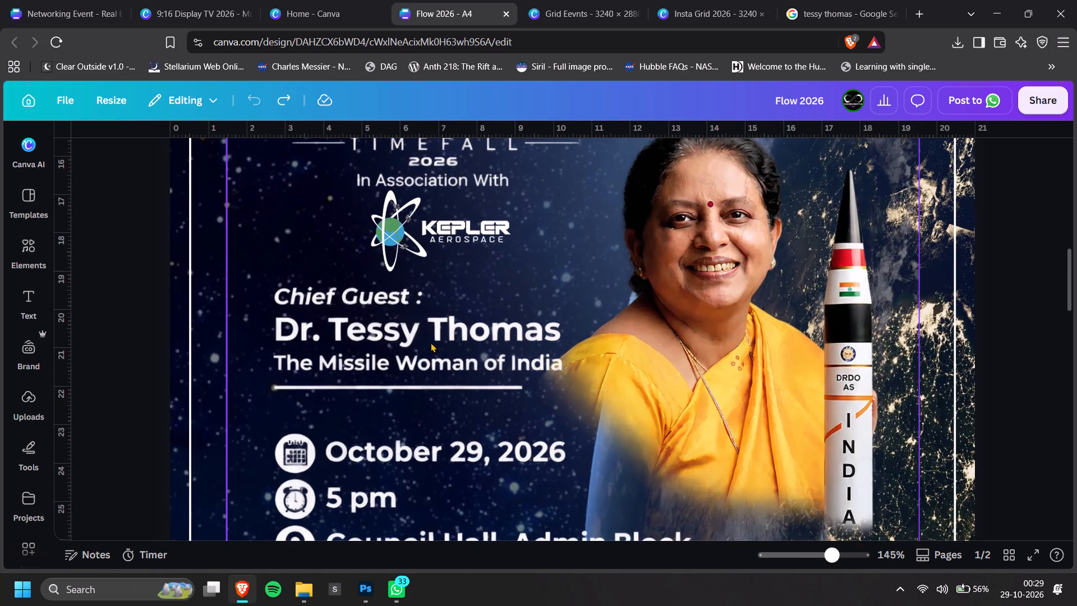
{"action": "scroll", "coordinate": [364, 314], "scroll_direction": "down", "scroll_amount": 1, "text": "ctrl"}
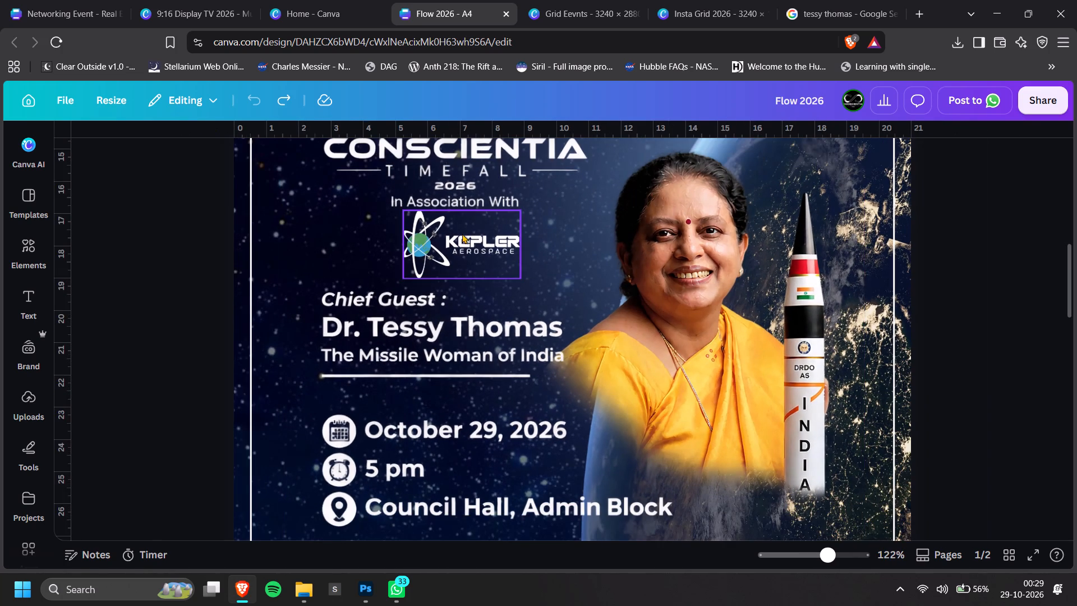
{"action": "scroll", "coordinate": [507, 299], "scroll_direction": "up", "scroll_amount": 1}
{"action": "scroll", "coordinate": [507, 299], "scroll_direction": "down", "scroll_amount": 2}
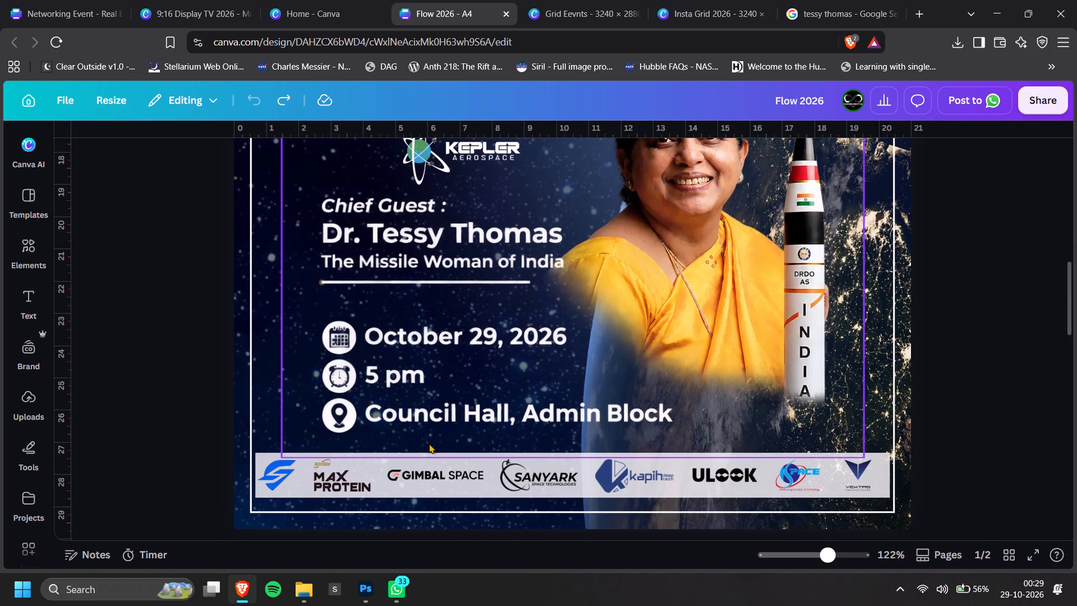
{"action": "scroll", "coordinate": [893, 355], "scroll_direction": "down", "scroll_amount": 2, "text": "ctrl"}
{"action": "scroll", "coordinate": [893, 355], "scroll_direction": "up", "scroll_amount": 3}
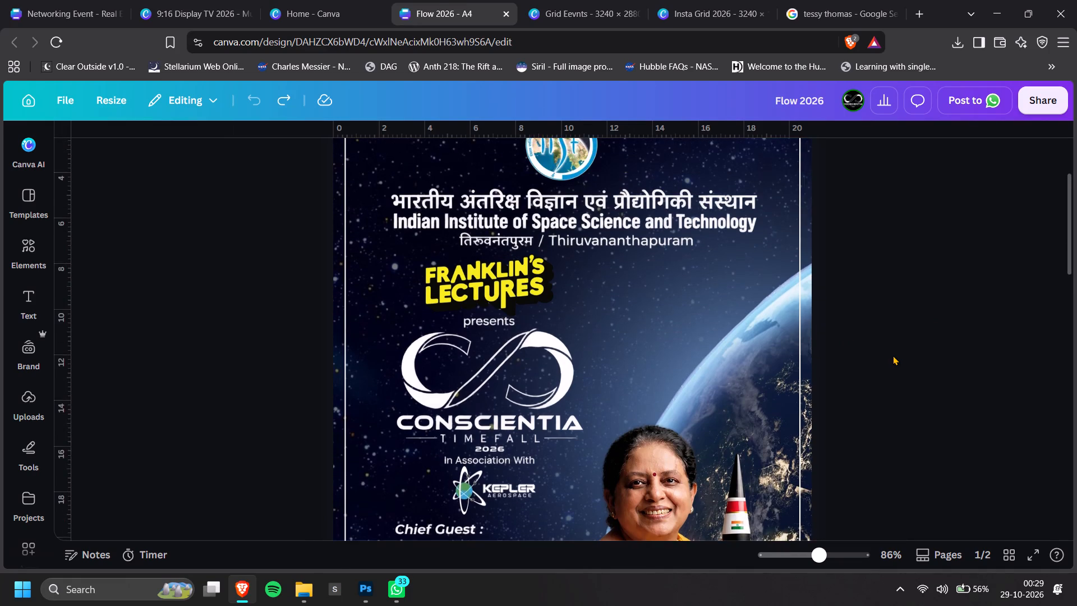
{"action": "scroll", "coordinate": [893, 355], "scroll_direction": "down", "scroll_amount": 1, "text": "ctrl"}
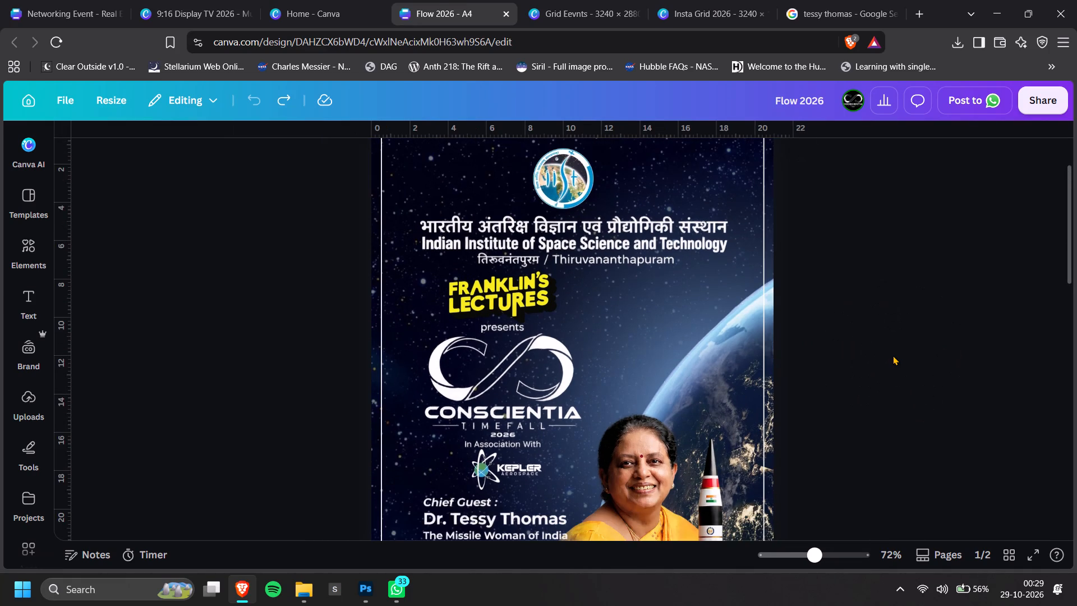
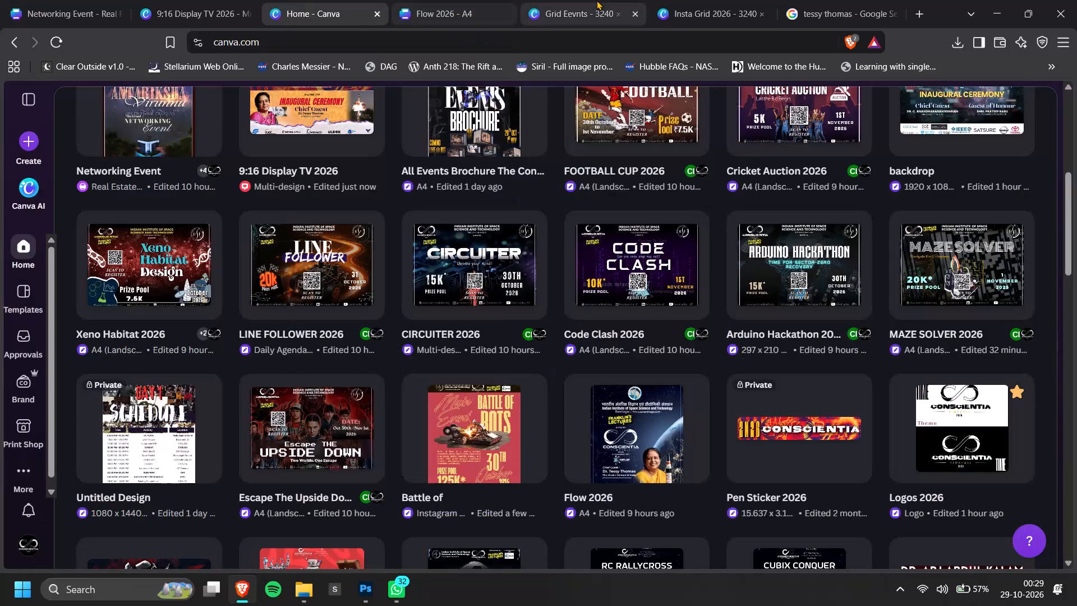
Check the open Grid Events and Insta Grid 2026 designs, and return to the 9:16 Display TV 2026 design.
{"action": "left_click", "coordinate": [597, 0]}
{"action": "left_click", "coordinate": [678, 24]}
{"action": "left_click", "coordinate": [222, 0]}
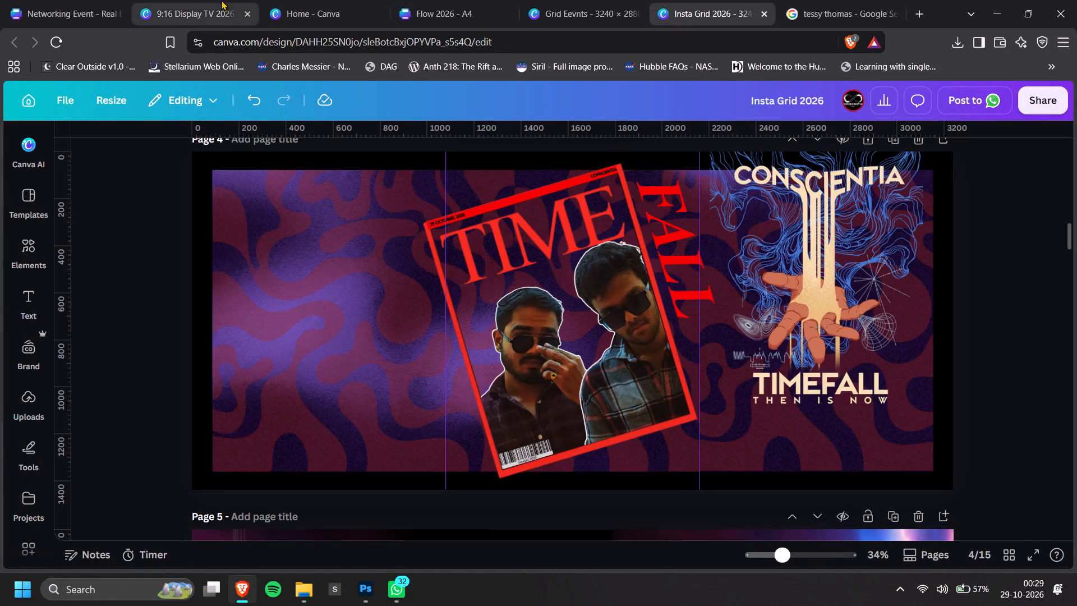
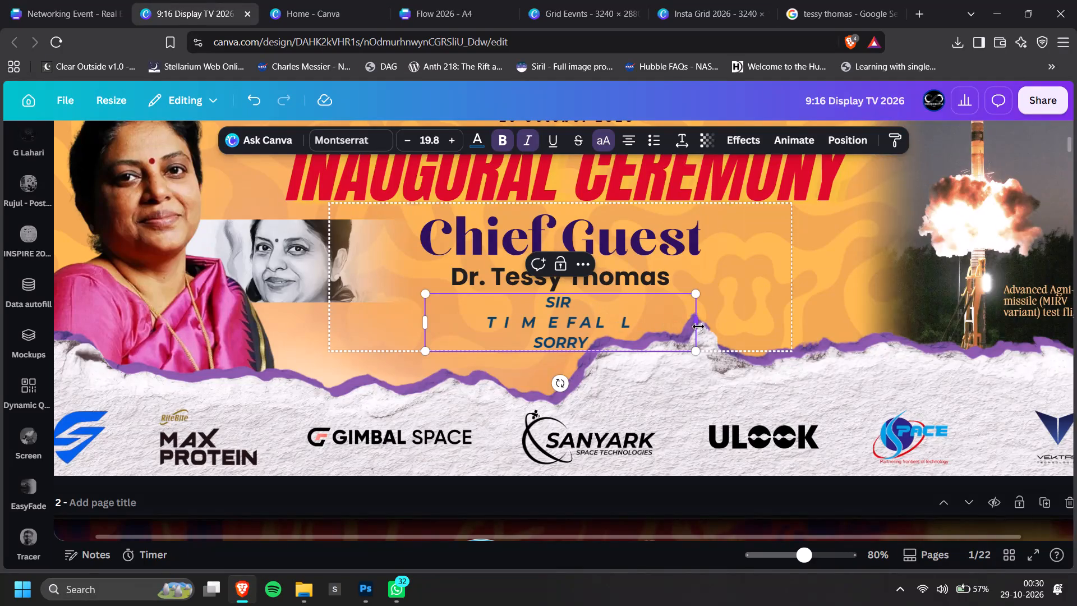
Replace the placeholder lines beneath the chief guest's name with the copied text "FORMER DIRECTOR GENERAL, AERONAUTICAL SYSTEMS DRDO, VICE CHANCELLOR, NICHE,".
{"action": "left_click_drag", "start_coordinate": [698, 327], "coordinate": [693, 326]}
{"action": "key", "text": "ctrl+z"}
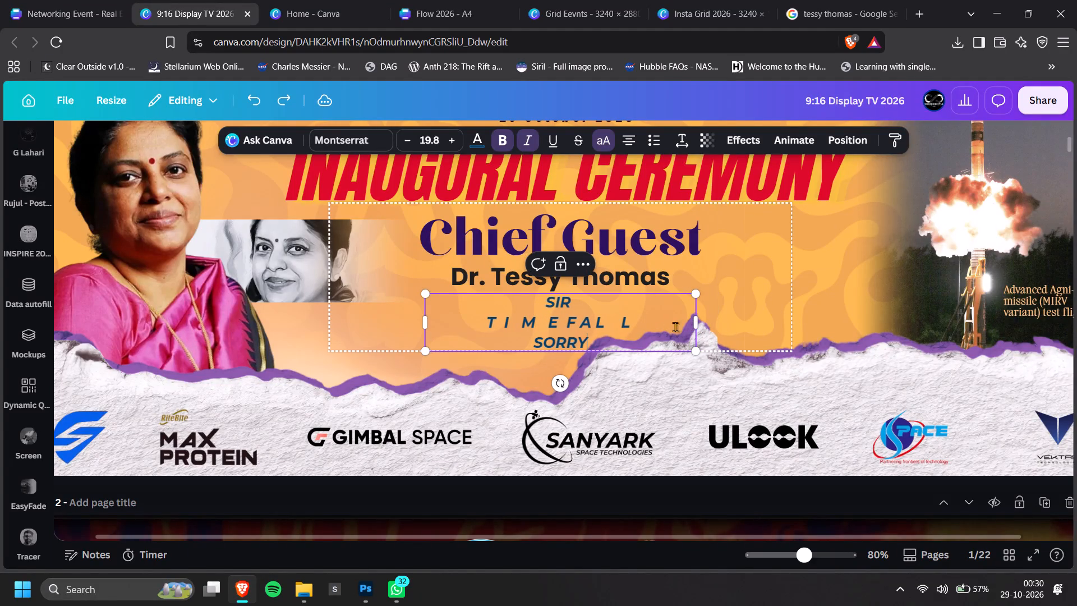
{"action": "triple_click", "coordinate": [624, 315]}
{"action": "key", "text": "ctrl+a"}
{"action": "key", "text": "super+v"}
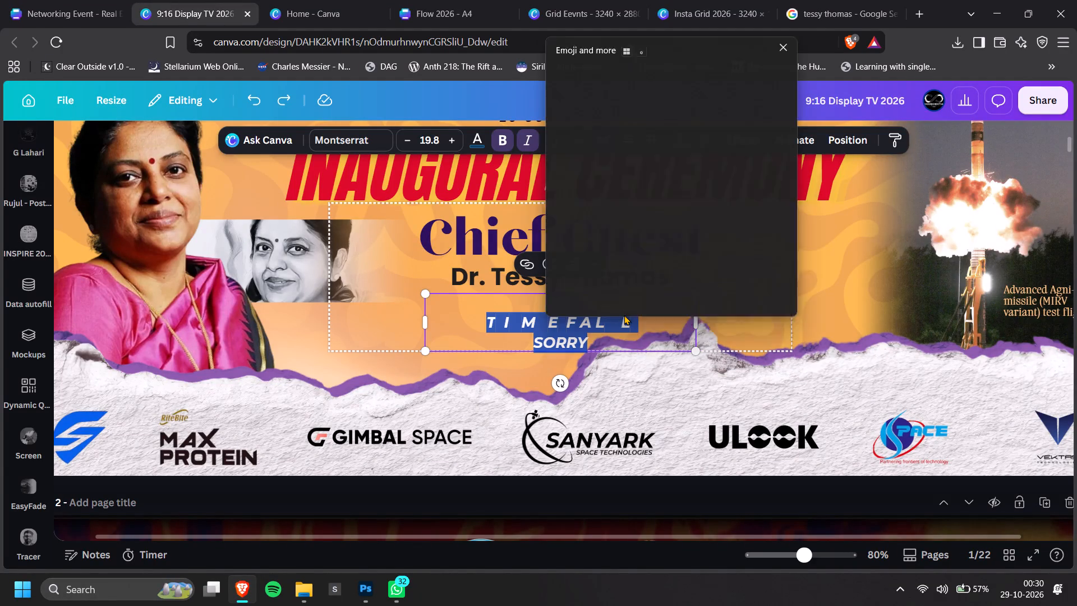
{"action": "left_click", "coordinate": [645, 156]}
{"action": "key", "text": "ctrl+v"}
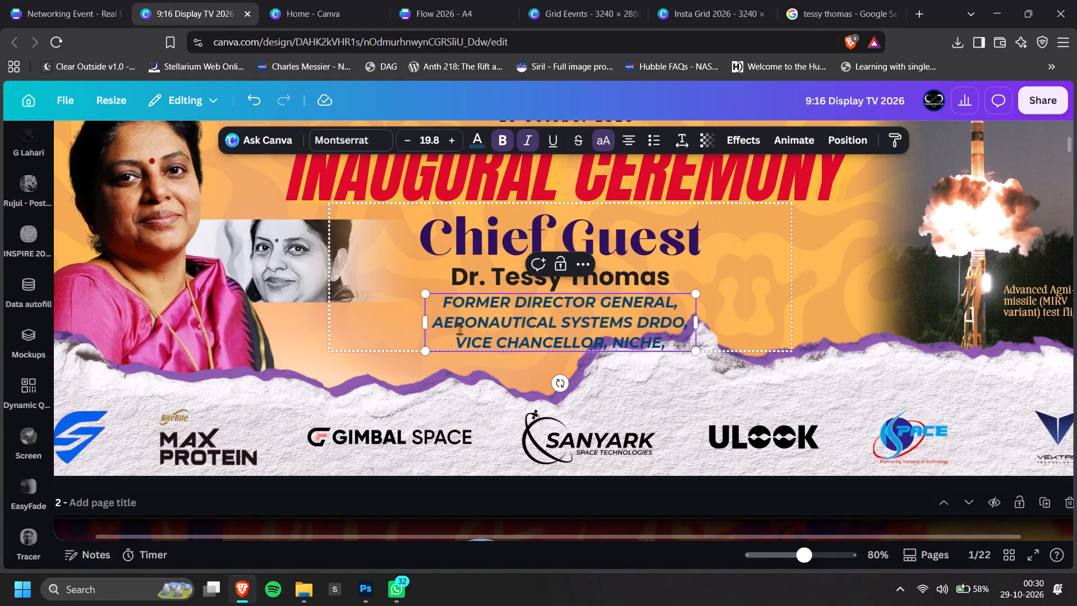
{"action": "left_click", "coordinate": [780, 314]}
{"action": "left_click", "coordinate": [891, 292]}
Scale the chief guest's designation text down to size 16, wrapped on three lines, and centre it directly beneath the name above the torn-paper edge.
{"action": "left_click", "coordinate": [602, 312]}
{"action": "left_click", "coordinate": [610, 325]}
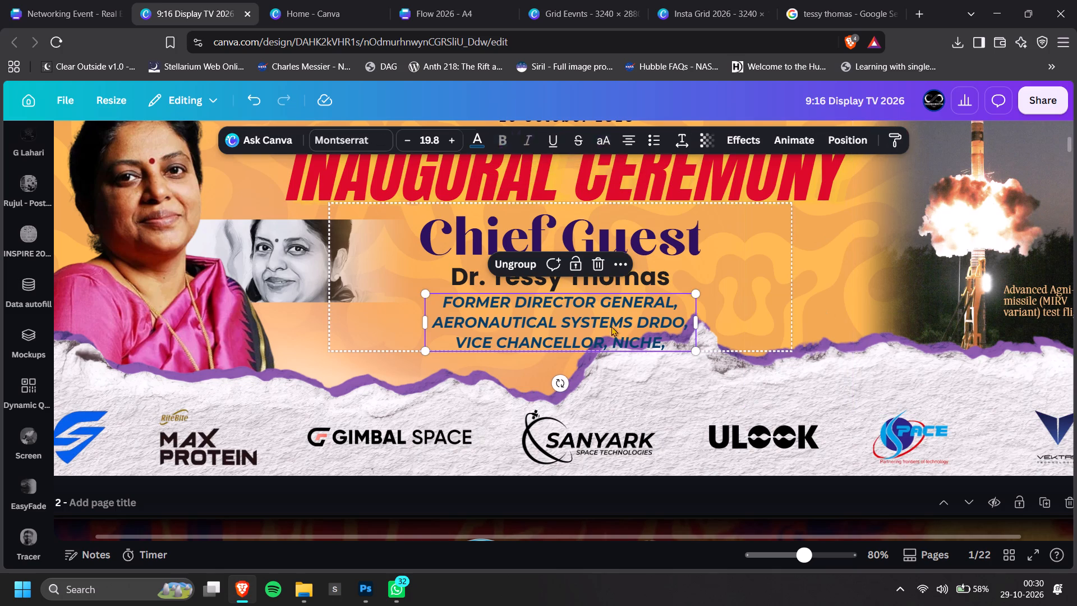
{"action": "left_click_drag", "start_coordinate": [696, 353], "coordinate": [646, 332]}
{"action": "left_click_drag", "start_coordinate": [645, 329], "coordinate": [691, 341]}
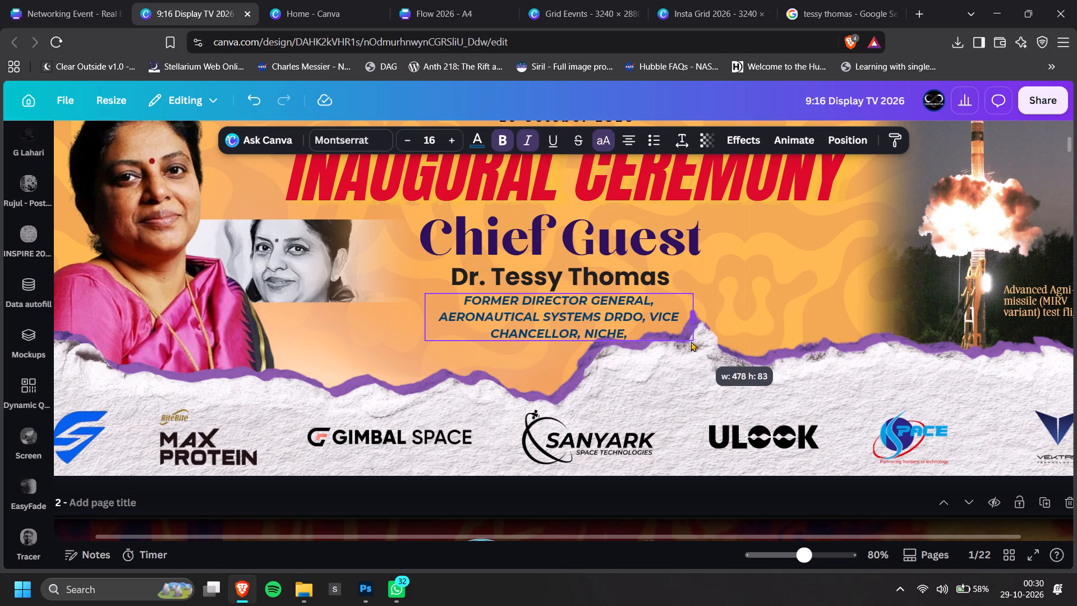
{"action": "left_click_drag", "start_coordinate": [691, 341], "coordinate": [664, 338]}
{"action": "left_click_drag", "start_coordinate": [629, 318], "coordinate": [642, 330]}
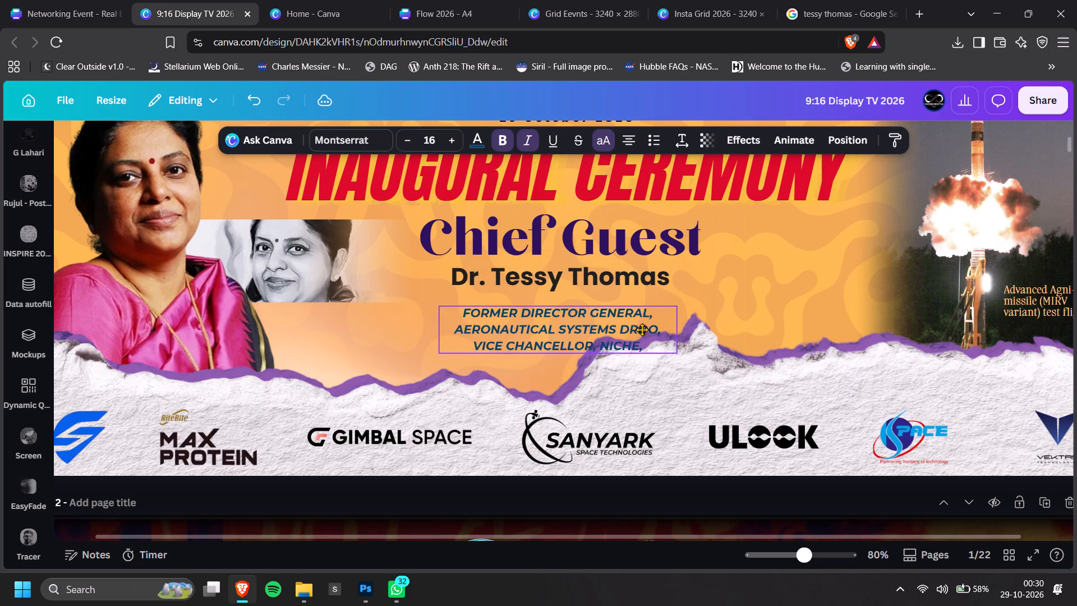
{"action": "left_click_drag", "start_coordinate": [642, 330], "coordinate": [641, 315]}
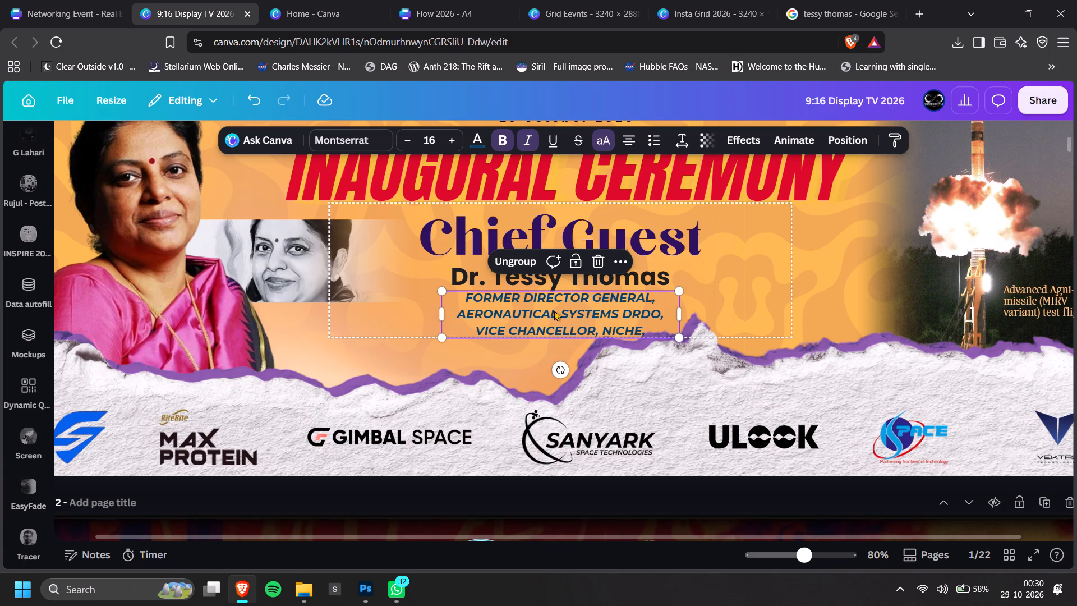
{"action": "left_click", "coordinate": [761, 296]}
{"action": "left_click", "coordinate": [829, 286]}
{"action": "scroll", "coordinate": [524, 286], "scroll_direction": "up", "scroll_amount": 3, "text": "ctrl"}
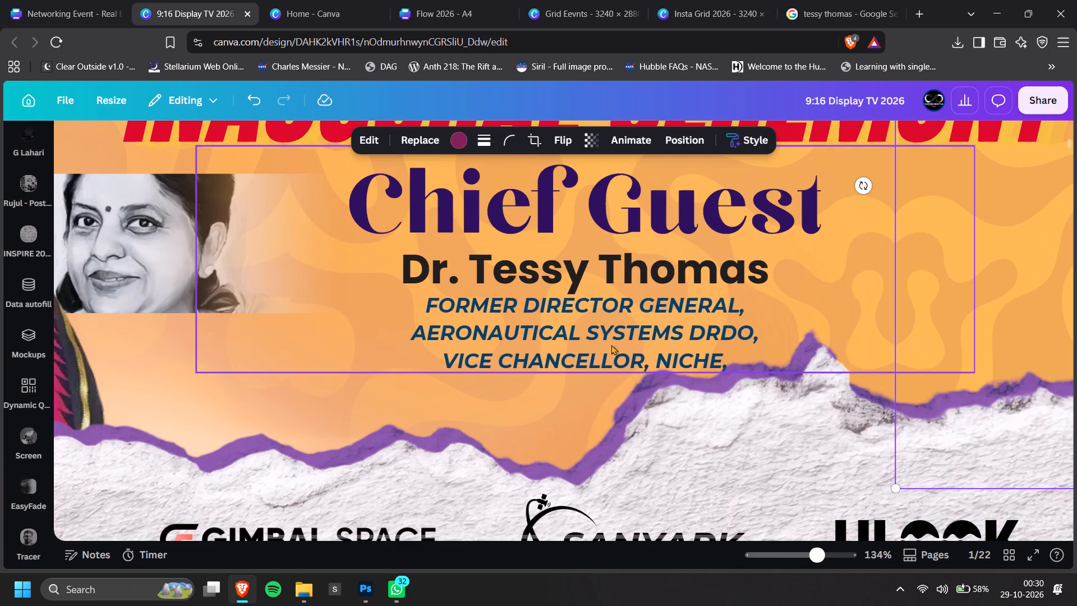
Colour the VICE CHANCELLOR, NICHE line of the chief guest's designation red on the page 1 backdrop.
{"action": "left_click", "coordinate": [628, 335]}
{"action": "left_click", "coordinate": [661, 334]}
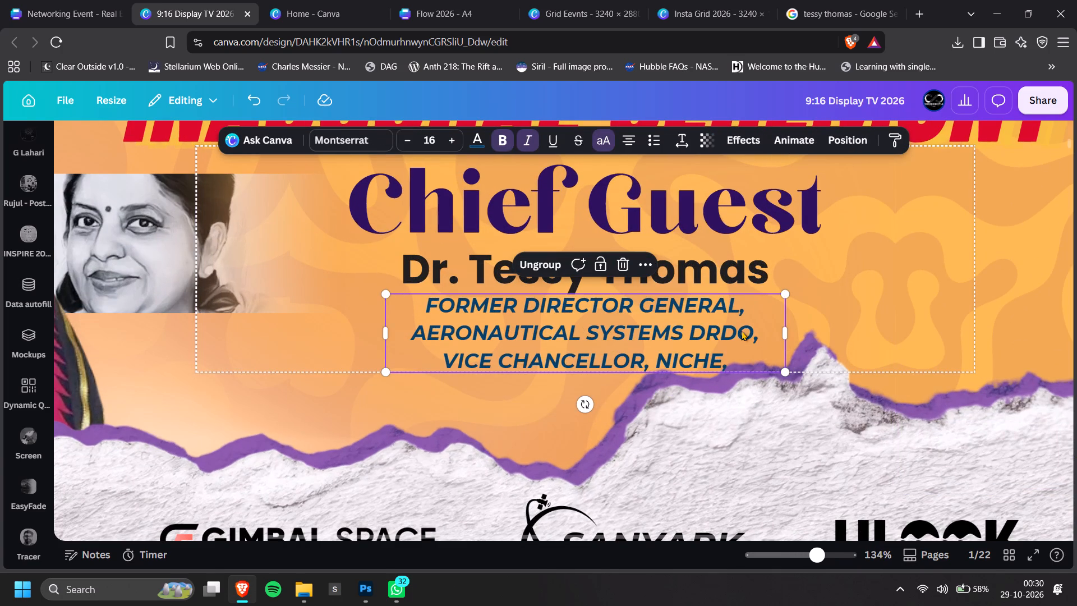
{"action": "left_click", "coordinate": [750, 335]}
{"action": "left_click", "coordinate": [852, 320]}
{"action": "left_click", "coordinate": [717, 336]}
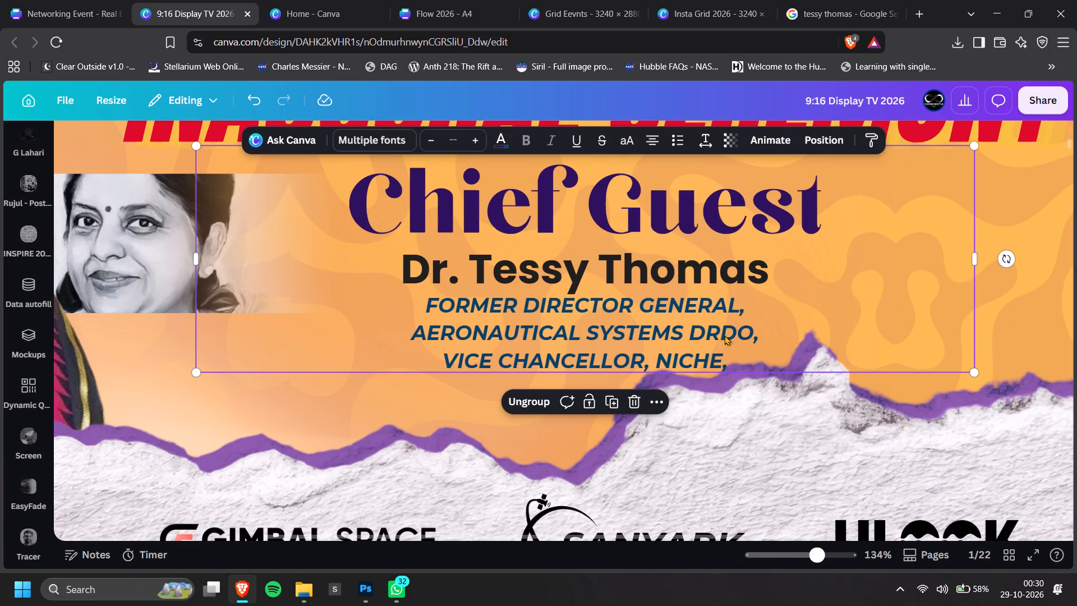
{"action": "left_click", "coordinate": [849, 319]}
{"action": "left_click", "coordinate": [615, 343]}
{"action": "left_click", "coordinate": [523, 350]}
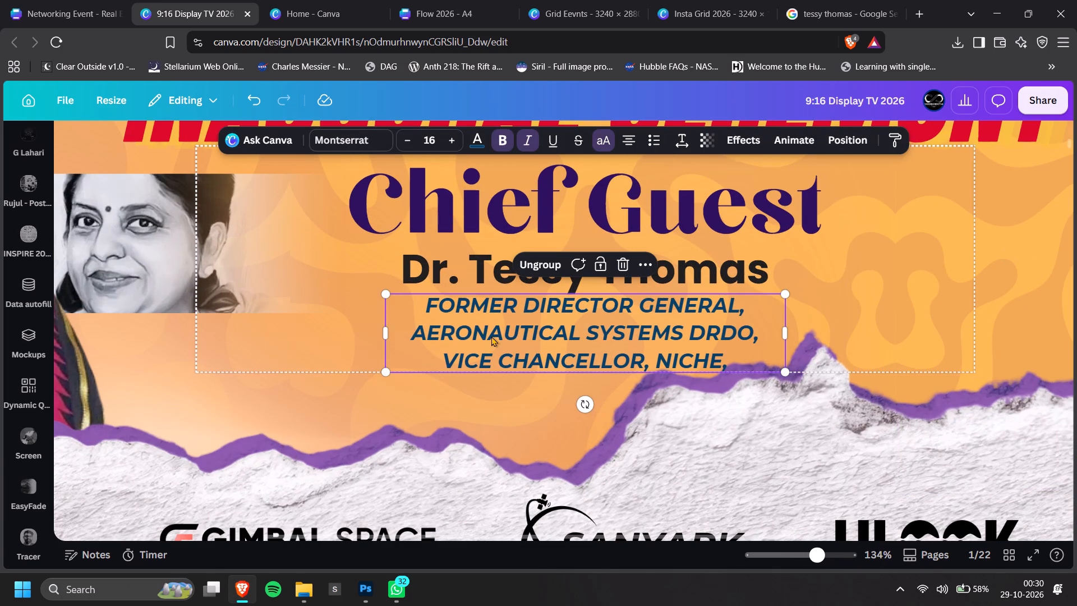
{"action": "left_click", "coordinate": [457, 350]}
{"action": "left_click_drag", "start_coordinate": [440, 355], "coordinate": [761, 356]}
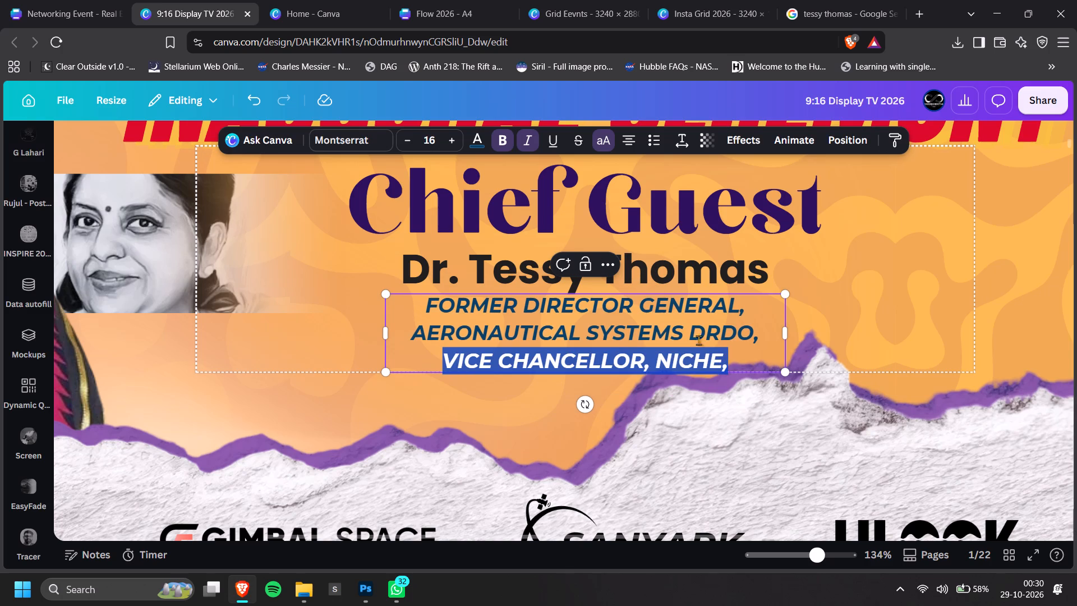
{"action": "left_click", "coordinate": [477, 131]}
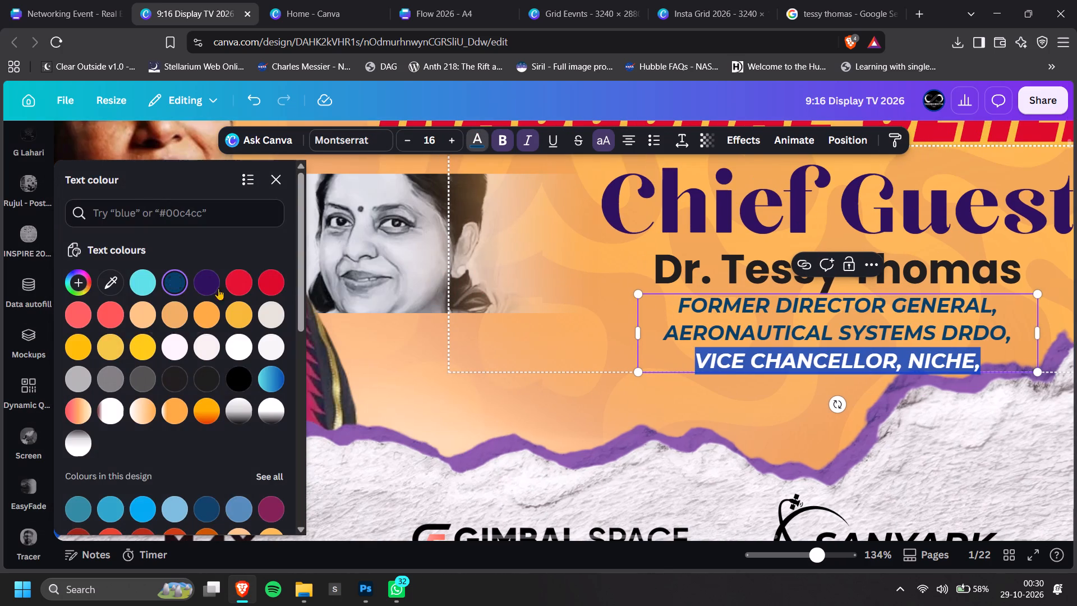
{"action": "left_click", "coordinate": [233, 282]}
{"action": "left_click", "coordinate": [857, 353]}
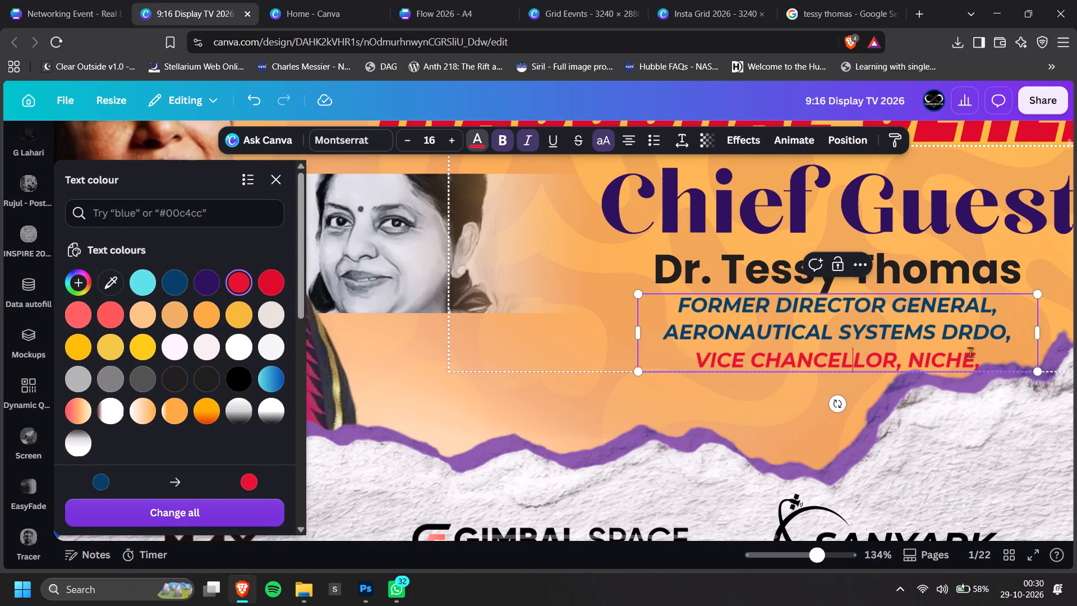
Delete the trailing comma after NICHE in the chief guest's designation.
{"action": "left_click", "coordinate": [978, 353]}
{"action": "left_click", "coordinate": [989, 359]}
{"action": "key", "text": "BackSpace"}
{"action": "left_click", "coordinate": [916, 474]}
{"action": "scroll", "coordinate": [793, 430], "scroll_direction": "down", "scroll_amount": 2, "text": "ctrl"}
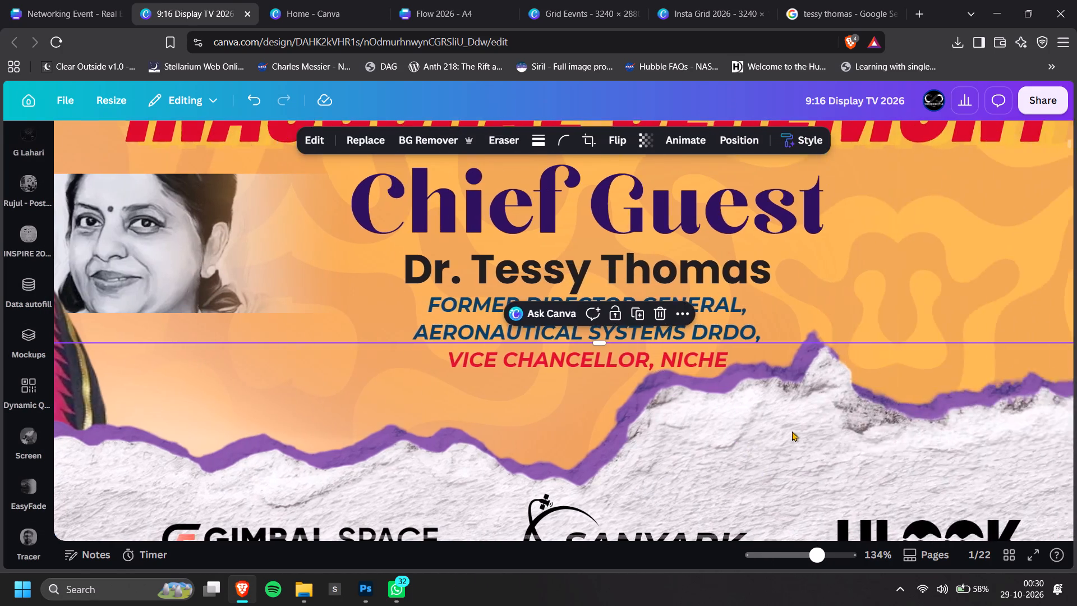
{"action": "scroll", "coordinate": [792, 431], "scroll_direction": "down", "scroll_amount": 5, "text": "ctrl"}
{"action": "double_click", "coordinate": [995, 385]}
Move the chief guest's name and the designation text below it slightly up, closer to the Chief Guest heading.
{"action": "scroll", "coordinate": [609, 421], "scroll_direction": "up", "scroll_amount": 5, "text": "ctrl"}
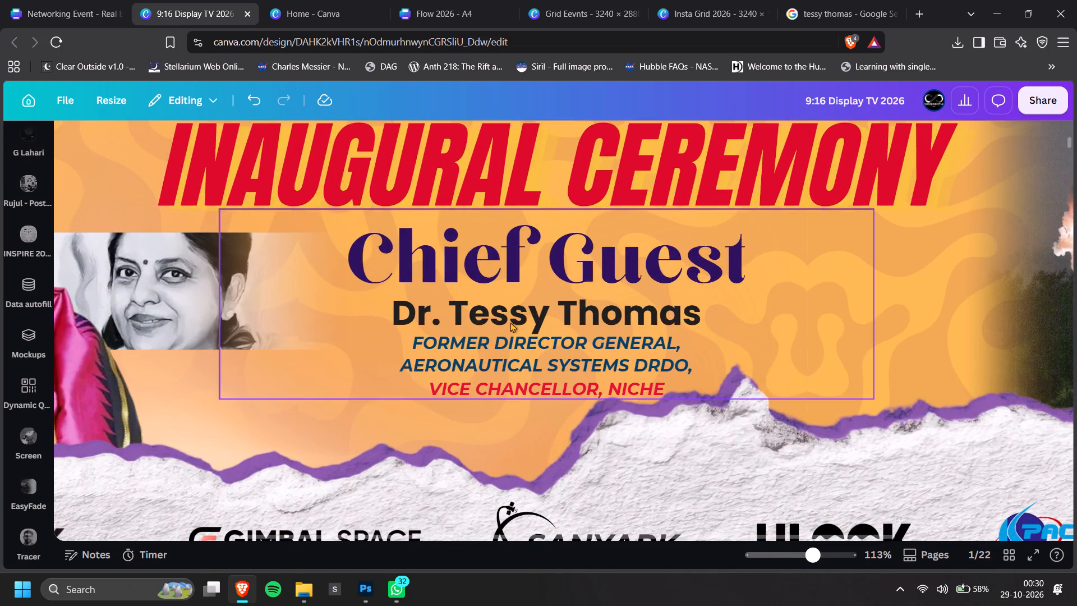
{"action": "scroll", "coordinate": [528, 312], "scroll_direction": "up", "scroll_amount": 2, "text": "ctrl"}
{"action": "left_click_drag", "start_coordinate": [528, 312], "coordinate": [530, 304]}
{"action": "left_click", "coordinate": [587, 328]}
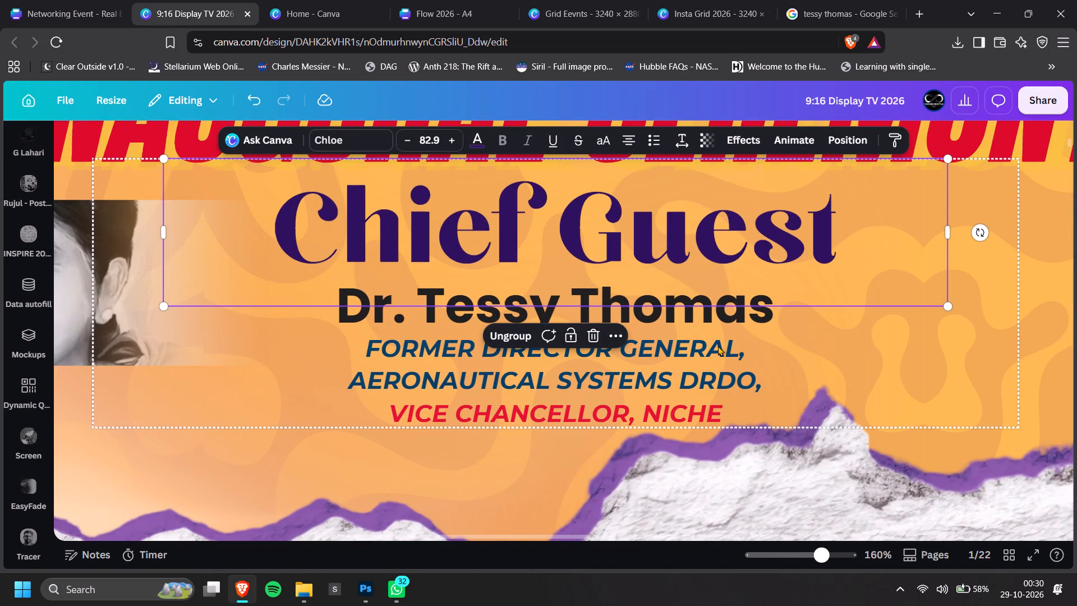
{"action": "left_click", "coordinate": [718, 346]}
{"action": "left_click", "coordinate": [770, 329]}
{"action": "left_click", "coordinate": [765, 341]}
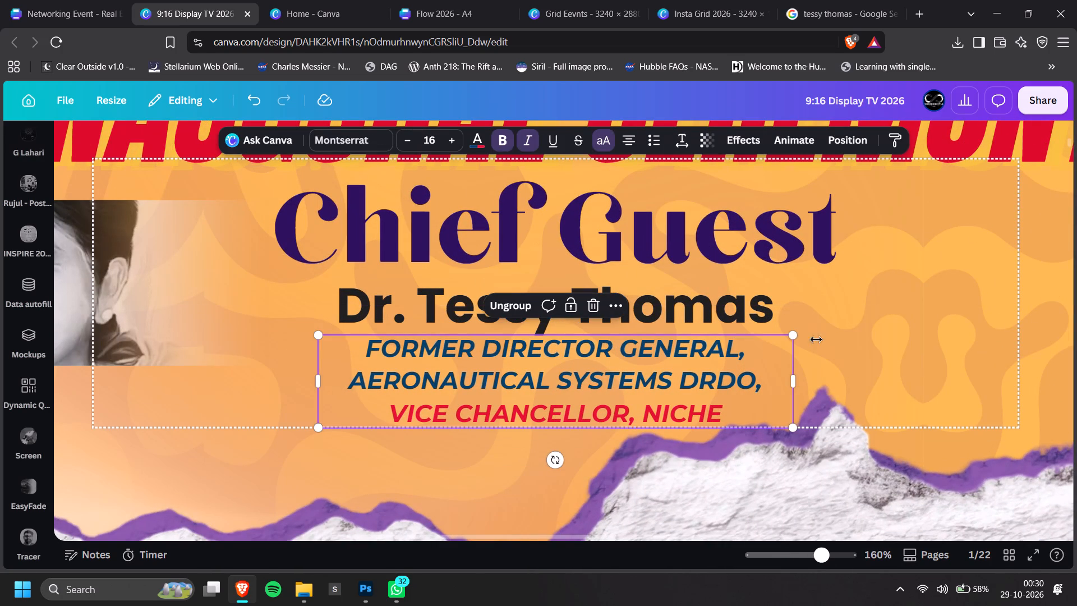
{"action": "left_click", "coordinate": [821, 339]}
{"action": "left_click_drag", "start_coordinate": [818, 334], "coordinate": [818, 328]}
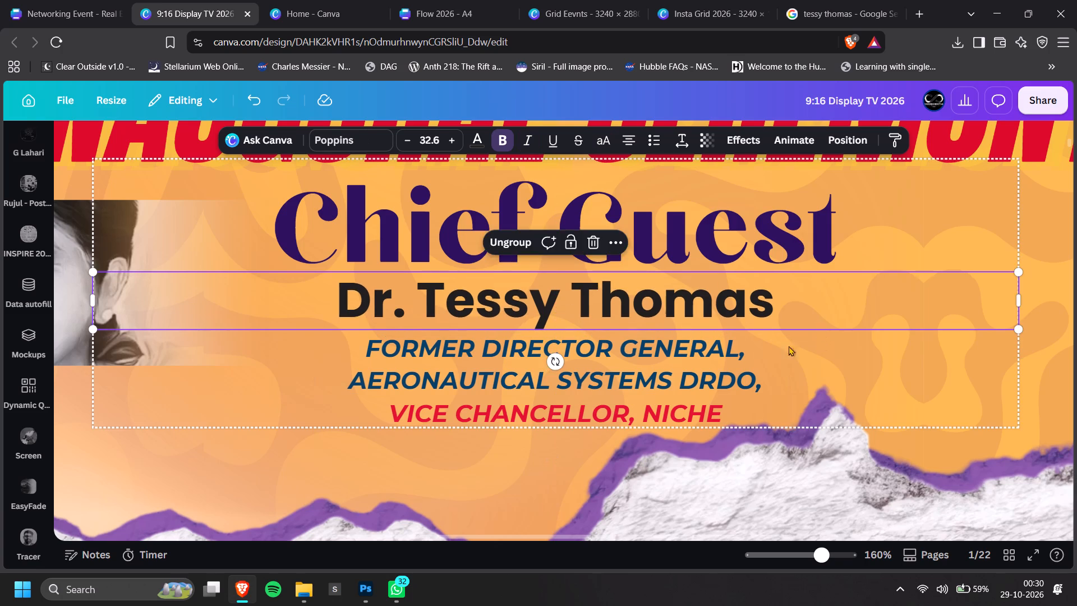
{"action": "left_click", "coordinate": [756, 352]}
{"action": "left_click_drag", "start_coordinate": [761, 371], "coordinate": [762, 366]}
Cut the VICE CHANCELLOR, NICHE line out of the designation text and remove the comma after DRDO.
{"action": "left_click", "coordinate": [757, 378]}
{"action": "left_click_drag", "start_coordinate": [733, 405], "coordinate": [380, 410]}
{"action": "key", "text": "ctrl+x"}
{"action": "key", "text": "BackSpace"}
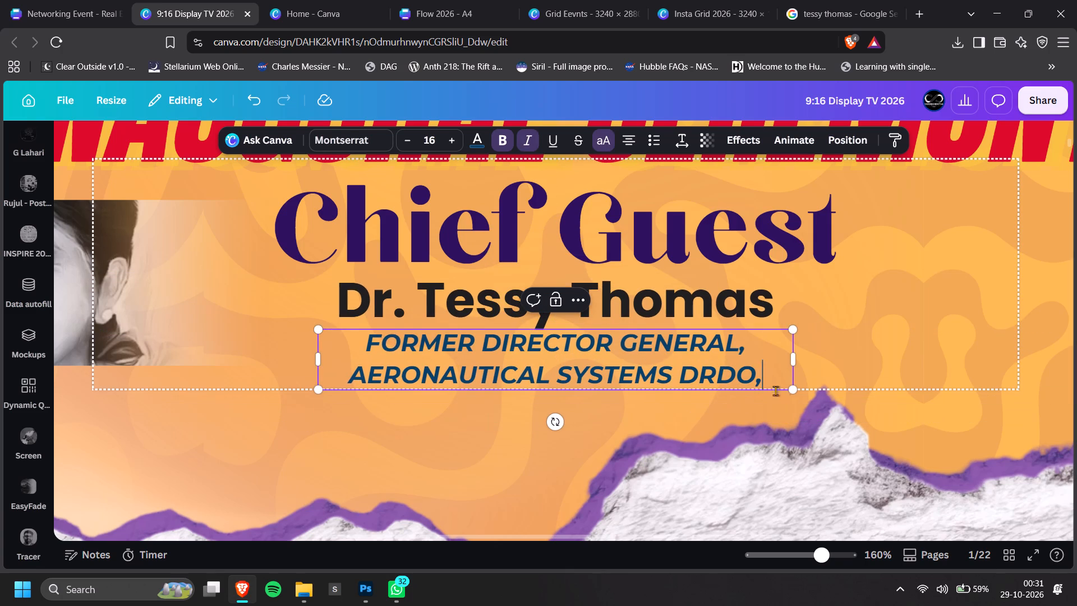
{"action": "key", "text": "BackSpace"}
{"action": "left_click", "coordinate": [875, 373]}
Duplicate the designation text directly below itself and replace the copy's text with VICE CHANCELLOR, NICHE.
{"action": "left_click", "coordinate": [627, 373]}
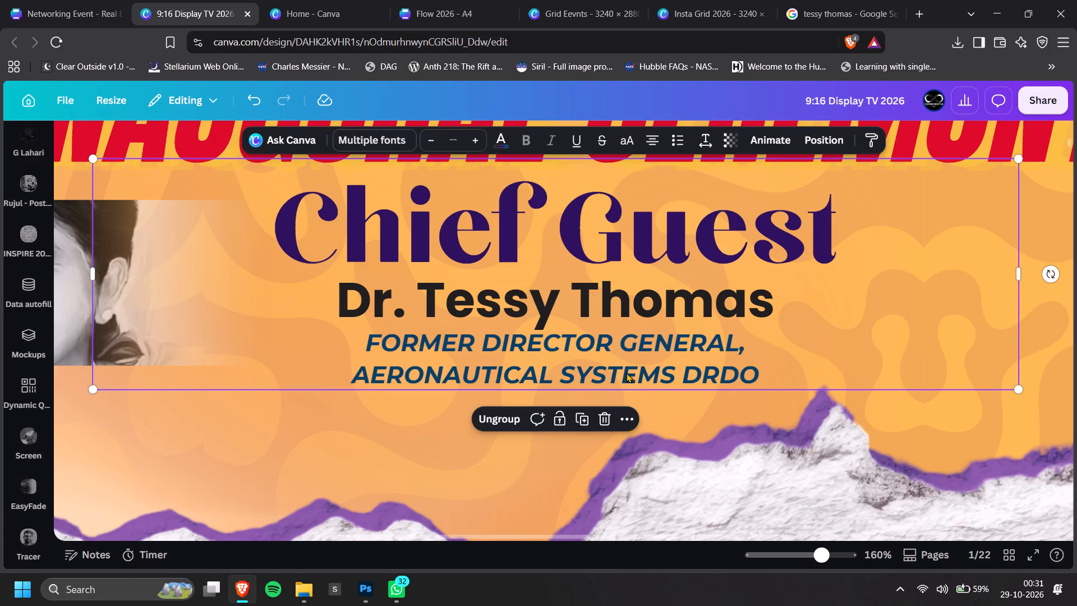
{"action": "left_click", "coordinate": [627, 373]}
{"action": "left_click_drag", "start_coordinate": [622, 374], "coordinate": [627, 435], "text": "alt"}
{"action": "left_click", "coordinate": [627, 435]}
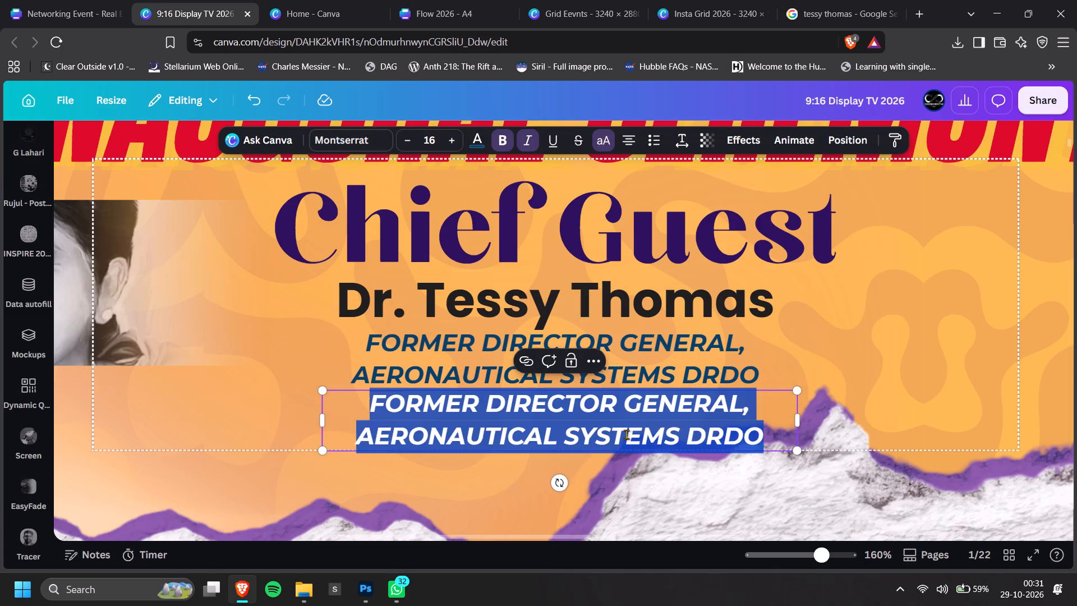
{"action": "key", "text": "ctrl+v"}
{"action": "left_click", "coordinate": [844, 407]}
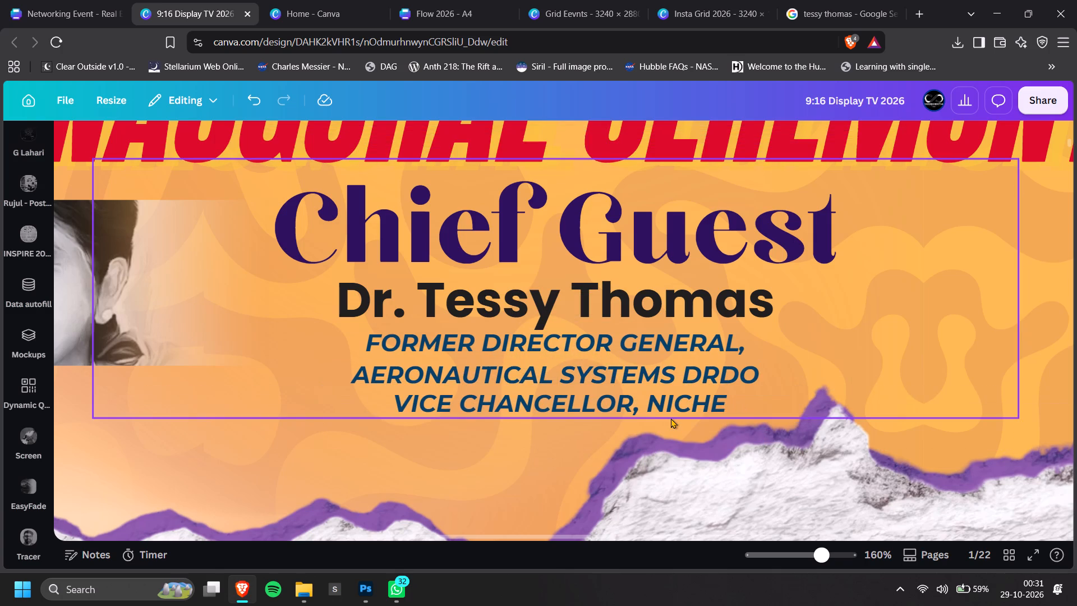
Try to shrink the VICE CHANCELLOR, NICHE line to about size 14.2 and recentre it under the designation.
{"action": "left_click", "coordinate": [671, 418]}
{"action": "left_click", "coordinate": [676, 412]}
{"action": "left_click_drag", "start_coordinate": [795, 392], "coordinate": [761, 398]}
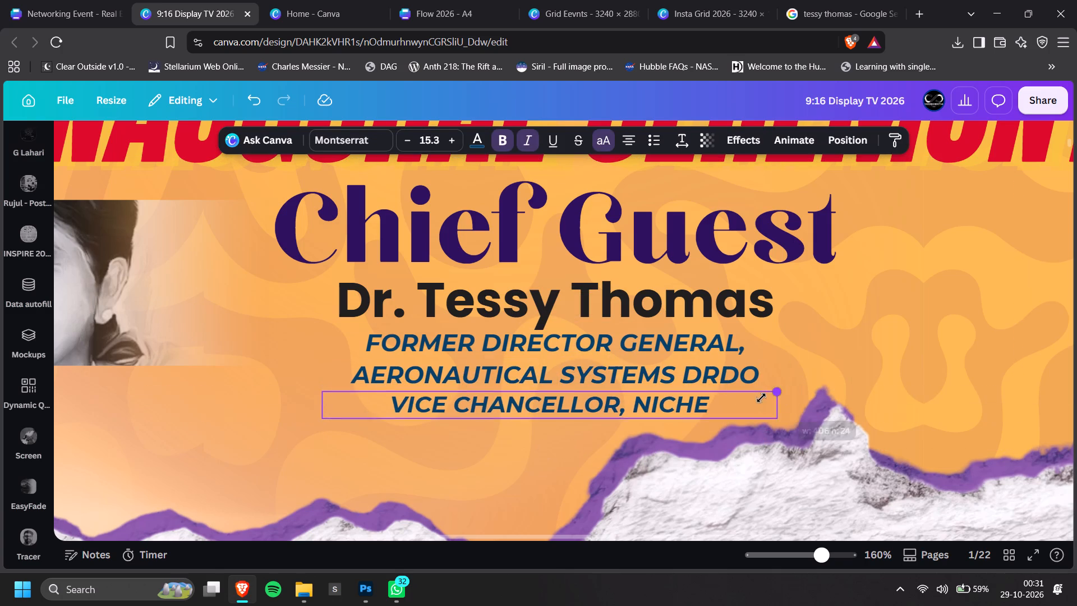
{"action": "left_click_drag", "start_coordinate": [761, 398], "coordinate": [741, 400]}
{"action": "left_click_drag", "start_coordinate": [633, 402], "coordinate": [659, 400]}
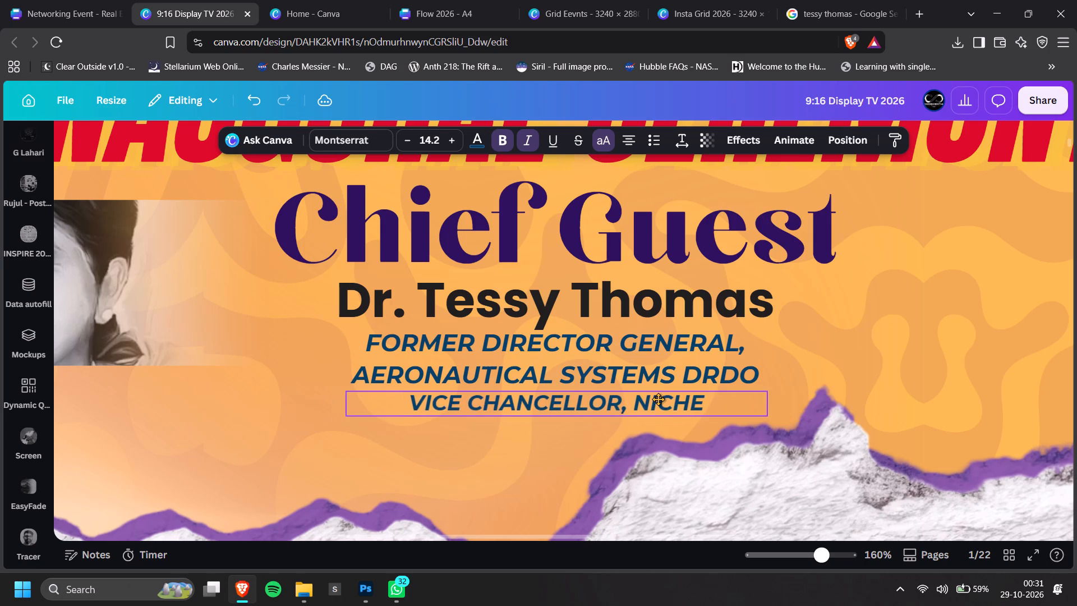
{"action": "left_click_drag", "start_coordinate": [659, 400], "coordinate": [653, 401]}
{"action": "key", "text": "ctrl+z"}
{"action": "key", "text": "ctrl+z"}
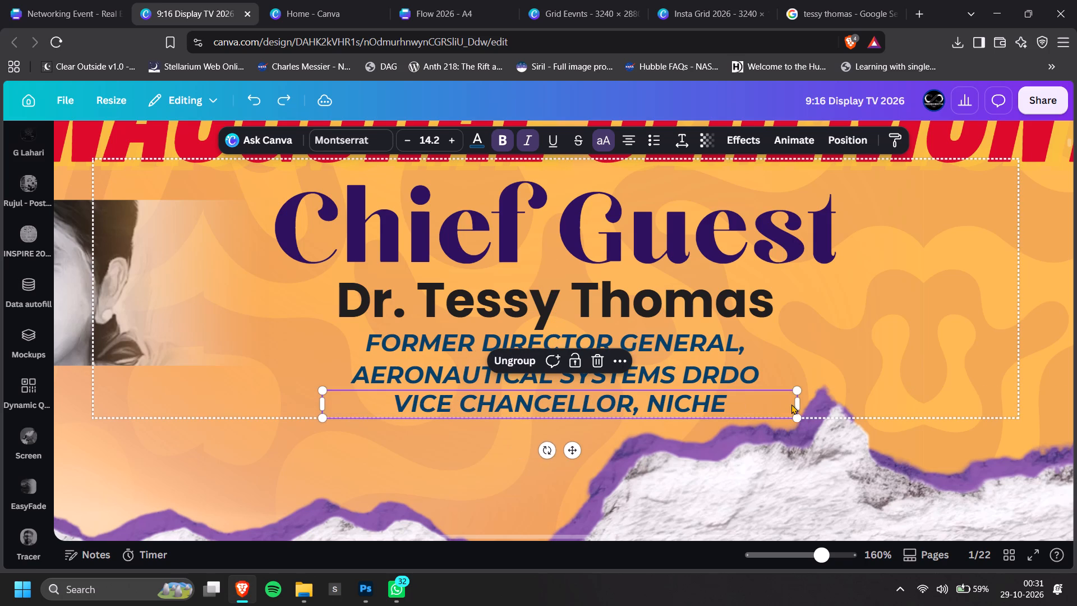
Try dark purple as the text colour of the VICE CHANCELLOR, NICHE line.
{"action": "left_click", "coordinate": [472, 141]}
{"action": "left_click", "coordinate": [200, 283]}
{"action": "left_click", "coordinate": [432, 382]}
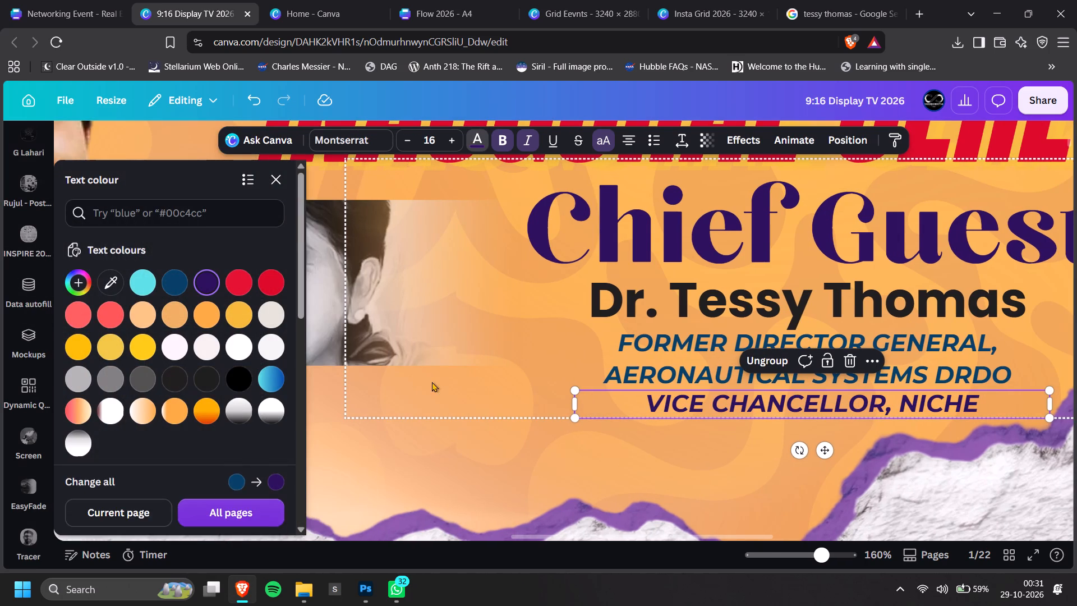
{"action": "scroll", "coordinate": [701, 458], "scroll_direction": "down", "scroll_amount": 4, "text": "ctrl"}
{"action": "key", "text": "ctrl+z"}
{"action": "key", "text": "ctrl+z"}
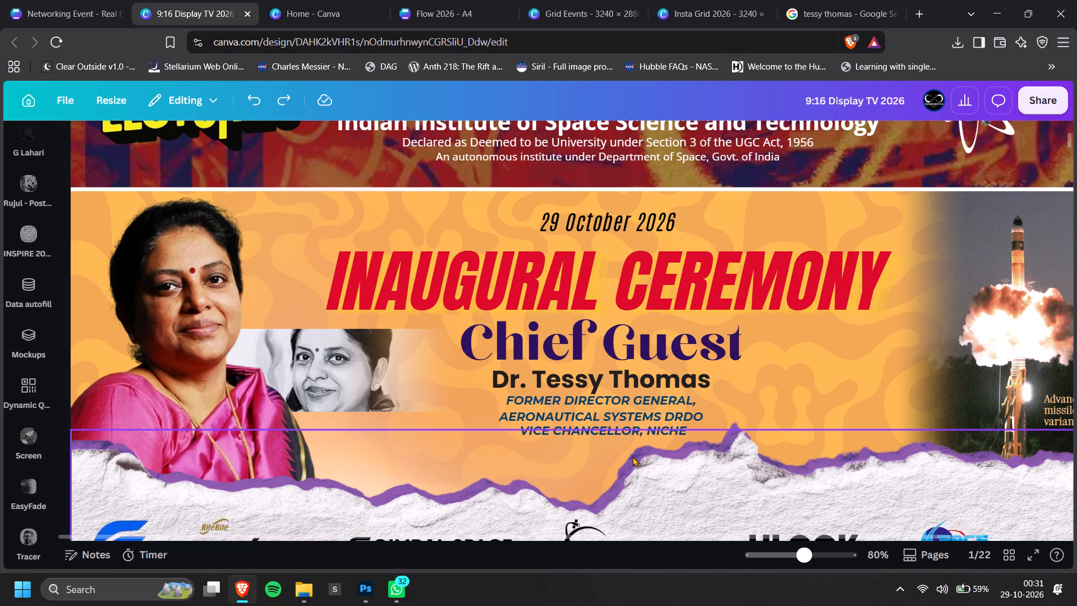
Shrink the FORMER DIRECTOR GENERAL, AERONAUTICAL SYSTEMS DRDO text to about size 13.1 and widen its box to fit one line.
{"action": "scroll", "coordinate": [624, 460], "scroll_direction": "up", "scroll_amount": 5, "text": "ctrl"}
{"action": "left_click", "coordinate": [618, 342]}
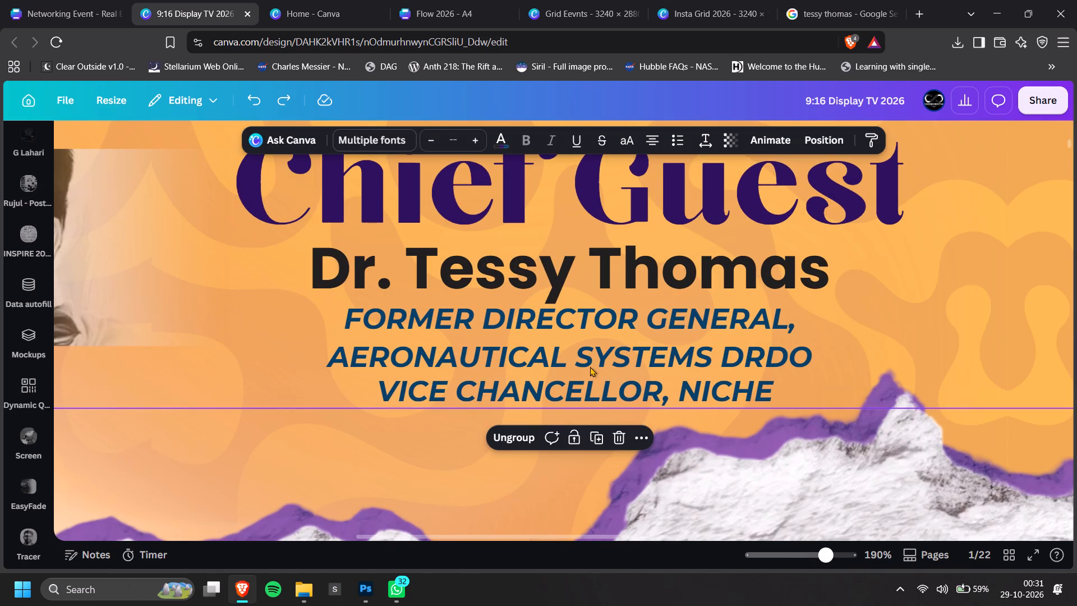
{"action": "left_click", "coordinate": [592, 329]}
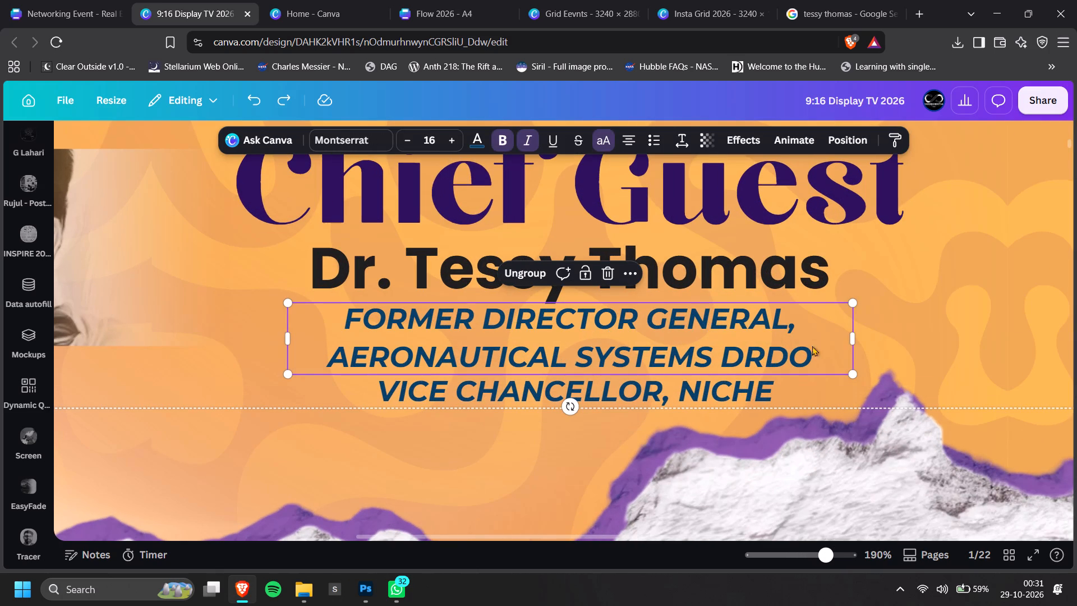
{"action": "left_click_drag", "start_coordinate": [855, 338], "coordinate": [1028, 339]}
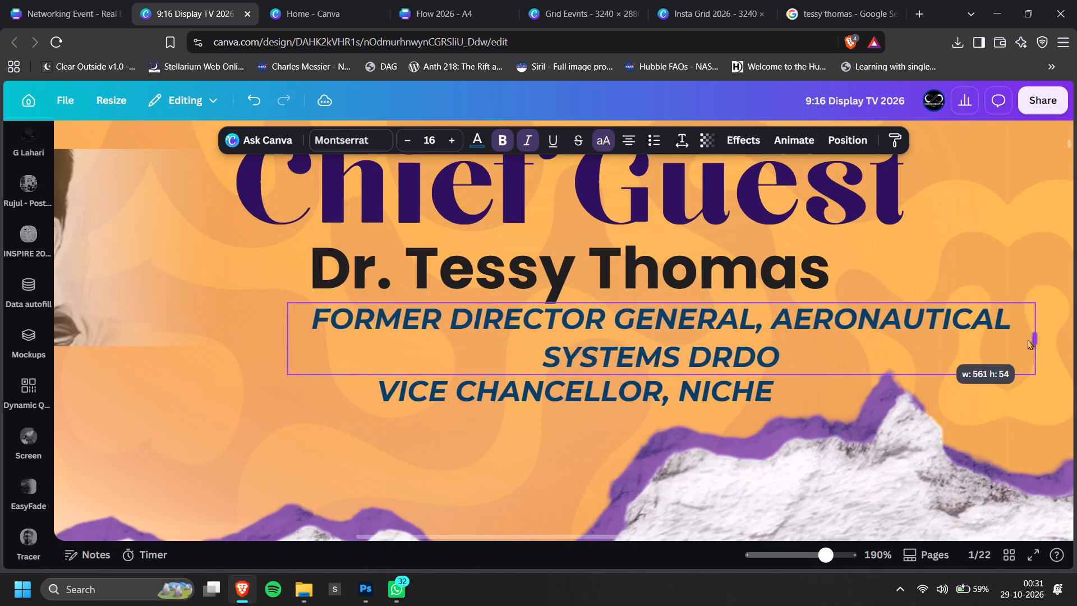
{"action": "left_click_drag", "start_coordinate": [1028, 339], "coordinate": [1073, 347]}
{"action": "scroll", "coordinate": [758, 353], "scroll_direction": "down", "scroll_amount": 4, "text": "ctrl"}
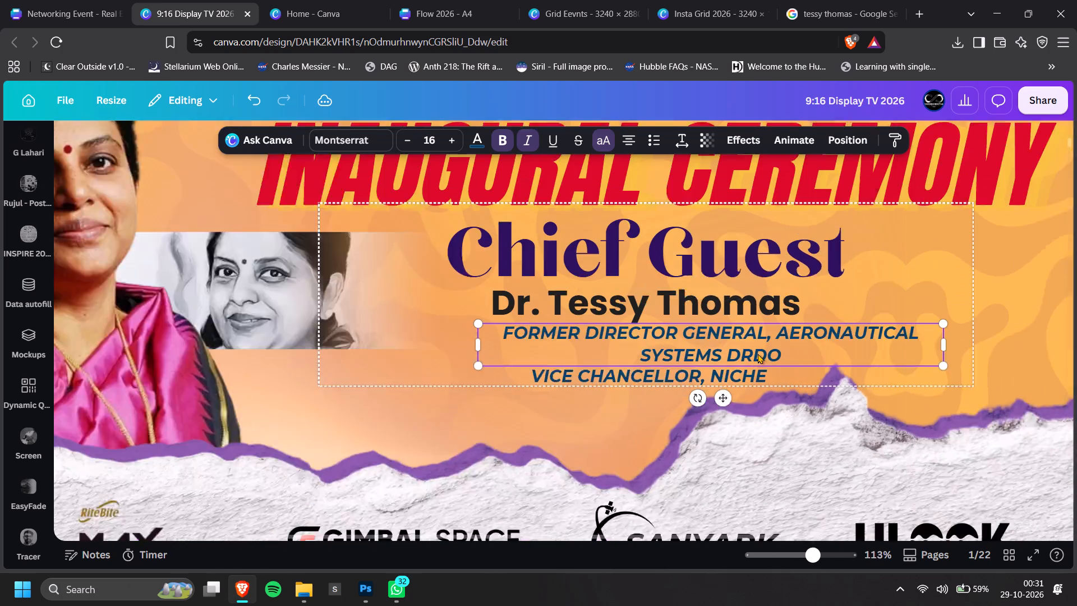
{"action": "left_click_drag", "start_coordinate": [914, 327], "coordinate": [846, 348]}
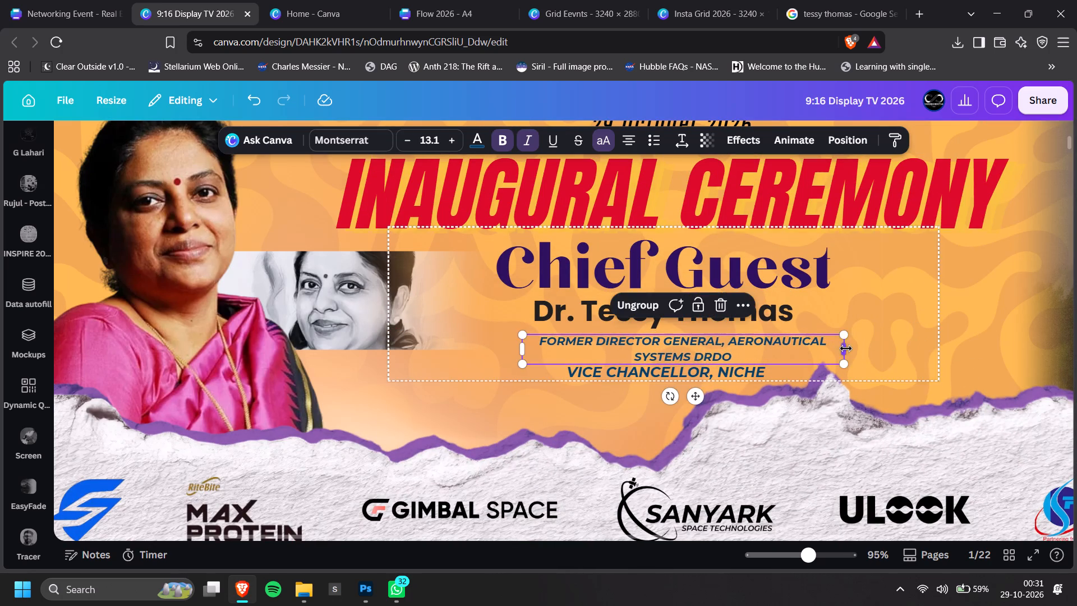
{"action": "left_click_drag", "start_coordinate": [845, 349], "coordinate": [914, 351]}
Move the VICE CHANCELLOR, NICHE line up closer to the one-line designation and centre both lines under the chief guest's name.
{"action": "left_click", "coordinate": [742, 368]}
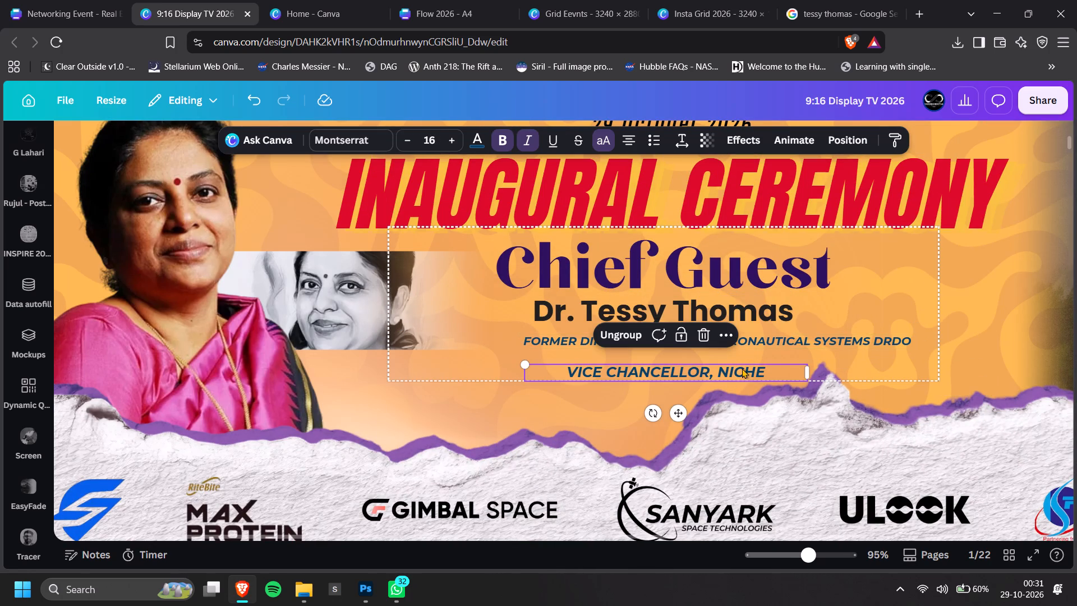
{"action": "left_click_drag", "start_coordinate": [769, 372], "coordinate": [795, 368]}
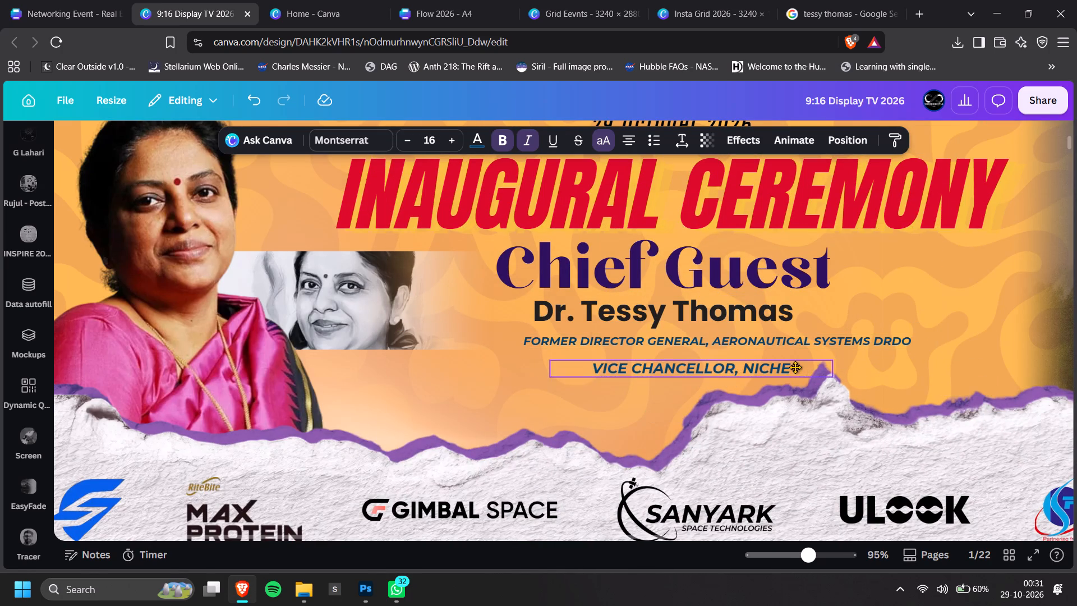
{"action": "left_click_drag", "start_coordinate": [795, 368], "coordinate": [789, 364]}
{"action": "left_click", "coordinate": [852, 346]}
{"action": "left_click_drag", "start_coordinate": [860, 342], "coordinate": [818, 341]}
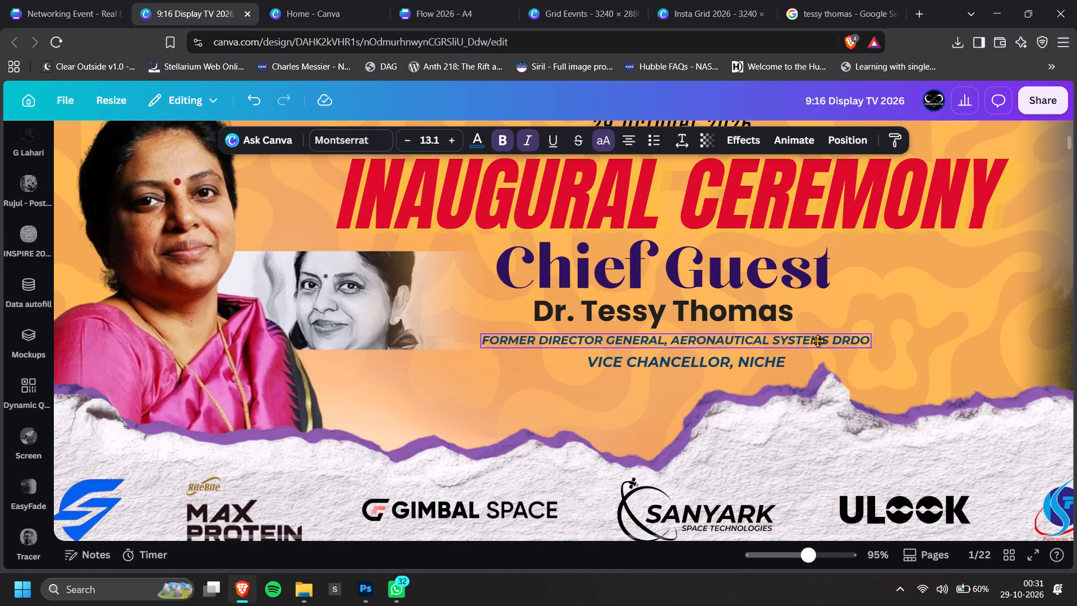
{"action": "left_click_drag", "start_coordinate": [818, 341], "coordinate": [807, 342]}
{"action": "left_click", "coordinate": [754, 360]}
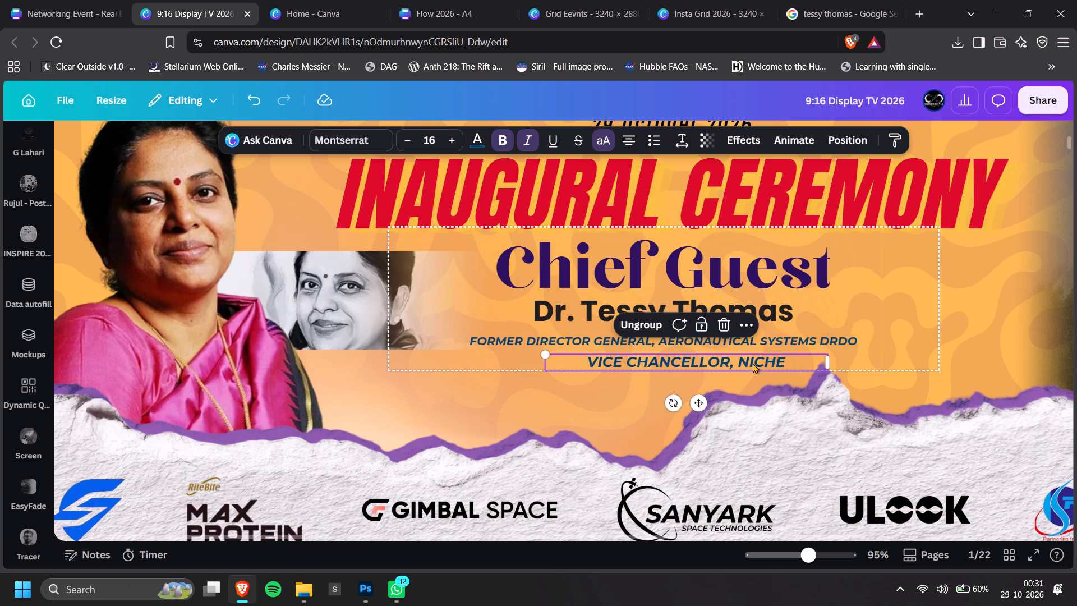
{"action": "left_click_drag", "start_coordinate": [753, 363], "coordinate": [729, 361]}
{"action": "left_click", "coordinate": [765, 348]}
{"action": "left_click", "coordinate": [779, 341]}
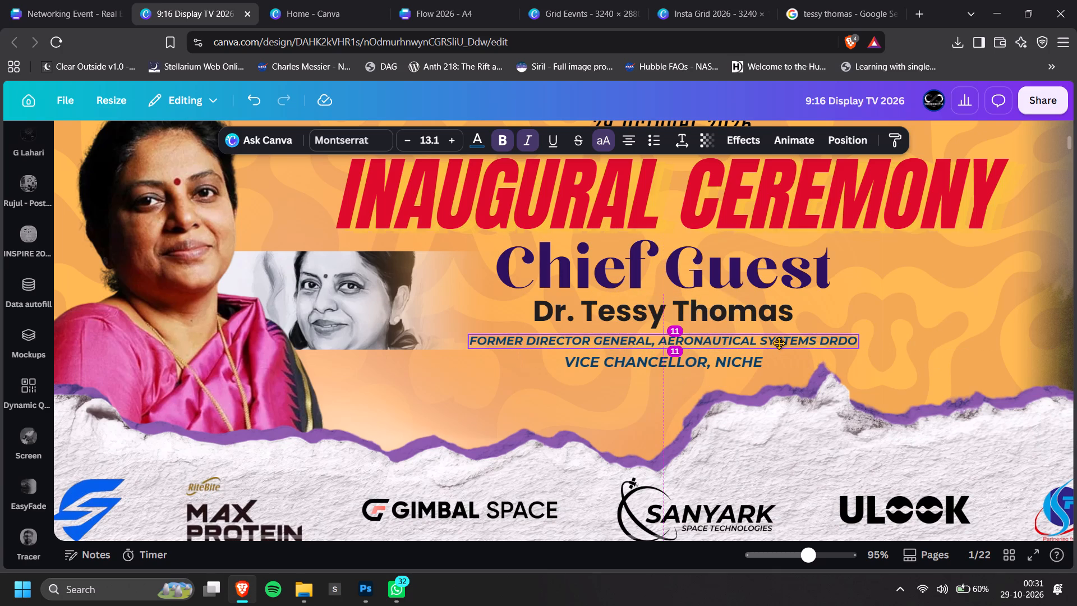
{"action": "left_click", "coordinate": [827, 356]}
{"action": "scroll", "coordinate": [838, 370], "scroll_direction": "down", "scroll_amount": 4, "text": "ctrl"}
{"action": "left_click", "coordinate": [959, 400]}
{"action": "left_click", "coordinate": [929, 399]}
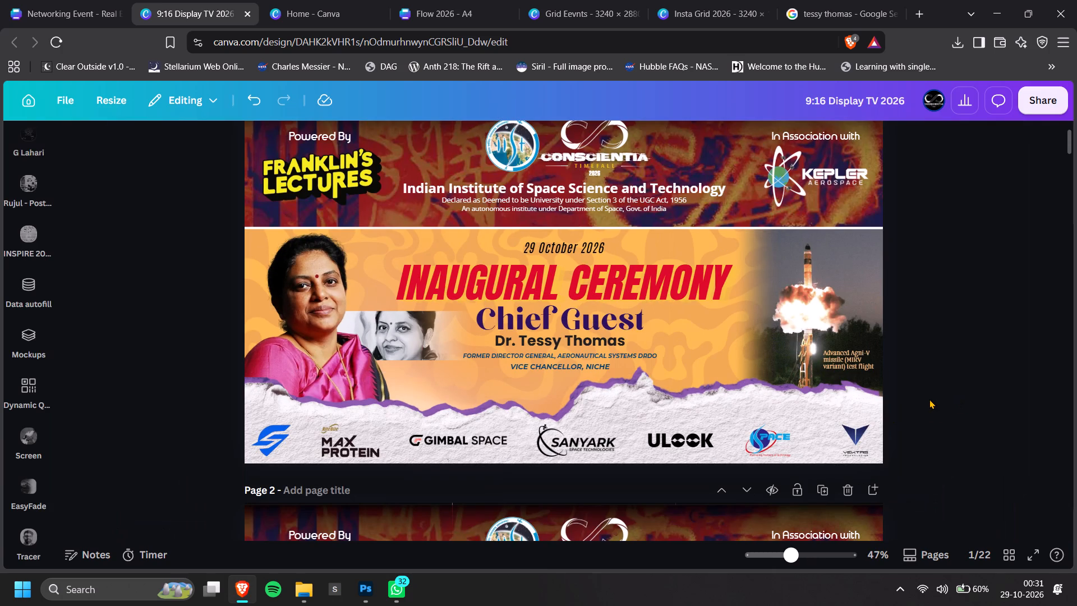
Enlarge the FORMER DIRECTOR GENERAL designation line to about size 14.7 and recentre it between the name and VICE CHANCELLOR, NICHE.
{"action": "scroll", "coordinate": [514, 363], "scroll_direction": "up", "scroll_amount": 7, "text": "ctrl"}
{"action": "left_click", "coordinate": [671, 341]}
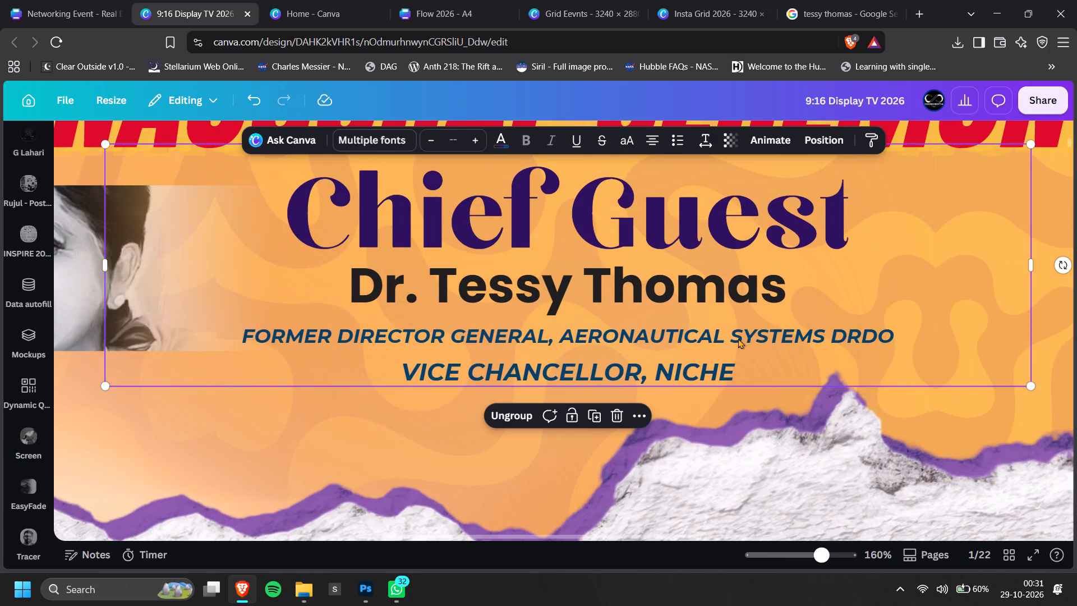
{"action": "left_click", "coordinate": [738, 338]}
{"action": "left_click_drag", "start_coordinate": [892, 351], "coordinate": [914, 361]}
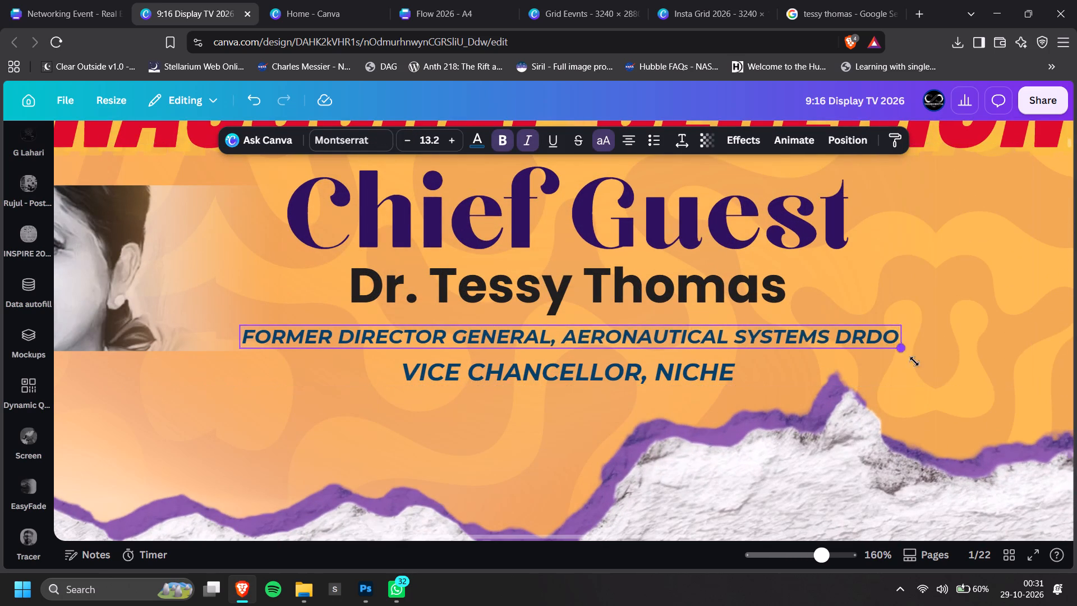
{"action": "left_click_drag", "start_coordinate": [914, 361], "coordinate": [970, 387]}
{"action": "left_click_drag", "start_coordinate": [857, 337], "coordinate": [814, 340]}
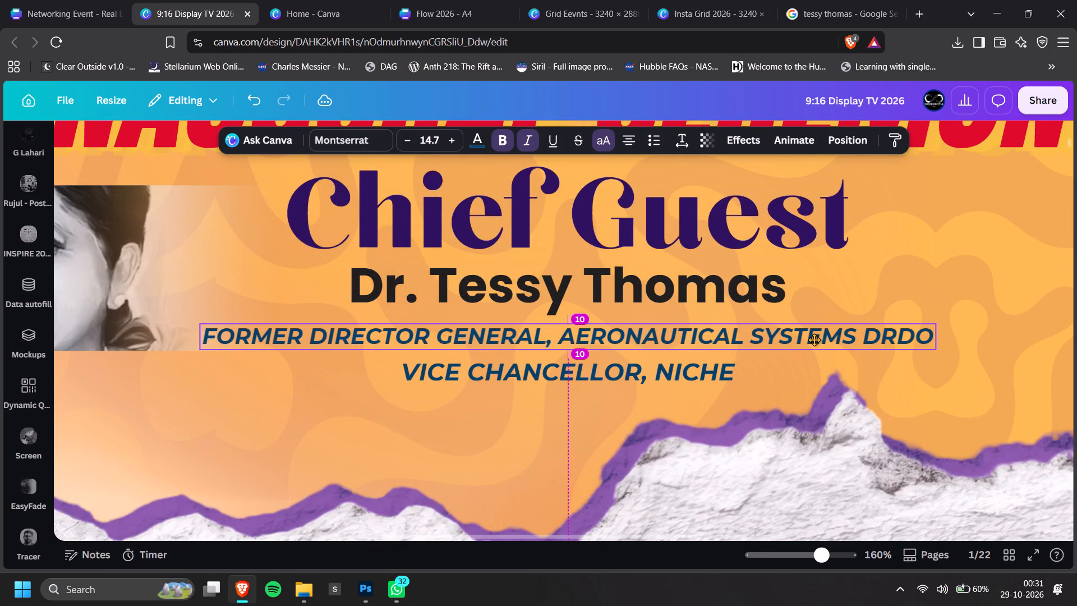
{"action": "left_click_drag", "start_coordinate": [814, 340], "coordinate": [818, 339]}
{"action": "left_click", "coordinate": [794, 391]}
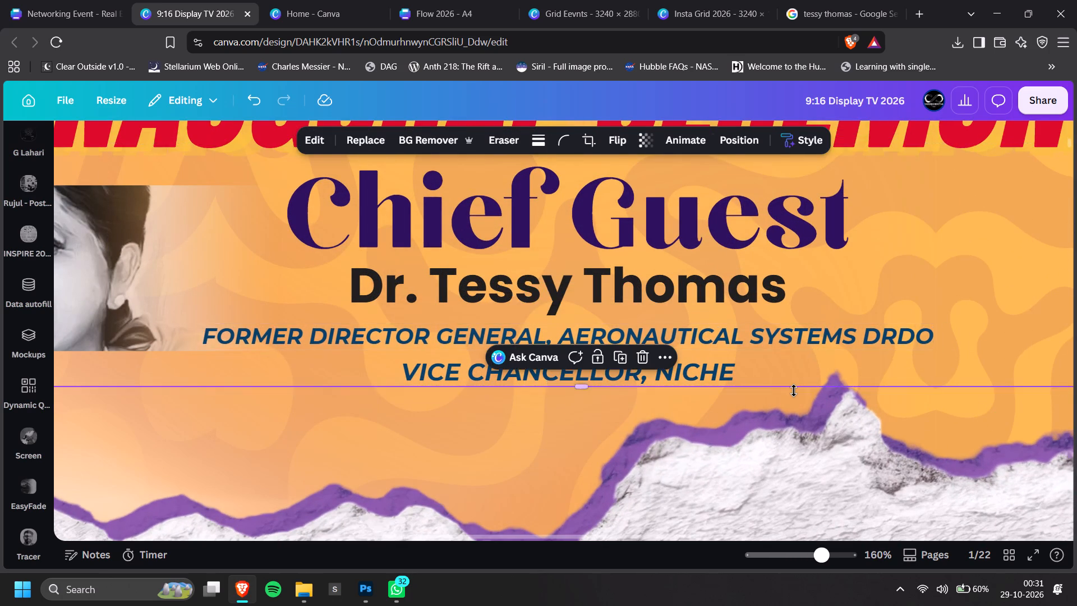
{"action": "scroll", "coordinate": [794, 391], "scroll_direction": "down", "scroll_amount": 6, "text": "ctrl"}
{"action": "double_click", "coordinate": [980, 371]}
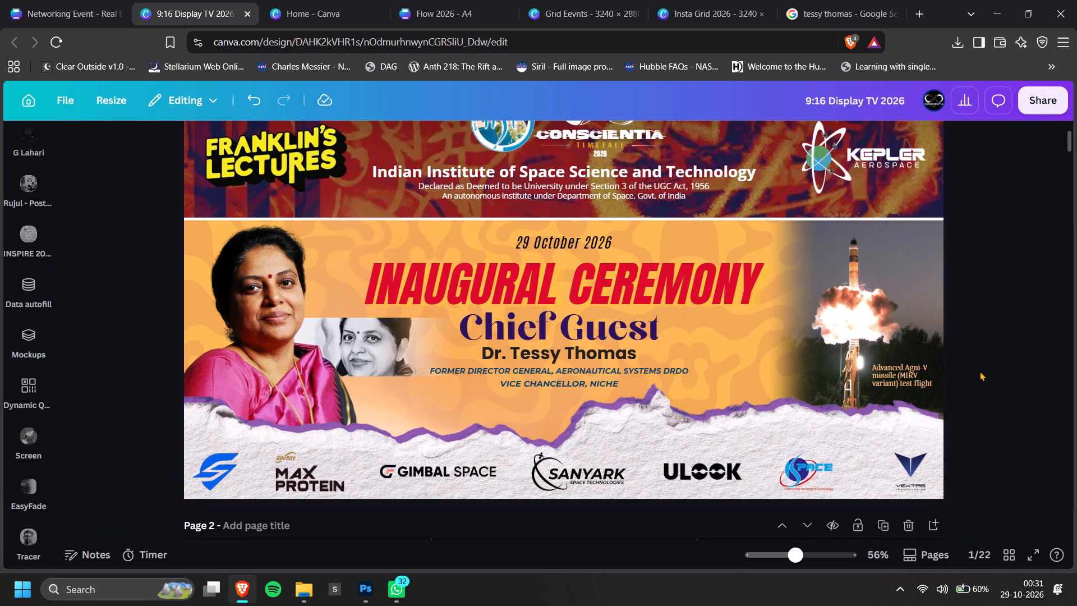
{"action": "scroll", "coordinate": [980, 371], "scroll_direction": "down", "scroll_amount": 2, "text": "ctrl"}
{"action": "scroll", "coordinate": [457, 346], "scroll_direction": "up", "scroll_amount": 1, "text": "ctrl"}
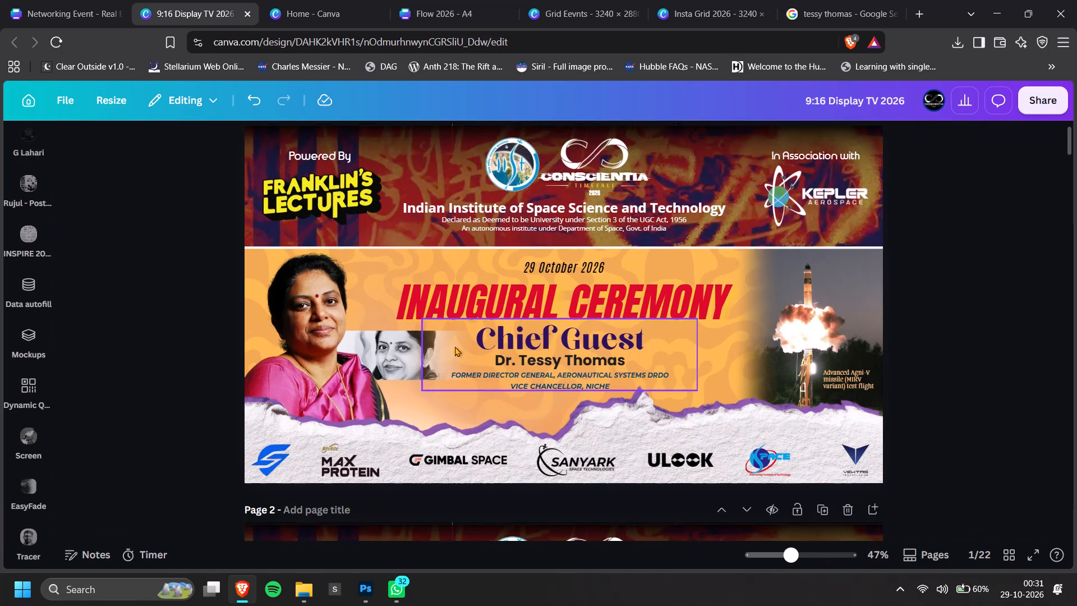
Select the black-and-white portrait among the layers and move it slightly left, further behind the colour portrait.
{"action": "left_click", "coordinate": [326, 351]}
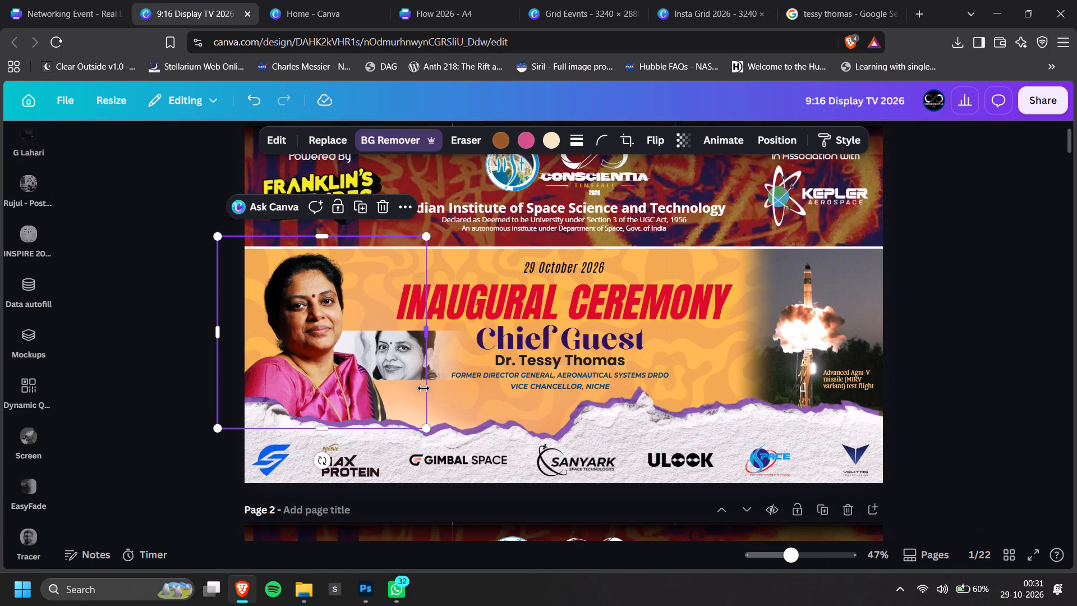
{"action": "key", "text": "alt+1"}
{"action": "scroll", "coordinate": [201, 366], "scroll_direction": "down", "scroll_amount": 6}
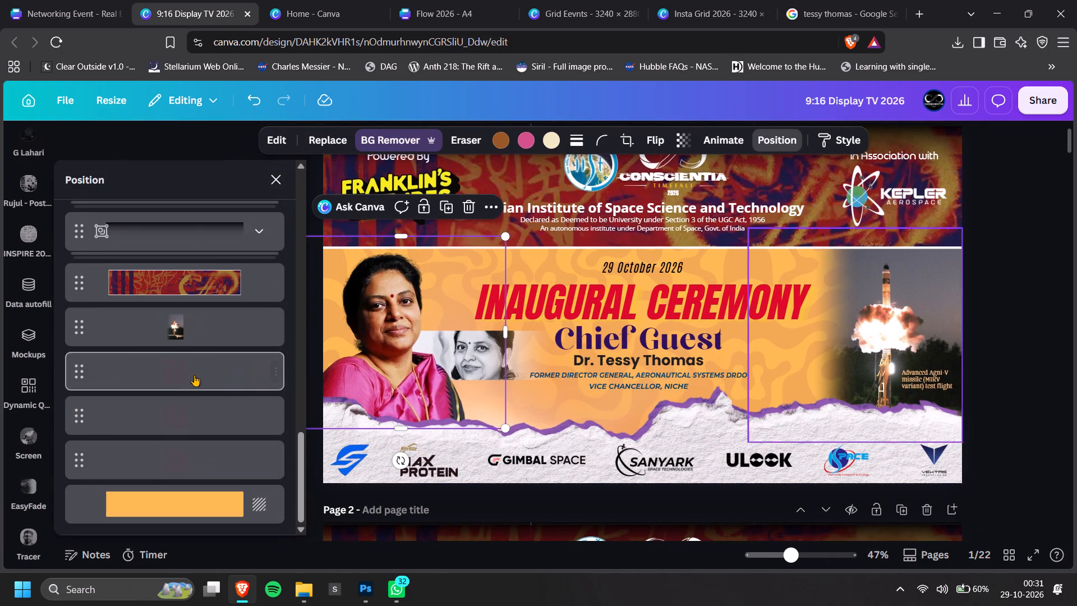
{"action": "scroll", "coordinate": [179, 353], "scroll_direction": "up", "scroll_amount": 2}
{"action": "left_click", "coordinate": [185, 236]}
{"action": "scroll", "coordinate": [441, 353], "scroll_direction": "up", "scroll_amount": 4, "text": "ctrl"}
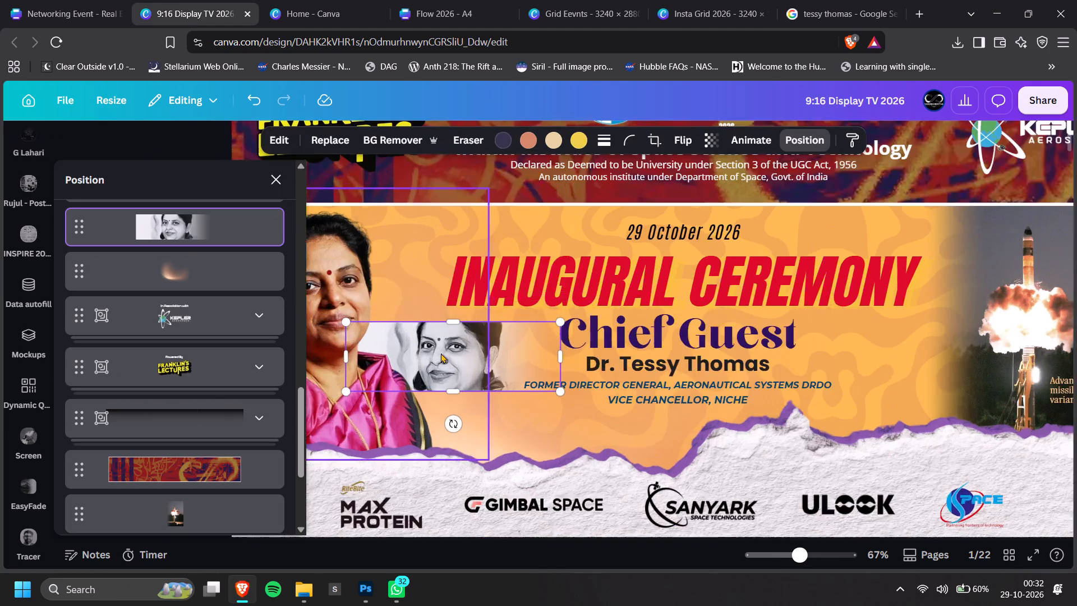
{"action": "left_click_drag", "start_coordinate": [559, 364], "coordinate": [551, 359]}
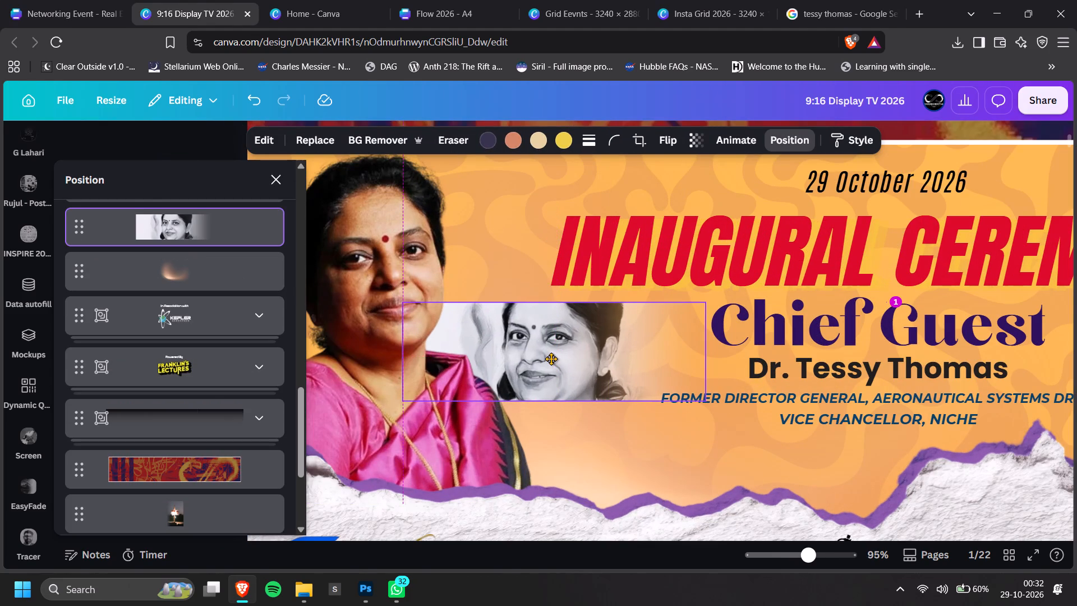
{"action": "left_click_drag", "start_coordinate": [551, 359], "coordinate": [549, 359]}
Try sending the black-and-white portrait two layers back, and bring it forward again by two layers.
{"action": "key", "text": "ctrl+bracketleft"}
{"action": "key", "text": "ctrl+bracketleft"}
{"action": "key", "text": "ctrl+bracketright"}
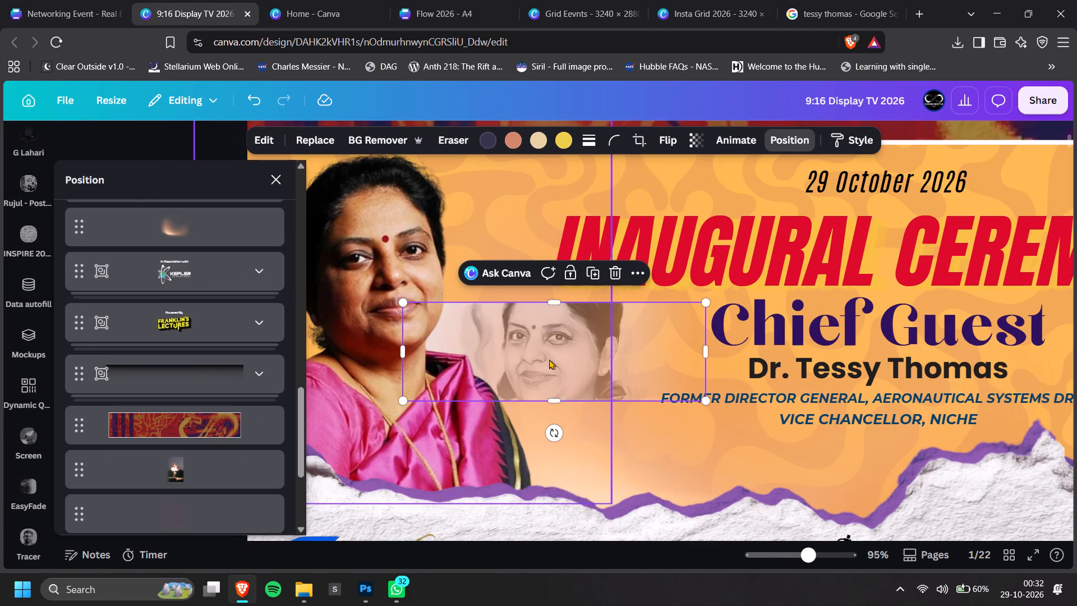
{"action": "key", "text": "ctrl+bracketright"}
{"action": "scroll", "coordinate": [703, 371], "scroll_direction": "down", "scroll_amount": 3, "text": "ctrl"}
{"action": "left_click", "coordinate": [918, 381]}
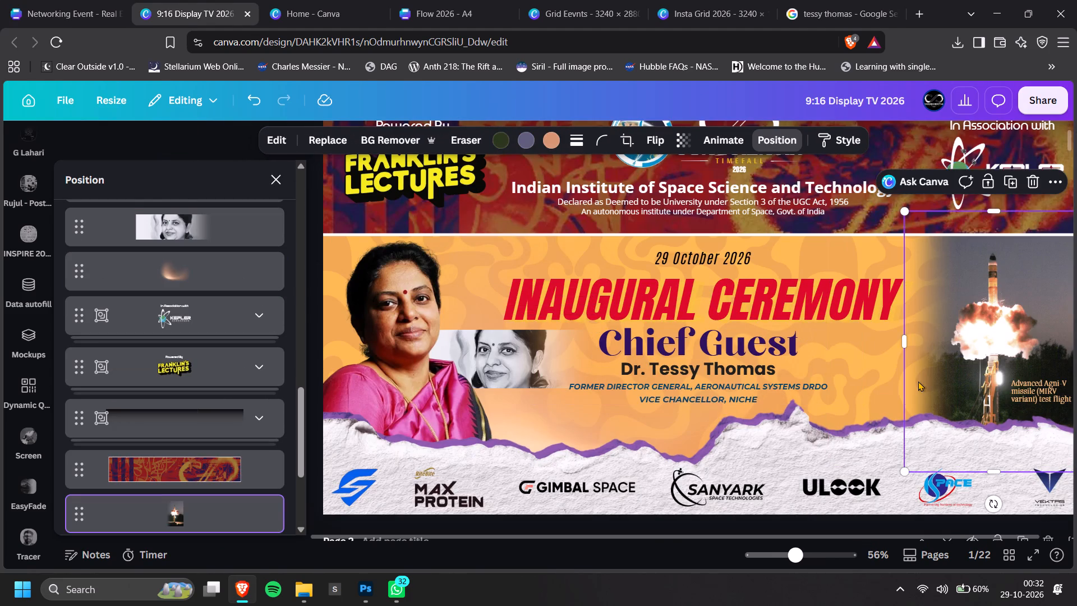
Move the VICE CHANCELLOR, NICHE line slightly up, closer to the director general line.
{"action": "scroll", "coordinate": [689, 414], "scroll_direction": "up", "scroll_amount": 6, "text": "ctrl"}
{"action": "left_click", "coordinate": [703, 387]}
{"action": "left_click", "coordinate": [734, 384]}
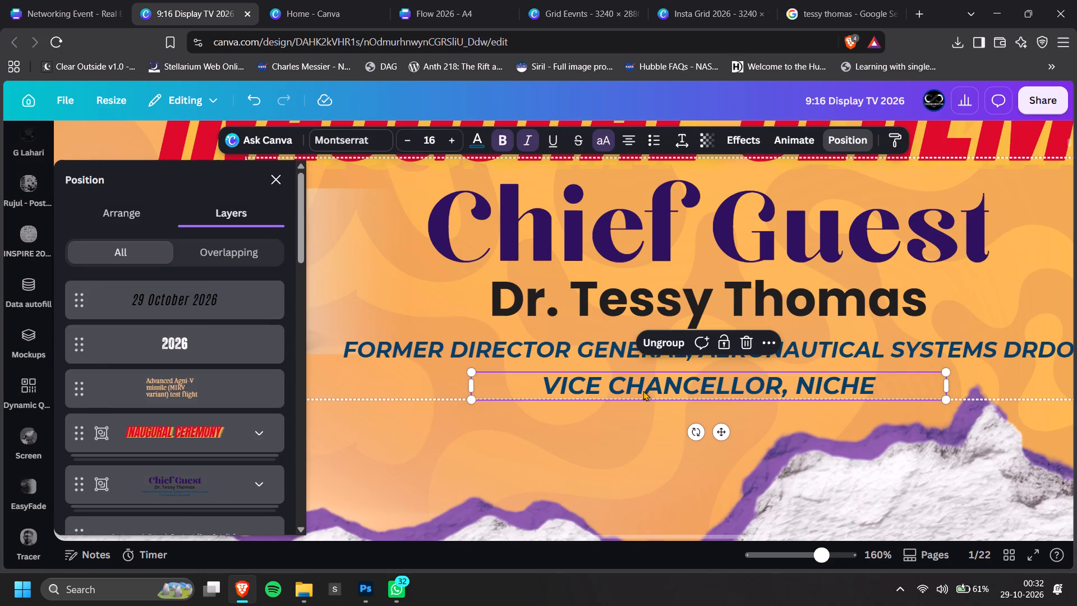
{"action": "left_click", "coordinate": [654, 391]}
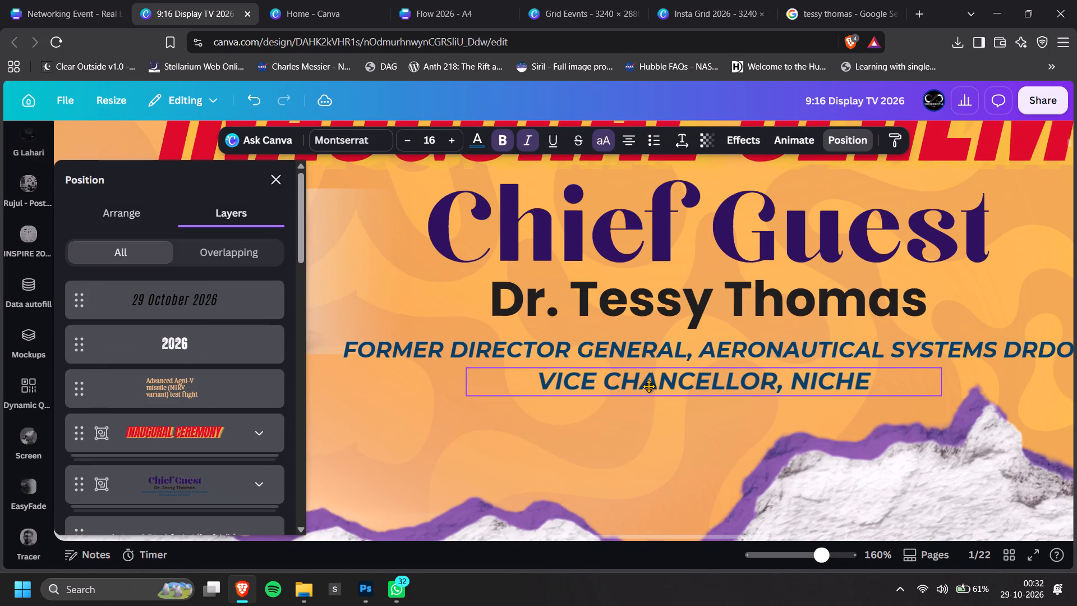
{"action": "left_click", "coordinate": [461, 405]}
{"action": "scroll", "coordinate": [675, 439], "scroll_direction": "down", "scroll_amount": 6, "text": "ctrl"}
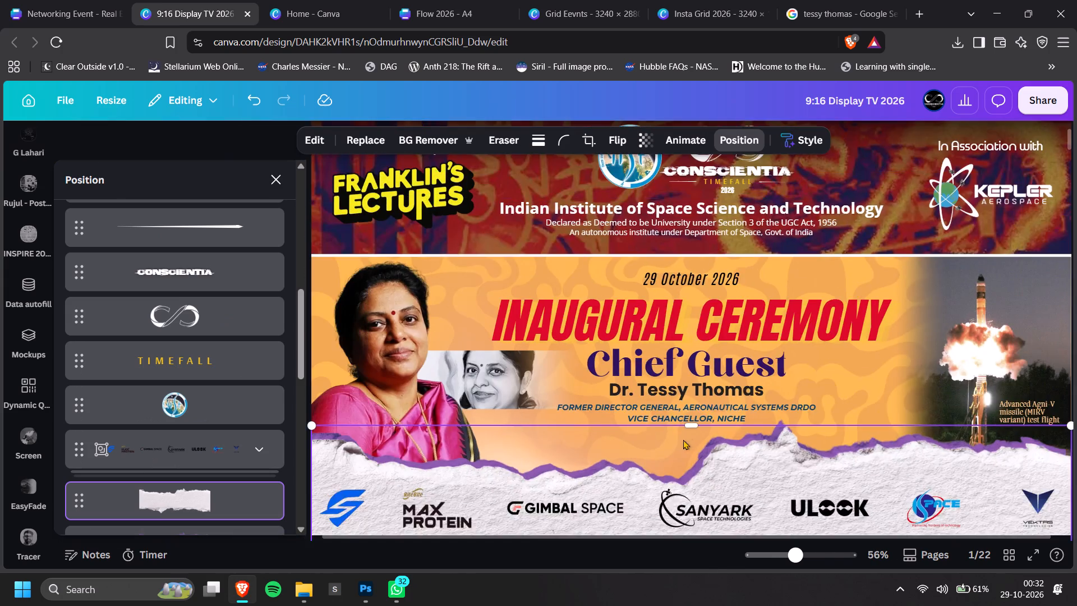
{"action": "scroll", "coordinate": [692, 438], "scroll_direction": "down", "scroll_amount": 2, "text": "ctrl"}
{"action": "double_click", "coordinate": [1027, 372]}
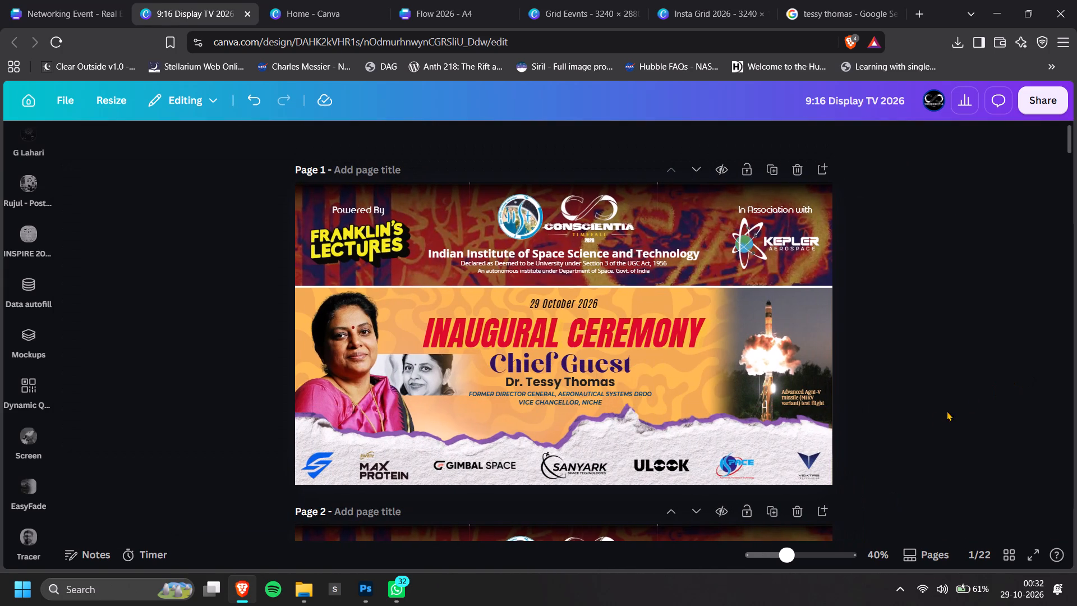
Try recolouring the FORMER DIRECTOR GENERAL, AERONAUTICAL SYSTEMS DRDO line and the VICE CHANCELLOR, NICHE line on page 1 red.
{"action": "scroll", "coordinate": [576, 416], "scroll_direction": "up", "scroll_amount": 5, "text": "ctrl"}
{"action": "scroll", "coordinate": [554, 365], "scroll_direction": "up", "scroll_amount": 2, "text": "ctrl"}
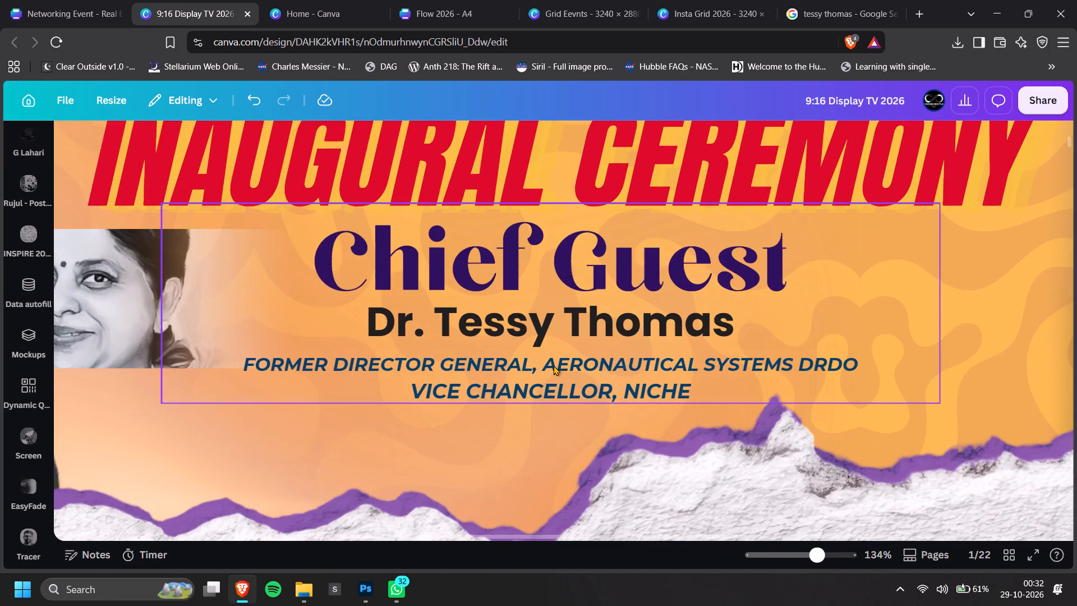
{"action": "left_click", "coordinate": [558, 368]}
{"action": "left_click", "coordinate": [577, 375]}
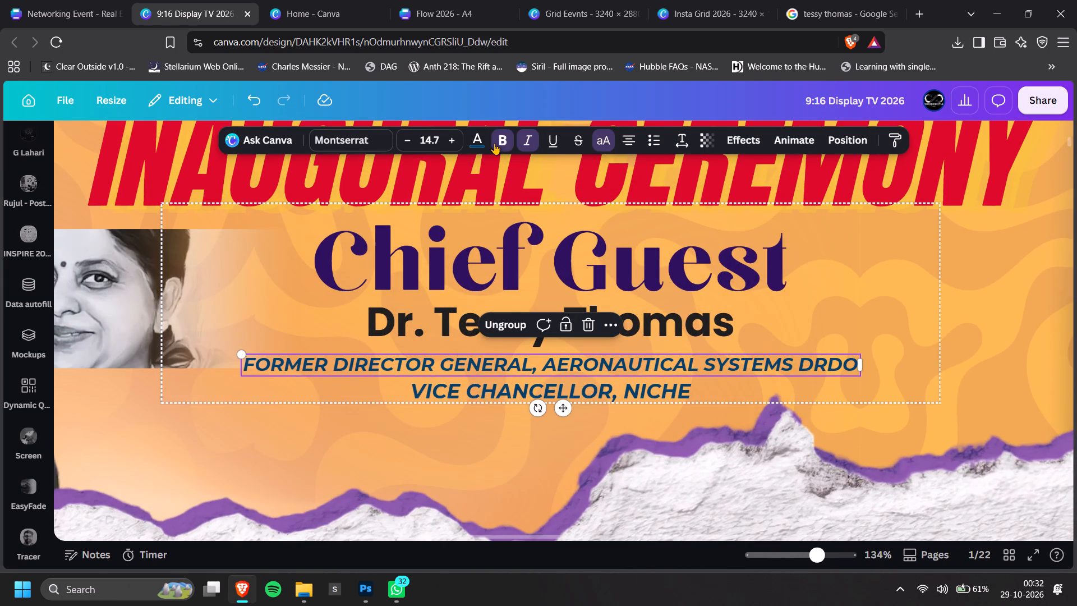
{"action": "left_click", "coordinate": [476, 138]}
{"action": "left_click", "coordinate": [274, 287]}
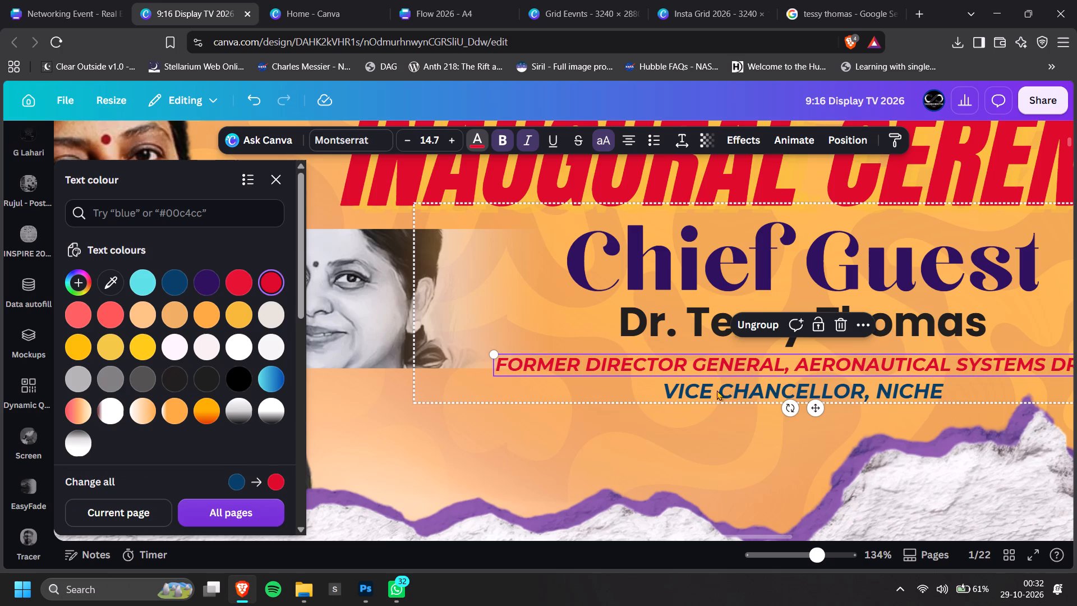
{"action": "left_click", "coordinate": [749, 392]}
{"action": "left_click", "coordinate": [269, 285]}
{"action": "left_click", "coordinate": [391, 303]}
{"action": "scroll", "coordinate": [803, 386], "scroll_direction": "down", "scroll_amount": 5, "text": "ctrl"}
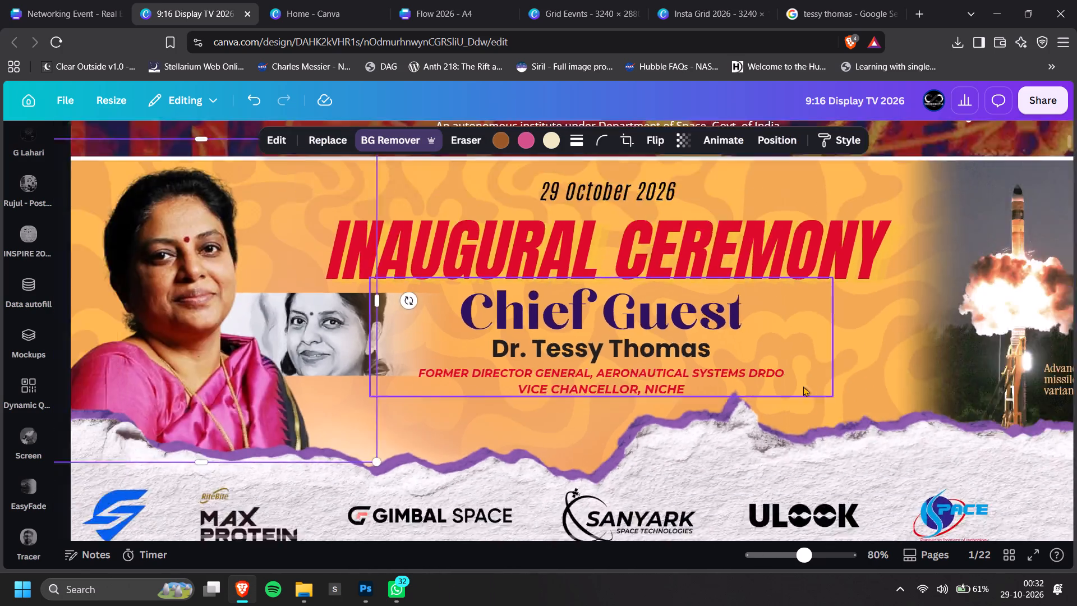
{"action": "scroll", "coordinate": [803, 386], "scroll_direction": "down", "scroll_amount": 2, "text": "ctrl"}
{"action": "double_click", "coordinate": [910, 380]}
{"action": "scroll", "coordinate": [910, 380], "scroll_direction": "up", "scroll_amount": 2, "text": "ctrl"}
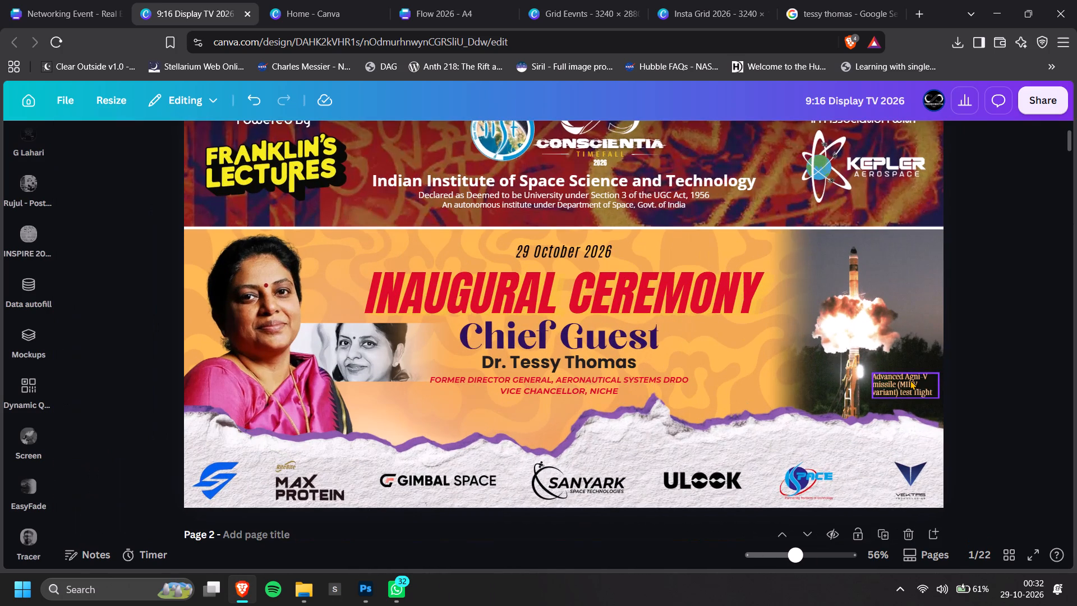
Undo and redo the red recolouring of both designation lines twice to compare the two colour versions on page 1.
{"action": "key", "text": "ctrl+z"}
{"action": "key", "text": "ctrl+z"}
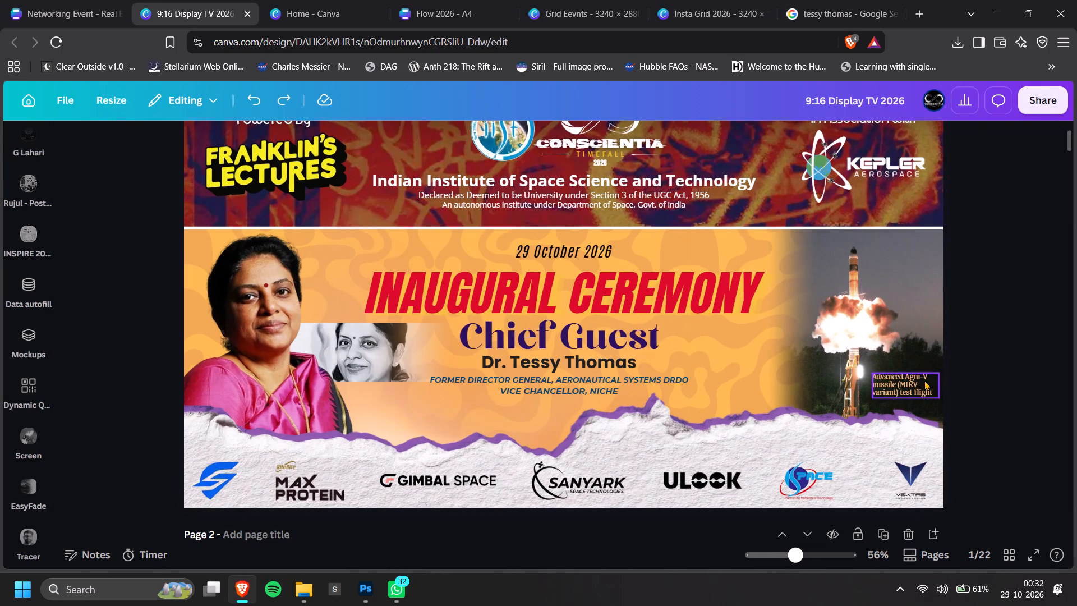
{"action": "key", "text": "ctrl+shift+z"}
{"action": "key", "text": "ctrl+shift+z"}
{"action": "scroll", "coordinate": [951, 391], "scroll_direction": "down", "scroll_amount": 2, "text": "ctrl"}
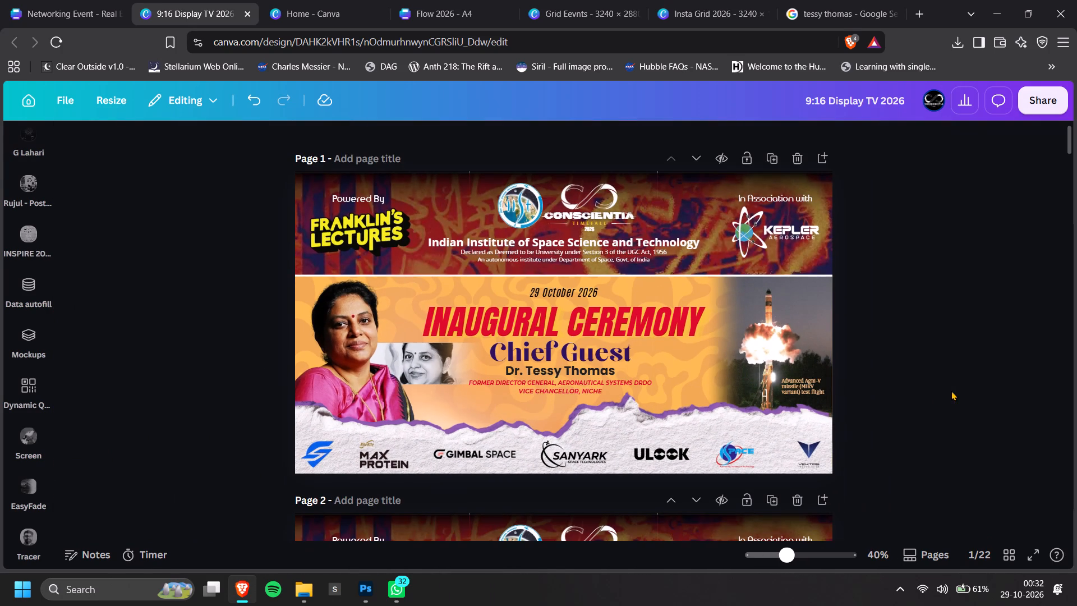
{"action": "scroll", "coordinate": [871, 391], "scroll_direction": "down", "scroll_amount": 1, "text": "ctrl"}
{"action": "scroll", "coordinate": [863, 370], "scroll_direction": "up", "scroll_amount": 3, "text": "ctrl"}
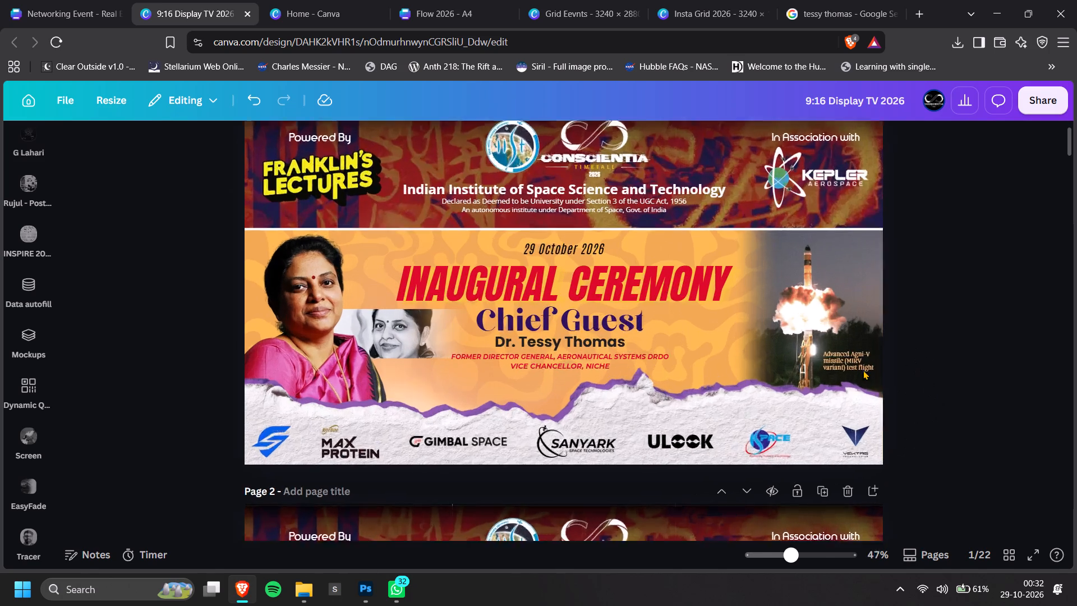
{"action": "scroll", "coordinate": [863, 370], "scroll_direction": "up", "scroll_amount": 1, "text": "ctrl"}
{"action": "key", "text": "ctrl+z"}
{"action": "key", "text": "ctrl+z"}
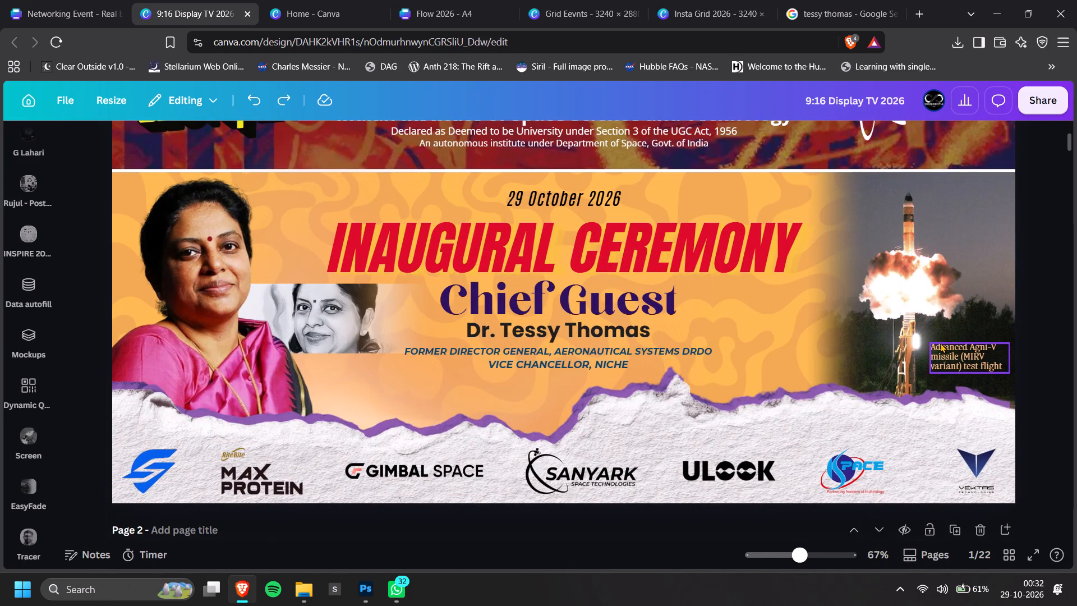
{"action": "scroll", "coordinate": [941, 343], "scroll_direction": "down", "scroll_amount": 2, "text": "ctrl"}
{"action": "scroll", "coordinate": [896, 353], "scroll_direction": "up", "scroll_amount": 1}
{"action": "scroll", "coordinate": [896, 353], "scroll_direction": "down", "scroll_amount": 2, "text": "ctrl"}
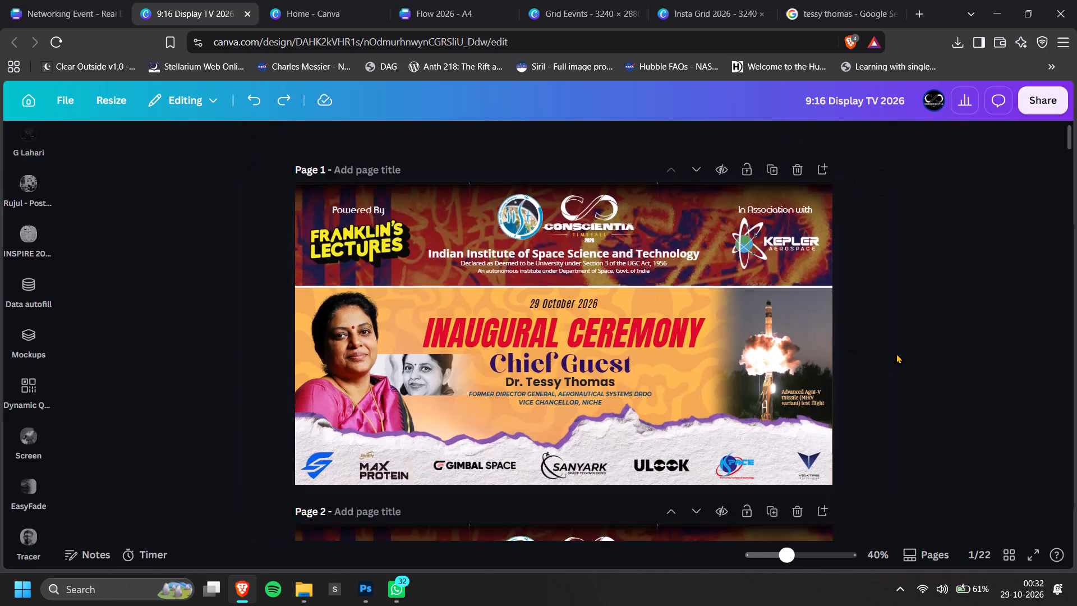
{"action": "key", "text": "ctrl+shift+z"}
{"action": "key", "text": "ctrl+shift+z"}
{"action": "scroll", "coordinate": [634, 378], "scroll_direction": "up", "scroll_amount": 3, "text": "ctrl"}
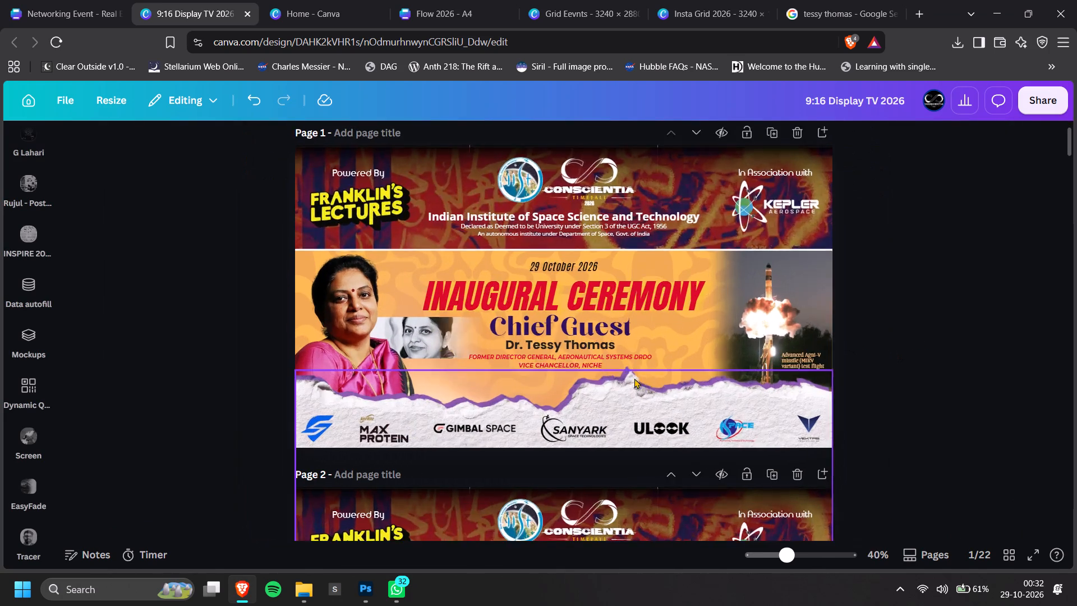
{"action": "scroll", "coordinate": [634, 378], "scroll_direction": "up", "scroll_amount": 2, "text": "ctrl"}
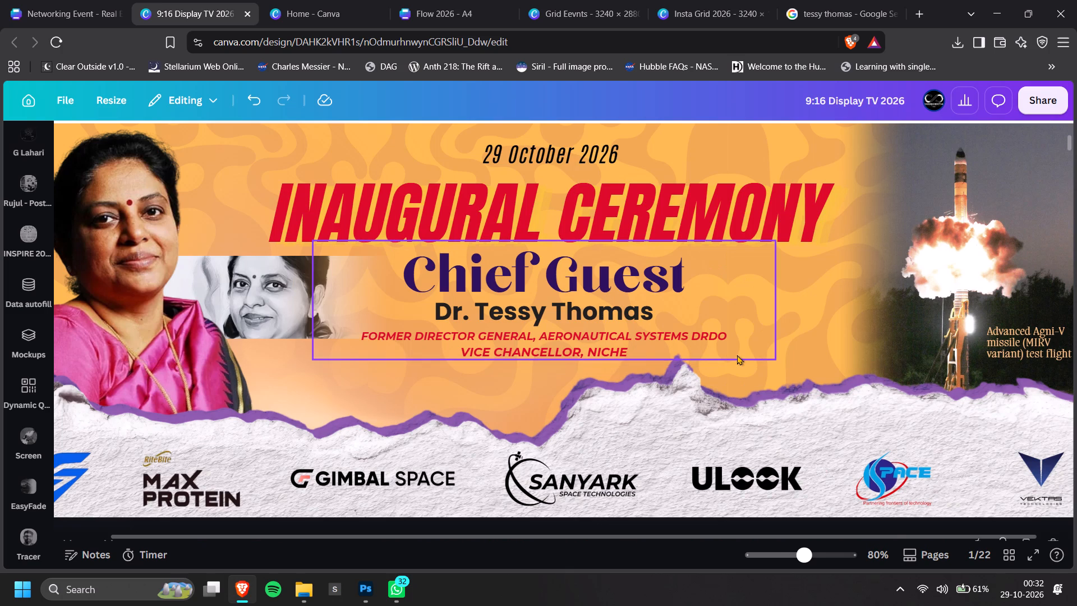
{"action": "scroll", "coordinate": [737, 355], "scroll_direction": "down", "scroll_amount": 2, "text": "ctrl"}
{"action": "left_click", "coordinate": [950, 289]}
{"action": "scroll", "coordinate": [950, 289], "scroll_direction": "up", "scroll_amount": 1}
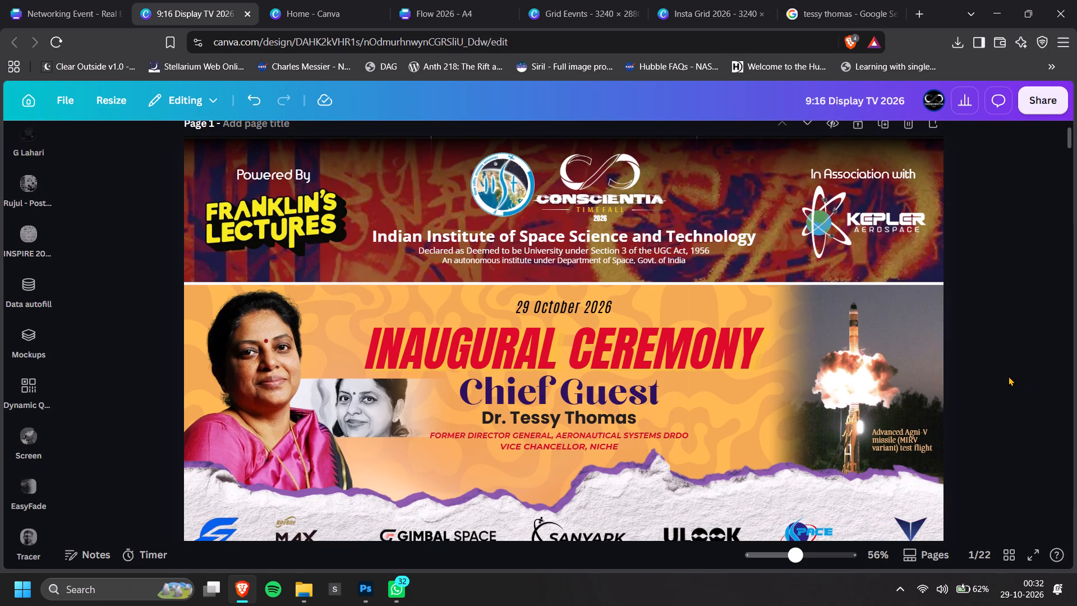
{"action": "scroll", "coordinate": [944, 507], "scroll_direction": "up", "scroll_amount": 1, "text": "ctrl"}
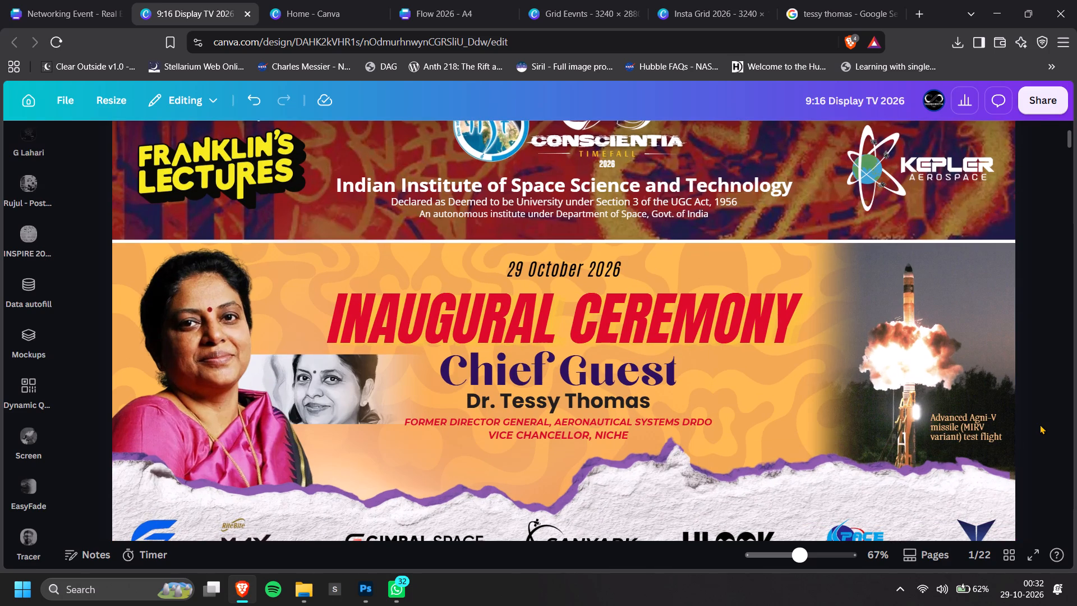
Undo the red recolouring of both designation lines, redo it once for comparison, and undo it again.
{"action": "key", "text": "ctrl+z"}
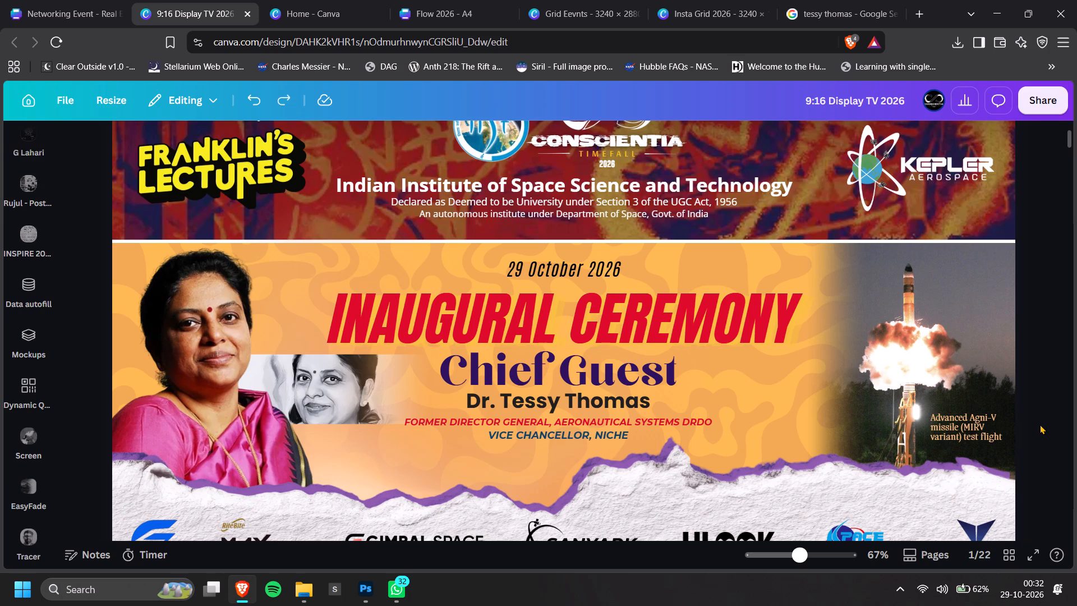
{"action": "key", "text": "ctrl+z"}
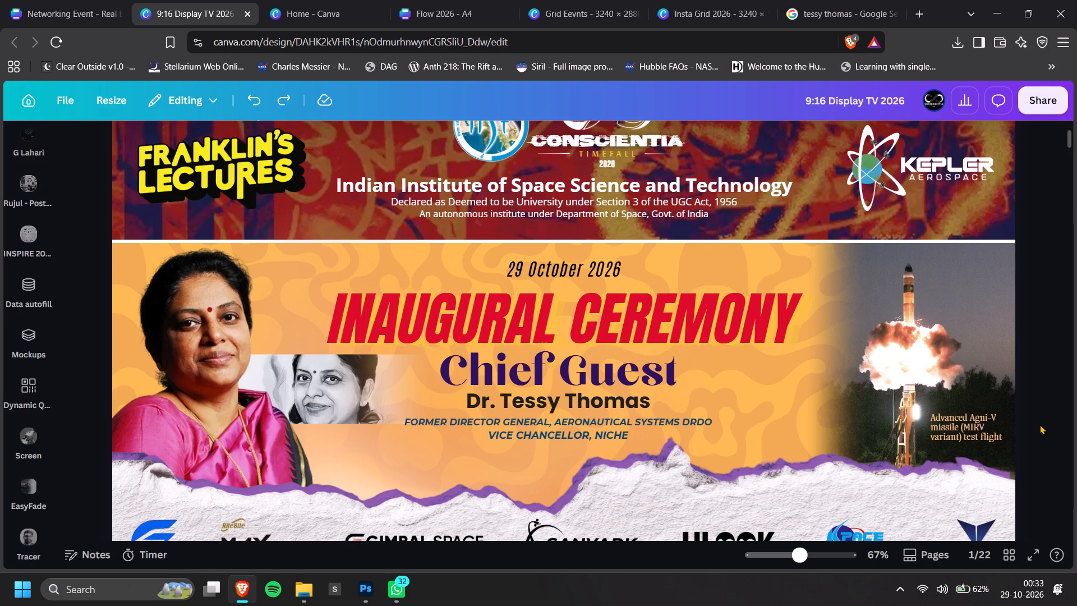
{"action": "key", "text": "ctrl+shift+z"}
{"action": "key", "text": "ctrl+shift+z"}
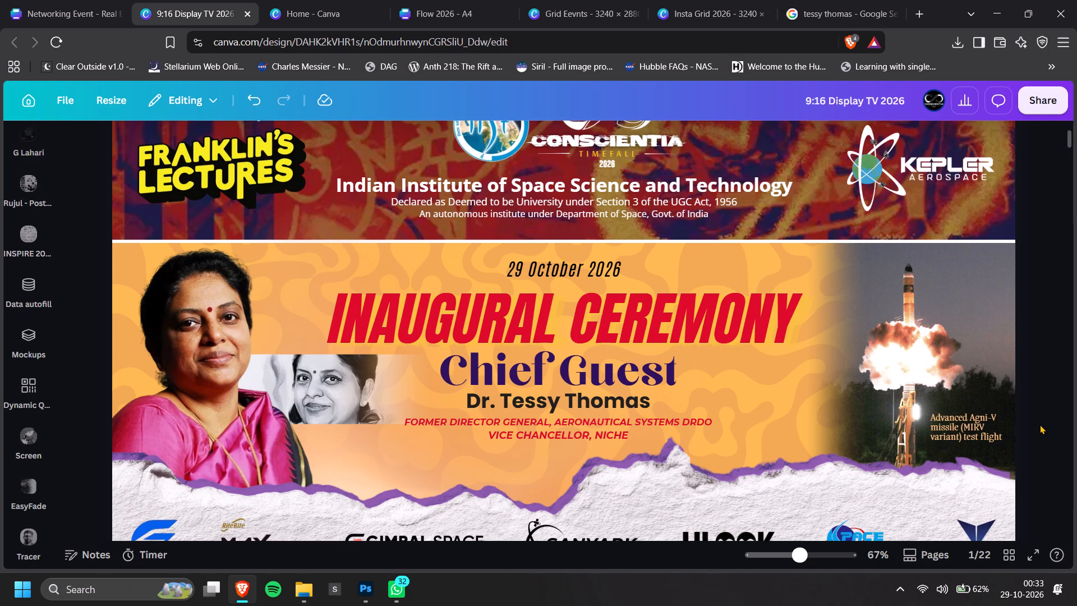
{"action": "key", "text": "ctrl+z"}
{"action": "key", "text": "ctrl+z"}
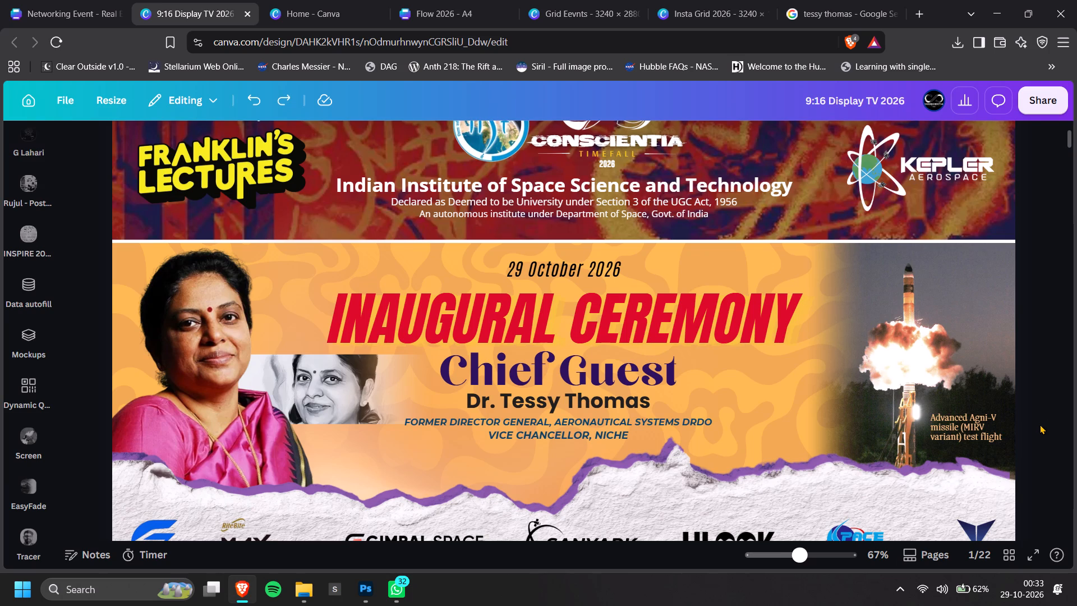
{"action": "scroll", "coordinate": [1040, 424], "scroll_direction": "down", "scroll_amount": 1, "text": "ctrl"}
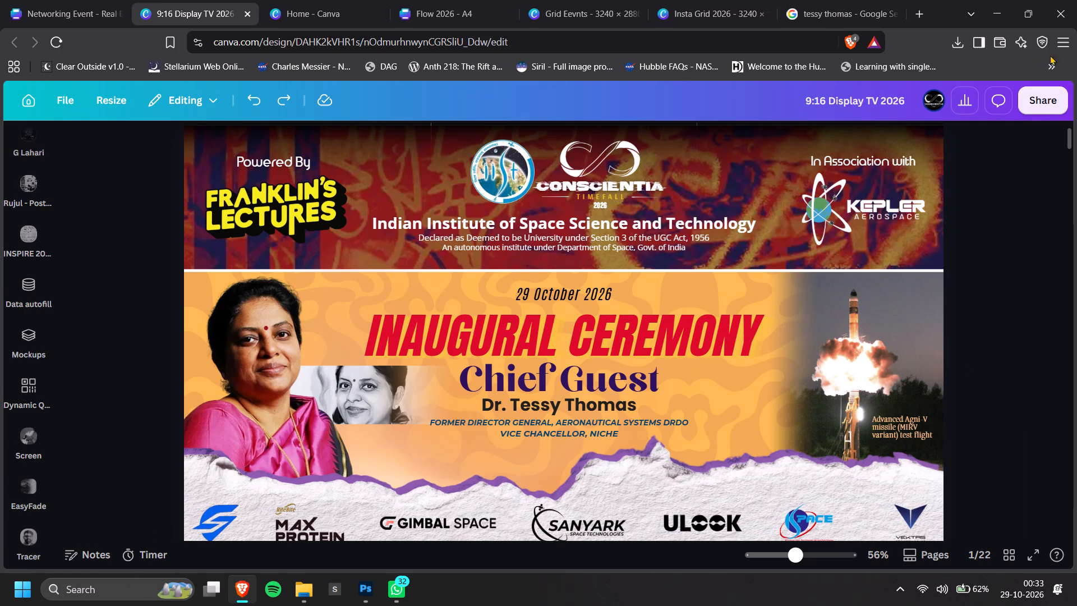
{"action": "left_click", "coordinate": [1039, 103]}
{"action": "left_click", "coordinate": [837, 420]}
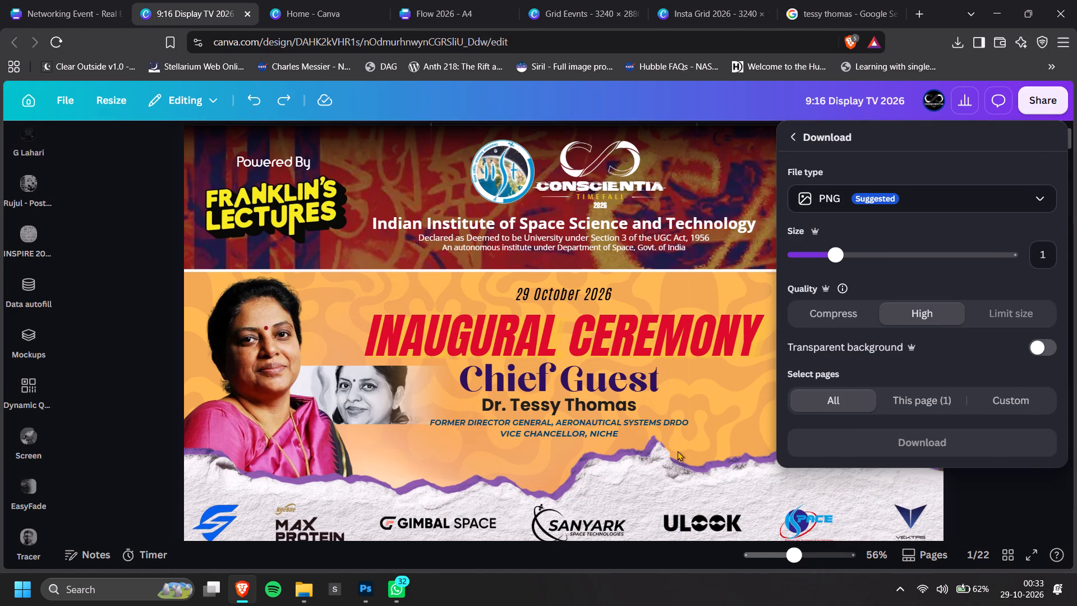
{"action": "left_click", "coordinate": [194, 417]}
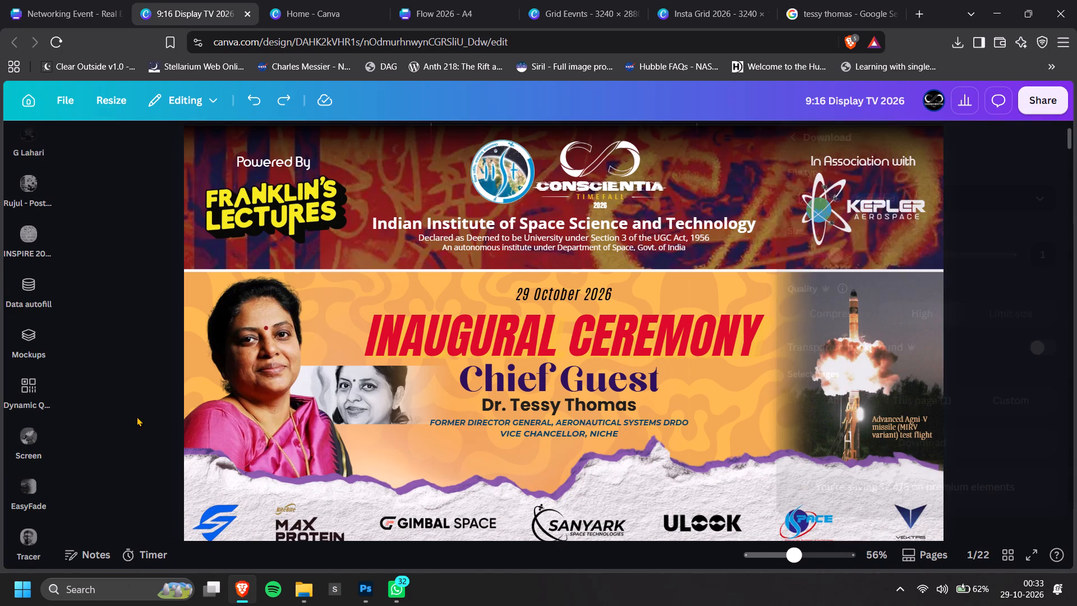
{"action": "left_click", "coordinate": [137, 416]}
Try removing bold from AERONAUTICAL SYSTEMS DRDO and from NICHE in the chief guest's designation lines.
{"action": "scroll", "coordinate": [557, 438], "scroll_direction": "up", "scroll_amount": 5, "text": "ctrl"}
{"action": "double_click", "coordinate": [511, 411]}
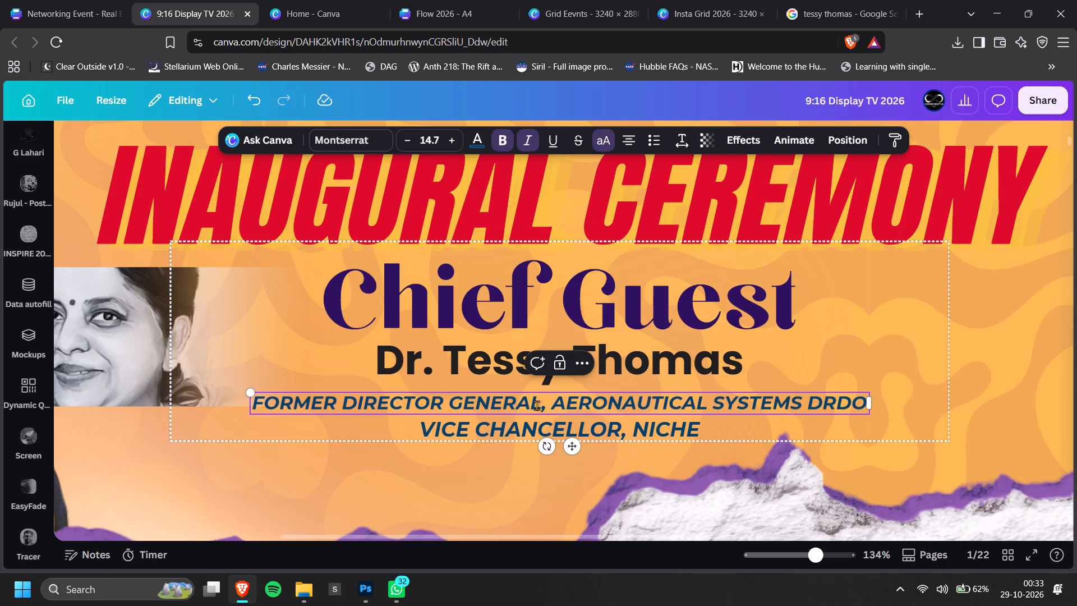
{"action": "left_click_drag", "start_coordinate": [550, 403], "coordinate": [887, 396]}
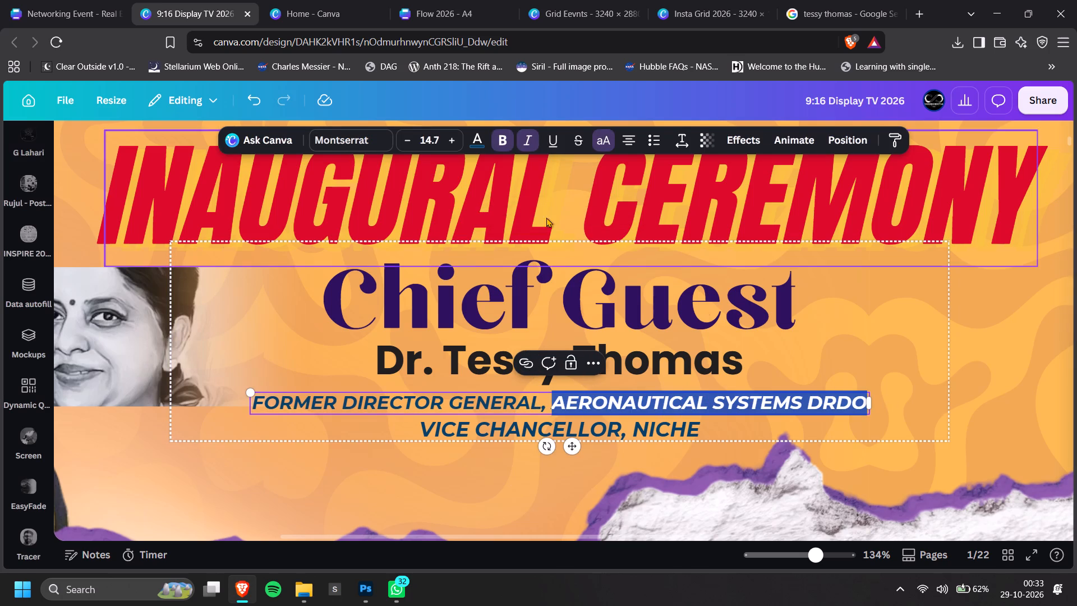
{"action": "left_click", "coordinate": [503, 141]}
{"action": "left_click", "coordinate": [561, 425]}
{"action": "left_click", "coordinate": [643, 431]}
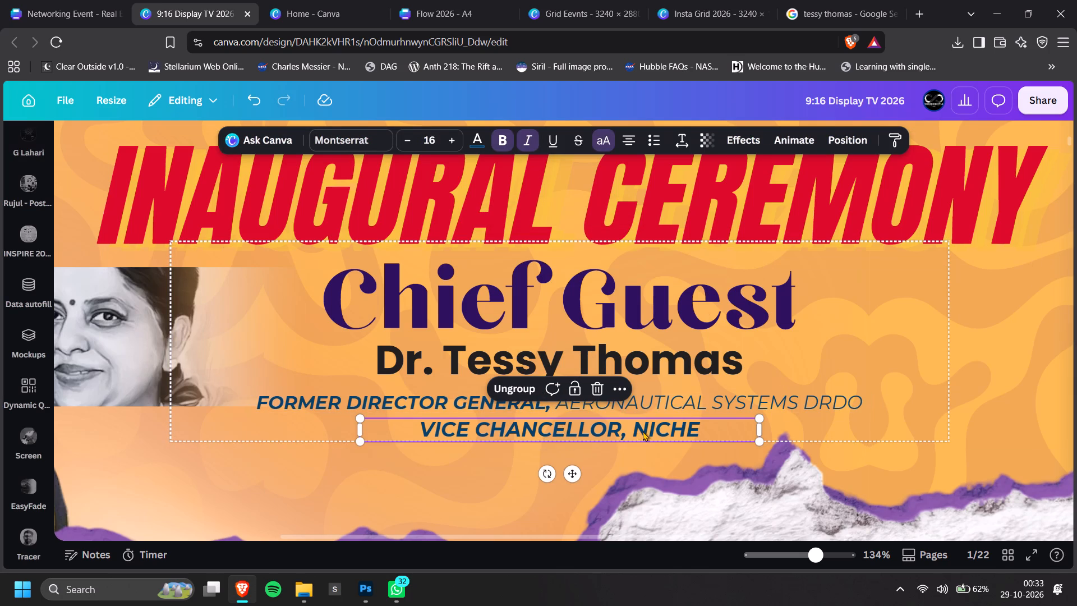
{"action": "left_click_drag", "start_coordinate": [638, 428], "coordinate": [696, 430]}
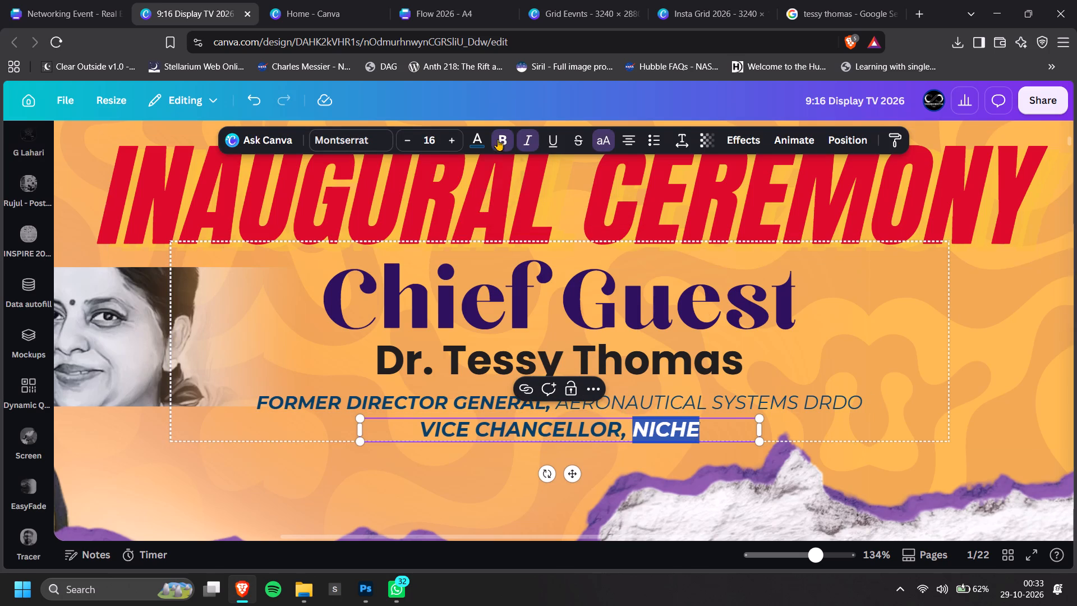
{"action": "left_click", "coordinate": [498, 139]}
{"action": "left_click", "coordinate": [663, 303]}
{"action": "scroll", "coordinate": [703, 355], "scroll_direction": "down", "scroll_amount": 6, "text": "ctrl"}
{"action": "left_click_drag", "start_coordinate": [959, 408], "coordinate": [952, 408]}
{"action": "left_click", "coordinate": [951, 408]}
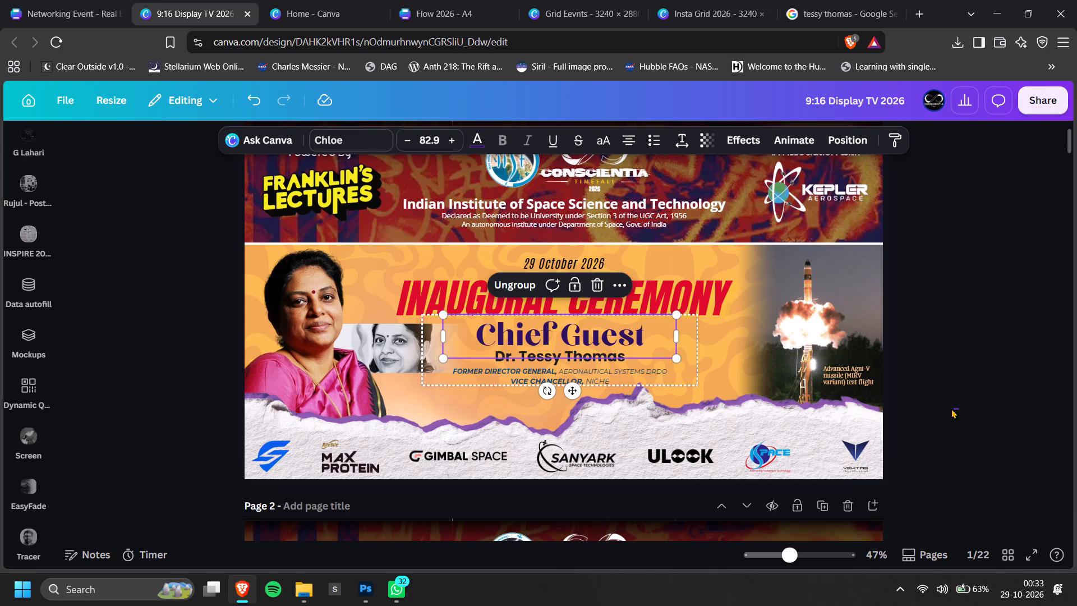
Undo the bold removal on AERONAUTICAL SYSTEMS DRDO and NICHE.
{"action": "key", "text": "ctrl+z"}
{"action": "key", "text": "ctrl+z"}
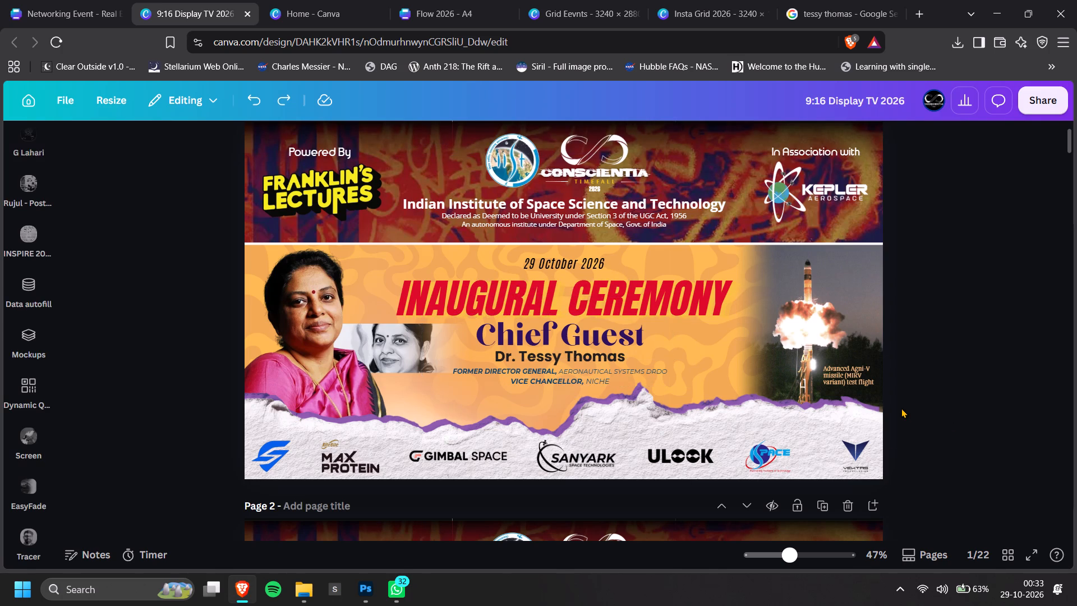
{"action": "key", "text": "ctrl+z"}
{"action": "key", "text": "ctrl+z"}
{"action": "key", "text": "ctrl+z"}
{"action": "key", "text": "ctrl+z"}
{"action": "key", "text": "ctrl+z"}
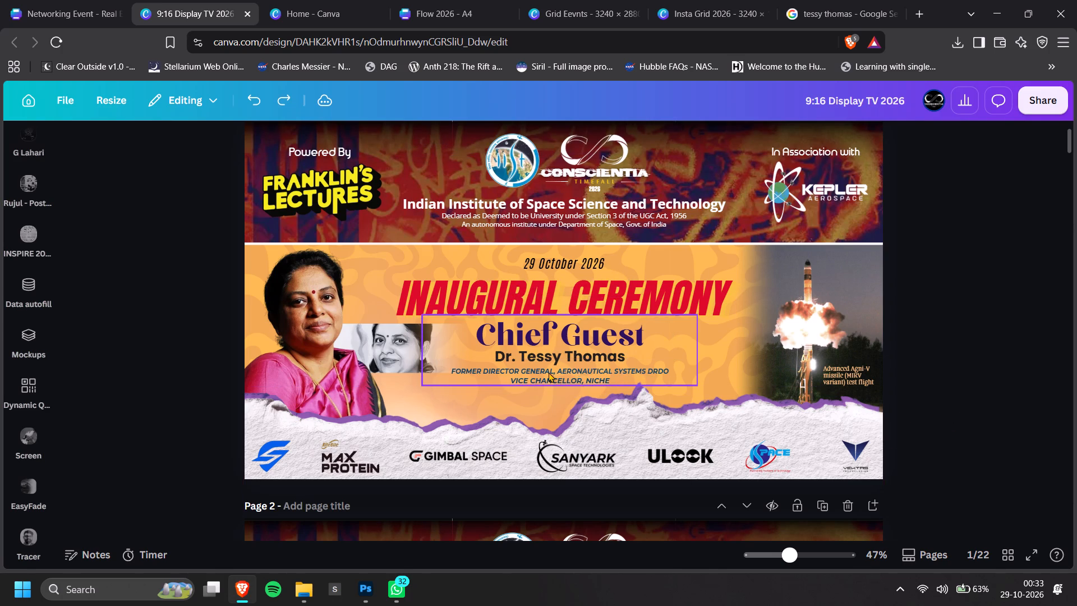
Remove the italics from FORMER DIRECTOR GENERAL only, leaving AERONAUTICAL SYSTEMS DRDO italic.
{"action": "scroll", "coordinate": [549, 372], "scroll_direction": "up", "scroll_amount": 7, "text": "ctrl"}
{"action": "left_click", "coordinate": [550, 370]}
{"action": "left_click", "coordinate": [553, 372]}
{"action": "left_click", "coordinate": [553, 374]}
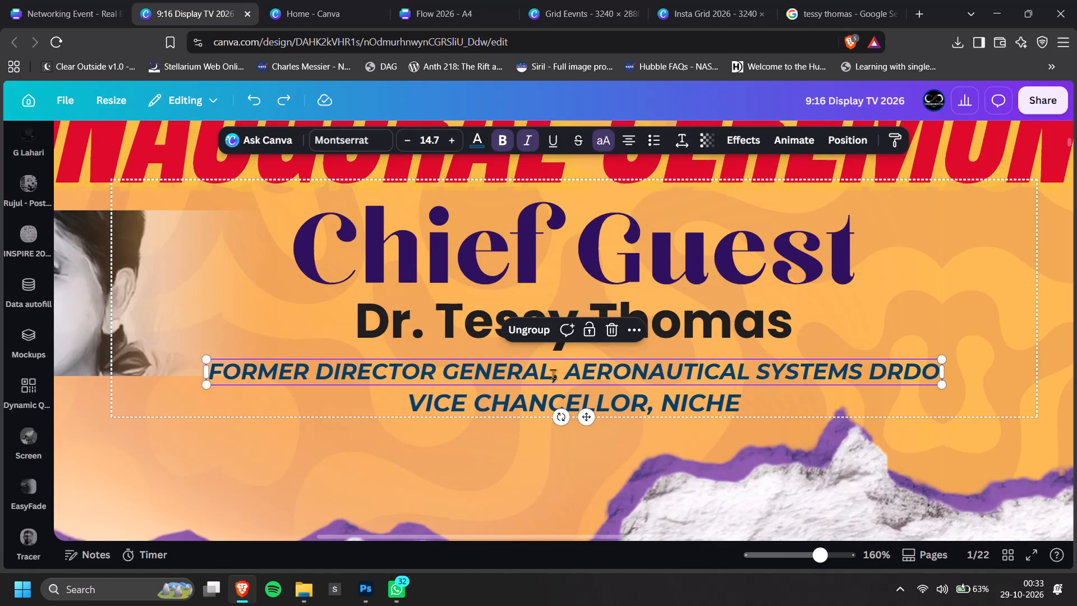
{"action": "left_click_drag", "start_coordinate": [550, 375], "coordinate": [213, 369]}
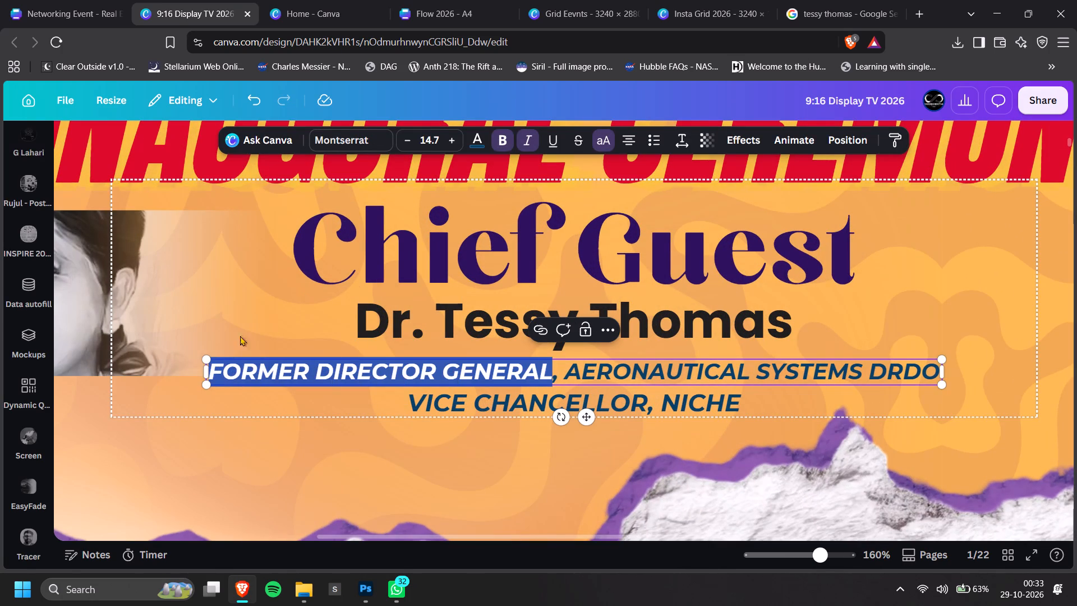
{"action": "left_click", "coordinate": [541, 134]}
{"action": "left_click", "coordinate": [530, 141]}
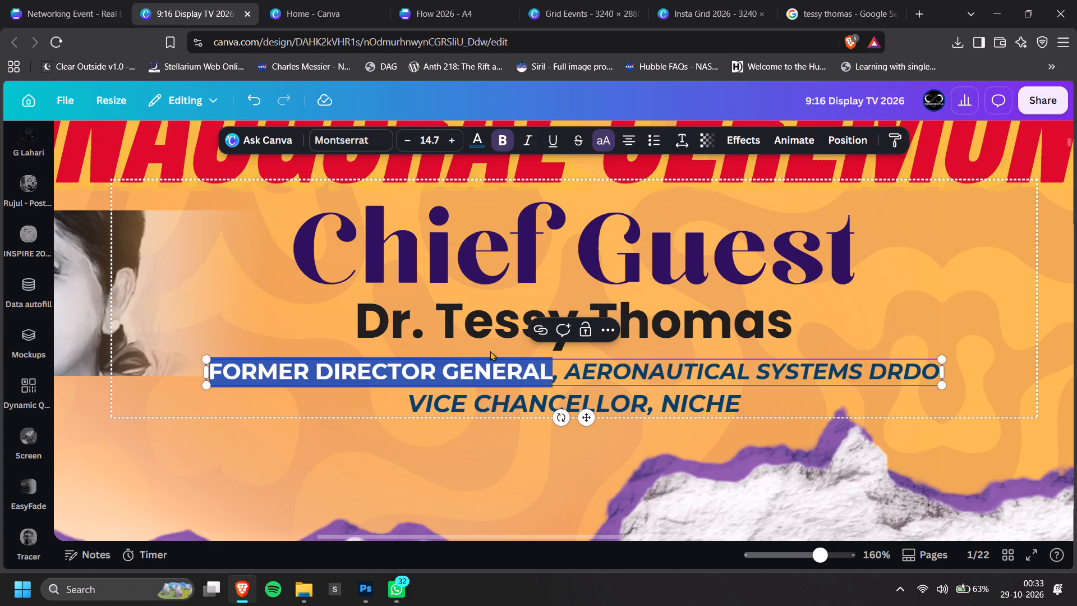
Remove the italics from VICE CHANCELLOR only, leaving NICHE italic.
{"action": "left_click", "coordinate": [393, 406]}
{"action": "left_click", "coordinate": [419, 406]}
{"action": "left_click_drag", "start_coordinate": [409, 405], "coordinate": [563, 401]}
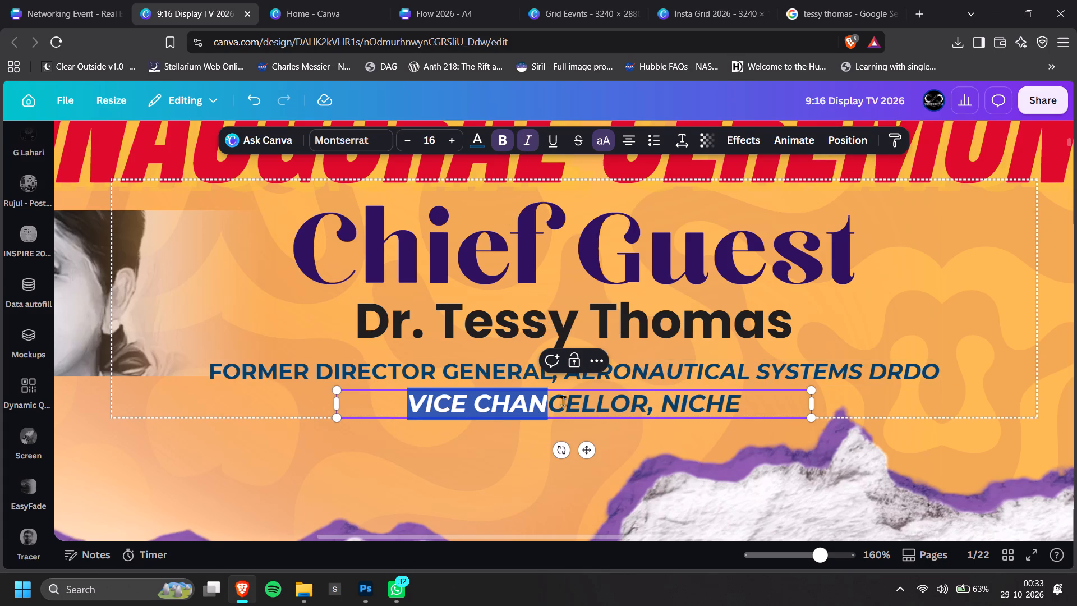
{"action": "left_click_drag", "start_coordinate": [563, 401], "coordinate": [643, 402]}
{"action": "left_click", "coordinate": [528, 143]}
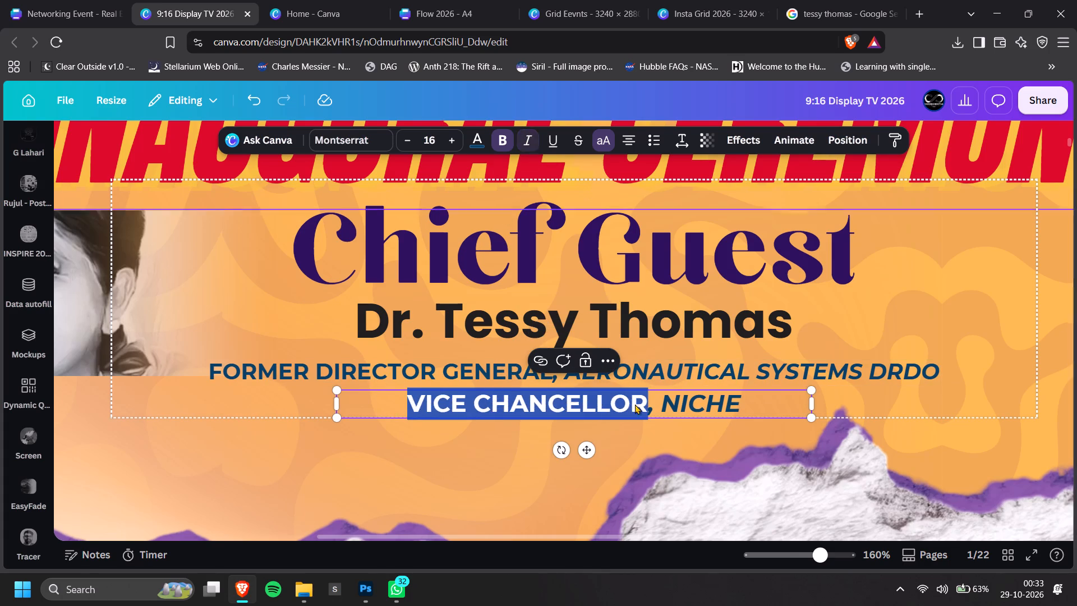
{"action": "scroll", "coordinate": [641, 416], "scroll_direction": "down", "scroll_amount": 6, "text": "ctrl"}
{"action": "left_click", "coordinate": [1054, 424]}
{"action": "left_click", "coordinate": [1030, 421]}
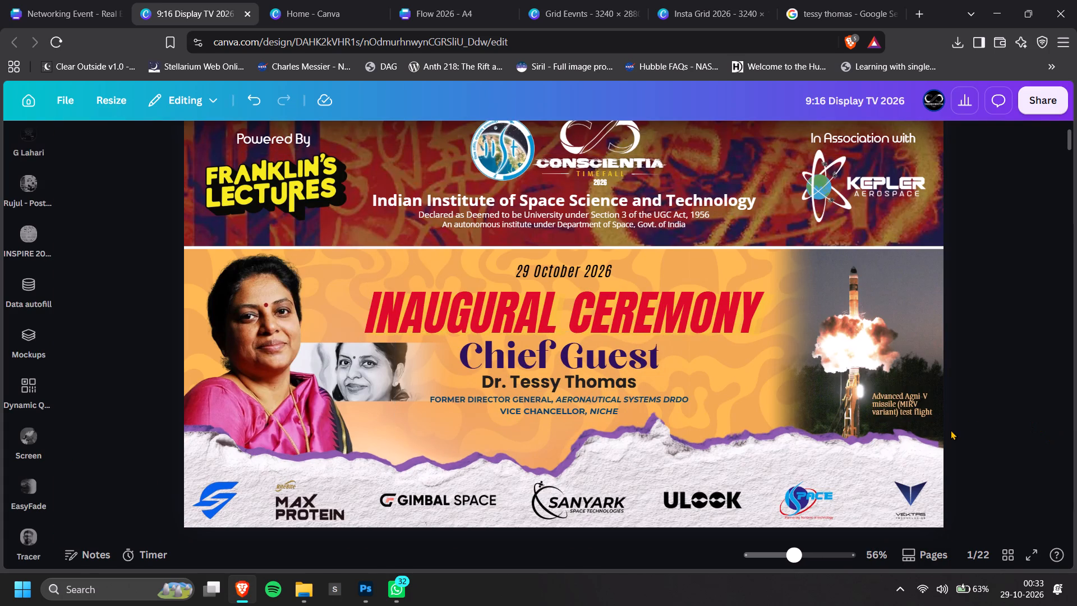
{"action": "scroll", "coordinate": [947, 431], "scroll_direction": "down", "scroll_amount": 1, "text": "ctrl"}
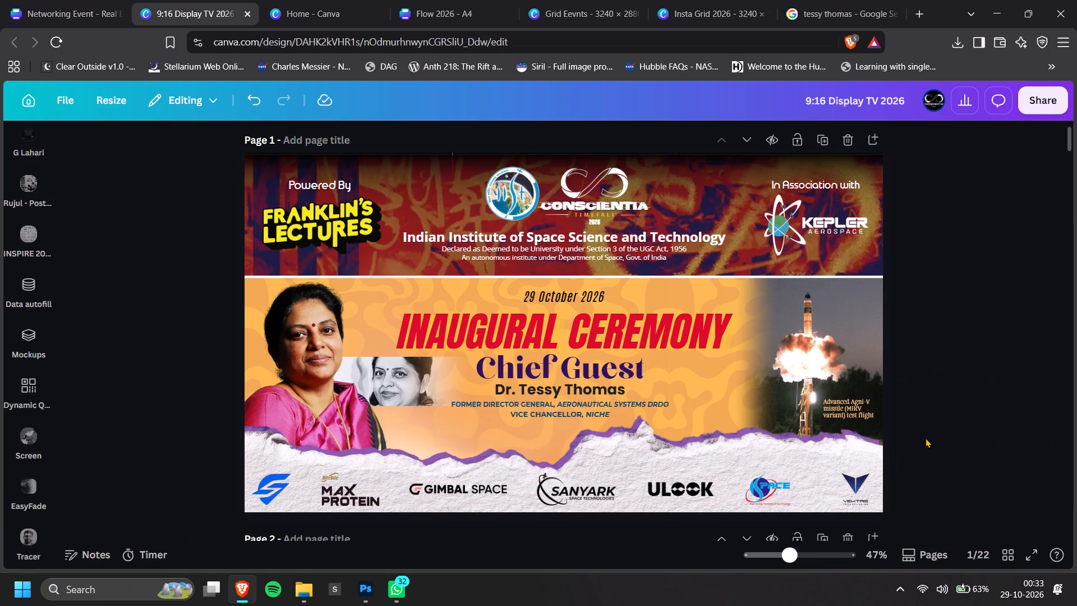
Add an extra space before AERONAUTICAL SYSTEMS DRDO and another before NICHE in the two designation lines.
{"action": "scroll", "coordinate": [612, 441], "scroll_direction": "up", "scroll_amount": 4, "text": "ctrl"}
{"action": "scroll", "coordinate": [582, 385], "scroll_direction": "up", "scroll_amount": 3, "text": "ctrl"}
{"action": "left_click", "coordinate": [477, 368]}
{"action": "left_click", "coordinate": [493, 358]}
{"action": "left_click", "coordinate": [496, 361]}
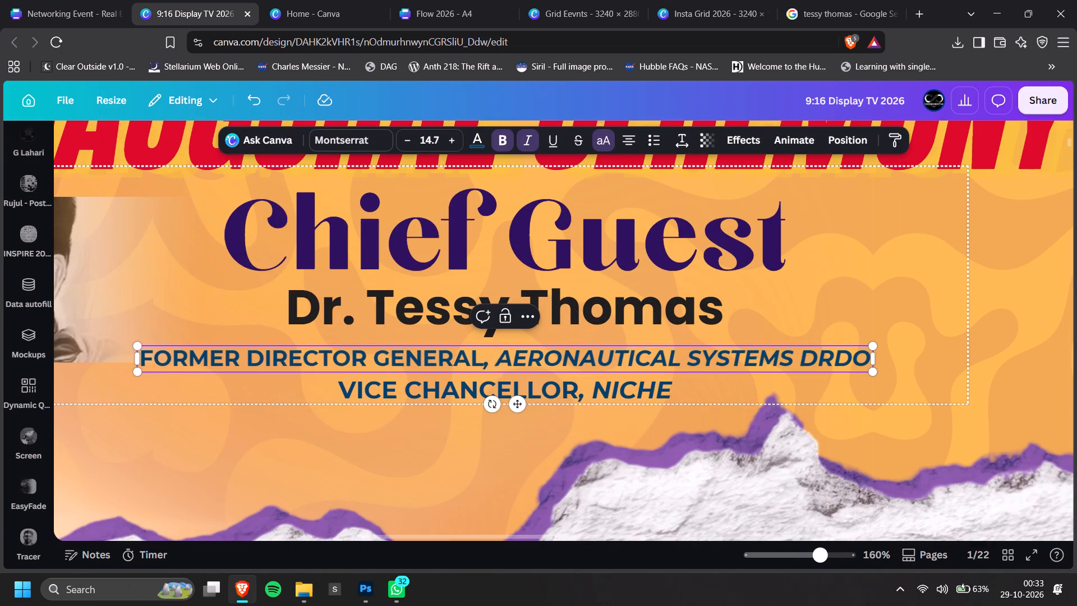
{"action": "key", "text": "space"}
{"action": "left_click", "coordinate": [595, 419]}
{"action": "left_click", "coordinate": [595, 419]}
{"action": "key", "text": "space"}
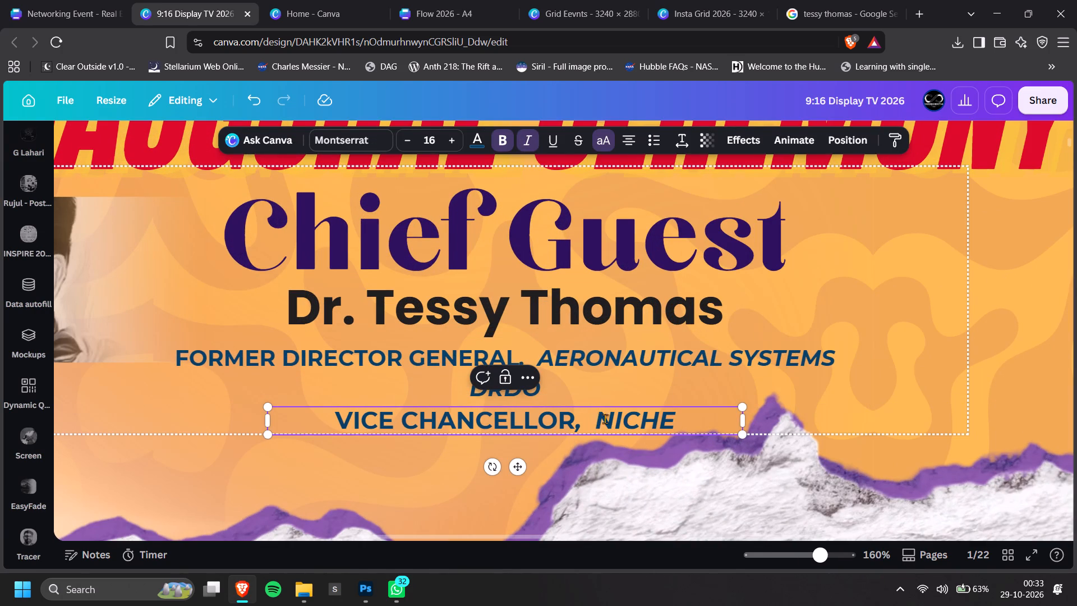
Widen the FORMER DIRECTOR GENERAL, AERONAUTICAL SYSTEMS DRDO text box to fit one line and place it just below the guest's name.
{"action": "left_click", "coordinate": [799, 348]}
{"action": "left_click_drag", "start_coordinate": [883, 361], "coordinate": [891, 362]}
{"action": "left_click", "coordinate": [775, 355]}
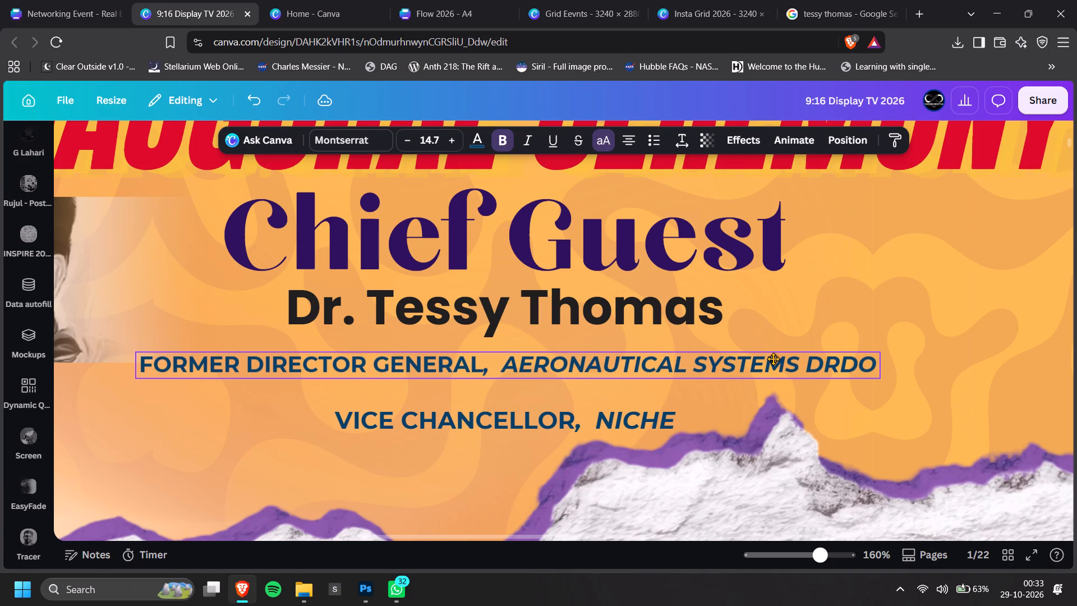
Move the VICE CHANCELLOR, NICHE line up to sit closely beneath the director general line.
{"action": "left_click", "coordinate": [546, 405]}
{"action": "left_click_drag", "start_coordinate": [555, 419], "coordinate": [540, 396]}
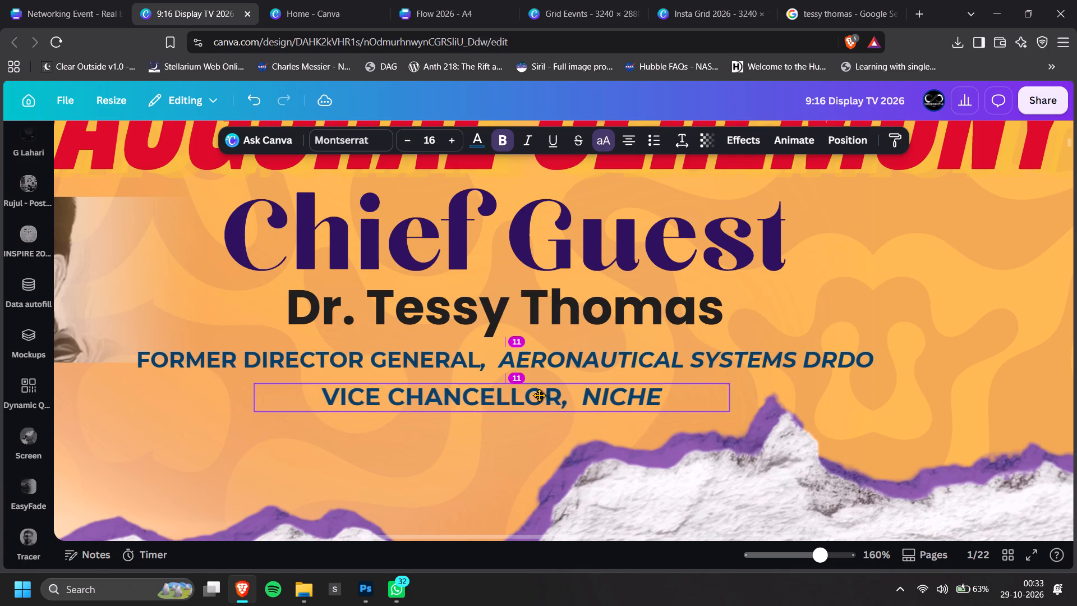
{"action": "left_click_drag", "start_coordinate": [540, 396], "coordinate": [552, 392]}
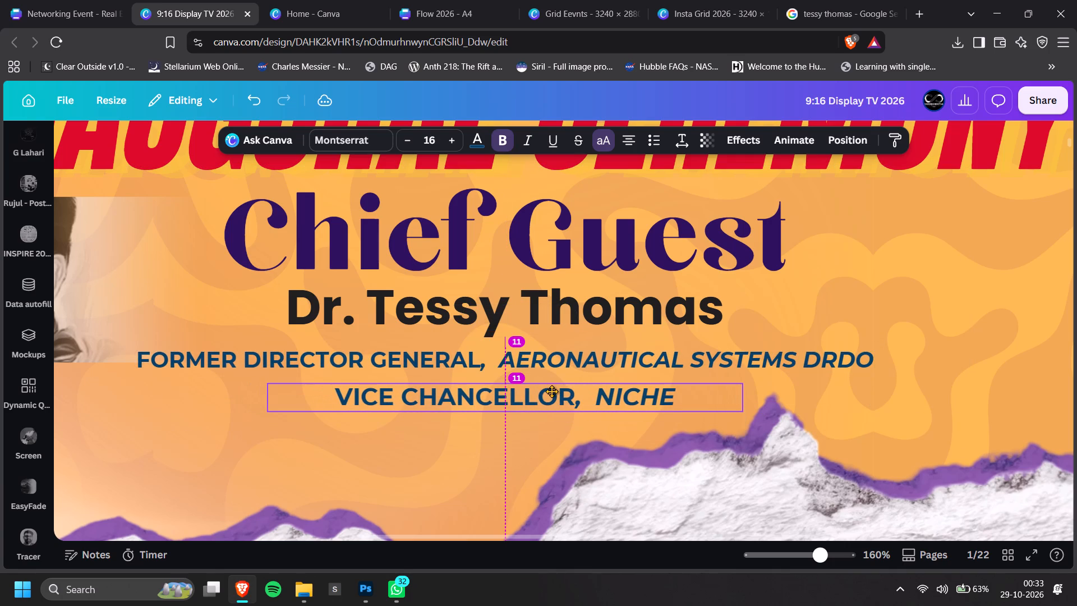
{"action": "left_click_drag", "start_coordinate": [552, 392], "coordinate": [554, 391]}
Centre the VICE CHANCELLOR, NICHE line horizontally on the page.
{"action": "left_click", "coordinate": [467, 350]}
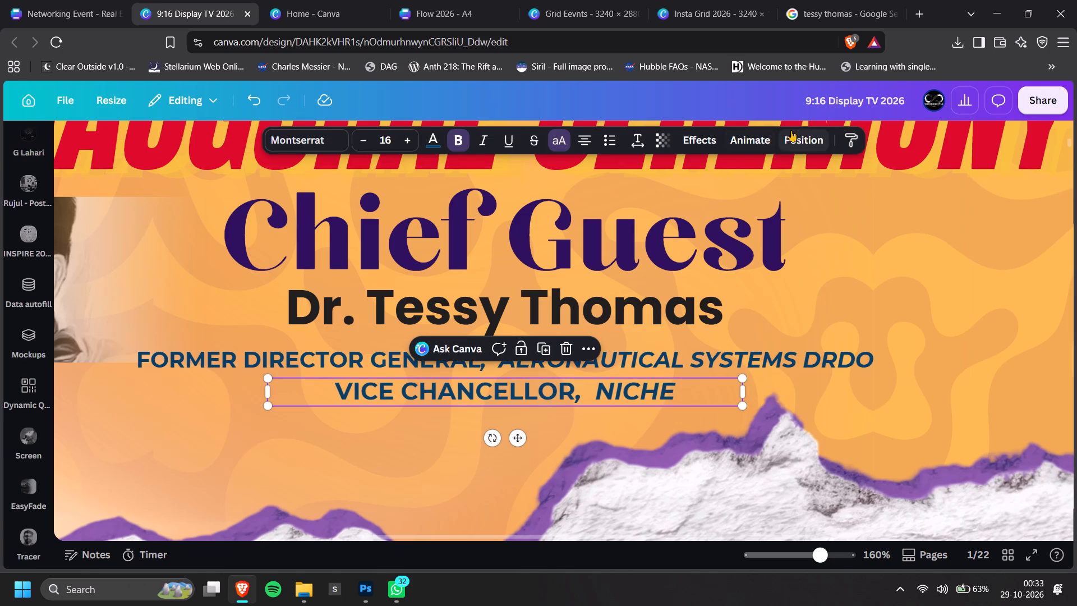
{"action": "left_click", "coordinate": [791, 130]}
{"action": "left_click", "coordinate": [149, 224]}
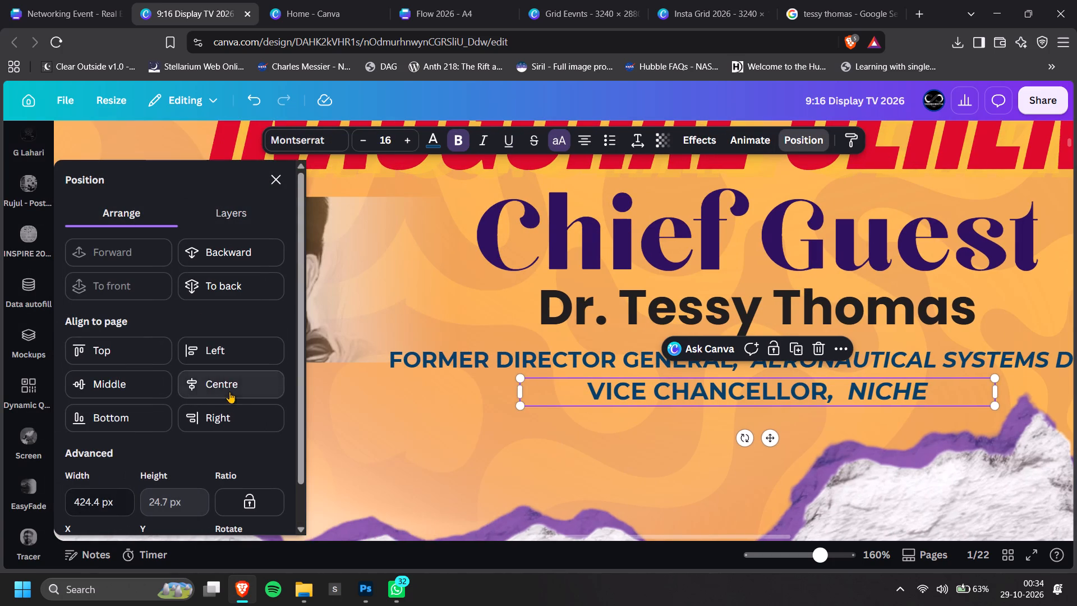
{"action": "left_click", "coordinate": [229, 392]}
Ungroup the FORMER DIRECTOR GENERAL line from its group and centre it horizontally on the page.
{"action": "left_click", "coordinate": [453, 362]}
{"action": "left_click", "coordinate": [436, 362]}
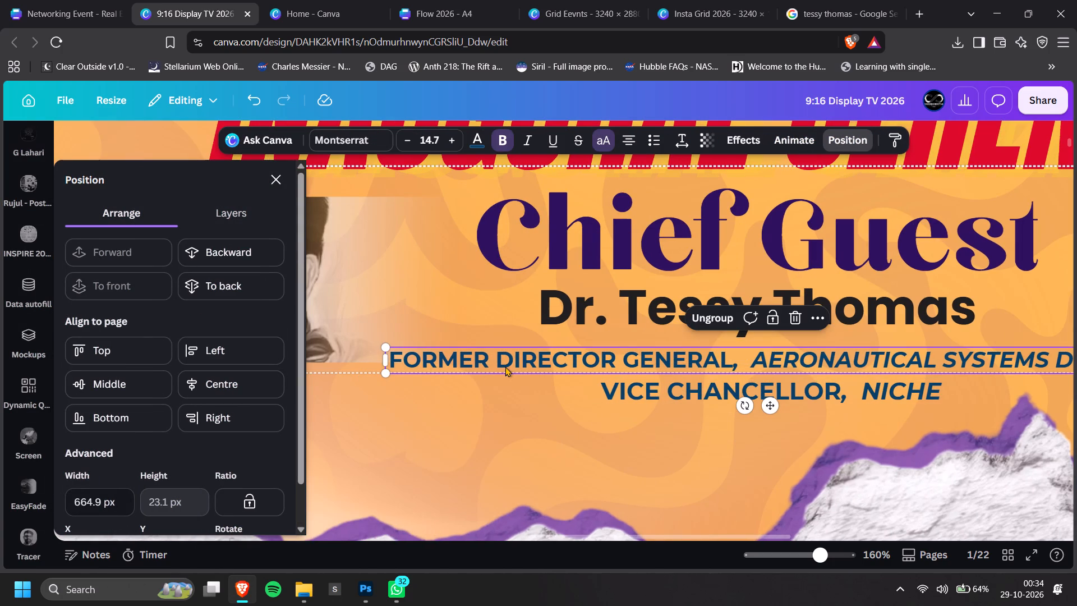
{"action": "left_click", "coordinate": [716, 318]}
{"action": "left_click", "coordinate": [232, 396]}
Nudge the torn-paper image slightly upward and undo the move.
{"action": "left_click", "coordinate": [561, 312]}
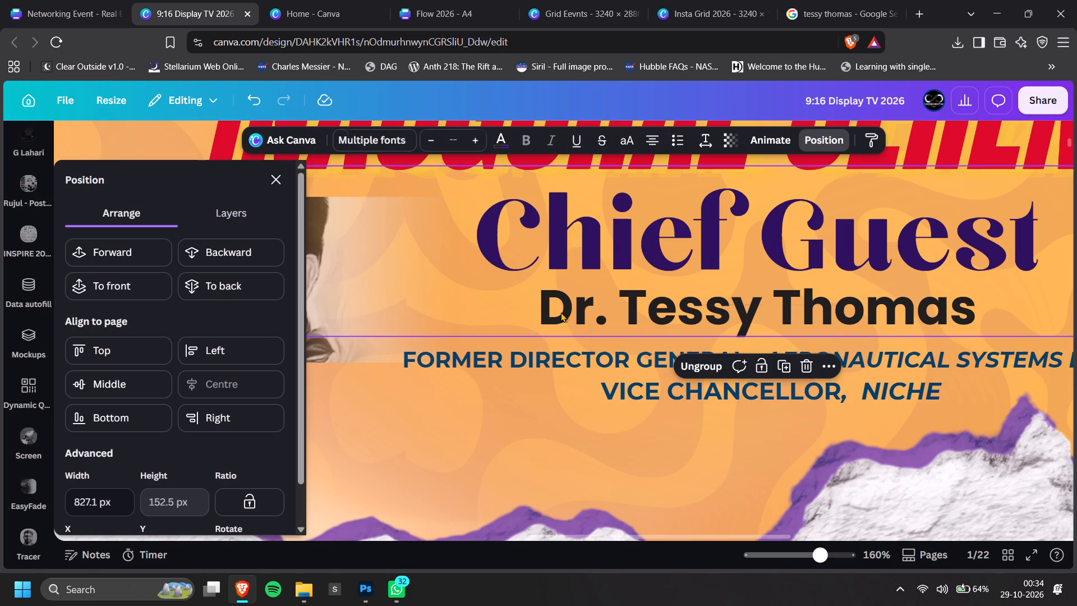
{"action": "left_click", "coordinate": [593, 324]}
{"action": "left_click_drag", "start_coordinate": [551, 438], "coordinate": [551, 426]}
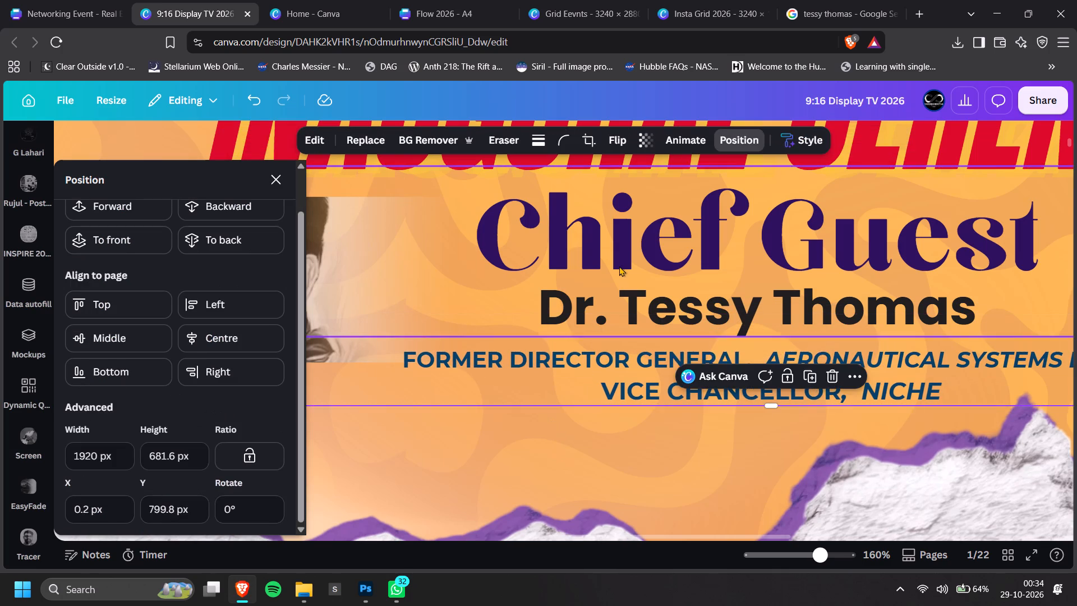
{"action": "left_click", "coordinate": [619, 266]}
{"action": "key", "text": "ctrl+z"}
Select the grouped Chief Guest heading and guest's name and centre the group horizontally on the page.
{"action": "left_click", "coordinate": [572, 319]}
{"action": "left_click", "coordinate": [499, 439]}
{"action": "left_click", "coordinate": [591, 278]}
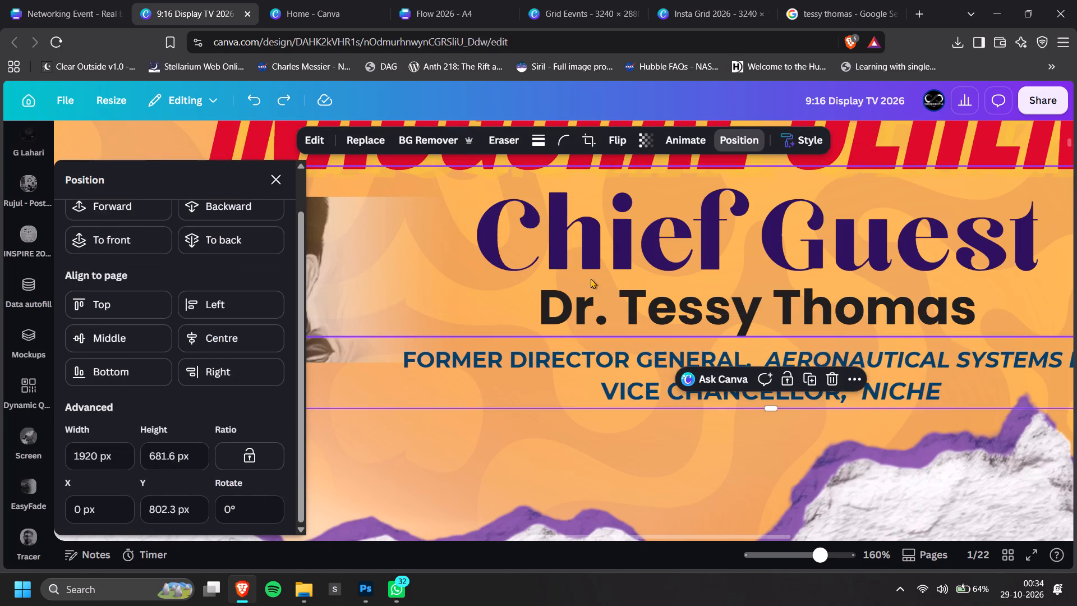
{"action": "left_click", "coordinate": [262, 349]}
Review the whole page 1 Inaugural Ceremony backdrop, checking the chief guest text layout up close and at full-page size.
{"action": "scroll", "coordinate": [668, 352], "scroll_direction": "down", "scroll_amount": 5, "text": "ctrl"}
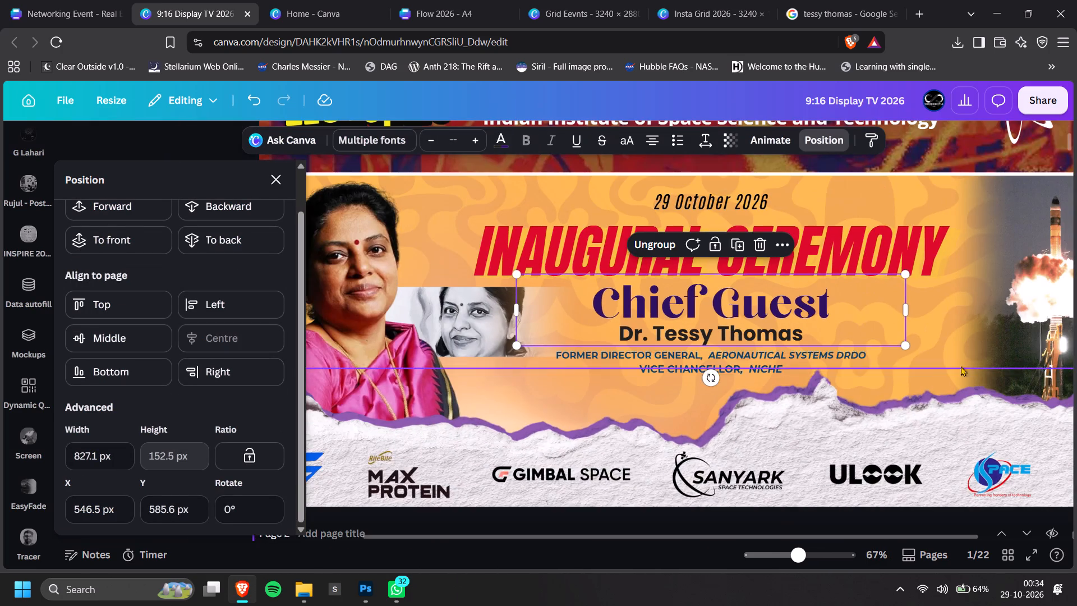
{"action": "scroll", "coordinate": [850, 378], "scroll_direction": "down", "scroll_amount": 2, "text": "ctrl"}
{"action": "double_click", "coordinate": [990, 361]}
{"action": "scroll", "coordinate": [897, 366], "scroll_direction": "down", "scroll_amount": 1, "text": "ctrl"}
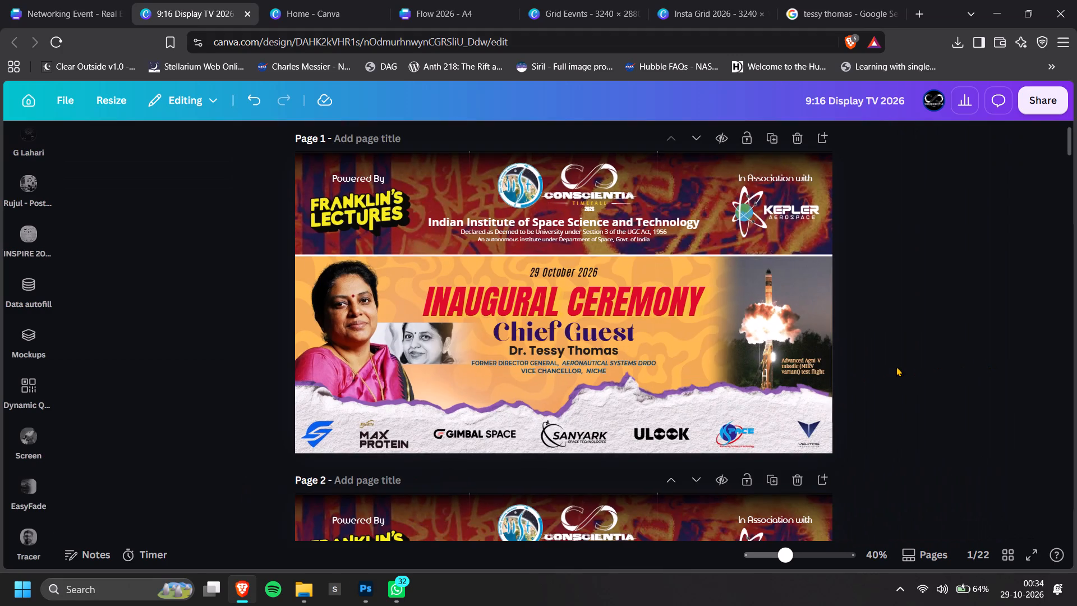
{"action": "scroll", "coordinate": [581, 381], "scroll_direction": "up", "scroll_amount": 5, "text": "ctrl"}
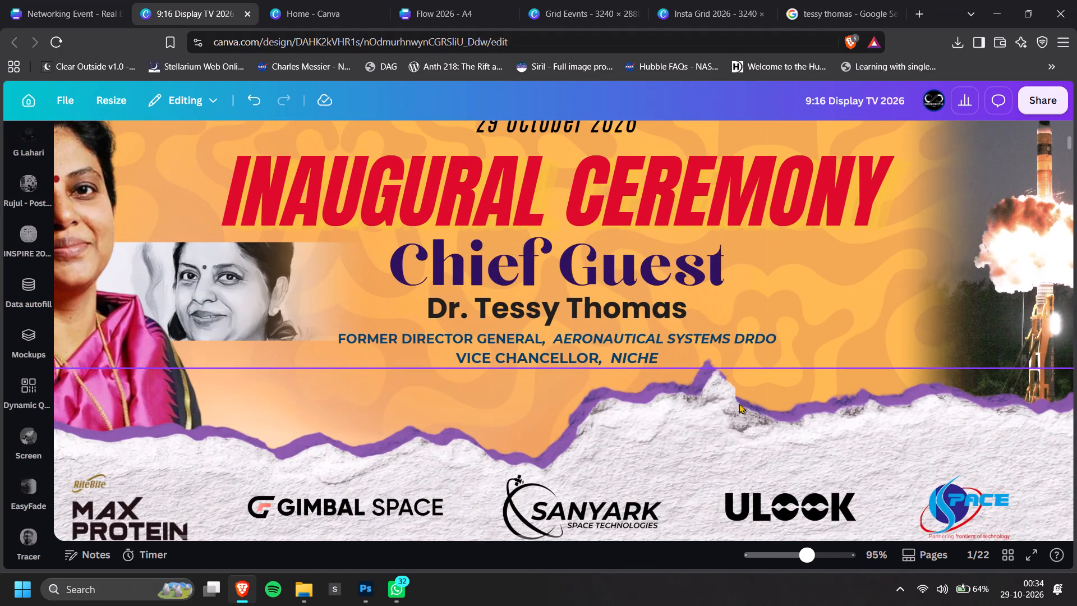
{"action": "scroll", "coordinate": [739, 403], "scroll_direction": "down", "scroll_amount": 2, "text": "ctrl"}
{"action": "scroll", "coordinate": [648, 378], "scroll_direction": "down", "scroll_amount": 2, "text": "ctrl"}
{"action": "left_click", "coordinate": [922, 348]}
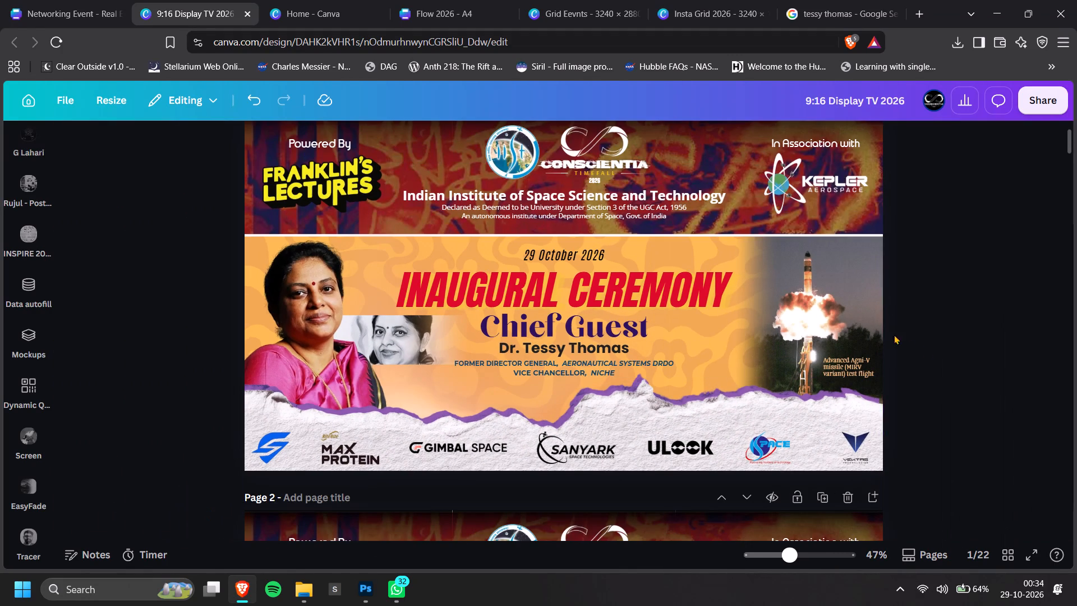
Open the download options for sharing the 9:16 Display TV 2026 design.
{"action": "left_click", "coordinate": [1029, 102]}
{"action": "left_click", "coordinate": [834, 447]}
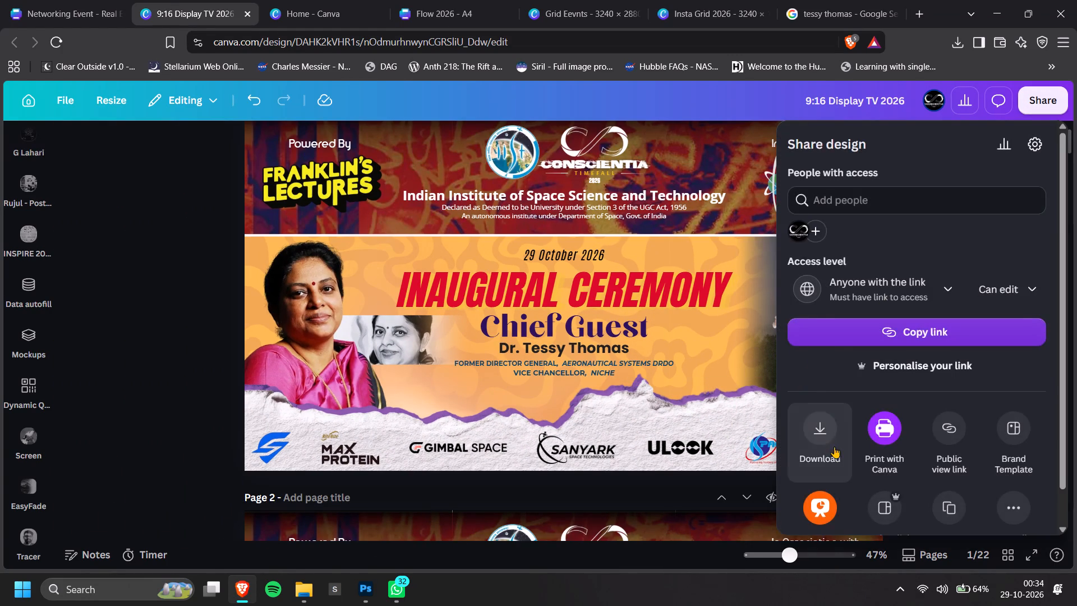
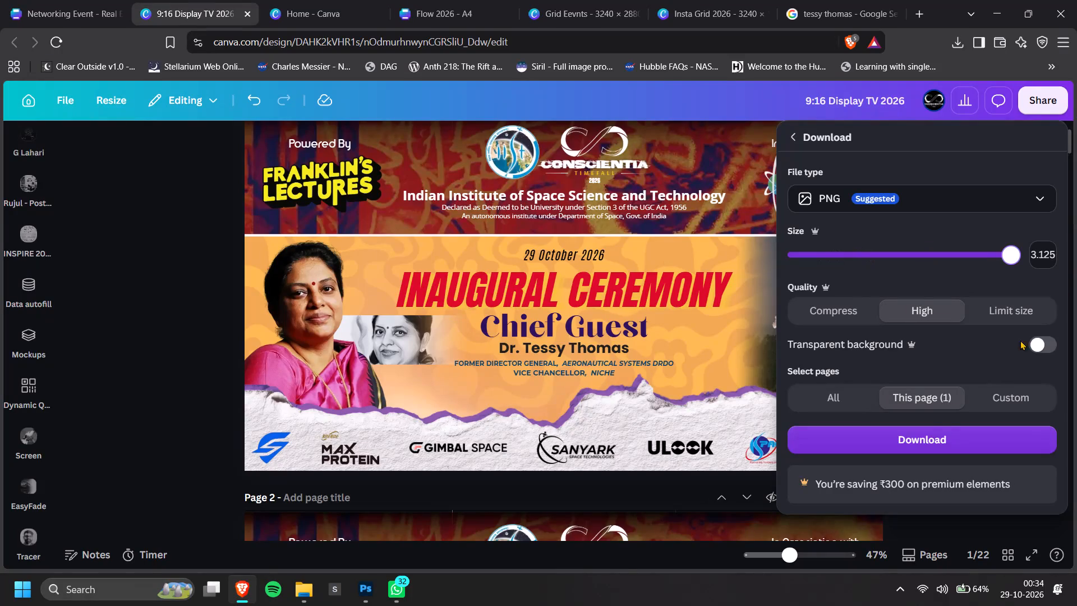
Download only page 1, the Inaugural Ceremony backdrop, as a high-quality PNG at 3.125 size without a transparent background.
{"action": "left_click", "coordinate": [923, 435]}
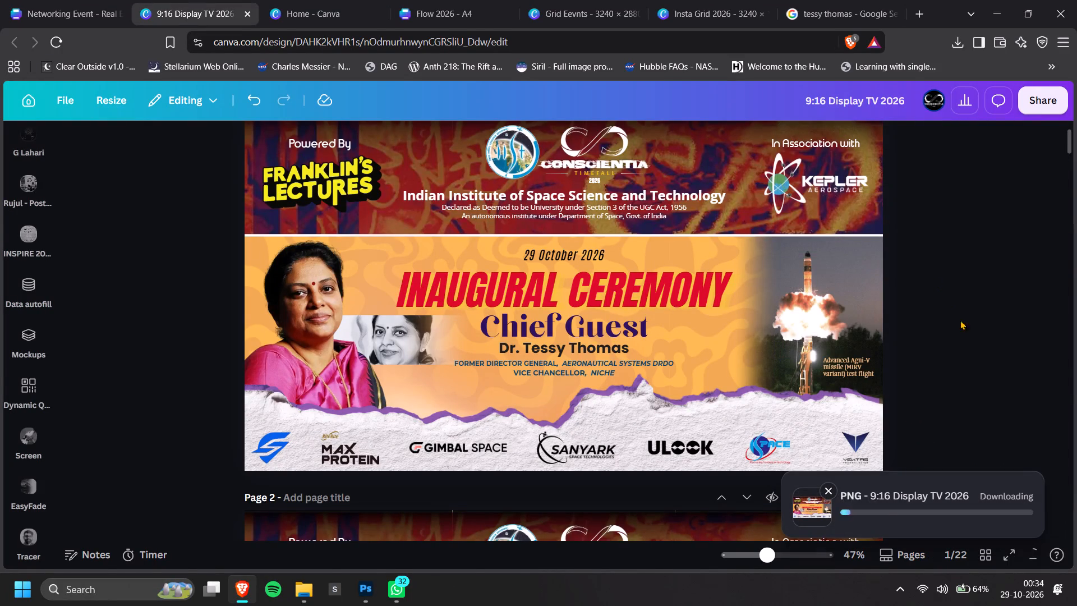
{"action": "scroll", "coordinate": [965, 326], "scroll_direction": "up", "scroll_amount": 2}
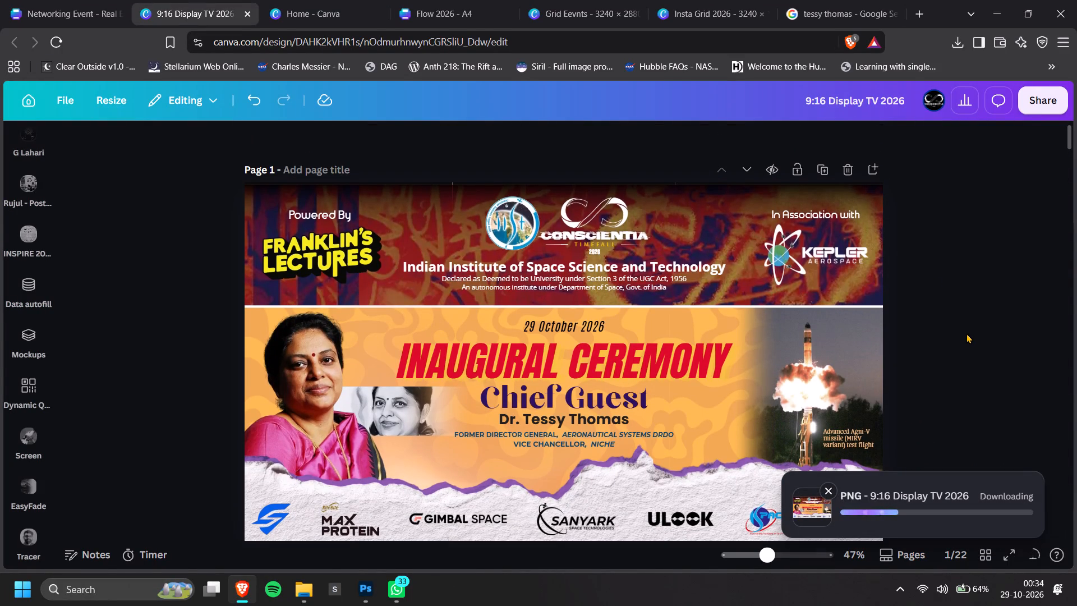
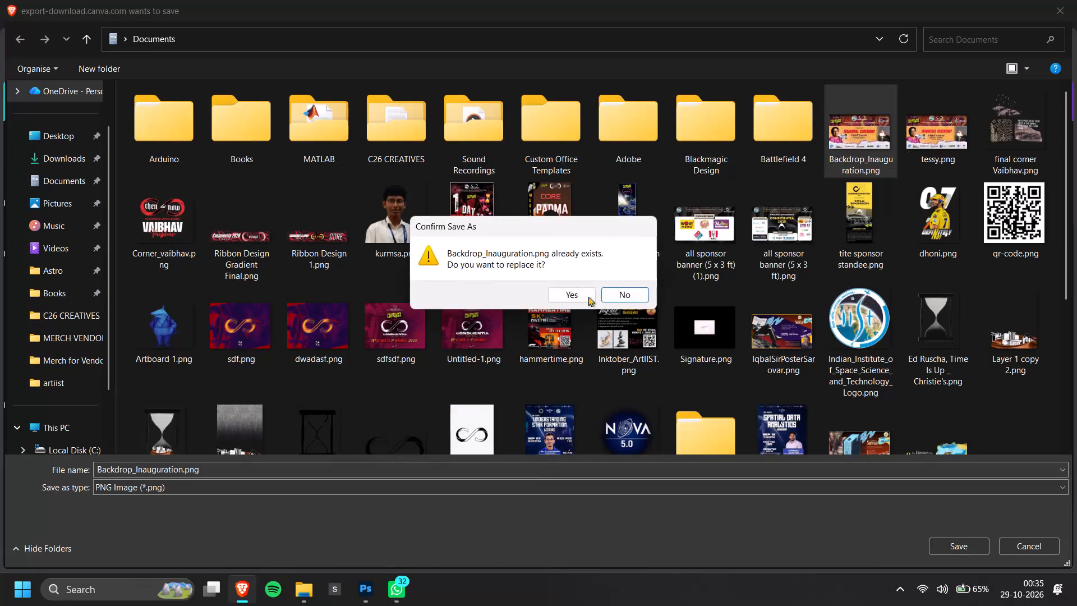
Save the exported backdrop as Backdrop_Inauguration.png in Documents, replacing the existing file of that name.
{"action": "left_click", "coordinate": [573, 296]}
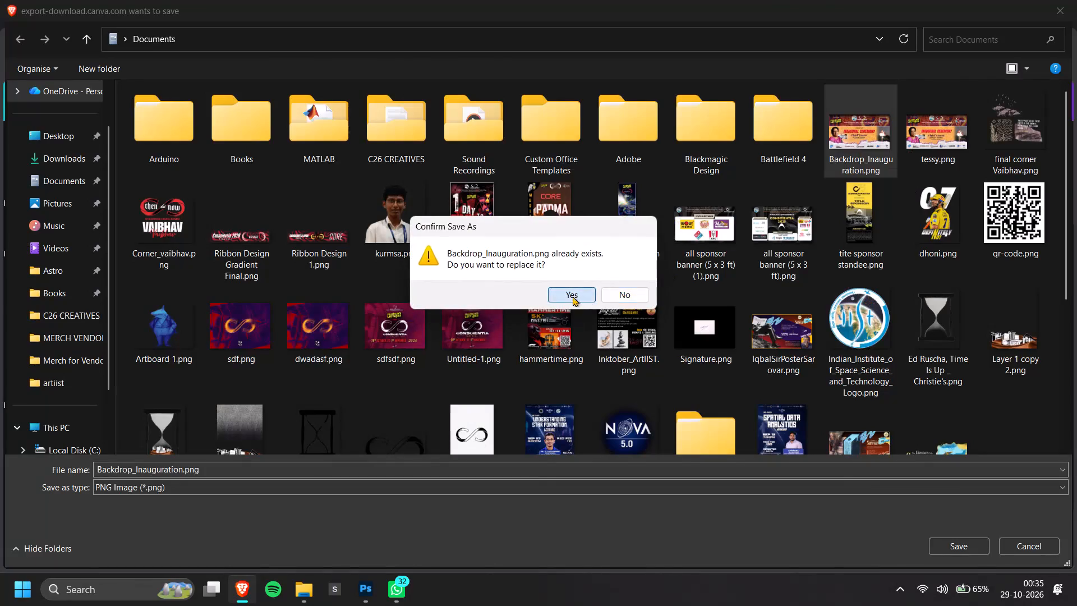
Show the downloaded backdrop PNG in its Documents folder and rename it Backdrop_Inauguration_final.png.
{"action": "left_click", "coordinate": [892, 68]}
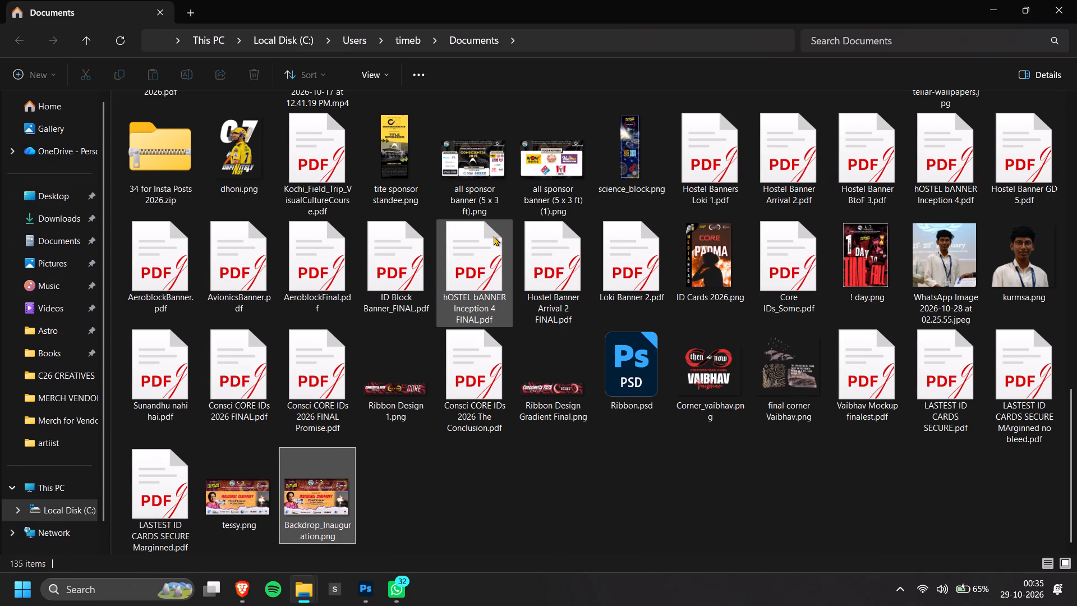
{"action": "left_click", "coordinate": [190, 76]}
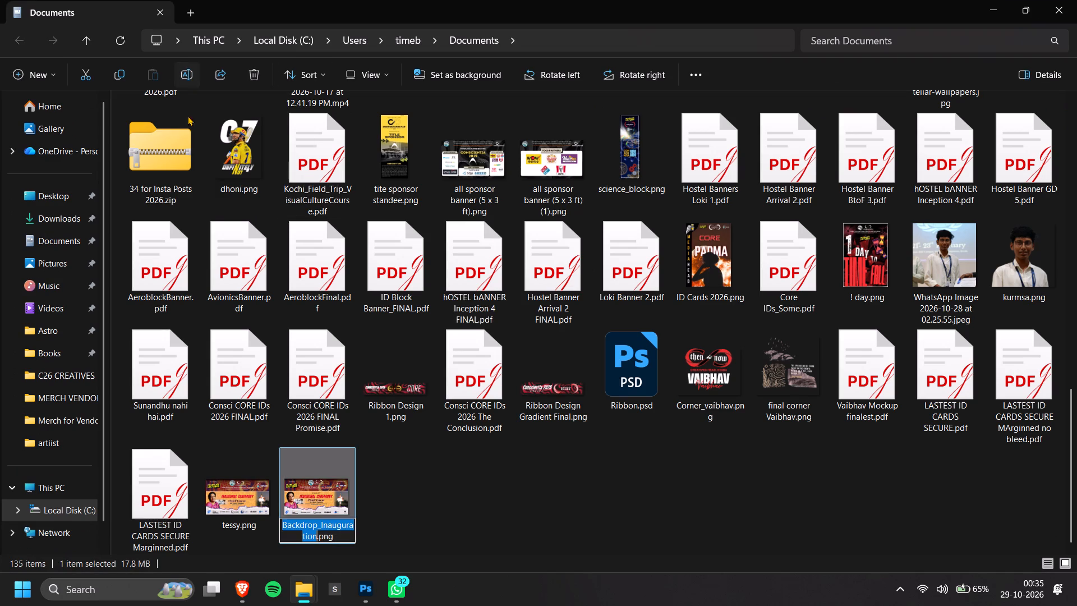
{"action": "left_click", "coordinate": [314, 541]}
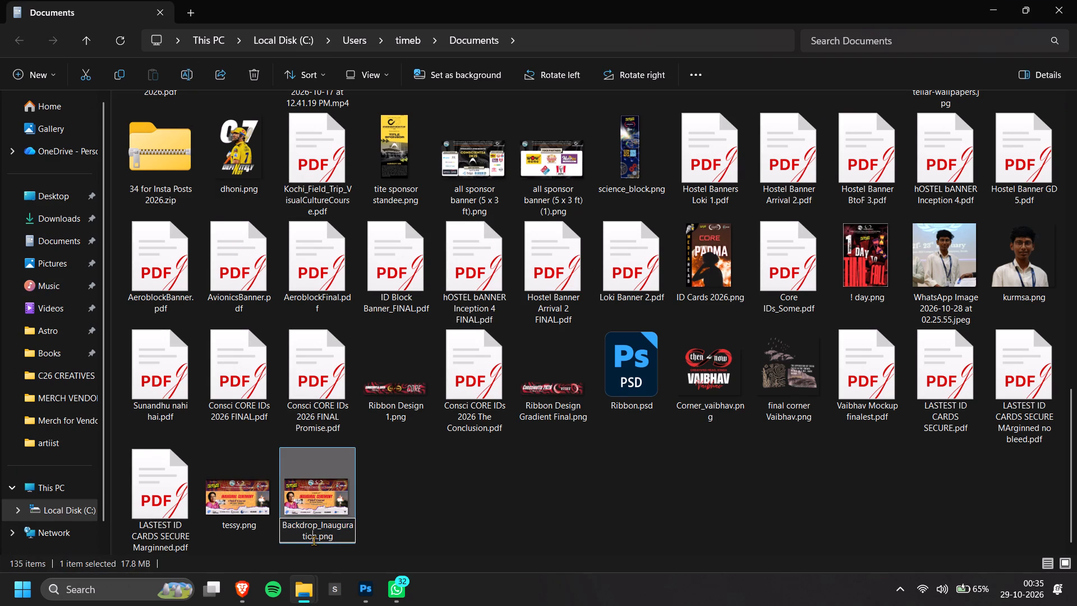
{"action": "key", "text": "Right"}
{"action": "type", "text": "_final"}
{"action": "left_click", "coordinate": [540, 530]}
Select Backdrop_Inauguration_final.png in the Documents folder and switch to WhatsApp.
{"action": "left_click", "coordinate": [328, 500]}
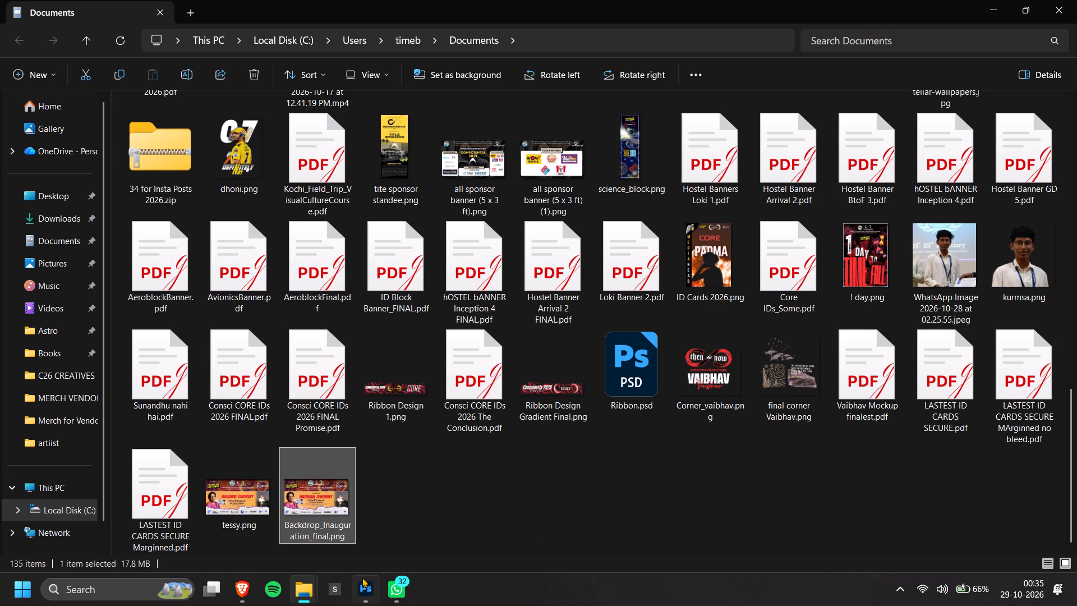
{"action": "left_click", "coordinate": [384, 586]}
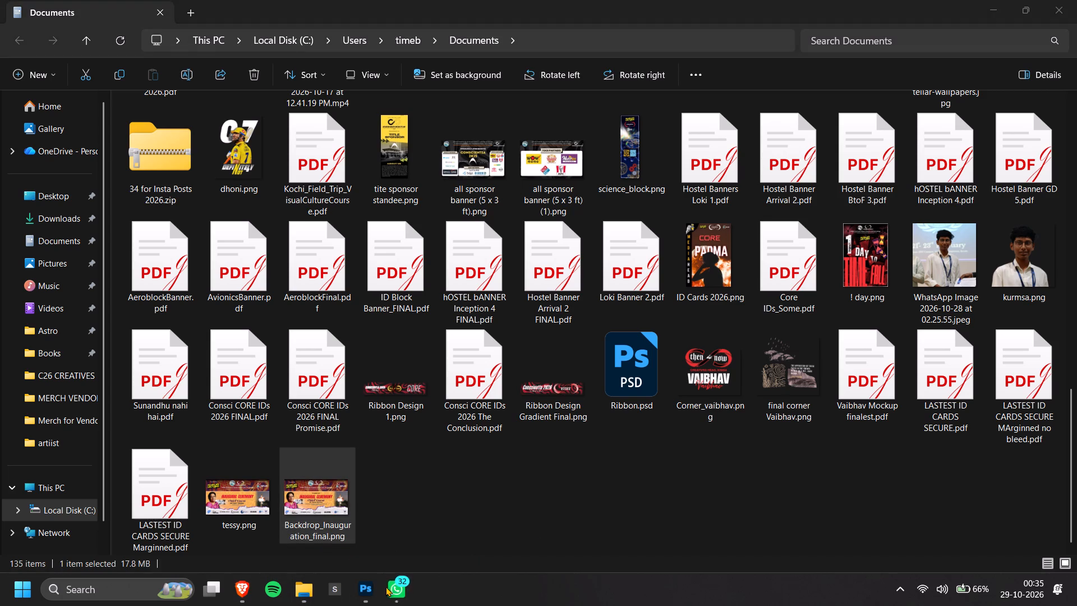
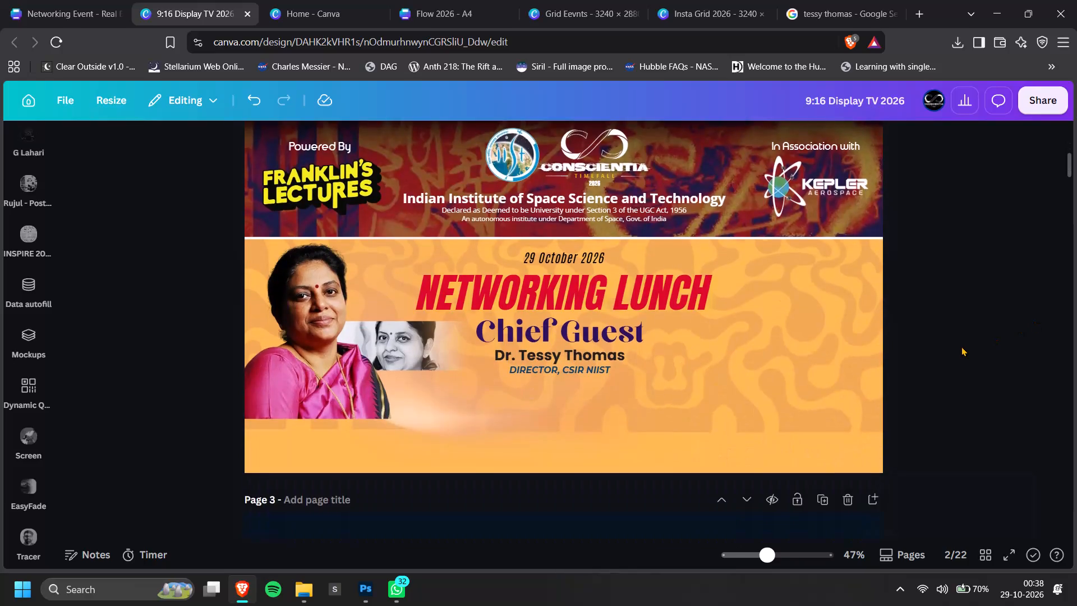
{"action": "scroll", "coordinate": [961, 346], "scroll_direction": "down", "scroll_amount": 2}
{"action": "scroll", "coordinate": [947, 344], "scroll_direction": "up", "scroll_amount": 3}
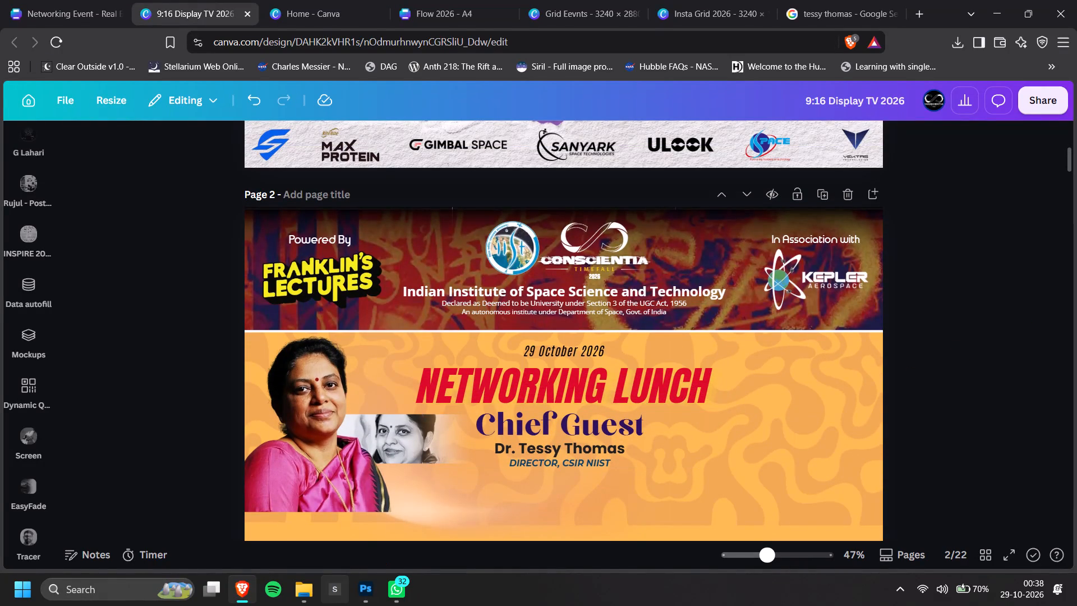
Switch from the backdrop design to WhatsApp.
{"action": "key", "text": "alt+Tab"}
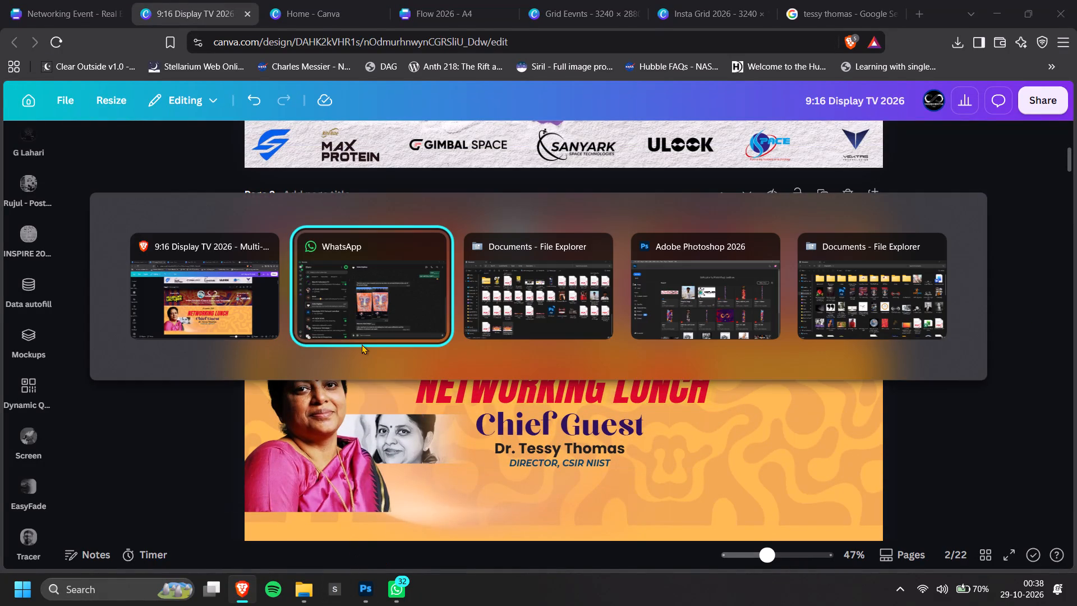
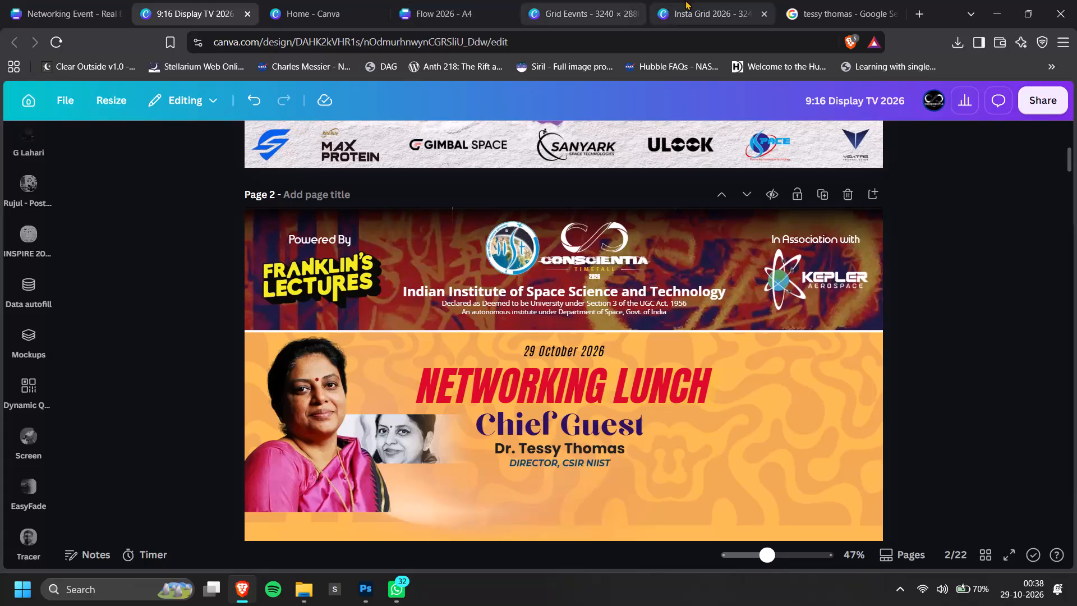
Switch to the Insta Grid 2026 design and delete the Conscientia Timefall hand poster from page 4.
{"action": "left_click", "coordinate": [567, 0]}
{"action": "left_click", "coordinate": [710, 25]}
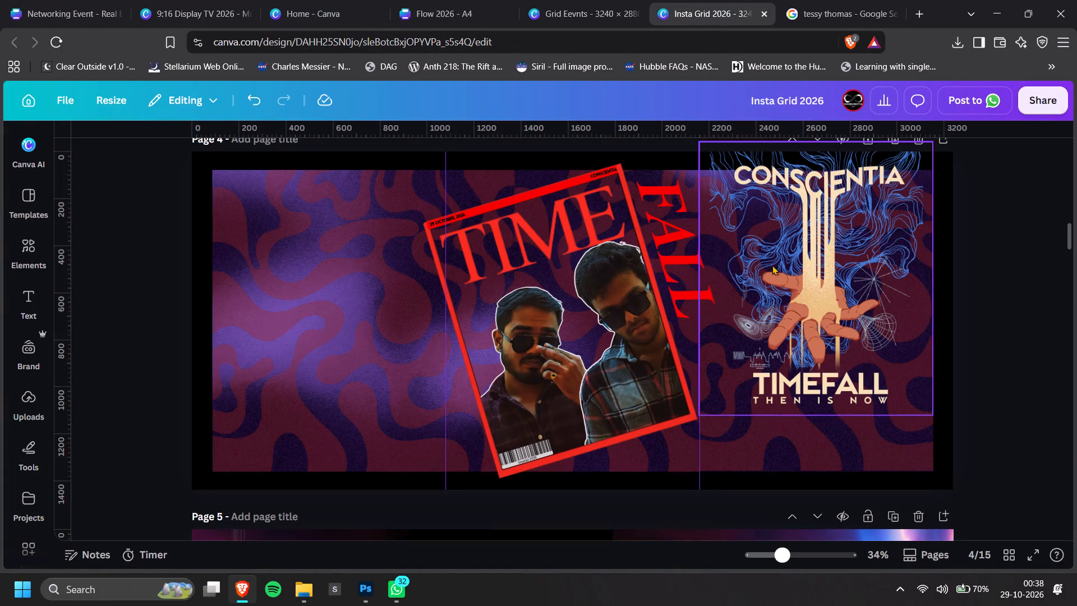
{"action": "left_click", "coordinate": [829, 299]}
{"action": "key", "text": "BackSpace"}
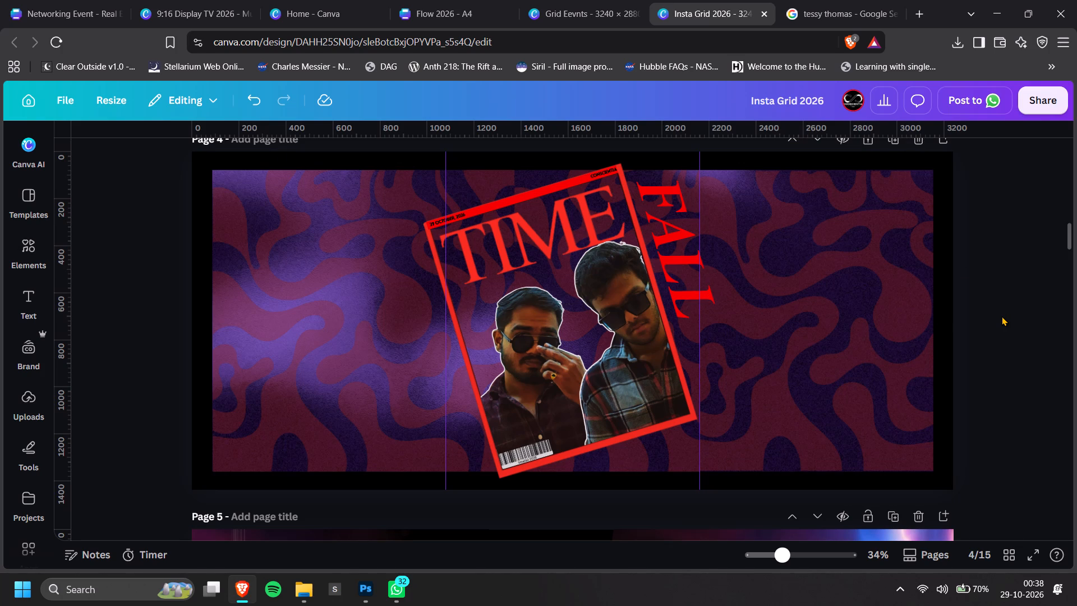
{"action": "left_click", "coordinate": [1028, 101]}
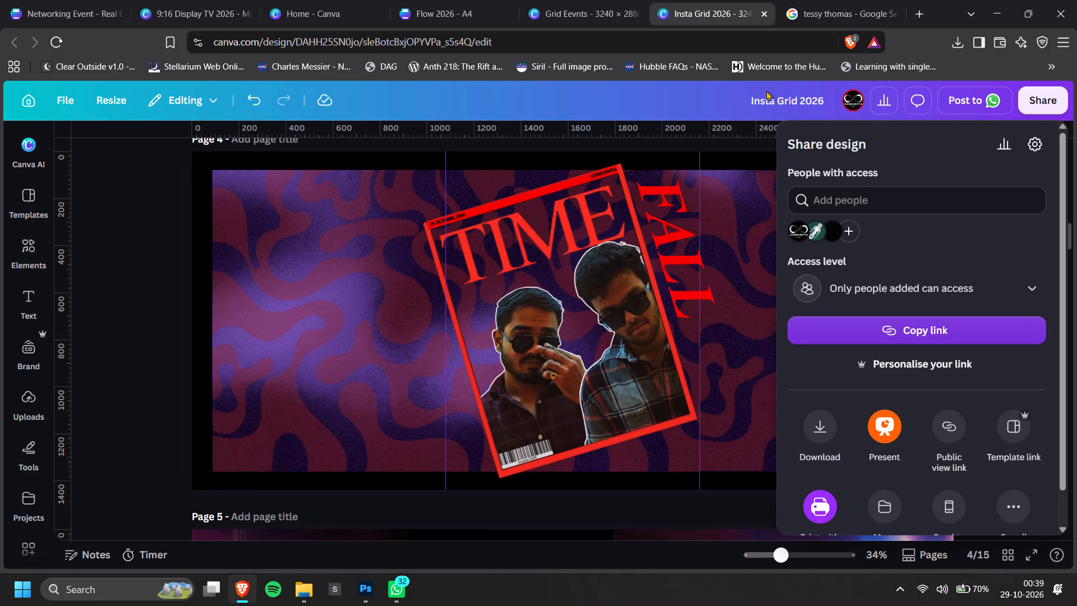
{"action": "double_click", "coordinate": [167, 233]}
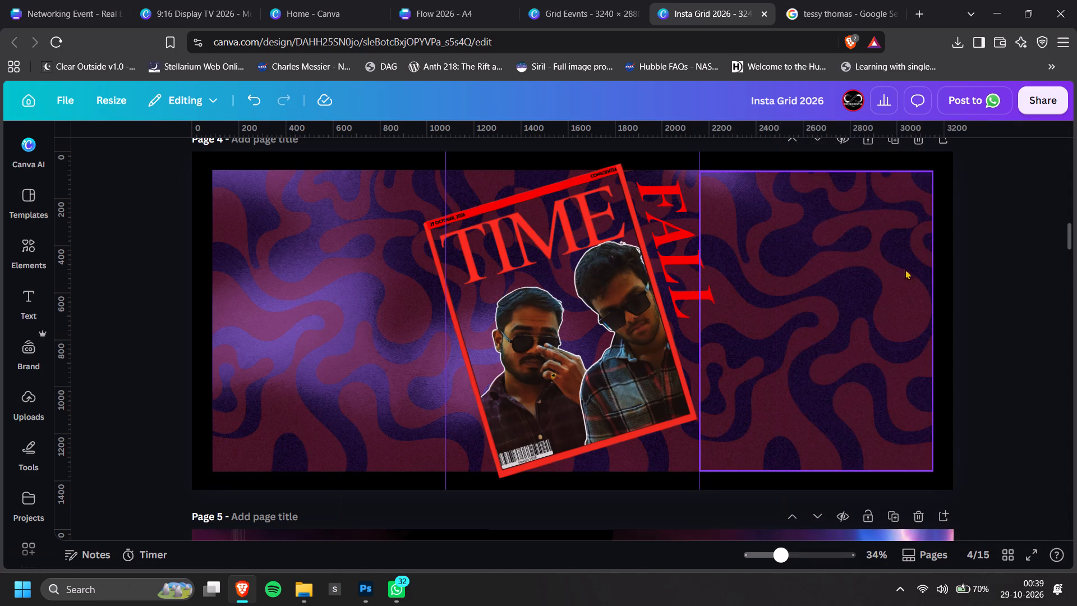
Select the black background of page 4 in Insta Grid 2026 and open its background colour options.
{"action": "left_click", "coordinate": [943, 229]}
{"action": "left_click", "coordinate": [610, 160]}
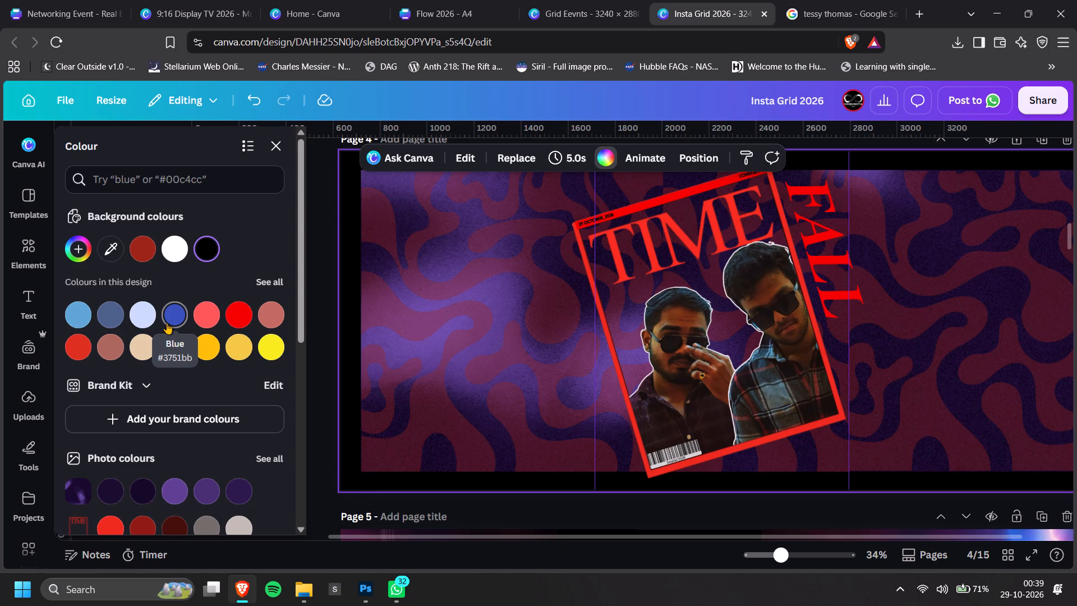
Close the Insta Grid 2026 design and the Google search results, and switch to the Grid Eevnts design.
{"action": "left_click", "coordinate": [765, 12]}
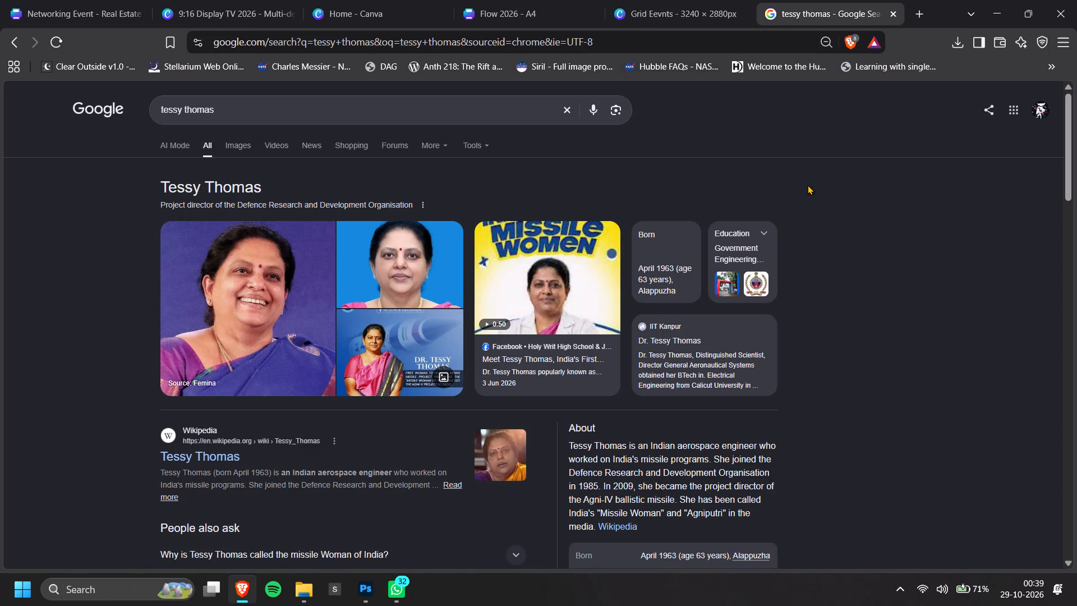
{"action": "left_click", "coordinate": [898, 12]}
{"action": "left_click", "coordinate": [745, 0]}
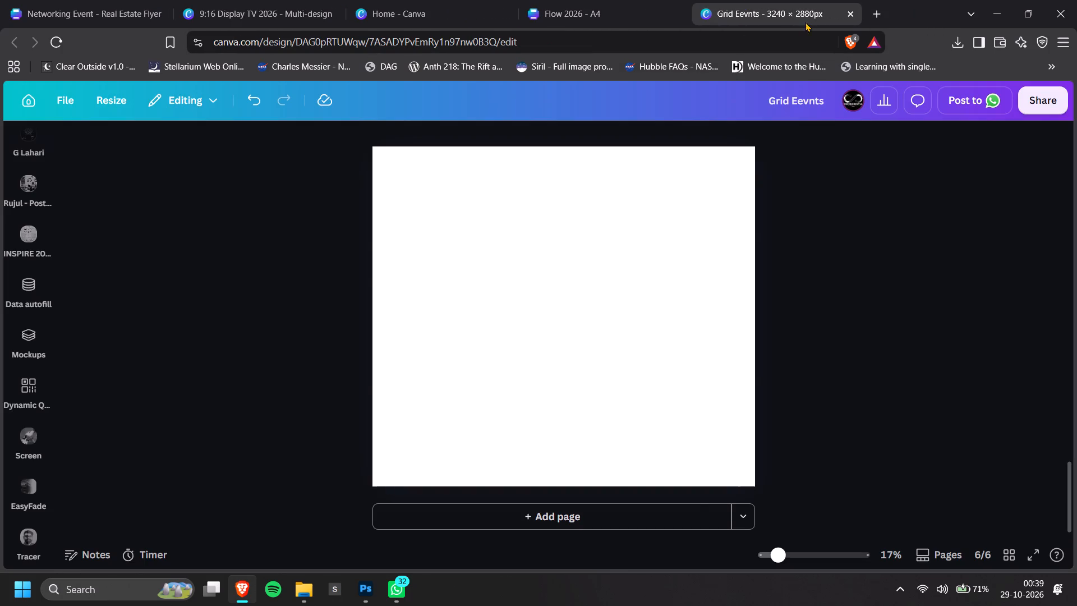
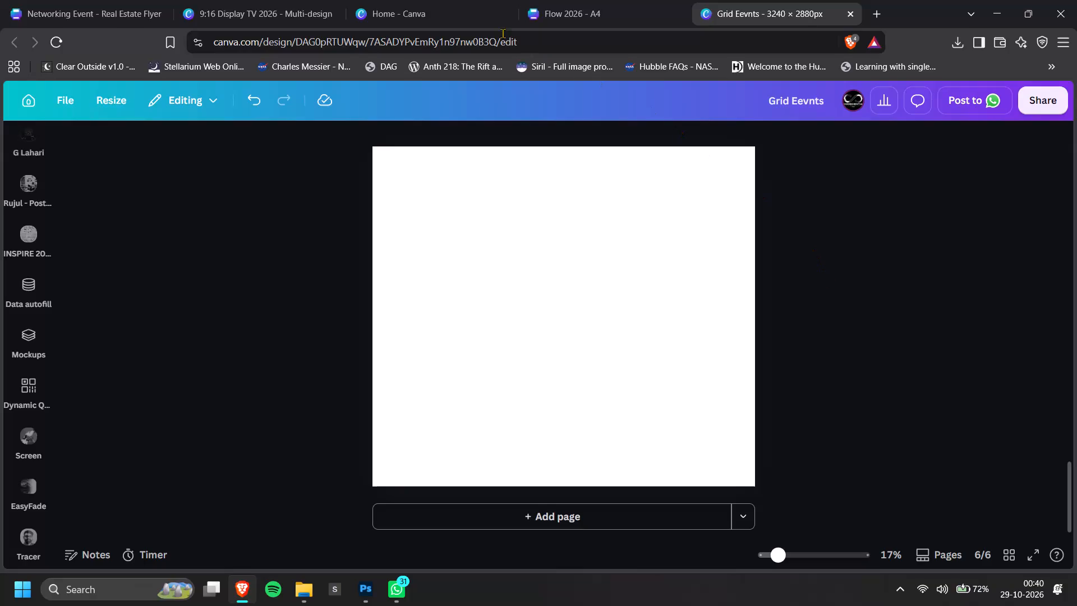
Return to the 9:16 Display TV 2026 design and examine the whole page 2 Networking Lunch backdrop with nothing selected.
{"action": "left_click", "coordinate": [435, 0]}
{"action": "left_click", "coordinate": [547, 0]}
{"action": "left_click", "coordinate": [210, 0]}
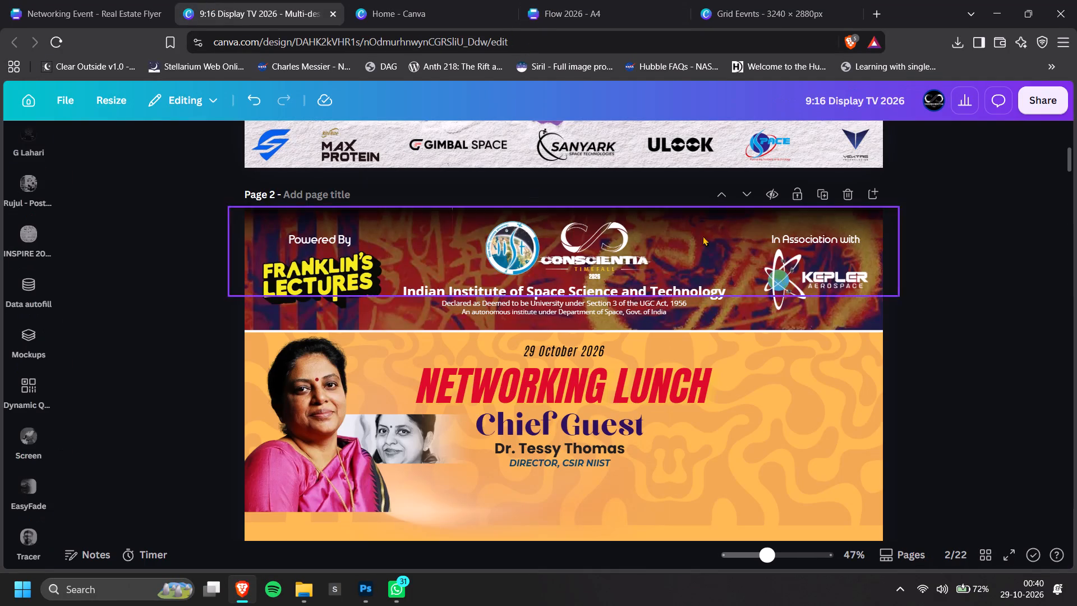
{"action": "left_click", "coordinate": [996, 331]}
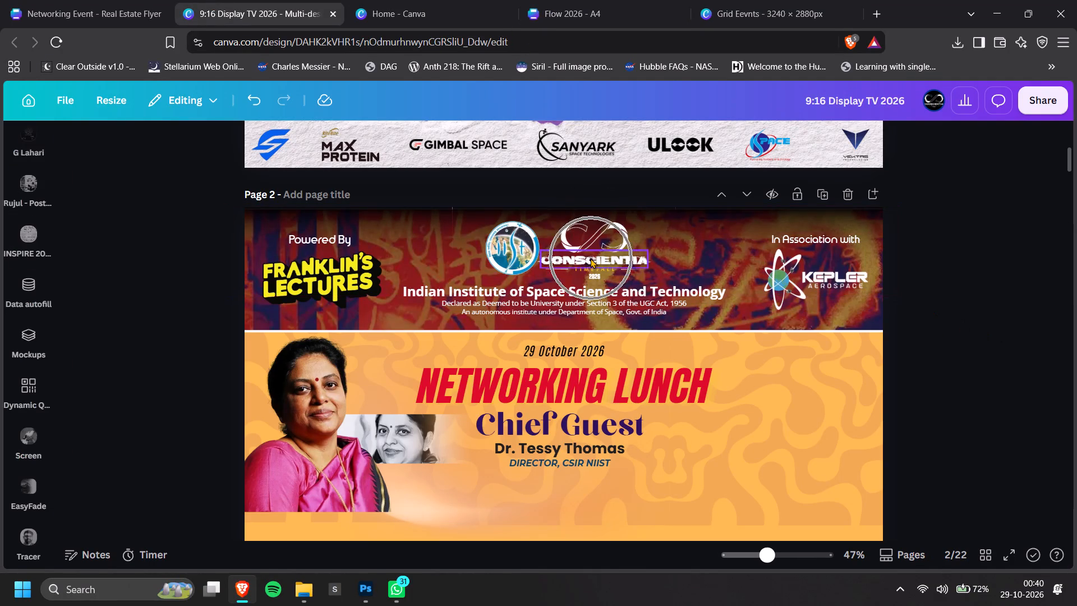
{"action": "scroll", "coordinate": [1062, 296], "scroll_direction": "down", "scroll_amount": 1, "text": "ctrl"}
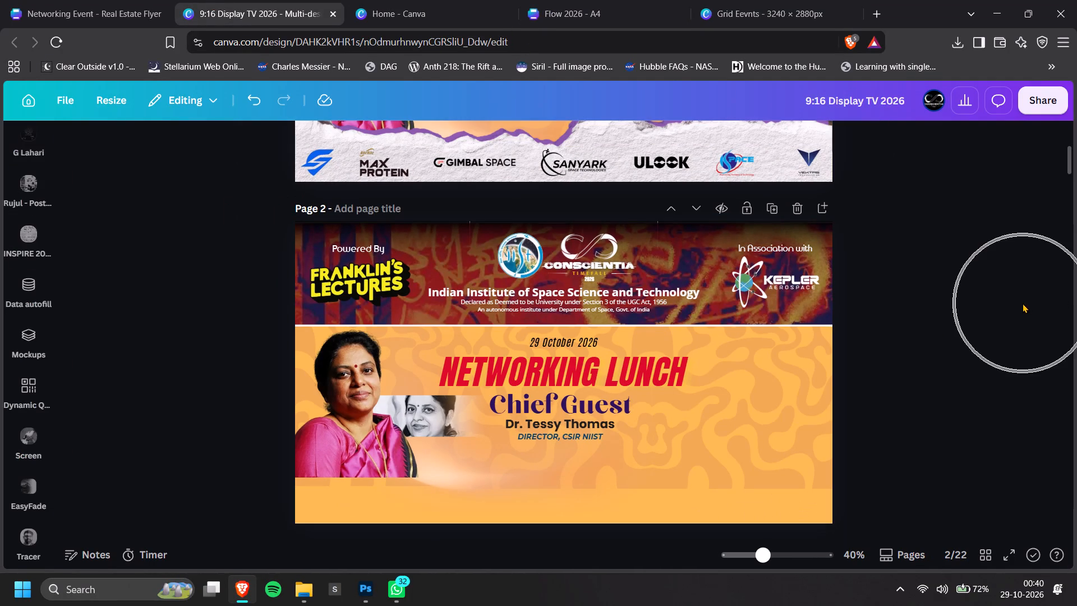
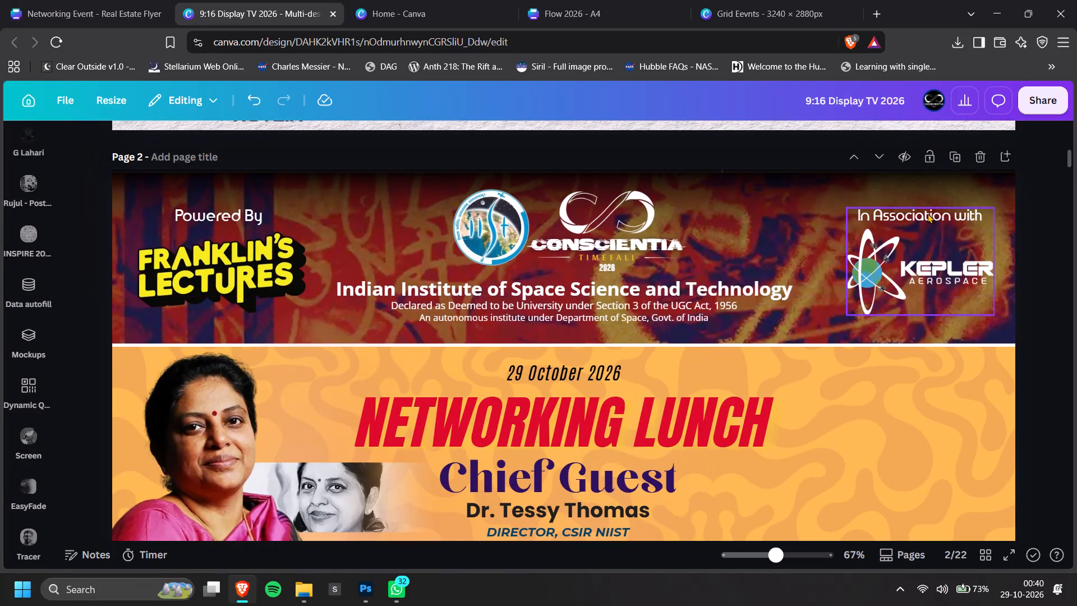
Change the label above the Kepler Aerospace logo on page 2 to read "In association with", using a lowercase a.
{"action": "left_click", "coordinate": [1027, 219]}
{"action": "scroll", "coordinate": [1027, 219], "scroll_direction": "up", "scroll_amount": 4, "text": "ctrl"}
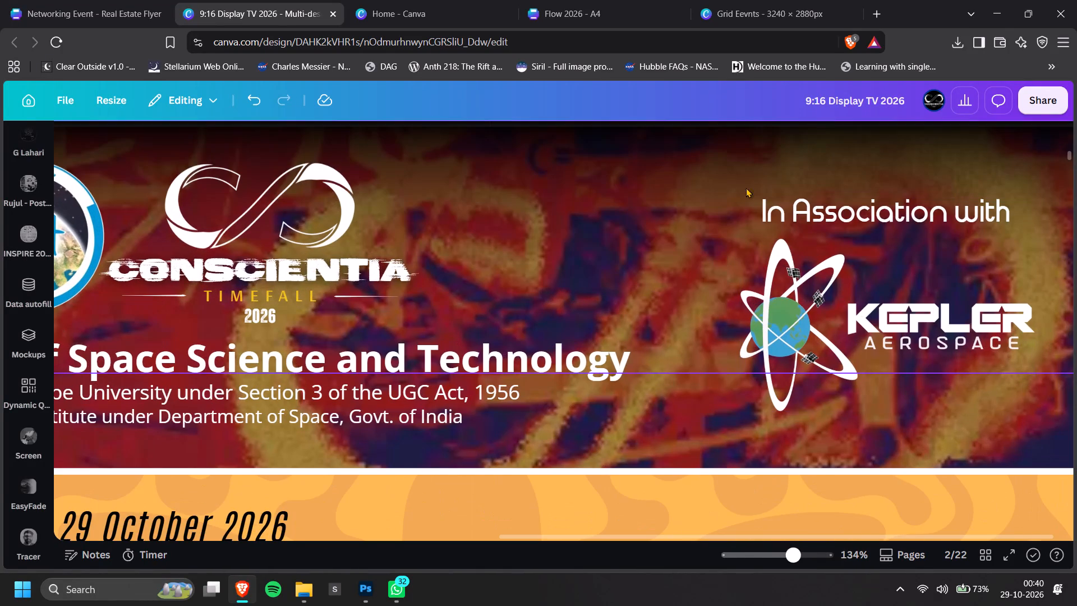
{"action": "left_click", "coordinate": [825, 205]}
{"action": "left_click", "coordinate": [804, 219]}
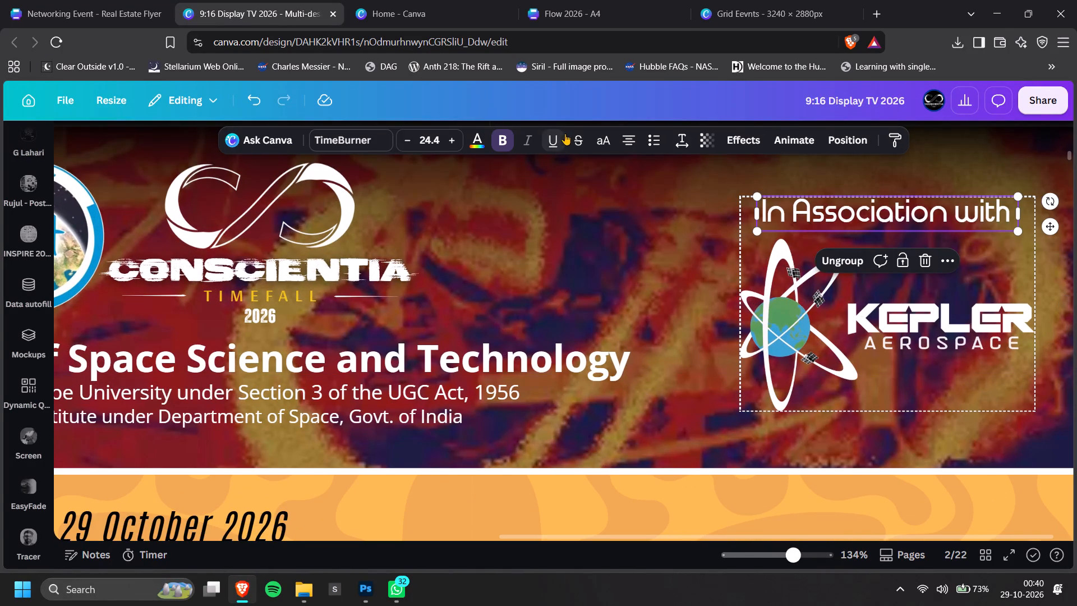
{"action": "left_click", "coordinate": [592, 140]}
{"action": "left_click", "coordinate": [596, 140]}
{"action": "left_click", "coordinate": [796, 207]}
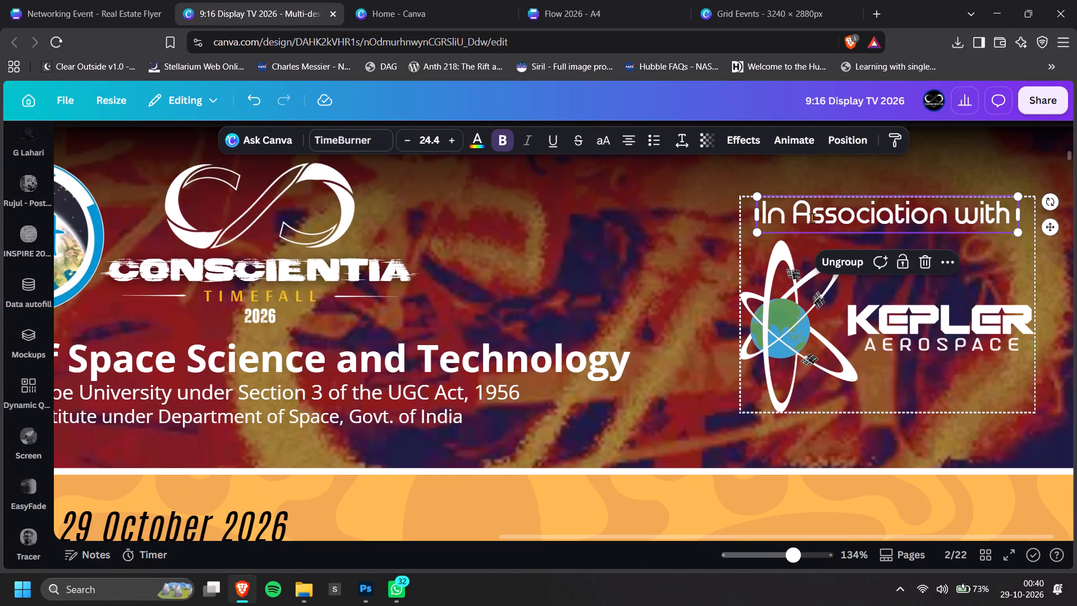
{"action": "left_click", "coordinate": [812, 218]}
{"action": "key", "text": "BackSpace"}
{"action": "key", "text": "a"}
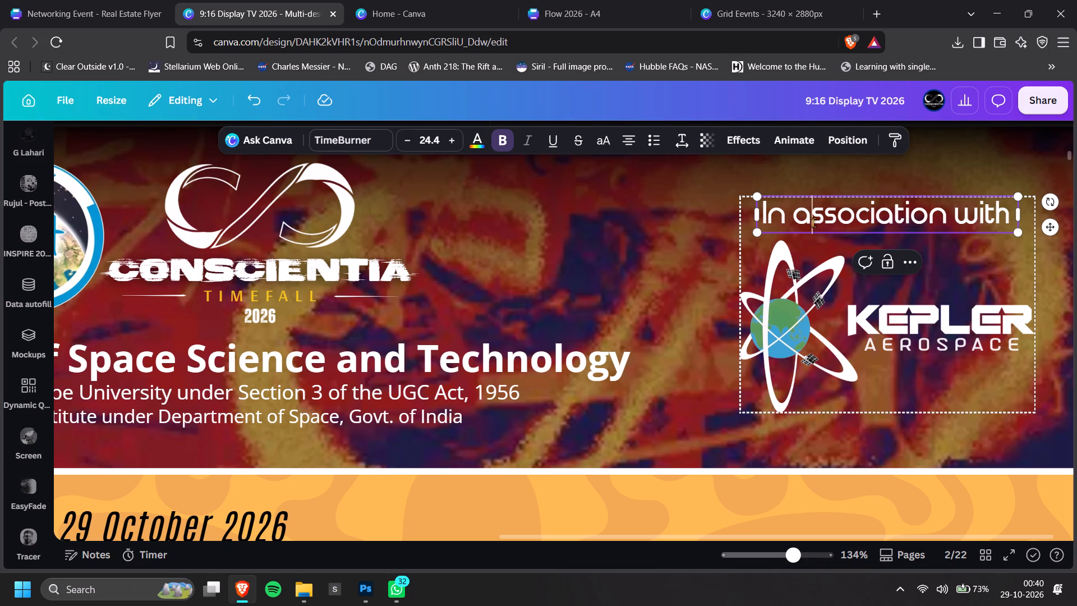
{"action": "left_click", "coordinate": [630, 272]}
Shrink the "In association with" label to font size 22.6 and reposition it centred slightly higher above the Kepler Aerospace logo.
{"action": "left_click", "coordinate": [858, 201]}
{"action": "left_click", "coordinate": [786, 208]}
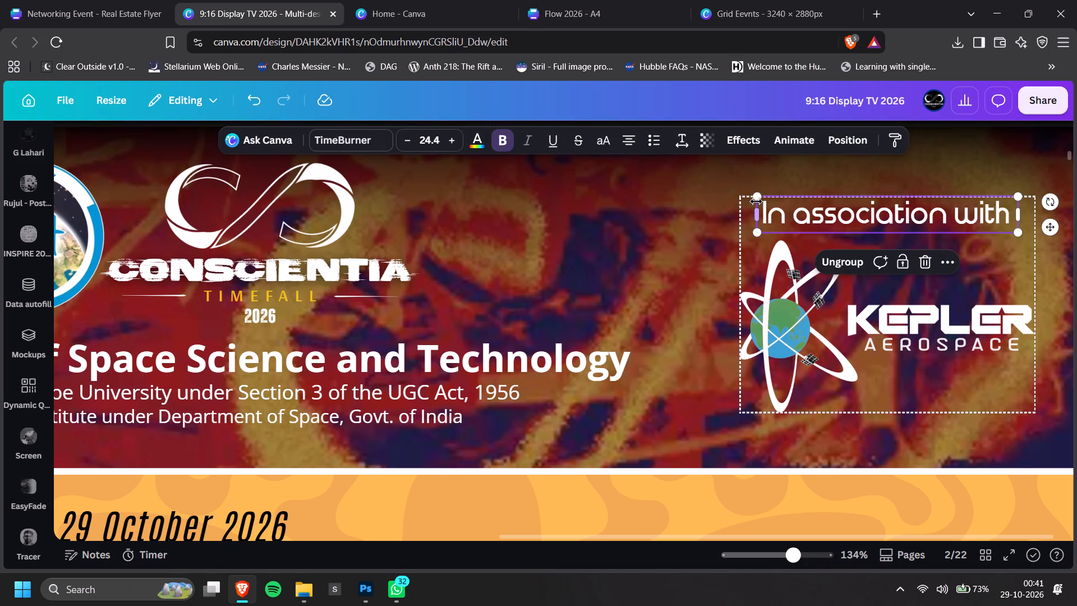
{"action": "left_click_drag", "start_coordinate": [754, 198], "coordinate": [774, 202]}
{"action": "left_click_drag", "start_coordinate": [901, 217], "coordinate": [898, 211]}
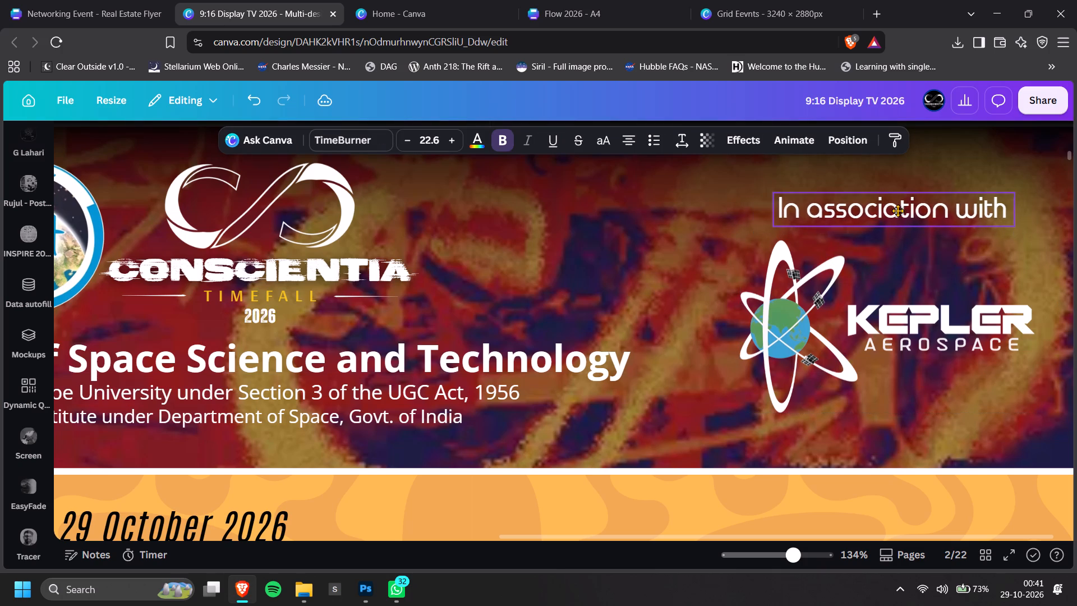
{"action": "left_click_drag", "start_coordinate": [898, 211], "coordinate": [894, 211]}
{"action": "left_click", "coordinate": [1061, 264]}
Select the group holding the "Powered By" label and Franklin's Lectures logo in the page 2 header.
{"action": "scroll", "coordinate": [1076, 302], "scroll_direction": "down", "scroll_amount": 7, "text": "ctrl"}
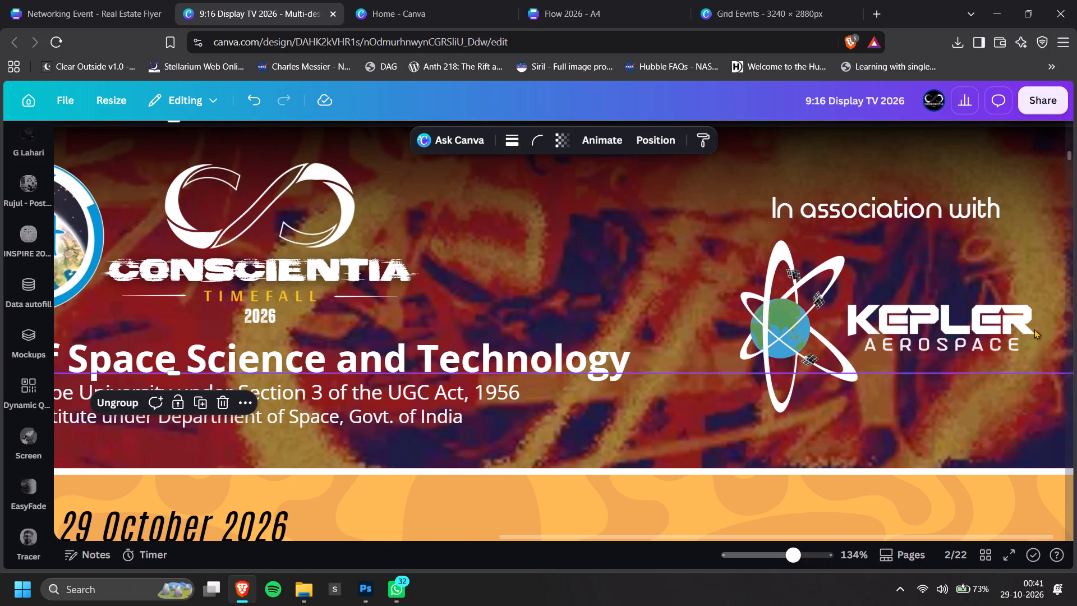
{"action": "scroll", "coordinate": [859, 367], "scroll_direction": "down", "scroll_amount": 4, "text": "ctrl"}
{"action": "left_click", "coordinate": [1027, 416]}
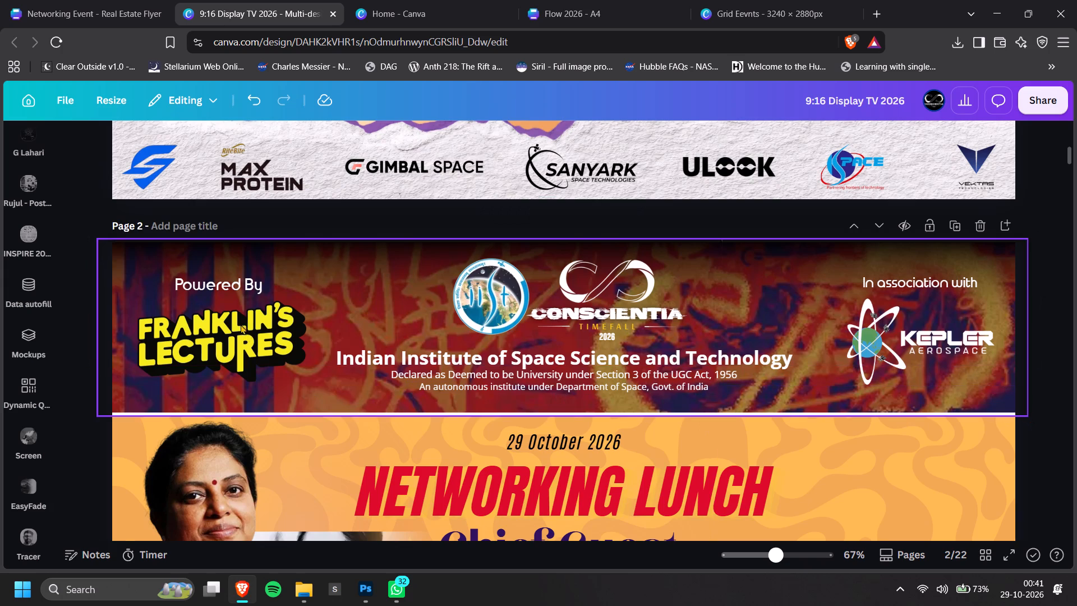
{"action": "scroll", "coordinate": [171, 293], "scroll_direction": "up", "scroll_amount": 3, "text": "ctrl"}
{"action": "left_click", "coordinate": [164, 280]}
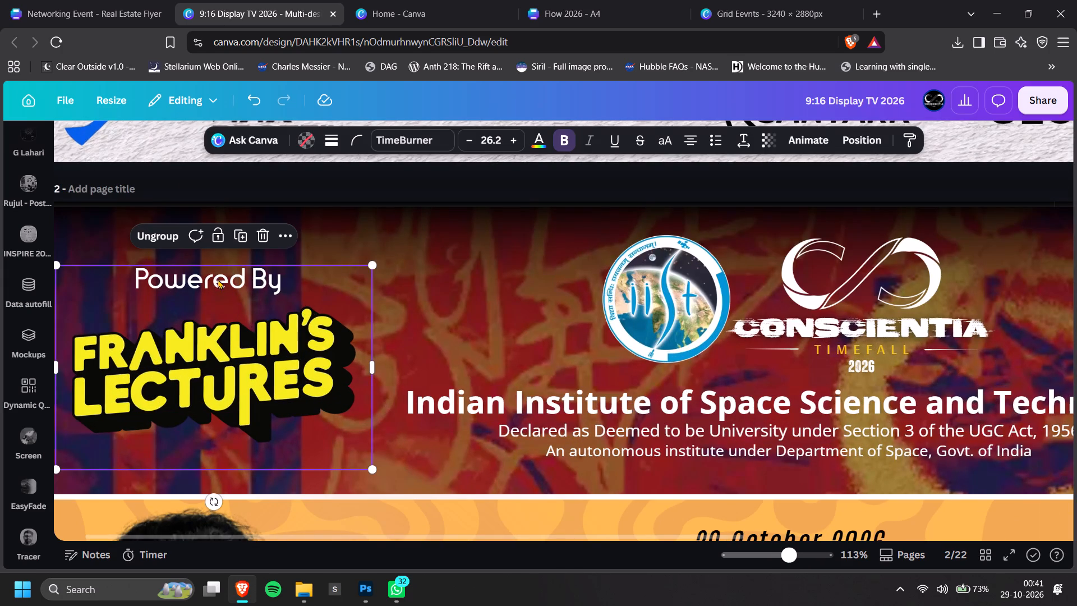
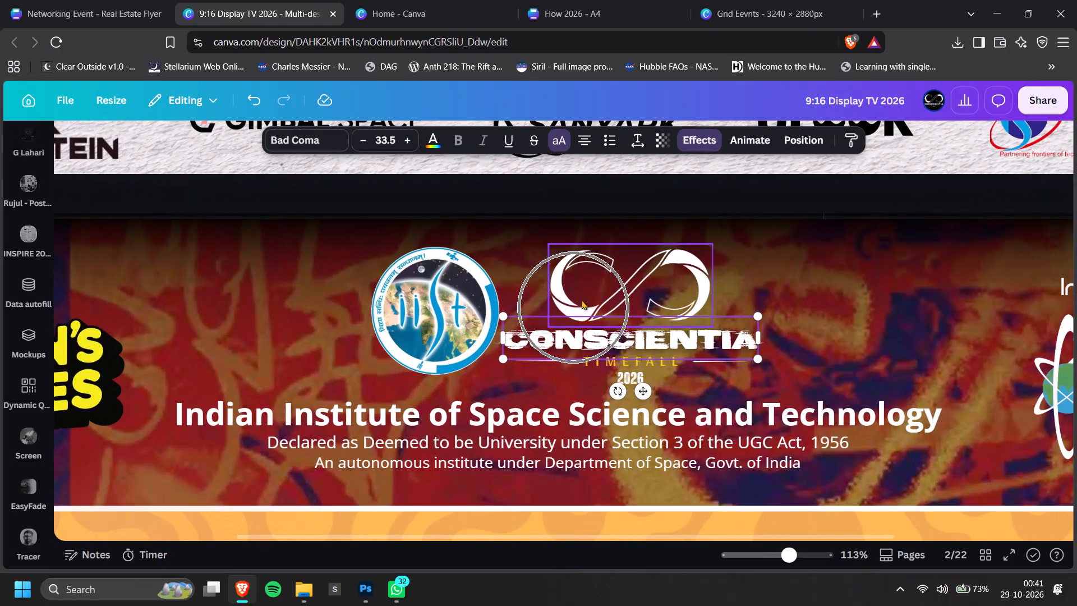
Move the IIST logo in the page 2 header slightly left to widen its gap from the Conscientia logo.
{"action": "left_click_drag", "start_coordinate": [459, 300], "coordinate": [439, 302]}
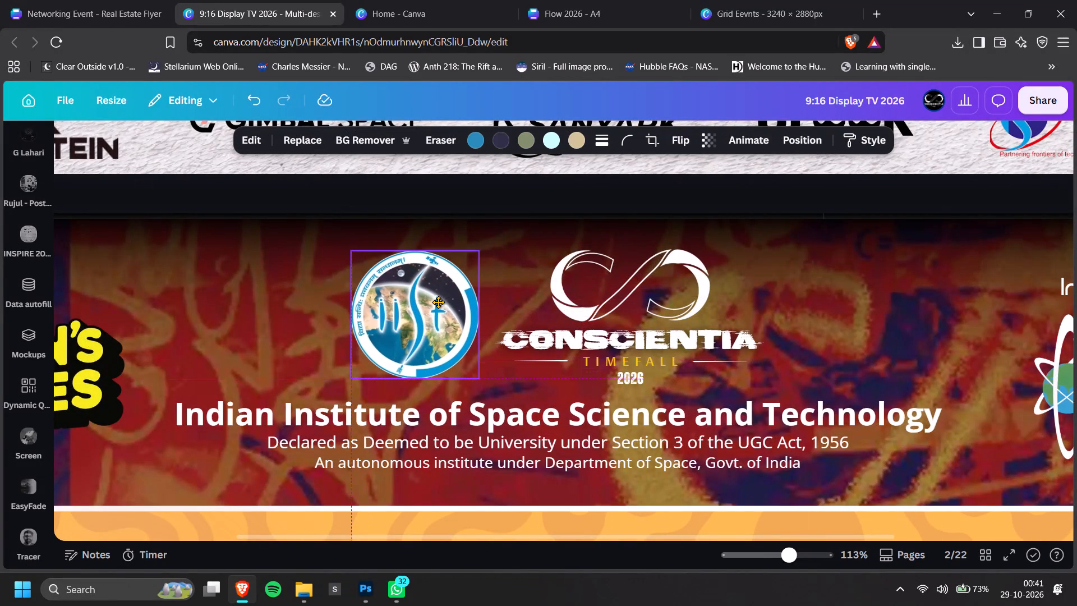
{"action": "left_click_drag", "start_coordinate": [439, 302], "coordinate": [440, 302]}
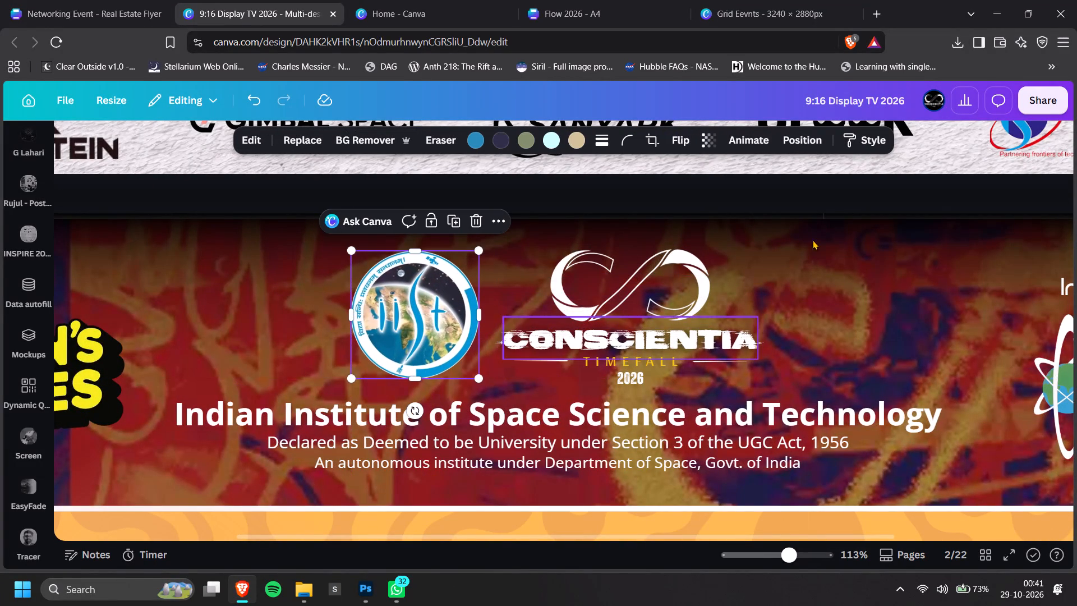
{"action": "left_click", "coordinate": [816, 194]}
{"action": "scroll", "coordinate": [588, 301], "scroll_direction": "down", "scroll_amount": 3, "text": "ctrl"}
{"action": "scroll", "coordinate": [586, 299], "scroll_direction": "up", "scroll_amount": 6, "text": "ctrl"}
{"action": "left_click", "coordinate": [332, 339]}
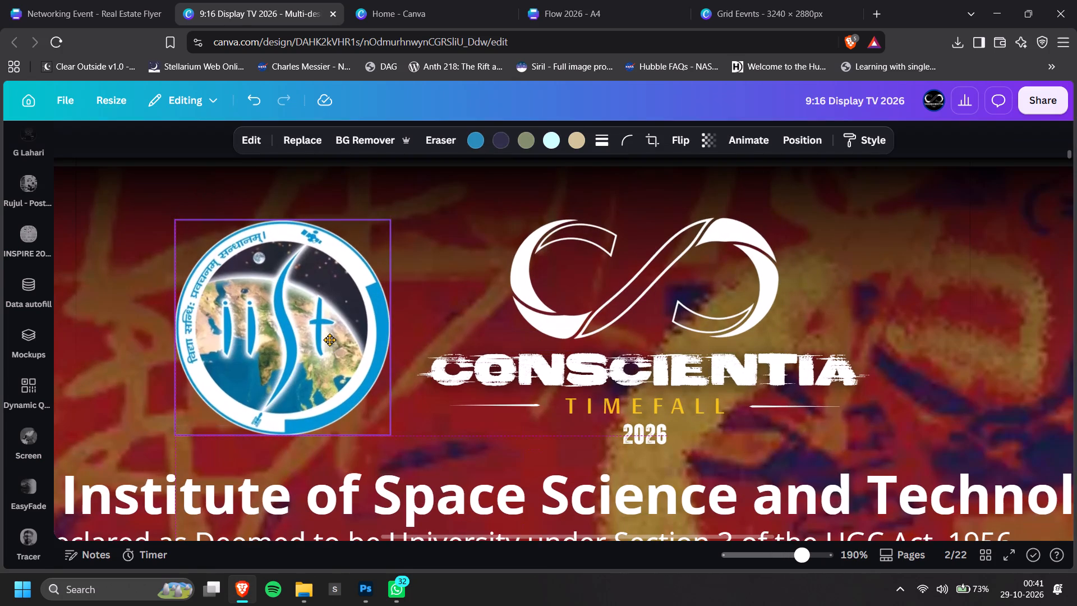
Group the infinity emblem, CONSCIENTIA and TIMEFALL texts, both thin side lines and the 2026 text into one logo.
{"action": "left_click", "coordinate": [590, 285]}
{"action": "left_click", "coordinate": [482, 381], "text": "shift"}
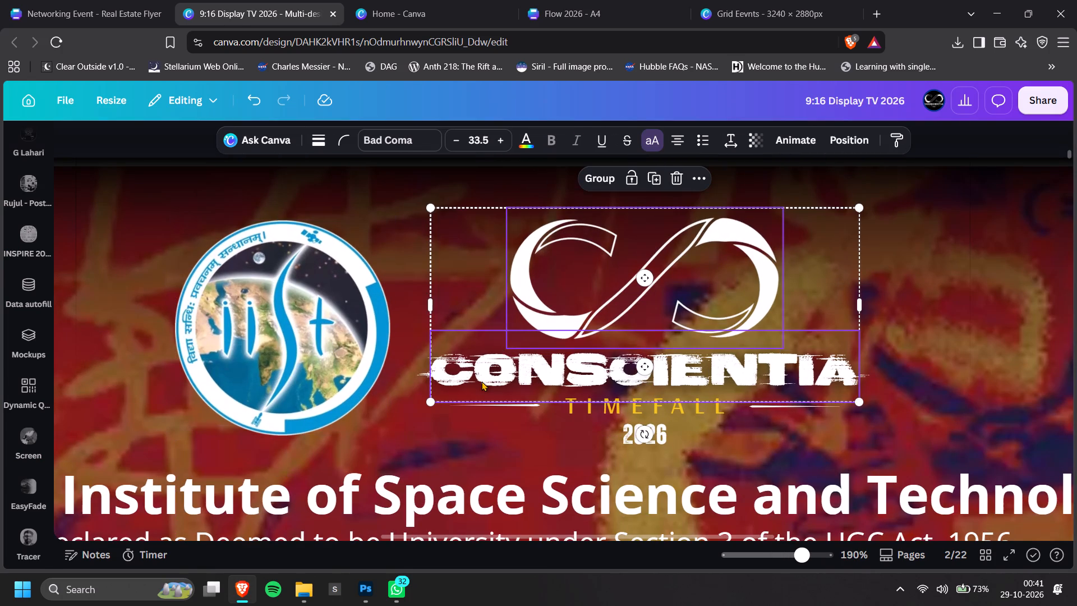
{"action": "left_click", "coordinate": [638, 418], "text": "shift"}
{"action": "left_click", "coordinate": [498, 402], "text": "shift"}
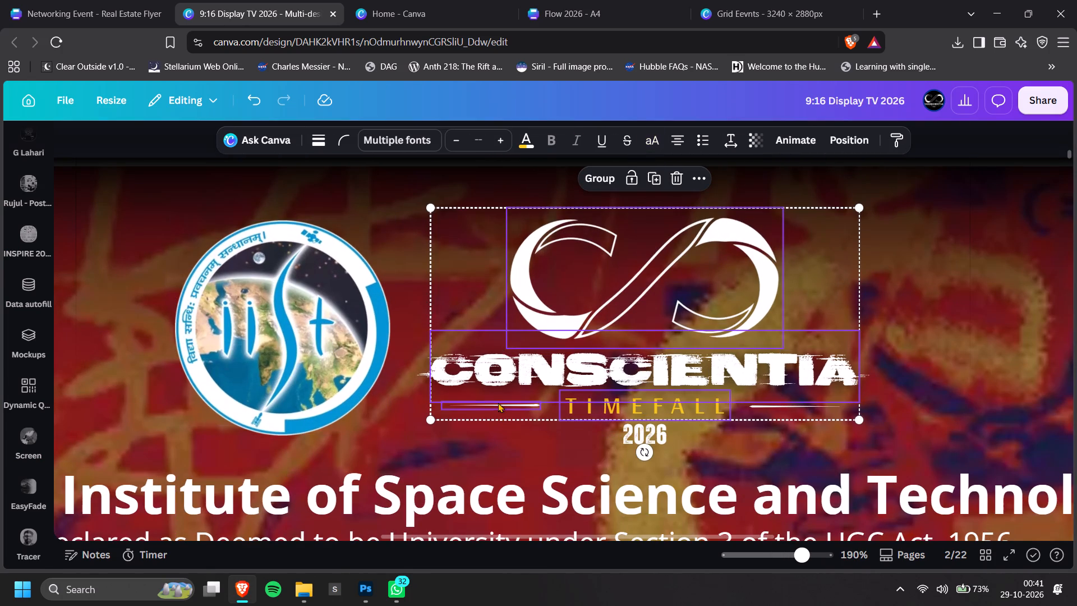
{"action": "left_click", "coordinate": [762, 406], "text": "shift"}
{"action": "left_click", "coordinate": [642, 448], "text": "shift"}
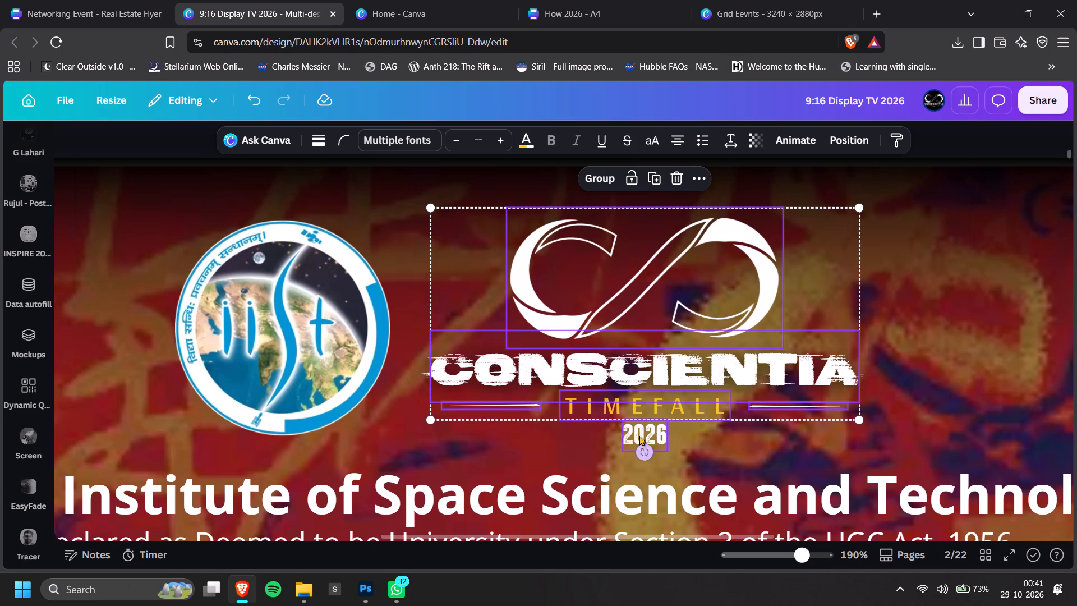
{"action": "left_click", "coordinate": [639, 435], "text": "shift"}
{"action": "left_click", "coordinate": [600, 174]}
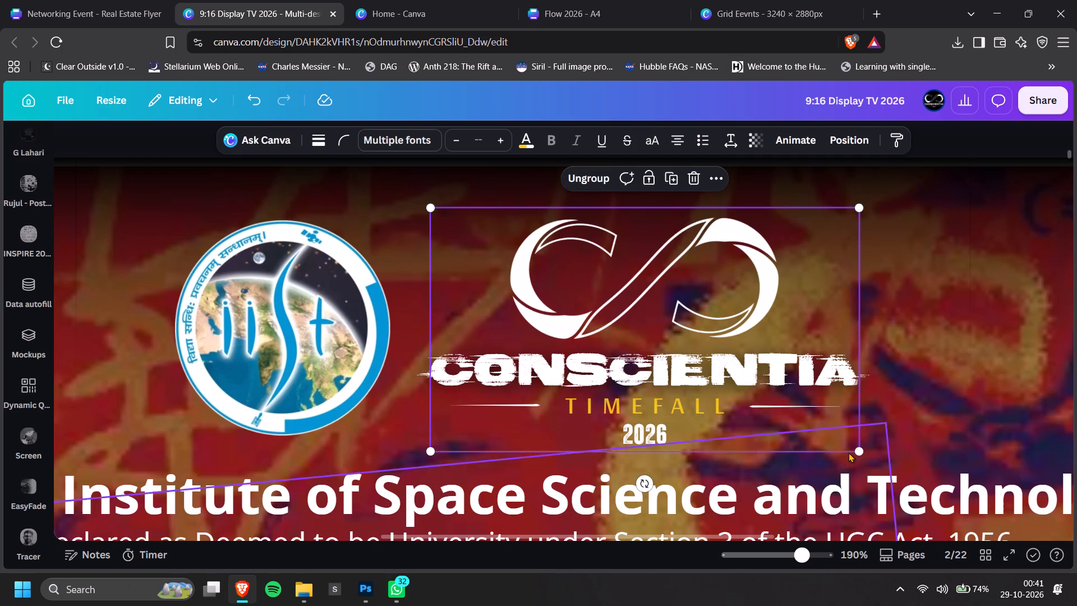
Scale the grouped Conscientia logo down slightly and align its vertical centre with the IIST logo.
{"action": "left_click_drag", "start_coordinate": [855, 452], "coordinate": [840, 444]}
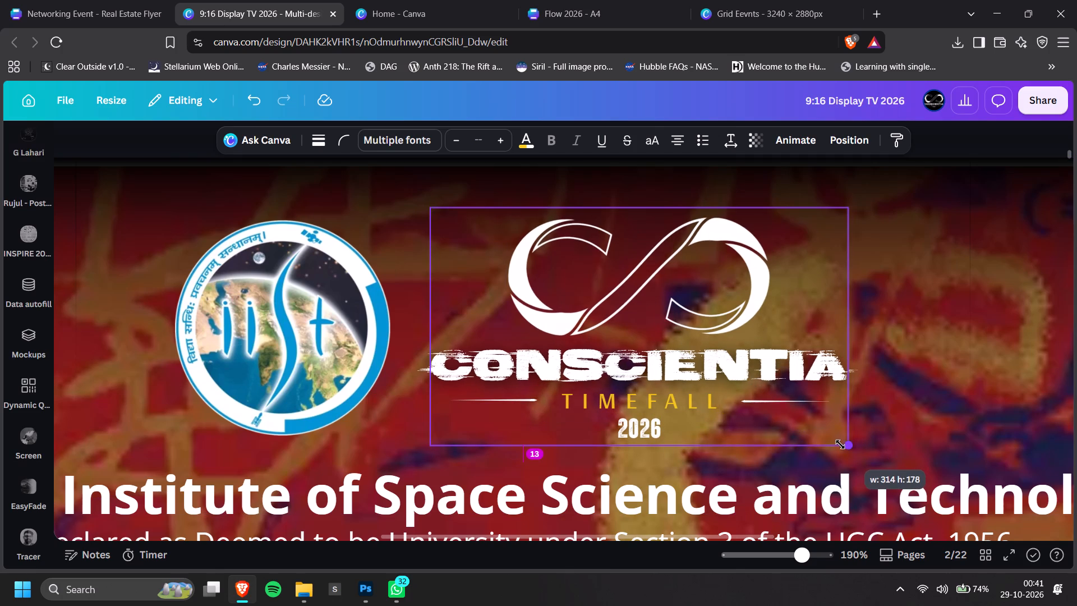
{"action": "left_click_drag", "start_coordinate": [840, 444], "coordinate": [841, 442]}
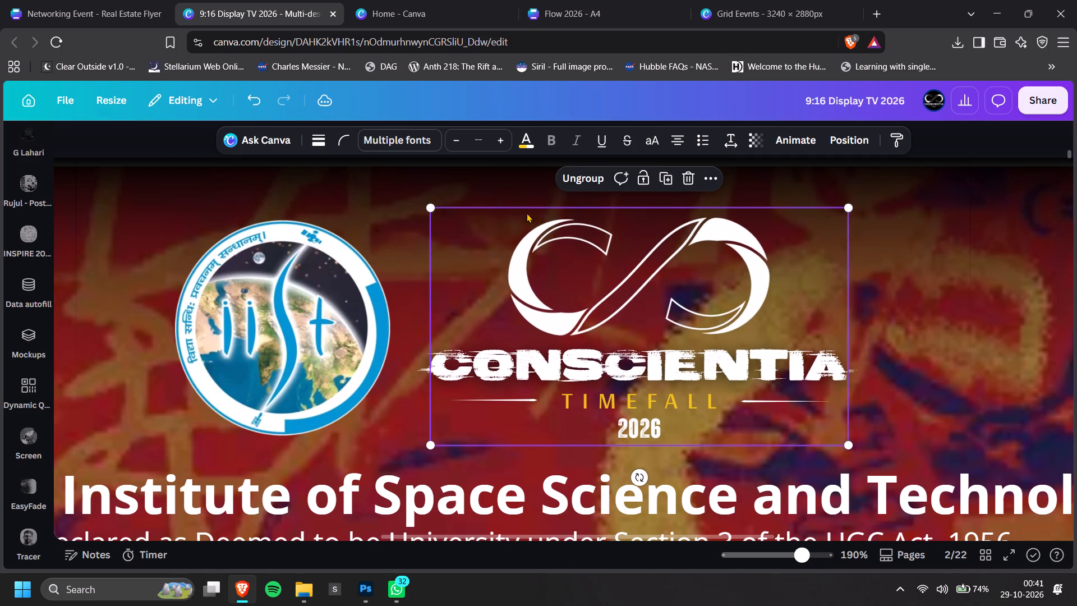
{"action": "left_click_drag", "start_coordinate": [432, 202], "coordinate": [448, 205]}
{"action": "left_click", "coordinate": [628, 342]}
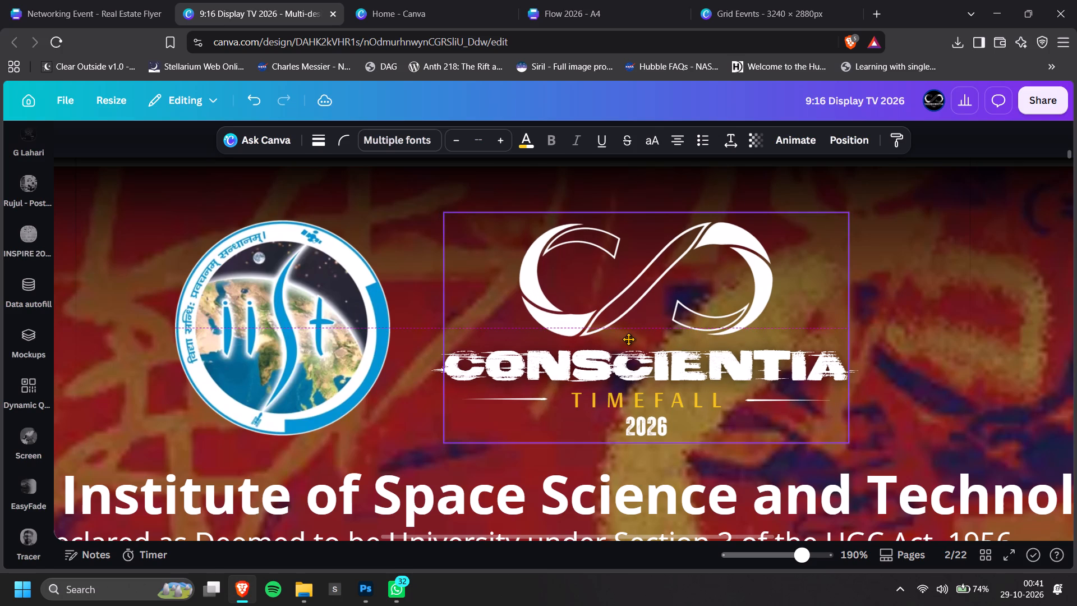
Group the IIST logo, the Conscientia logo and the three institute text lines below them into one header block.
{"action": "left_click", "coordinate": [252, 331], "text": "shift"}
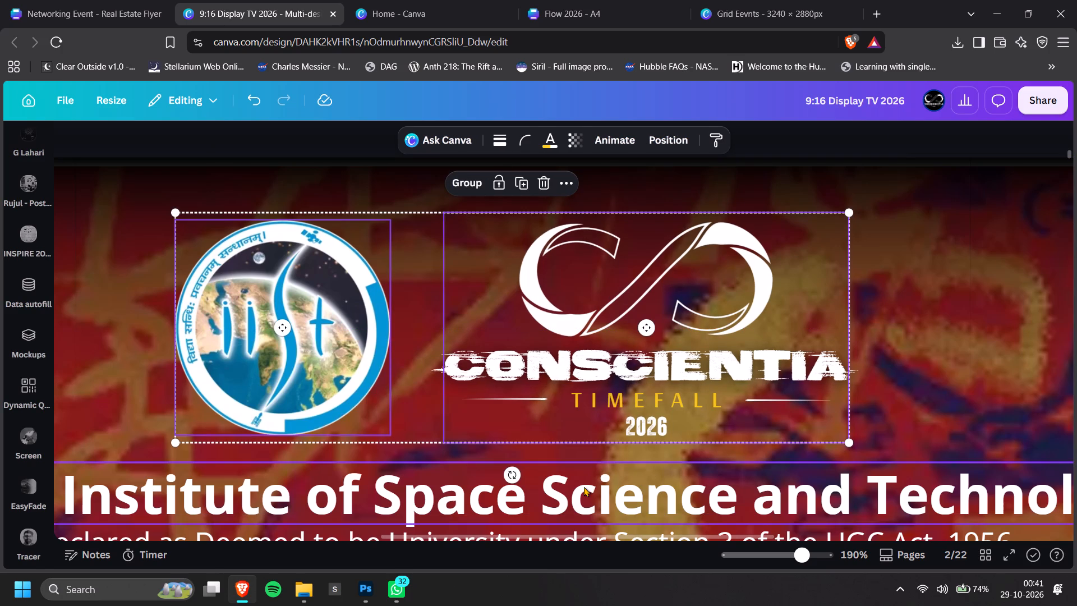
{"action": "left_click", "coordinate": [584, 486], "text": "shift"}
{"action": "scroll", "coordinate": [607, 465], "scroll_direction": "down", "scroll_amount": 1}
{"action": "left_click", "coordinate": [590, 342], "text": "shift"}
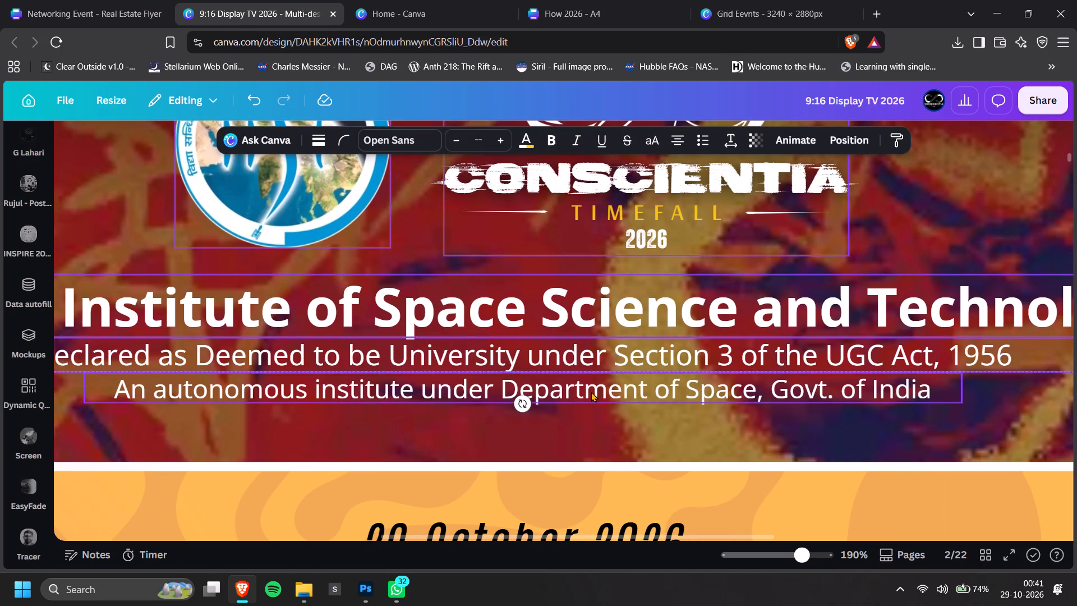
{"action": "left_click", "coordinate": [591, 392], "text": "shift"}
{"action": "scroll", "coordinate": [689, 315], "scroll_direction": "down", "scroll_amount": 3, "text": "ctrl"}
{"action": "scroll", "coordinate": [684, 316], "scroll_direction": "up", "scroll_amount": 1}
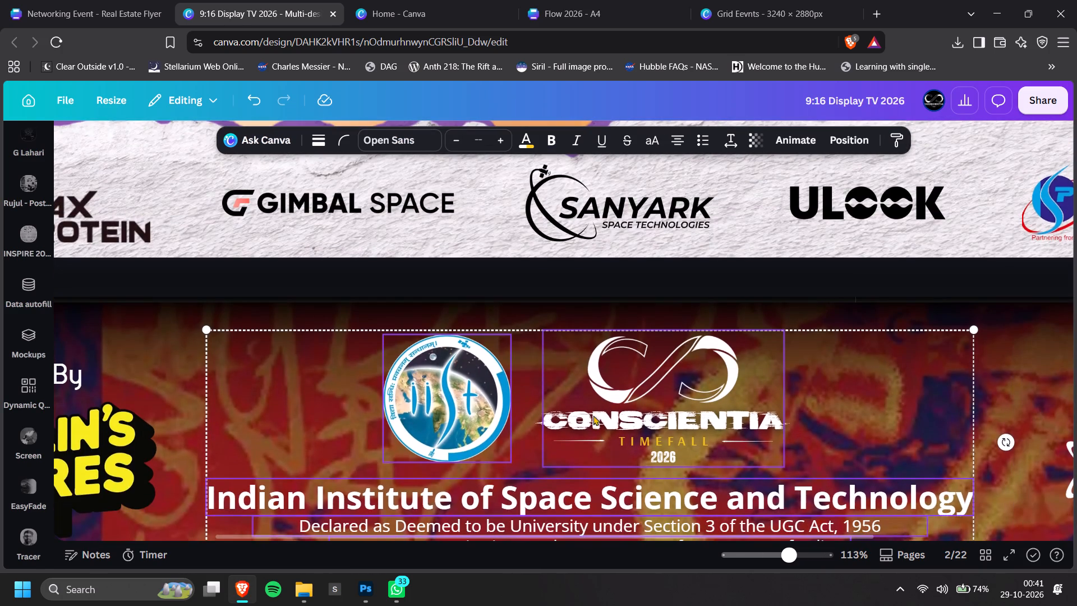
{"action": "scroll", "coordinate": [622, 437], "scroll_direction": "down", "scroll_amount": 1}
{"action": "left_click", "coordinate": [542, 400]}
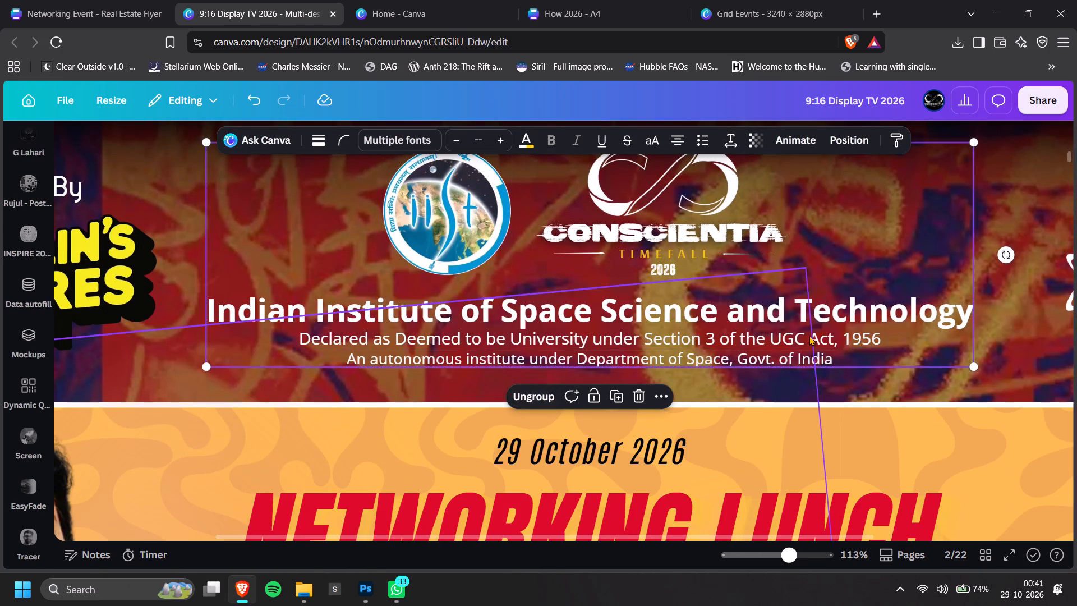
{"action": "scroll", "coordinate": [809, 336], "scroll_direction": "down", "scroll_amount": 6, "text": "ctrl"}
{"action": "double_click", "coordinate": [969, 341]}
Centre the grouped institute header block horizontally on page 2.
{"action": "scroll", "coordinate": [608, 282], "scroll_direction": "up", "scroll_amount": 2, "text": "ctrl"}
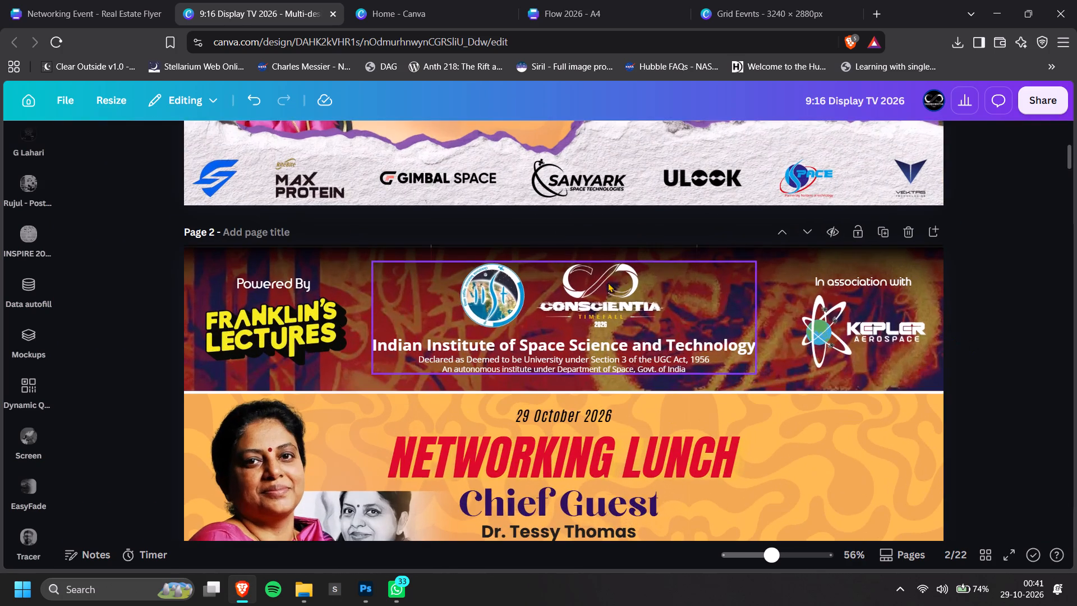
{"action": "scroll", "coordinate": [590, 304], "scroll_direction": "up", "scroll_amount": 2, "text": "ctrl"}
{"action": "left_click", "coordinate": [591, 304]}
{"action": "left_click", "coordinate": [844, 137]}
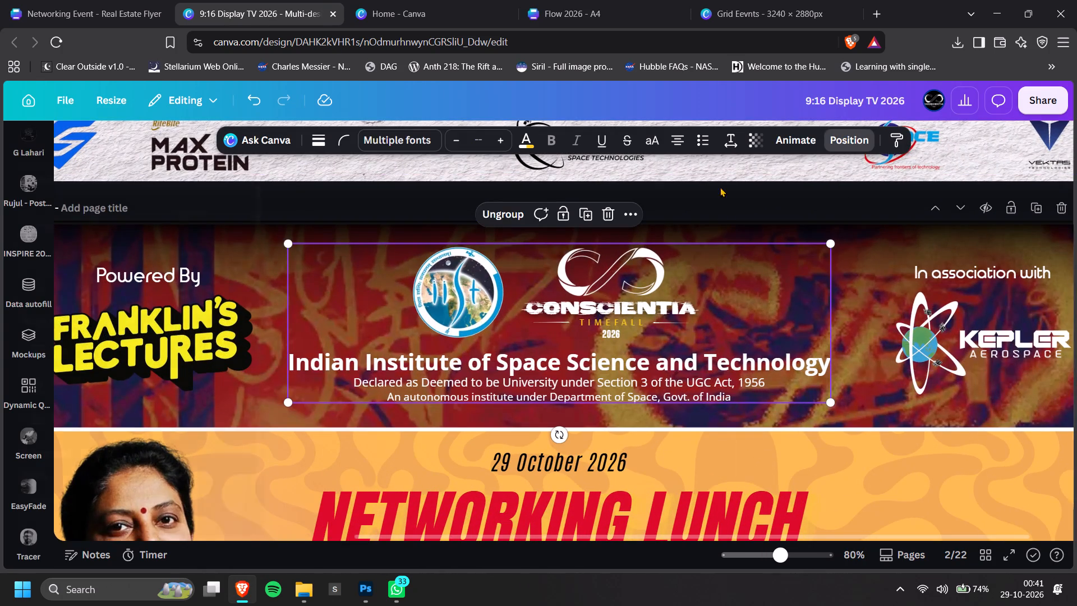
{"action": "left_click", "coordinate": [219, 395]}
{"action": "scroll", "coordinate": [692, 369], "scroll_direction": "down", "scroll_amount": 4, "text": "ctrl"}
{"action": "double_click", "coordinate": [936, 343]}
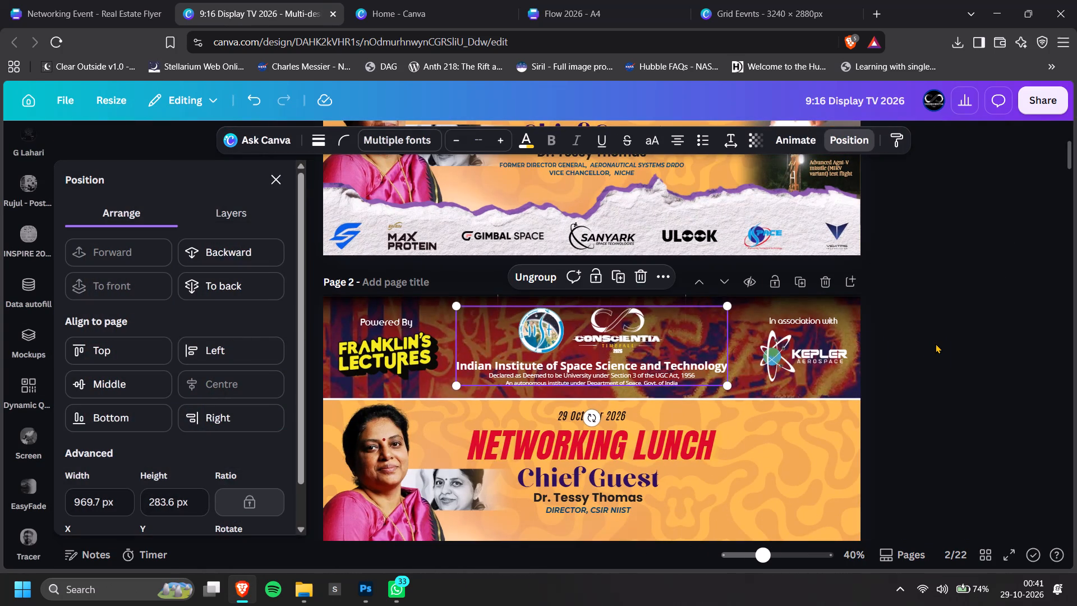
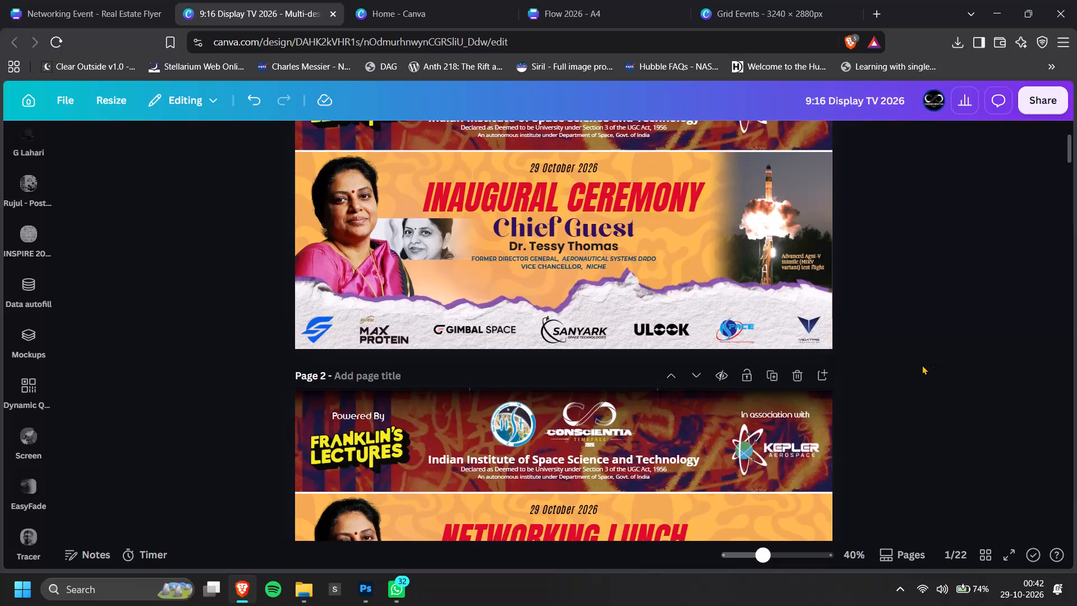
Select the "Former Director General, Aeronautical Systems DRDO" text line under the chief guest's name on the page 1 Inaugural Ceremony backdrop.
{"action": "scroll", "coordinate": [922, 365], "scroll_direction": "up", "scroll_amount": 1}
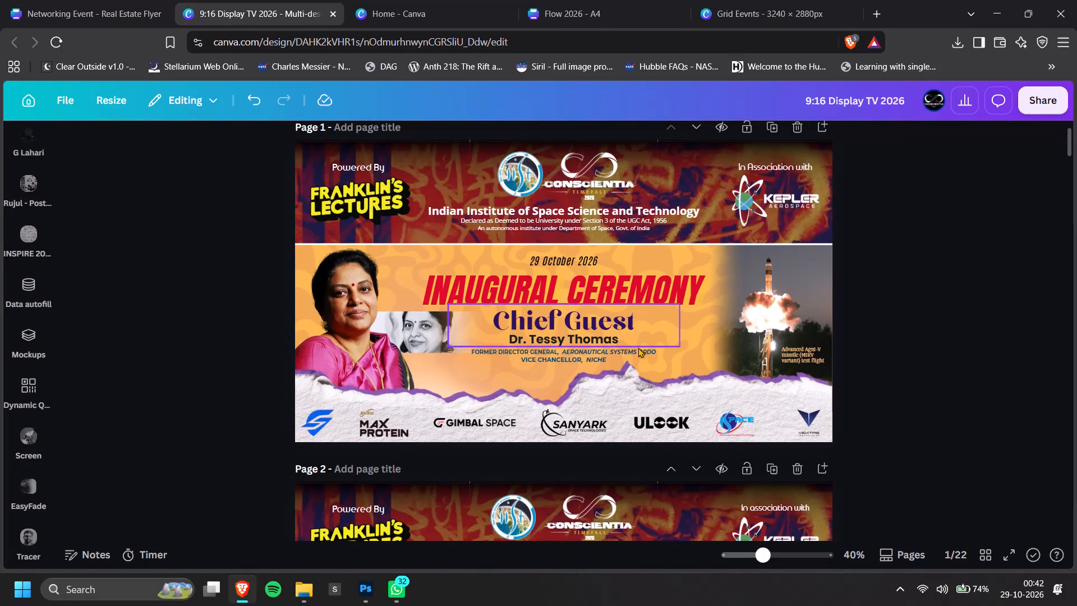
{"action": "scroll", "coordinate": [638, 347], "scroll_direction": "up", "scroll_amount": 6, "text": "ctrl"}
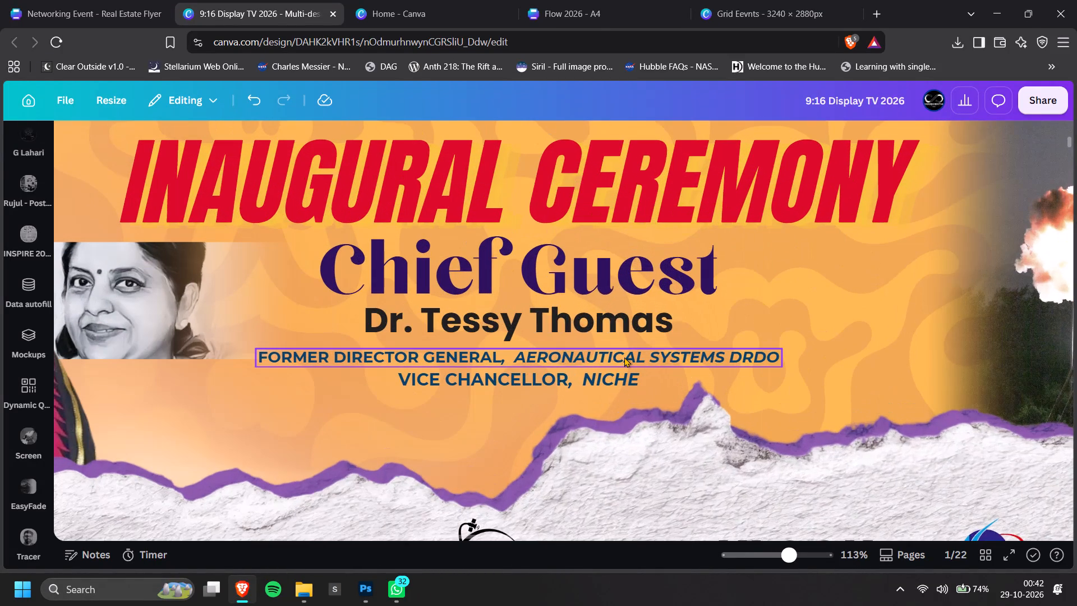
{"action": "left_click", "coordinate": [624, 357]}
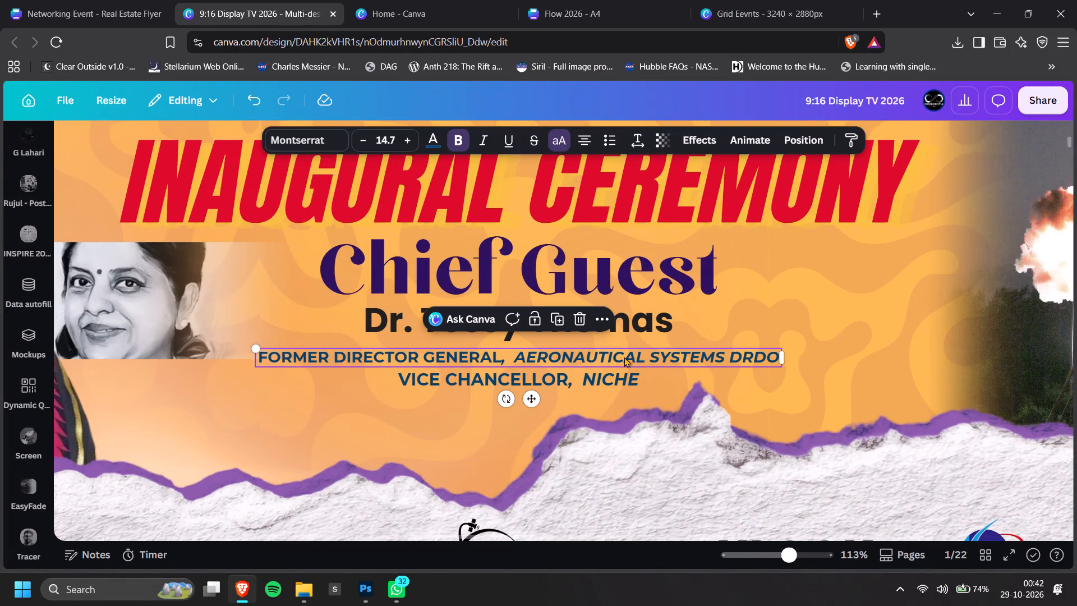
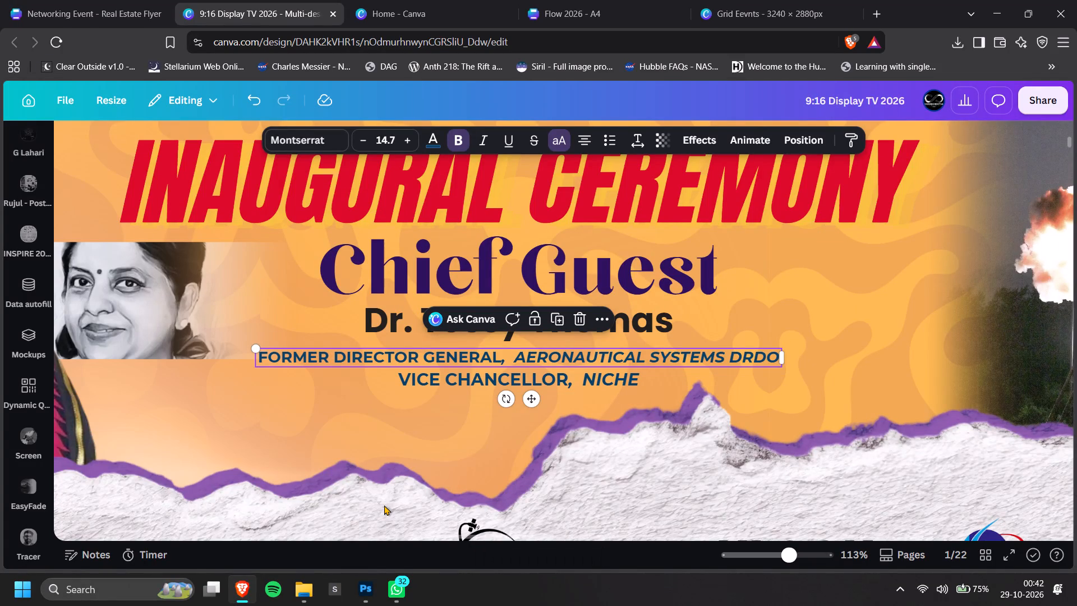
Turn off all-capitals for the "Former Director General, Aeronautical Systems DRDO" and "Vice Chancellor, NICHE" lines on page 1.
{"action": "left_click", "coordinate": [564, 137]}
{"action": "left_click", "coordinate": [647, 383]}
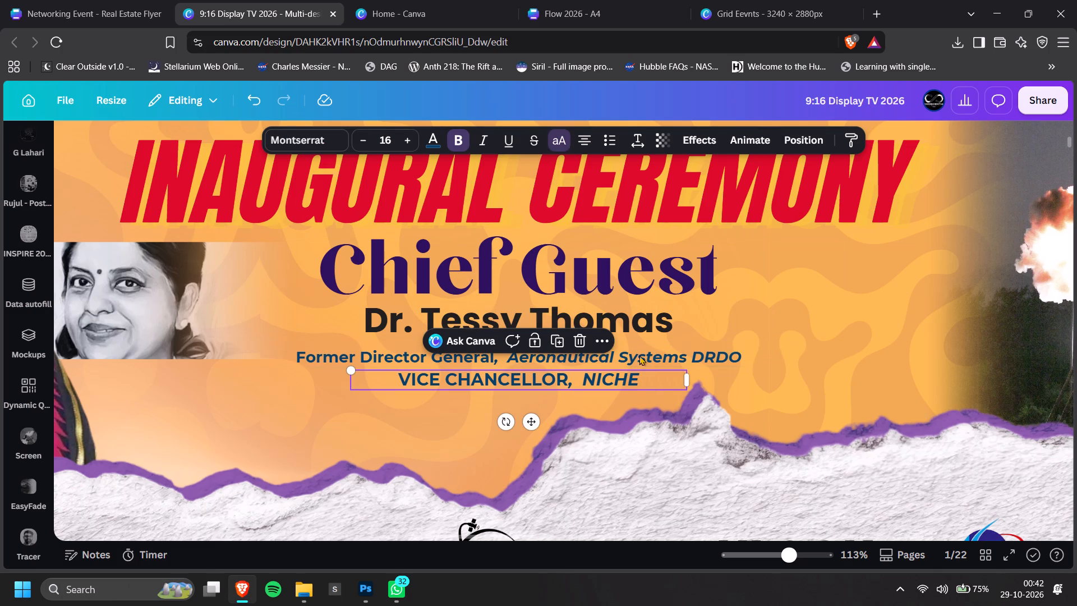
{"action": "left_click", "coordinate": [566, 146]}
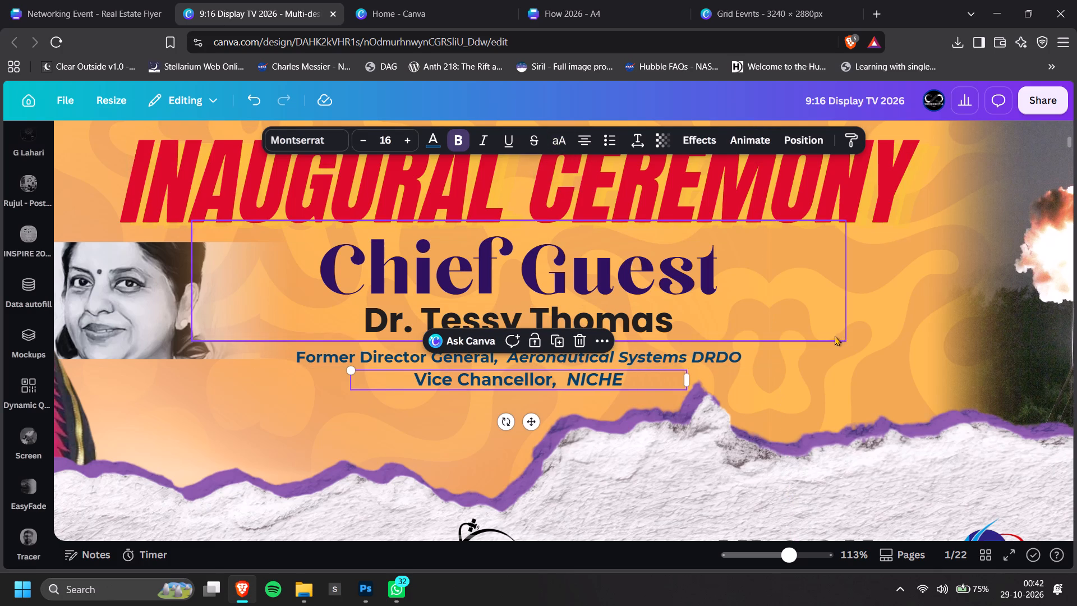
{"action": "left_click", "coordinate": [838, 334]}
{"action": "scroll", "coordinate": [855, 388], "scroll_direction": "down", "scroll_amount": 4, "text": "ctrl"}
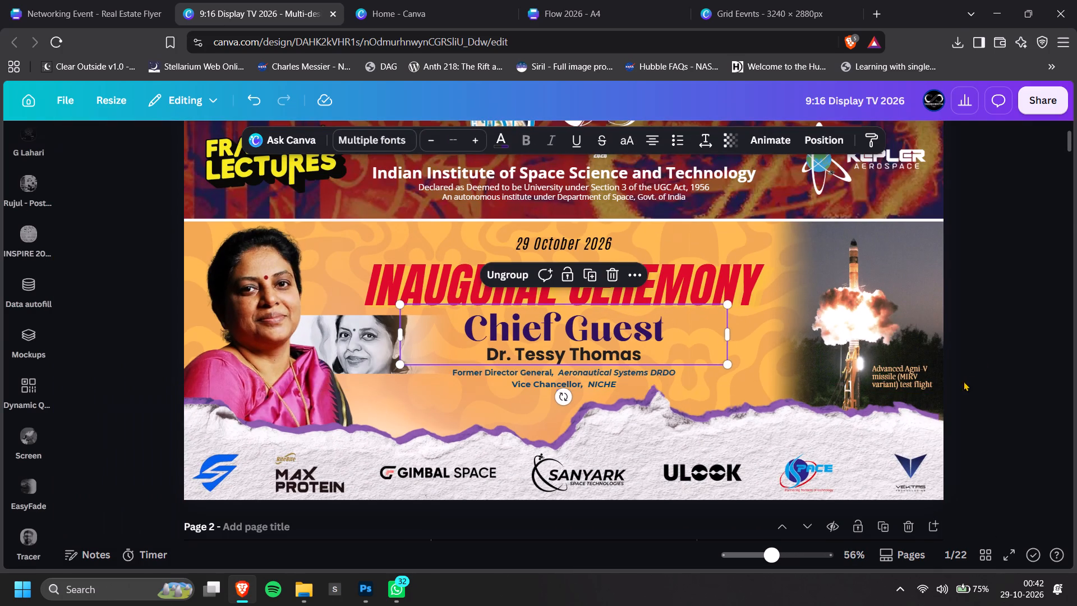
{"action": "left_click", "coordinate": [978, 360]}
Enlarge the "Former Director General, Aeronautical Systems DRDO" line slightly and nudge it up, closer to the chief guest's name.
{"action": "scroll", "coordinate": [596, 352], "scroll_direction": "up", "scroll_amount": 6, "text": "ctrl"}
{"action": "left_click", "coordinate": [582, 424]}
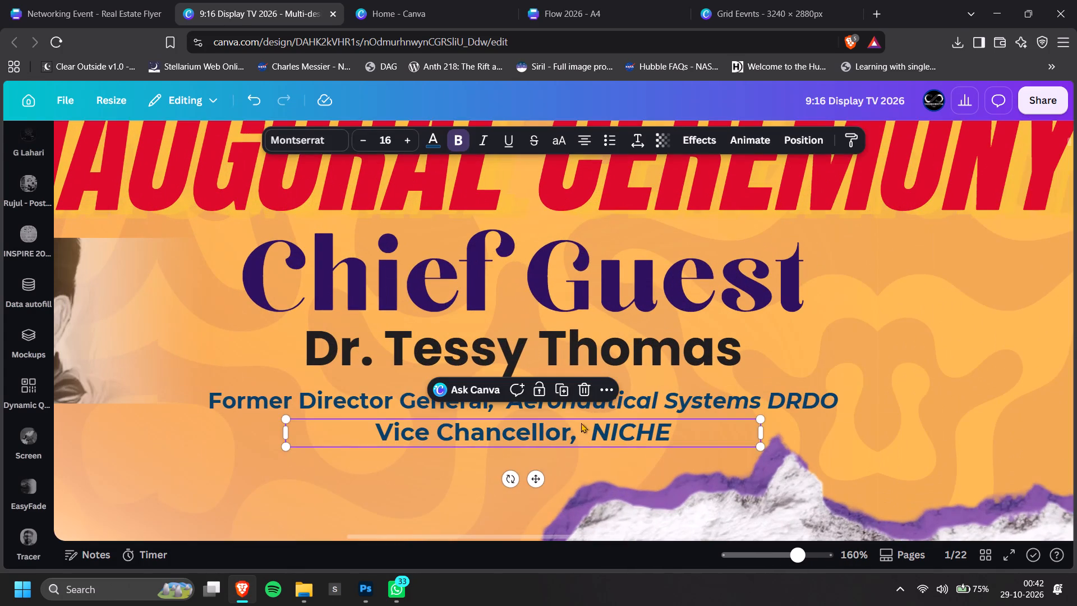
{"action": "left_click", "coordinate": [593, 411]}
{"action": "double_click", "coordinate": [415, 137]}
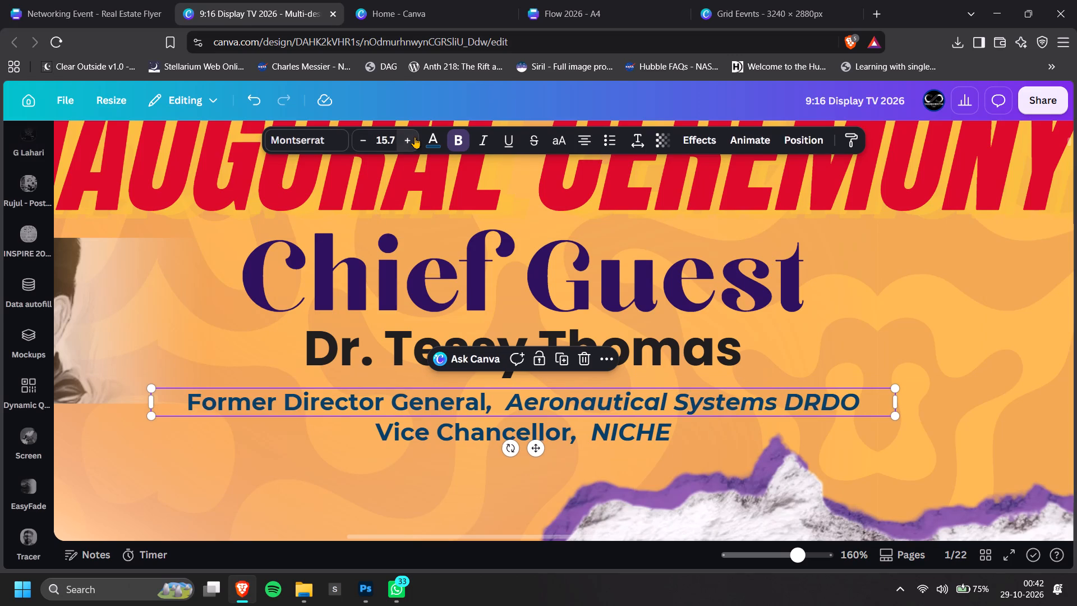
{"action": "left_click_drag", "start_coordinate": [817, 407], "coordinate": [817, 401]}
{"action": "left_click", "coordinate": [988, 339]}
{"action": "scroll", "coordinate": [879, 379], "scroll_direction": "down", "scroll_amount": 5, "text": "ctrl"}
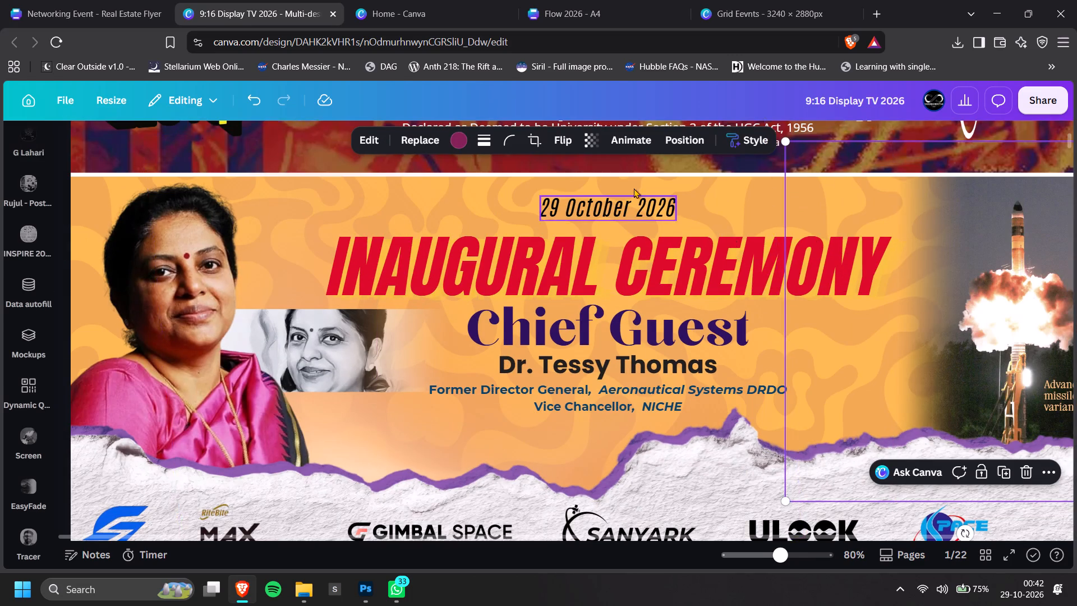
Insert a comma in the date above the Inaugural Ceremony title so it reads "29 October, 2026".
{"action": "scroll", "coordinate": [610, 193], "scroll_direction": "up", "scroll_amount": 3, "text": "ctrl"}
{"action": "left_click", "coordinate": [640, 223]}
{"action": "left_click", "coordinate": [647, 226]}
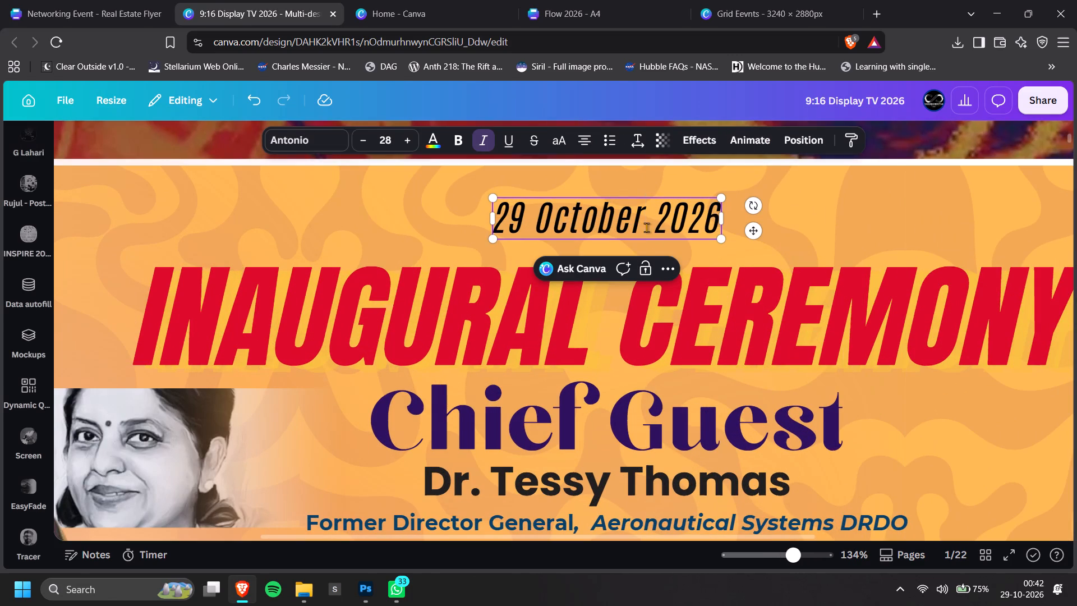
{"action": "key", "text": "comma"}
{"action": "left_click", "coordinate": [648, 345]}
{"action": "scroll", "coordinate": [647, 347], "scroll_direction": "down", "scroll_amount": 7, "text": "ctrl"}
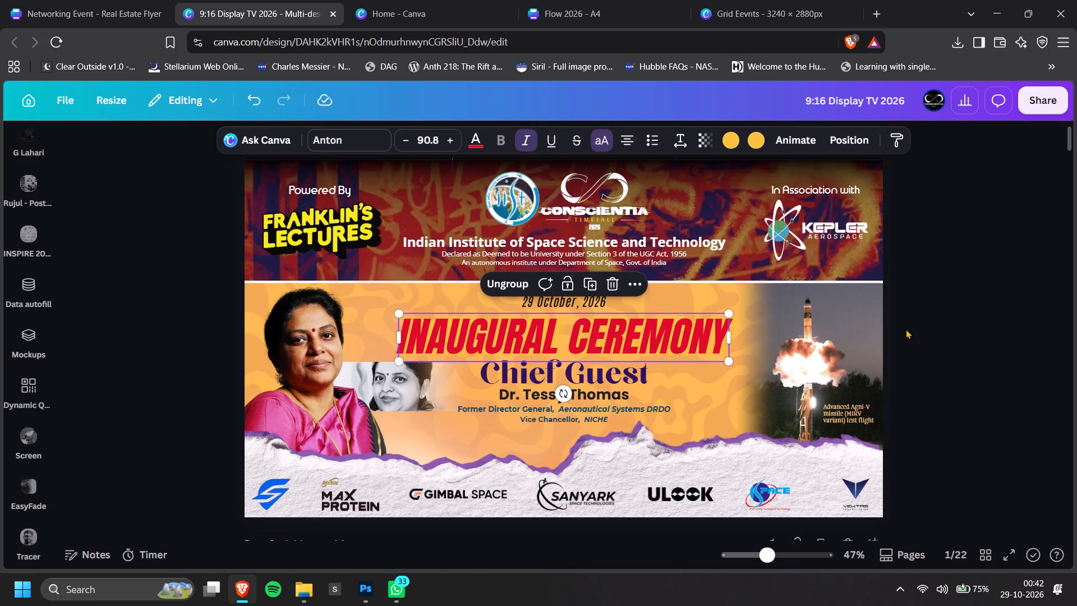
{"action": "double_click", "coordinate": [1034, 277]}
Change the label above the Franklin's Lectures logo on page 1 to read "powered By".
{"action": "scroll", "coordinate": [312, 185], "scroll_direction": "up", "scroll_amount": 5, "text": "ctrl"}
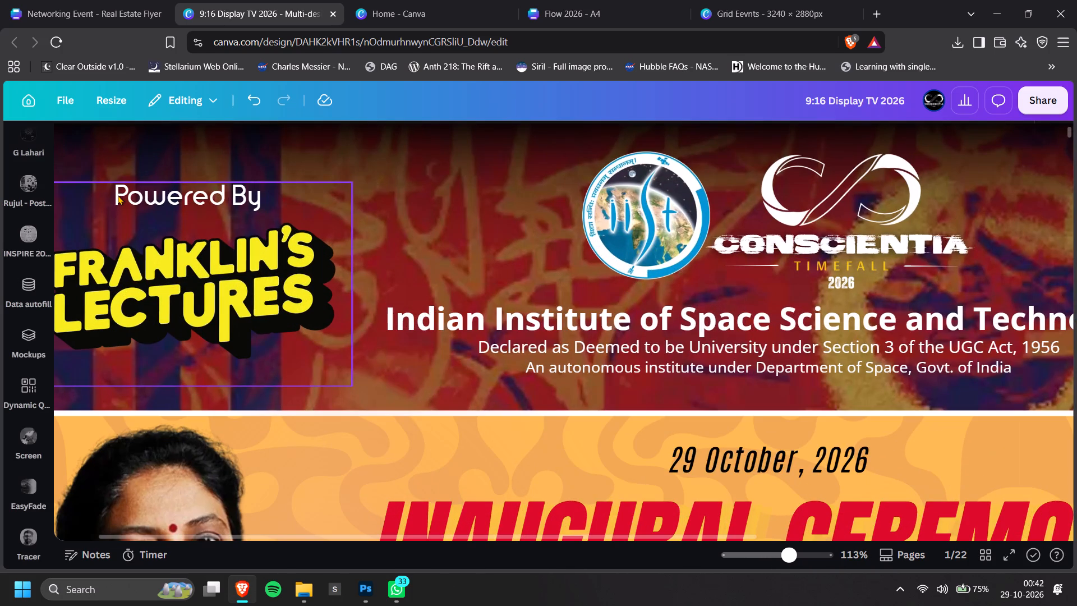
{"action": "double_click", "coordinate": [118, 195]}
{"action": "left_click", "coordinate": [129, 193]}
{"action": "left_click", "coordinate": [133, 193]}
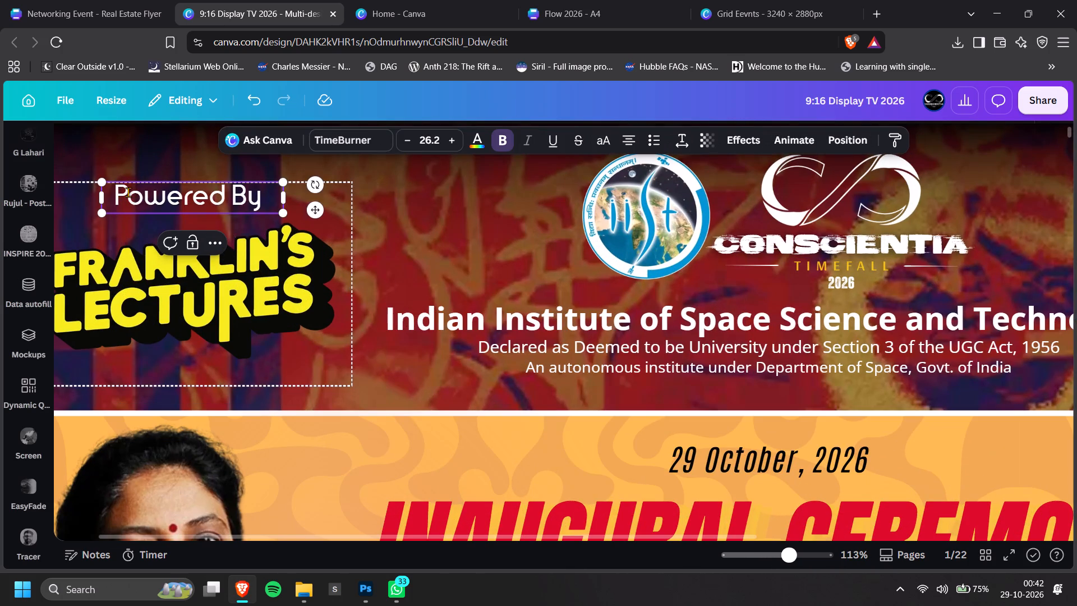
{"action": "key", "text": "BackSpace"}
{"action": "key", "text": "p"}
{"action": "left_click", "coordinate": [535, 285]}
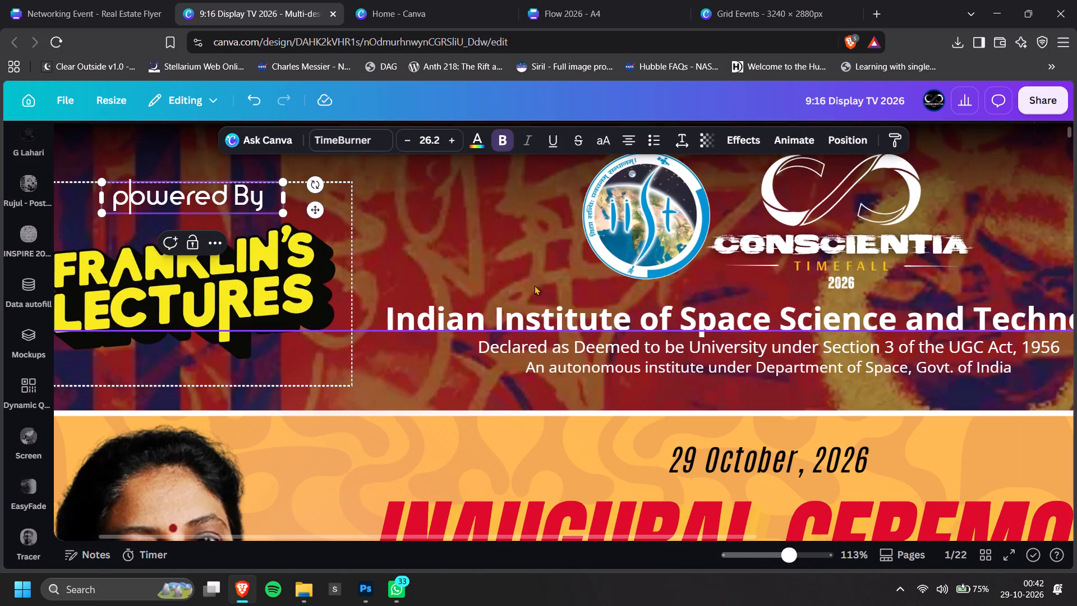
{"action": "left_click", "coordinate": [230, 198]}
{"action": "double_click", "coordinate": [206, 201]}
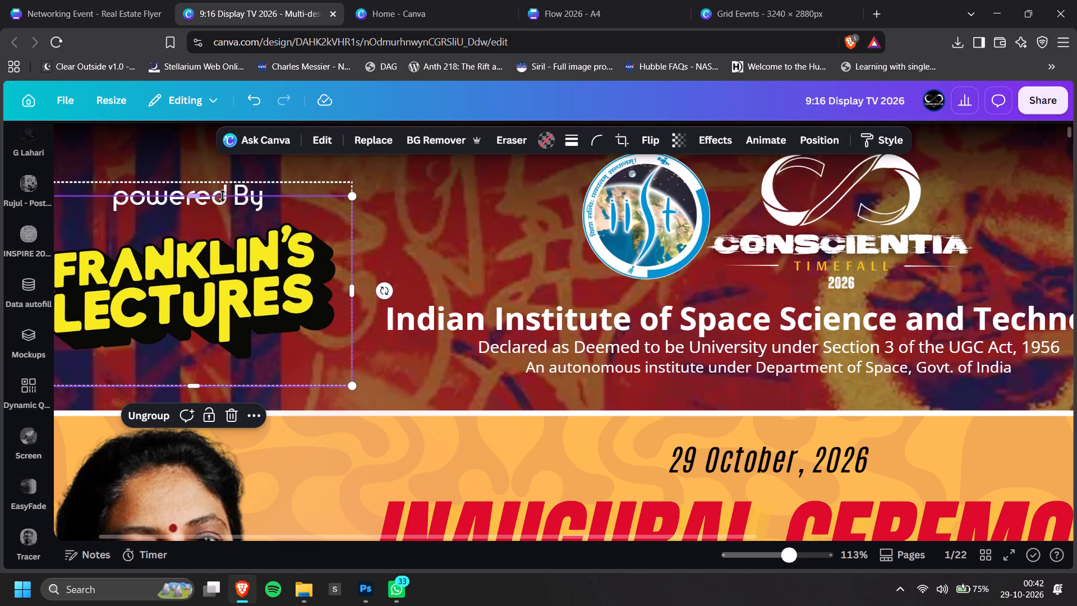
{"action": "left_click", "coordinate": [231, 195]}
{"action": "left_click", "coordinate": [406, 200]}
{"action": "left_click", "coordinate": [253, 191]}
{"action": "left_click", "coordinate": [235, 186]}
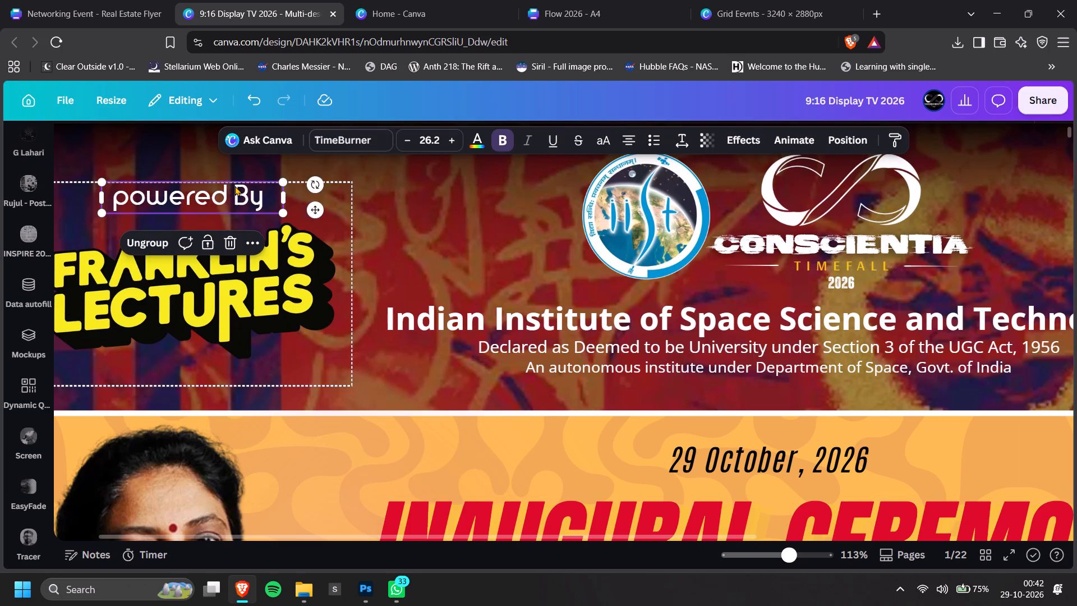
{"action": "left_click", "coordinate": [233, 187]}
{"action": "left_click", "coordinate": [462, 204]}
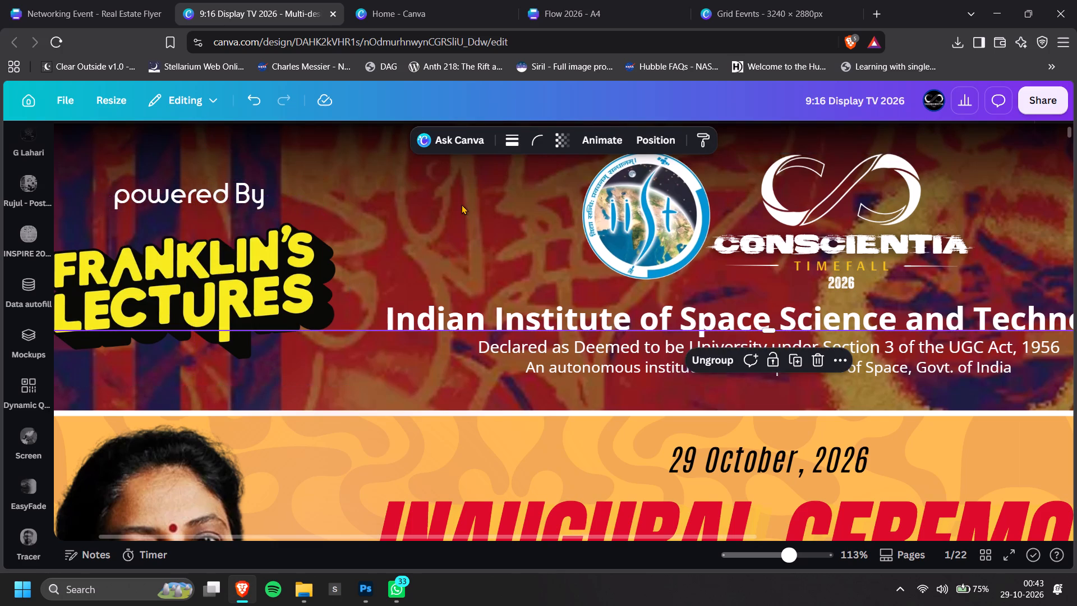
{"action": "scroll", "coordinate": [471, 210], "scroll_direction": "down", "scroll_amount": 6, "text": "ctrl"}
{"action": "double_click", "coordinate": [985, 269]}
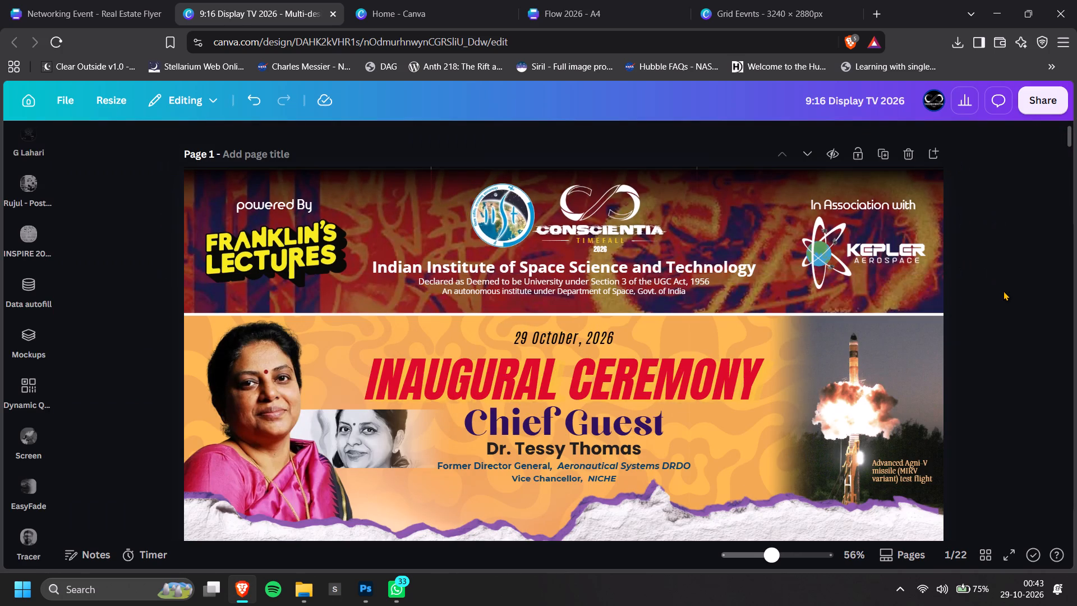
Shrink the tilted orange gradient image behind the chief guest's photos and reposition it above the torn-paper edge.
{"action": "scroll", "coordinate": [1004, 291], "scroll_direction": "down", "scroll_amount": 1, "text": "ctrl"}
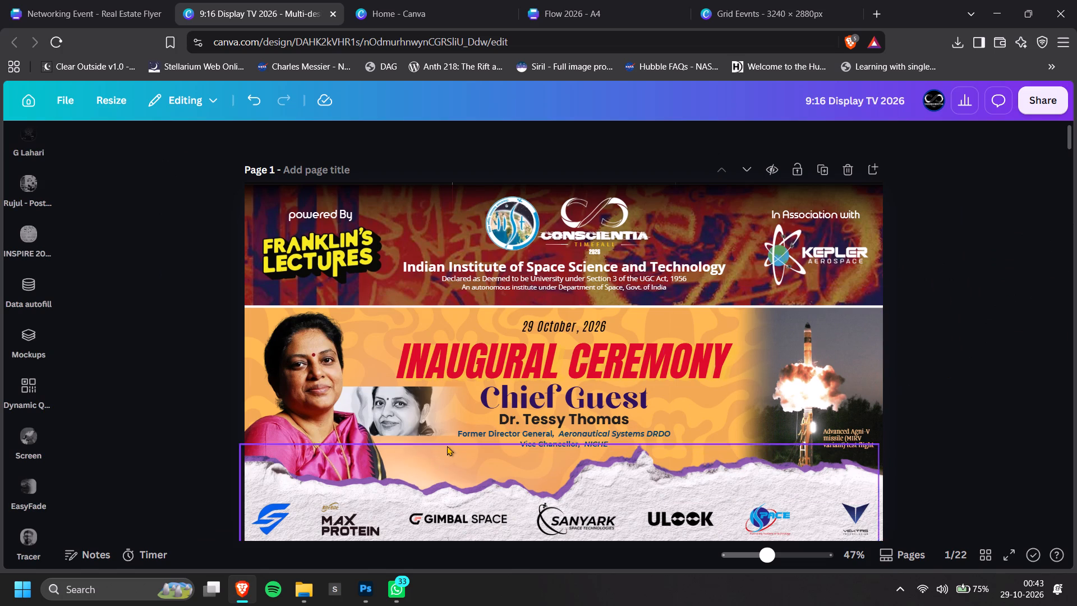
{"action": "left_click_drag", "start_coordinate": [449, 437], "coordinate": [434, 440]}
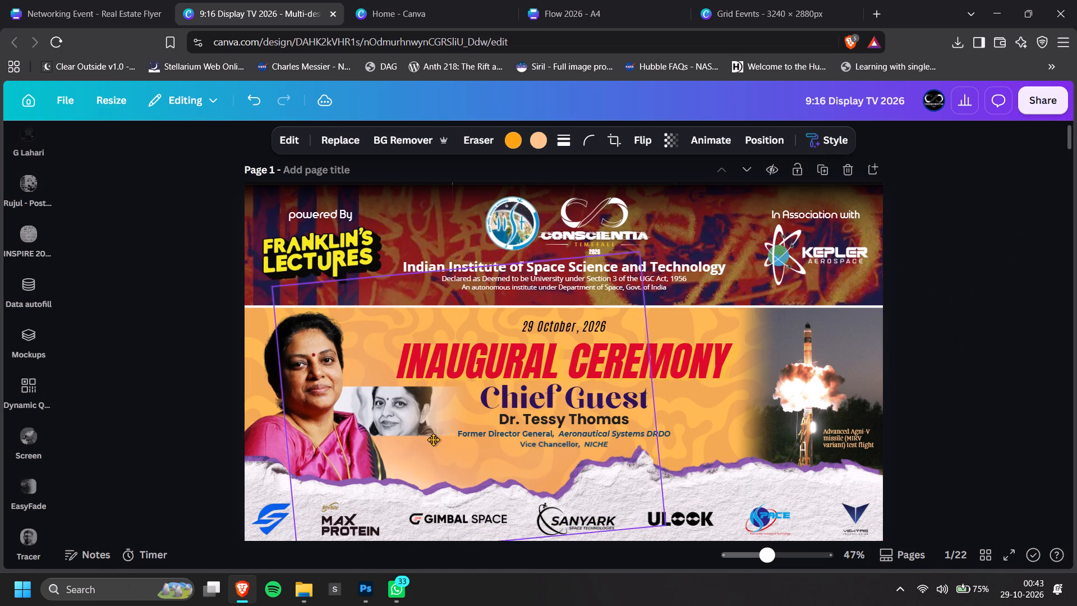
{"action": "left_click_drag", "start_coordinate": [434, 440], "coordinate": [434, 434]}
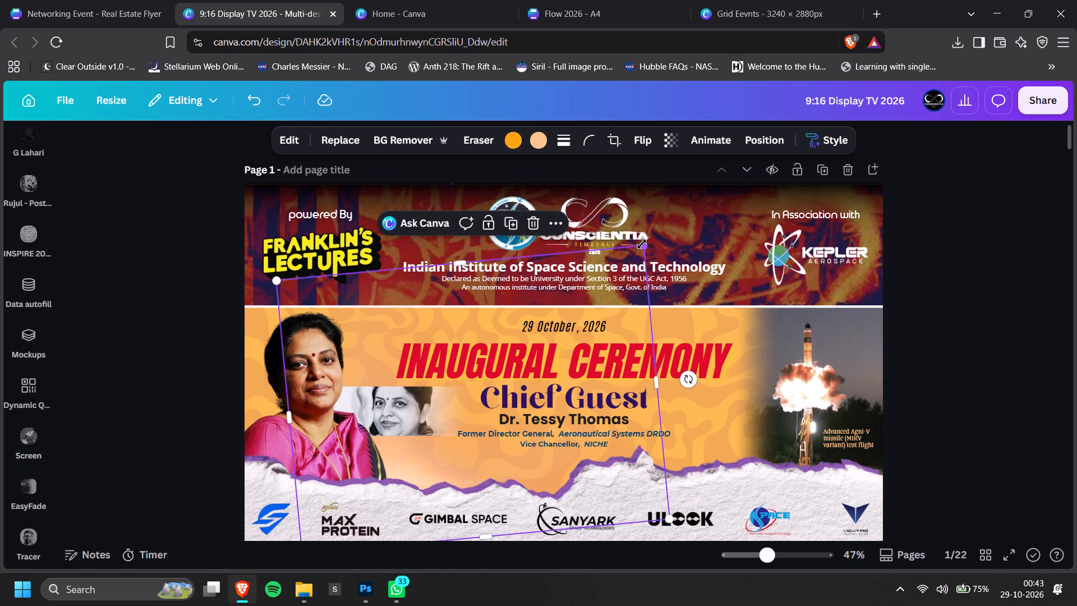
{"action": "left_click_drag", "start_coordinate": [642, 244], "coordinate": [540, 325]}
{"action": "left_click_drag", "start_coordinate": [465, 472], "coordinate": [486, 438]}
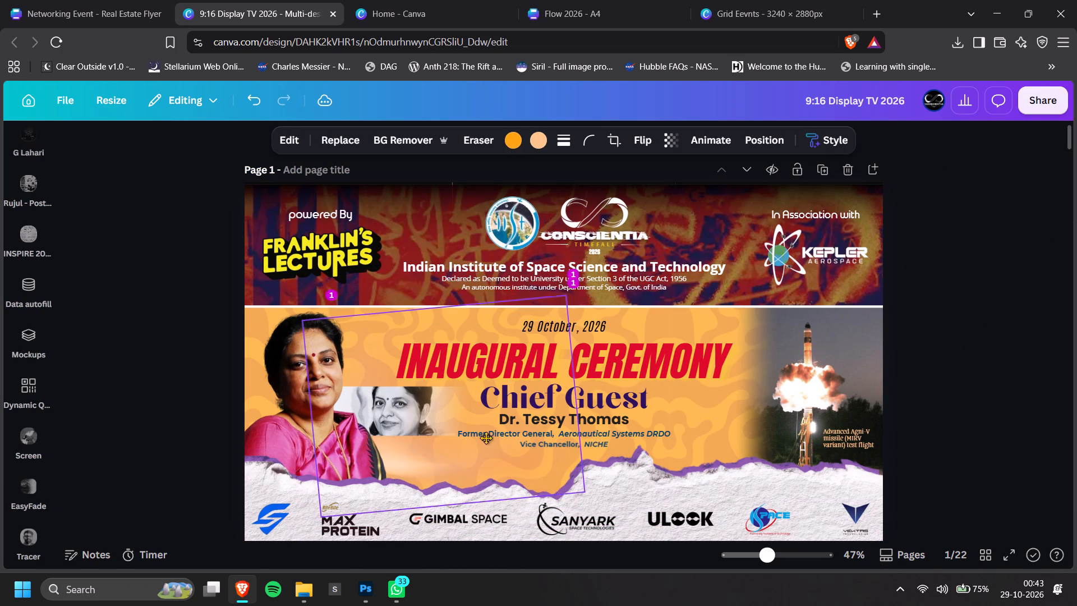
{"action": "left_click_drag", "start_coordinate": [486, 438], "coordinate": [486, 448]}
{"action": "left_click_drag", "start_coordinate": [588, 504], "coordinate": [626, 513]}
{"action": "left_click_drag", "start_coordinate": [490, 464], "coordinate": [488, 458]}
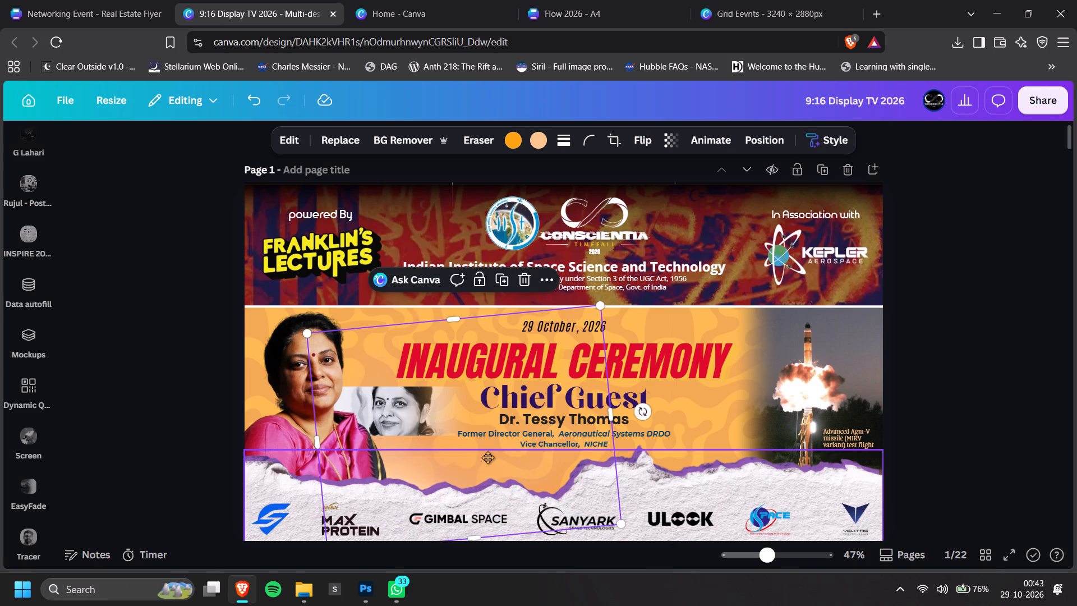
{"action": "left_click_drag", "start_coordinate": [488, 458], "coordinate": [486, 446]}
{"action": "double_click", "coordinate": [1011, 333]}
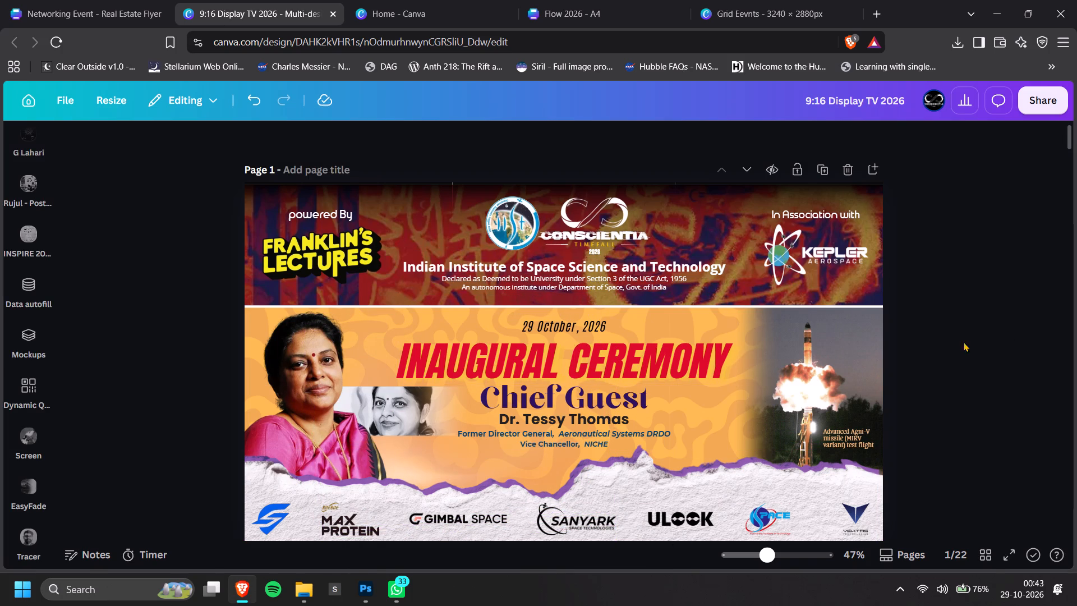
Compare the page 1 Inaugural Ceremony backdrop with the page 2 Networking Lunch backdrop, including their header labels.
{"action": "scroll", "coordinate": [945, 342], "scroll_direction": "down", "scroll_amount": 1}
{"action": "scroll", "coordinate": [949, 322], "scroll_direction": "down", "scroll_amount": 1, "text": "ctrl"}
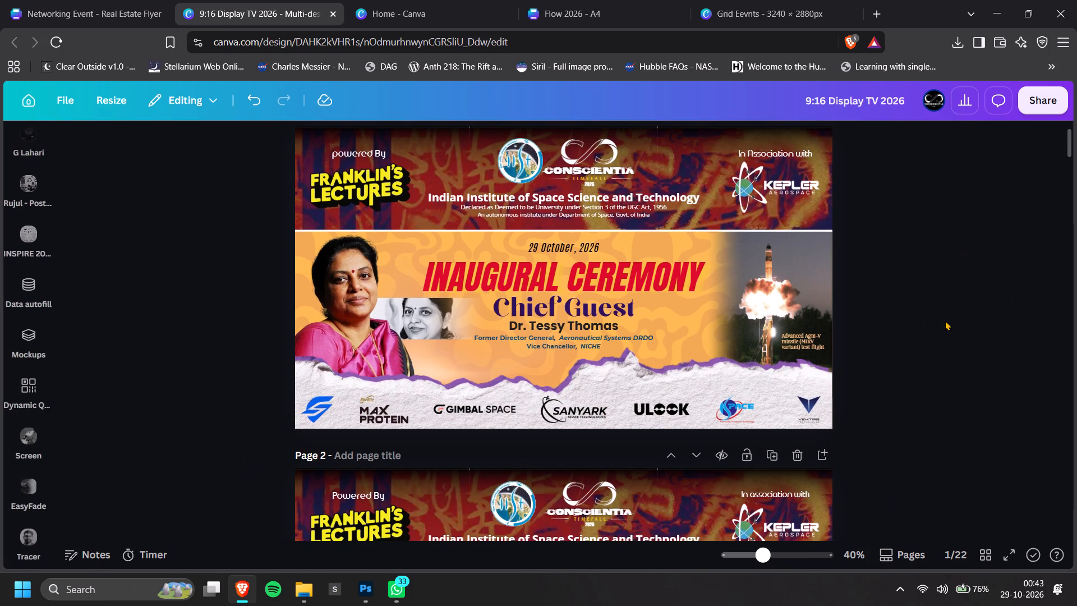
{"action": "scroll", "coordinate": [945, 320], "scroll_direction": "up", "scroll_amount": 1}
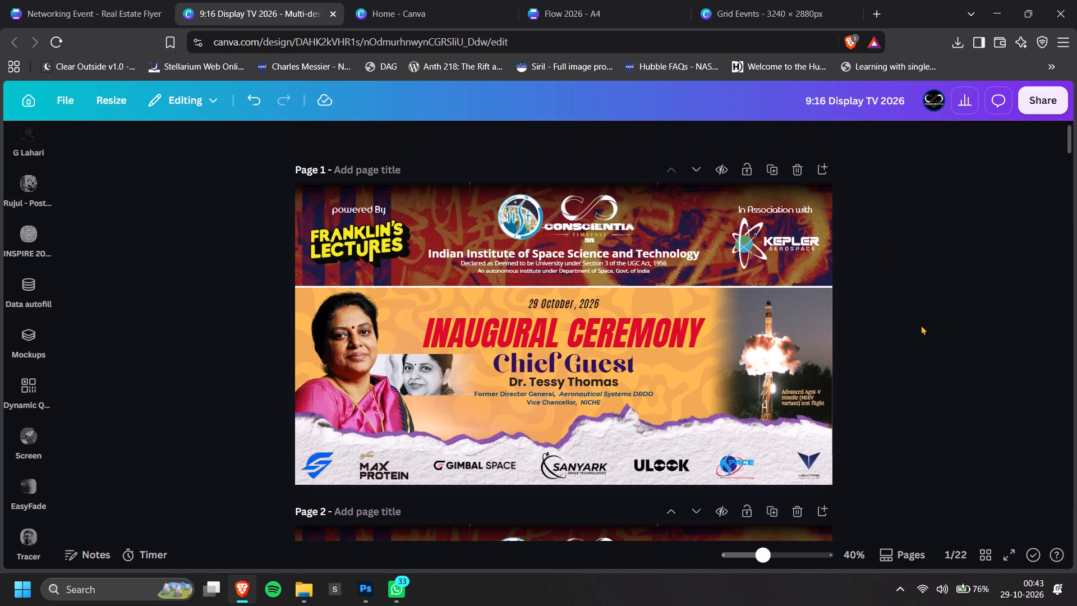
{"action": "scroll", "coordinate": [921, 325], "scroll_direction": "down", "scroll_amount": 3}
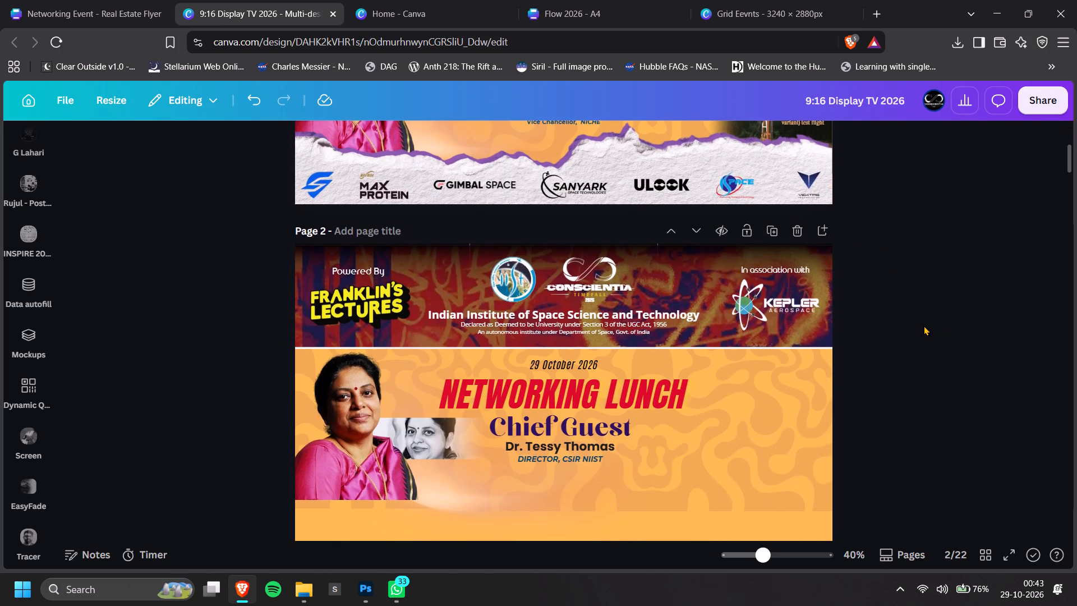
{"action": "scroll", "coordinate": [924, 325], "scroll_direction": "up", "scroll_amount": 4}
{"action": "scroll", "coordinate": [924, 325], "scroll_direction": "down", "scroll_amount": 3}
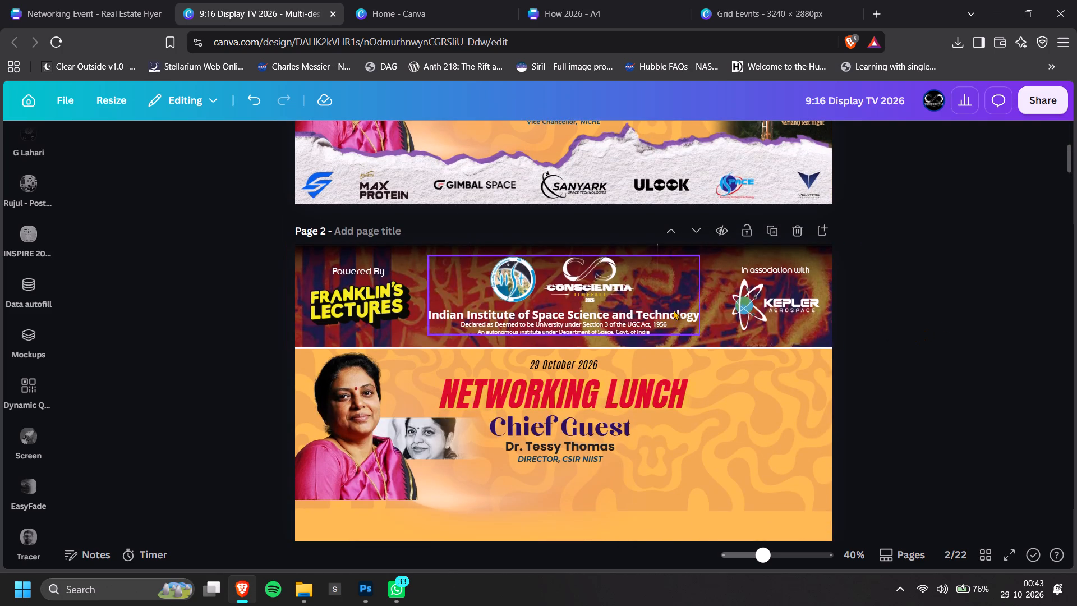
{"action": "scroll", "coordinate": [633, 293], "scroll_direction": "up", "scroll_amount": 3, "text": "ctrl"}
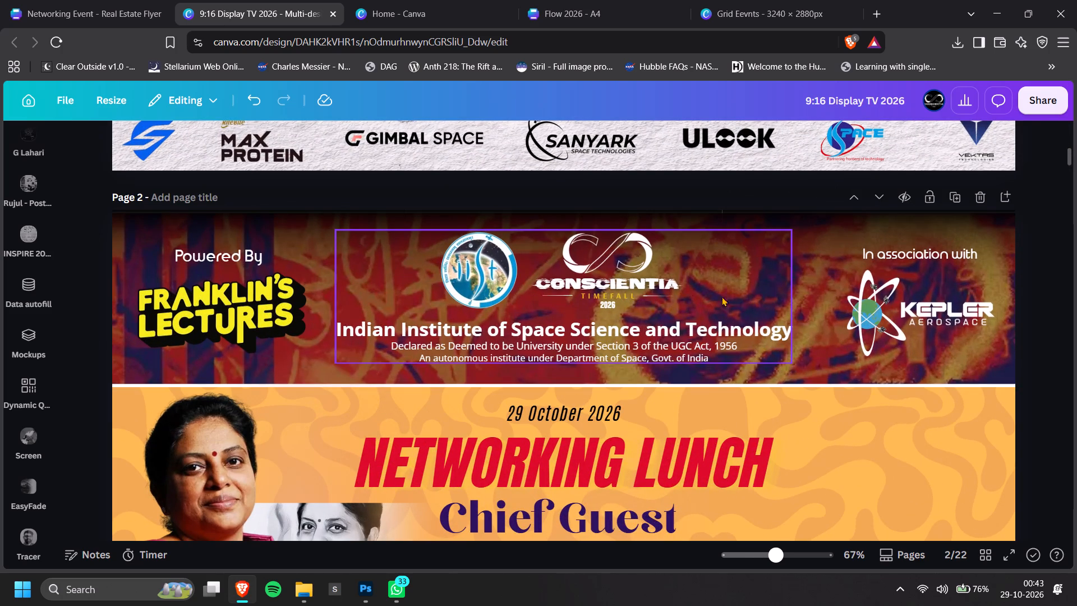
{"action": "scroll", "coordinate": [836, 348], "scroll_direction": "down", "scroll_amount": 3, "text": "ctrl"}
{"action": "scroll", "coordinate": [835, 348], "scroll_direction": "up", "scroll_amount": 5}
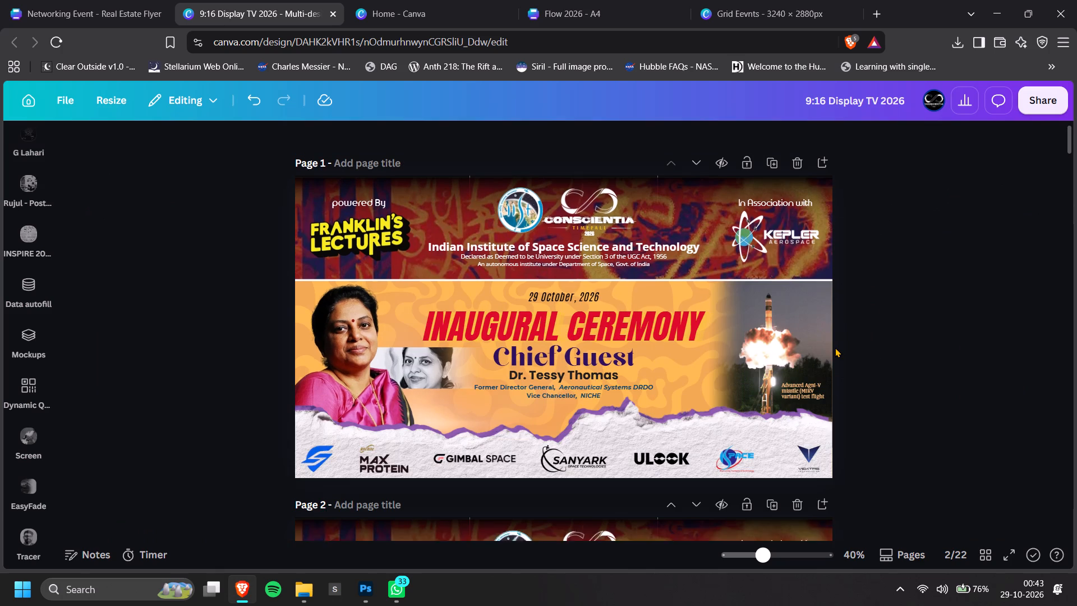
Change the label above the Kepler Aerospace logo on page 1 to read "In association with".
{"action": "scroll", "coordinate": [783, 189], "scroll_direction": "up", "scroll_amount": 5, "text": "ctrl"}
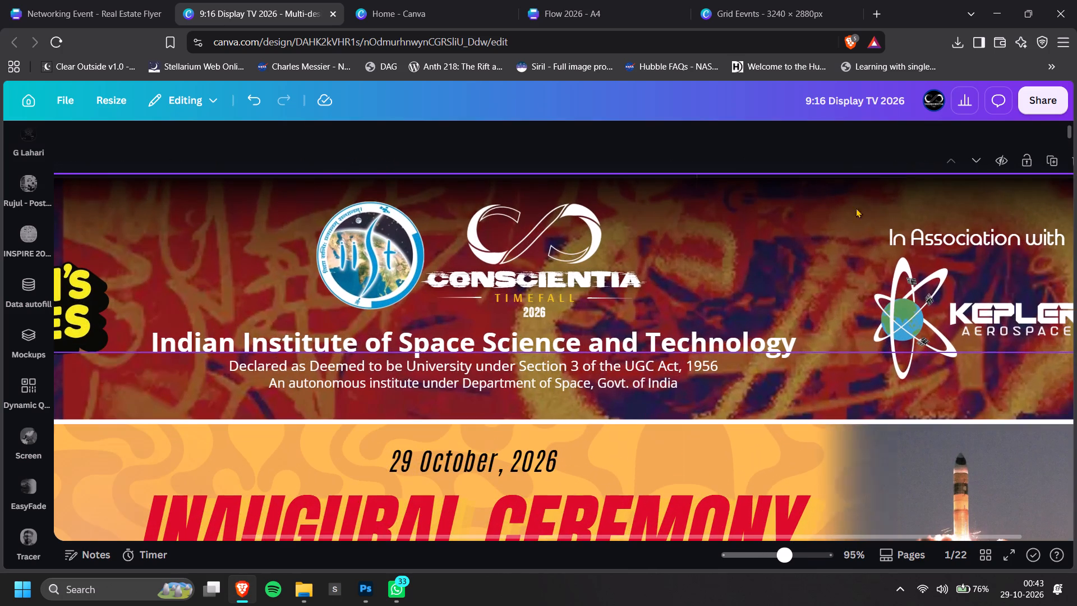
{"action": "scroll", "coordinate": [922, 221], "scroll_direction": "up", "scroll_amount": 1, "text": "ctrl"}
{"action": "left_click", "coordinate": [935, 230]}
{"action": "left_click", "coordinate": [928, 246]}
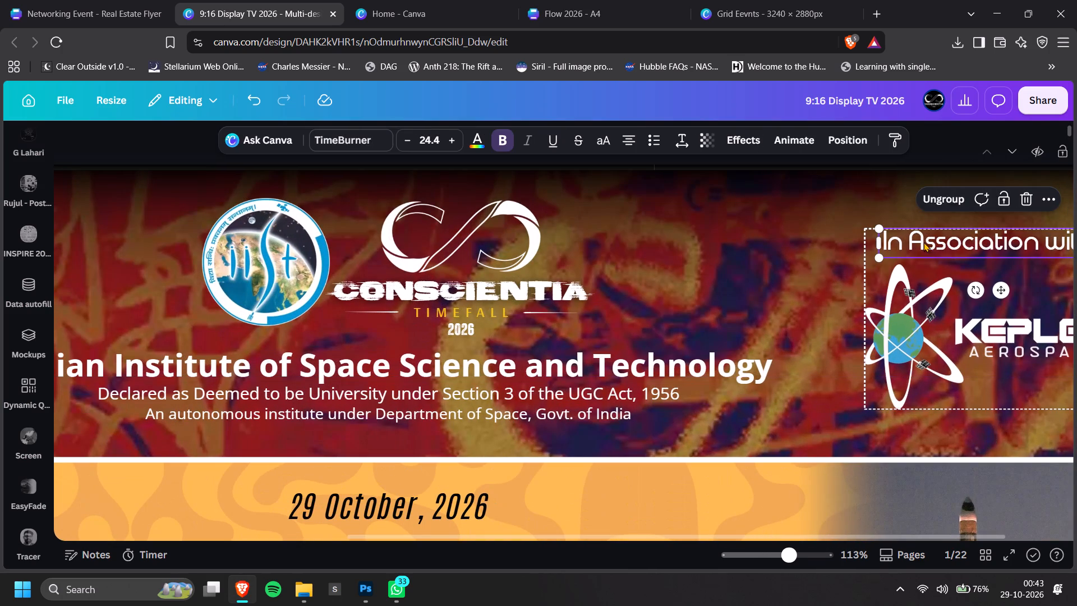
{"action": "left_click", "coordinate": [924, 242]}
{"action": "left_click", "coordinate": [926, 244]}
{"action": "key", "text": "BackSpace"}
{"action": "key", "text": "a"}
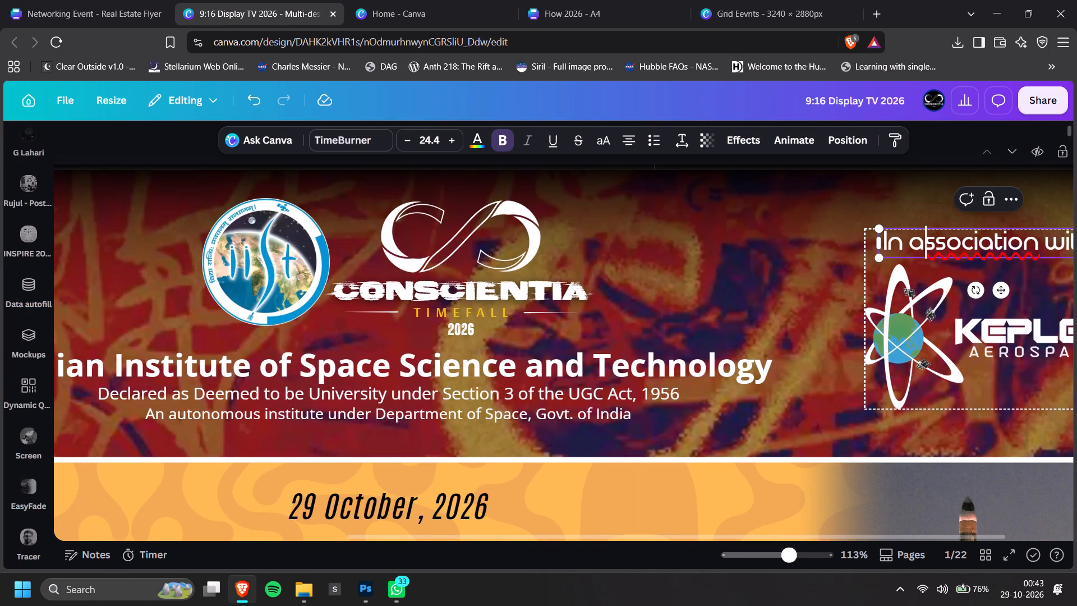
{"action": "left_click", "coordinate": [740, 242]}
{"action": "scroll", "coordinate": [740, 242], "scroll_direction": "down", "scroll_amount": 6, "text": "ctrl"}
{"action": "left_click", "coordinate": [930, 264]}
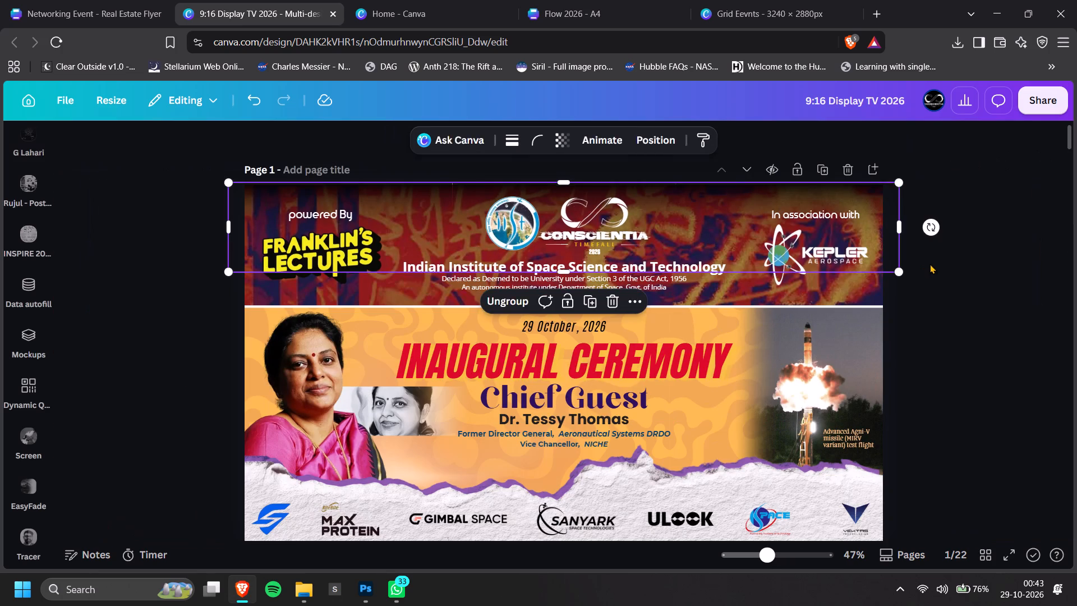
Reduce the "In association with" label to font size 21 and centre it above the Kepler Aerospace logo on page 1.
{"action": "scroll", "coordinate": [936, 208], "scroll_direction": "up", "scroll_amount": 7, "text": "ctrl"}
{"action": "left_click", "coordinate": [949, 222]}
{"action": "left_click", "coordinate": [939, 230]}
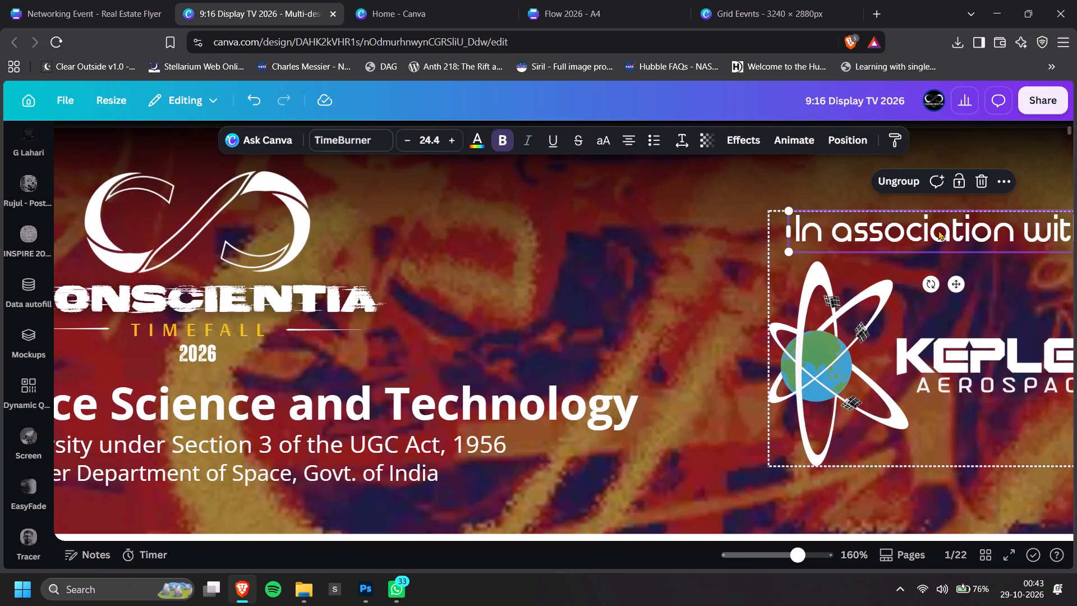
{"action": "left_click_drag", "start_coordinate": [790, 209], "coordinate": [808, 213]}
{"action": "scroll", "coordinate": [882, 233], "scroll_direction": "down", "scroll_amount": 1, "text": "shift"}
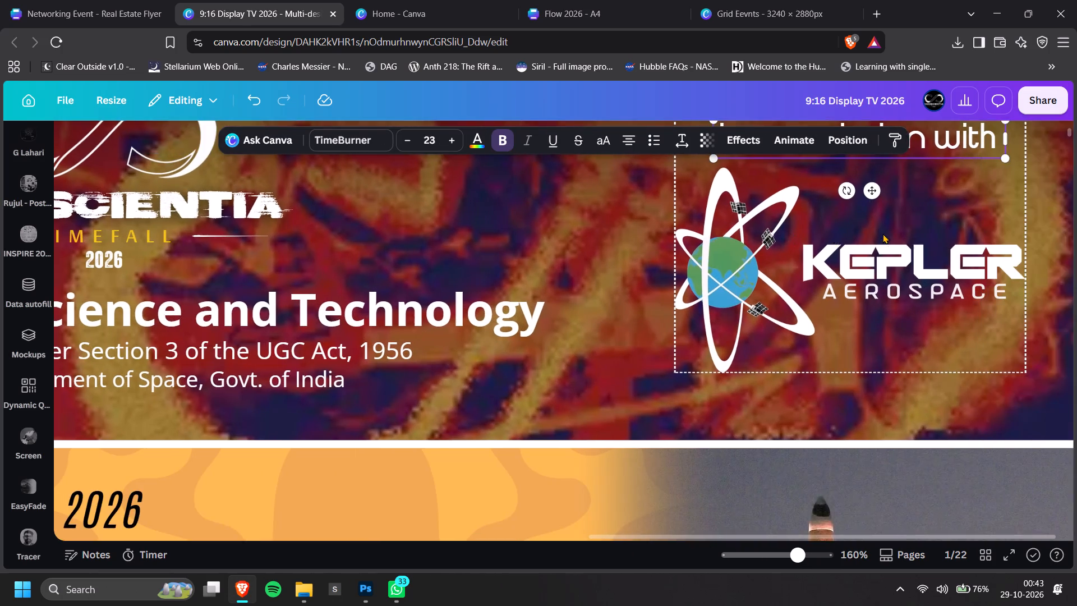
{"action": "scroll", "coordinate": [896, 227], "scroll_direction": "up", "scroll_amount": 1}
{"action": "left_click_drag", "start_coordinate": [881, 284], "coordinate": [880, 286]}
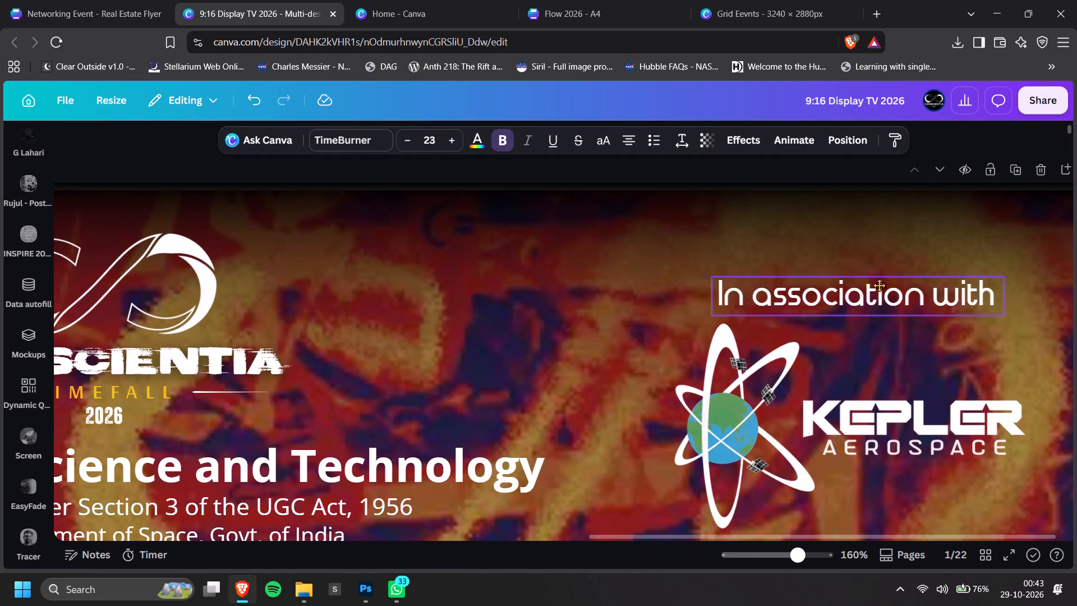
{"action": "left_click_drag", "start_coordinate": [880, 286], "coordinate": [900, 288]}
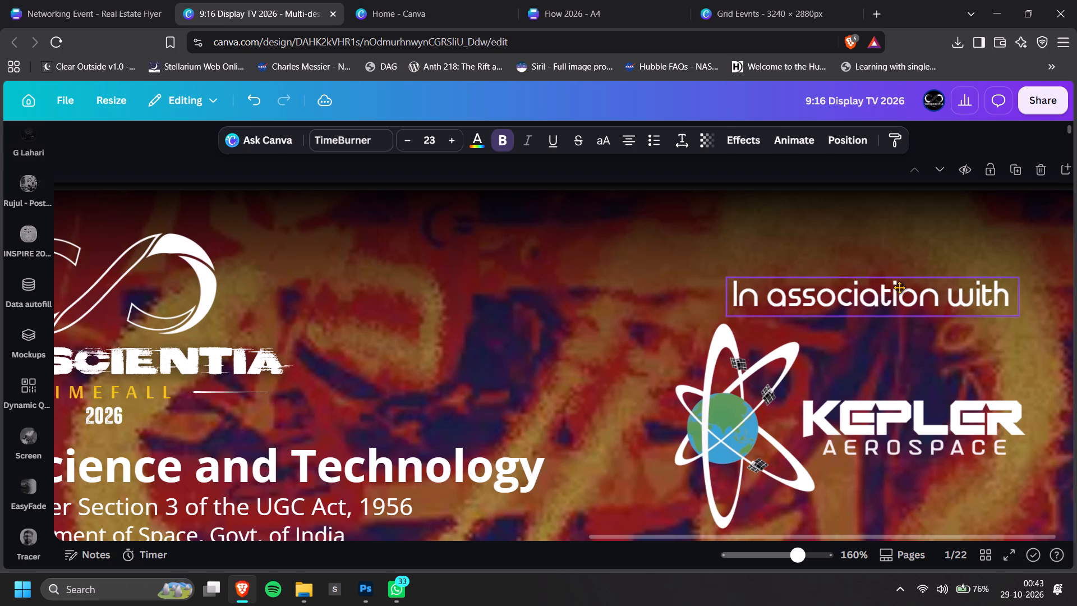
{"action": "left_click_drag", "start_coordinate": [900, 288], "coordinate": [890, 286]}
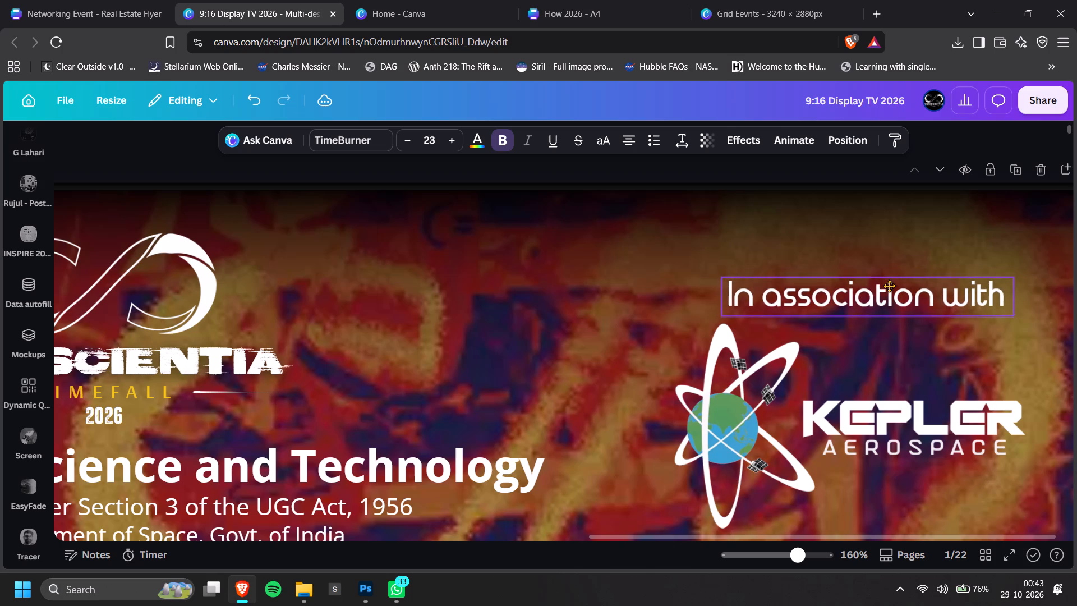
{"action": "left_click_drag", "start_coordinate": [890, 286], "coordinate": [887, 284]}
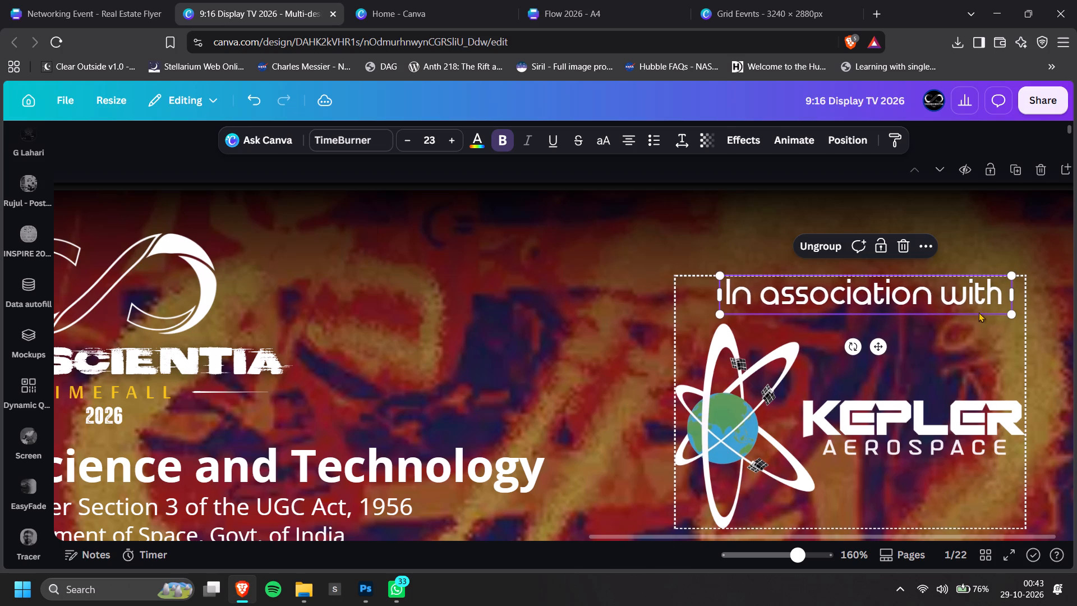
{"action": "left_click_drag", "start_coordinate": [1015, 313], "coordinate": [996, 310]}
{"action": "left_click", "coordinate": [901, 288]}
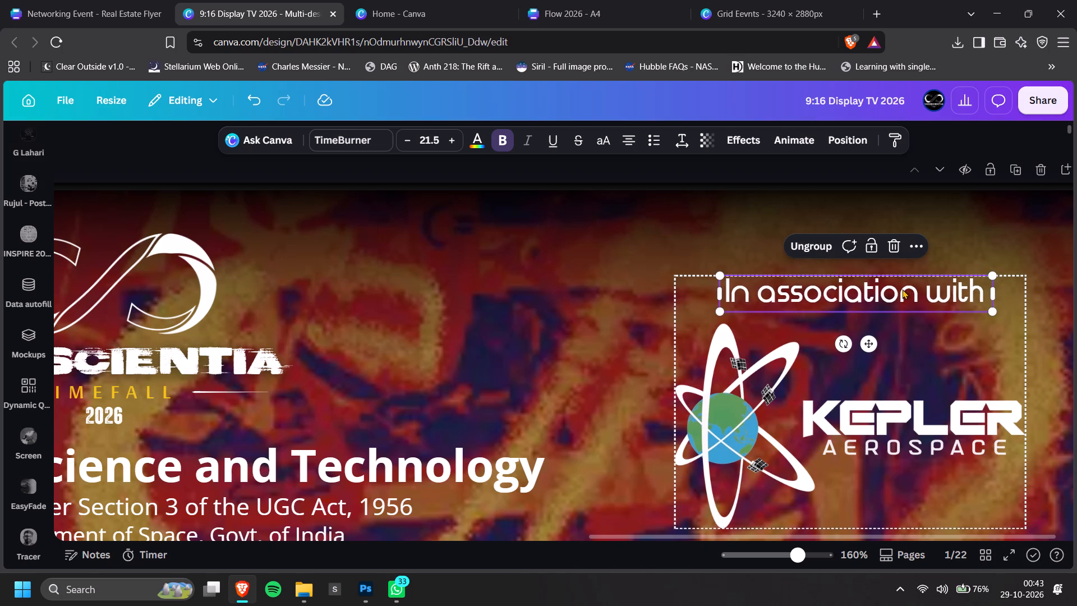
{"action": "left_click", "coordinate": [432, 138]}
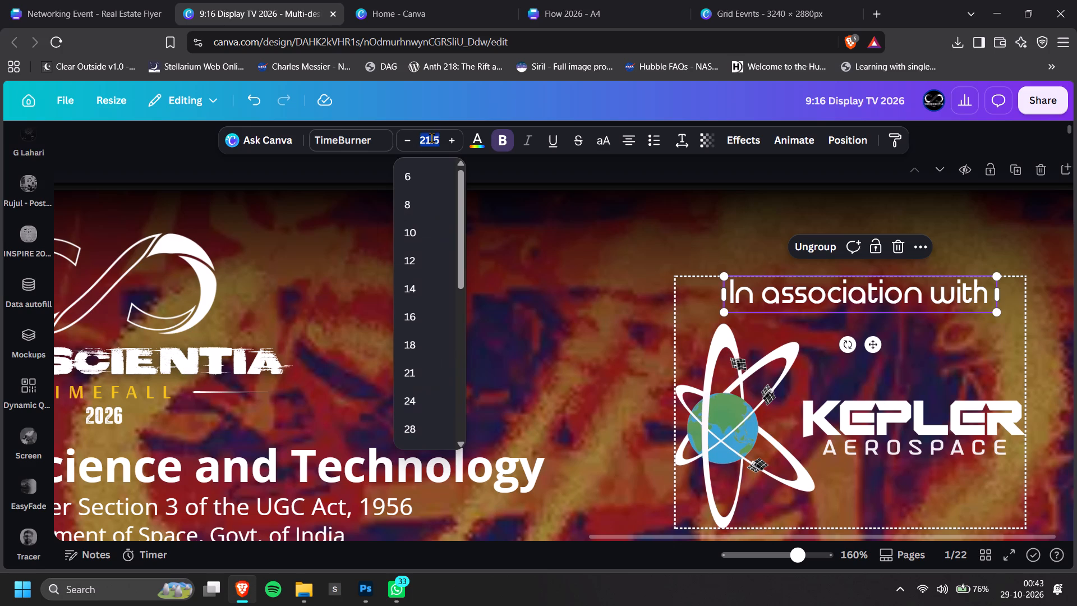
{"action": "type", "text": "21"}
{"action": "key", "text": "Return"}
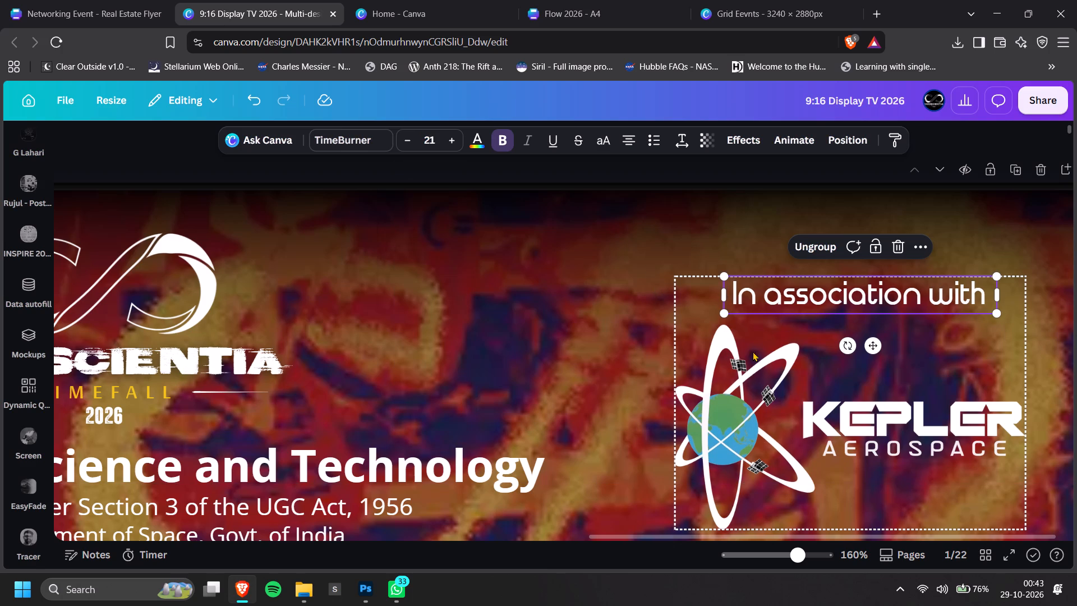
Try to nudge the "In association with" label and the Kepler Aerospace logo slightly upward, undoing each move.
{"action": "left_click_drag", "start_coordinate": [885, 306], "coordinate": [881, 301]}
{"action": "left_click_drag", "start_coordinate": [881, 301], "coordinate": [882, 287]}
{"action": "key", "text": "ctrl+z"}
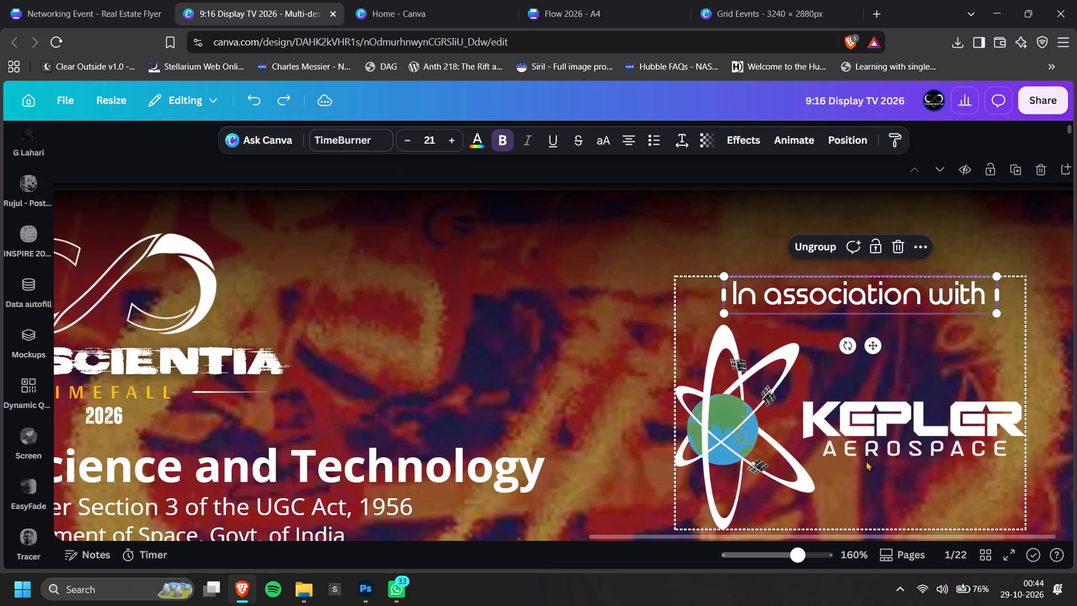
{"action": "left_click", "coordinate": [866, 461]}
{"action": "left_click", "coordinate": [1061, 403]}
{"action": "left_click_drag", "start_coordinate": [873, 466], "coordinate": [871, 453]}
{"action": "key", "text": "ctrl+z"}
Bring the Kepler Aerospace logo group forward to the front, above the header's dark overlay.
{"action": "left_click", "coordinate": [866, 510]}
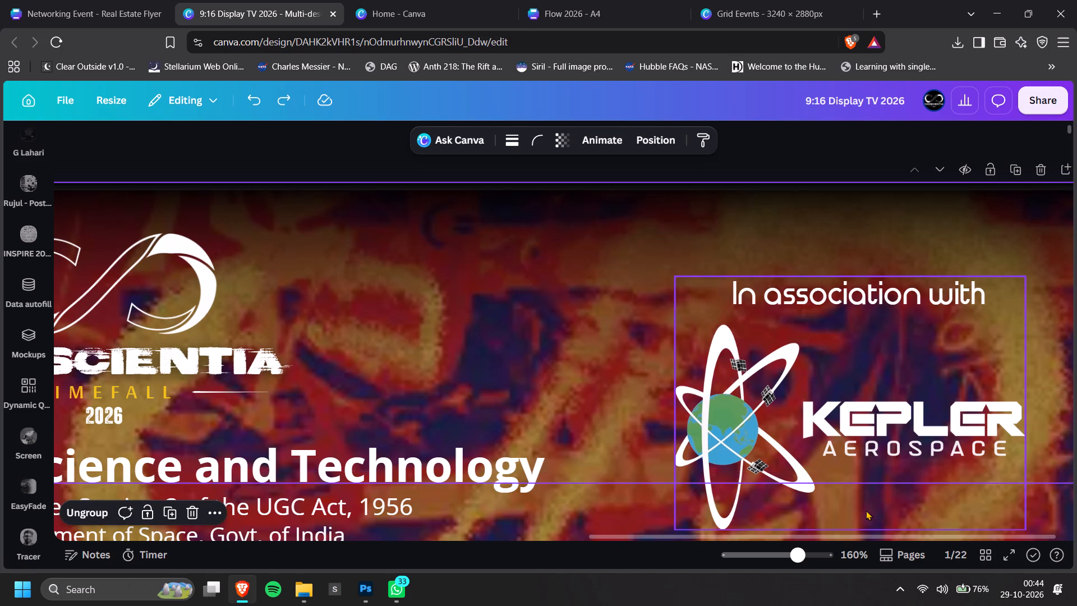
{"action": "key", "text": "ctrl+bracketright"}
{"action": "key", "text": "ctrl+bracketright"}
{"action": "key", "text": "ctrl+bracketright"}
{"action": "key", "text": "ctrl+bracketright"}
{"action": "key", "text": "ctrl+bracketright"}
{"action": "key", "text": "ctrl+bracketright"}
{"action": "key", "text": "ctrl+bracketright"}
{"action": "key", "text": "ctrl+bracketright"}
{"action": "key", "text": "ctrl+bracketright"}
{"action": "key", "text": "ctrl+bracketright"}
{"action": "key", "text": "ctrl+bracketright"}
{"action": "key", "text": "ctrl+bracketright"}
{"action": "key", "text": "ctrl+bracketright"}
{"action": "key", "text": "ctrl+bracketright"}
{"action": "key", "text": "ctrl+bracketright"}
{"action": "key", "text": "ctrl+bracketright"}
{"action": "key", "text": "ctrl+bracketright"}
{"action": "key", "text": "ctrl+bracketright"}
{"action": "key", "text": "ctrl+bracketright"}
{"action": "key", "text": "ctrl+bracketright"}
{"action": "key", "text": "ctrl+bracketright"}
{"action": "key", "text": "ctrl+bracketright"}
{"action": "key", "text": "ctrl+bracketright"}
{"action": "key", "text": "ctrl+bracketright"}
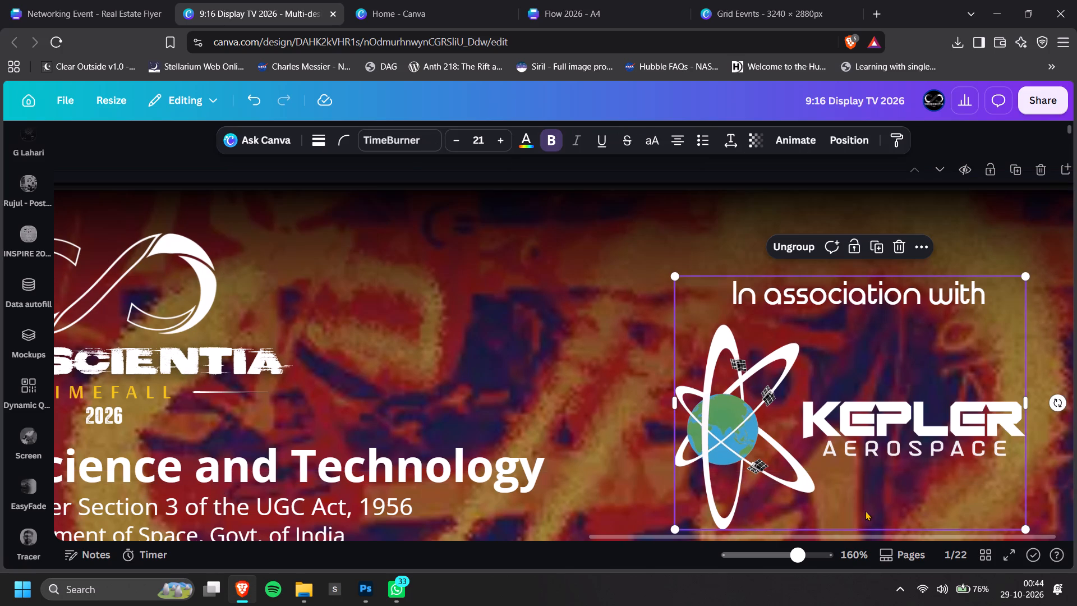
Shift the Kepler Aerospace logo group, with its label, slightly inward from the page's outer edge.
{"action": "left_click_drag", "start_coordinate": [835, 377], "coordinate": [839, 380]}
{"action": "left_click_drag", "start_coordinate": [839, 380], "coordinate": [841, 378]}
{"action": "scroll", "coordinate": [841, 378], "scroll_direction": "down", "scroll_amount": 6, "text": "ctrl"}
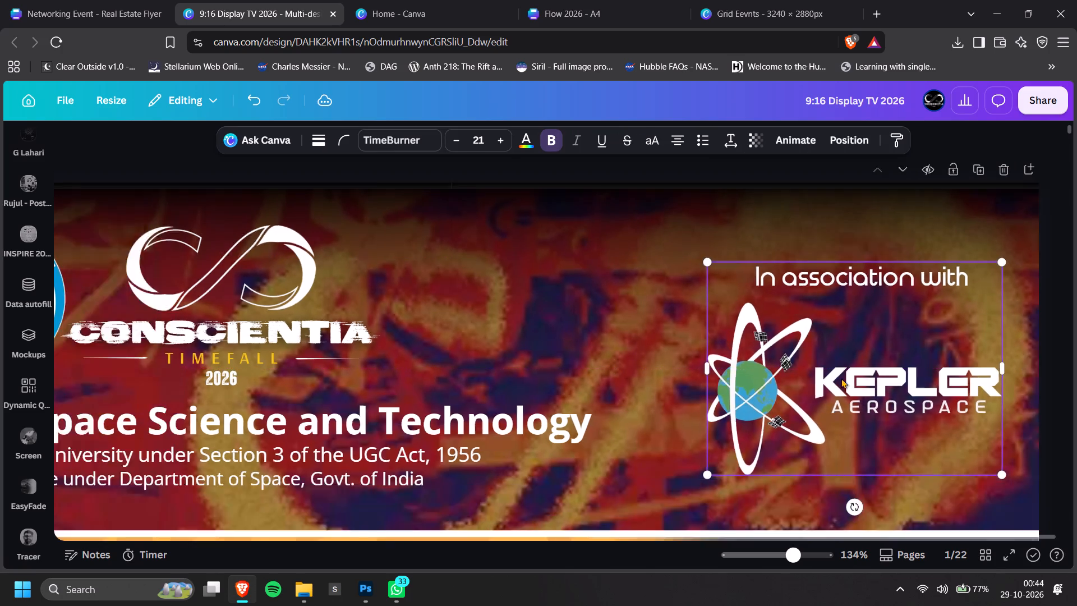
{"action": "left_click", "coordinate": [1041, 314]}
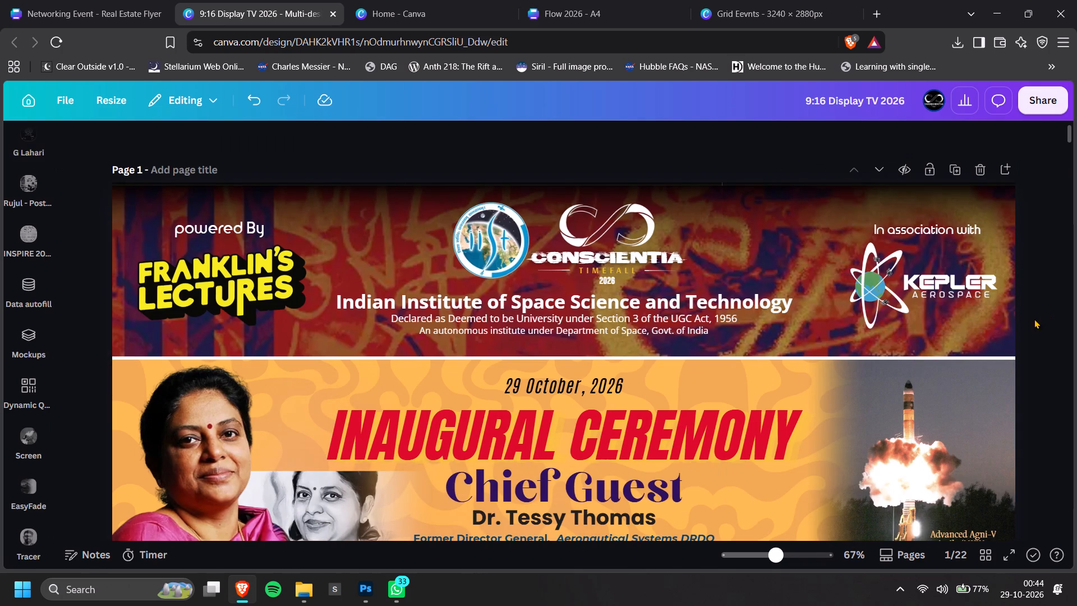
{"action": "left_click_drag", "start_coordinate": [954, 296], "coordinate": [949, 296]}
{"action": "left_click", "coordinate": [1029, 290]}
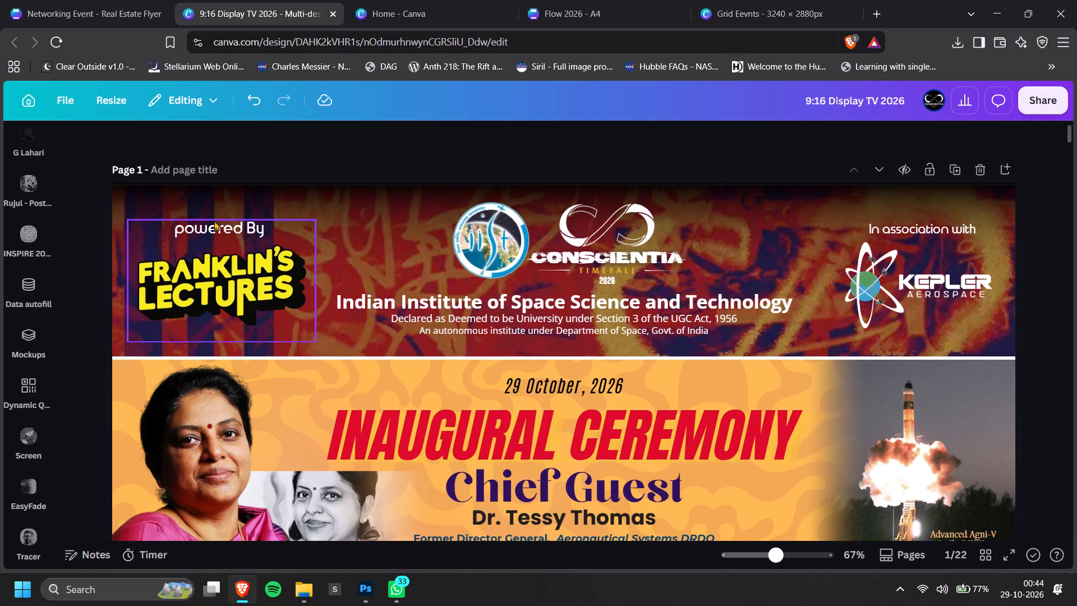
Set the font size of the "powered By" label above the Franklin's Lectures logo to 21.
{"action": "scroll", "coordinate": [948, 295], "scroll_direction": "down", "scroll_amount": 1, "text": "ctrl"}
{"action": "scroll", "coordinate": [197, 258], "scroll_direction": "up", "scroll_amount": 4, "text": "ctrl"}
{"action": "scroll", "coordinate": [671, 287], "scroll_direction": "down", "scroll_amount": 2, "text": "ctrl"}
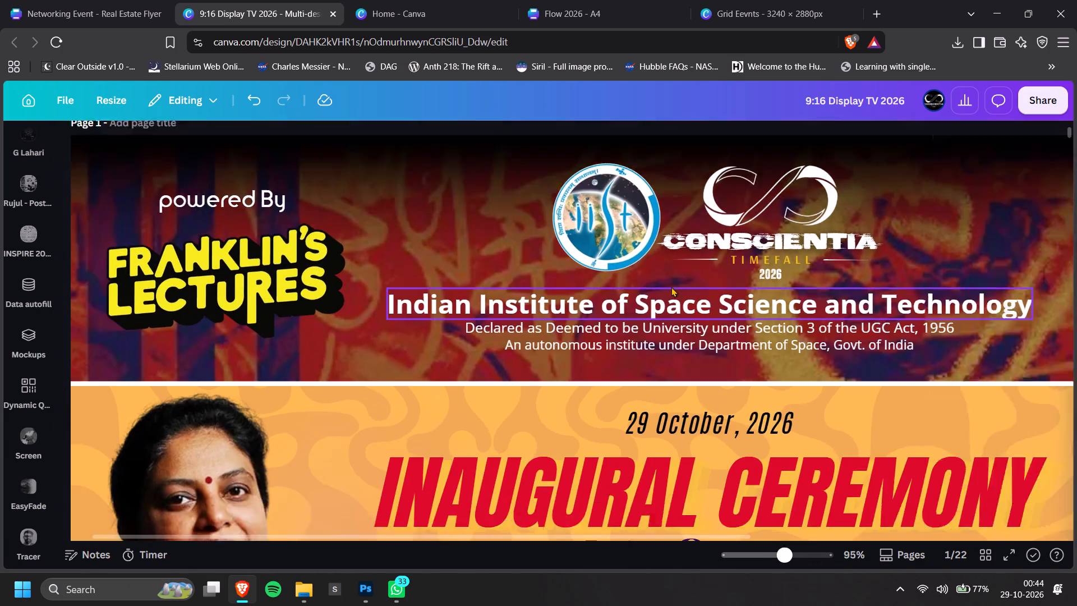
{"action": "scroll", "coordinate": [1007, 329], "scroll_direction": "down", "scroll_amount": 2, "text": "ctrl"}
{"action": "left_click", "coordinate": [1005, 318]}
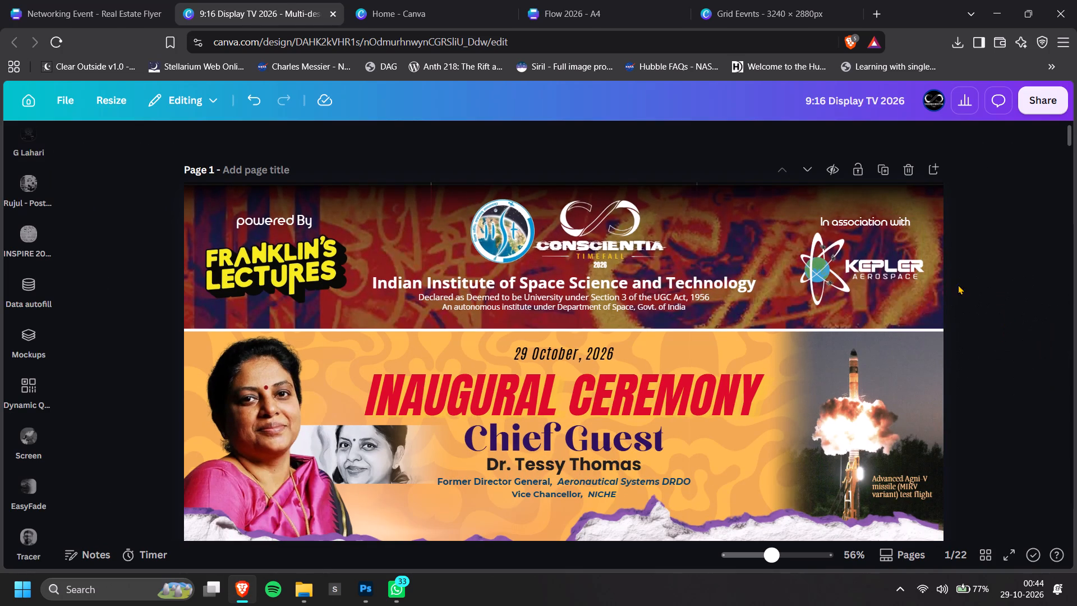
{"action": "scroll", "coordinate": [331, 215], "scroll_direction": "up", "scroll_amount": 6, "text": "ctrl"}
{"action": "left_click", "coordinate": [132, 244]}
{"action": "left_click", "coordinate": [173, 233]}
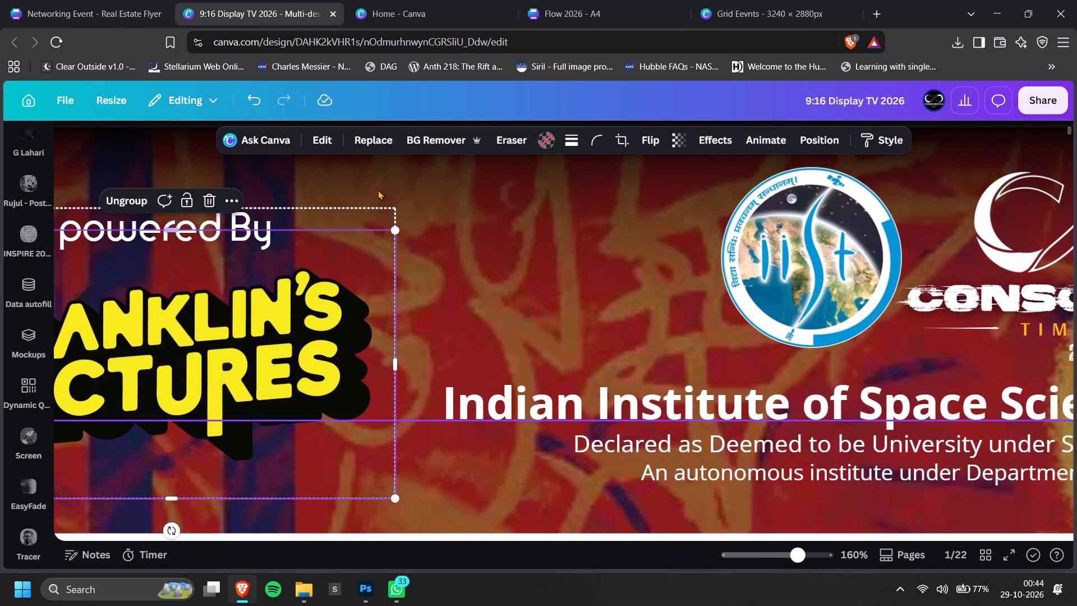
{"action": "left_click", "coordinate": [391, 191]}
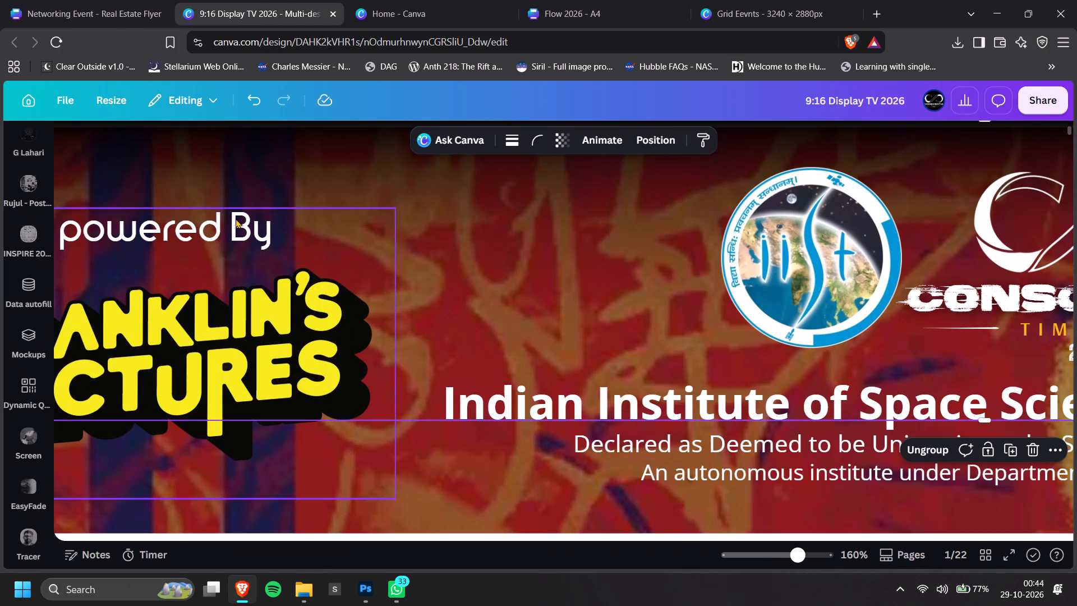
{"action": "left_click", "coordinate": [236, 218]}
{"action": "left_click", "coordinate": [256, 214]}
{"action": "left_click", "coordinate": [417, 137]}
{"action": "left_click", "coordinate": [445, 141]}
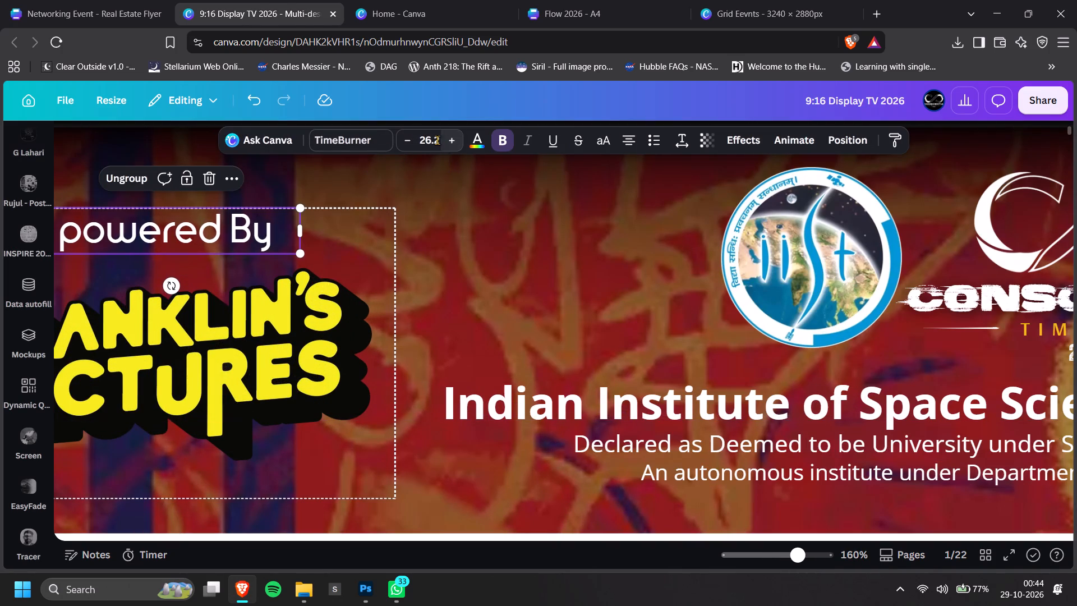
{"action": "left_click", "coordinate": [438, 140]}
{"action": "type", "text": "21"}
{"action": "key", "text": "Return"}
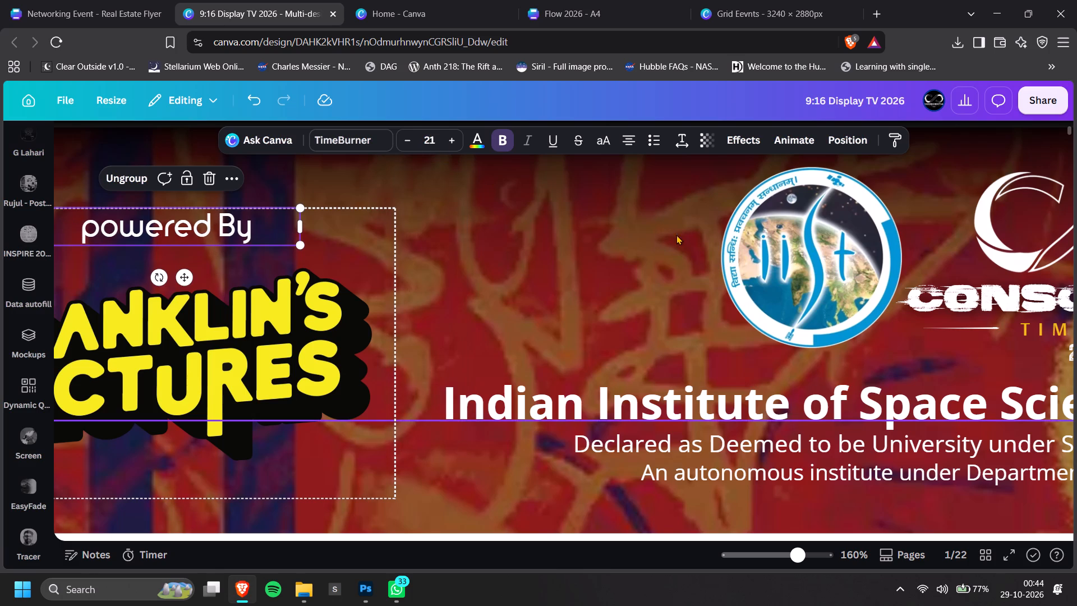
Move the "powered By" label slightly down, keeping it centred above the Franklin's Lectures logo.
{"action": "left_click", "coordinate": [549, 249]}
{"action": "left_click", "coordinate": [256, 237]}
{"action": "left_click", "coordinate": [223, 231]}
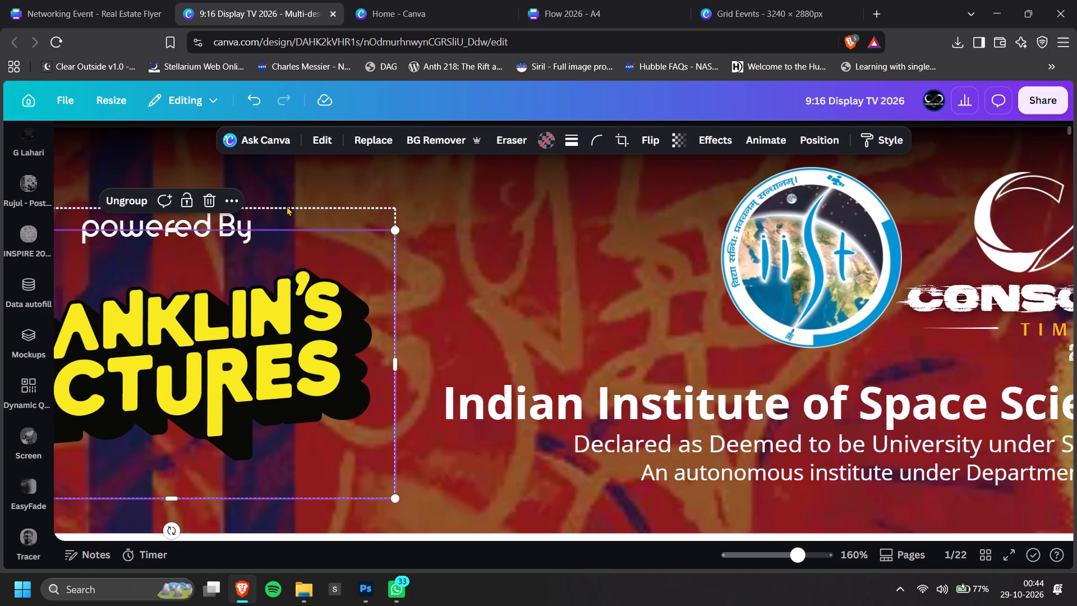
{"action": "left_click", "coordinate": [287, 206]}
{"action": "left_click", "coordinate": [222, 225]}
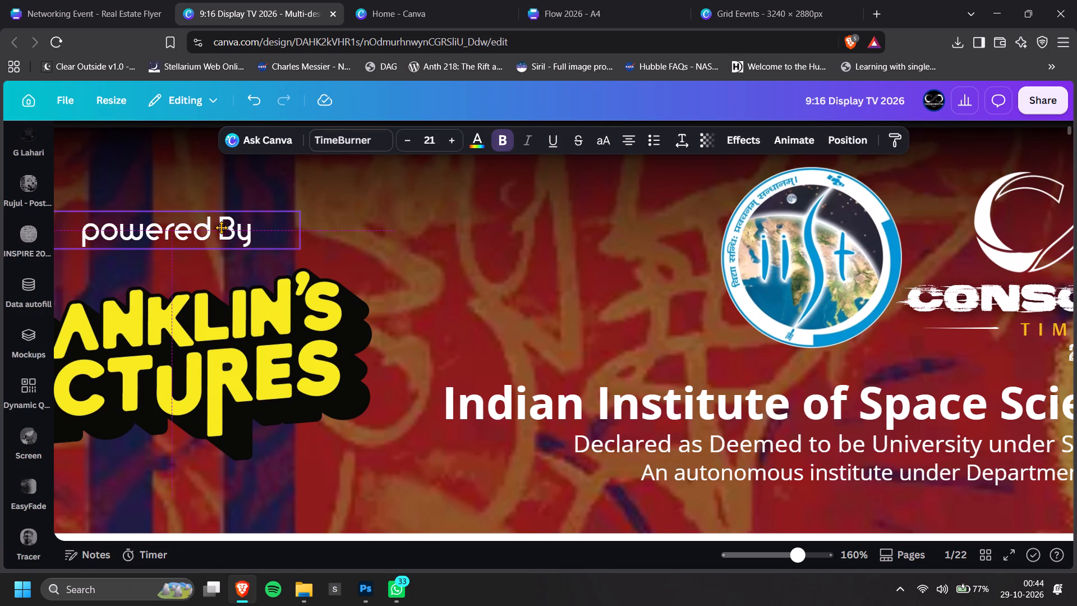
{"action": "left_click", "coordinate": [444, 209]}
{"action": "scroll", "coordinate": [454, 221], "scroll_direction": "down", "scroll_amount": 8, "text": "ctrl"}
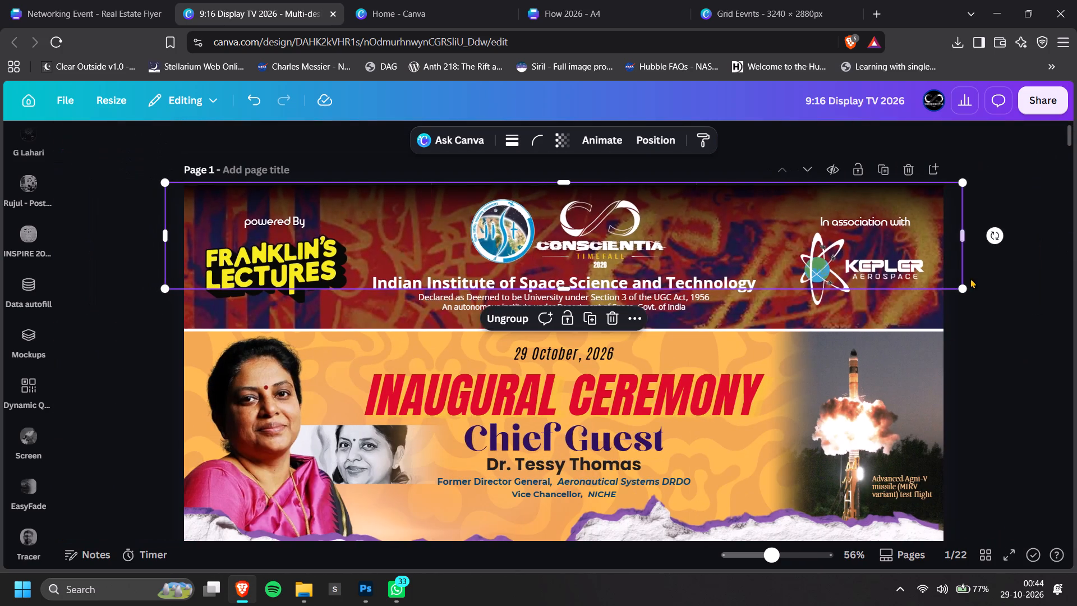
{"action": "left_click", "coordinate": [998, 299]}
{"action": "scroll", "coordinate": [998, 300], "scroll_direction": "down", "scroll_amount": 1, "text": "ctrl"}
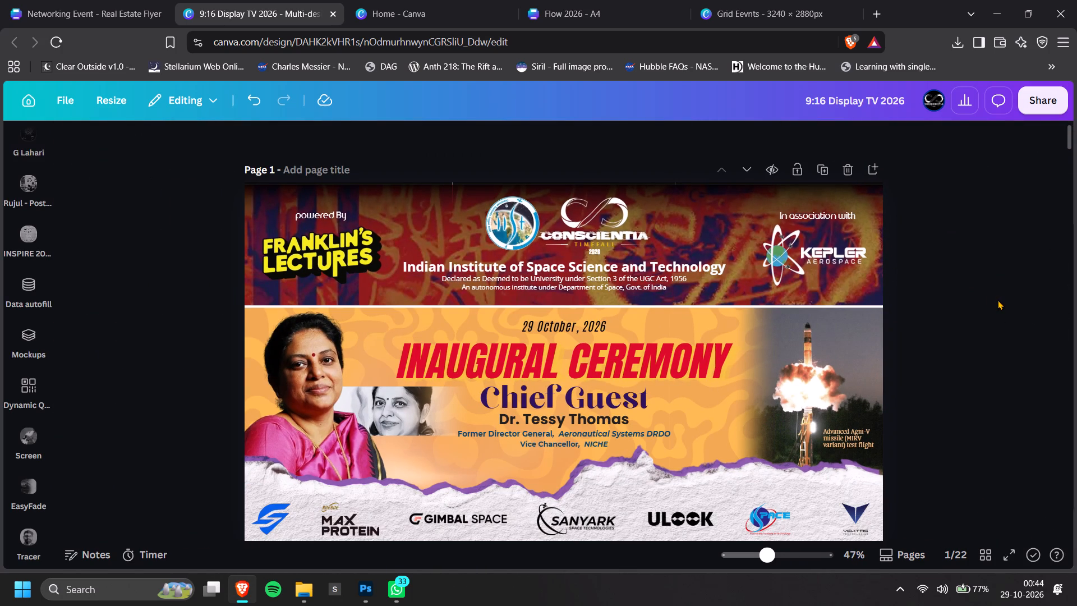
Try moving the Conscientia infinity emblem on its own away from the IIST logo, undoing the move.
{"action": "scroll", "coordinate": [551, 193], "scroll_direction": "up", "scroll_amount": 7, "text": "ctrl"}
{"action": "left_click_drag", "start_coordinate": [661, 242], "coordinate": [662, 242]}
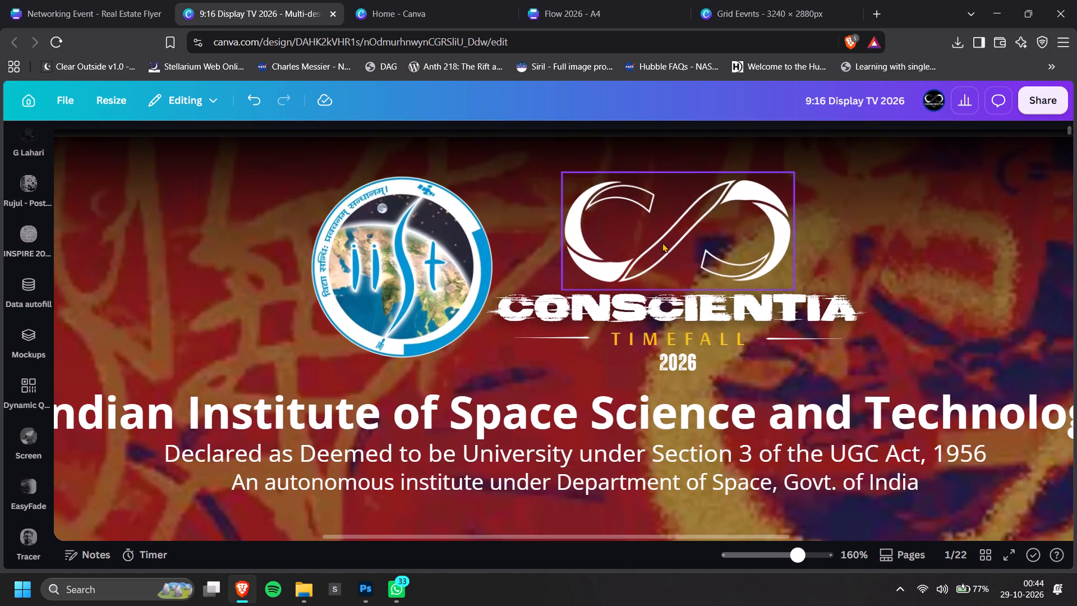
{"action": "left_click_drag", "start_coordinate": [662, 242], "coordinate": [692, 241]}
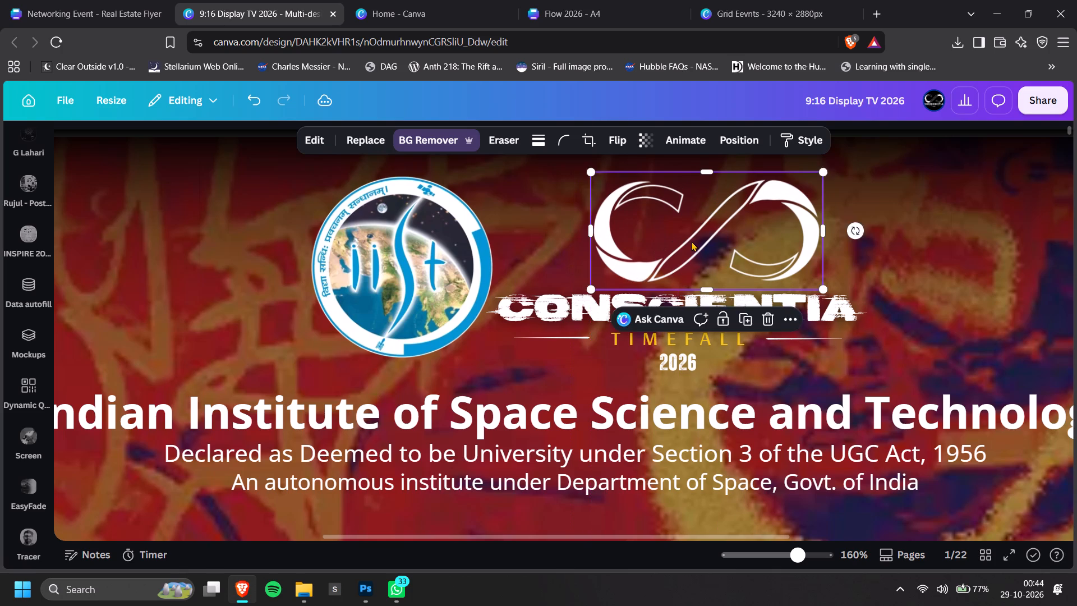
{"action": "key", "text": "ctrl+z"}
Group the infinity emblem with the CONSCIENTIA title, TIMEFALL text, its two side lines and the 2026 text.
{"action": "left_click", "coordinate": [693, 299], "text": "shift"}
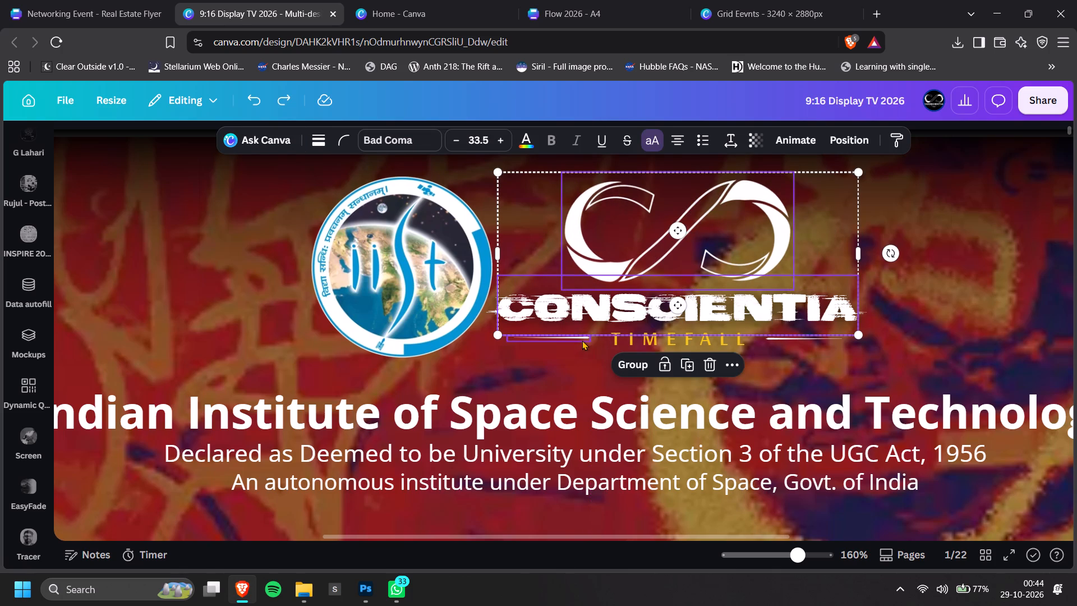
{"action": "left_click", "coordinate": [582, 340], "text": "shift"}
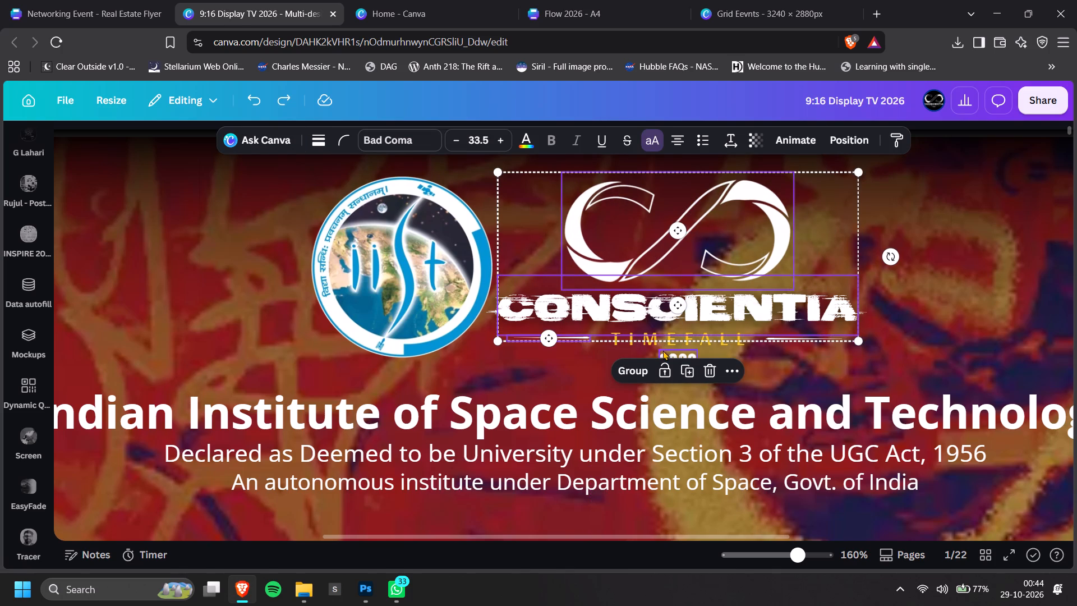
{"action": "left_click", "coordinate": [659, 347], "text": "shift"}
{"action": "left_click", "coordinate": [675, 358], "text": "shift"}
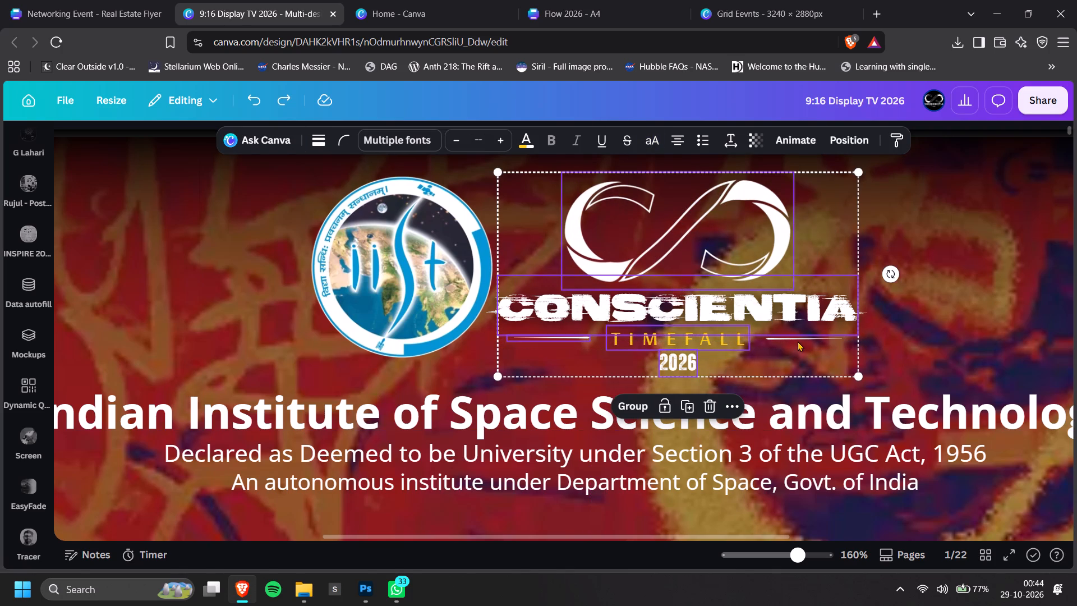
{"action": "left_click", "coordinate": [795, 337], "text": "shift"}
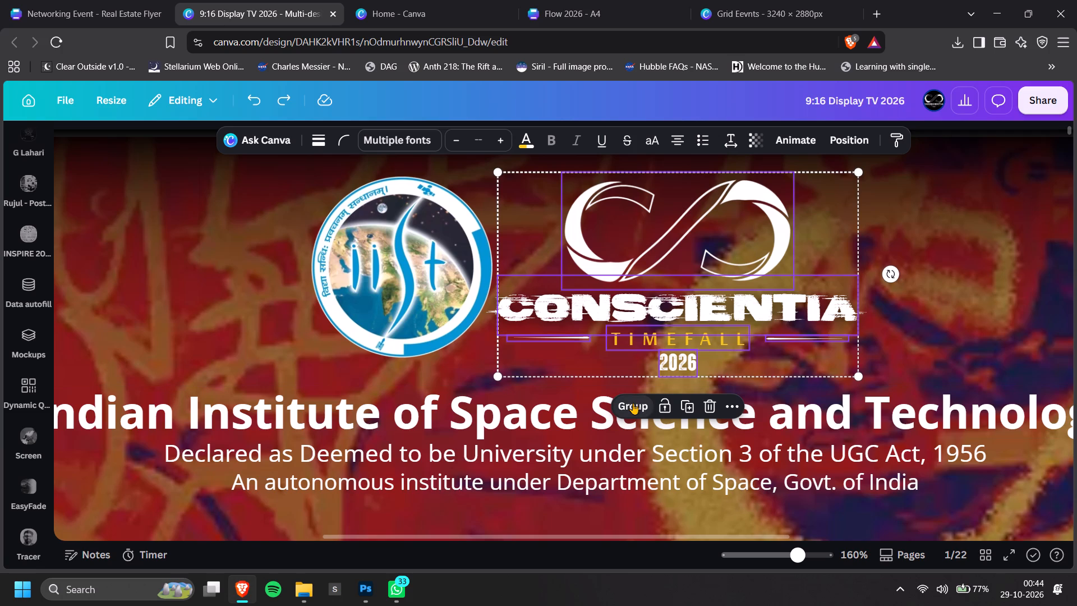
{"action": "left_click", "coordinate": [633, 403]}
Shrink the Conscientia logo group to about 310 wide and move it away from the IIST logo, vertically aligned with it.
{"action": "left_click_drag", "start_coordinate": [860, 379], "coordinate": [846, 376]}
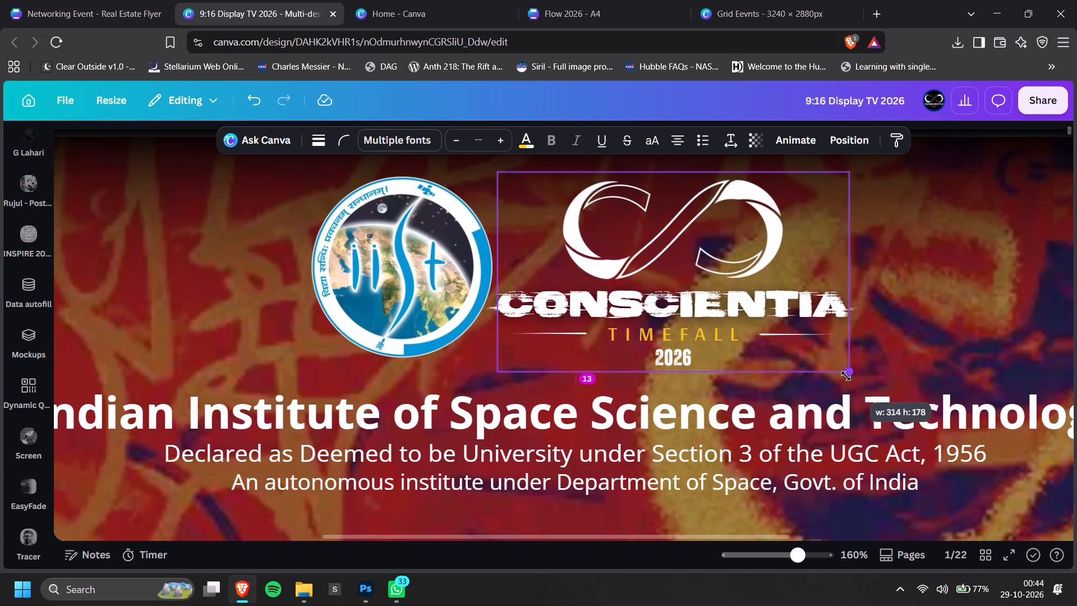
{"action": "left_click_drag", "start_coordinate": [846, 376], "coordinate": [844, 375]}
{"action": "left_click_drag", "start_coordinate": [737, 328], "coordinate": [769, 325]}
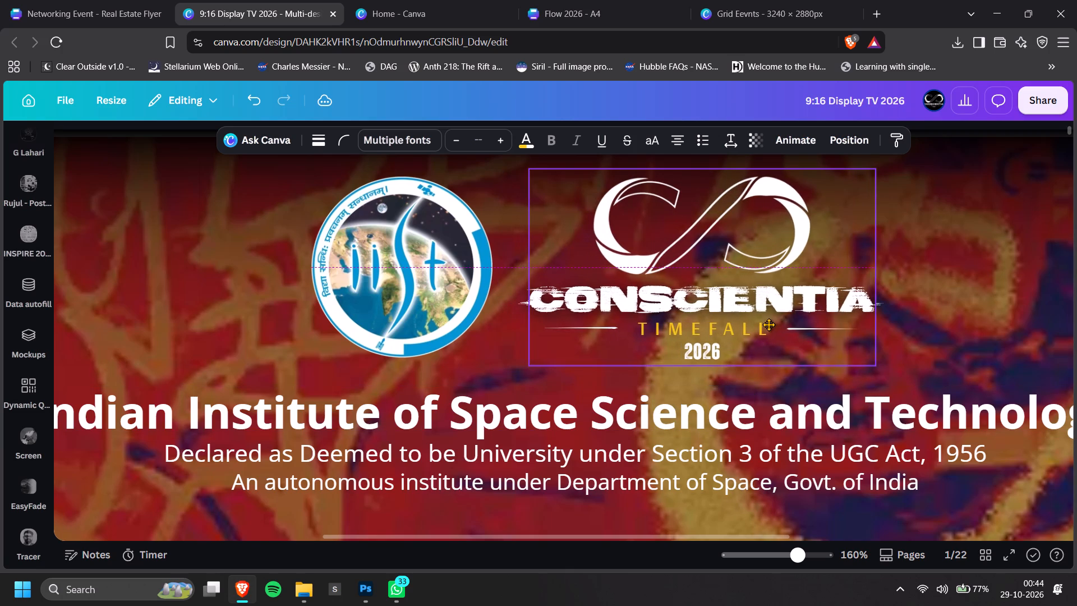
Nudge the Conscientia logo group slightly farther from the IIST logo, keeping the two vertically aligned.
{"action": "left_click_drag", "start_coordinate": [769, 325], "coordinate": [773, 325]}
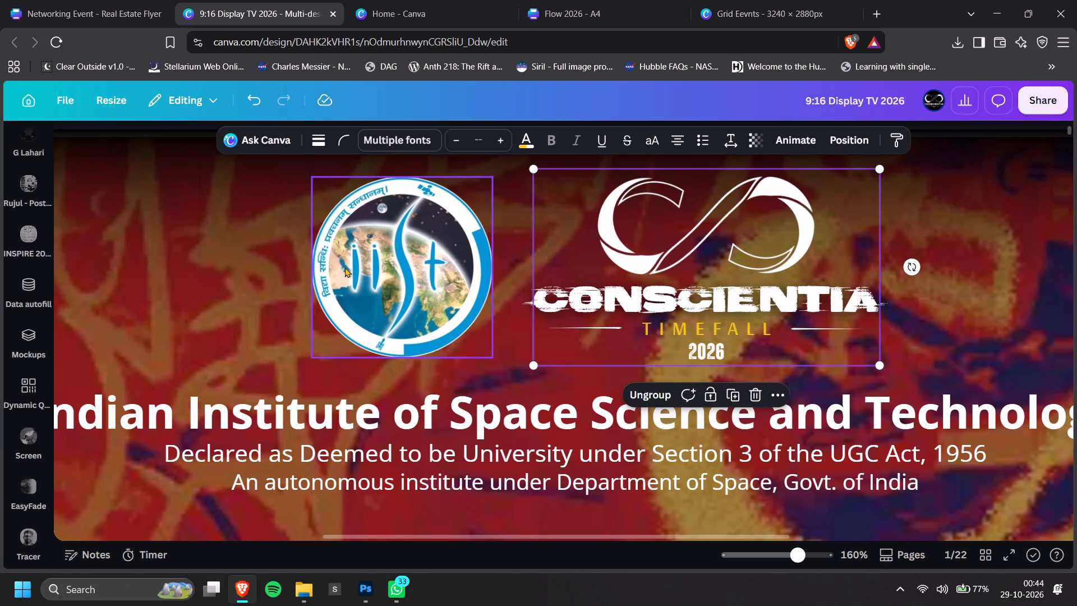
Enlarge the IIST logo slightly so that its height nearly matches the Conscientia logo group.
{"action": "left_click", "coordinate": [345, 267], "text": "shift"}
{"action": "left_click", "coordinate": [739, 318]}
{"action": "left_click", "coordinate": [1028, 325]}
{"action": "left_click", "coordinate": [456, 302]}
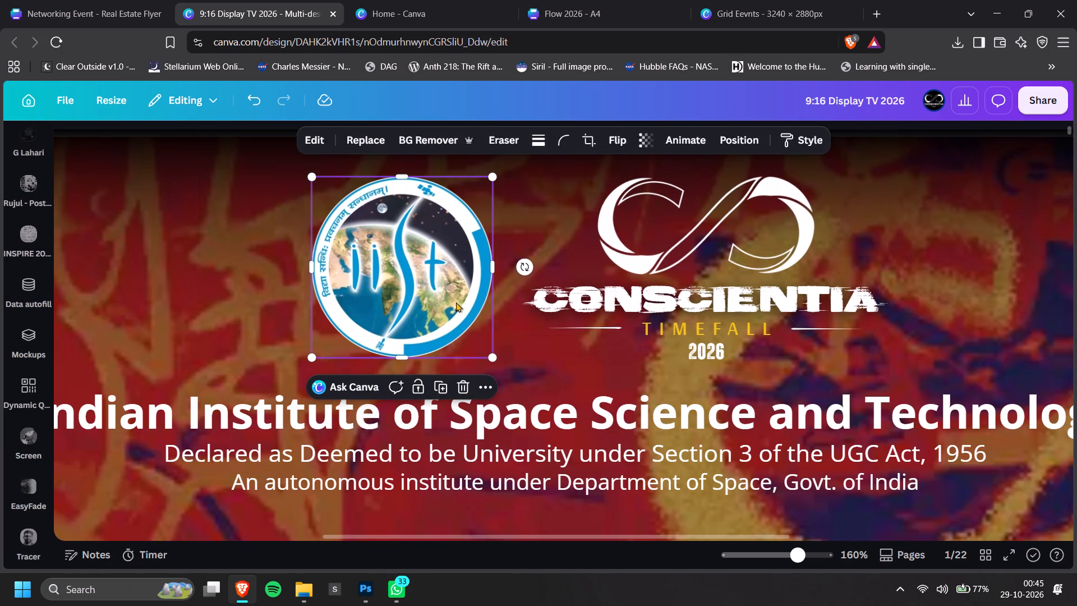
{"action": "left_click_drag", "start_coordinate": [311, 356], "coordinate": [300, 357]}
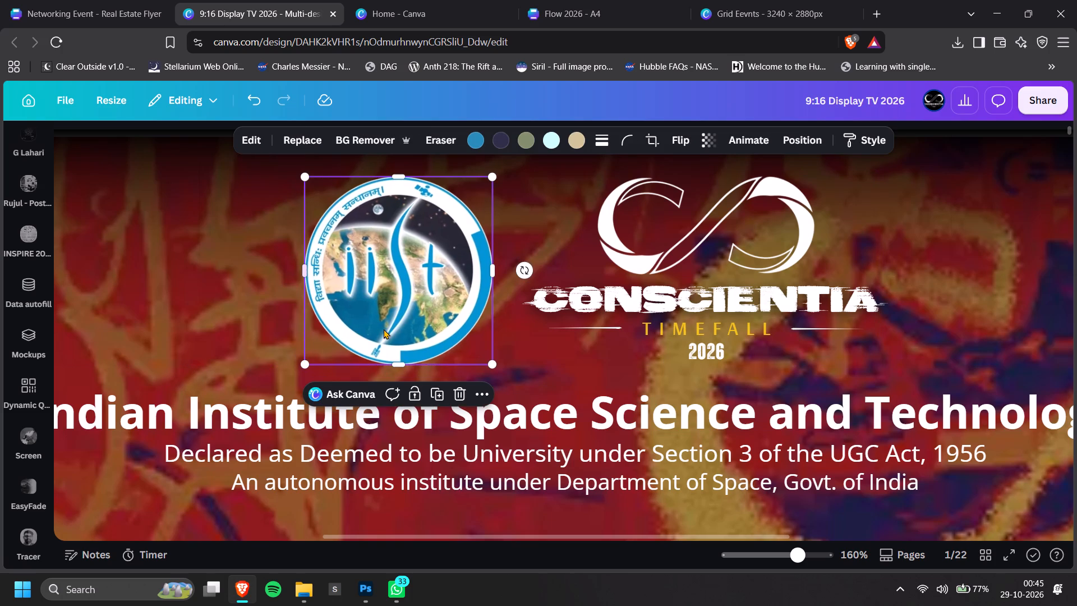
Group the IIST logo with the Conscientia logo group and centre the combined logos horizontally on page 1.
{"action": "left_click", "coordinate": [384, 329]}
{"action": "left_click", "coordinate": [719, 317], "text": "shift"}
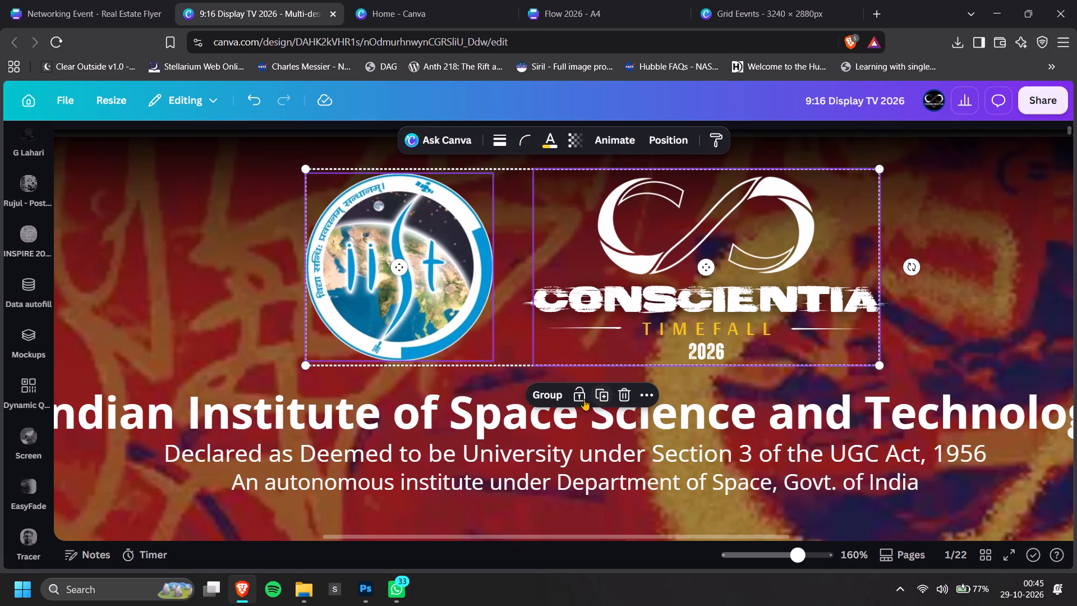
{"action": "left_click", "coordinate": [561, 395]}
{"action": "left_click", "coordinate": [845, 139]}
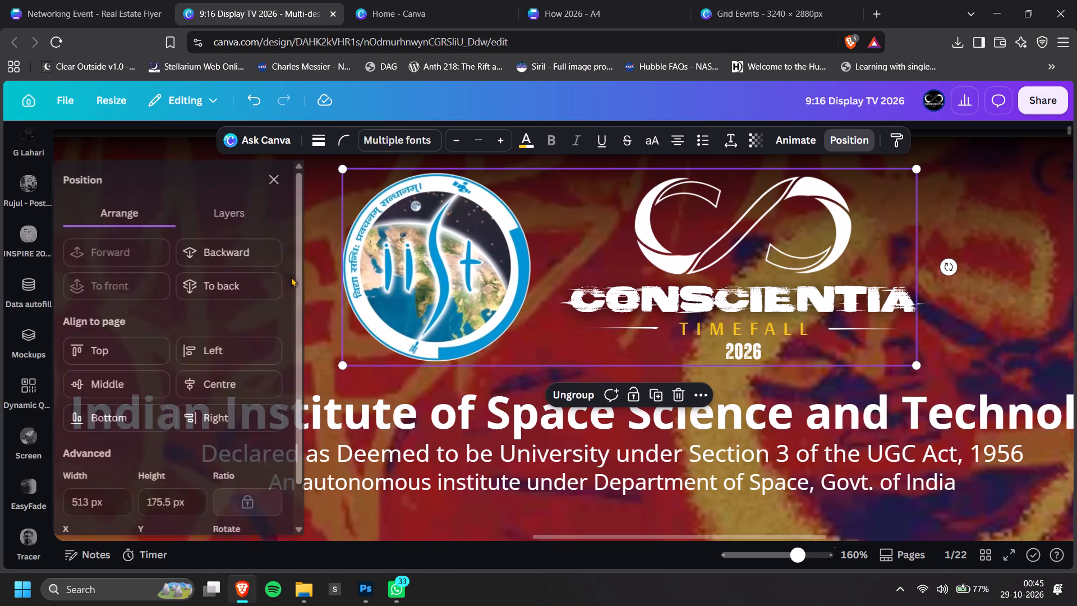
{"action": "left_click", "coordinate": [210, 387]}
{"action": "scroll", "coordinate": [691, 341], "scroll_direction": "down", "scroll_amount": 10, "text": "ctrl"}
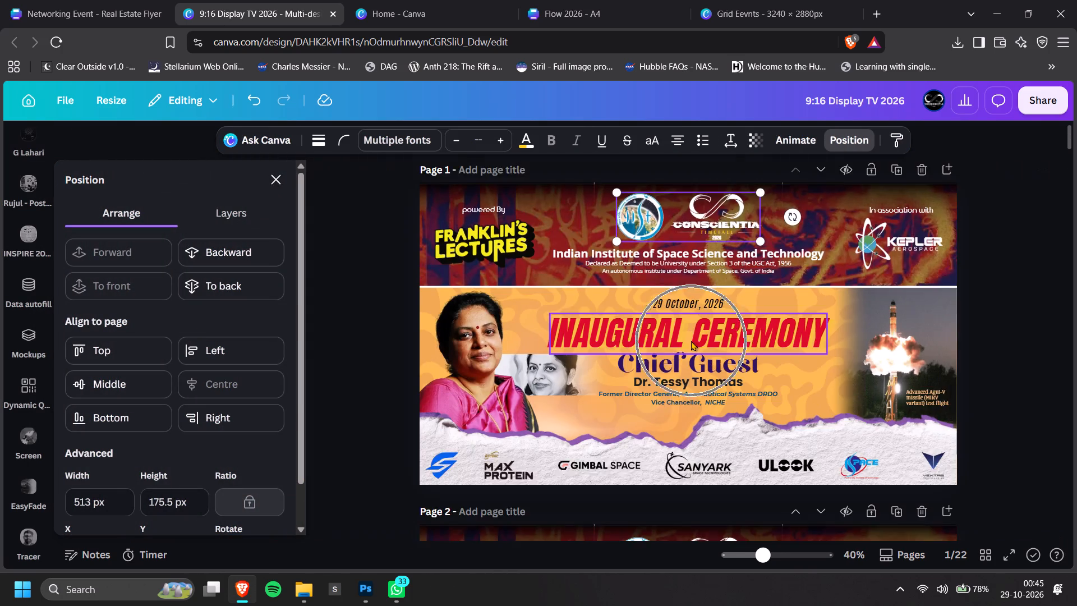
{"action": "double_click", "coordinate": [926, 318]}
Nudge the IIST logo slightly up inside the combined logo group, and centre the whole group horizontally on the page.
{"action": "scroll", "coordinate": [572, 198], "scroll_direction": "up", "scroll_amount": 3, "text": "ctrl"}
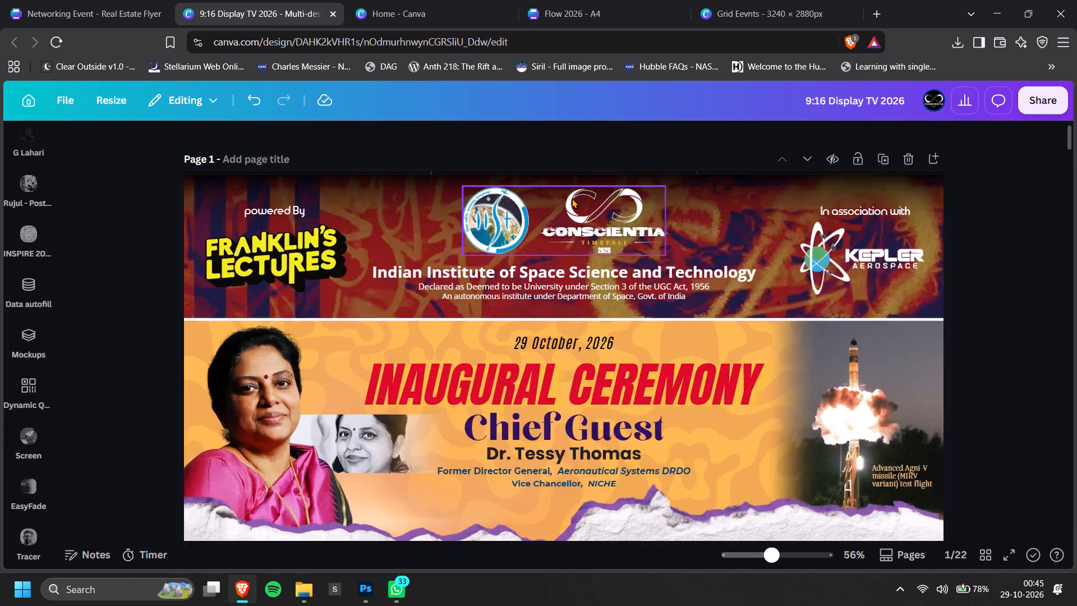
{"action": "scroll", "coordinate": [572, 198], "scroll_direction": "up", "scroll_amount": 4, "text": "ctrl"}
{"action": "left_click", "coordinate": [335, 222]}
{"action": "left_click", "coordinate": [409, 237]}
{"action": "left_click", "coordinate": [425, 249]}
{"action": "scroll", "coordinate": [425, 244], "scroll_direction": "up", "scroll_amount": 3, "text": "ctrl"}
{"action": "scroll", "coordinate": [425, 281], "scroll_direction": "up", "scroll_amount": 1}
{"action": "left_click_drag", "start_coordinate": [419, 322], "coordinate": [417, 313]}
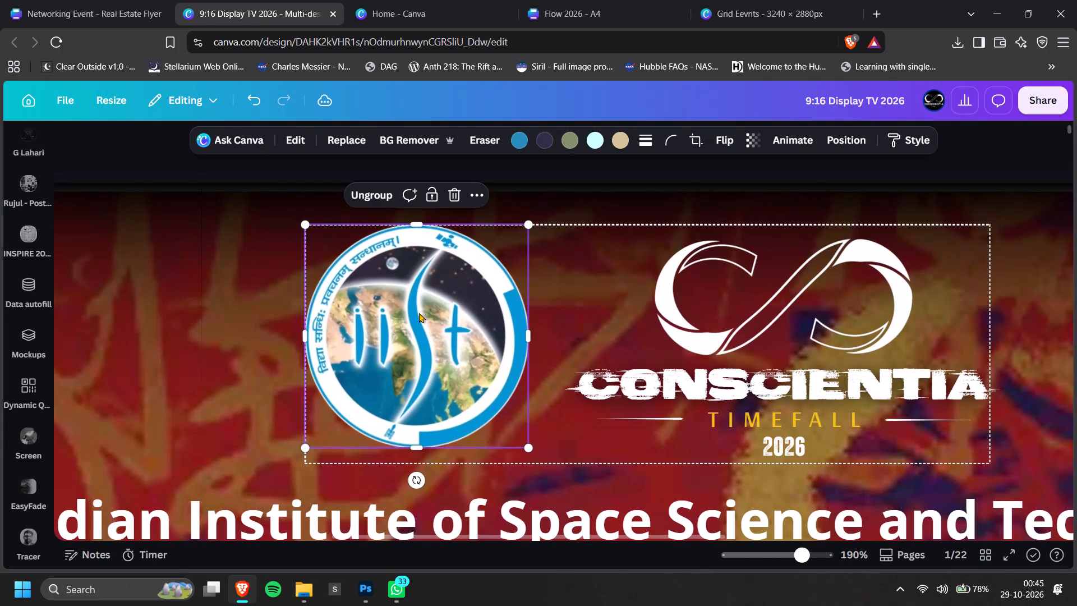
{"action": "left_click", "coordinate": [218, 249]}
{"action": "left_click", "coordinate": [536, 304]}
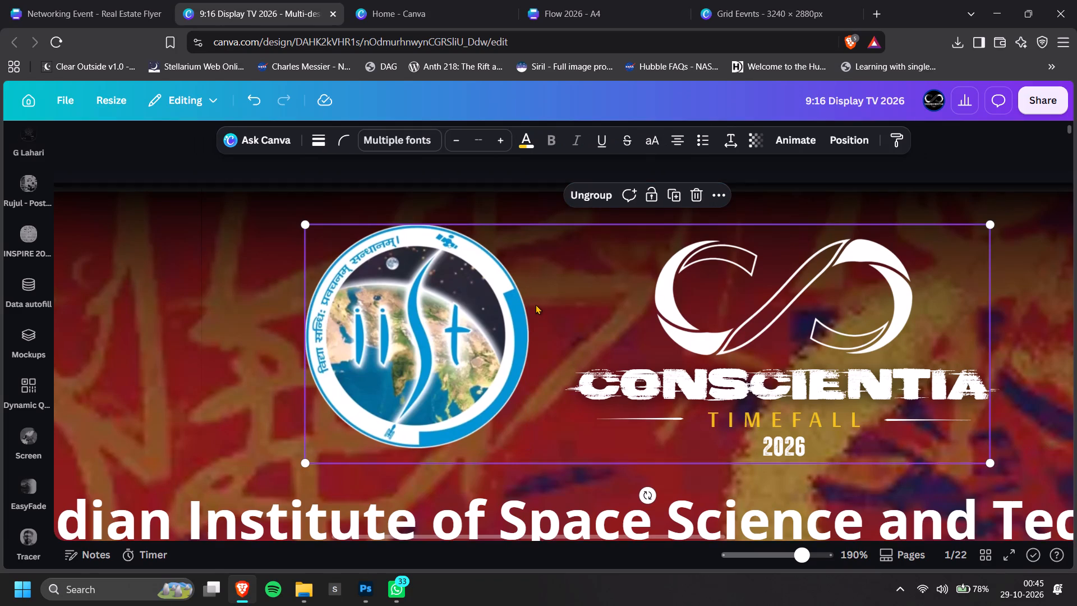
{"action": "left_click", "coordinate": [834, 143]}
{"action": "left_click", "coordinate": [229, 373]}
Nudge the combined IIST and Conscientia logo group slightly down in page 1's header, keeping it horizontally centred.
{"action": "scroll", "coordinate": [546, 352], "scroll_direction": "down", "scroll_amount": 5, "text": "ctrl"}
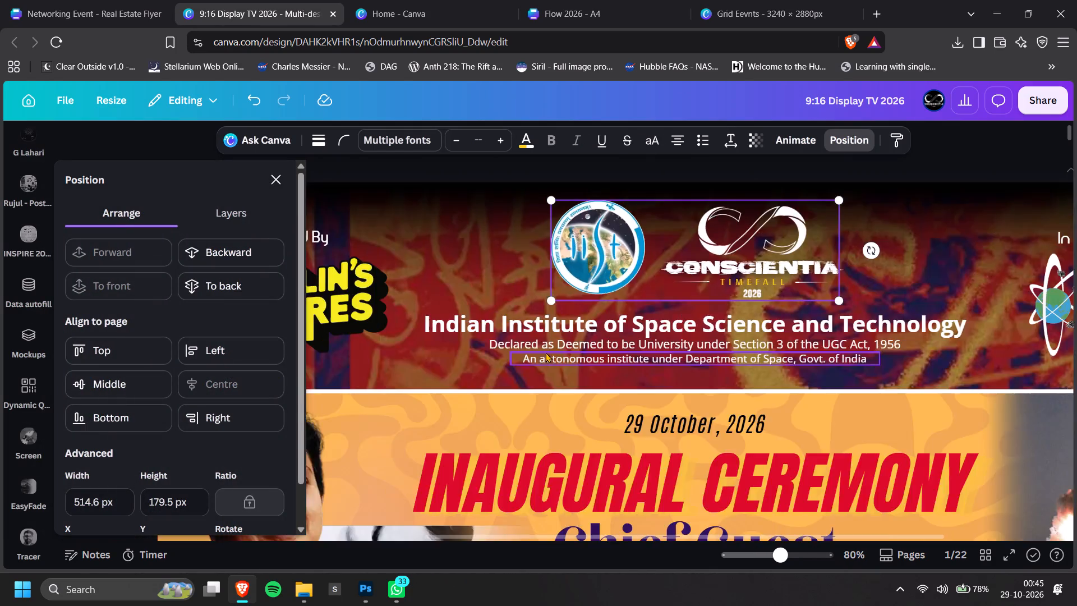
{"action": "scroll", "coordinate": [546, 352], "scroll_direction": "down", "scroll_amount": 3, "text": "ctrl"}
{"action": "left_click", "coordinate": [955, 317]}
{"action": "left_click", "coordinate": [1006, 291]}
{"action": "left_click", "coordinate": [1006, 291]}
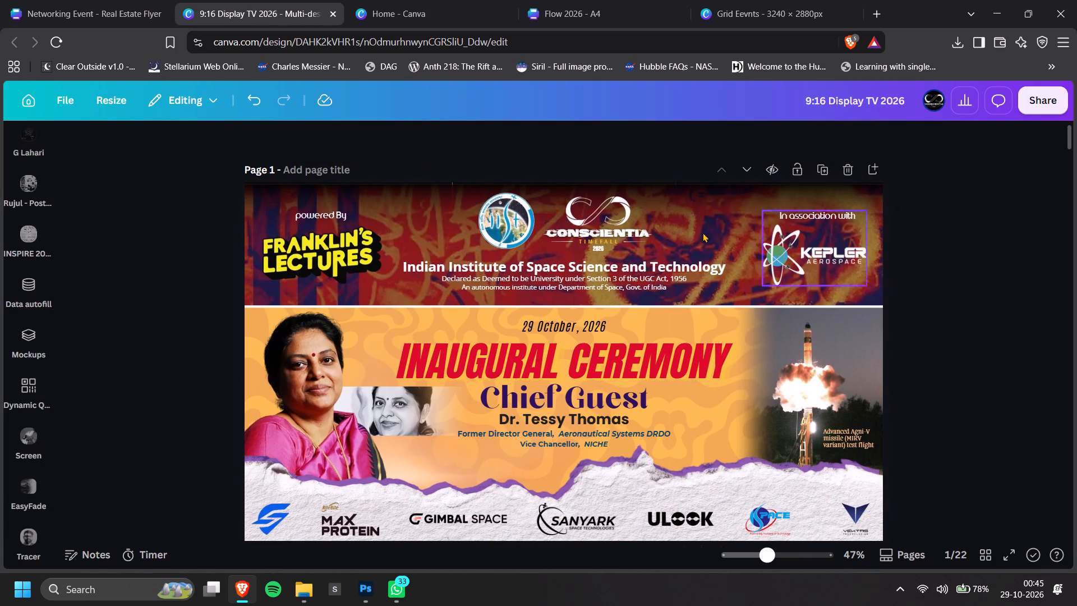
{"action": "scroll", "coordinate": [553, 208], "scroll_direction": "up", "scroll_amount": 9, "text": "ctrl"}
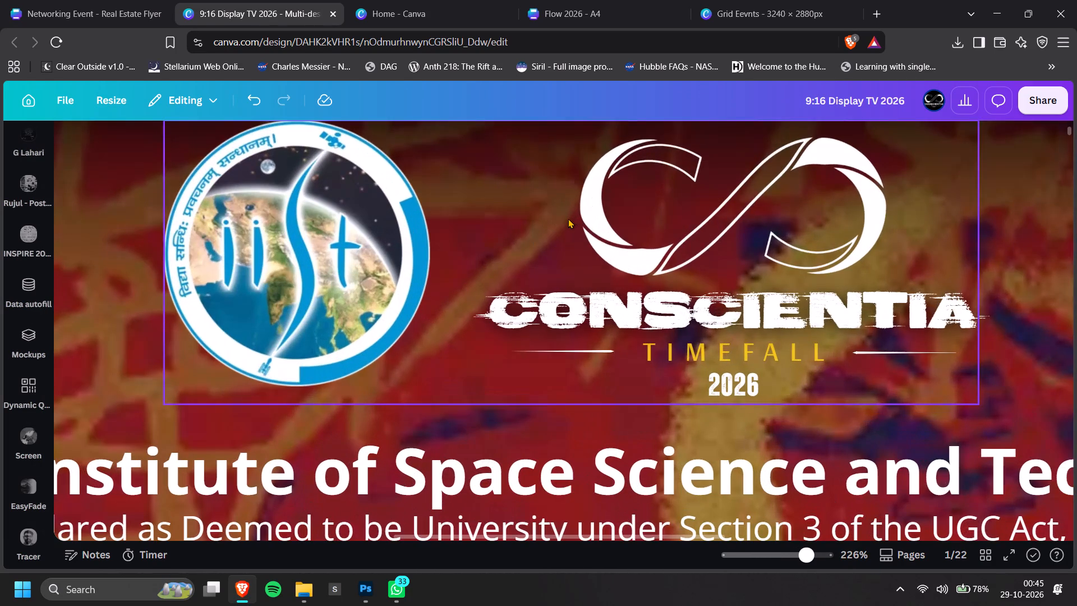
{"action": "left_click_drag", "start_coordinate": [568, 218], "coordinate": [567, 231]}
{"action": "left_click", "coordinate": [869, 141]}
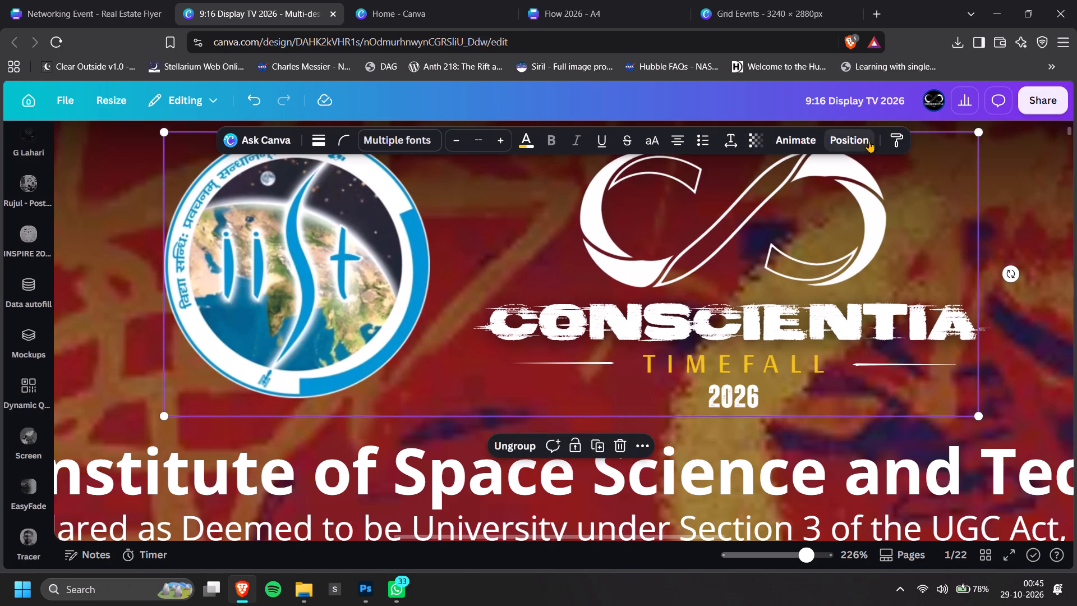
{"action": "scroll", "coordinate": [664, 320], "scroll_direction": "down", "scroll_amount": 11, "text": "ctrl"}
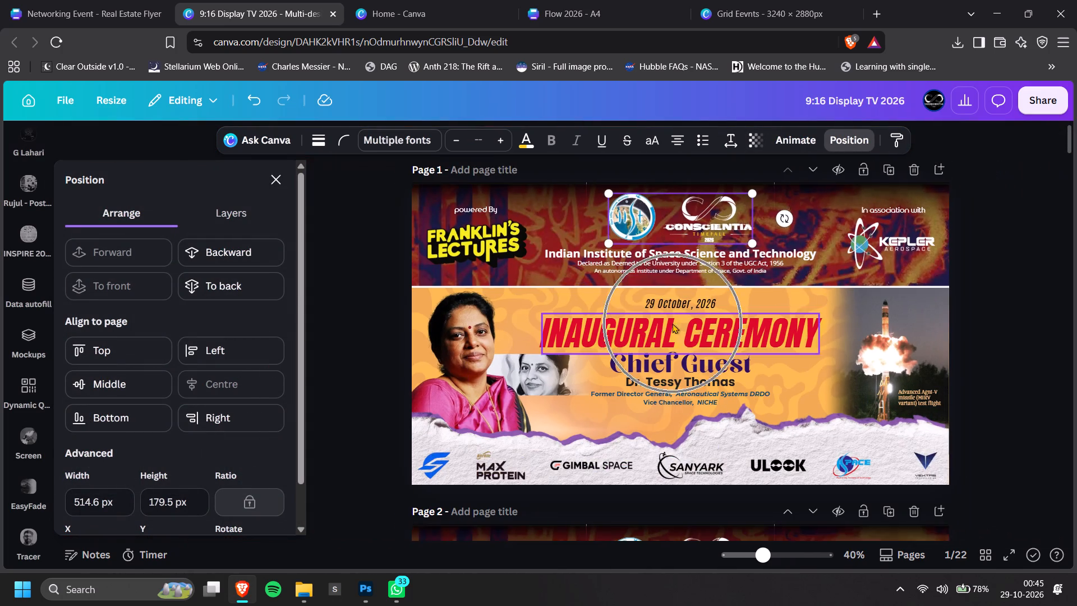
{"action": "double_click", "coordinate": [936, 282]}
{"action": "scroll", "coordinate": [936, 282], "scroll_direction": "down", "scroll_amount": 1, "text": "ctrl"}
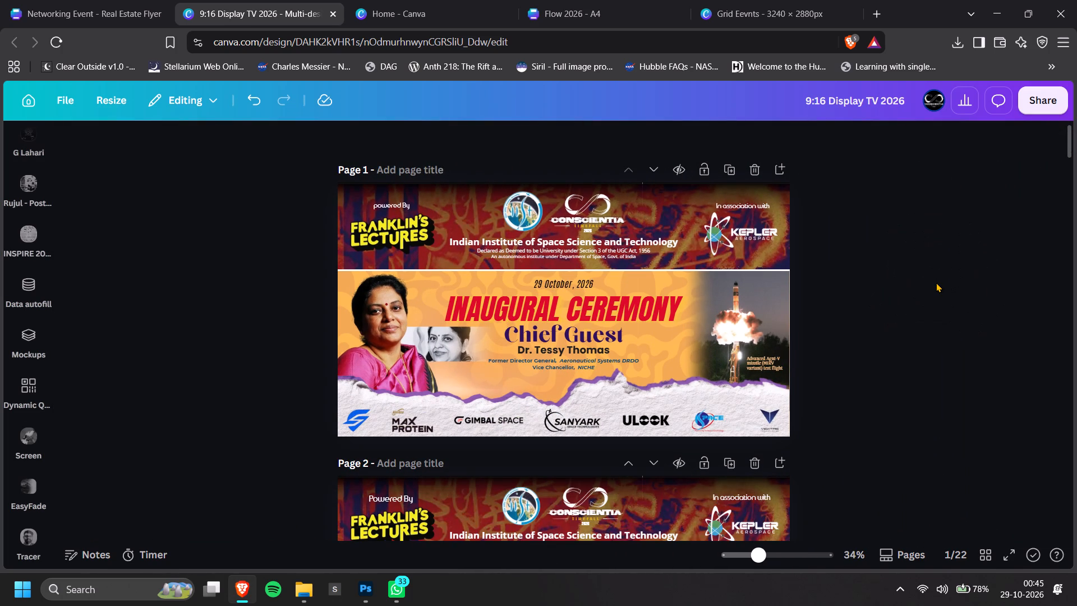
Shrink the black-and-white portrait beside the chief guest on page 1 slightly and nudge it up and to the right.
{"action": "scroll", "coordinate": [460, 341], "scroll_direction": "up", "scroll_amount": 7, "text": "ctrl"}
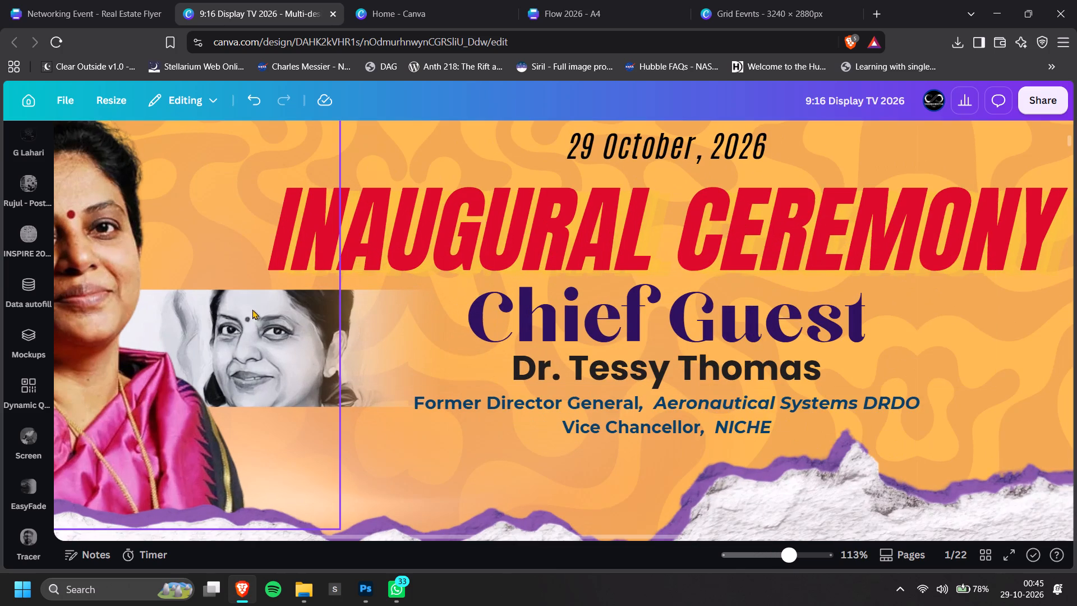
{"action": "key", "text": "alt+1"}
{"action": "scroll", "coordinate": [185, 399], "scroll_direction": "down", "scroll_amount": 6}
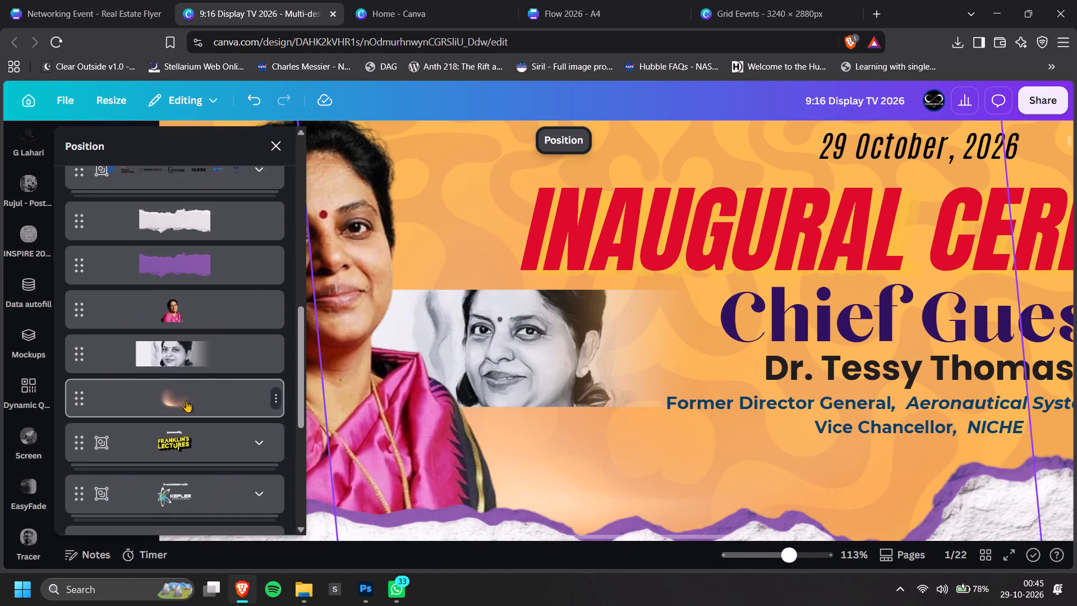
{"action": "left_click", "coordinate": [194, 361]}
{"action": "left_click_drag", "start_coordinate": [702, 408], "coordinate": [684, 402]}
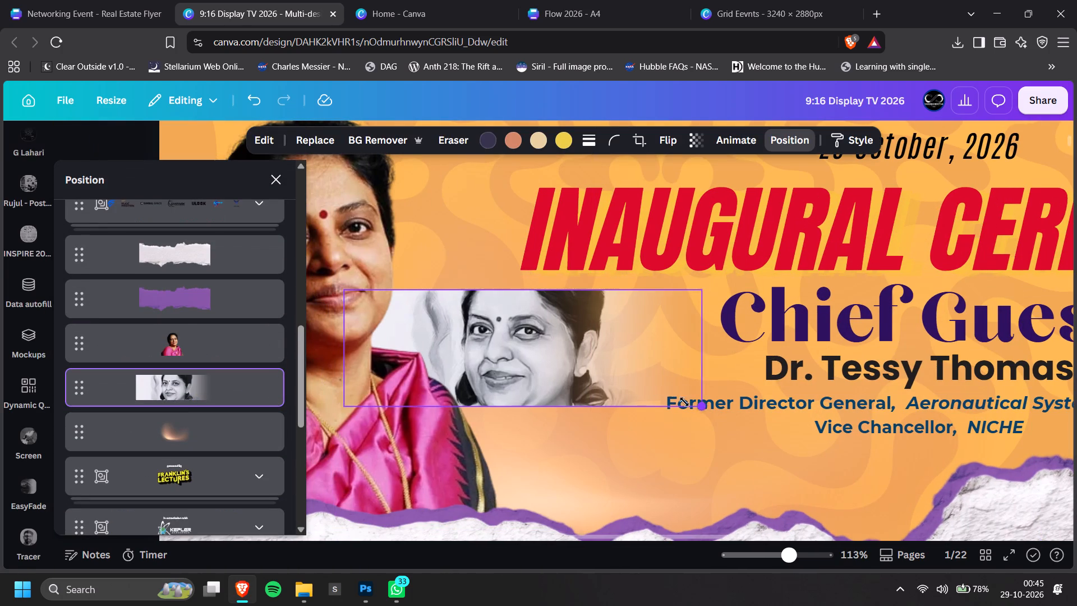
{"action": "left_click_drag", "start_coordinate": [684, 402], "coordinate": [666, 396]}
{"action": "left_click_drag", "start_coordinate": [588, 376], "coordinate": [593, 370]}
{"action": "scroll", "coordinate": [614, 366], "scroll_direction": "down", "scroll_amount": 6, "text": "ctrl"}
{"action": "scroll", "coordinate": [963, 349], "scroll_direction": "down", "scroll_amount": 2, "text": "ctrl"}
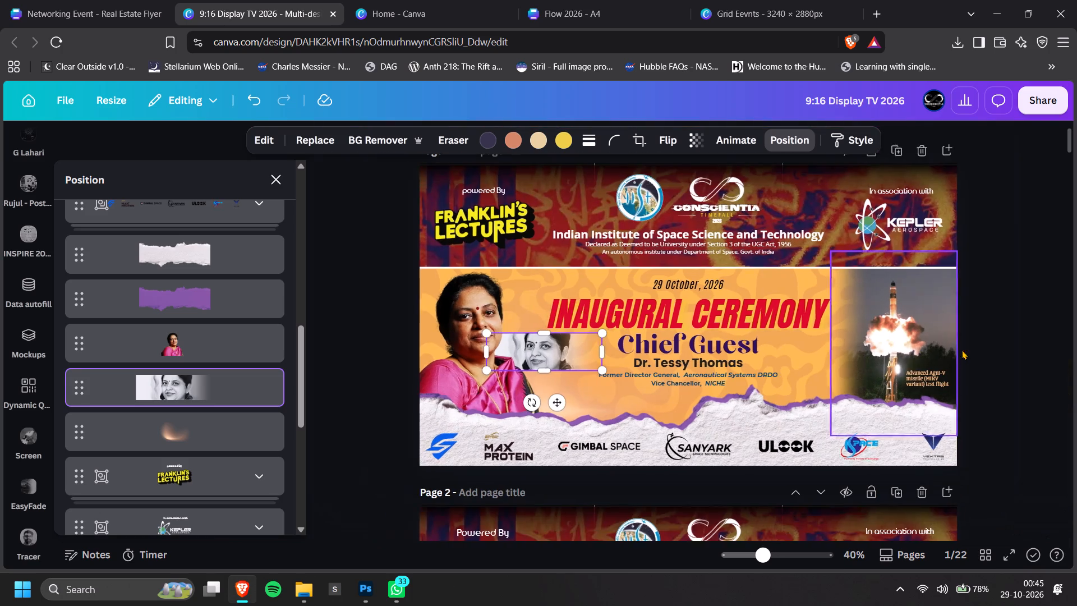
{"action": "double_click", "coordinate": [936, 343]}
{"action": "scroll", "coordinate": [862, 324], "scroll_direction": "down", "scroll_amount": 2, "text": "ctrl"}
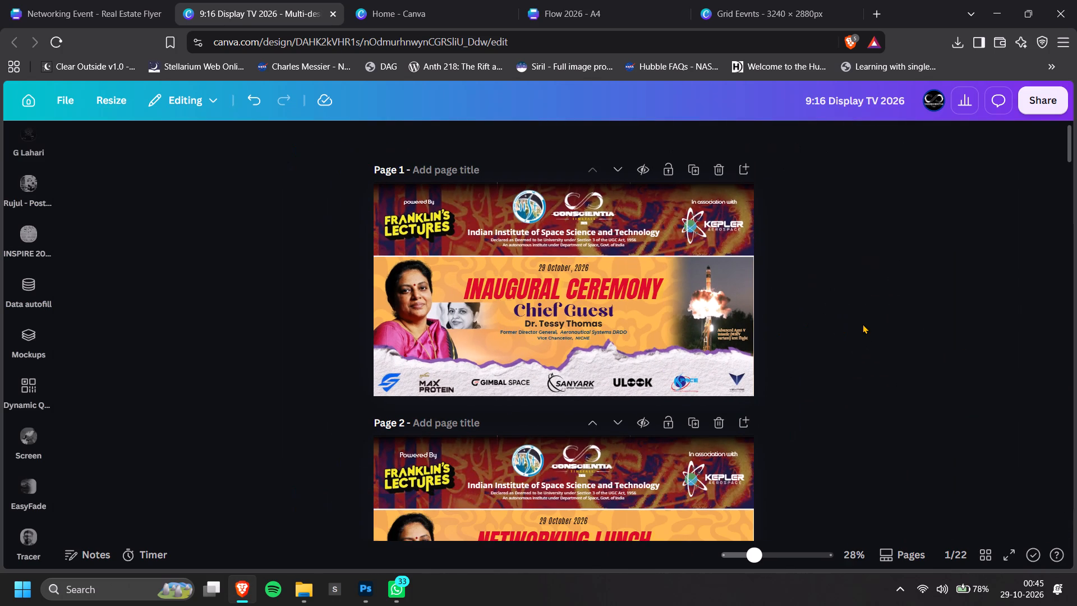
Enlarge the black-and-white portrait on page 1 slightly, keeping its proportions.
{"action": "scroll", "coordinate": [852, 293], "scroll_direction": "up", "scroll_amount": 4, "text": "ctrl"}
{"action": "scroll", "coordinate": [430, 349], "scroll_direction": "up", "scroll_amount": 2, "text": "ctrl"}
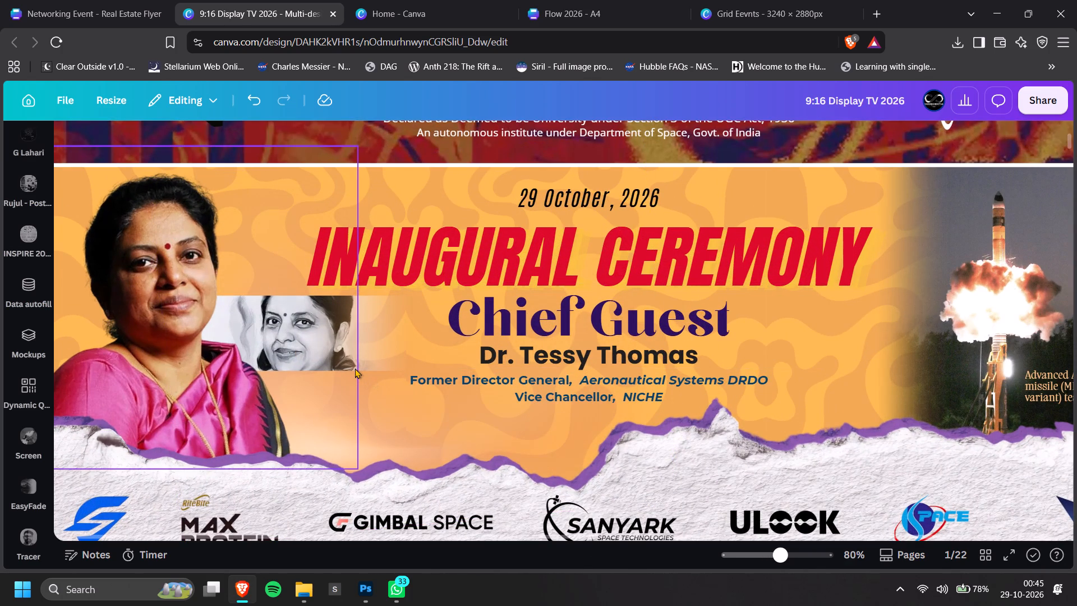
{"action": "key", "text": "alt+1"}
{"action": "scroll", "coordinate": [201, 344], "scroll_direction": "down", "scroll_amount": 5}
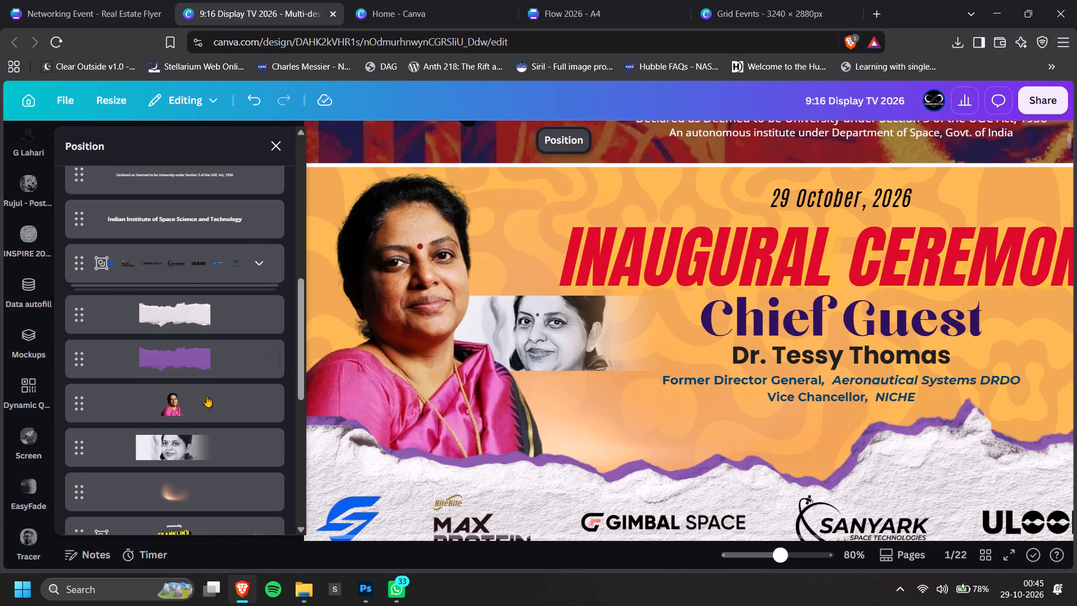
{"action": "left_click", "coordinate": [203, 443]}
{"action": "left_click_drag", "start_coordinate": [668, 371], "coordinate": [678, 375]}
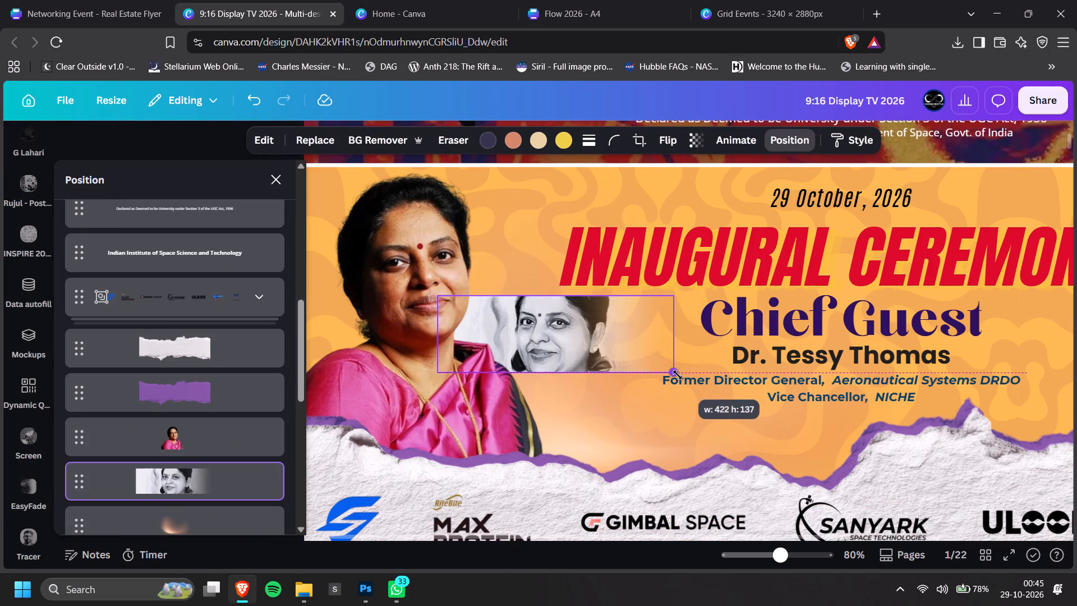
{"action": "left_click_drag", "start_coordinate": [678, 375], "coordinate": [680, 376]}
Reposition the black-and-white portrait between the chief guest's photo and name, with its top level with the Chief Guest heading.
{"action": "left_click_drag", "start_coordinate": [655, 360], "coordinate": [643, 360]}
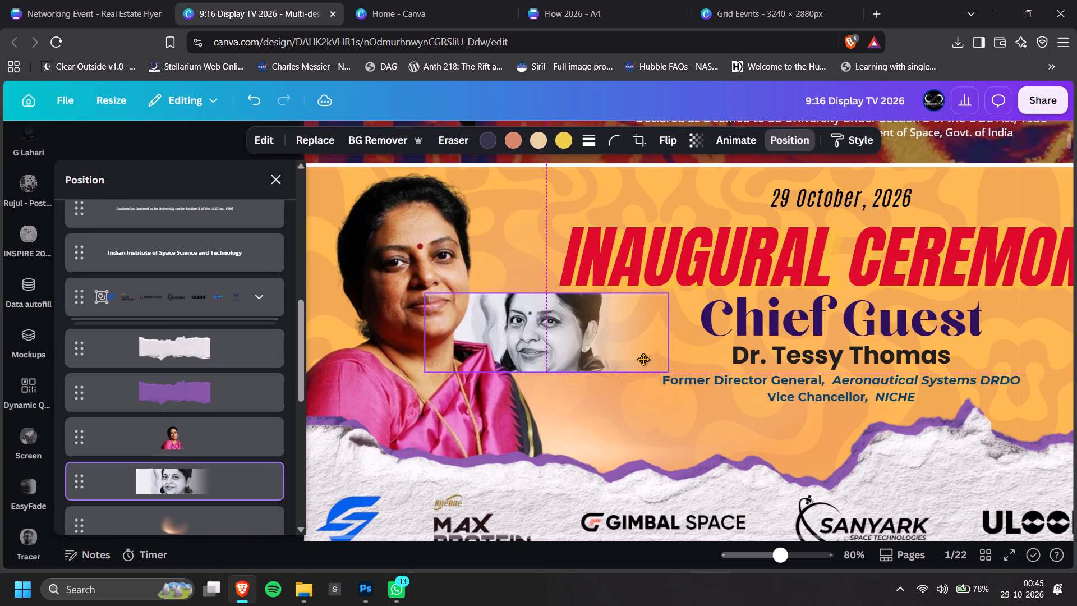
{"action": "left_click_drag", "start_coordinate": [643, 360], "coordinate": [645, 393]}
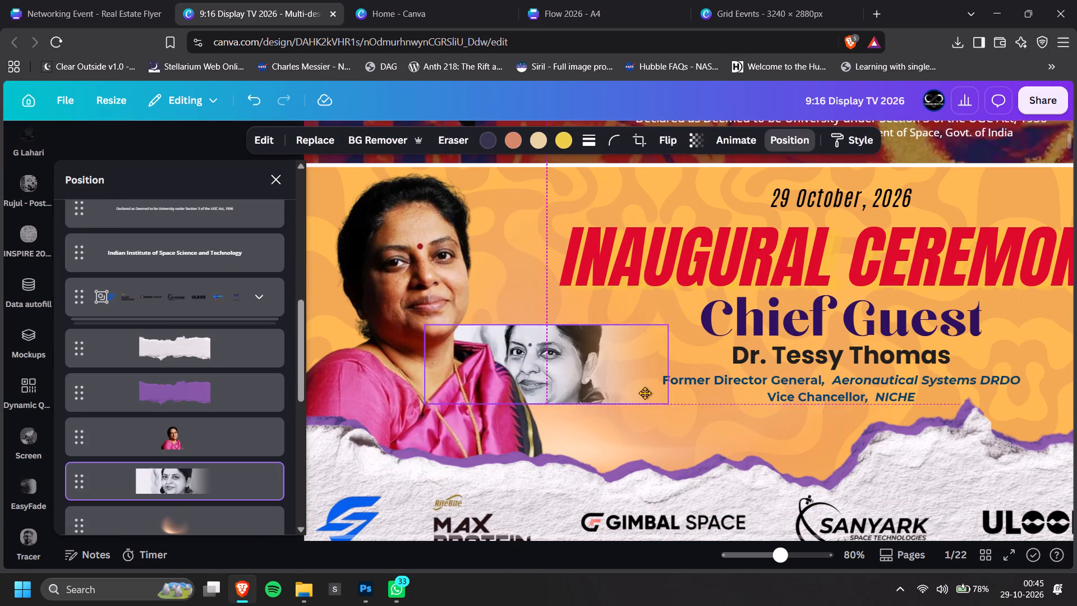
{"action": "left_click_drag", "start_coordinate": [645, 393], "coordinate": [665, 362]}
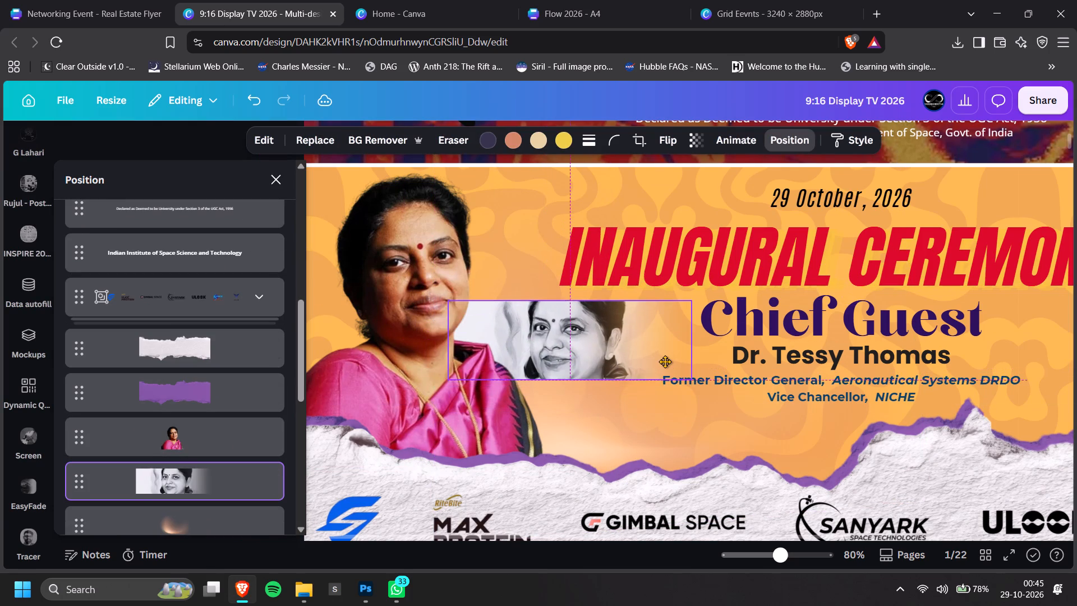
{"action": "left_click_drag", "start_coordinate": [665, 362], "coordinate": [665, 360]}
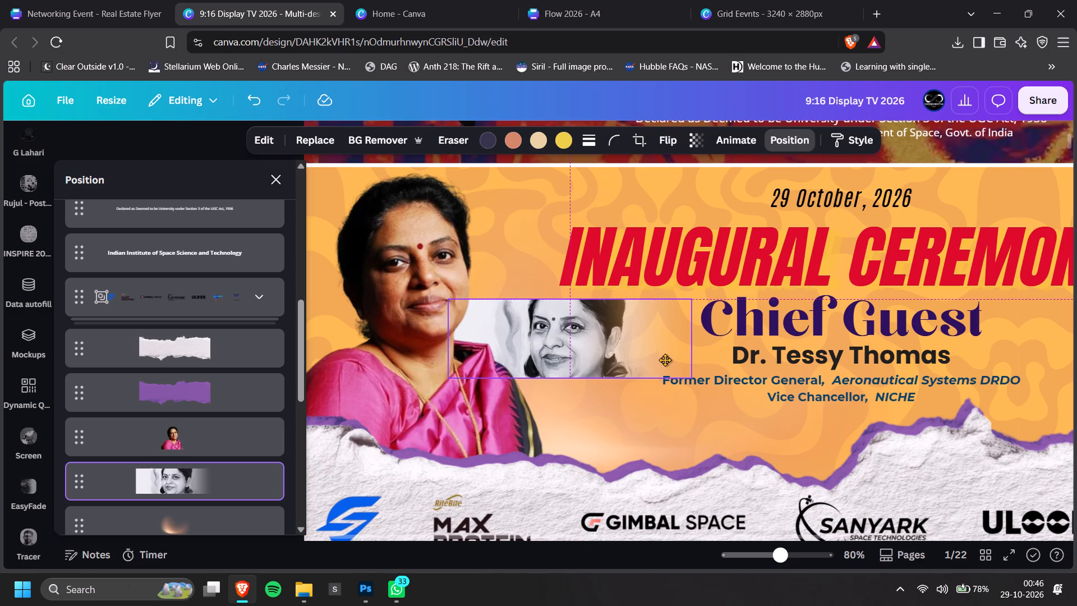
{"action": "left_click_drag", "start_coordinate": [665, 360], "coordinate": [661, 361]}
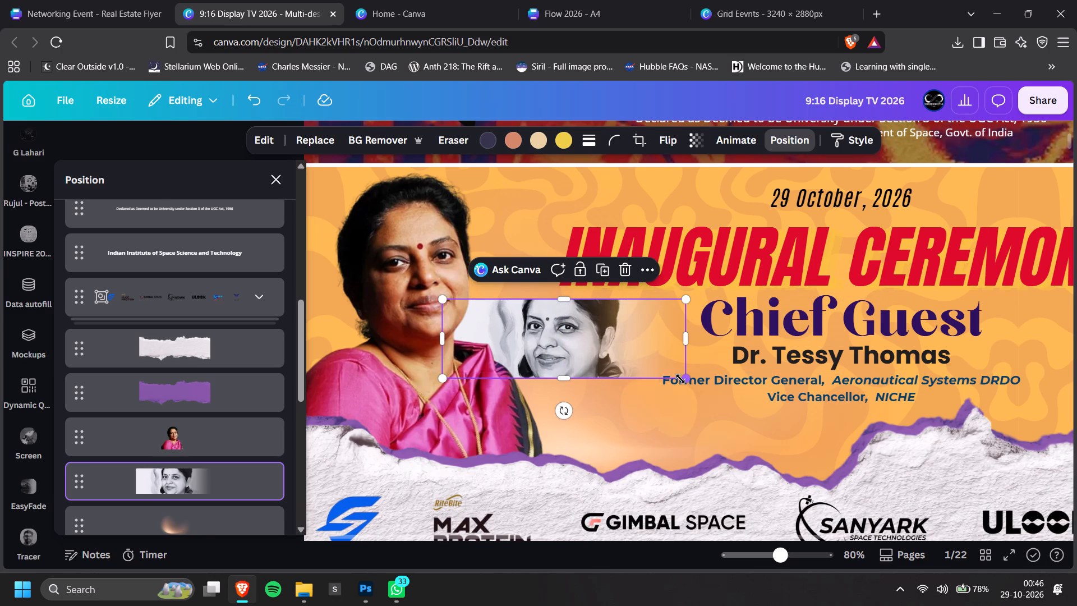
{"action": "key", "text": "ctrl+bracketleft"}
{"action": "key", "text": "ctrl+bracketright"}
{"action": "scroll", "coordinate": [680, 379], "scroll_direction": "down", "scroll_amount": 4, "text": "ctrl"}
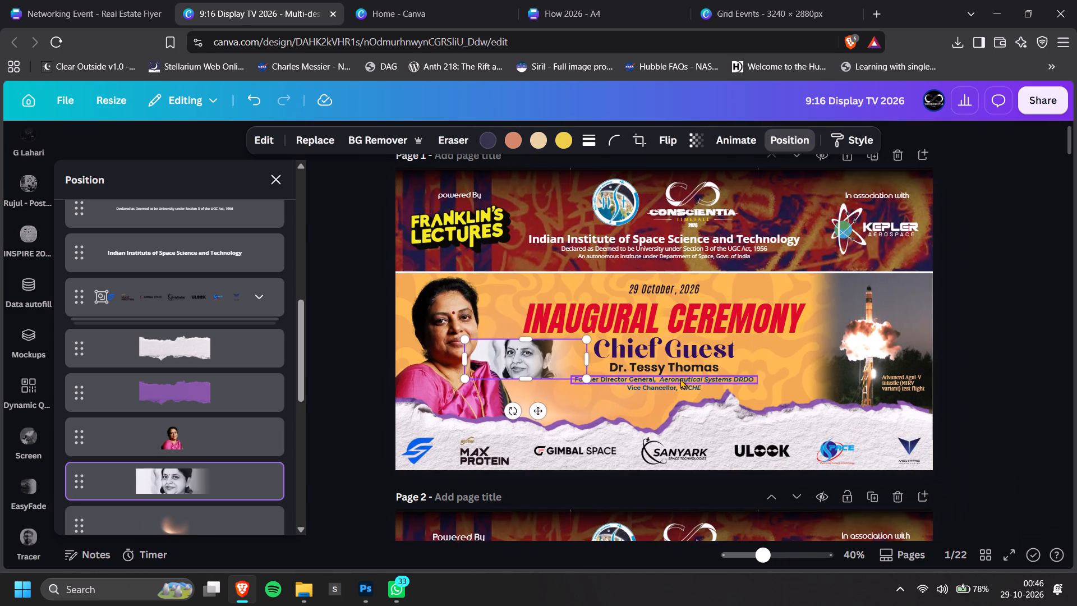
{"action": "double_click", "coordinate": [952, 343]}
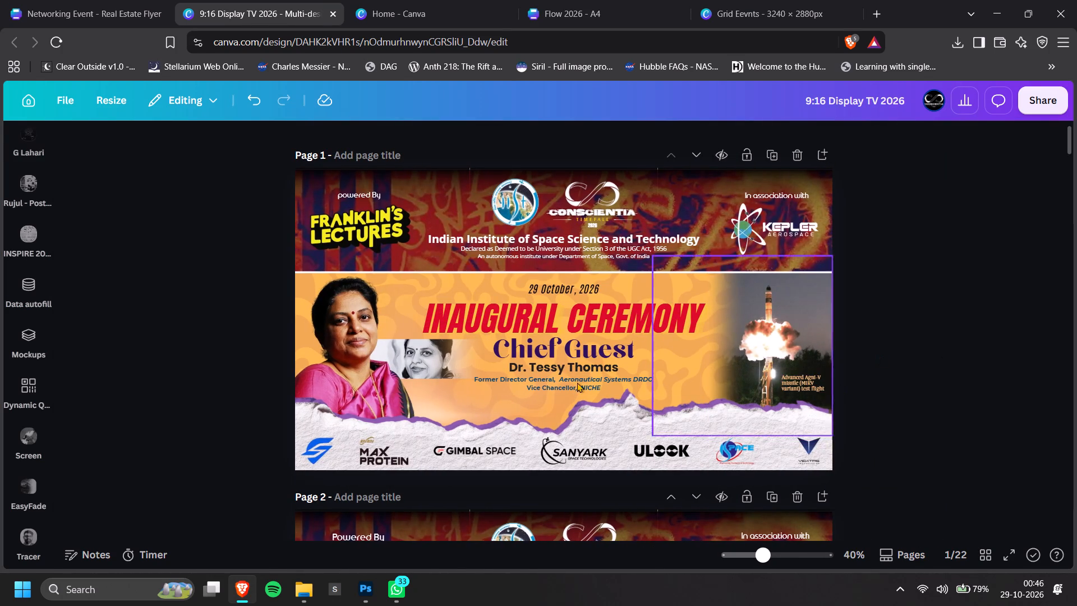
Check the centre alignment of the date, INAUGURAL CEREMONY title, Chief Guest block and the two designation lines on page 1.
{"action": "scroll", "coordinate": [574, 381], "scroll_direction": "up", "scroll_amount": 6, "text": "ctrl"}
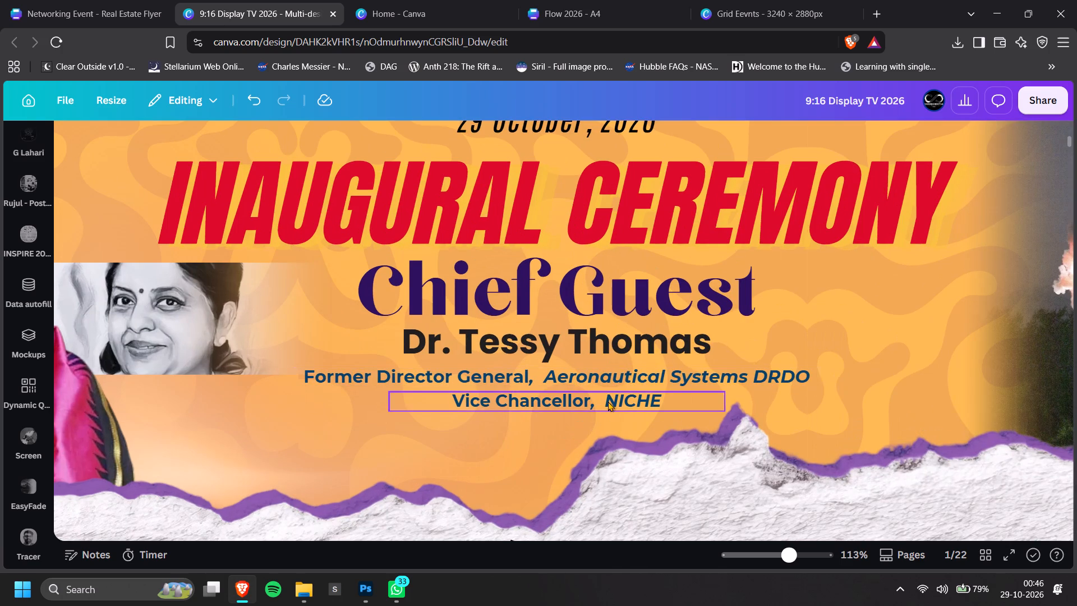
{"action": "scroll", "coordinate": [830, 389], "scroll_direction": "down", "scroll_amount": 4, "text": "ctrl"}
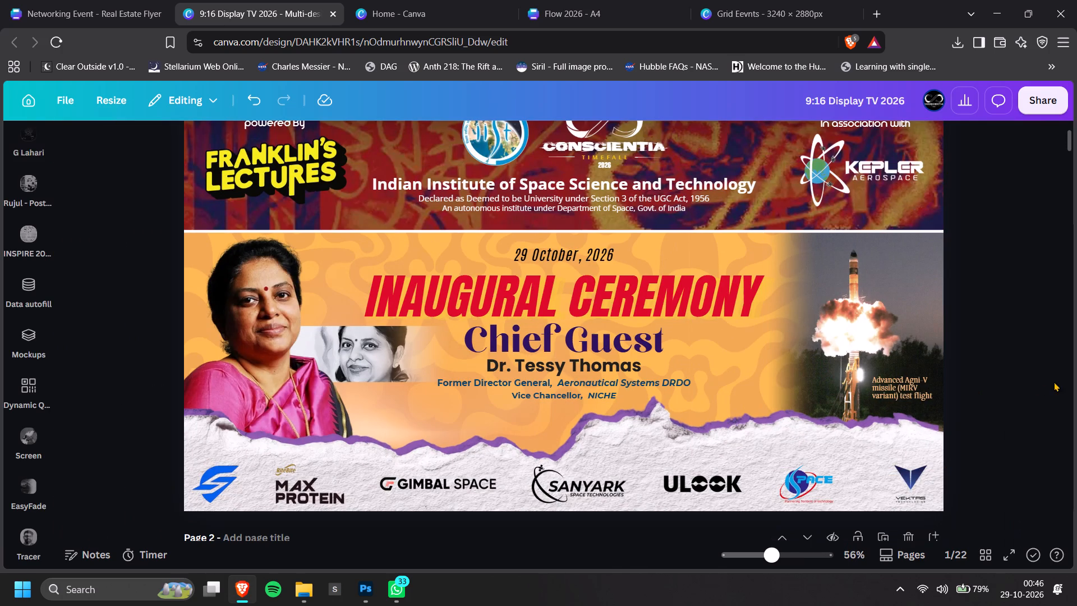
{"action": "left_click", "coordinate": [996, 386]}
{"action": "scroll", "coordinate": [978, 389], "scroll_direction": "down", "scroll_amount": 2, "text": "ctrl"}
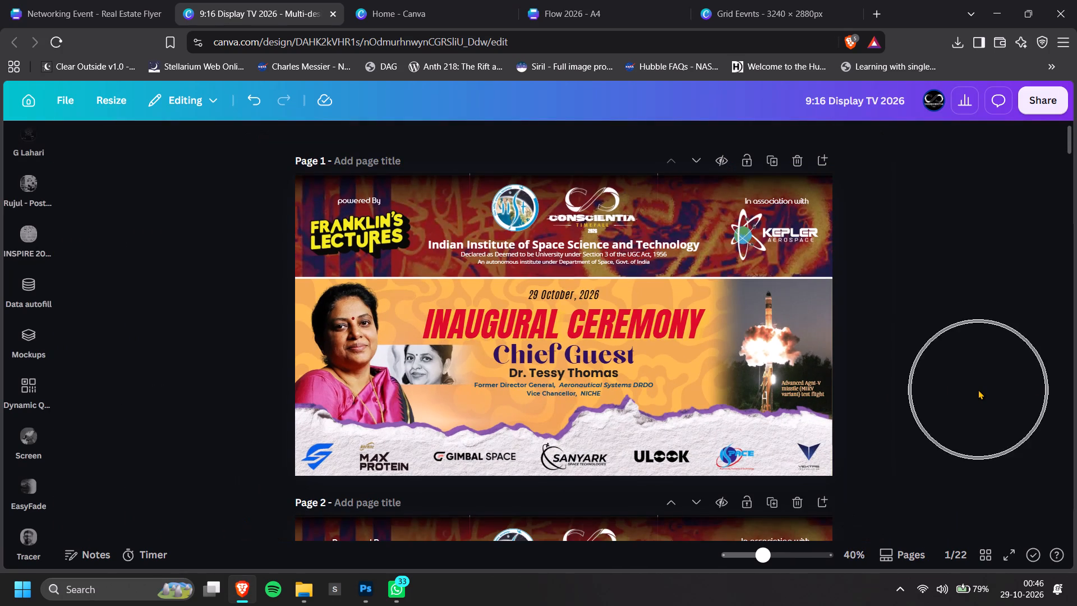
{"action": "left_click", "coordinate": [563, 387]}
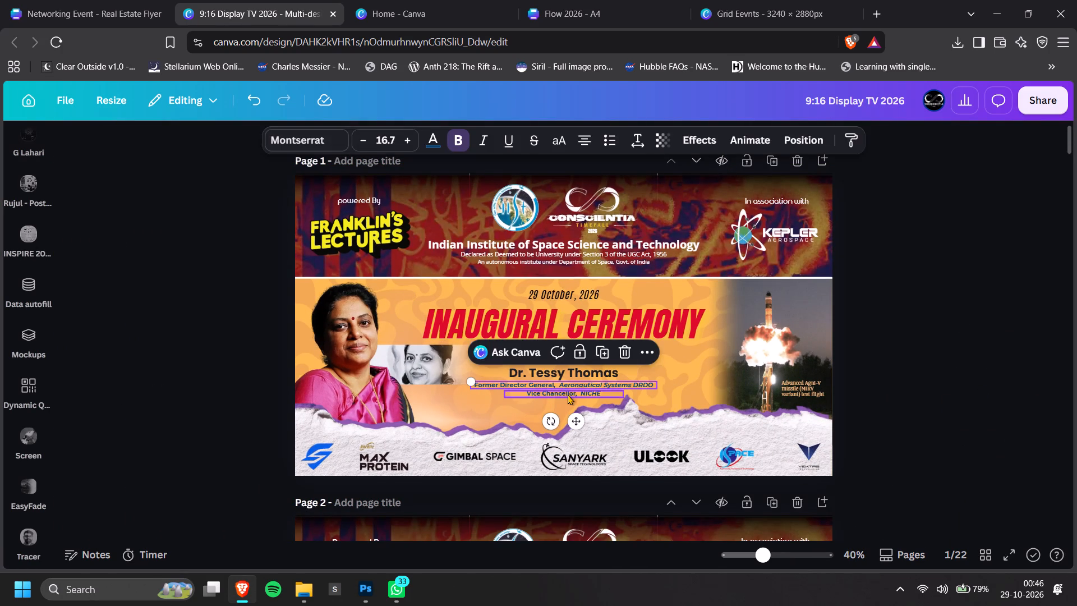
{"action": "left_click", "coordinate": [568, 394], "text": "shift"}
{"action": "left_click", "coordinate": [567, 375], "text": "shift"}
{"action": "left_click", "coordinate": [601, 339], "text": "shift"}
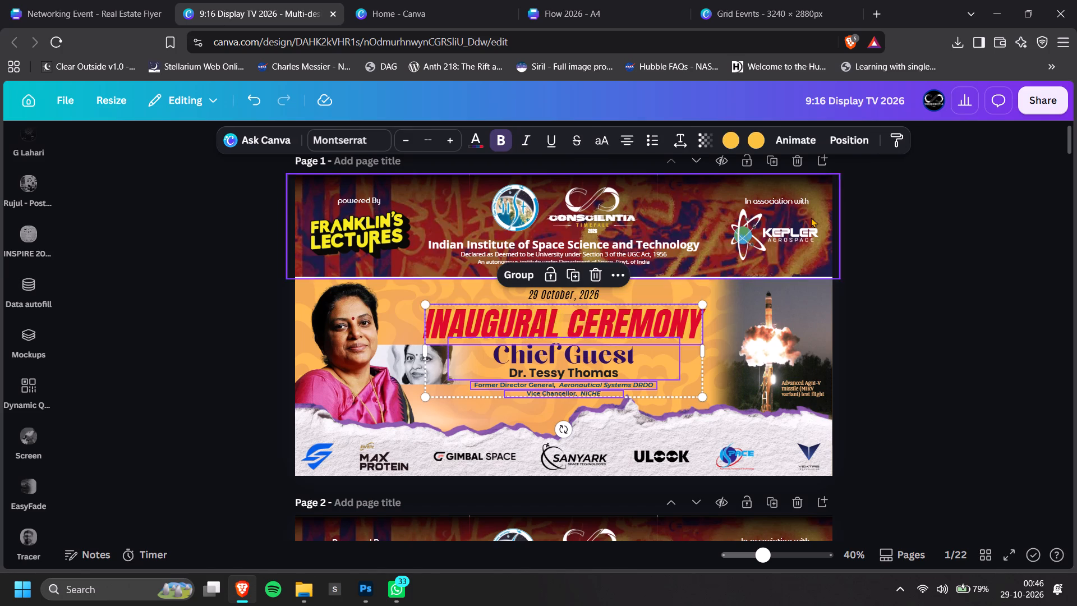
{"action": "left_click", "coordinate": [856, 125]}
{"action": "left_click", "coordinate": [576, 355]}
{"action": "left_click", "coordinate": [581, 334], "text": "shift"}
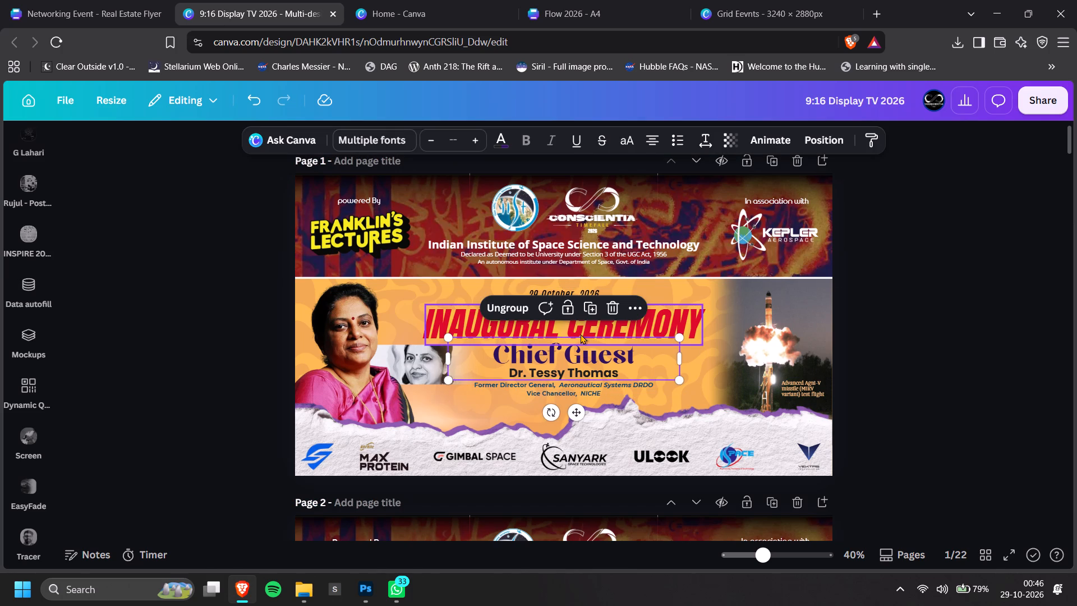
{"action": "left_click", "coordinate": [581, 382], "text": "shift"}
{"action": "left_click", "coordinate": [577, 393], "text": "shift"}
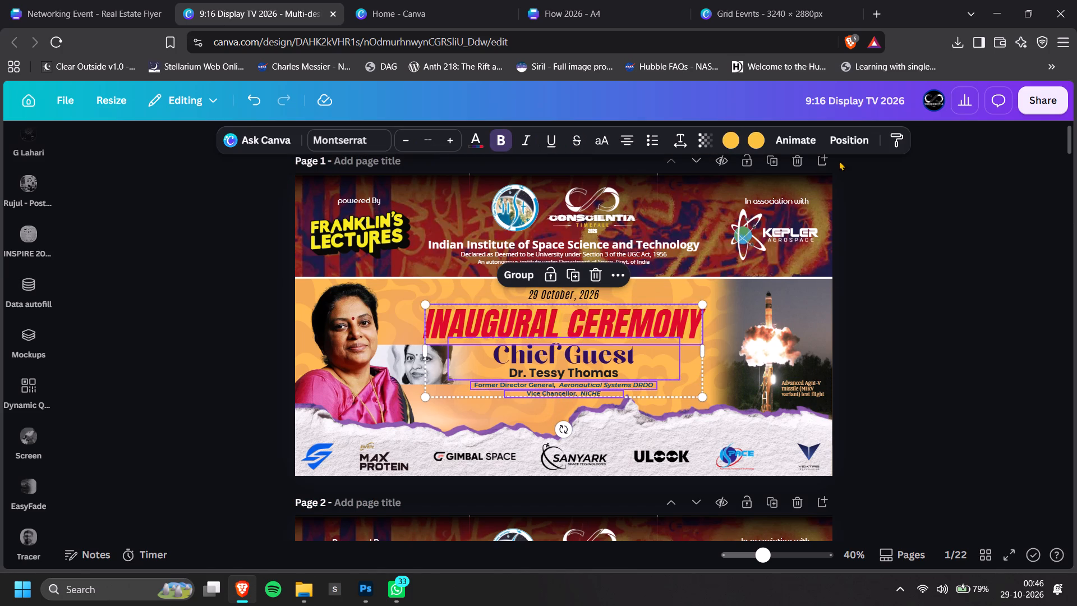
{"action": "left_click", "coordinate": [844, 144]}
{"action": "left_click", "coordinate": [101, 199]}
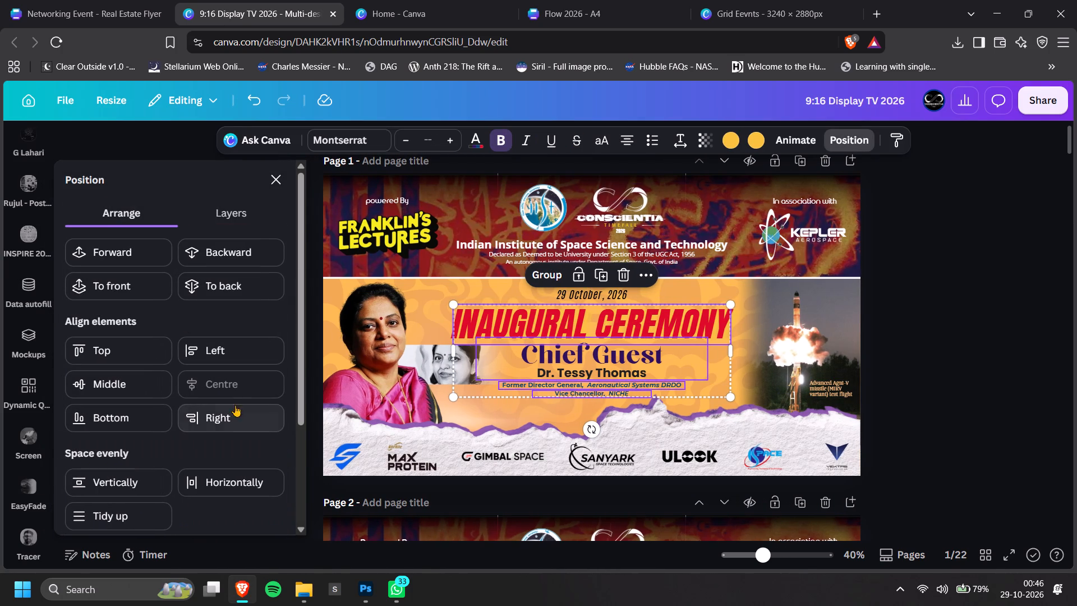
{"action": "left_click", "coordinate": [590, 296], "text": "shift"}
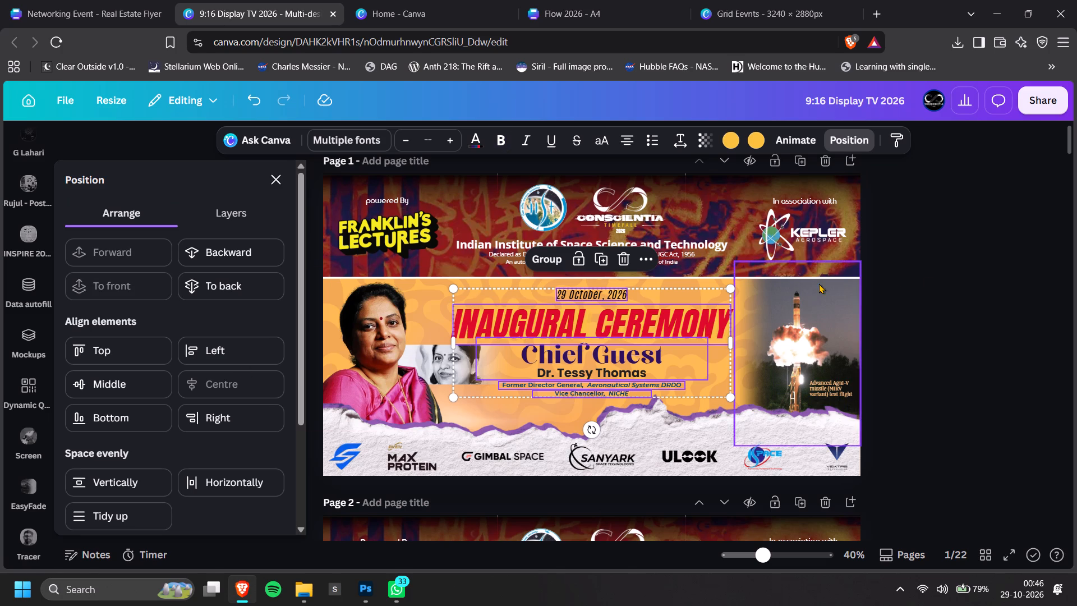
{"action": "double_click", "coordinate": [934, 278]}
{"action": "scroll", "coordinate": [899, 319], "scroll_direction": "down", "scroll_amount": 2, "text": "ctrl"}
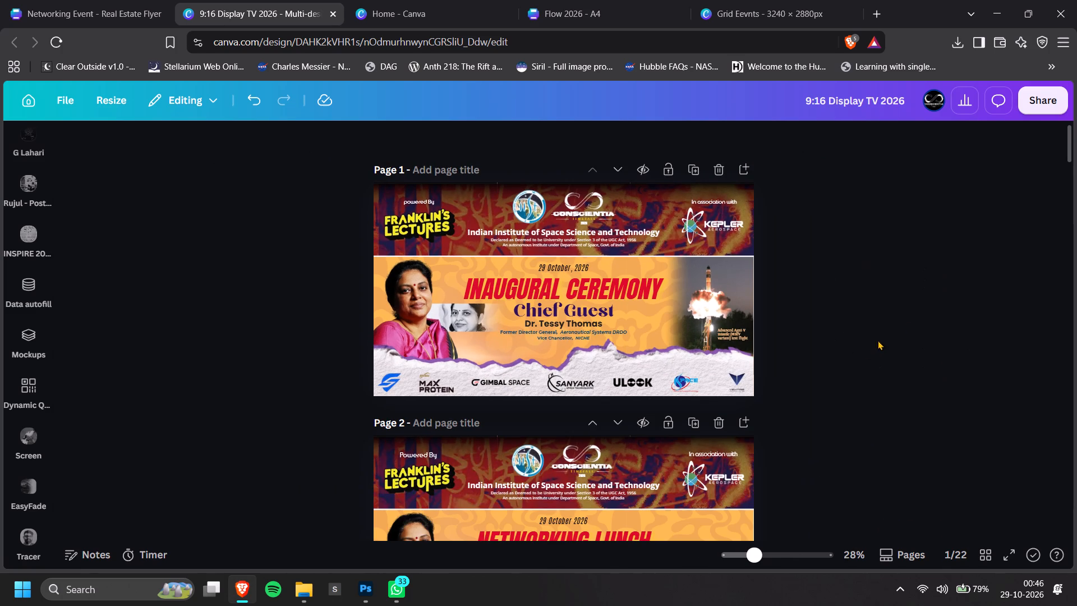
Lower the top edge of the dark gradient overlay on the page 1 header, making it about 261 high.
{"action": "scroll", "coordinate": [551, 185], "scroll_direction": "up", "scroll_amount": 3, "text": "ctrl"}
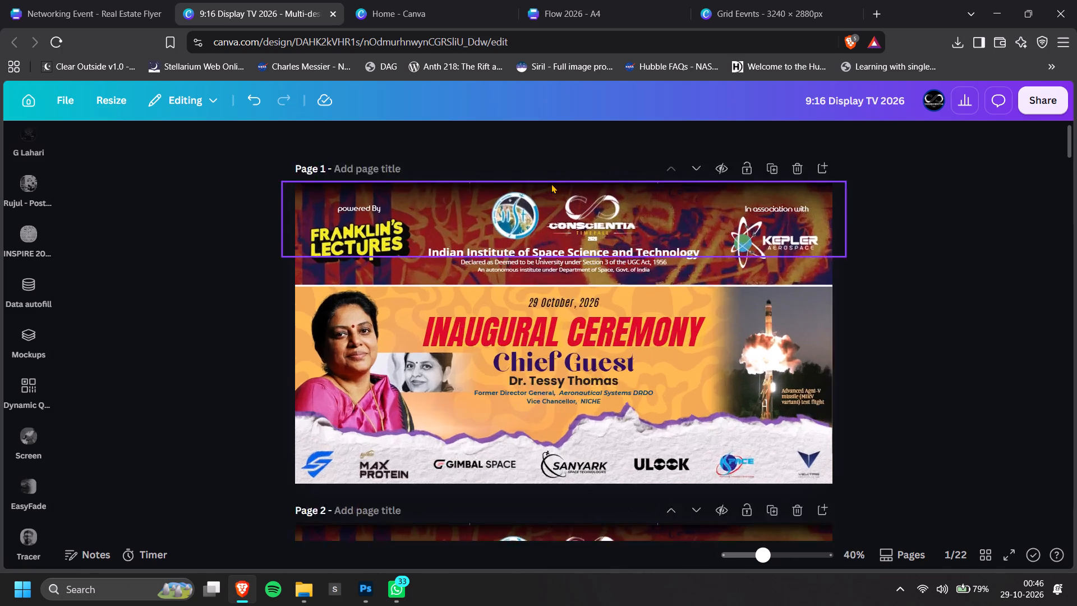
{"action": "scroll", "coordinate": [551, 183], "scroll_direction": "up", "scroll_amount": 5, "text": "ctrl"}
{"action": "scroll", "coordinate": [574, 183], "scroll_direction": "up", "scroll_amount": 1}
{"action": "left_click", "coordinate": [575, 201]}
{"action": "scroll", "coordinate": [575, 201], "scroll_direction": "up", "scroll_amount": 1}
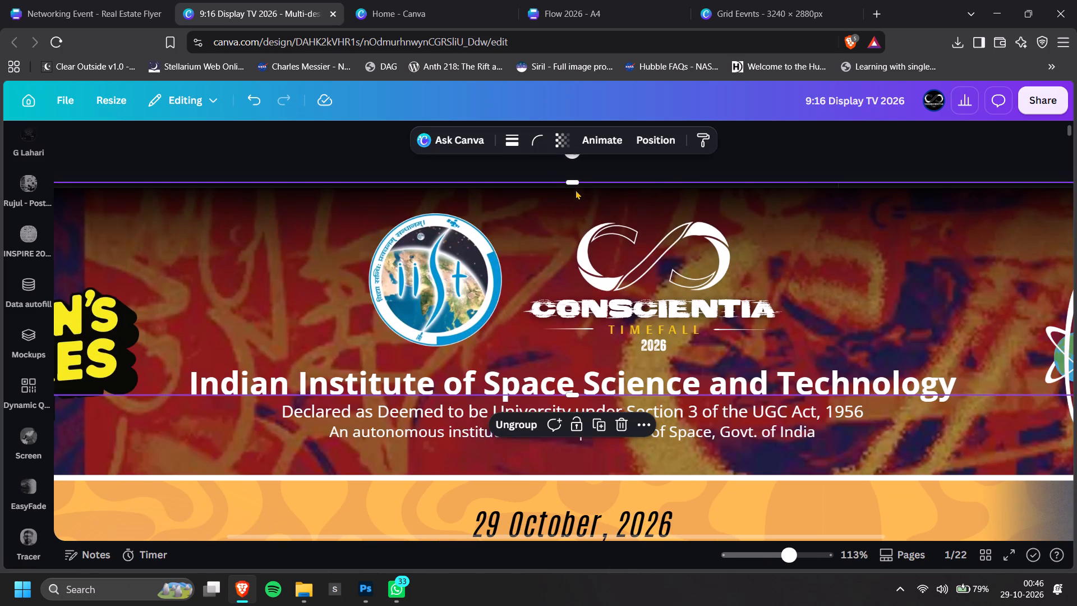
{"action": "left_click", "coordinate": [878, 134]}
{"action": "left_click", "coordinate": [651, 201]}
{"action": "left_click_drag", "start_coordinate": [637, 182], "coordinate": [637, 188]}
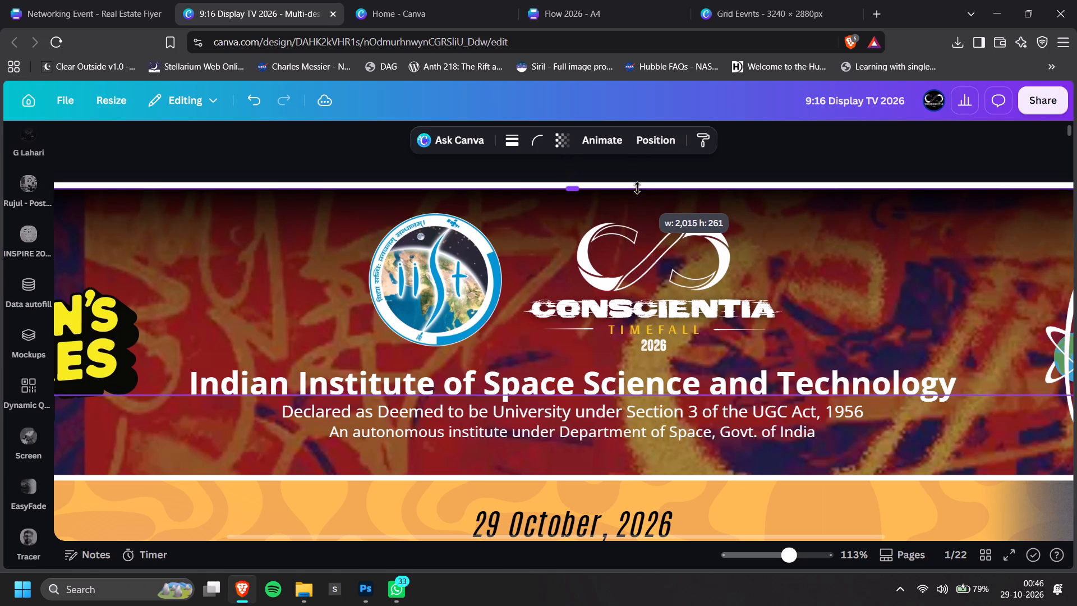
{"action": "left_click_drag", "start_coordinate": [637, 188], "coordinate": [630, 189]}
Extend the top edge of the red patterned header background image on page 1 upward, past the page's top edge.
{"action": "key", "text": "alt+1"}
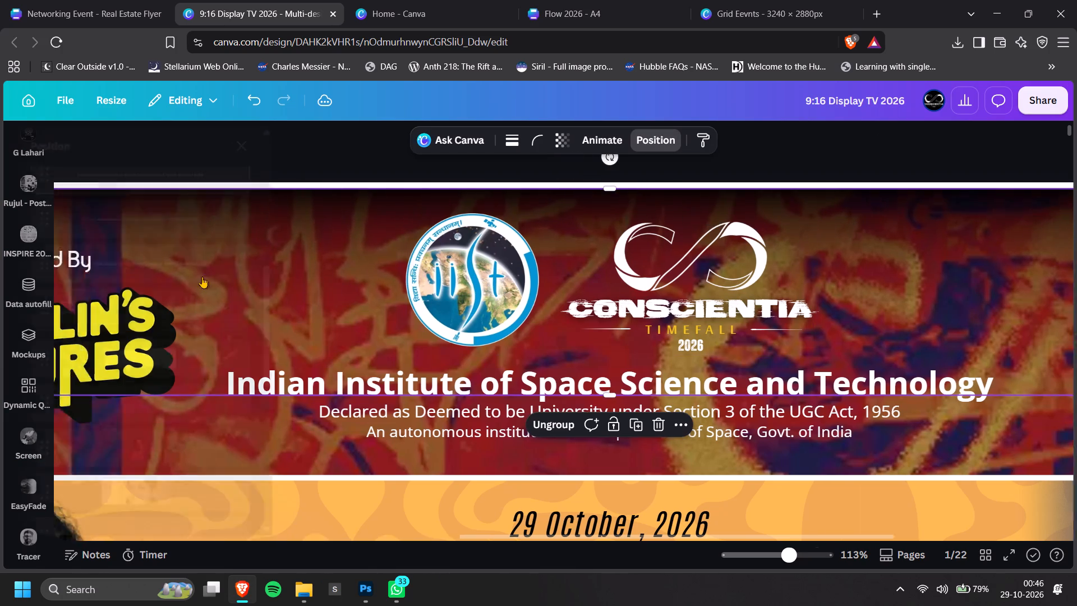
{"action": "scroll", "coordinate": [195, 323], "scroll_direction": "down", "scroll_amount": 4}
{"action": "left_click", "coordinate": [179, 290]}
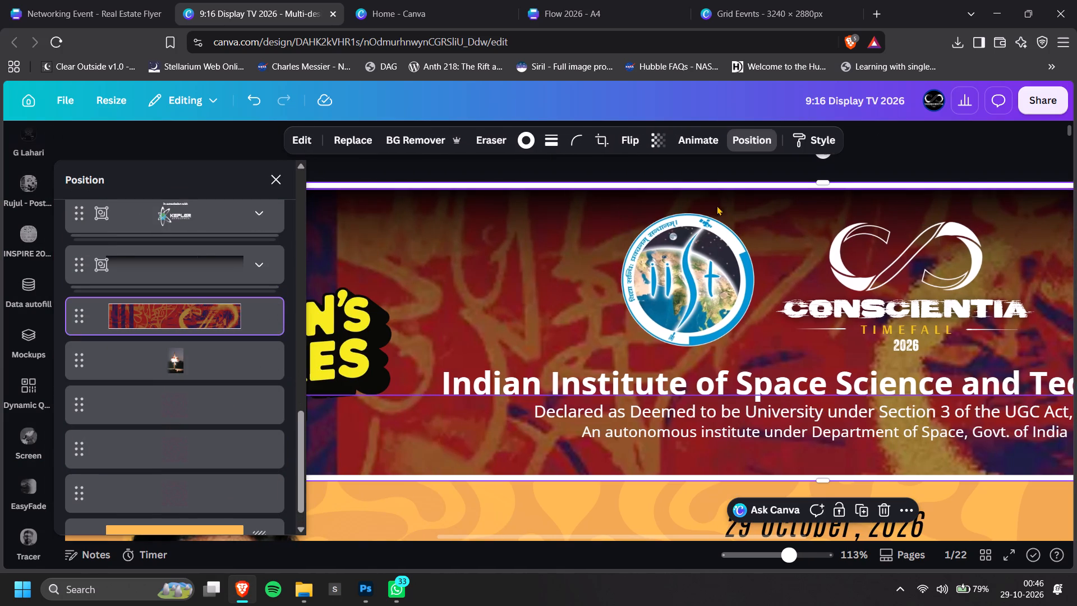
{"action": "left_click_drag", "start_coordinate": [821, 180], "coordinate": [820, 179]}
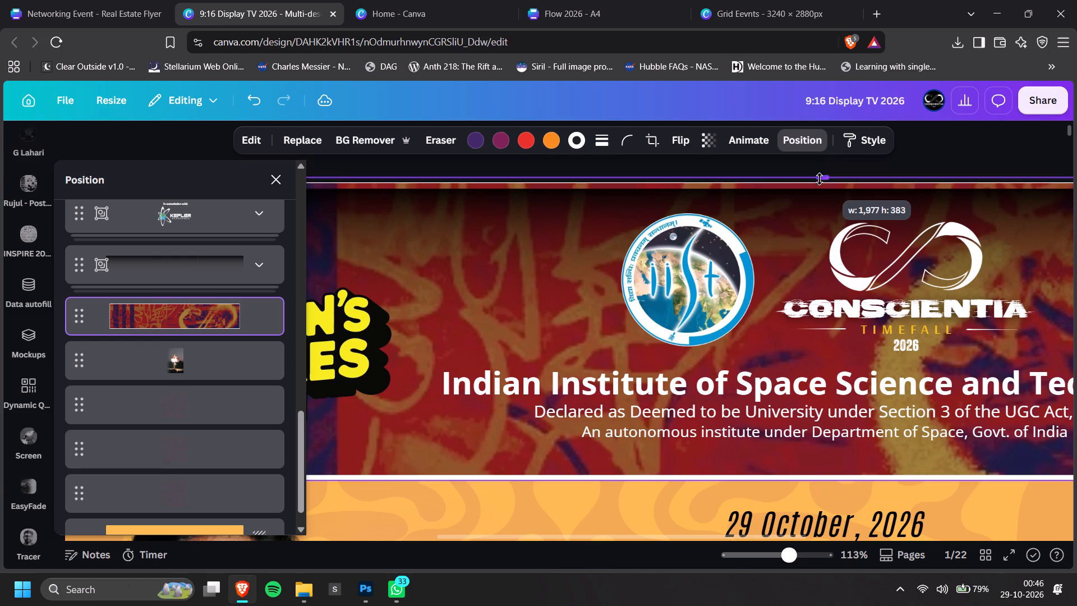
{"action": "left_click_drag", "start_coordinate": [820, 179], "coordinate": [818, 173]}
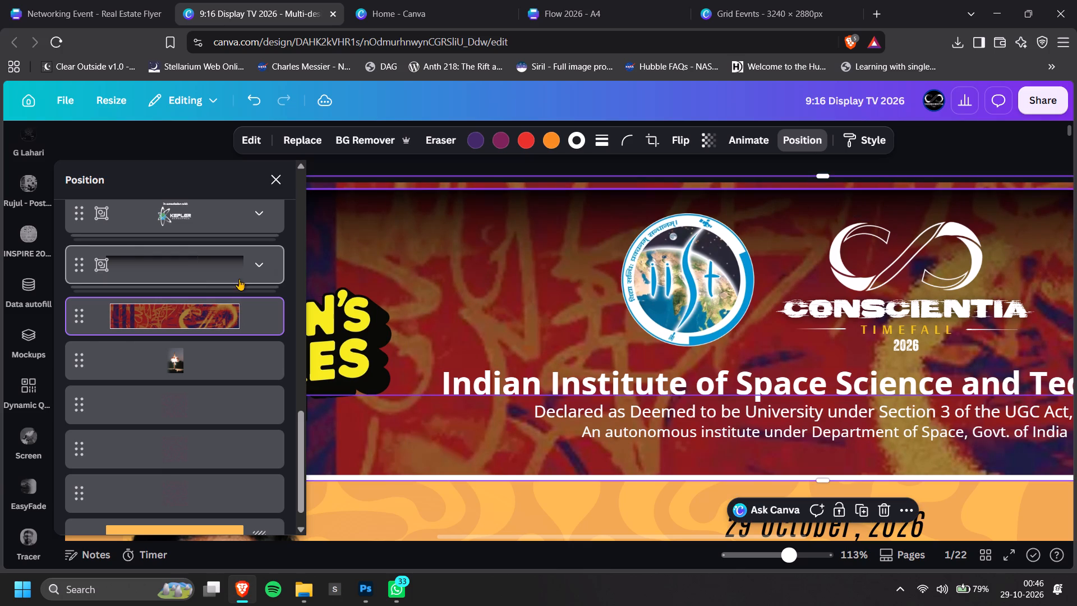
Raise the top edge of the dark gradient overlay on the page 1 header to the top of the page.
{"action": "left_click", "coordinate": [201, 280]}
{"action": "left_click_drag", "start_coordinate": [826, 191], "coordinate": [829, 182]}
{"action": "scroll", "coordinate": [820, 213], "scroll_direction": "down", "scroll_amount": 6, "text": "ctrl"}
{"action": "double_click", "coordinate": [977, 278]}
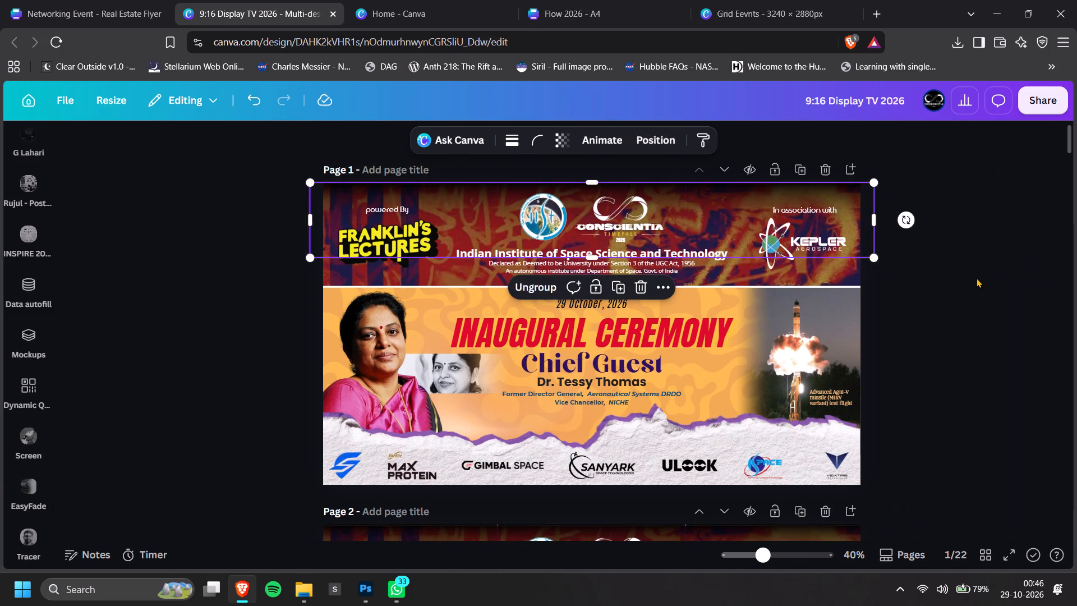
Move the INAUGURAL CEREMONY title on page 1 slightly up and centre it horizontally on the page.
{"action": "scroll", "coordinate": [927, 294], "scroll_direction": "down", "scroll_amount": 1, "text": "ctrl"}
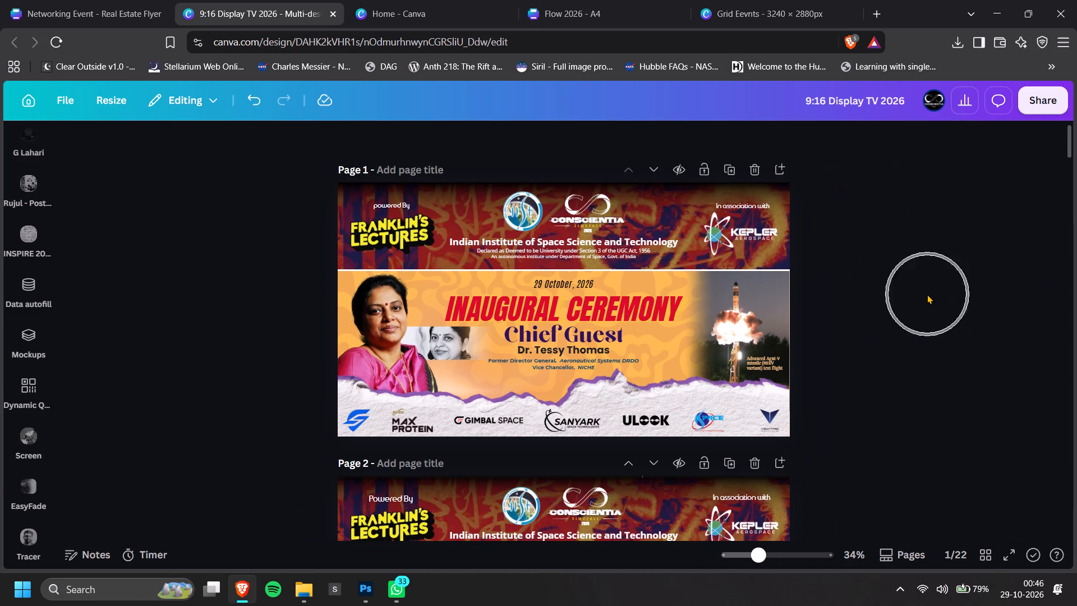
{"action": "scroll", "coordinate": [880, 346], "scroll_direction": "up", "scroll_amount": 2, "text": "ctrl"}
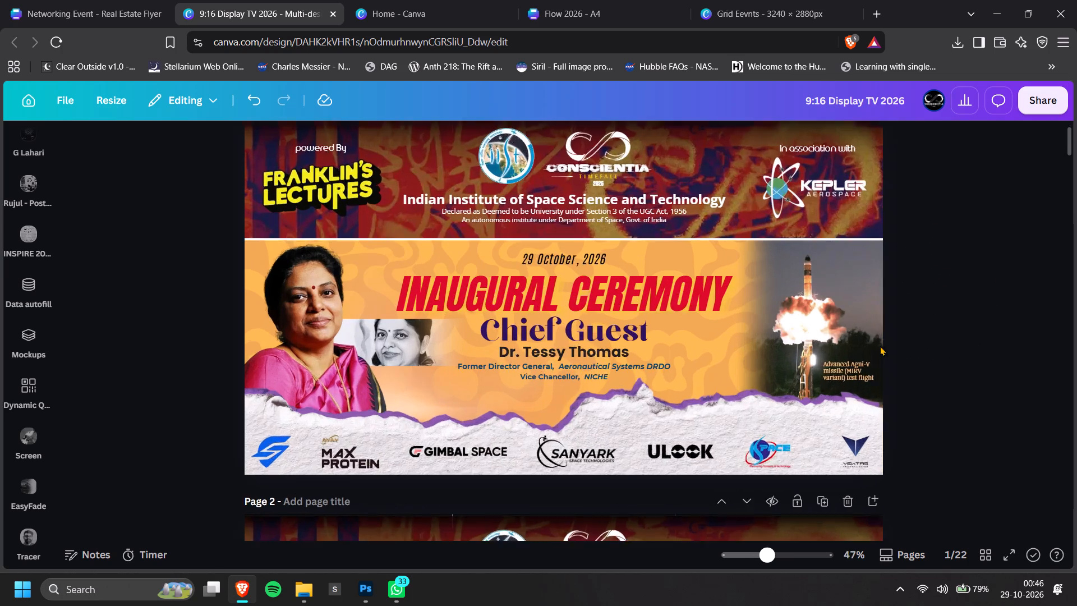
{"action": "scroll", "coordinate": [880, 346], "scroll_direction": "up", "scroll_amount": 2, "text": "ctrl"}
{"action": "scroll", "coordinate": [945, 346], "scroll_direction": "down", "scroll_amount": 2, "text": "ctrl"}
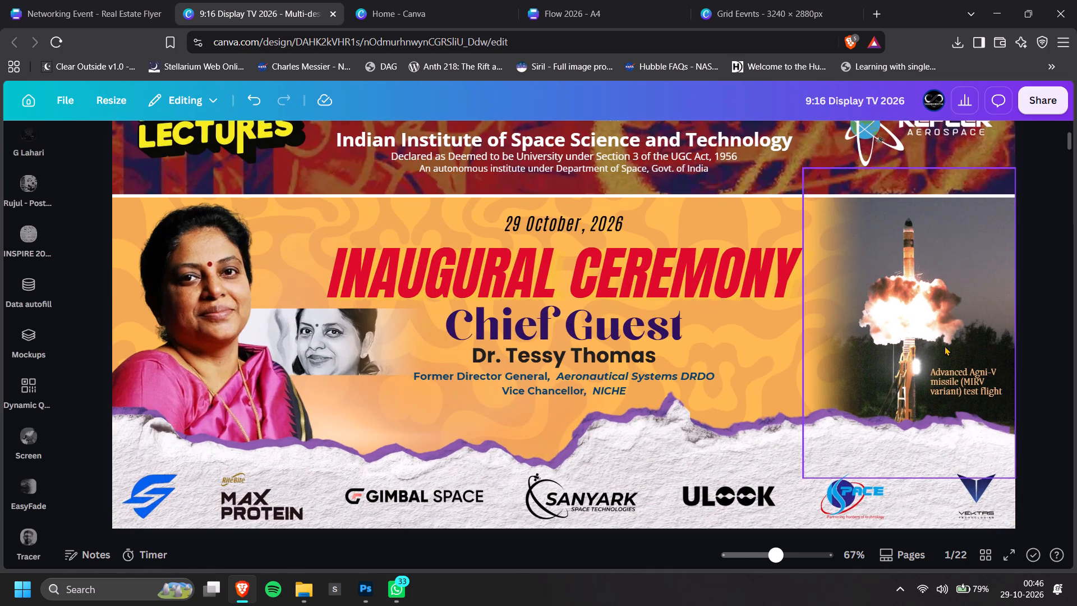
{"action": "scroll", "coordinate": [945, 346], "scroll_direction": "down", "scroll_amount": 3, "text": "ctrl"}
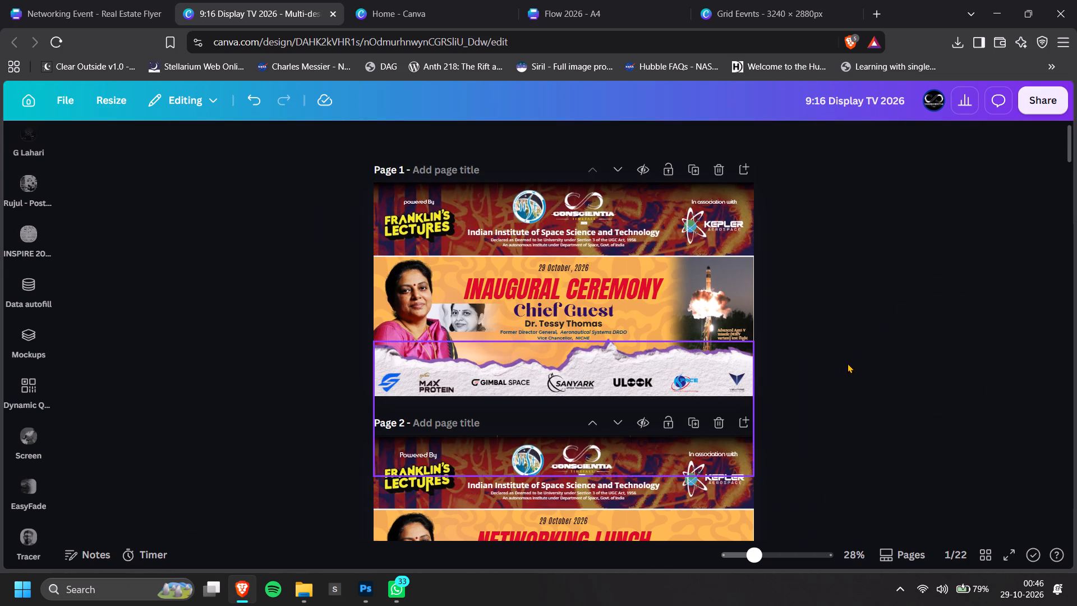
{"action": "scroll", "coordinate": [602, 295], "scroll_direction": "up", "scroll_amount": 9, "text": "ctrl"}
{"action": "scroll", "coordinate": [516, 260], "scroll_direction": "up", "scroll_amount": 2, "text": "ctrl"}
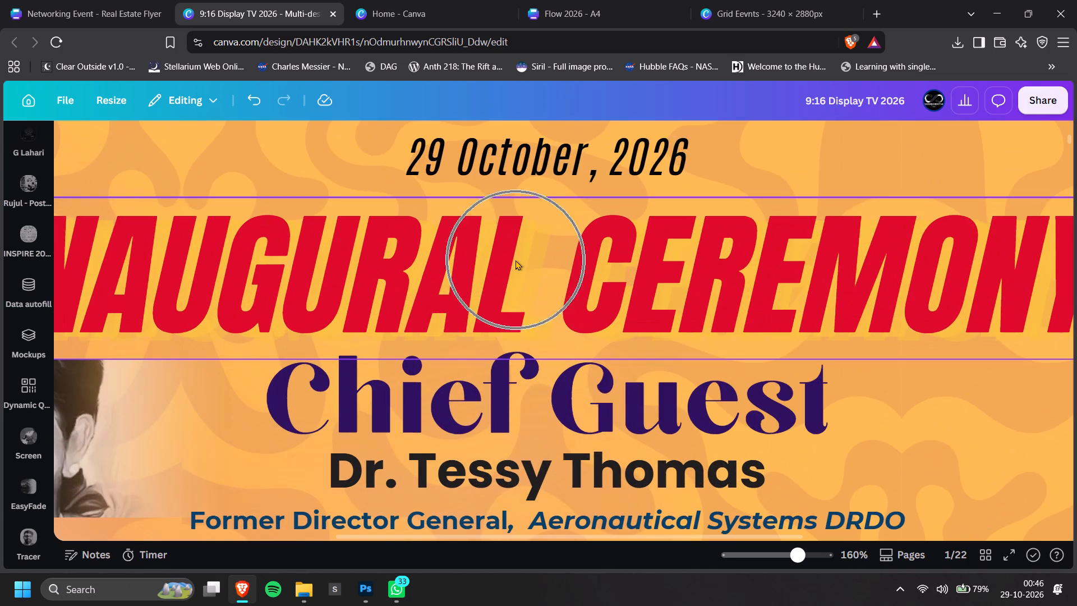
{"action": "left_click_drag", "start_coordinate": [516, 260], "coordinate": [516, 253]}
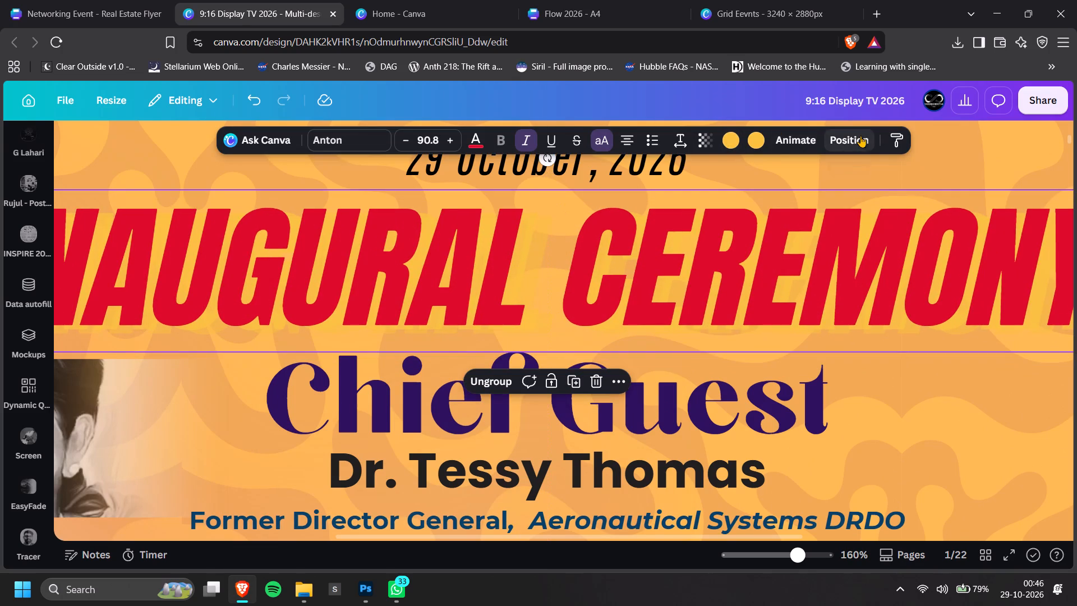
{"action": "left_click", "coordinate": [860, 136]}
{"action": "left_click", "coordinate": [109, 205]}
{"action": "left_click", "coordinate": [206, 383]}
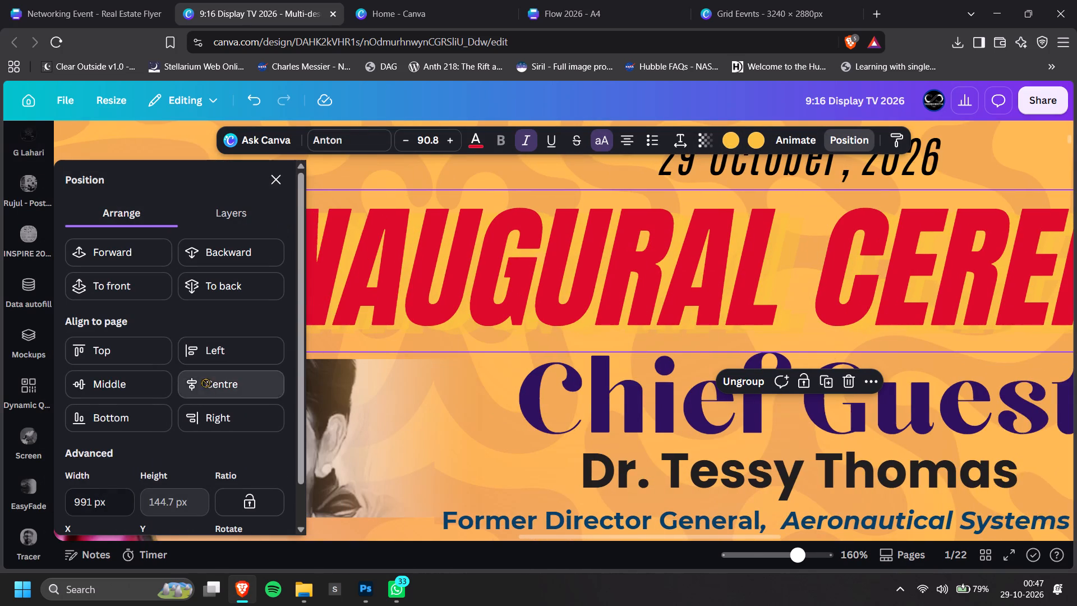
Check the horizontal centre alignment of the date text above the INAUGURAL CEREMONY title.
{"action": "scroll", "coordinate": [628, 302], "scroll_direction": "up", "scroll_amount": 1}
{"action": "left_click", "coordinate": [712, 365]}
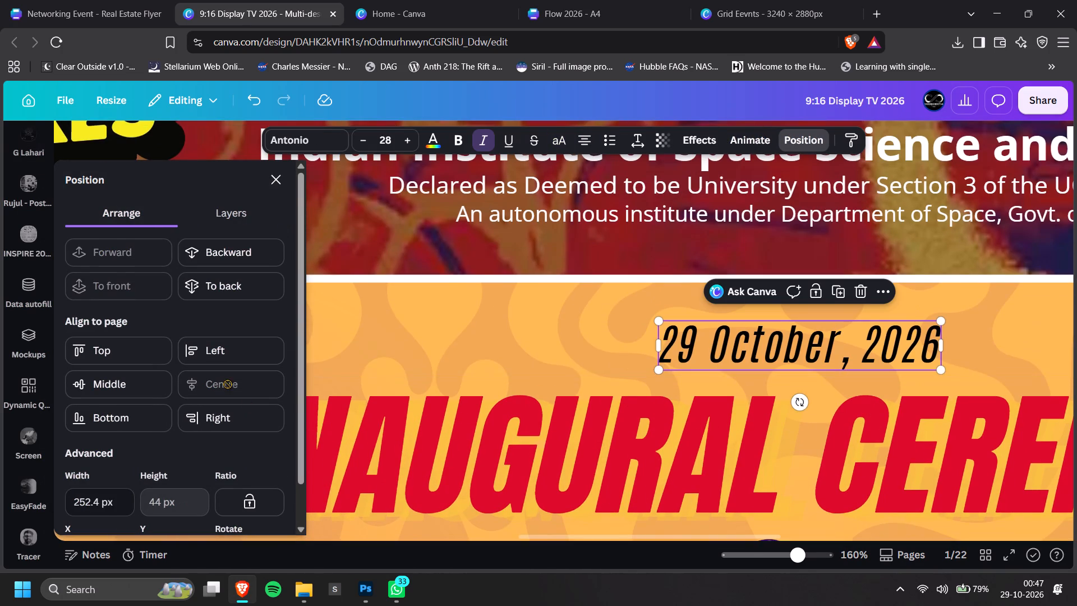
{"action": "scroll", "coordinate": [788, 374], "scroll_direction": "down", "scroll_amount": 7, "text": "ctrl"}
{"action": "scroll", "coordinate": [845, 373], "scroll_direction": "down", "scroll_amount": 1, "text": "ctrl"}
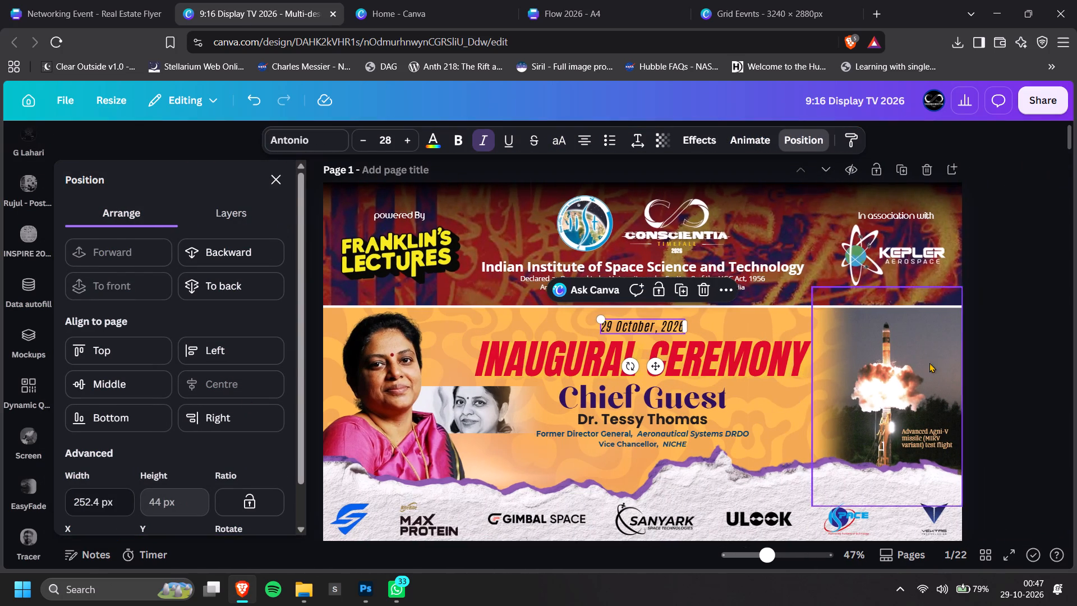
{"action": "left_click", "coordinate": [987, 352]}
{"action": "left_click", "coordinate": [987, 352]}
Examine the overall page 1 layout, from the header logos down to the missile photo caption and sponsor logos.
{"action": "scroll", "coordinate": [957, 351], "scroll_direction": "down", "scroll_amount": 1}
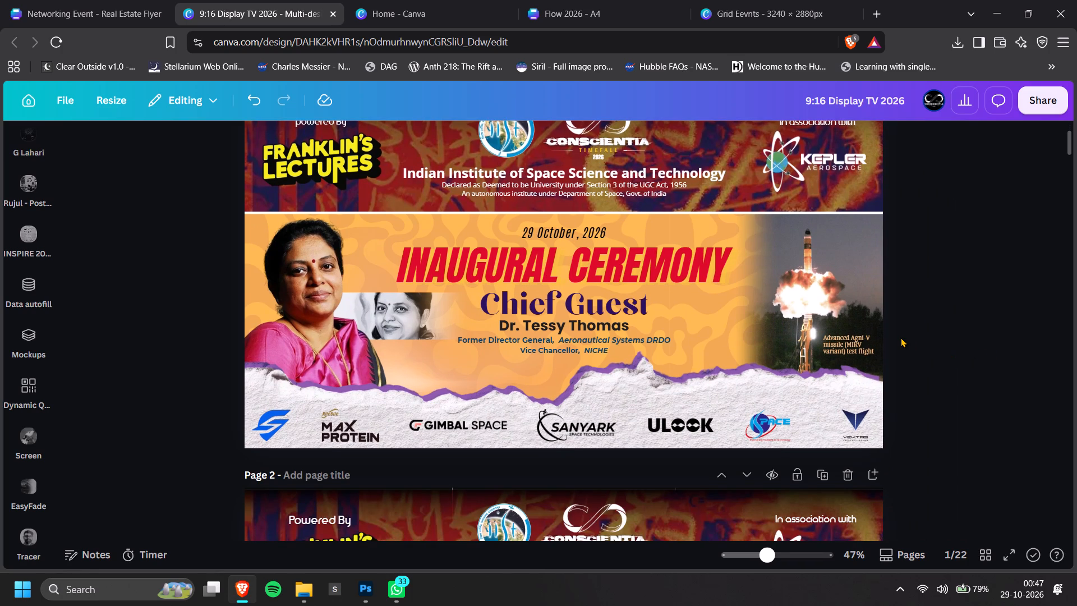
{"action": "scroll", "coordinate": [901, 337], "scroll_direction": "up", "scroll_amount": 1}
{"action": "scroll", "coordinate": [918, 437], "scroll_direction": "up", "scroll_amount": 1, "text": "ctrl"}
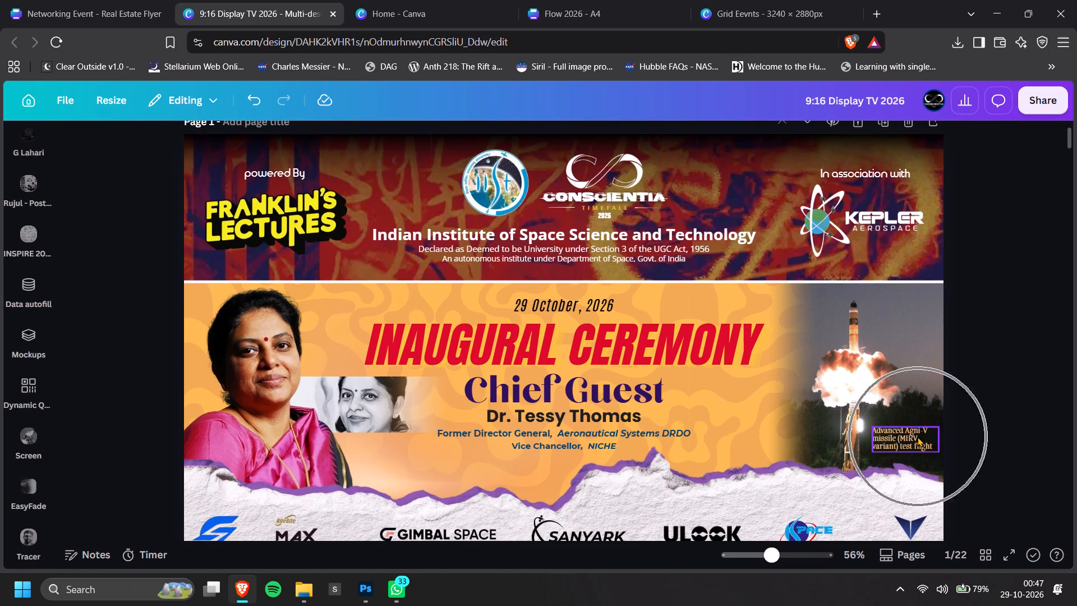
{"action": "scroll", "coordinate": [918, 437], "scroll_direction": "down", "scroll_amount": 1}
{"action": "scroll", "coordinate": [605, 259], "scroll_direction": "up", "scroll_amount": 2, "text": "ctrl"}
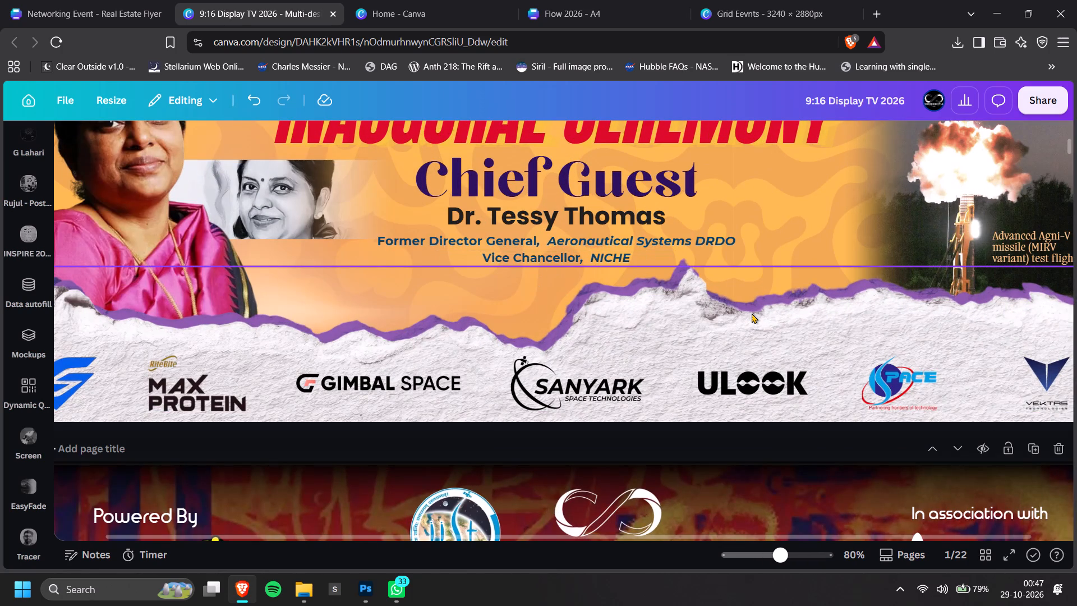
{"action": "scroll", "coordinate": [748, 324], "scroll_direction": "down", "scroll_amount": 2, "text": "ctrl"}
{"action": "scroll", "coordinate": [748, 324], "scroll_direction": "up", "scroll_amount": 1}
{"action": "scroll", "coordinate": [871, 320], "scroll_direction": "down", "scroll_amount": 1, "text": "ctrl"}
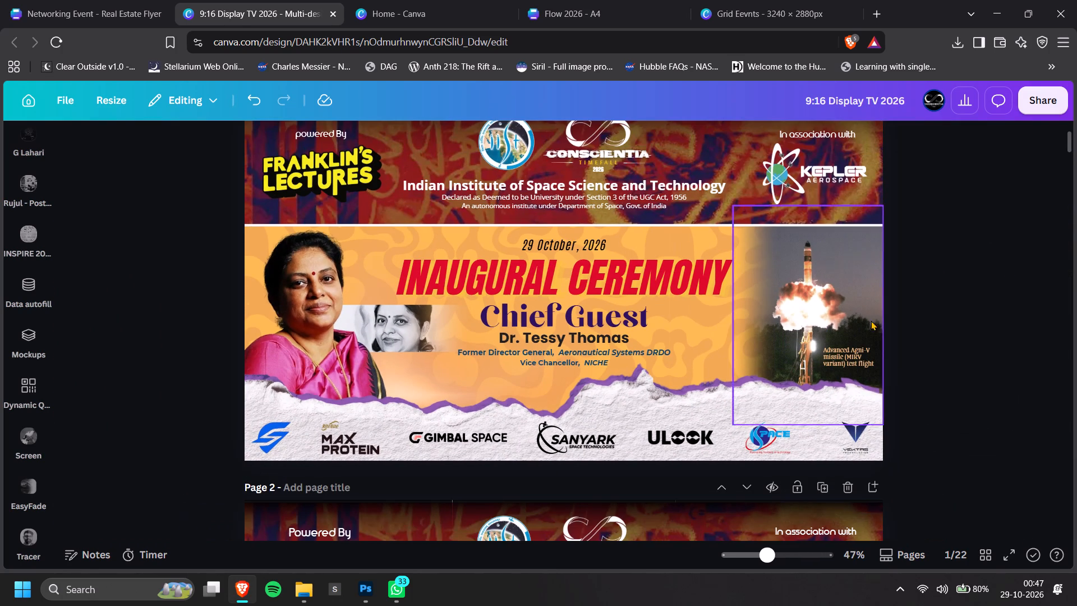
{"action": "left_click", "coordinate": [896, 310]}
Nudge the grouped sponsor logo row at the bottom of page 1 slightly up and to the right.
{"action": "left_click", "coordinate": [561, 433]}
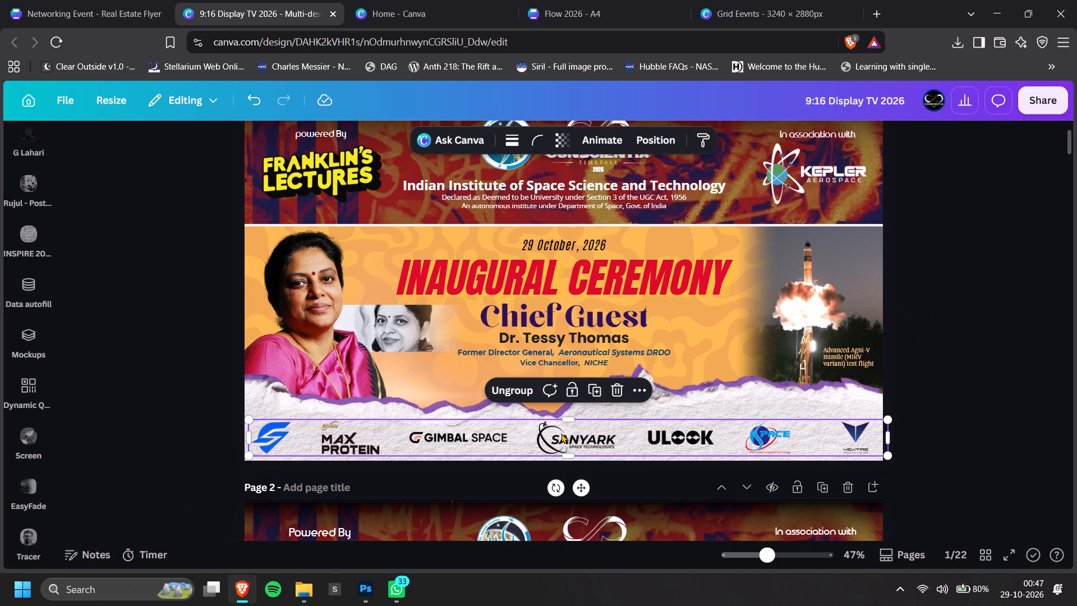
{"action": "scroll", "coordinate": [555, 436], "scroll_direction": "up", "scroll_amount": 5, "text": "ctrl"}
{"action": "left_click", "coordinate": [555, 436]}
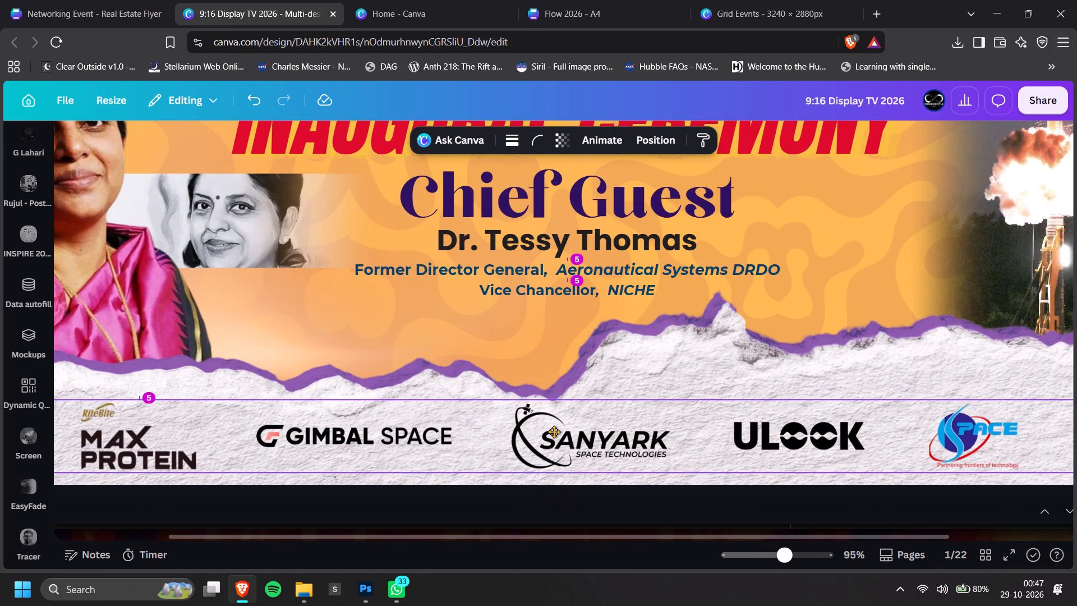
{"action": "scroll", "coordinate": [563, 428], "scroll_direction": "down", "scroll_amount": 4, "text": "ctrl"}
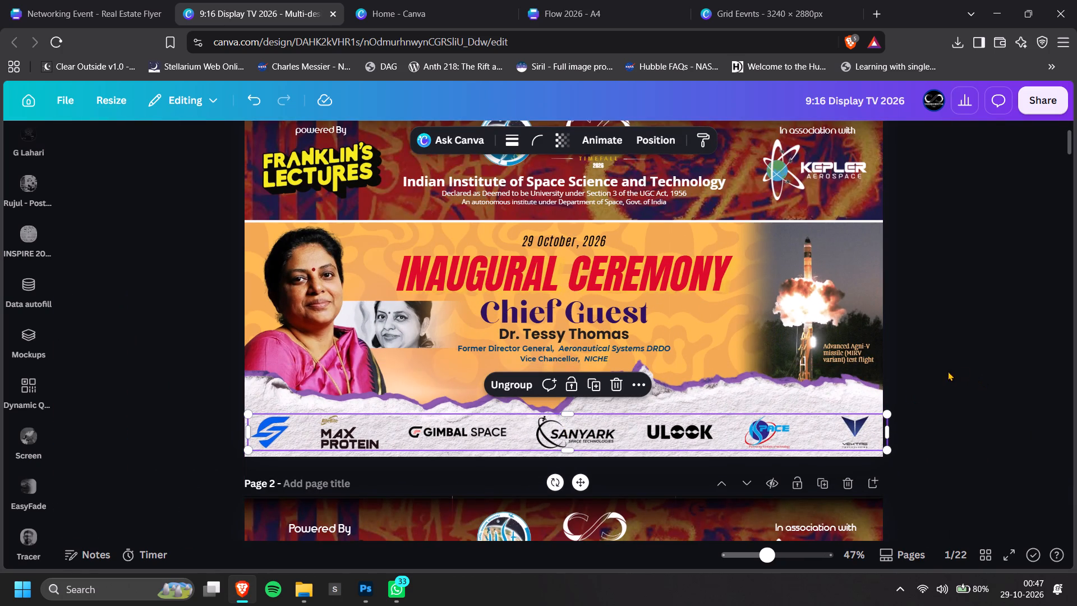
{"action": "scroll", "coordinate": [771, 421], "scroll_direction": "up", "scroll_amount": 5, "text": "ctrl"}
{"action": "left_click", "coordinate": [720, 453]}
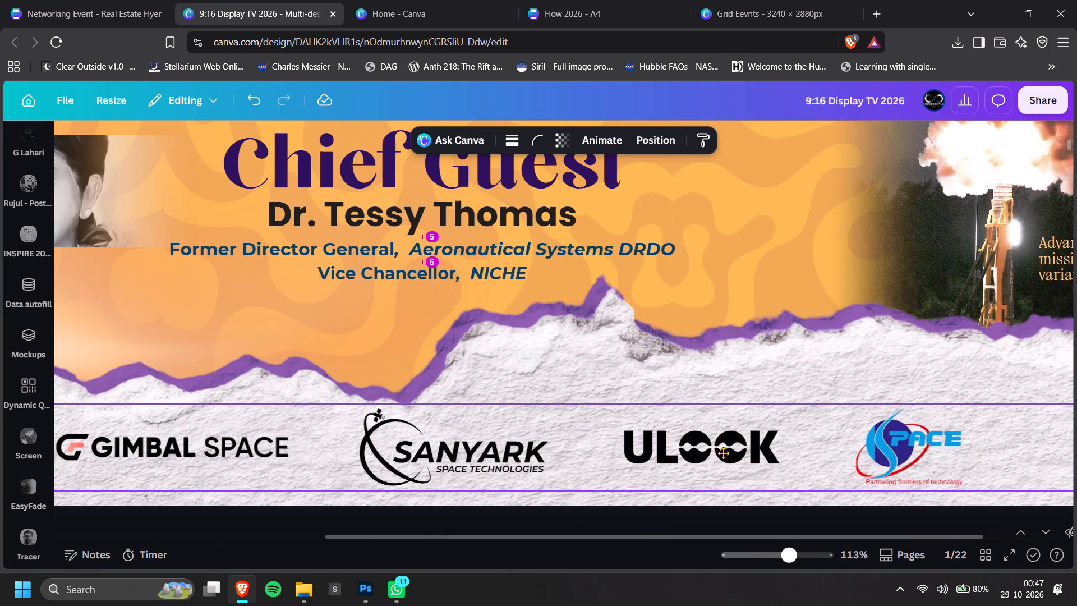
{"action": "scroll", "coordinate": [726, 445], "scroll_direction": "down", "scroll_amount": 7, "text": "ctrl"}
{"action": "double_click", "coordinate": [979, 366]}
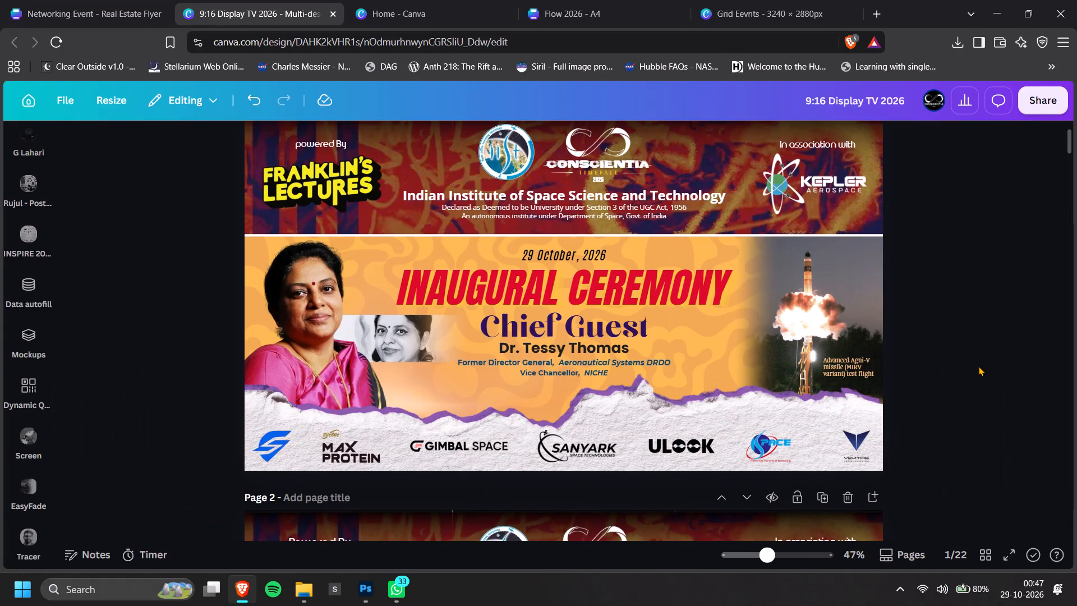
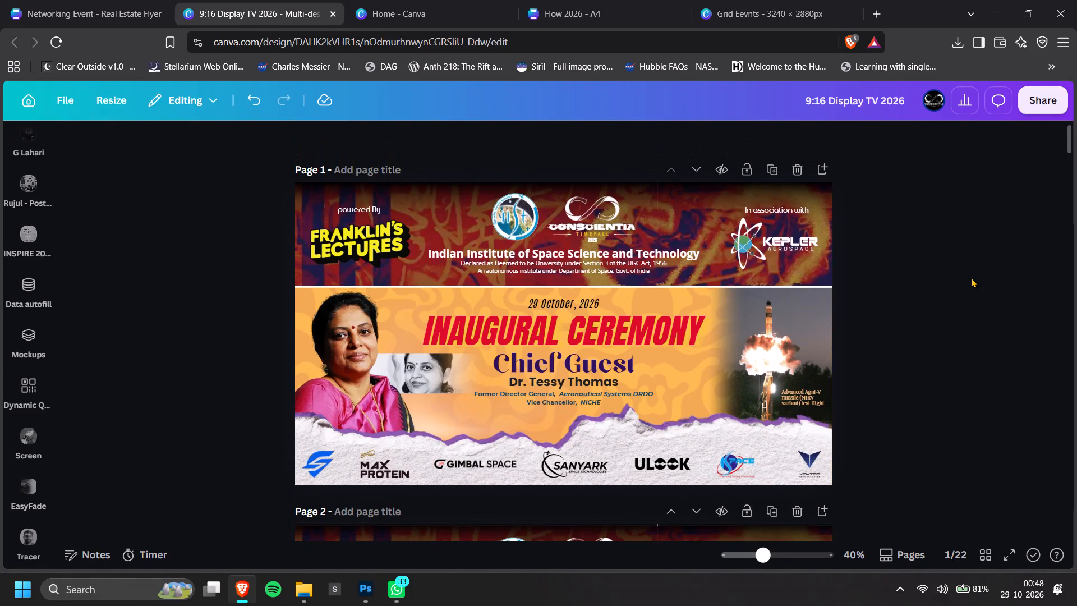
Duplicate the INAUGURAL CEREMONY title on page 1, shrink the copy to size 49.3 and centre it above the original.
{"action": "scroll", "coordinate": [459, 338], "scroll_direction": "up", "scroll_amount": 4, "text": "ctrl"}
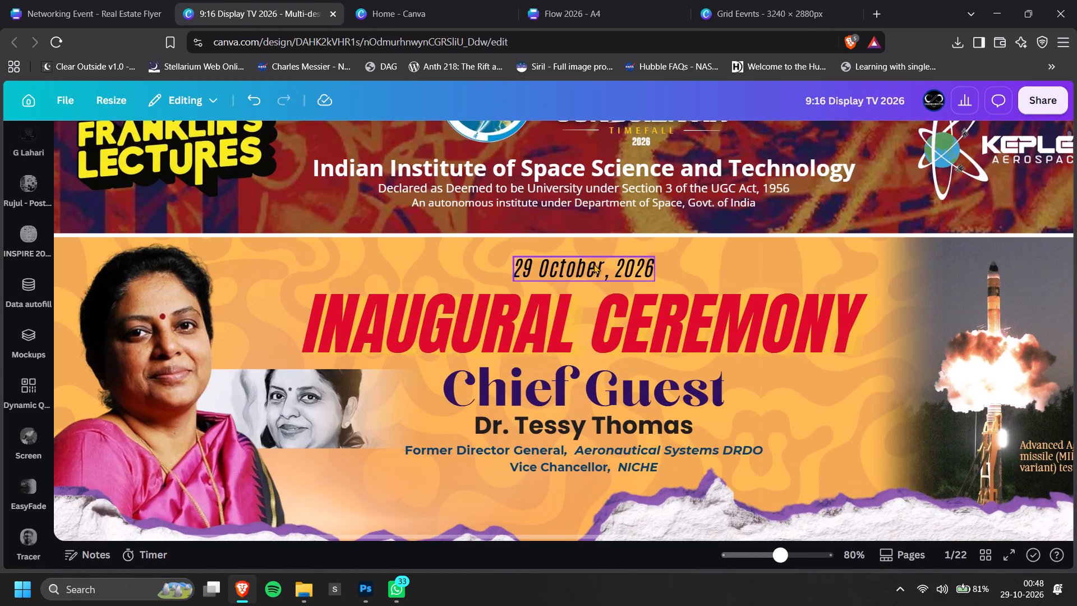
{"action": "left_click", "coordinate": [593, 265]}
{"action": "left_click", "coordinate": [650, 340]}
{"action": "left_click_drag", "start_coordinate": [650, 340], "coordinate": [657, 283], "text": "alt"}
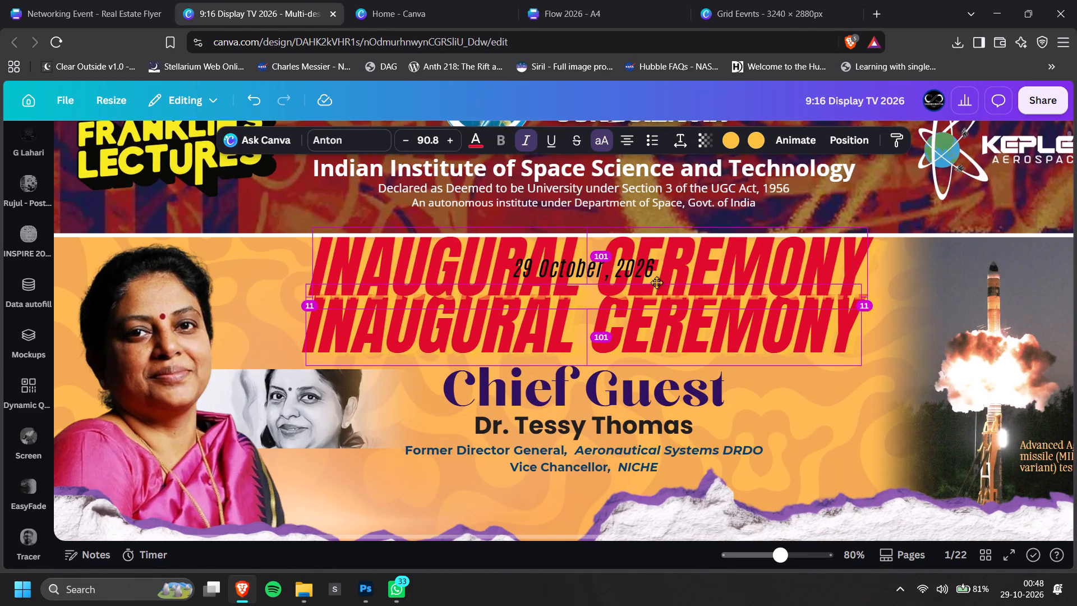
{"action": "left_click_drag", "start_coordinate": [657, 283], "coordinate": [661, 281], "text": "alt"}
{"action": "left_click_drag", "start_coordinate": [872, 310], "coordinate": [627, 273]}
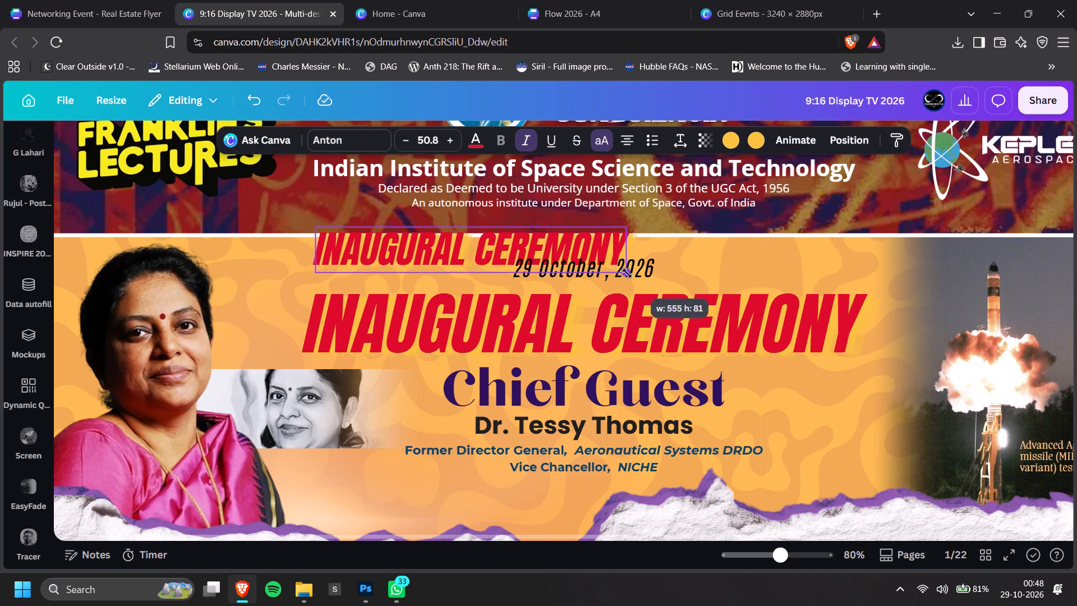
{"action": "left_click_drag", "start_coordinate": [627, 273], "coordinate": [619, 270]}
{"action": "left_click_drag", "start_coordinate": [461, 253], "coordinate": [580, 275]}
Move the 29 October, 2026 date text to just below the Vice Chancellor line.
{"action": "left_click", "coordinate": [590, 272]}
{"action": "left_click_drag", "start_coordinate": [593, 266], "coordinate": [595, 494]}
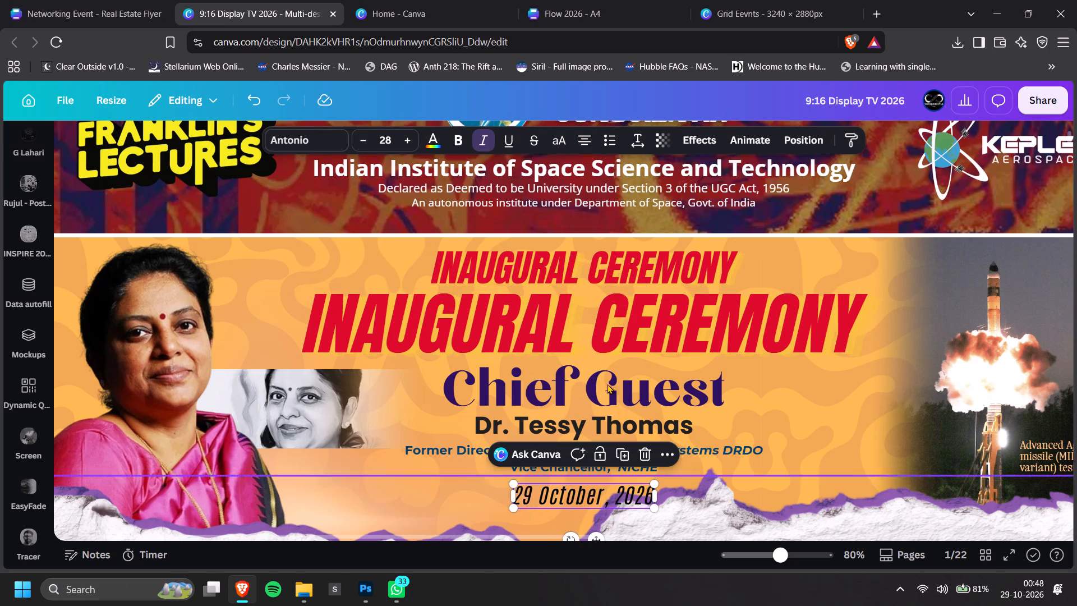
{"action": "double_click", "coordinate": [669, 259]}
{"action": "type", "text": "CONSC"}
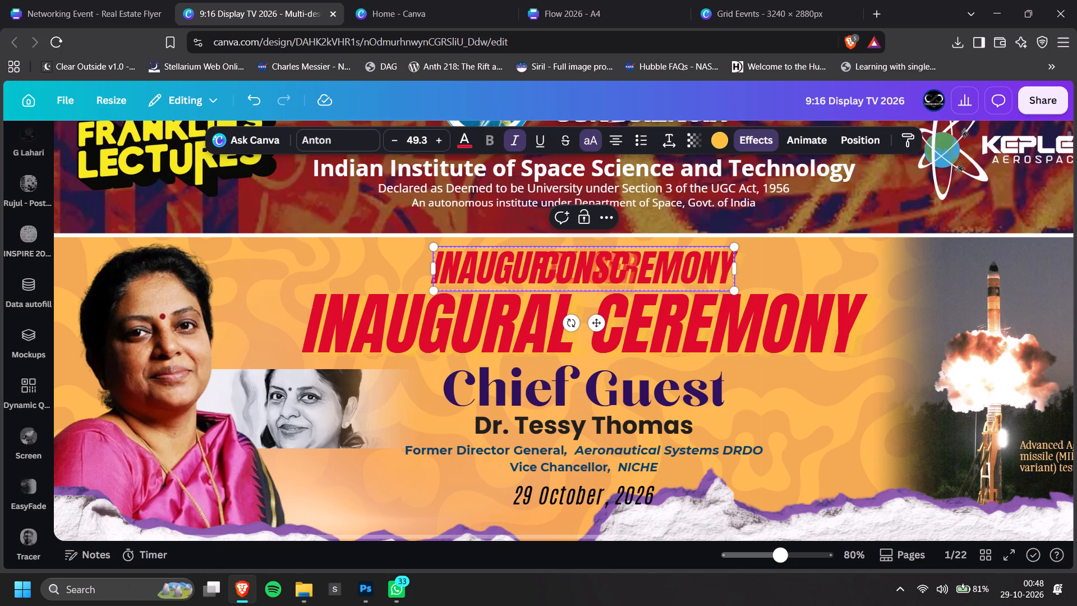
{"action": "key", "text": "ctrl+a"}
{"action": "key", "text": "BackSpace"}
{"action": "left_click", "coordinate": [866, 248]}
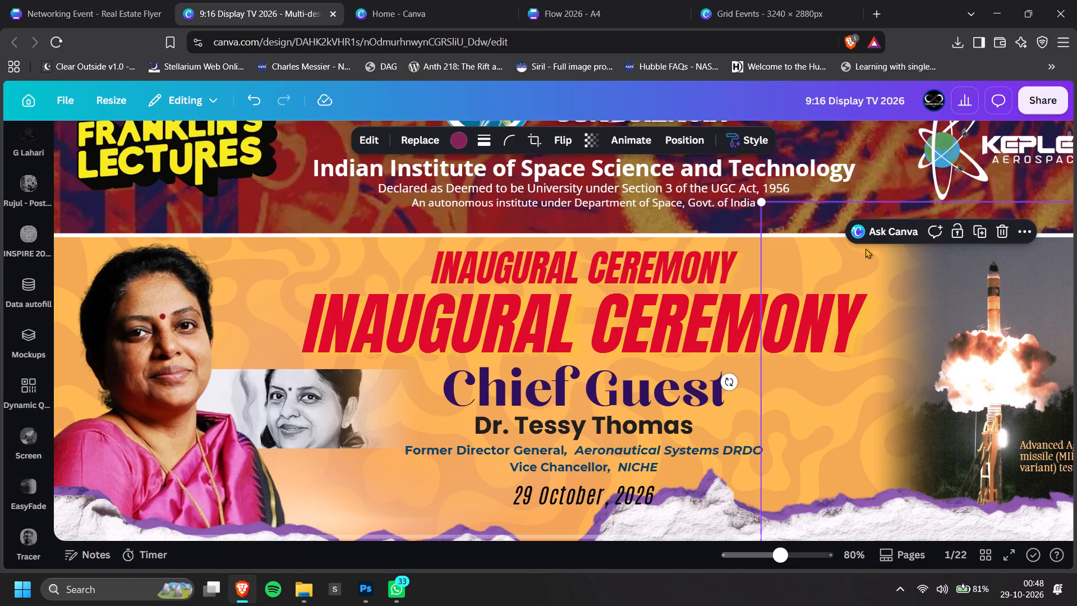
Ungroup the smaller INAUGURAL CEREMONY copy and delete one of its two overlapping text layers.
{"action": "left_click", "coordinate": [664, 255]}
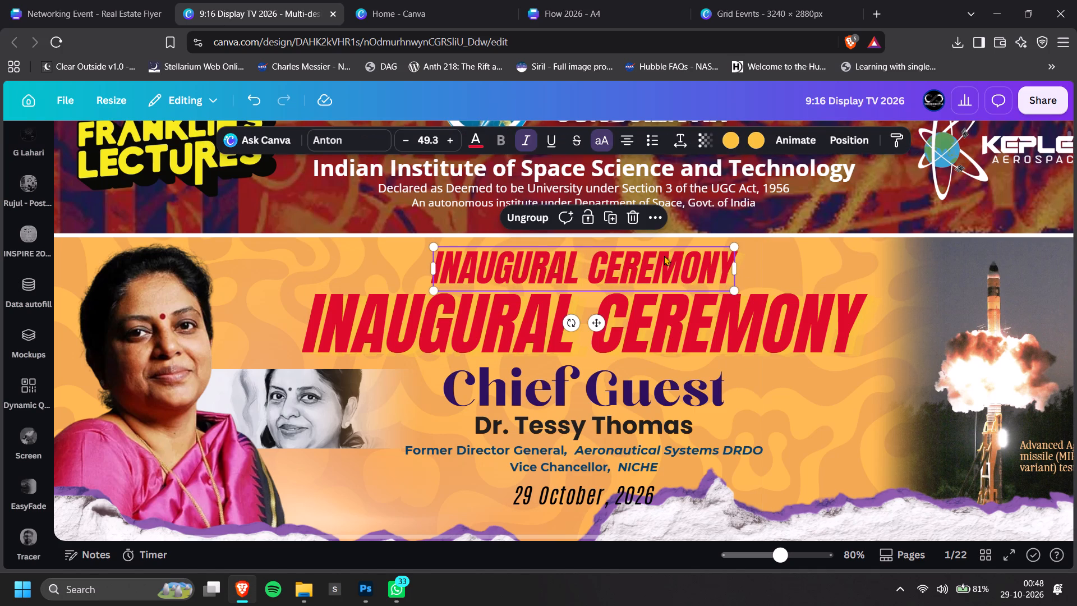
{"action": "left_click", "coordinate": [538, 229]}
{"action": "left_click", "coordinate": [537, 217]}
{"action": "left_click", "coordinate": [909, 253]}
{"action": "left_click", "coordinate": [668, 278]}
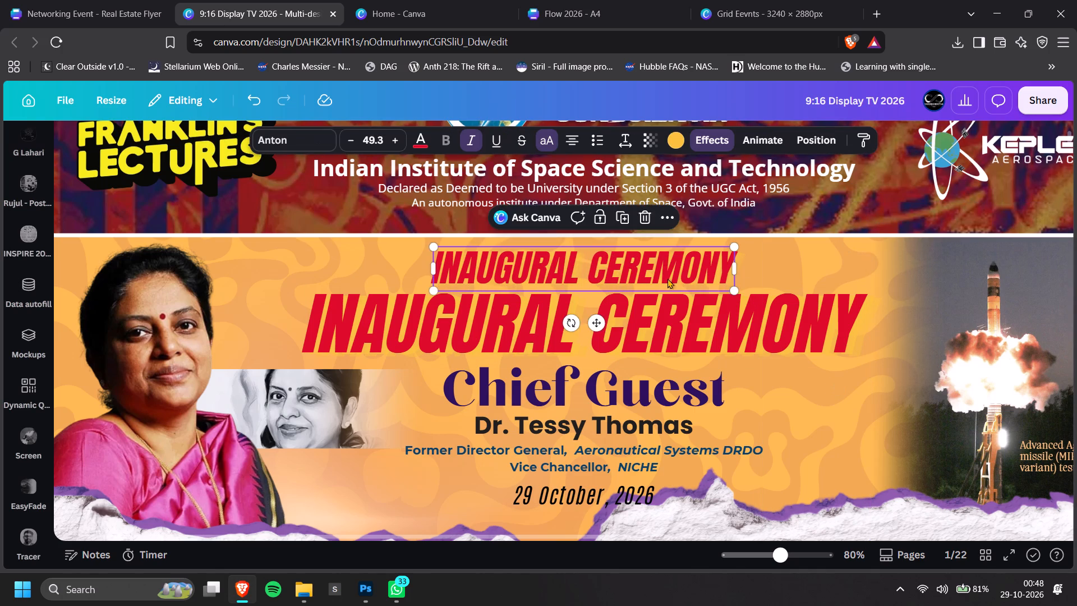
{"action": "left_click_drag", "start_coordinate": [668, 278], "coordinate": [609, 280]}
{"action": "key", "text": "BackSpace"}
Replace the wording of the smaller INAUGURAL CEREMONY copy with CONSCIENTIA 2026.
{"action": "double_click", "coordinate": [618, 276]}
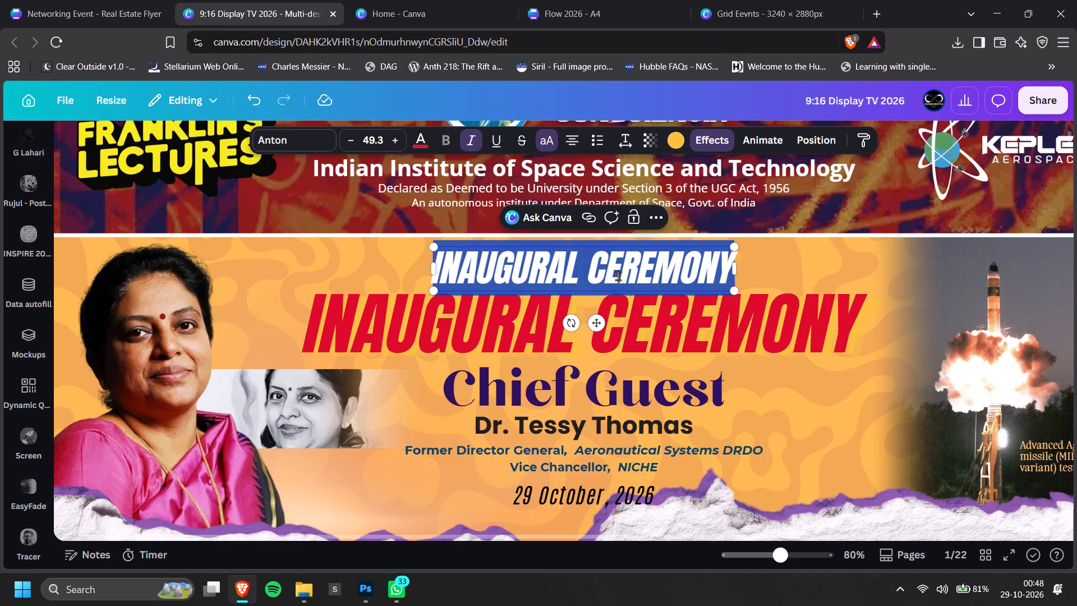
{"action": "type", "text": "CONSCIN"}
{"action": "key", "text": "BackSpace"}
{"action": "type", "text": "ENTIA 2026"}
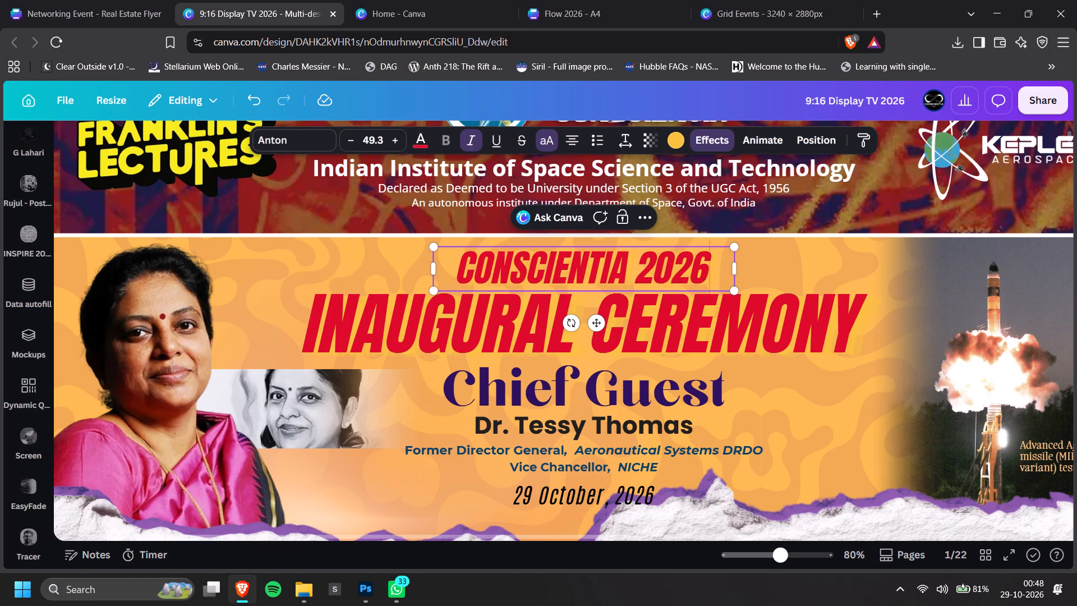
{"action": "left_click", "coordinate": [867, 282]}
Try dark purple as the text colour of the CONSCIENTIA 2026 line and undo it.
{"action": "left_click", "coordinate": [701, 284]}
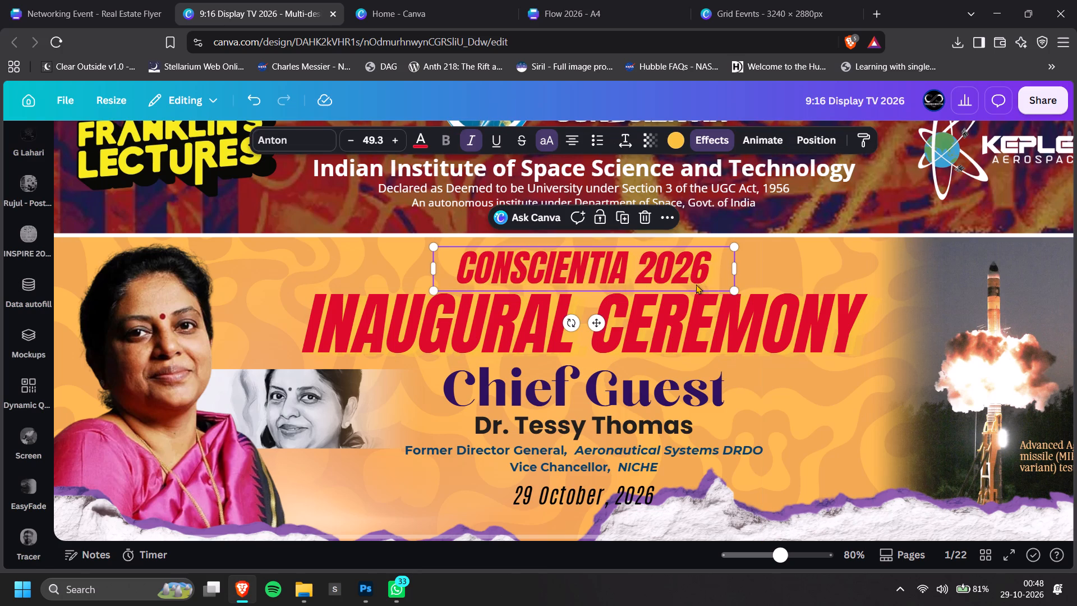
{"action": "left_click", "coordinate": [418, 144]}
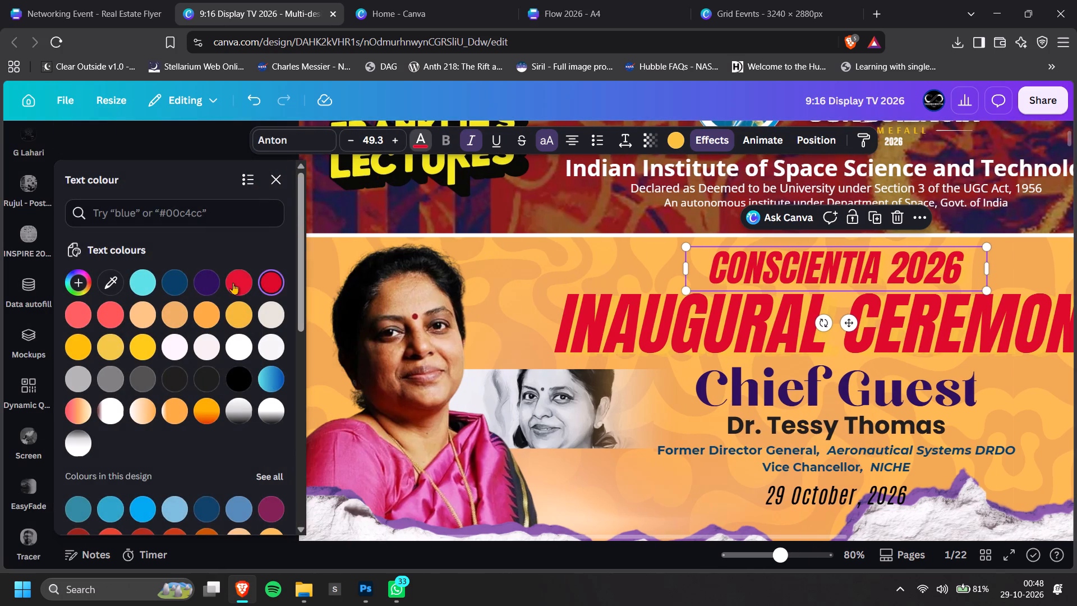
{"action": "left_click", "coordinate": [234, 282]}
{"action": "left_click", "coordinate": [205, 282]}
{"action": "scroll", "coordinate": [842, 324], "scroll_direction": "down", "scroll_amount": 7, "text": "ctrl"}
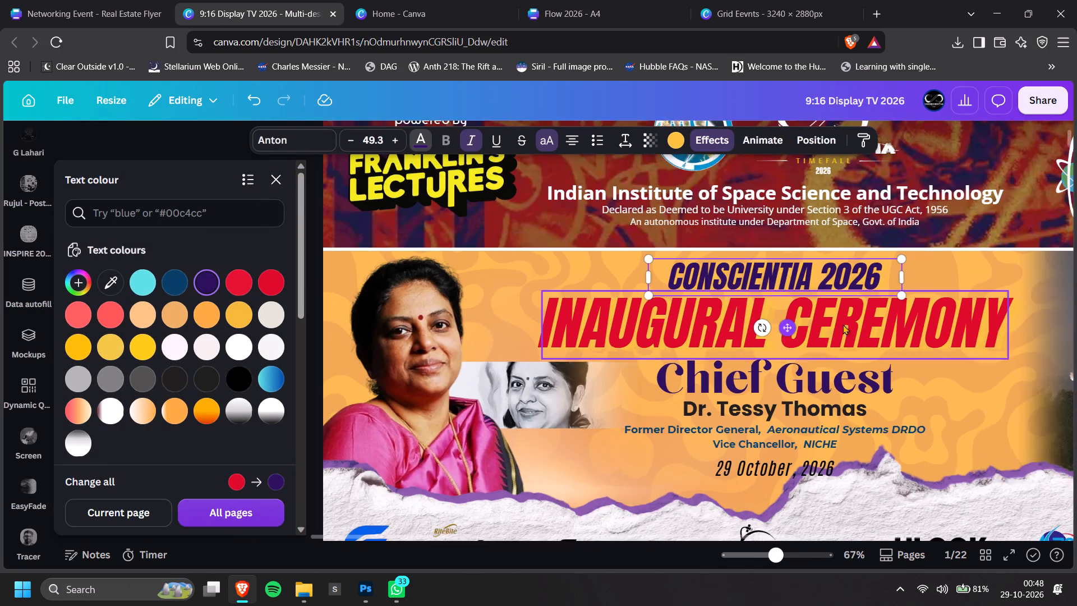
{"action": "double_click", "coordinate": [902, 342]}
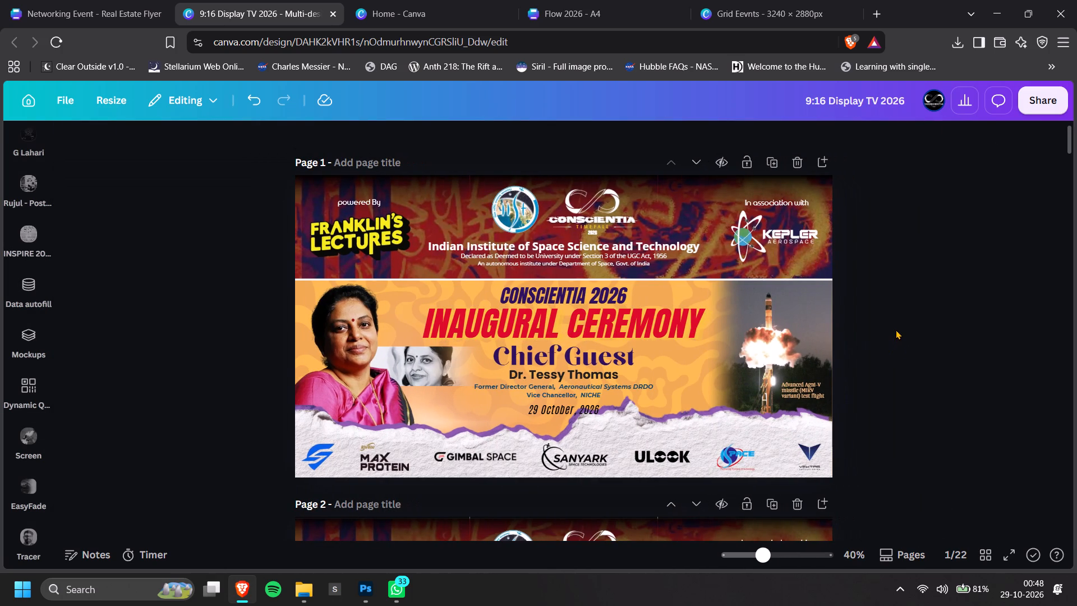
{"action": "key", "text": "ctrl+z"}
Colour the CONSCIENTIA 2026 line solid white after trying the white-to-black gradients.
{"action": "scroll", "coordinate": [587, 311], "scroll_direction": "up", "scroll_amount": 3, "text": "ctrl"}
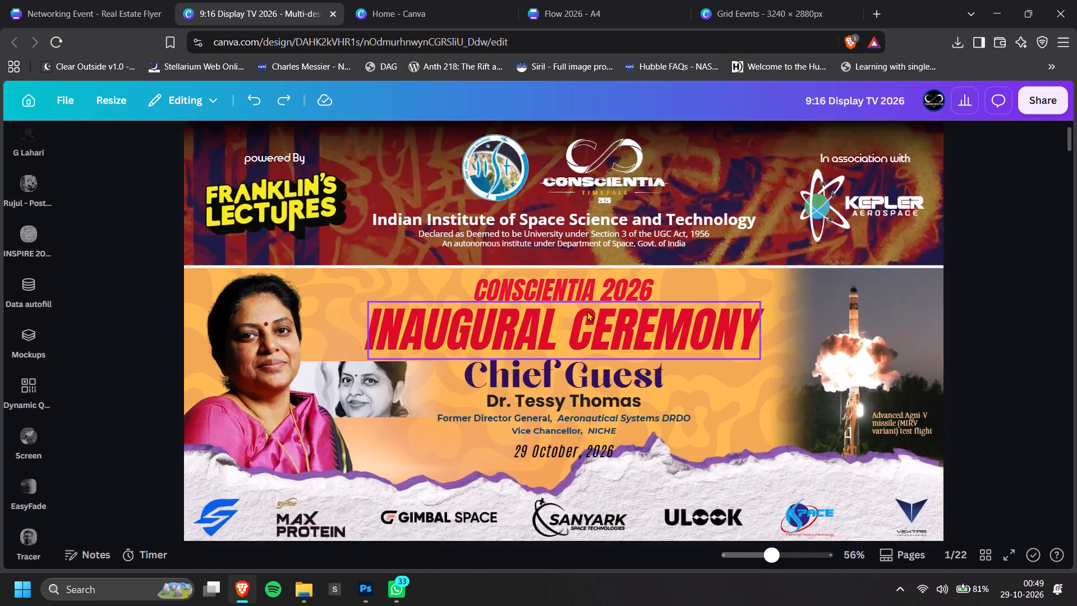
{"action": "scroll", "coordinate": [587, 311], "scroll_direction": "up", "scroll_amount": 2, "text": "ctrl"}
{"action": "left_click", "coordinate": [583, 284]}
{"action": "left_click", "coordinate": [412, 137]}
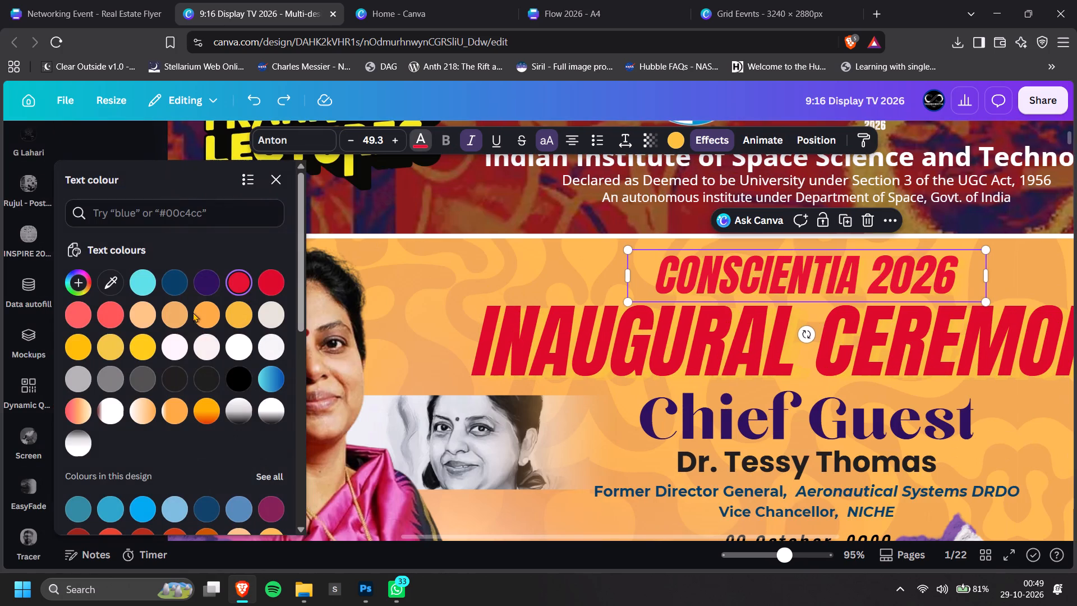
{"action": "left_click", "coordinate": [279, 414]}
{"action": "left_click", "coordinate": [250, 416]}
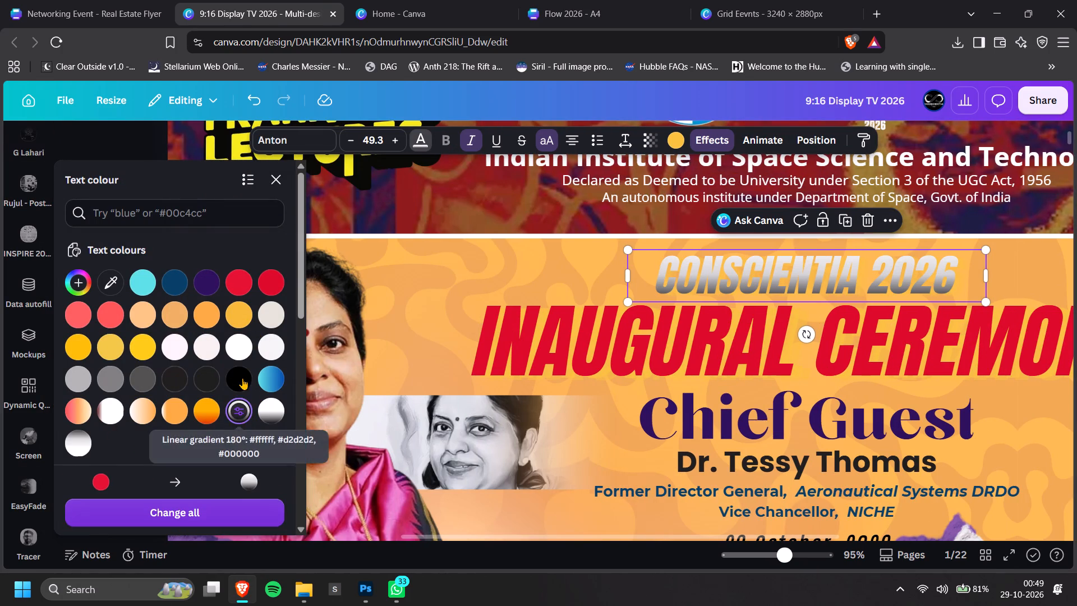
{"action": "left_click", "coordinate": [245, 347]}
{"action": "scroll", "coordinate": [181, 394], "scroll_direction": "down", "scroll_amount": 6}
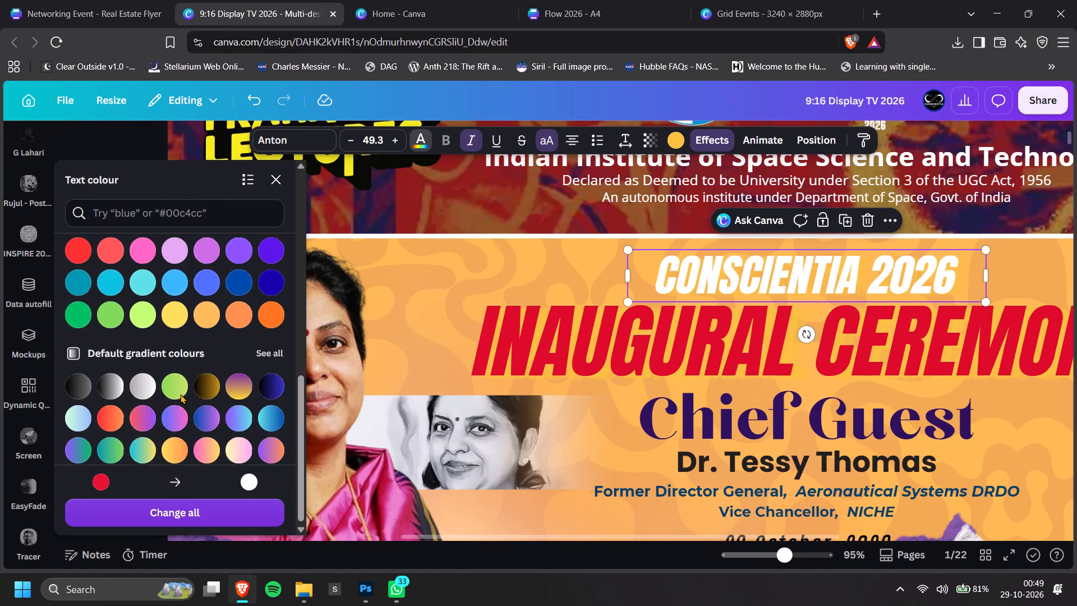
{"action": "scroll", "coordinate": [259, 305], "scroll_direction": "up", "scroll_amount": 1}
{"action": "left_click", "coordinate": [268, 306]}
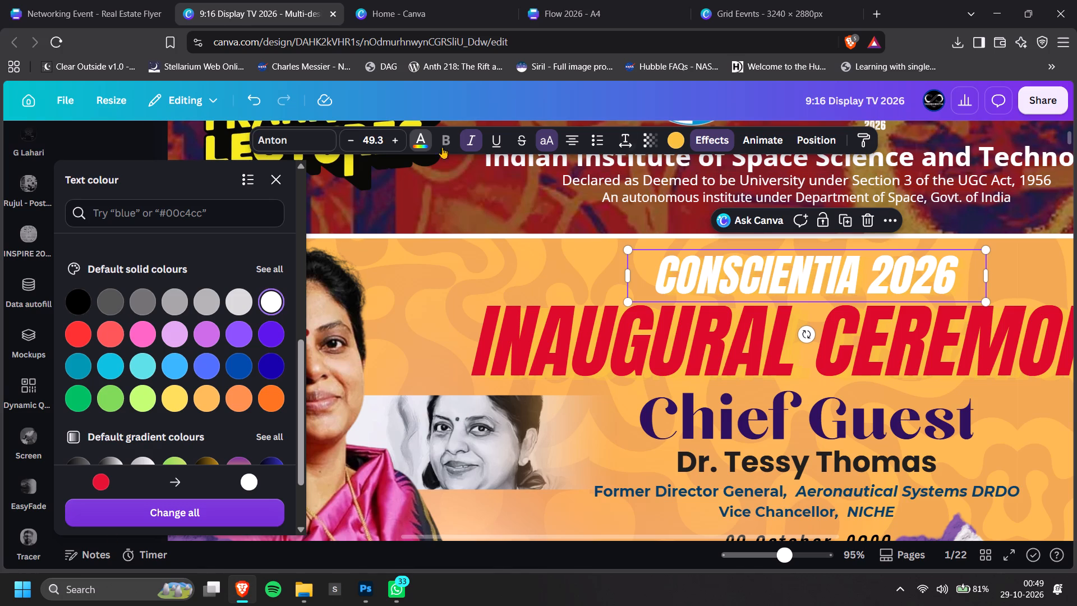
Replace the Echo effect on the CONSCIENTIA 2026 line with a Glow effect at intensity 100.
{"action": "left_click", "coordinate": [705, 144]}
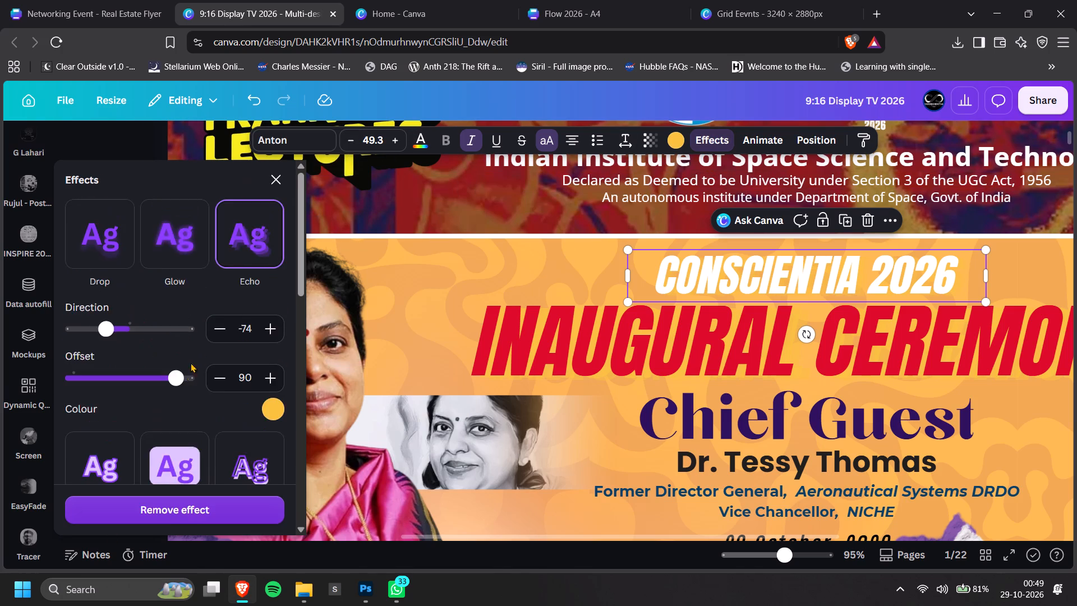
{"action": "scroll", "coordinate": [191, 380], "scroll_direction": "down", "scroll_amount": 3}
{"action": "scroll", "coordinate": [179, 293], "scroll_direction": "up", "scroll_amount": 7}
{"action": "left_click", "coordinate": [182, 259]}
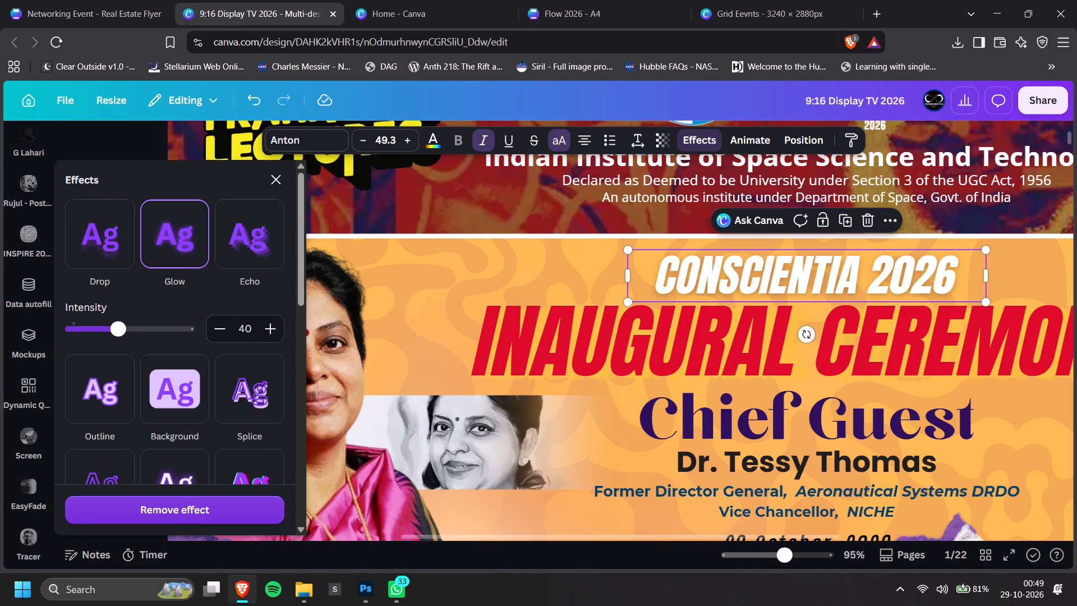
{"action": "left_click_drag", "start_coordinate": [111, 334], "coordinate": [319, 336]}
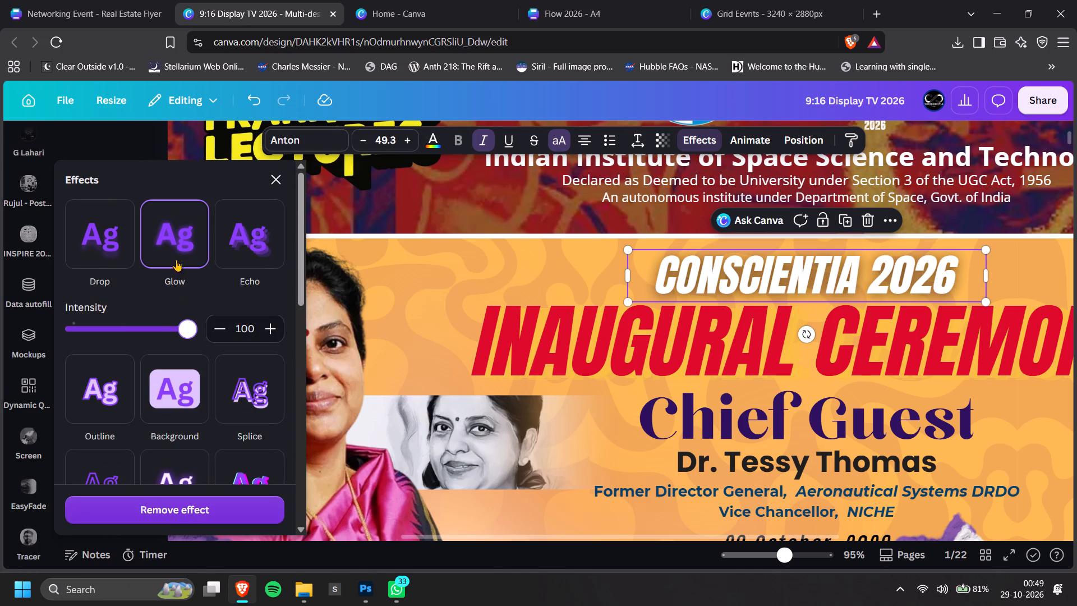
{"action": "scroll", "coordinate": [799, 303], "scroll_direction": "down", "scroll_amount": 6, "text": "ctrl"}
{"action": "double_click", "coordinate": [954, 342]}
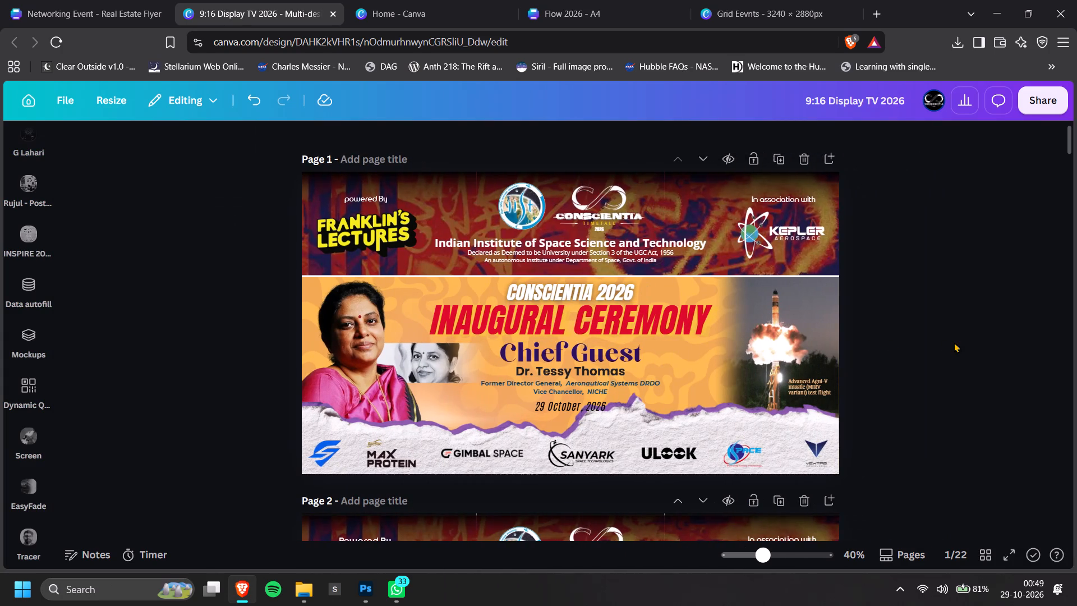
Shrink the INAUGURAL CEREMONY title slightly to size 88.2 and centre it horizontally on page 1.
{"action": "scroll", "coordinate": [650, 320], "scroll_direction": "up", "scroll_amount": 4, "text": "ctrl"}
{"action": "left_click", "coordinate": [650, 320]}
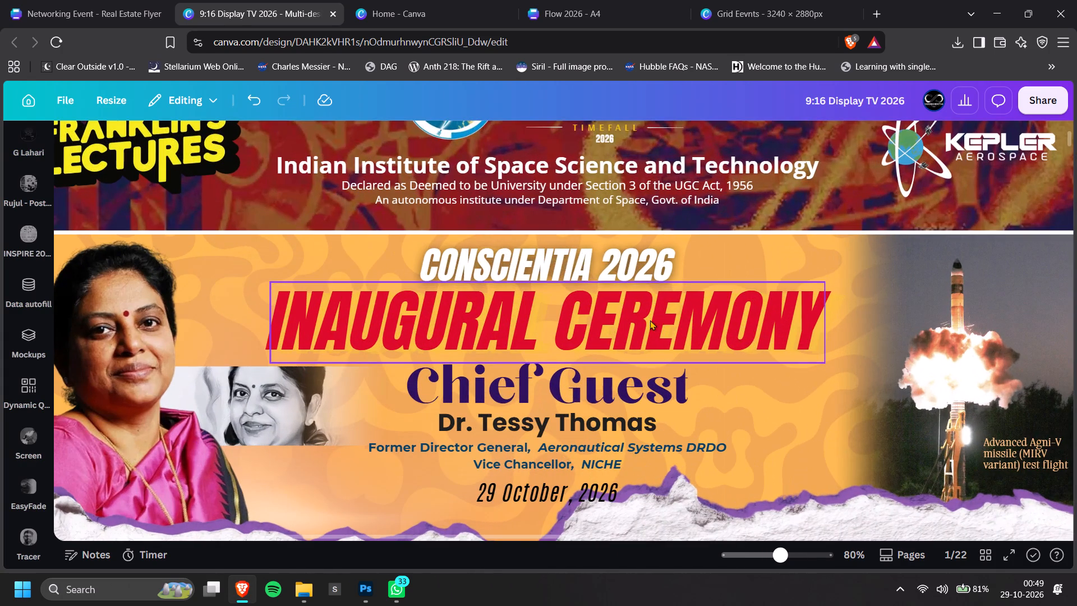
{"action": "left_click_drag", "start_coordinate": [271, 284], "coordinate": [287, 287]}
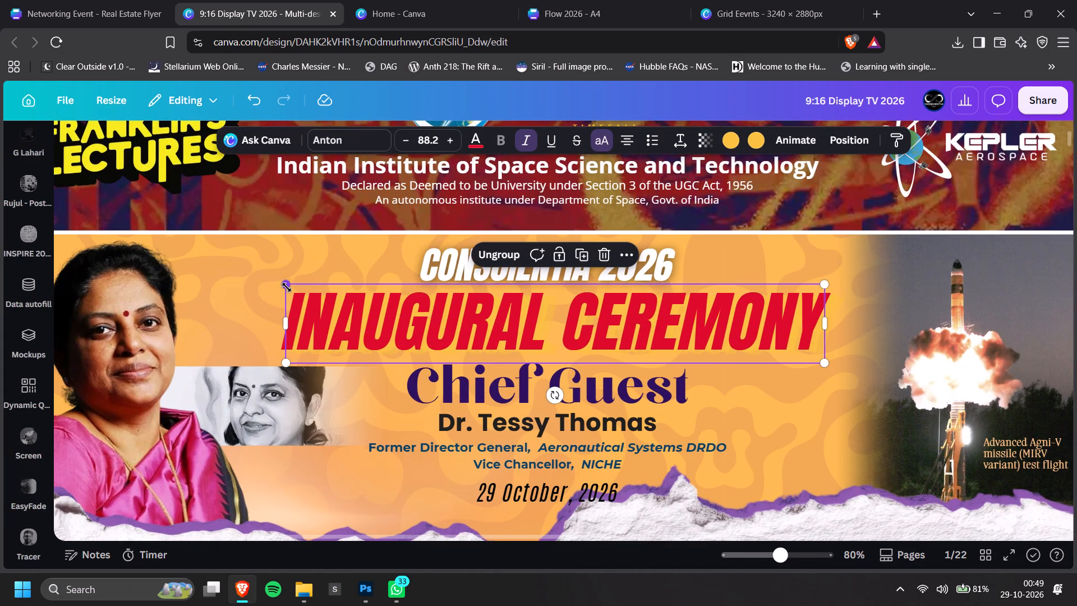
{"action": "left_click_drag", "start_coordinate": [569, 313], "coordinate": [563, 313]}
{"action": "left_click", "coordinate": [840, 143]}
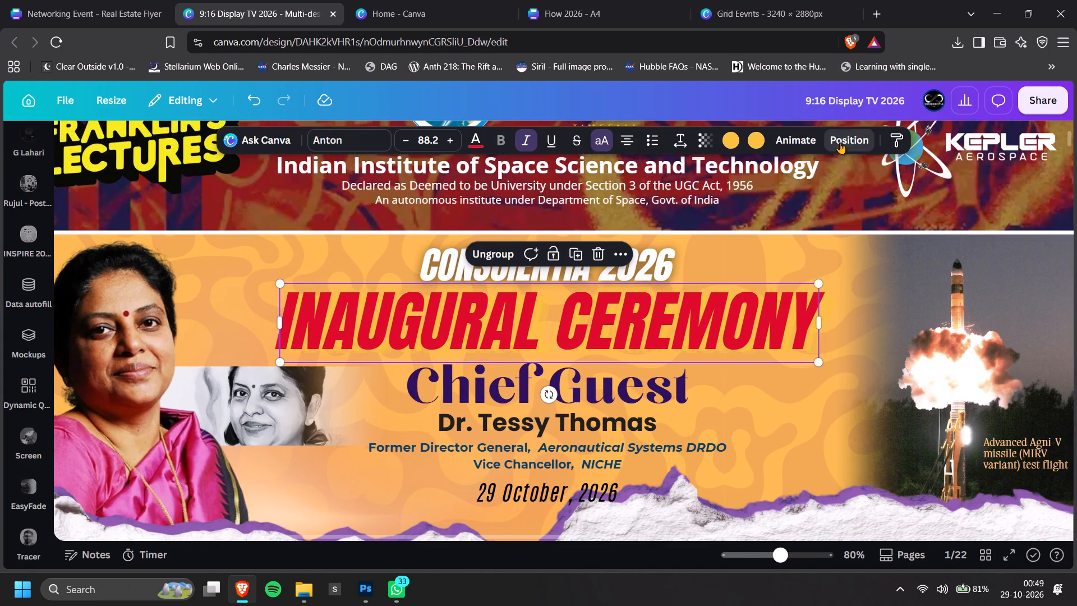
{"action": "left_click", "coordinate": [225, 380]}
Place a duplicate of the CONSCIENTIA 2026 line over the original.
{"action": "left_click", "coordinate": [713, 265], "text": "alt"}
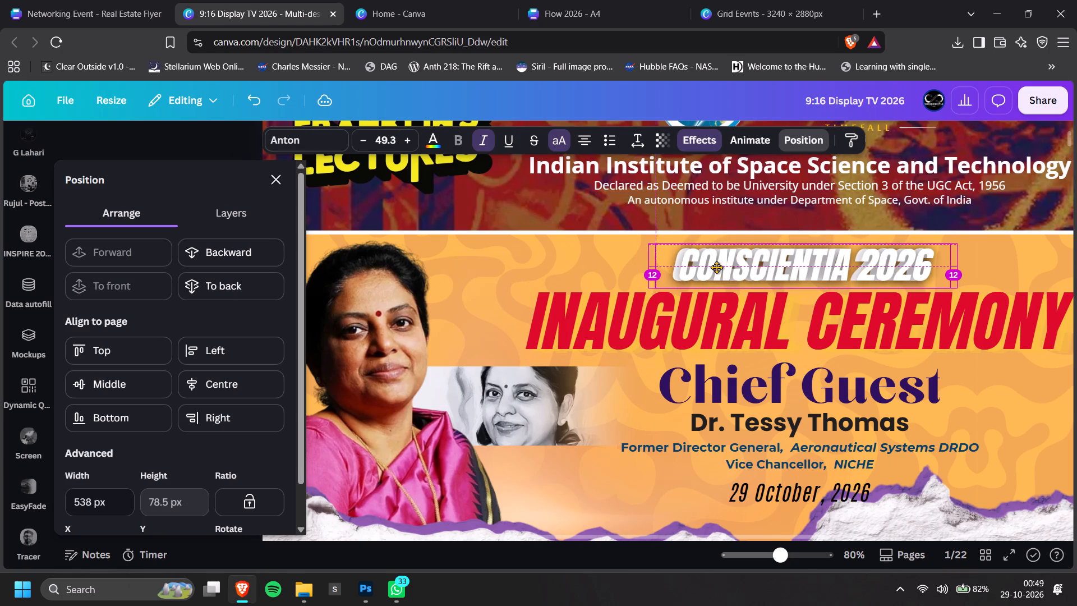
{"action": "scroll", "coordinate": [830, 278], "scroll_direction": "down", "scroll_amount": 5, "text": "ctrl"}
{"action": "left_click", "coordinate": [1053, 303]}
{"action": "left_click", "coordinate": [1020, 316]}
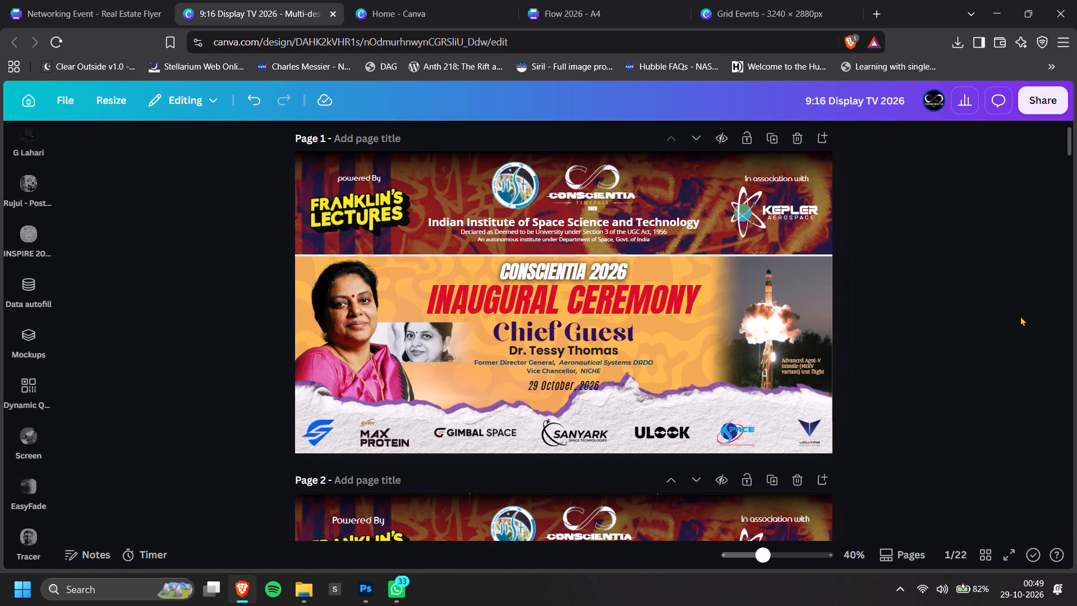
Delete the overlapping duplicate CONSCIENTIA 2026 text layer from page 1.
{"action": "scroll", "coordinate": [892, 287], "scroll_direction": "down", "scroll_amount": 1, "text": "ctrl"}
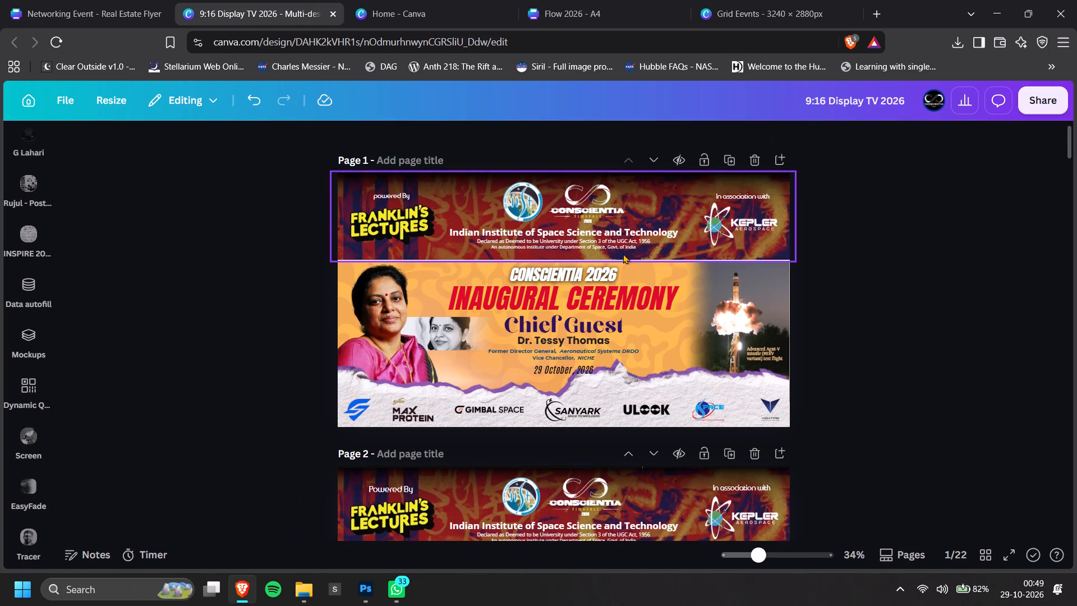
{"action": "scroll", "coordinate": [593, 267], "scroll_direction": "up", "scroll_amount": 7, "text": "ctrl"}
{"action": "key", "text": "alt+1"}
{"action": "scroll", "coordinate": [151, 369], "scroll_direction": "down", "scroll_amount": 4}
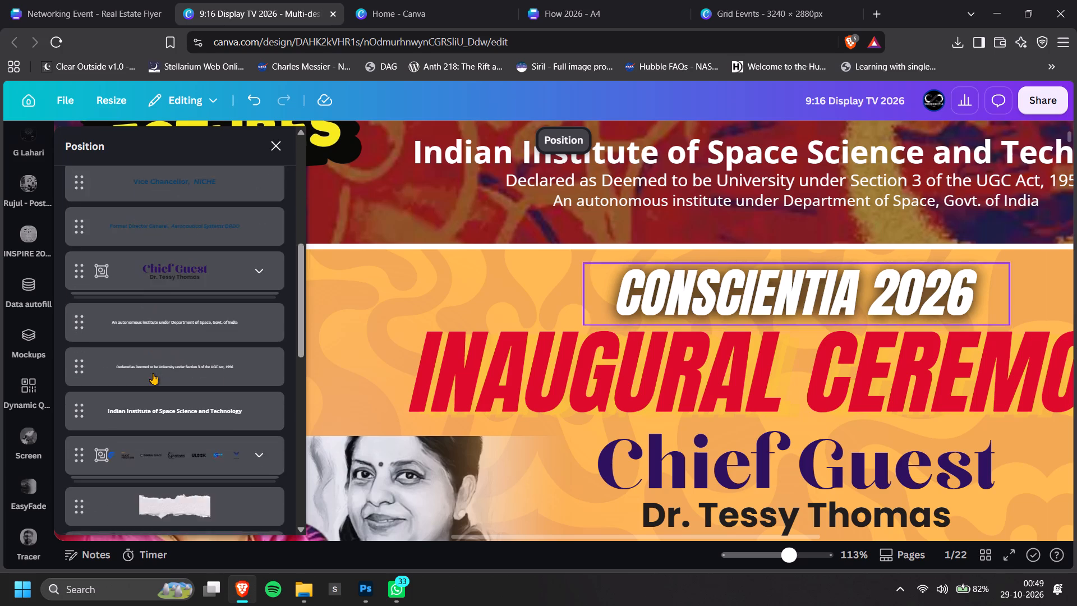
{"action": "scroll", "coordinate": [153, 371], "scroll_direction": "down", "scroll_amount": 1}
{"action": "scroll", "coordinate": [153, 371], "scroll_direction": "up", "scroll_amount": 4}
{"action": "left_click", "coordinate": [176, 322]}
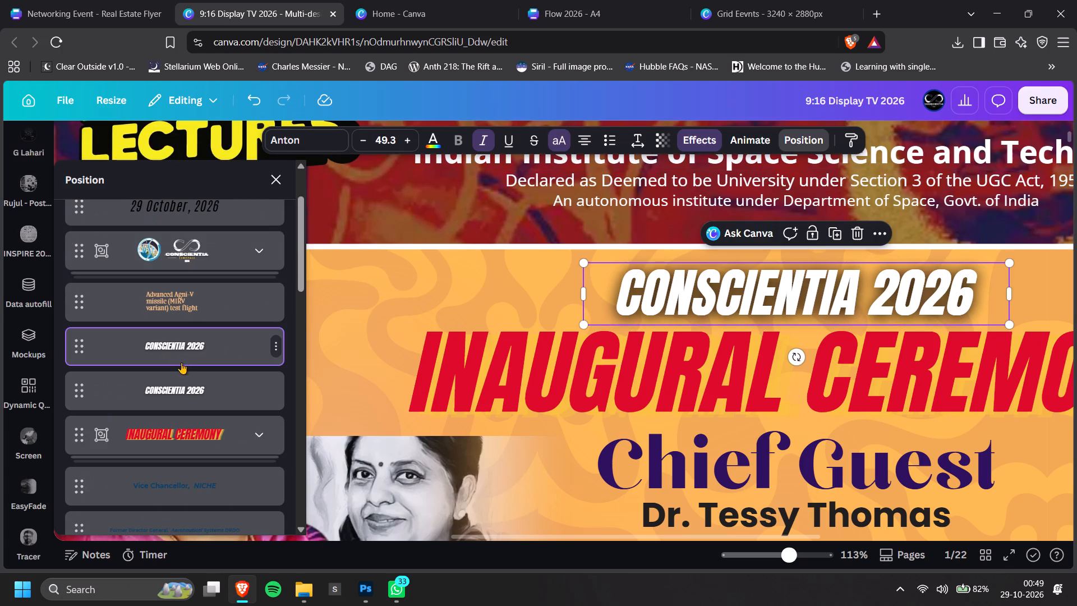
{"action": "key", "text": "BackSpace"}
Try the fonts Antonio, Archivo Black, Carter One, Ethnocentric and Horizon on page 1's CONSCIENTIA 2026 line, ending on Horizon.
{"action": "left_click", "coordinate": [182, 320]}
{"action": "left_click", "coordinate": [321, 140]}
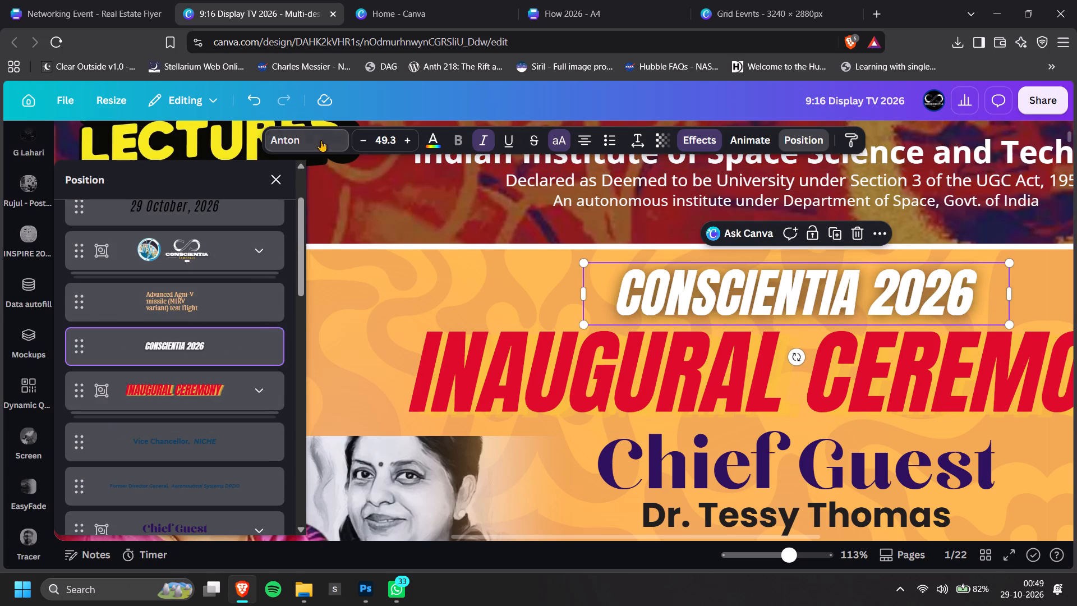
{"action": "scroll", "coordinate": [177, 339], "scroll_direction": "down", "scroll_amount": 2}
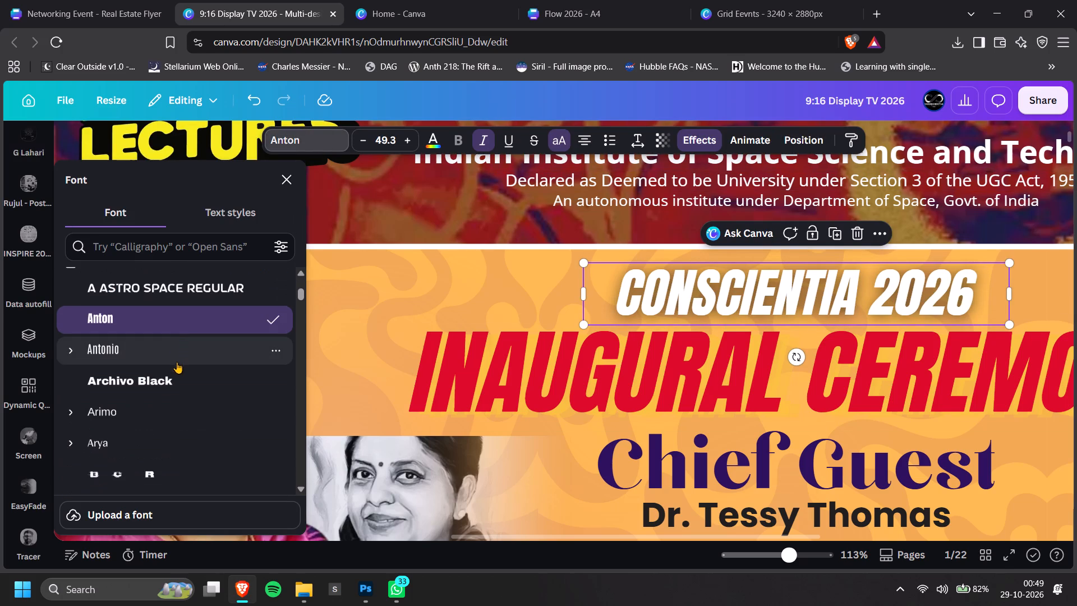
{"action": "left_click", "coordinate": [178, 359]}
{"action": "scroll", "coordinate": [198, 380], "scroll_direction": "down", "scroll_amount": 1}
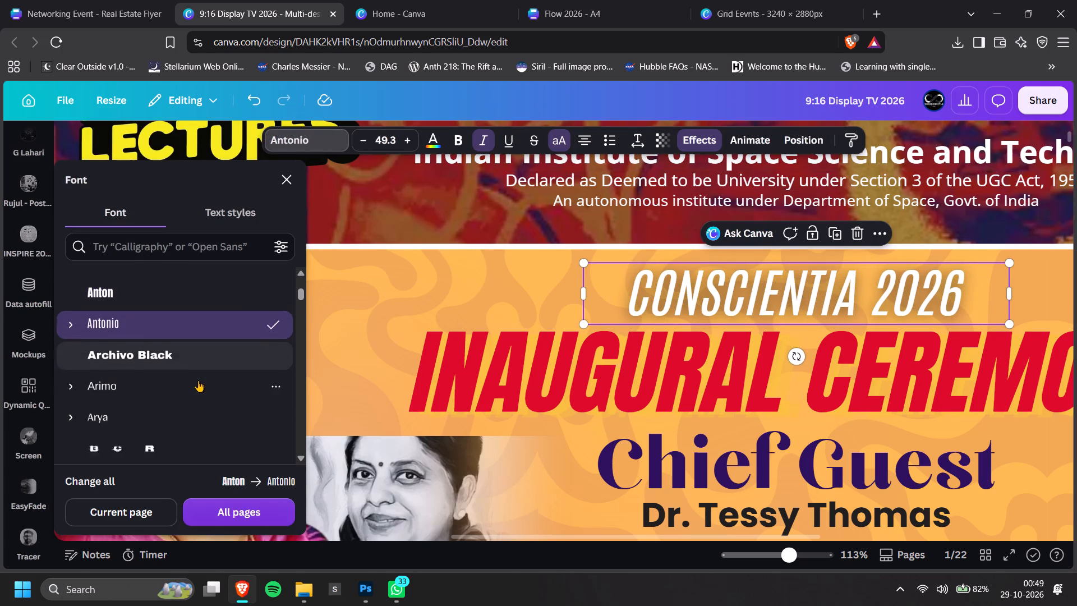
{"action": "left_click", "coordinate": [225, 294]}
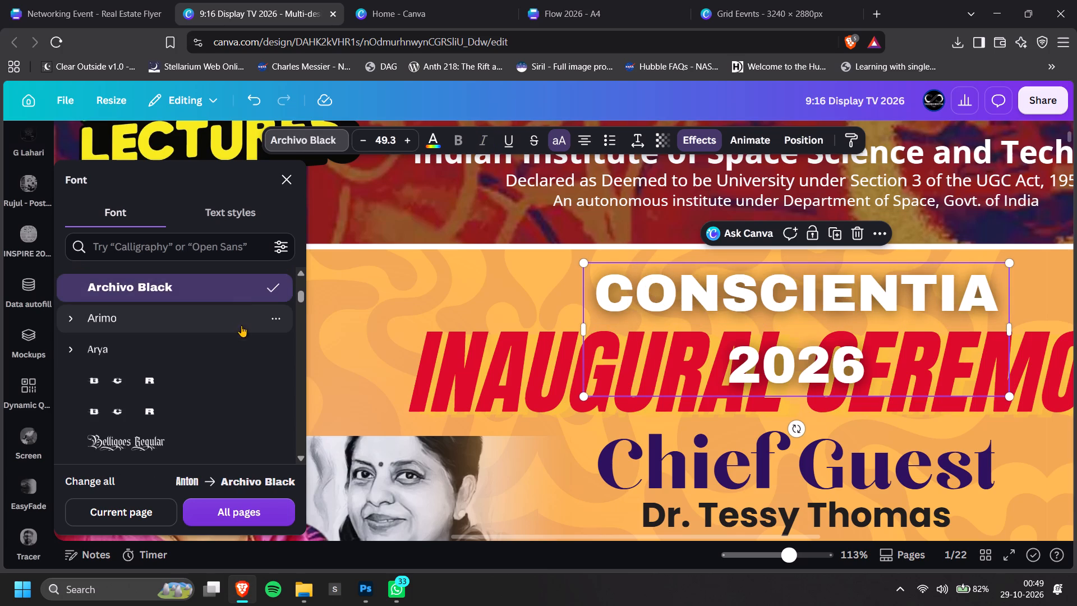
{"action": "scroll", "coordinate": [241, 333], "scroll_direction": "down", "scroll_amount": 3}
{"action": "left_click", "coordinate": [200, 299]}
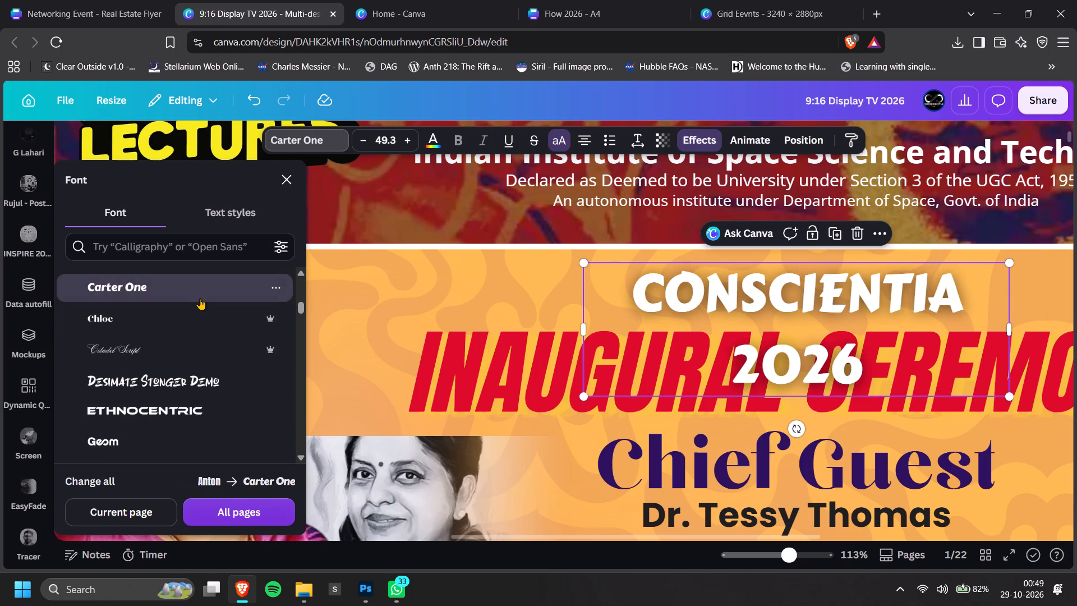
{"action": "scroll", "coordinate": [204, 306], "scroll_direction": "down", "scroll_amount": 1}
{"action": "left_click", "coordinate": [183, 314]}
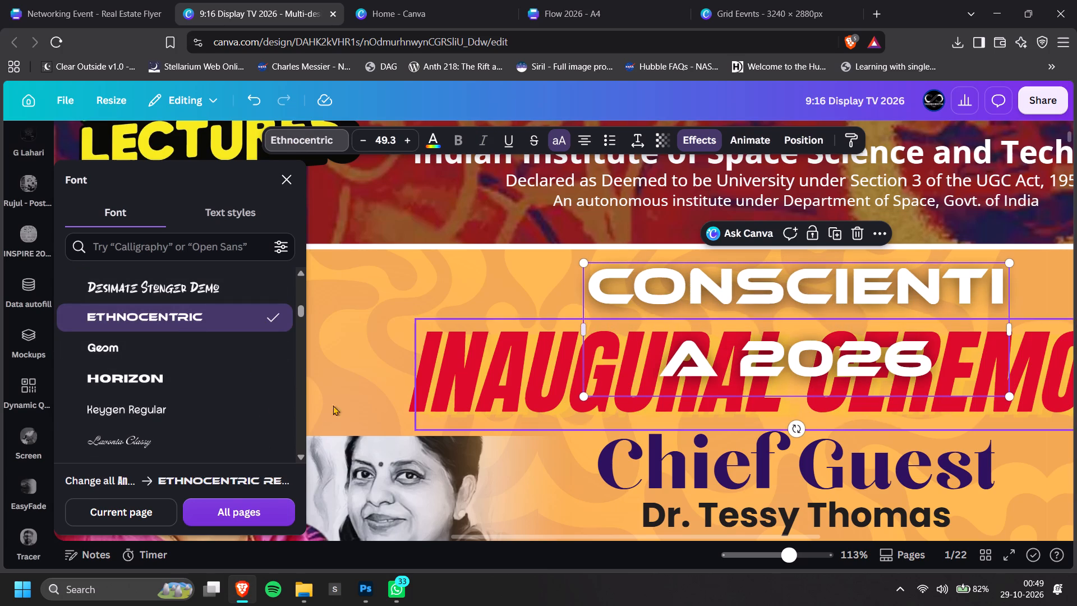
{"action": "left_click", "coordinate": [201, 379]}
Widen the CONSCIENTIA 2026 text box to fit the text on one line and align it directly above the INAUGURAL CEREMONY title.
{"action": "scroll", "coordinate": [823, 379], "scroll_direction": "down", "scroll_amount": 4, "text": "ctrl"}
{"action": "left_click_drag", "start_coordinate": [817, 351], "coordinate": [1005, 358]}
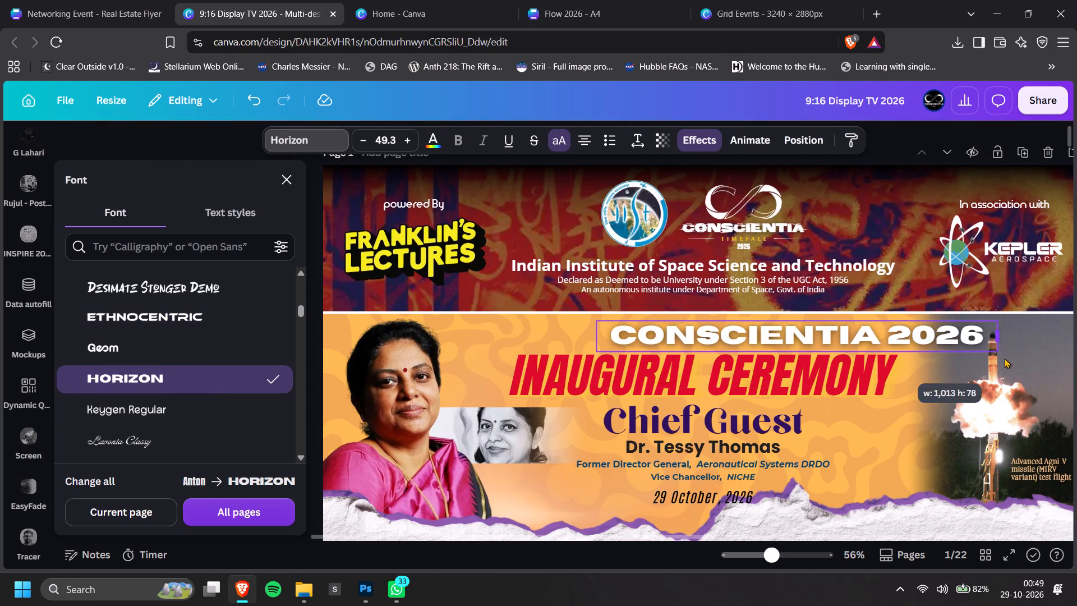
{"action": "left_click_drag", "start_coordinate": [1005, 358], "coordinate": [978, 359]}
{"action": "left_click", "coordinate": [880, 334]}
{"action": "left_click_drag", "start_coordinate": [870, 334], "coordinate": [869, 334]}
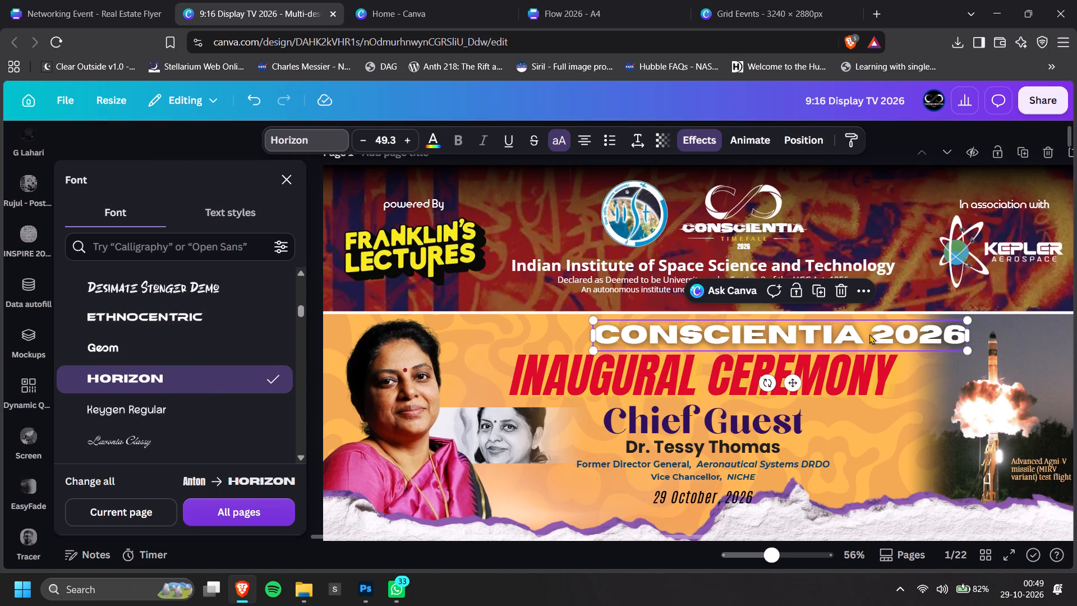
{"action": "left_click_drag", "start_coordinate": [869, 334], "coordinate": [790, 334]}
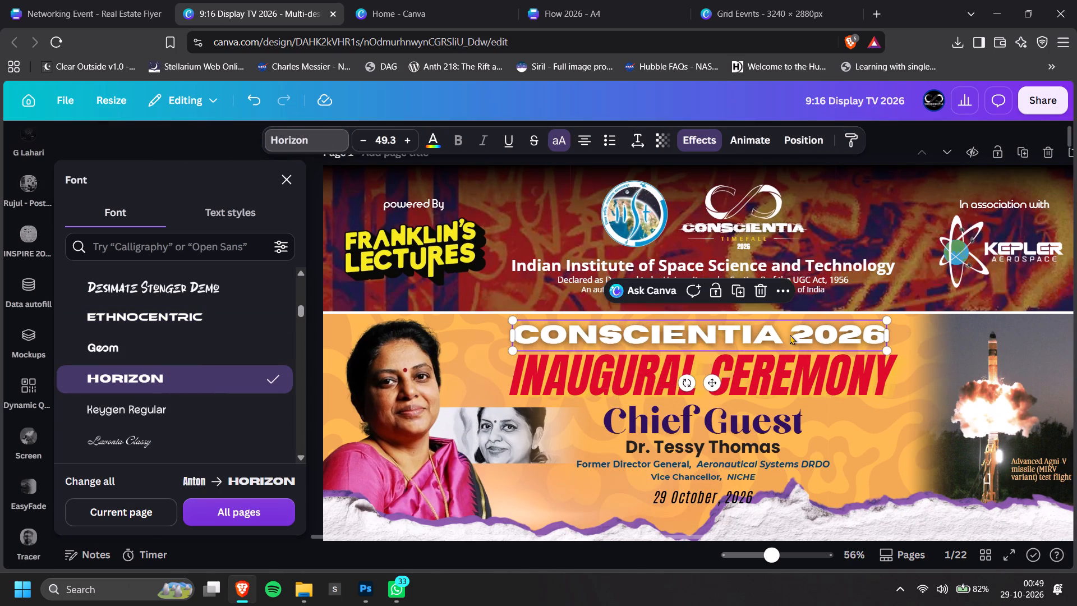
{"action": "scroll", "coordinate": [839, 353], "scroll_direction": "down", "scroll_amount": 3, "text": "ctrl"}
{"action": "double_click", "coordinate": [933, 351]}
Change the font of the CONSCIENTIA 2026 line on page 1 to Keygen Regular.
{"action": "scroll", "coordinate": [563, 269], "scroll_direction": "up", "scroll_amount": 2, "text": "ctrl"}
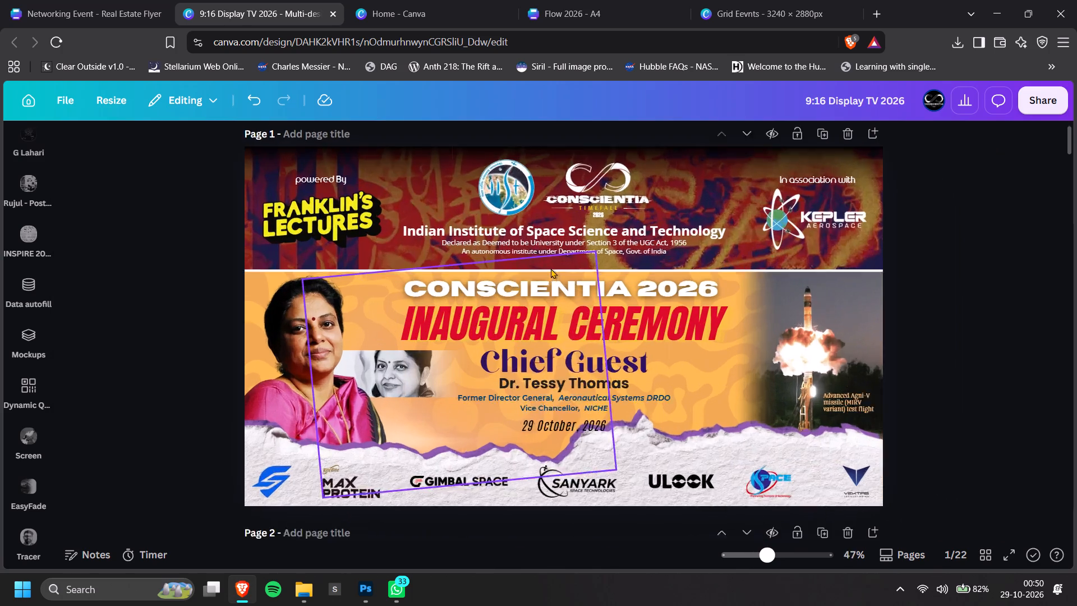
{"action": "scroll", "coordinate": [551, 268], "scroll_direction": "up", "scroll_amount": 4, "text": "ctrl"}
{"action": "left_click", "coordinate": [554, 280]}
{"action": "left_click", "coordinate": [560, 416]}
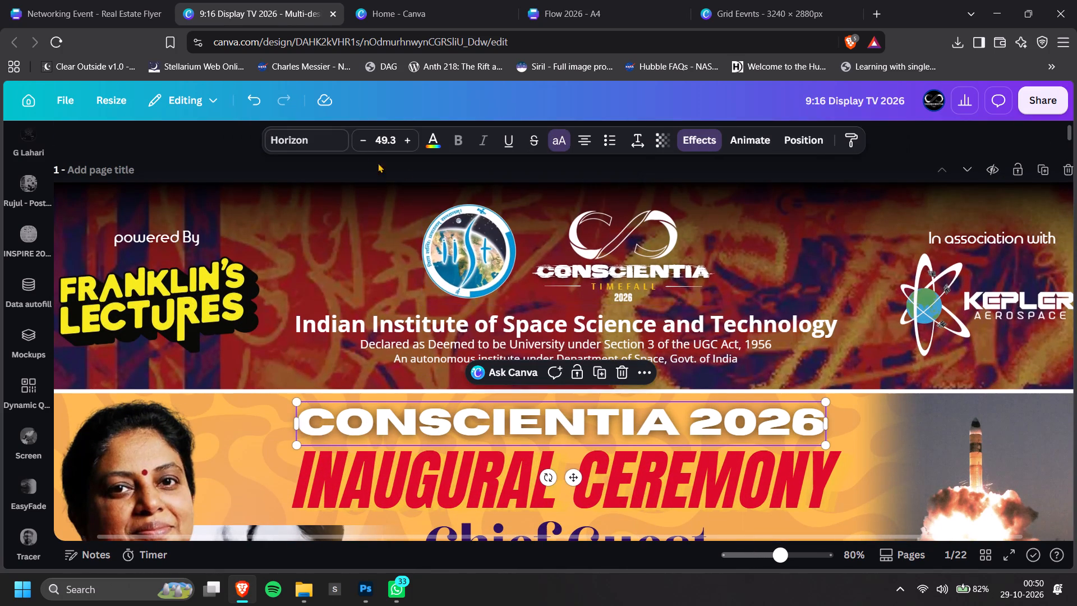
{"action": "left_click", "coordinate": [317, 132]}
{"action": "left_click", "coordinate": [162, 408]}
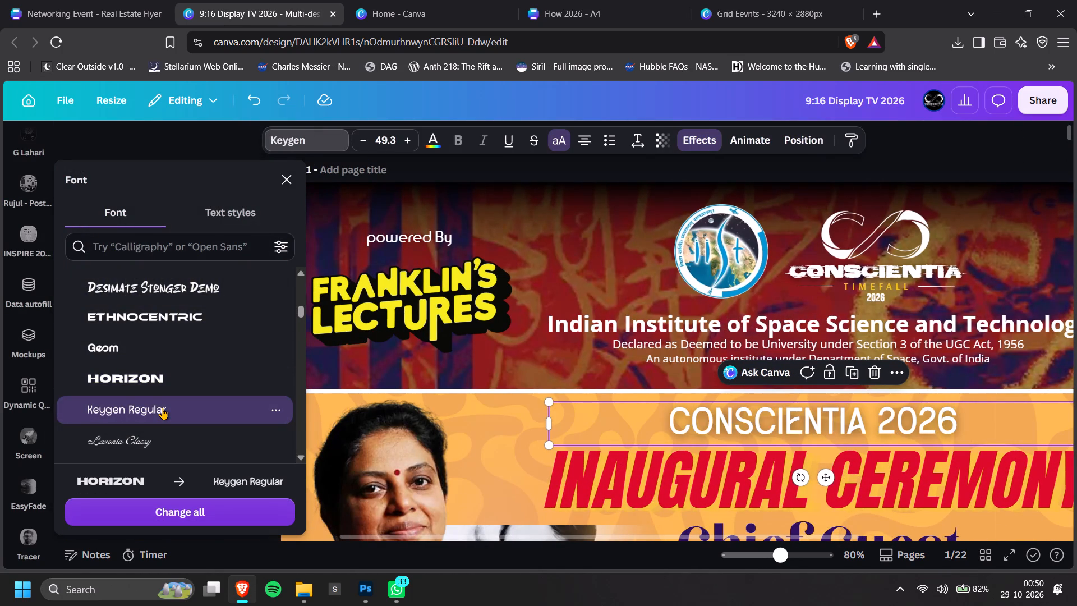
Change the font of page 1's CONSCIENTIA 2026 line to Geom.
{"action": "scroll", "coordinate": [802, 451], "scroll_direction": "down", "scroll_amount": 1}
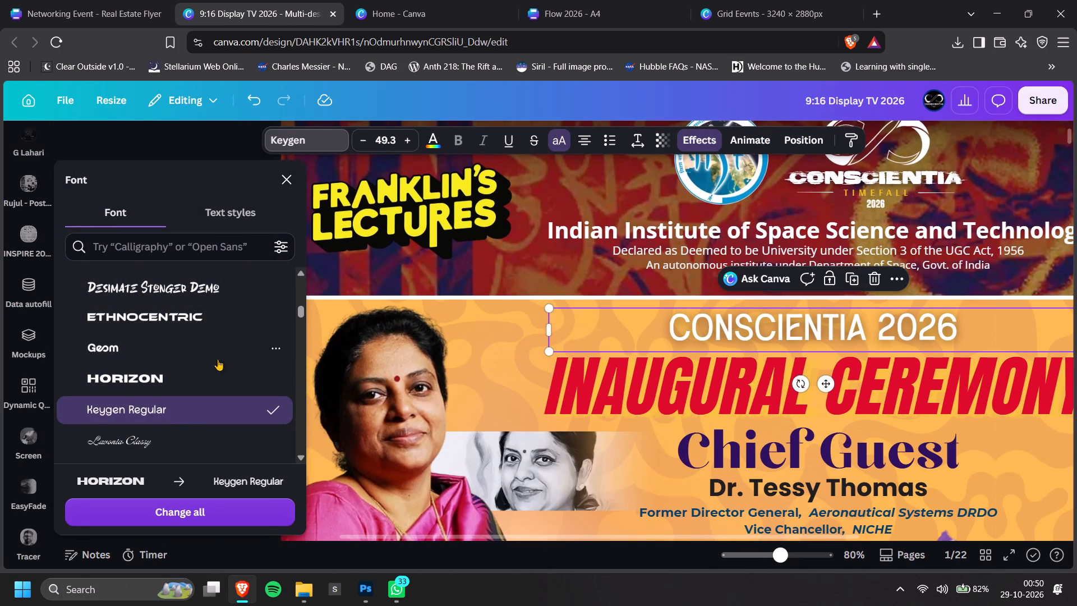
{"action": "left_click", "coordinate": [185, 359]}
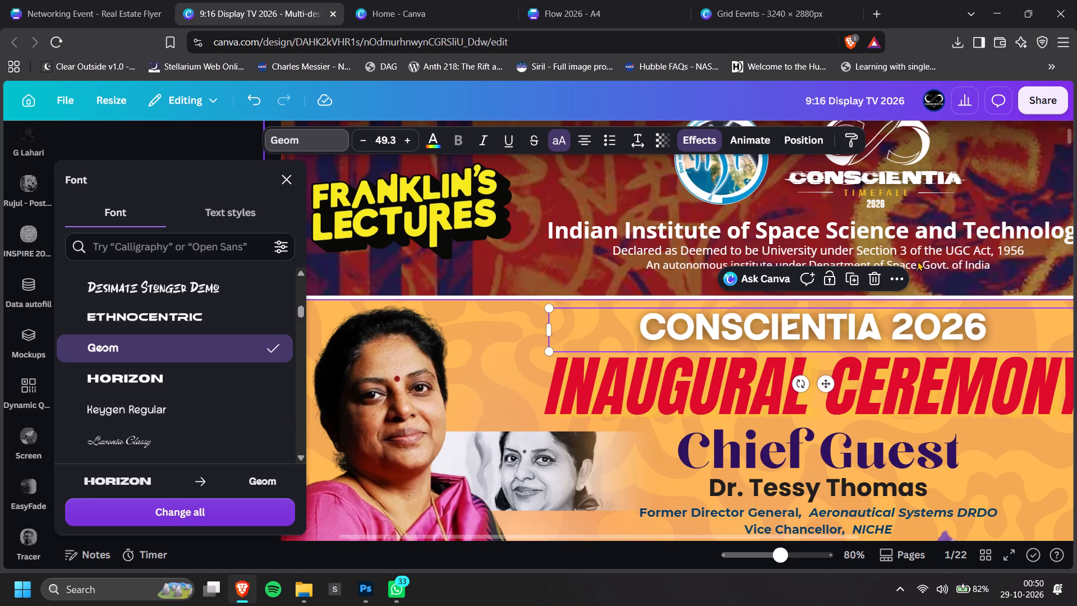
Centre the CONSCIENTIA 2026 text box horizontally on page 1.
{"action": "left_click", "coordinate": [795, 142]}
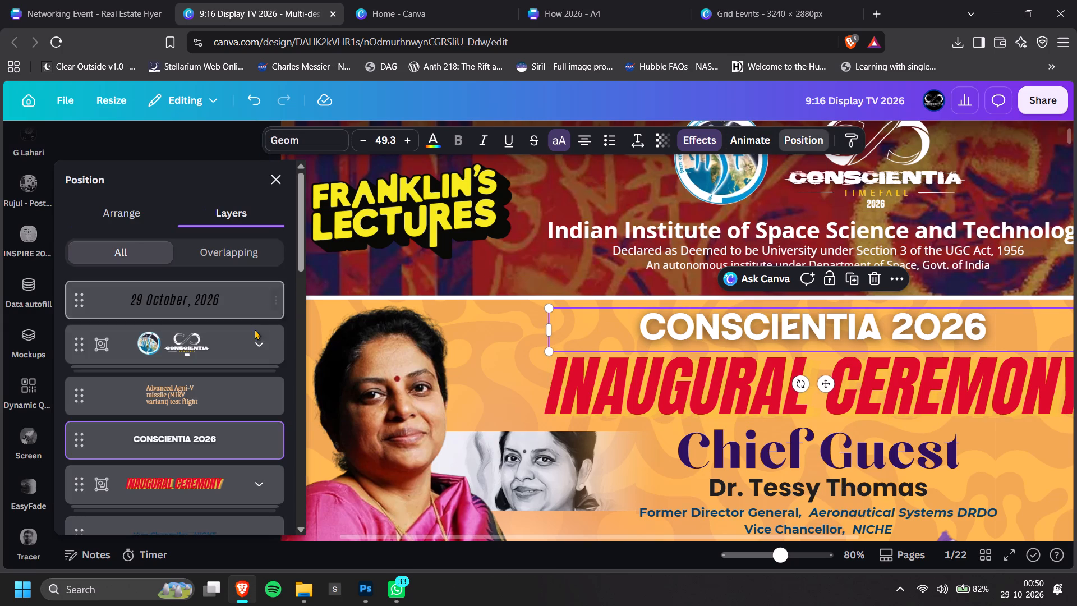
{"action": "left_click", "coordinate": [134, 205]}
{"action": "left_click", "coordinate": [213, 384]}
{"action": "scroll", "coordinate": [865, 361], "scroll_direction": "down", "scroll_amount": 5, "text": "ctrl"}
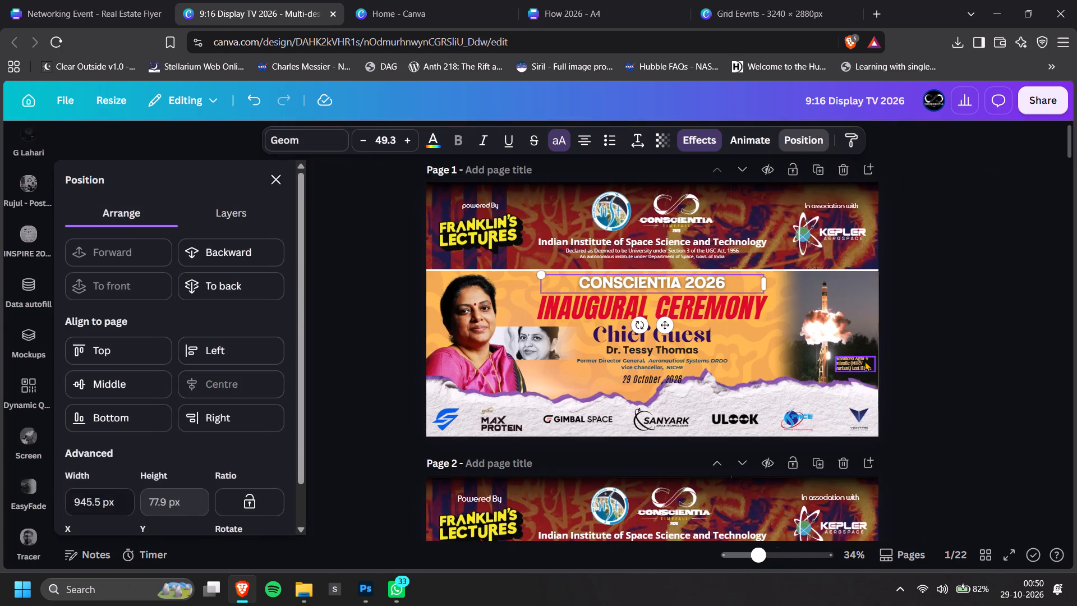
{"action": "double_click", "coordinate": [947, 348]}
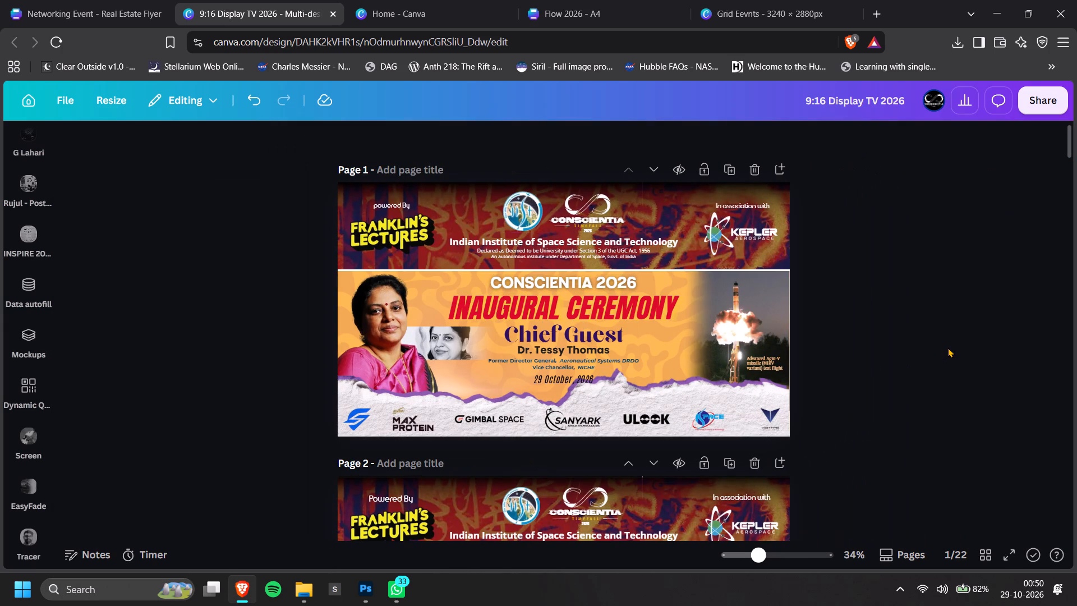
Shrink the CONSCIENTIA 2026 text box on page 1 so its width fits the text.
{"action": "scroll", "coordinate": [542, 261], "scroll_direction": "up", "scroll_amount": 4, "text": "ctrl"}
{"action": "scroll", "coordinate": [616, 307], "scroll_direction": "up", "scroll_amount": 1, "text": "ctrl"}
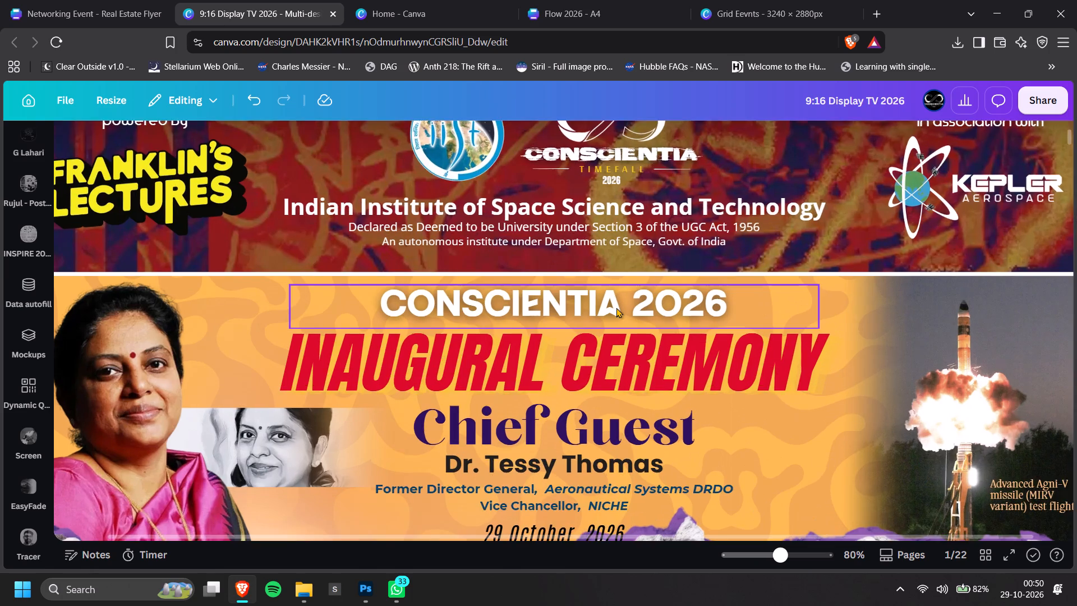
{"action": "scroll", "coordinate": [616, 307], "scroll_direction": "up", "scroll_amount": 1}
{"action": "left_click", "coordinate": [616, 307]}
{"action": "left_click", "coordinate": [623, 417]}
{"action": "left_click", "coordinate": [817, 420]}
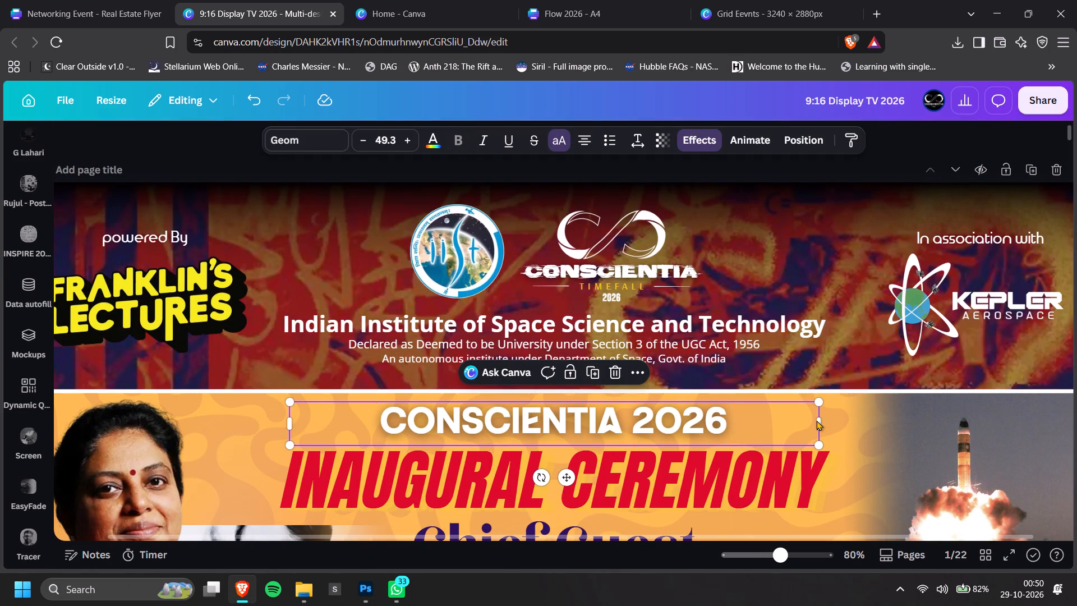
{"action": "double_click", "coordinate": [821, 421]}
{"action": "left_click", "coordinate": [864, 412]}
{"action": "left_click", "coordinate": [645, 435]}
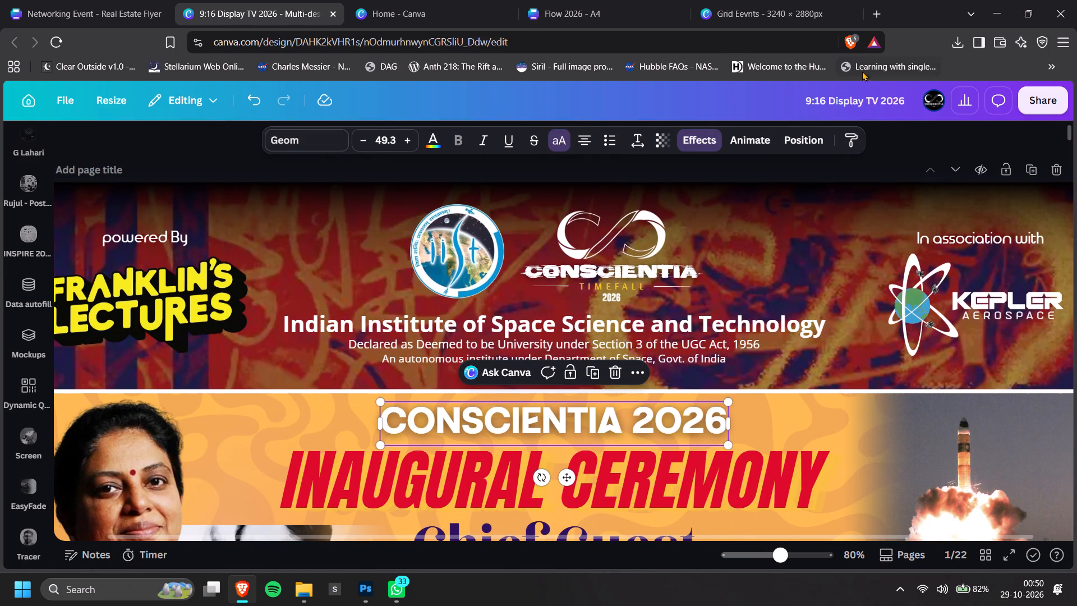
Copy the share link of the 9:16 Display TV 2026 design and switch to WhatsApp.
{"action": "left_click", "coordinate": [1042, 101]}
{"action": "left_click", "coordinate": [928, 339]}
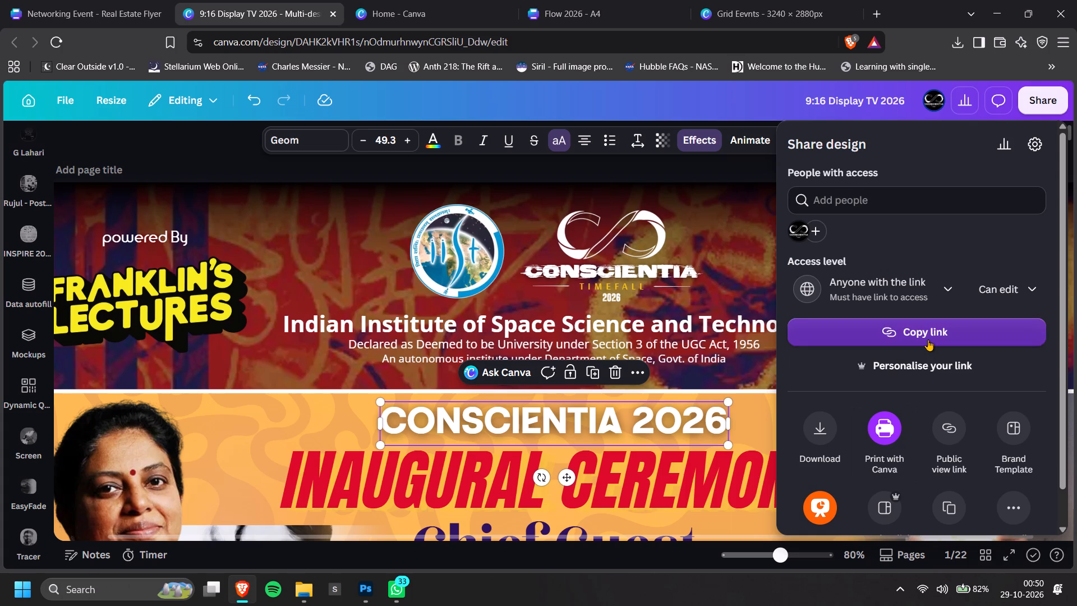
{"action": "key", "text": "alt+Tab"}
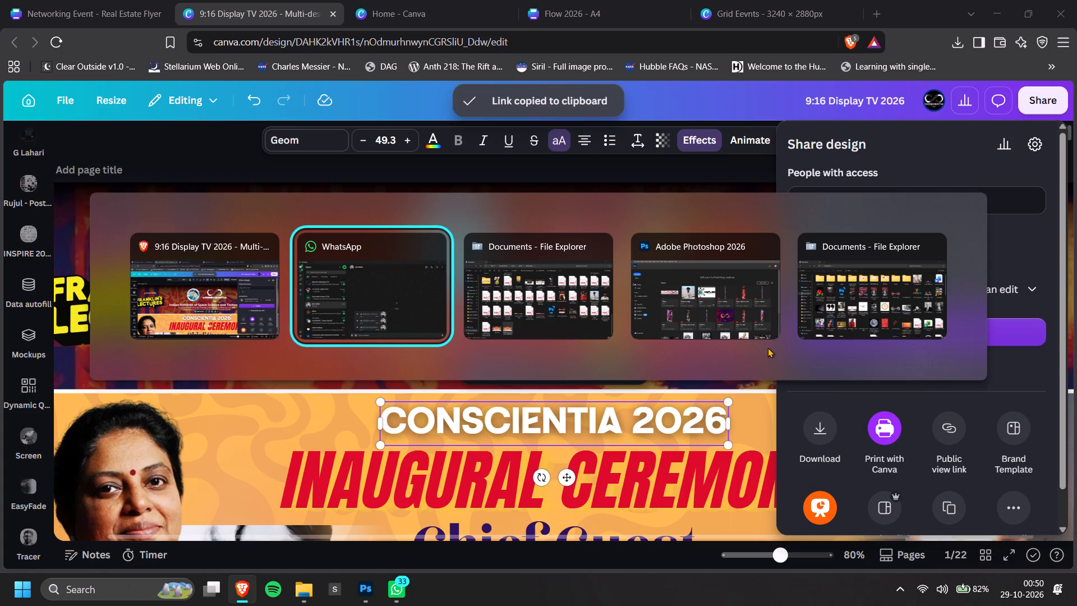
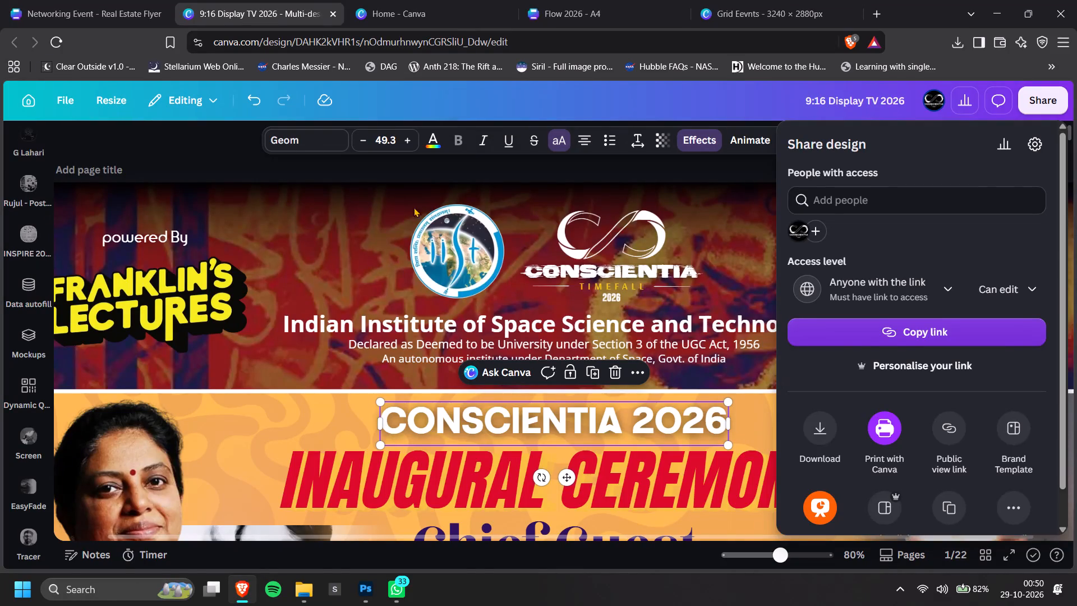
Shrink the grouped Chief Guest heading and guest name on page 1 to about 753 px wide and centre the group horizontally on the page.
{"action": "left_click", "coordinate": [214, 151]}
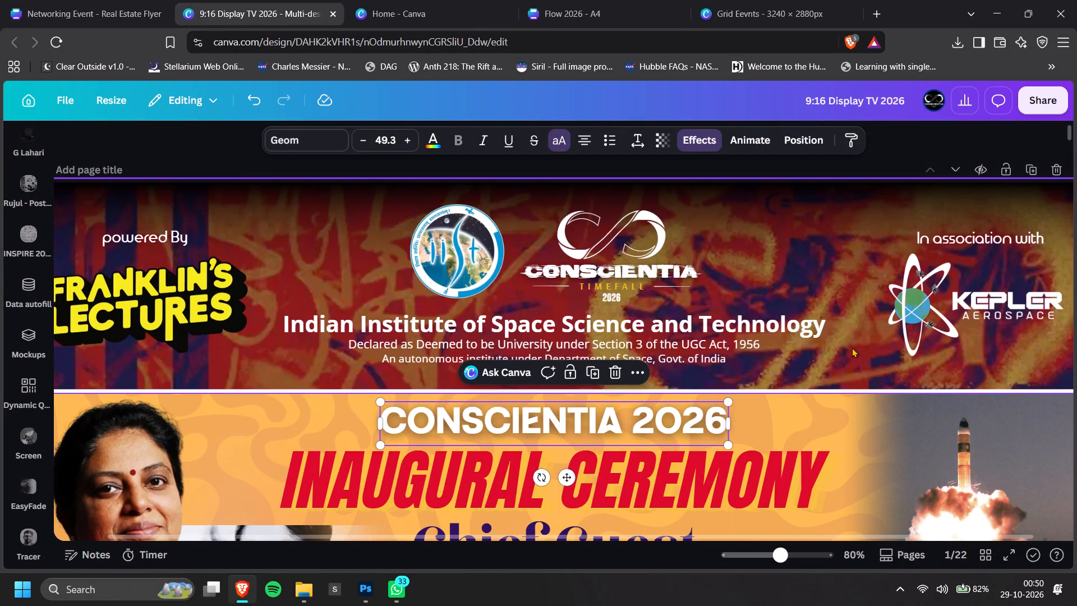
{"action": "scroll", "coordinate": [804, 353], "scroll_direction": "down", "scroll_amount": 3, "text": "ctrl"}
{"action": "double_click", "coordinate": [1038, 356]}
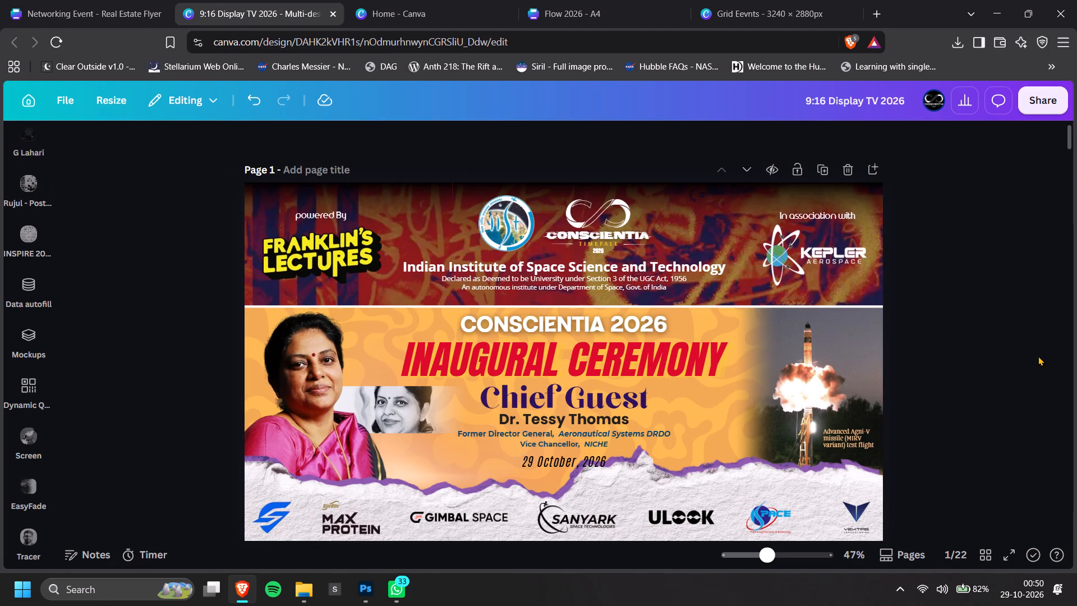
{"action": "scroll", "coordinate": [496, 380], "scroll_direction": "up", "scroll_amount": 4, "text": "ctrl"}
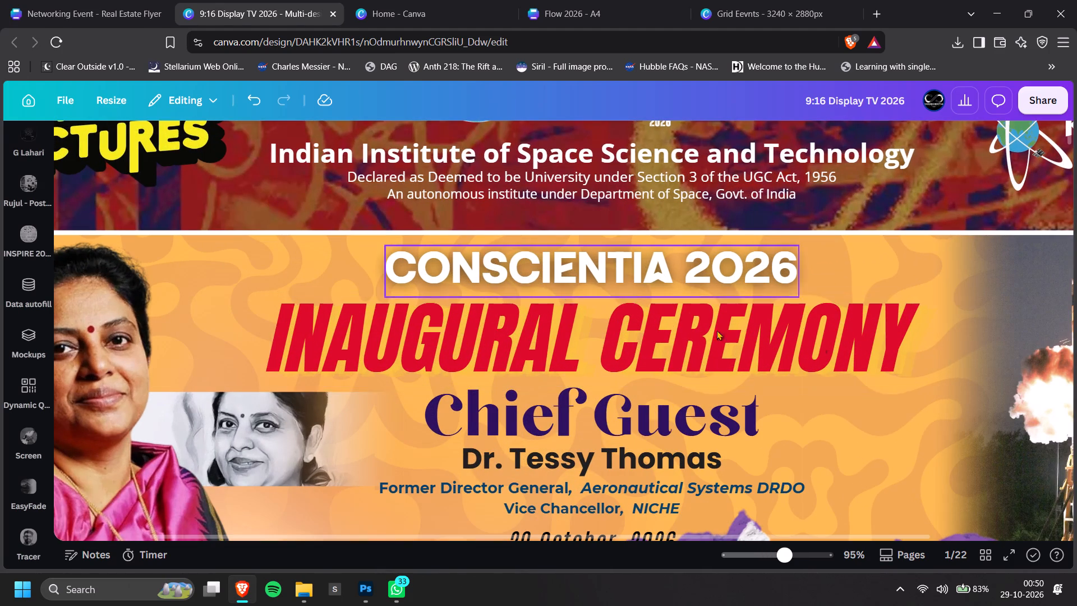
{"action": "scroll", "coordinate": [942, 353], "scroll_direction": "down", "scroll_amount": 4, "text": "ctrl"}
{"action": "left_click", "coordinate": [1076, 341]}
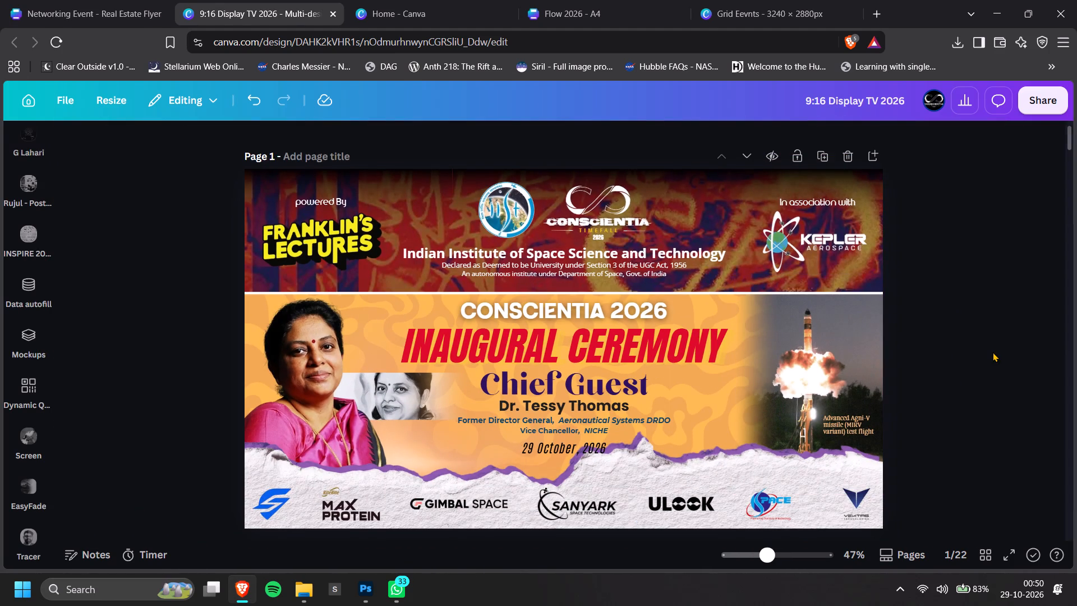
{"action": "scroll", "coordinate": [642, 435], "scroll_direction": "up", "scroll_amount": 4, "text": "ctrl"}
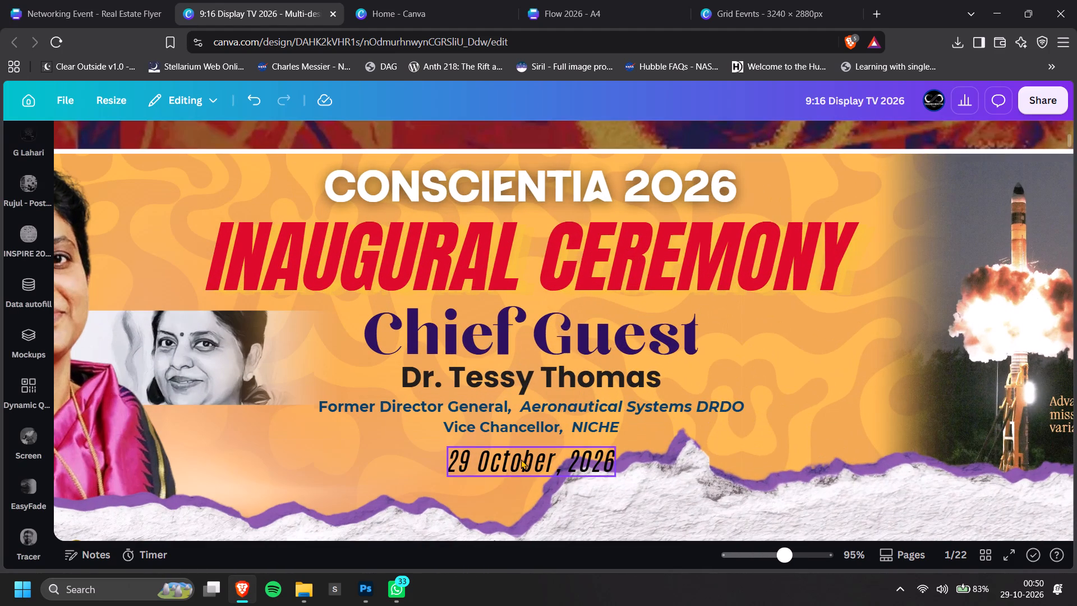
{"action": "scroll", "coordinate": [527, 452], "scroll_direction": "up", "scroll_amount": 2, "text": "ctrl"}
{"action": "left_click", "coordinate": [585, 293]}
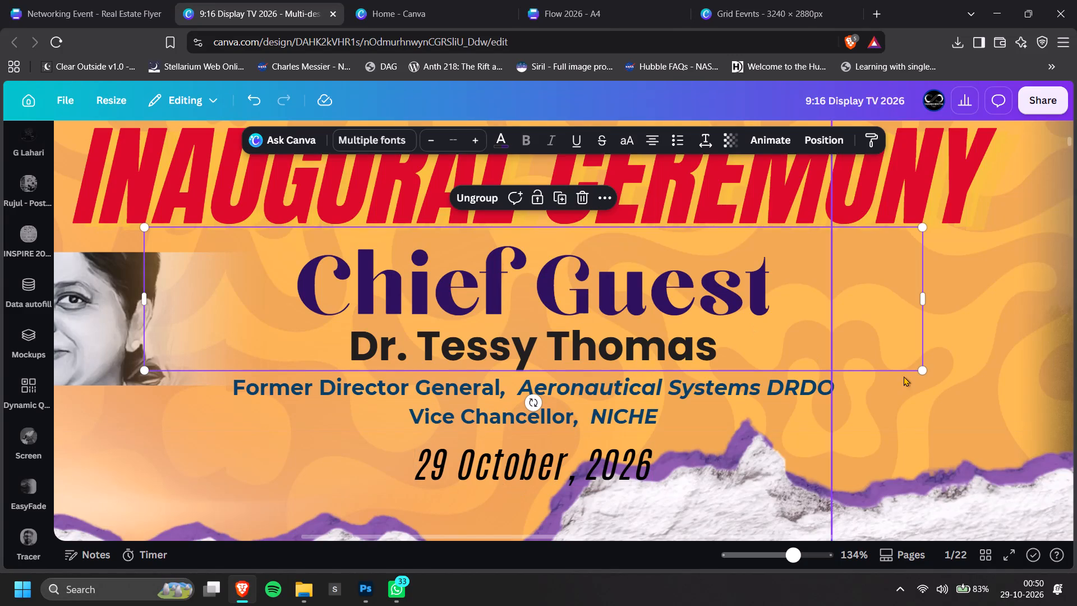
{"action": "left_click_drag", "start_coordinate": [924, 374], "coordinate": [854, 366]}
{"action": "left_click_drag", "start_coordinate": [646, 328], "coordinate": [666, 328]}
{"action": "left_click", "coordinate": [823, 137]}
{"action": "left_click", "coordinate": [209, 379]}
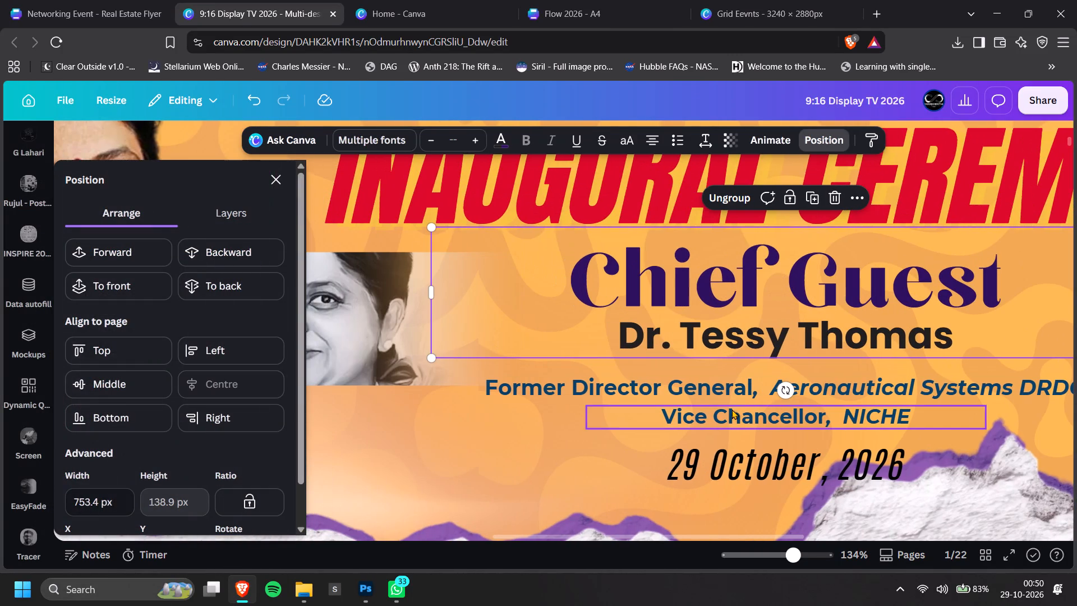
Move the Former Director General and Vice Chancellor lines up closer beneath the guest name and group them, centred on the page.
{"action": "left_click", "coordinate": [733, 409]}
{"action": "left_click", "coordinate": [731, 398], "text": "shift"}
{"action": "left_click_drag", "start_coordinate": [824, 408], "coordinate": [828, 401]}
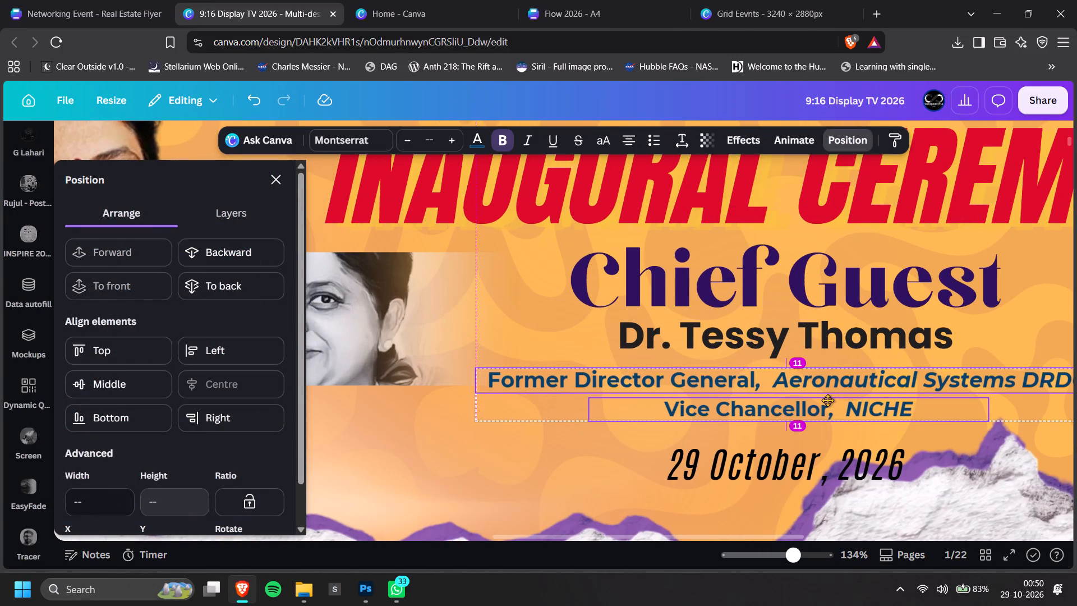
{"action": "left_click_drag", "start_coordinate": [828, 401], "coordinate": [826, 396]}
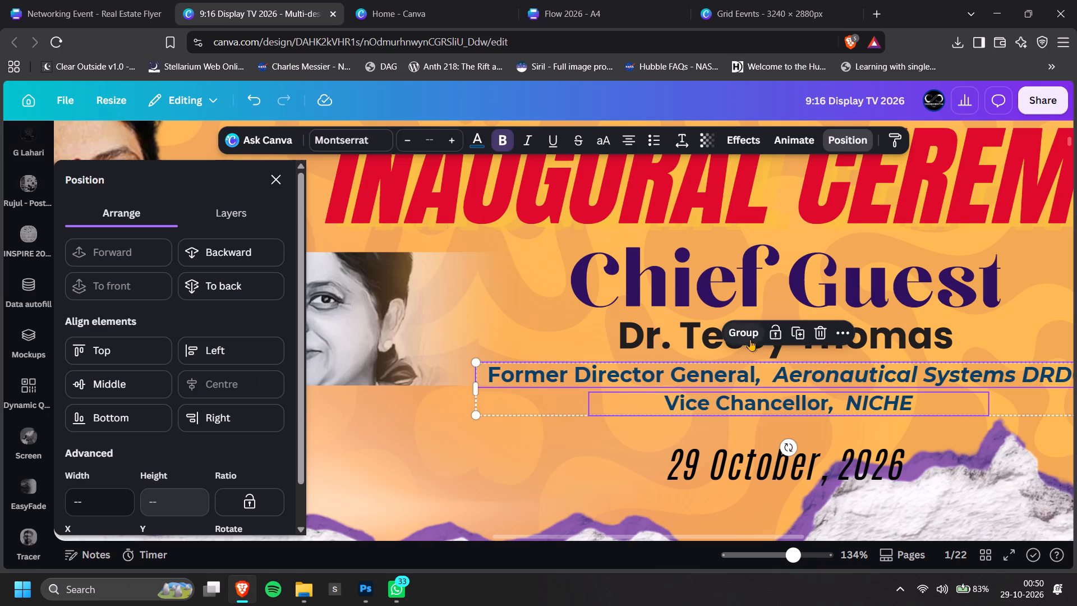
{"action": "left_click", "coordinate": [750, 339]}
{"action": "left_click", "coordinate": [876, 398]}
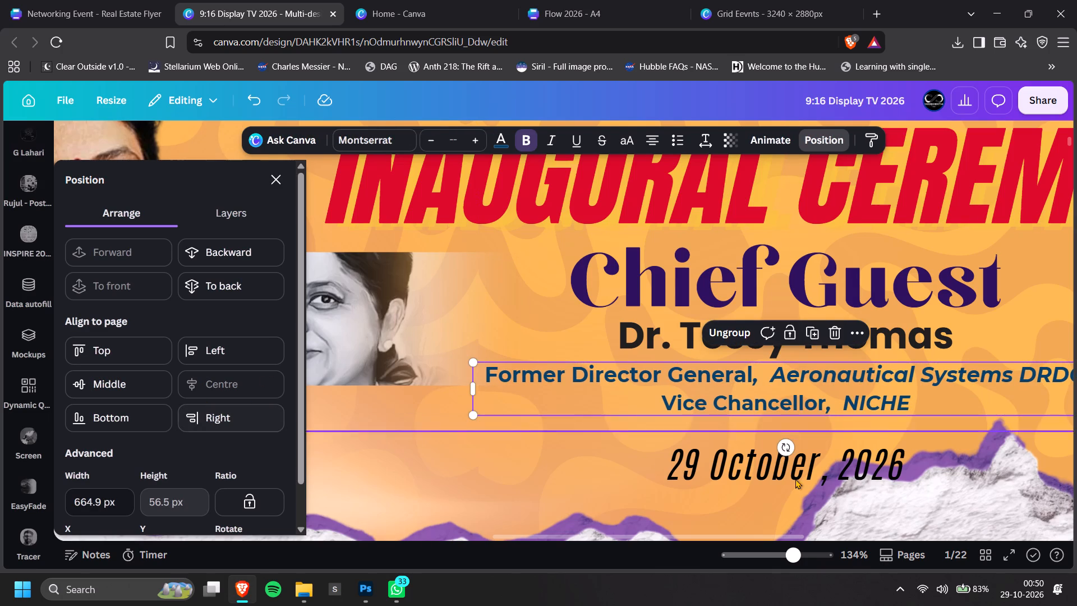
Move the 29 October, 2026 date line up closer beneath the Vice Chancellor line.
{"action": "left_click_drag", "start_coordinate": [795, 479], "coordinate": [795, 459]}
{"action": "scroll", "coordinate": [802, 453], "scroll_direction": "down", "scroll_amount": 3, "text": "ctrl"}
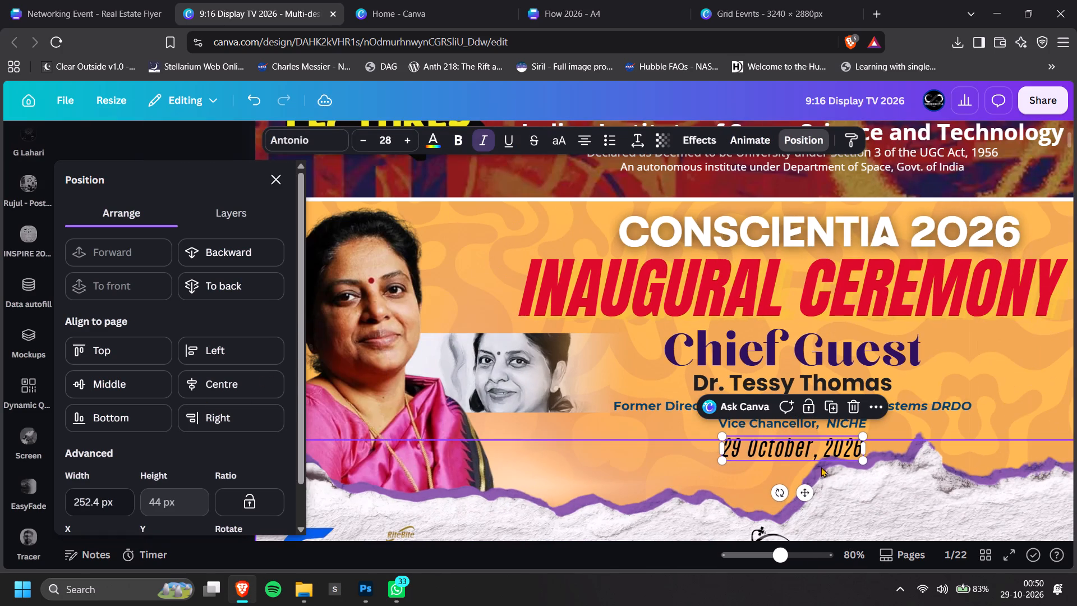
Shrink page 1's 29 October, 2026 date to size 22.8 and centre it roughly below the Vice Chancellor line.
{"action": "left_click_drag", "start_coordinate": [863, 462], "coordinate": [838, 453]}
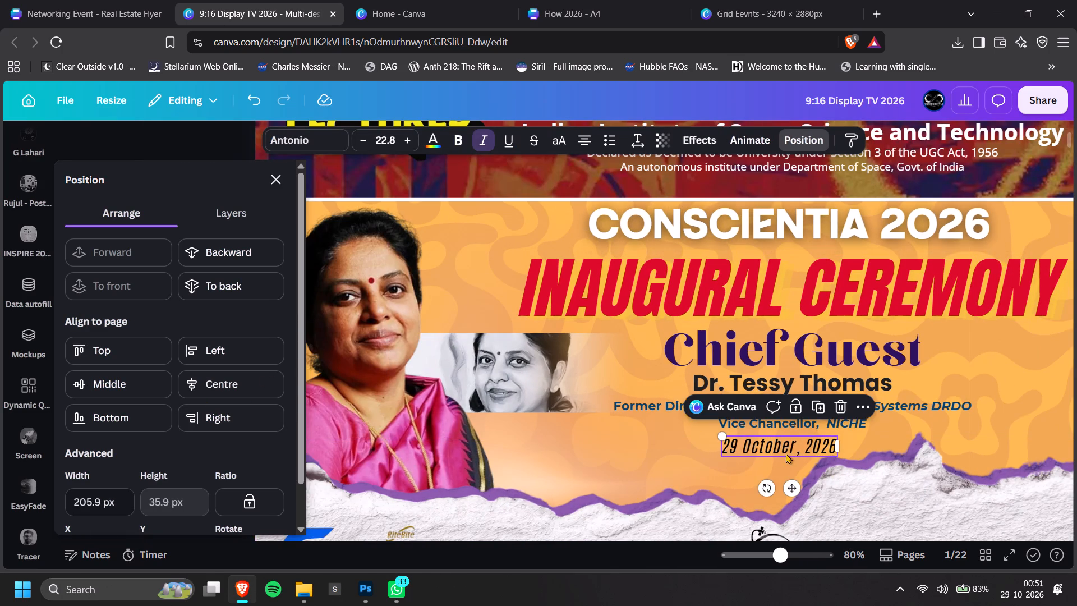
{"action": "left_click_drag", "start_coordinate": [786, 453], "coordinate": [796, 453]}
{"action": "scroll", "coordinate": [910, 493], "scroll_direction": "down", "scroll_amount": 3, "text": "ctrl"}
{"action": "left_click", "coordinate": [895, 482]}
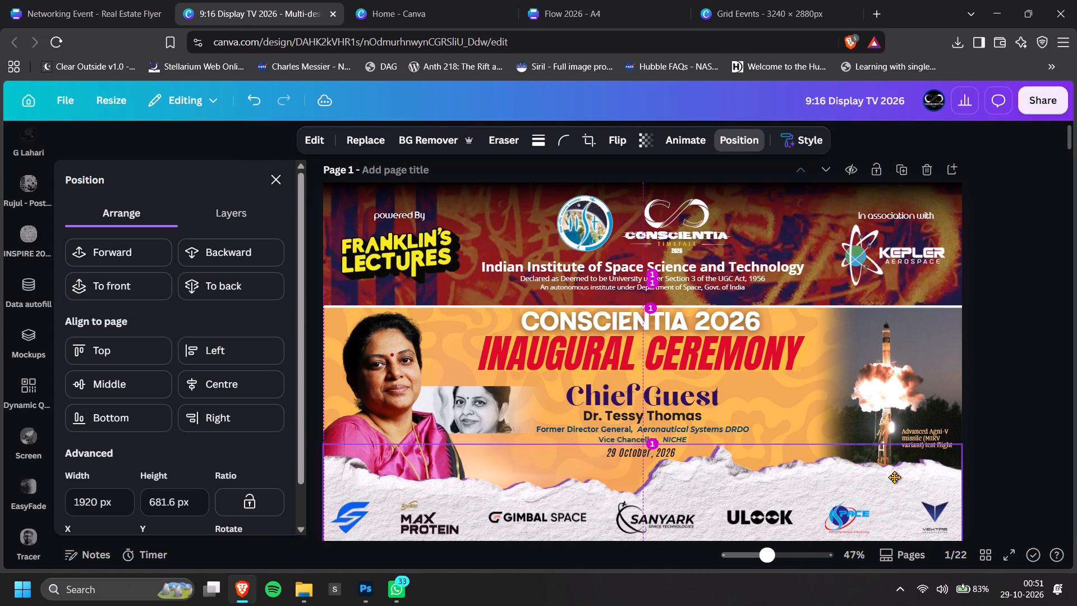
{"action": "left_click", "coordinate": [1076, 414]}
{"action": "left_click", "coordinate": [1055, 415]}
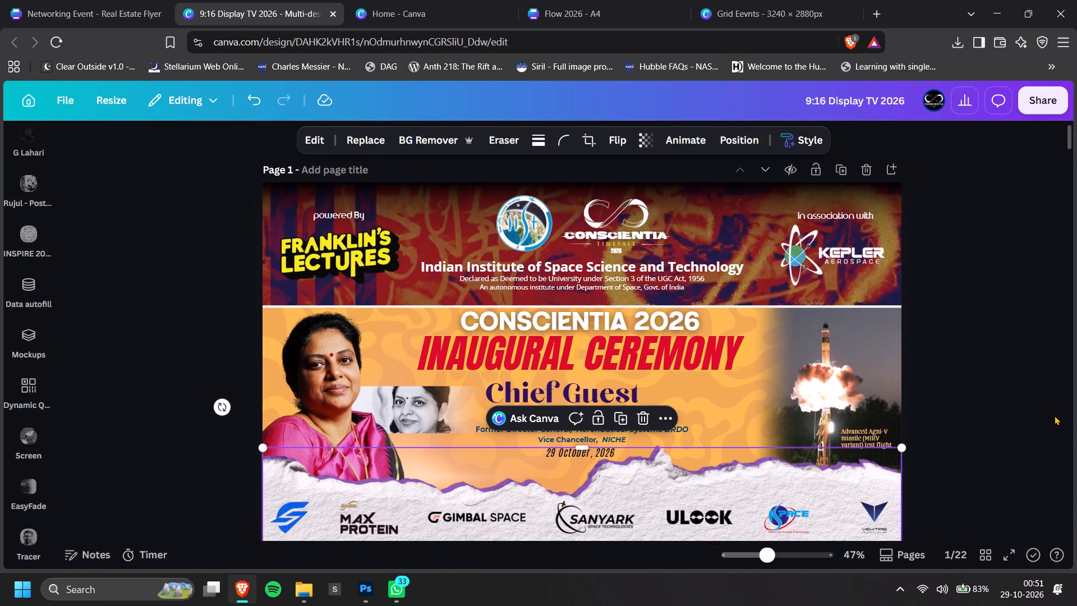
{"action": "left_click", "coordinate": [932, 420]}
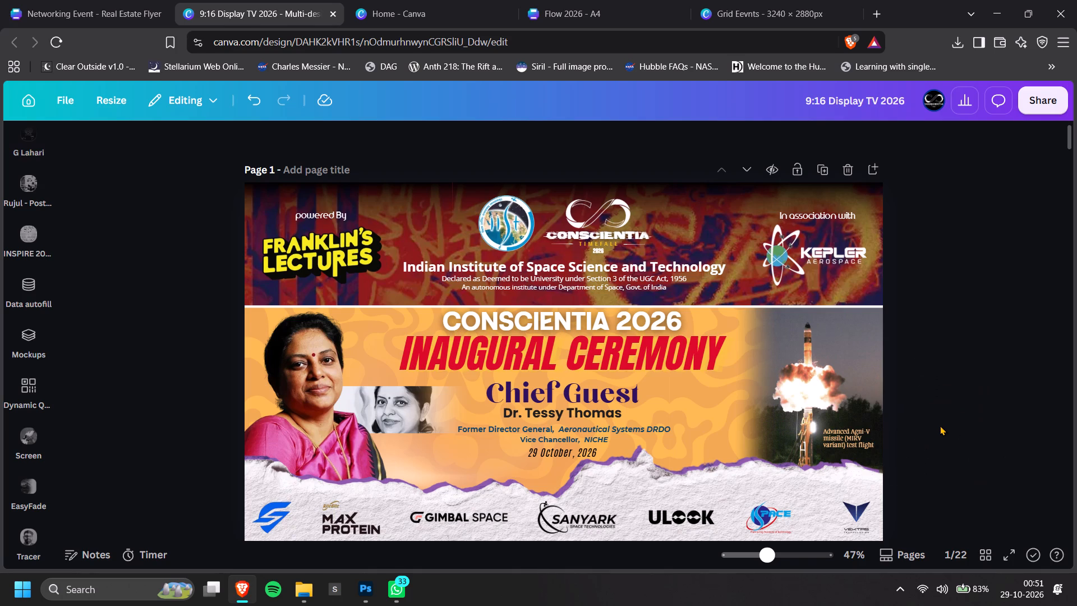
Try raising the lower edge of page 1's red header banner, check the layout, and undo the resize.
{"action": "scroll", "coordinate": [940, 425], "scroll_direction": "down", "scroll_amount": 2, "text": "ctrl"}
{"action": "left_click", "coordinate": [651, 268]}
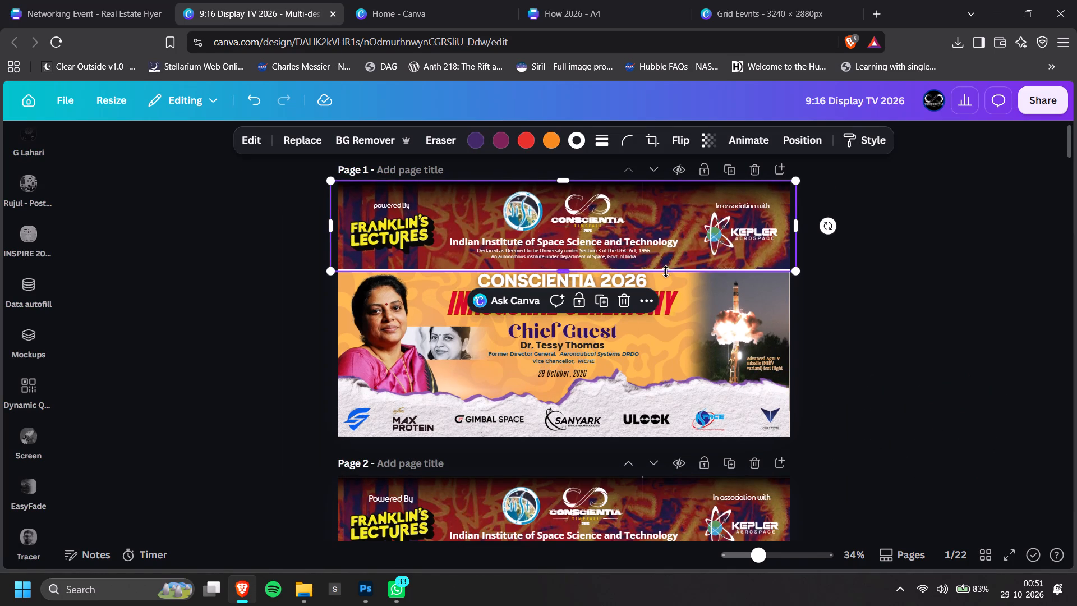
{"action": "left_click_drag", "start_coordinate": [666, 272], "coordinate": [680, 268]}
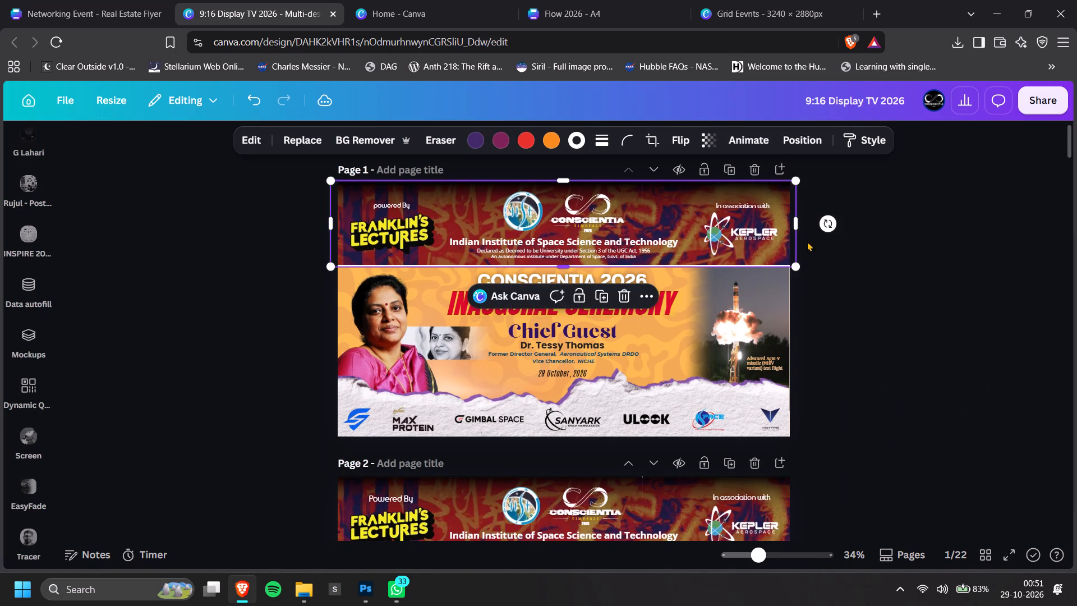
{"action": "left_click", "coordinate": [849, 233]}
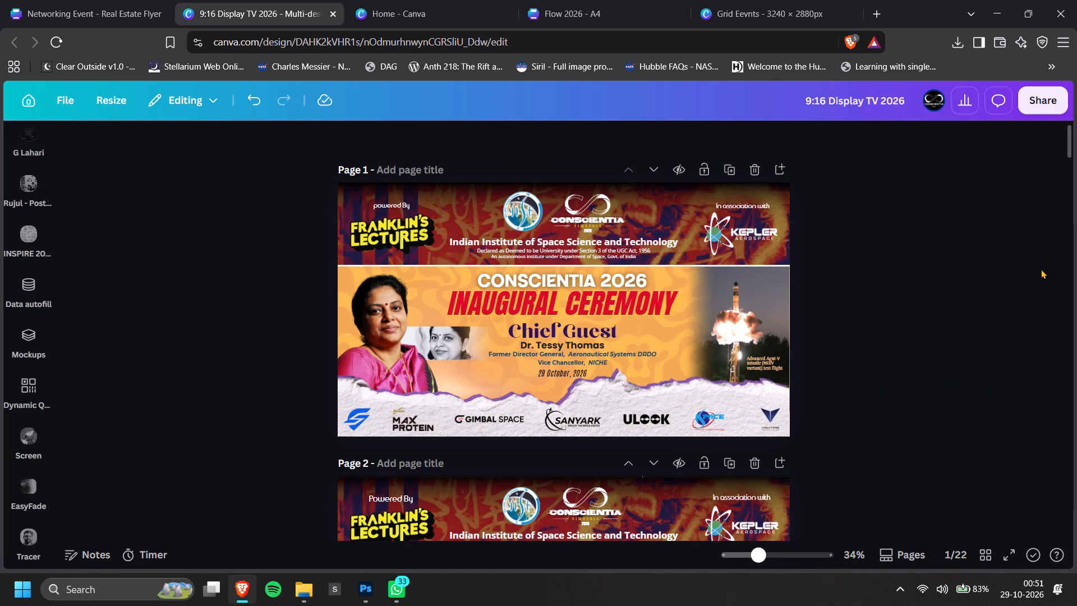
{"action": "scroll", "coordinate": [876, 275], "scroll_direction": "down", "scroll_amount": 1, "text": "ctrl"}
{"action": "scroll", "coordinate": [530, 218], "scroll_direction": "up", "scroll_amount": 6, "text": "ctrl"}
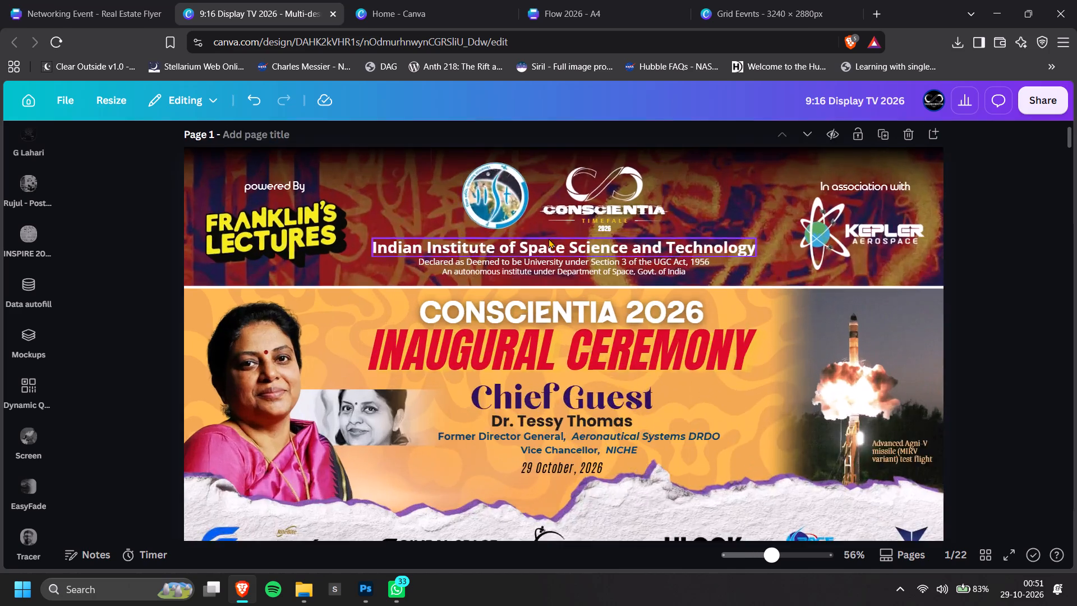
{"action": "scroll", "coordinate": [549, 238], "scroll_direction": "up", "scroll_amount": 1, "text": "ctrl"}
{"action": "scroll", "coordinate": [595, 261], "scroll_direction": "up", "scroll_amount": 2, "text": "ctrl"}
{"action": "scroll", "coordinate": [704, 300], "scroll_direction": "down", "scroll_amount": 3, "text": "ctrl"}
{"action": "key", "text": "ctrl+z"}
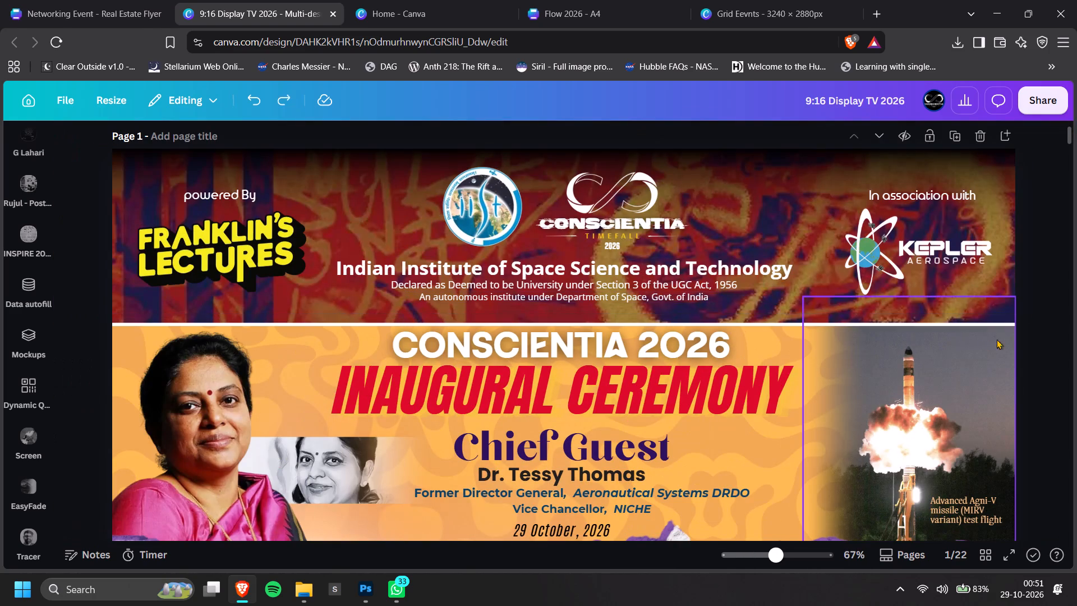
Raise the lower edge of page 1's red header banner slightly to leave more space above CONSCIENTIA 2026.
{"action": "left_click", "coordinate": [727, 316]}
{"action": "scroll", "coordinate": [534, 297], "scroll_direction": "up", "scroll_amount": 5, "text": "ctrl"}
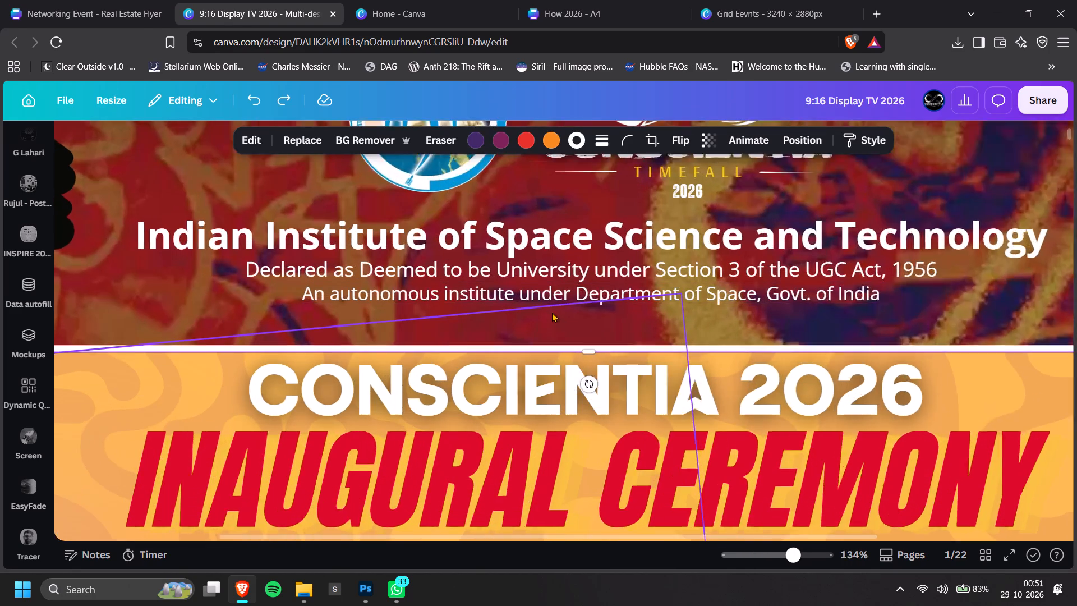
{"action": "left_click_drag", "start_coordinate": [595, 356], "coordinate": [600, 340]}
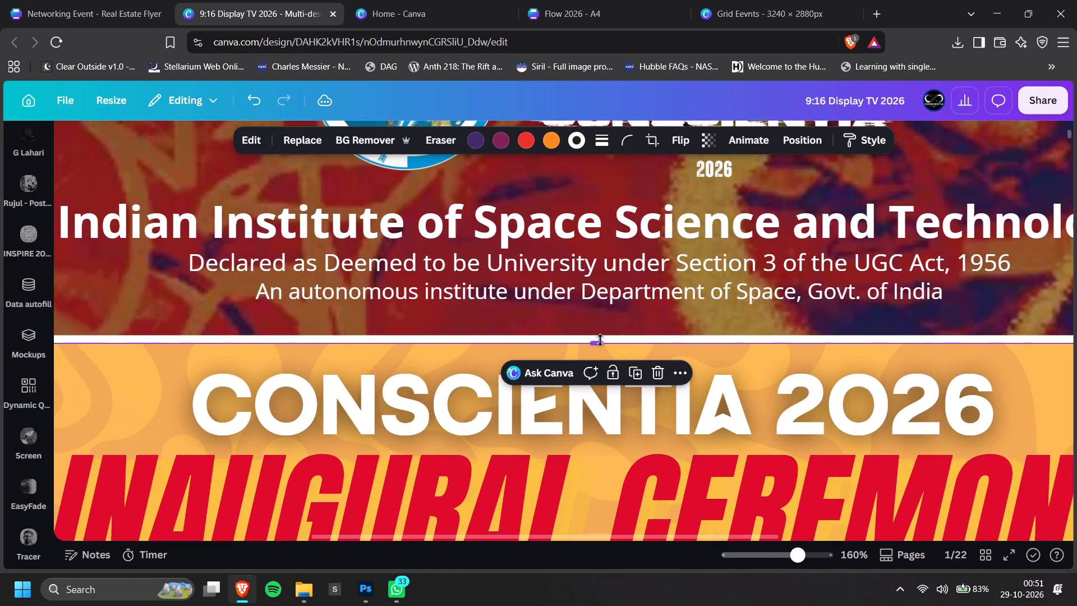
{"action": "scroll", "coordinate": [600, 340], "scroll_direction": "down", "scroll_amount": 6, "text": "ctrl"}
{"action": "double_click", "coordinate": [1044, 389]}
{"action": "scroll", "coordinate": [1044, 389], "scroll_direction": "down", "scroll_amount": 3, "text": "ctrl"}
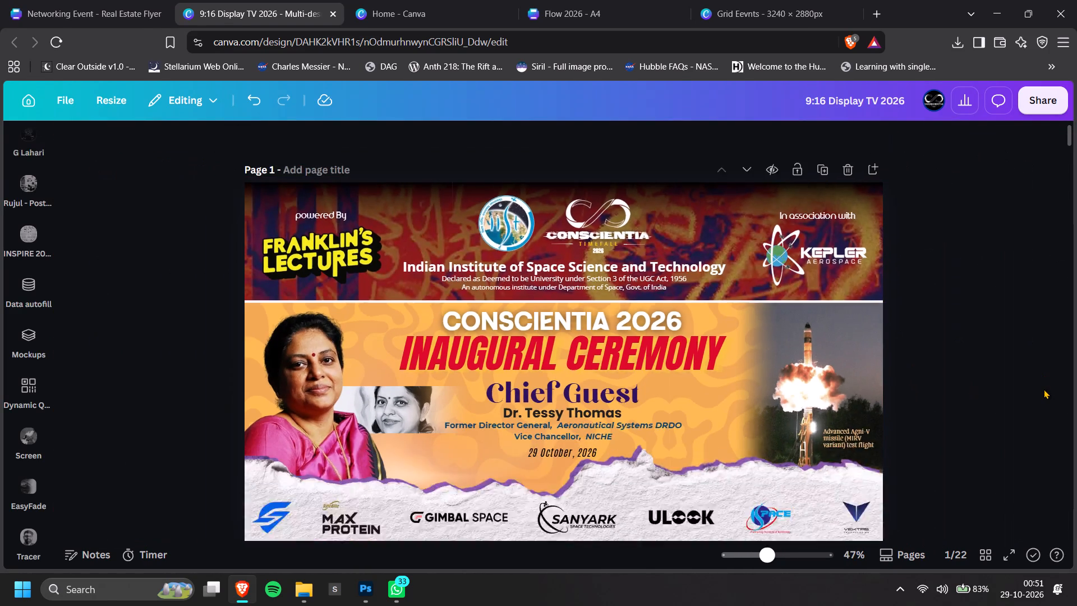
Examine the alignment and spacing of the CONSCIENTIA 2026 line and the INAUGURAL CEREMONY title on page 1.
{"action": "scroll", "coordinate": [580, 383], "scroll_direction": "up", "scroll_amount": 2, "text": "ctrl"}
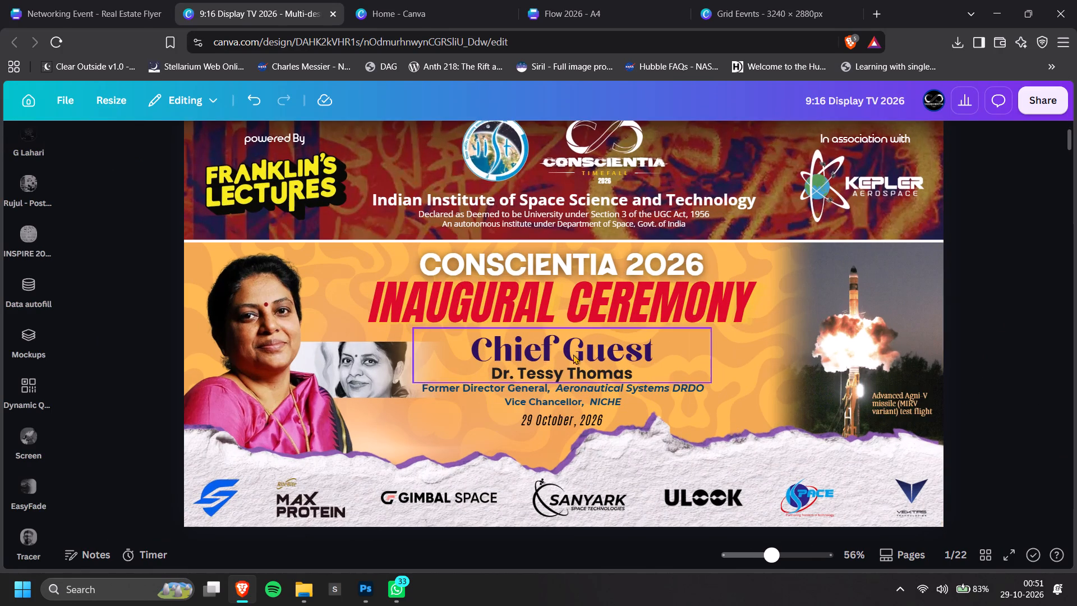
{"action": "left_click_drag", "start_coordinate": [582, 309], "coordinate": [587, 309]}
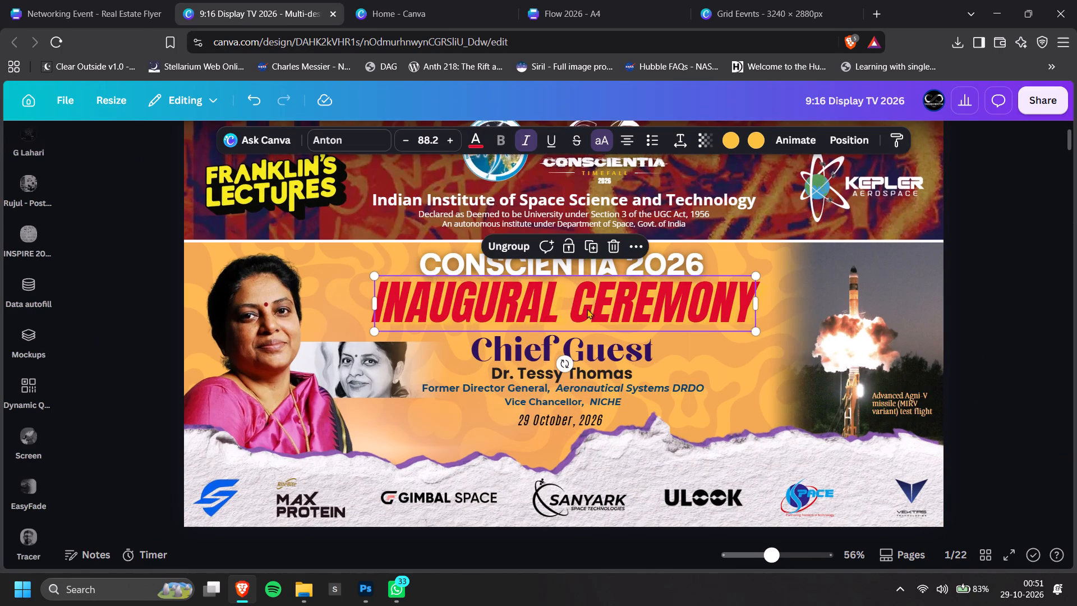
{"action": "scroll", "coordinate": [523, 295], "scroll_direction": "up", "scroll_amount": 4, "text": "ctrl"}
{"action": "left_click", "coordinate": [642, 250]}
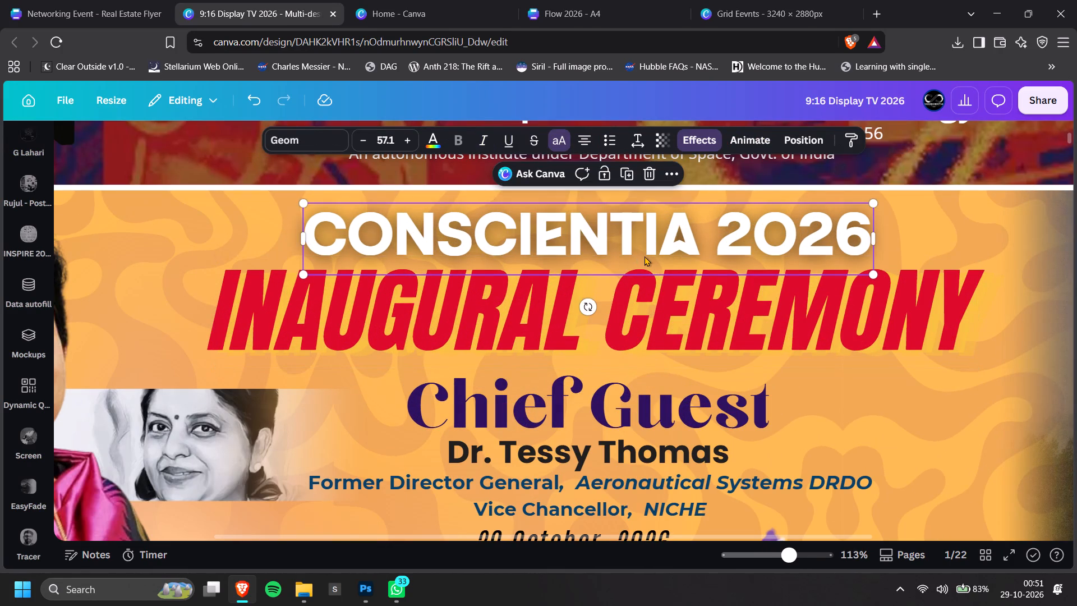
{"action": "left_click", "coordinate": [645, 256]}
{"action": "scroll", "coordinate": [673, 300], "scroll_direction": "down", "scroll_amount": 6, "text": "ctrl"}
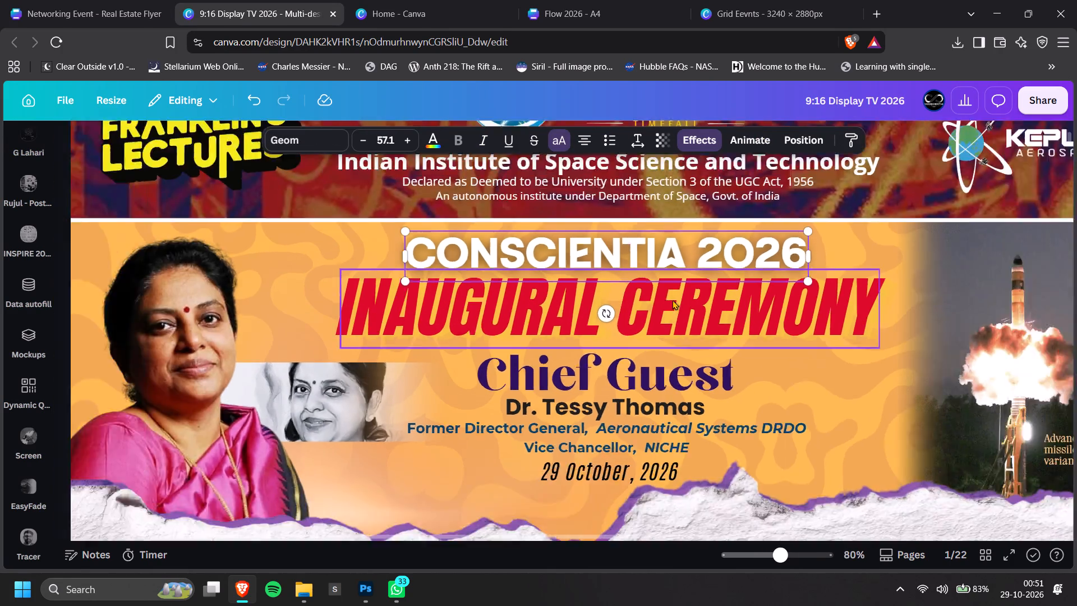
{"action": "double_click", "coordinate": [987, 310]}
{"action": "scroll", "coordinate": [984, 313], "scroll_direction": "down", "scroll_amount": 2, "text": "ctrl"}
{"action": "scroll", "coordinate": [571, 276], "scroll_direction": "up", "scroll_amount": 7, "text": "ctrl"}
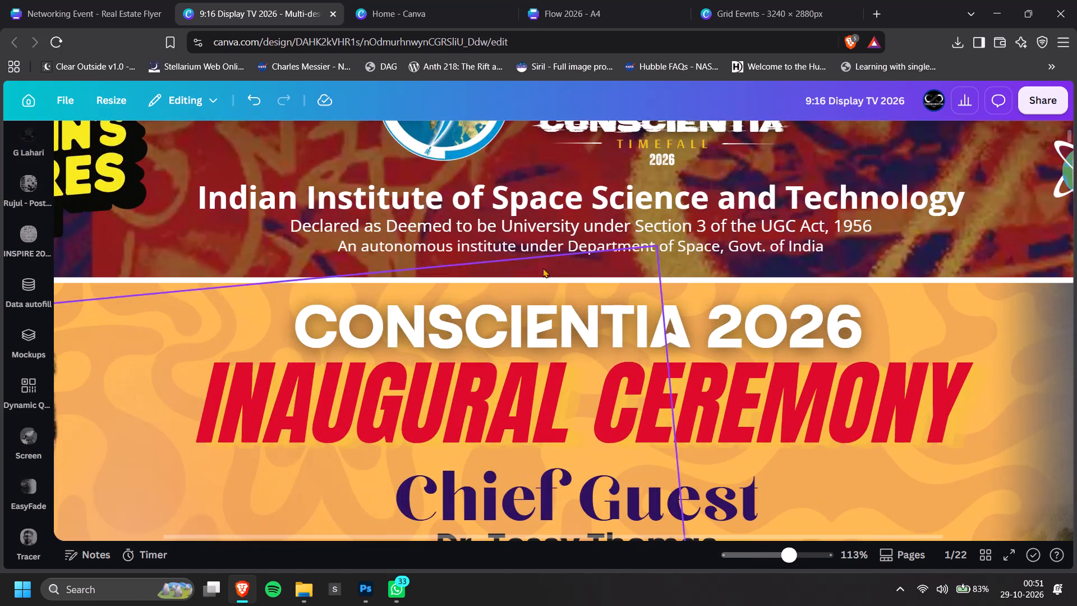
Reduce the CONSCIENTIA 2026 text to size 53.2, raise it slightly above the title and centre it horizontally on page 1.
{"action": "left_click", "coordinate": [531, 306]}
{"action": "left_click_drag", "start_coordinate": [296, 295], "coordinate": [325, 296]}
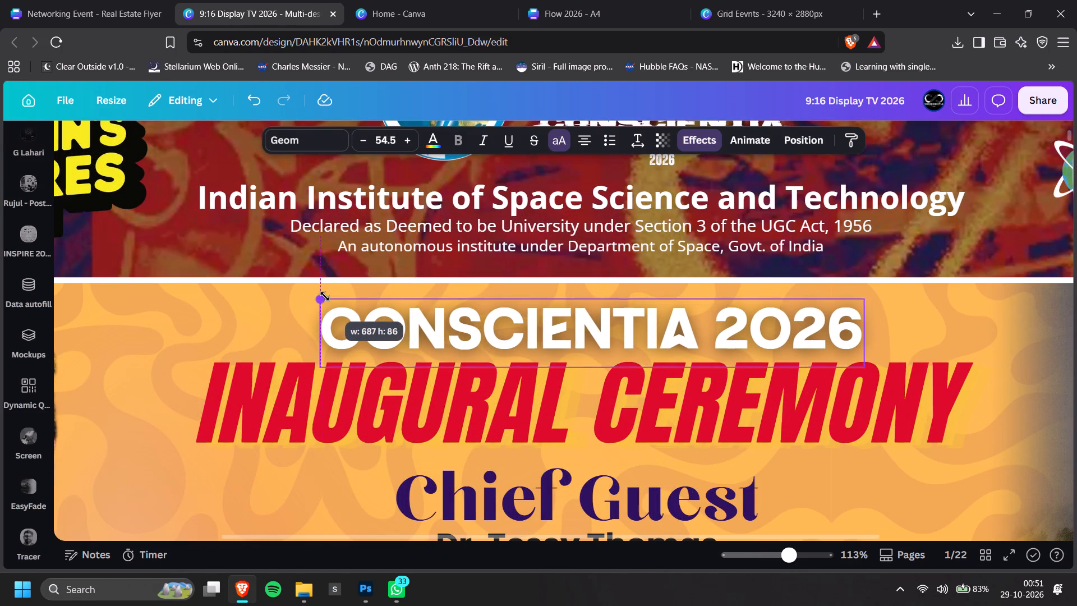
{"action": "left_click_drag", "start_coordinate": [325, 296], "coordinate": [334, 297]}
{"action": "left_click_drag", "start_coordinate": [632, 346], "coordinate": [636, 337]}
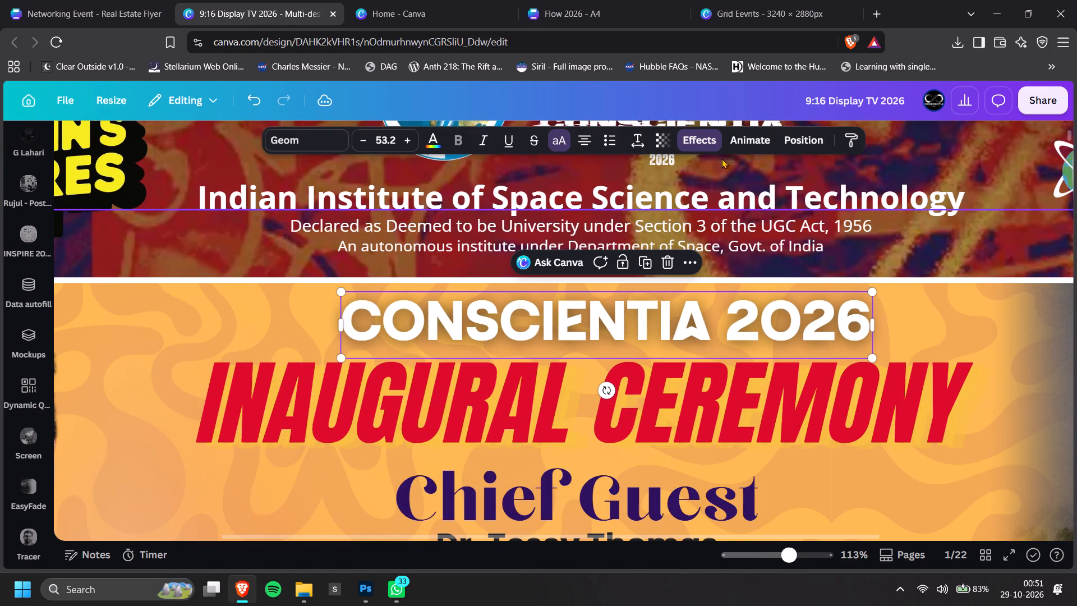
{"action": "left_click", "coordinate": [795, 143]}
{"action": "left_click", "coordinate": [222, 369]}
{"action": "left_click", "coordinate": [243, 382]}
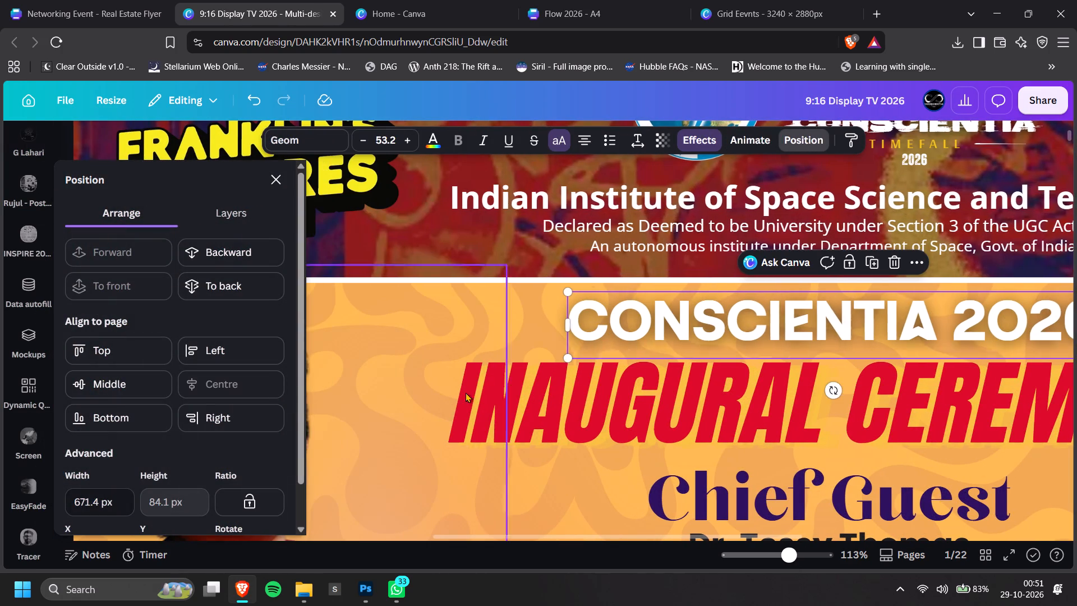
Centre the INAUGURAL CEREMONY title and the Chief Guest name block horizontally on page 1.
{"action": "left_click", "coordinate": [577, 391]}
{"action": "left_click", "coordinate": [194, 381]}
{"action": "left_click", "coordinate": [754, 514]}
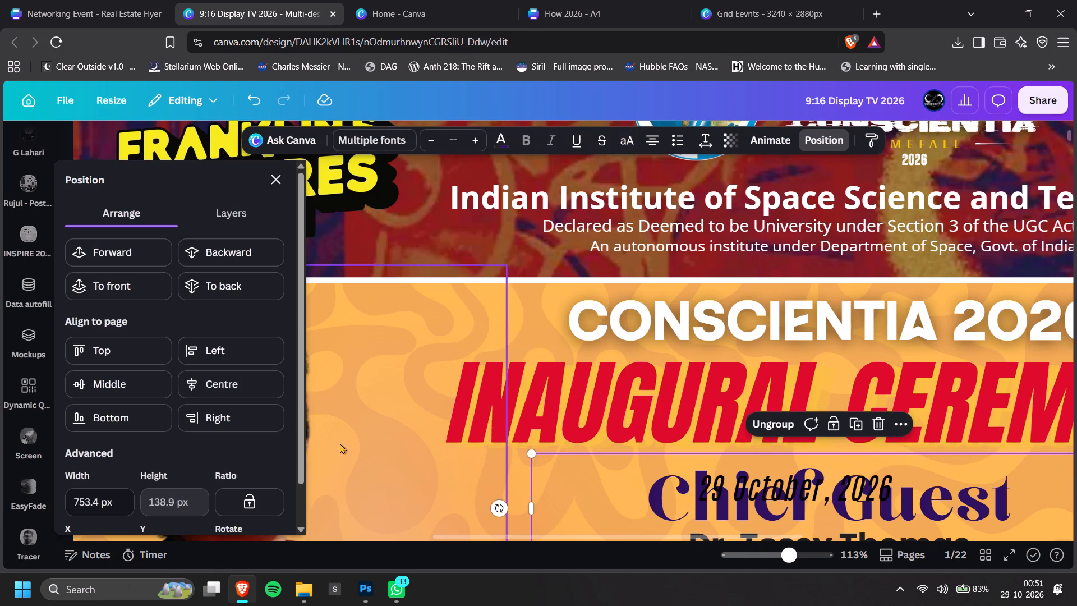
{"action": "left_click", "coordinate": [223, 377]}
Move the designation lines down and place the Chief Guest name block directly beneath the date, centred horizontally on page 1.
{"action": "scroll", "coordinate": [656, 410], "scroll_direction": "down", "scroll_amount": 1}
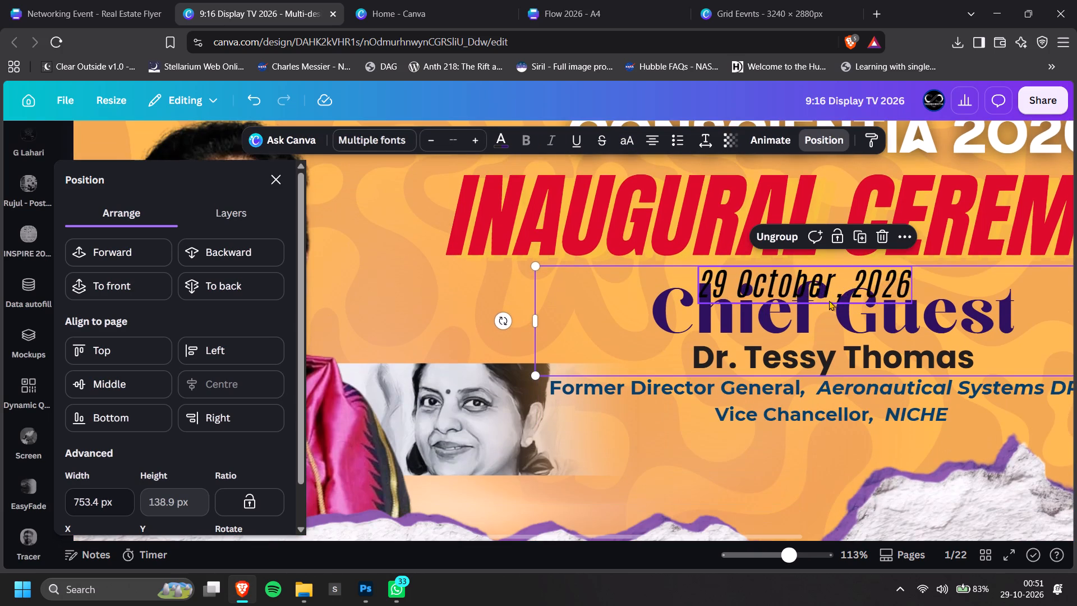
{"action": "scroll", "coordinate": [831, 327], "scroll_direction": "down", "scroll_amount": 3, "text": "ctrl"}
{"action": "left_click", "coordinate": [808, 349]}
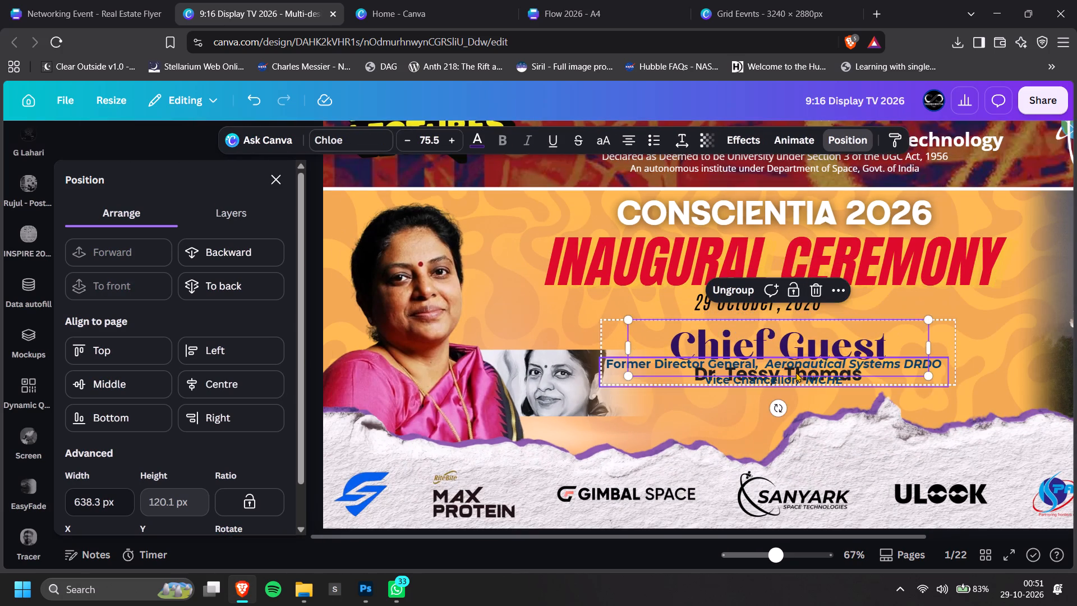
{"action": "key", "text": "ctrl+z"}
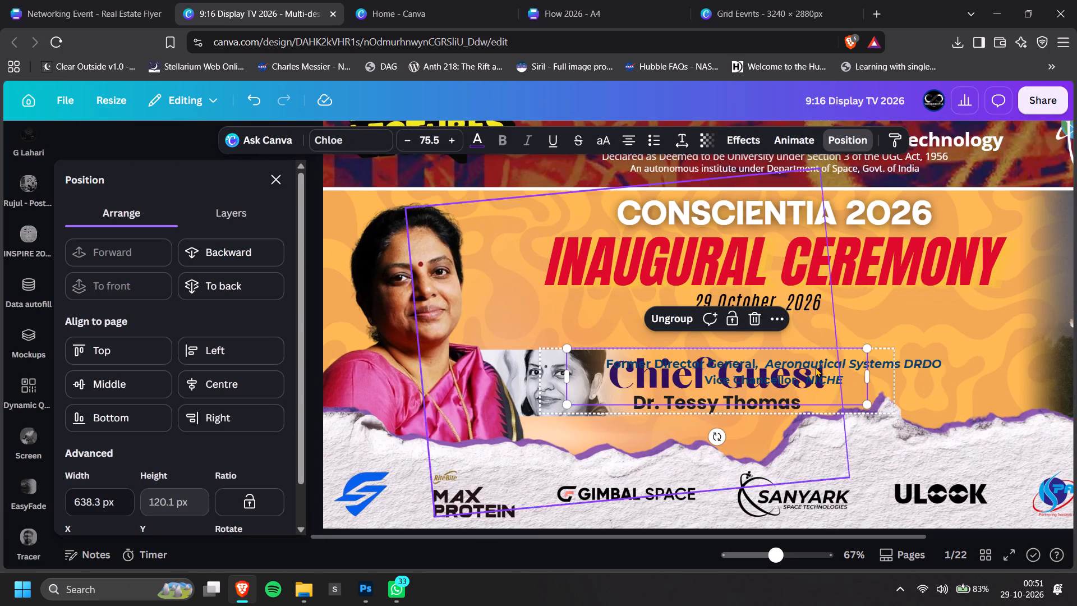
{"action": "left_click_drag", "start_coordinate": [881, 371], "coordinate": [883, 388]}
{"action": "left_click_drag", "start_coordinate": [901, 366], "coordinate": [903, 405]}
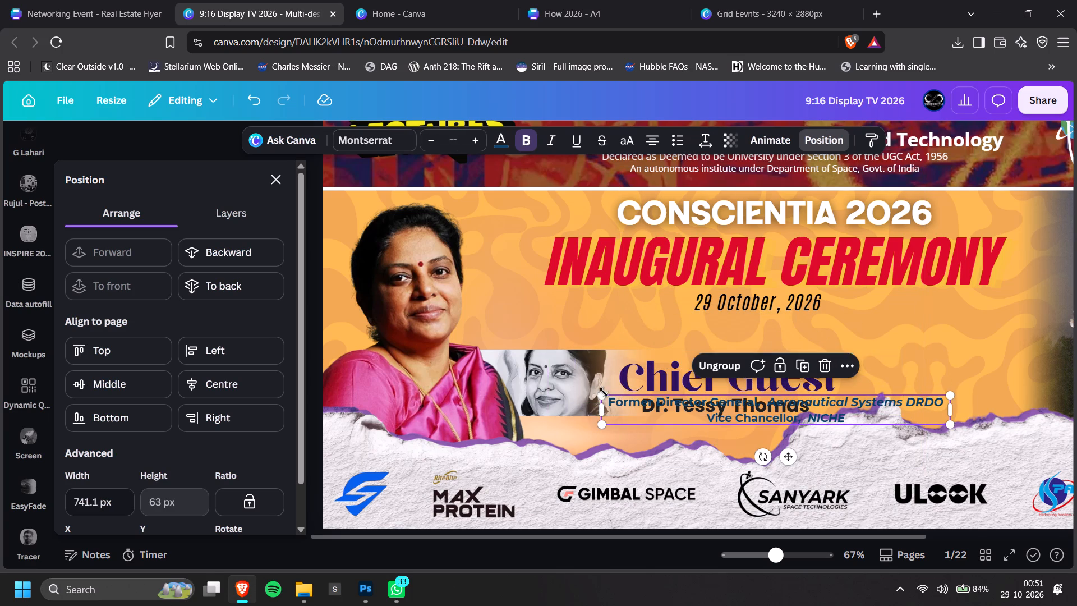
{"action": "left_click_drag", "start_coordinate": [622, 392], "coordinate": [639, 354]}
{"action": "left_click", "coordinate": [215, 395]}
Position the Former Director General and Vice Chancellor lines just below the guest's name and centre them horizontally on page 1.
{"action": "left_click_drag", "start_coordinate": [728, 419], "coordinate": [729, 413]}
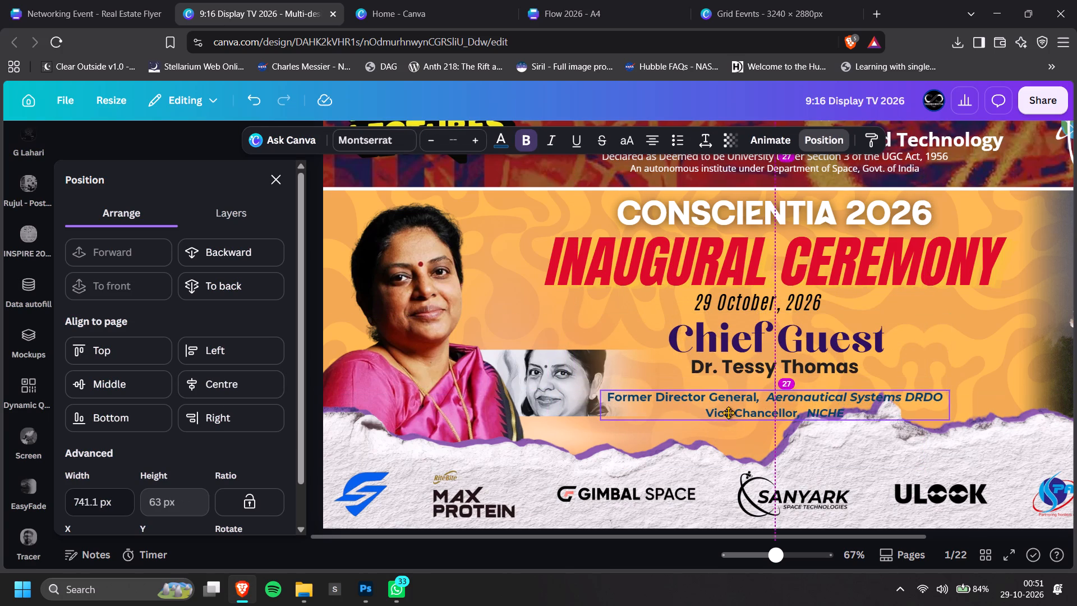
{"action": "left_click_drag", "start_coordinate": [729, 413], "coordinate": [729, 406]}
{"action": "left_click", "coordinate": [252, 386]}
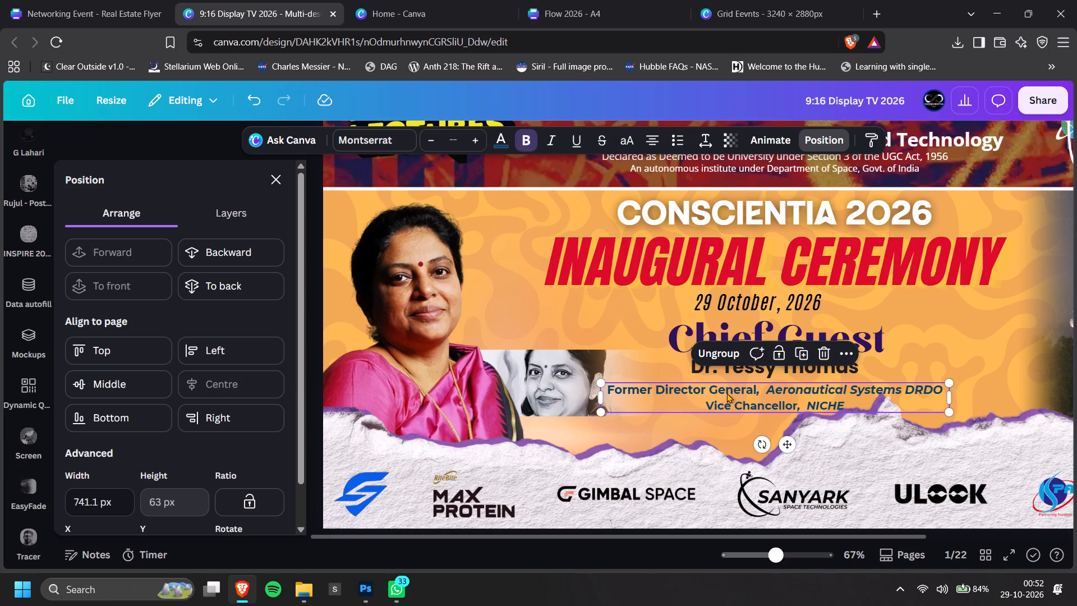
Move the torn-paper background and the sponsor logo row down slightly together on page 1.
{"action": "left_click", "coordinate": [831, 429]}
{"action": "left_click", "coordinate": [808, 484], "text": "shift"}
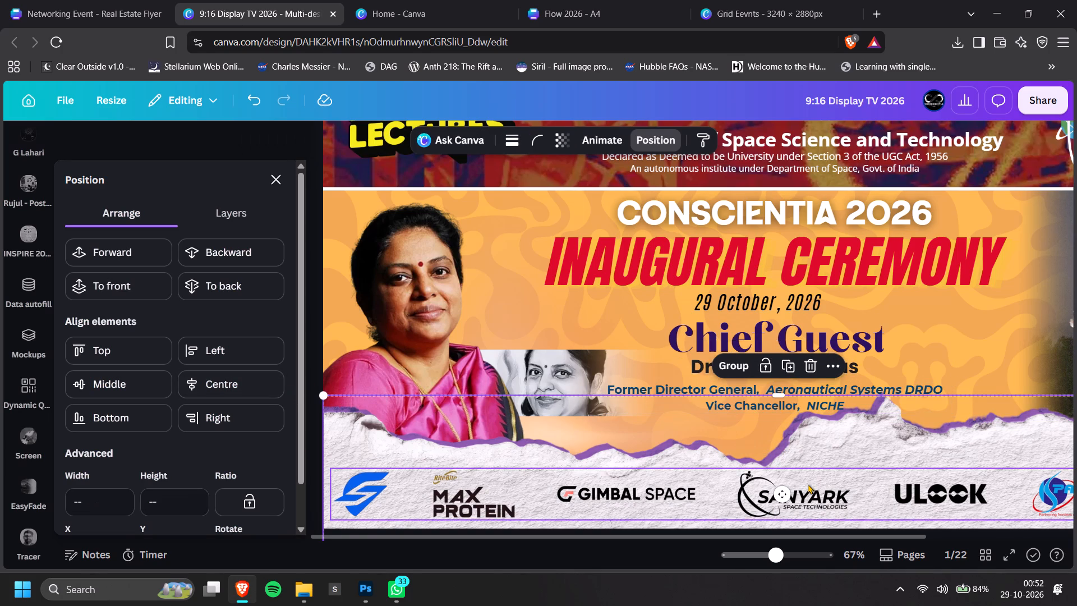
{"action": "left_click_drag", "start_coordinate": [835, 464], "coordinate": [836, 470]}
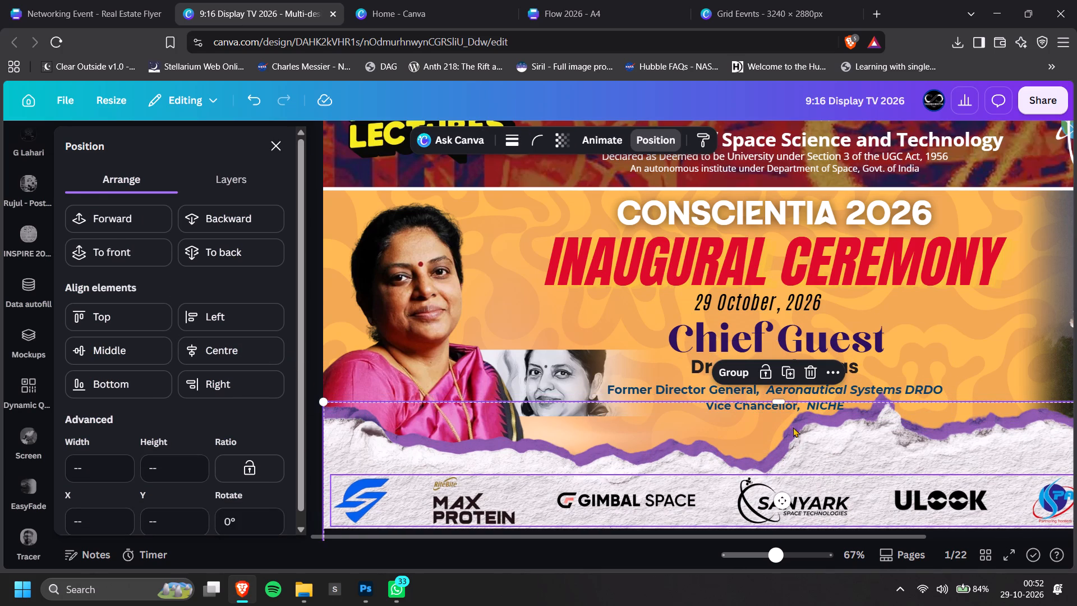
Reposition the torn-paper background slightly and align it flush with page 1's side edges.
{"action": "left_click", "coordinate": [987, 394]}
{"action": "left_click_drag", "start_coordinate": [987, 394], "coordinate": [985, 400]}
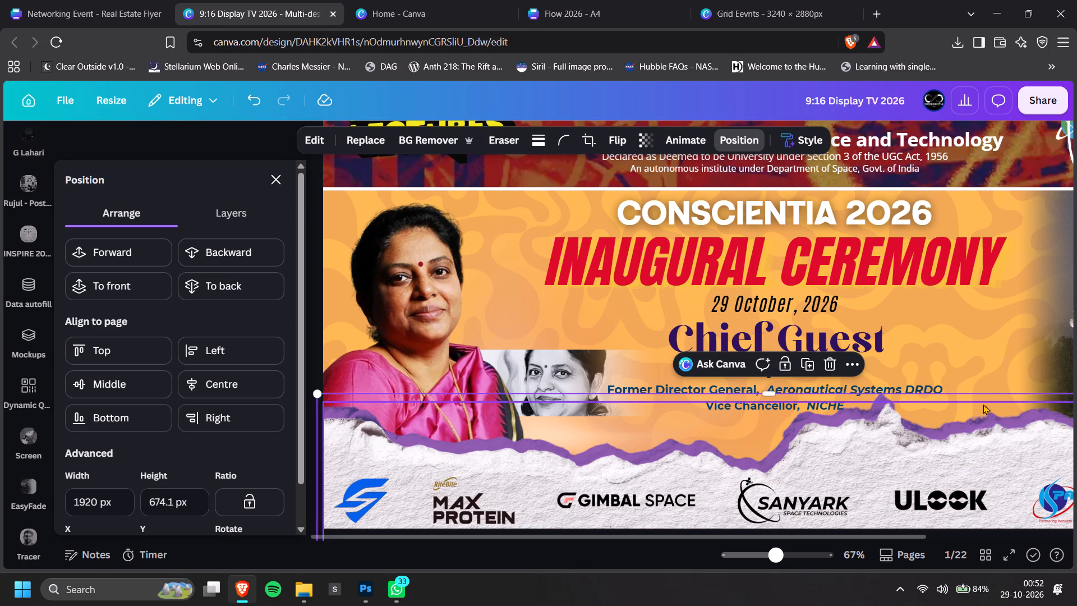
{"action": "left_click_drag", "start_coordinate": [983, 404], "coordinate": [982, 411]}
{"action": "scroll", "coordinate": [939, 421], "scroll_direction": "down", "scroll_amount": 4, "text": "ctrl"}
{"action": "left_click", "coordinate": [954, 412]}
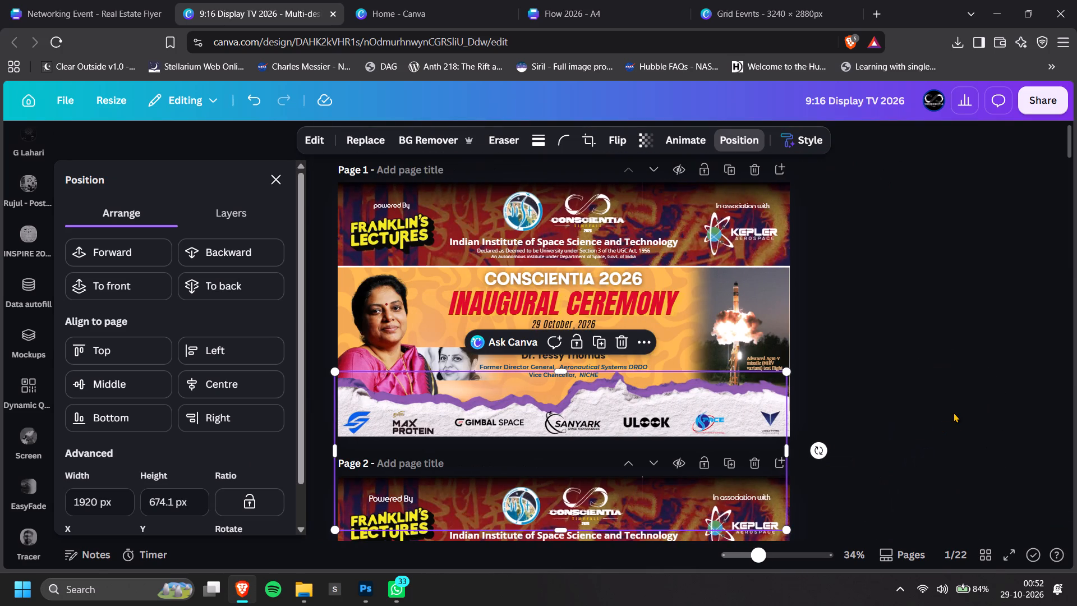
{"action": "left_click", "coordinate": [918, 410]}
{"action": "scroll", "coordinate": [865, 392], "scroll_direction": "up", "scroll_amount": 4, "text": "ctrl"}
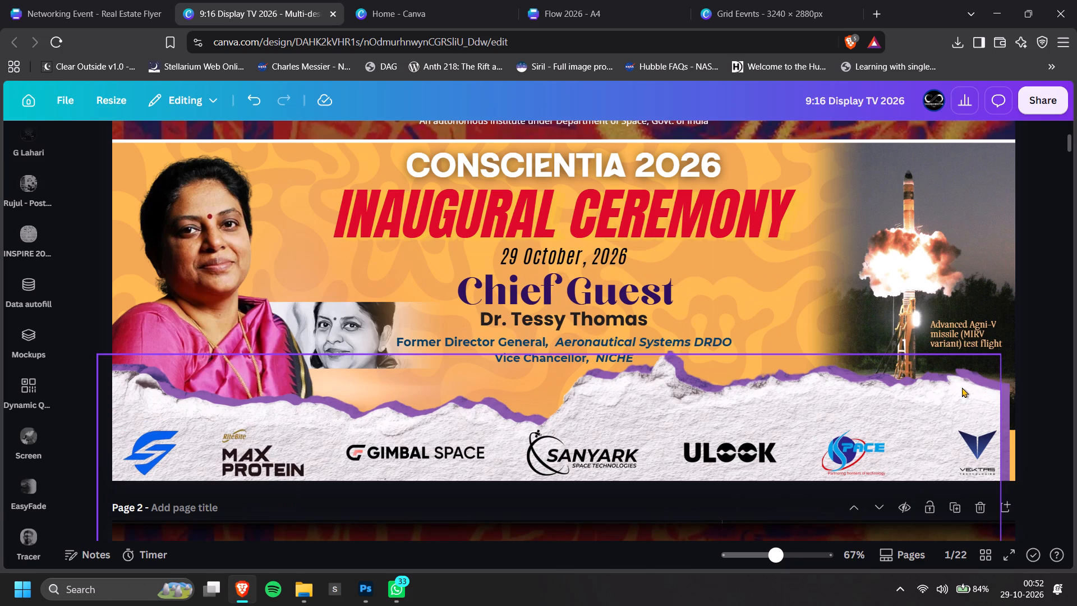
{"action": "left_click_drag", "start_coordinate": [965, 389], "coordinate": [980, 391]}
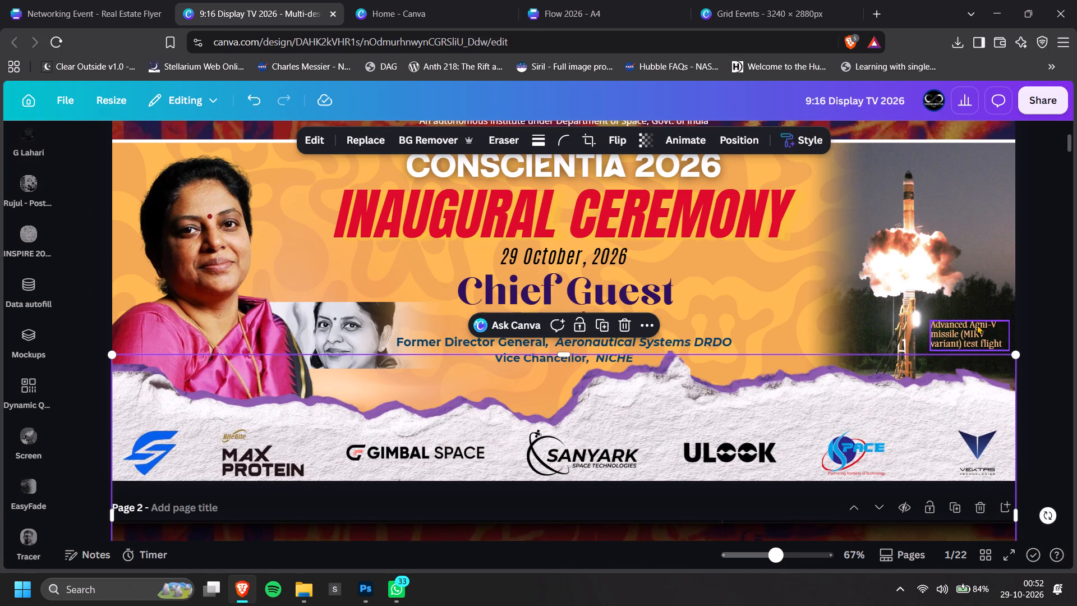
{"action": "scroll", "coordinate": [941, 351], "scroll_direction": "down", "scroll_amount": 3, "text": "ctrl"}
{"action": "left_click", "coordinate": [963, 351]}
Examine the torn-paper strip's edge and its spacing from the Chief Guest designation lines on page 1.
{"action": "scroll", "coordinate": [710, 372], "scroll_direction": "up", "scroll_amount": 4, "text": "ctrl"}
{"action": "scroll", "coordinate": [663, 388], "scroll_direction": "up", "scroll_amount": 1, "text": "ctrl"}
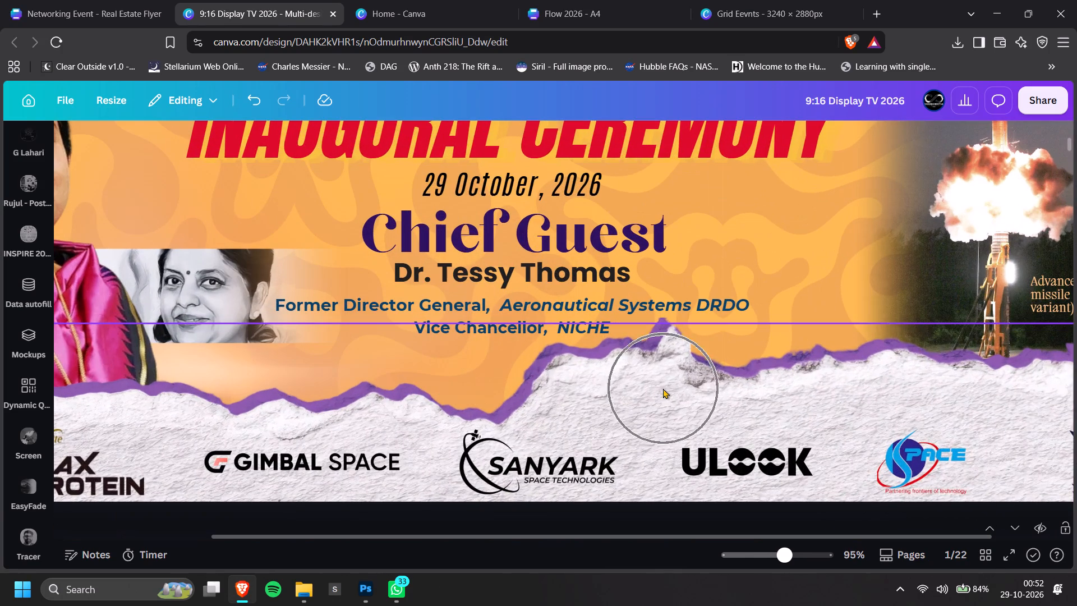
{"action": "left_click", "coordinate": [659, 392]}
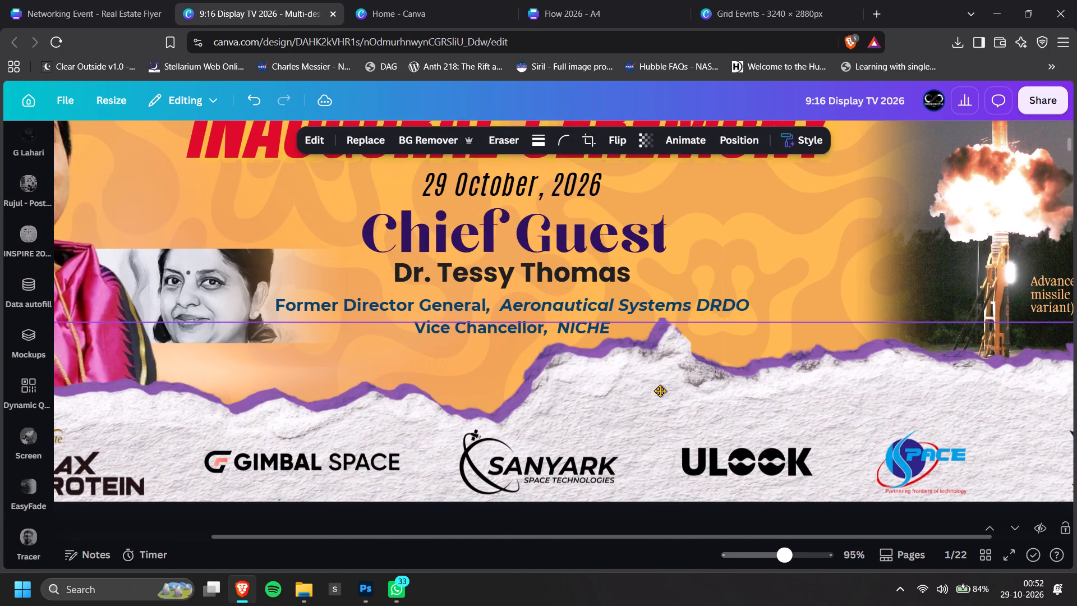
{"action": "scroll", "coordinate": [674, 391], "scroll_direction": "down", "scroll_amount": 3, "text": "ctrl"}
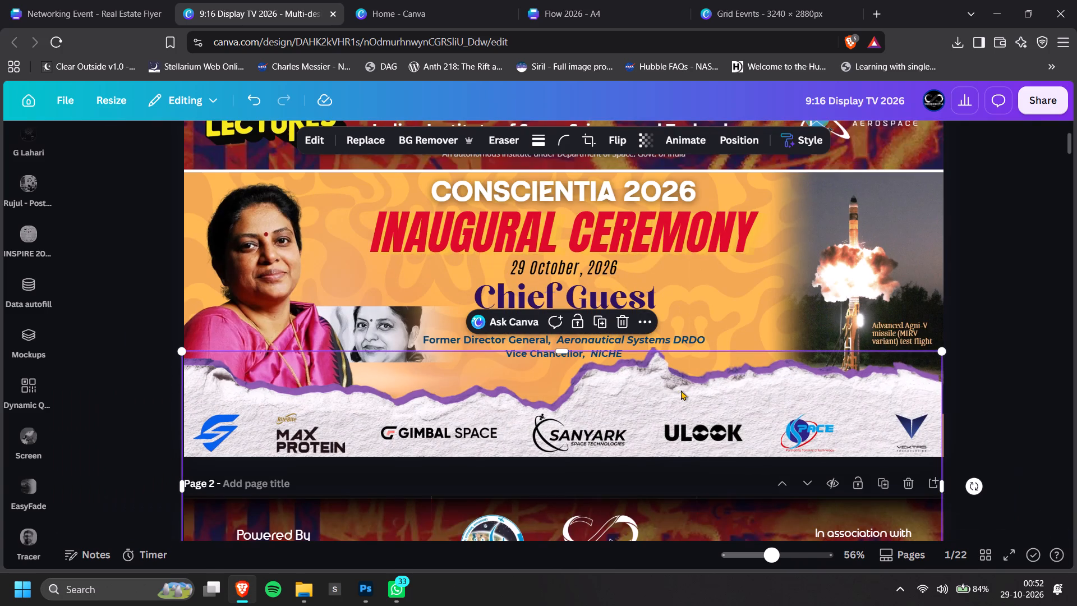
{"action": "left_click", "coordinate": [979, 357]}
{"action": "left_click", "coordinate": [979, 357]}
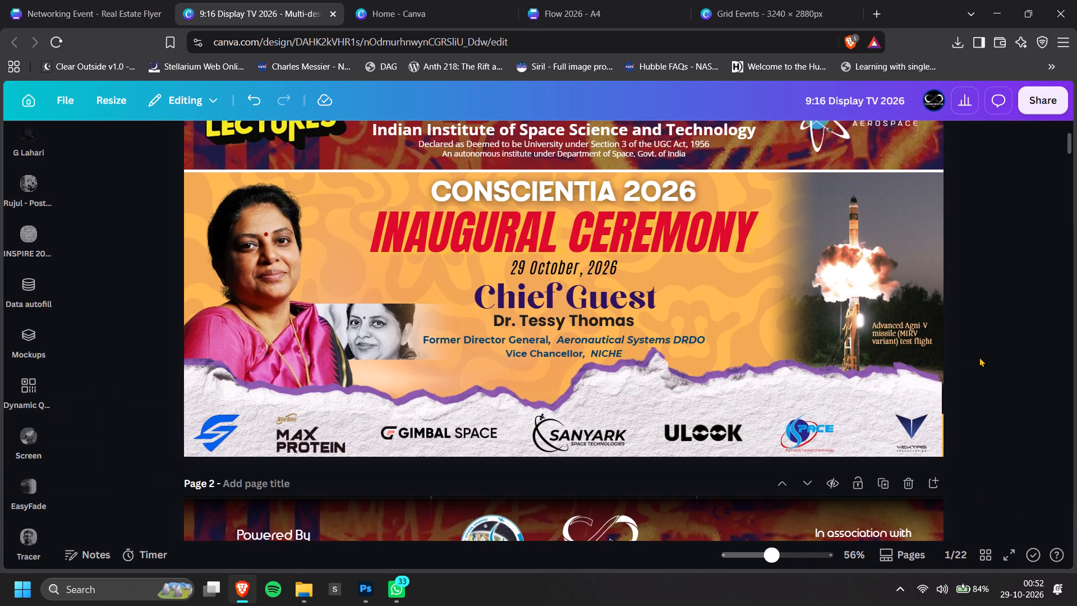
{"action": "scroll", "coordinate": [979, 357], "scroll_direction": "down", "scroll_amount": 1, "text": "ctrl"}
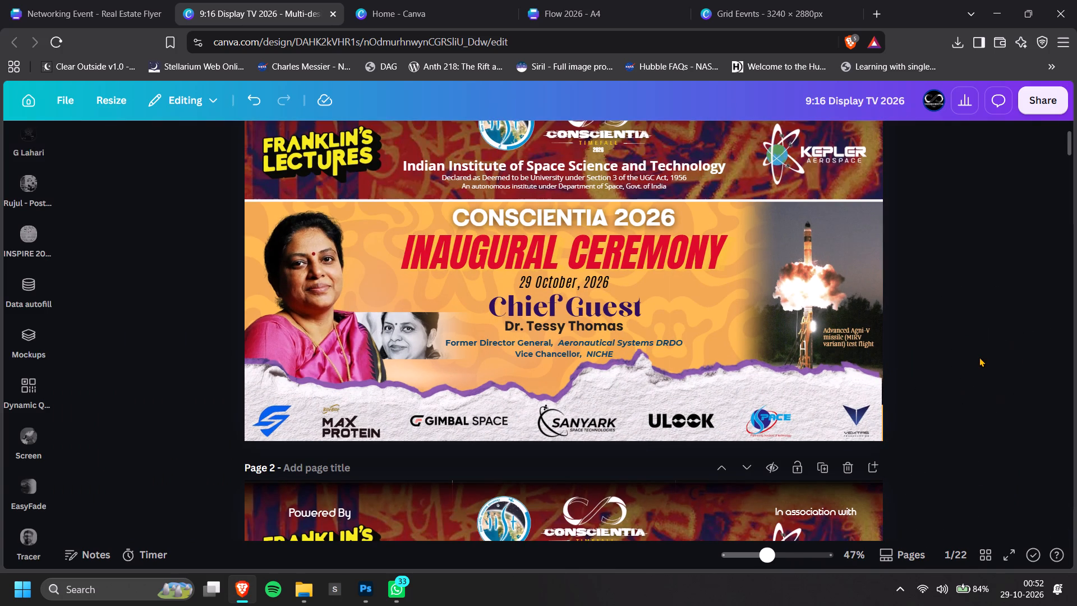
{"action": "scroll", "coordinate": [714, 380], "scroll_direction": "up", "scroll_amount": 2, "text": "ctrl"}
Flip the white torn-paper strip behind the sponsor logos vertically on page 1.
{"action": "left_click", "coordinate": [714, 380]}
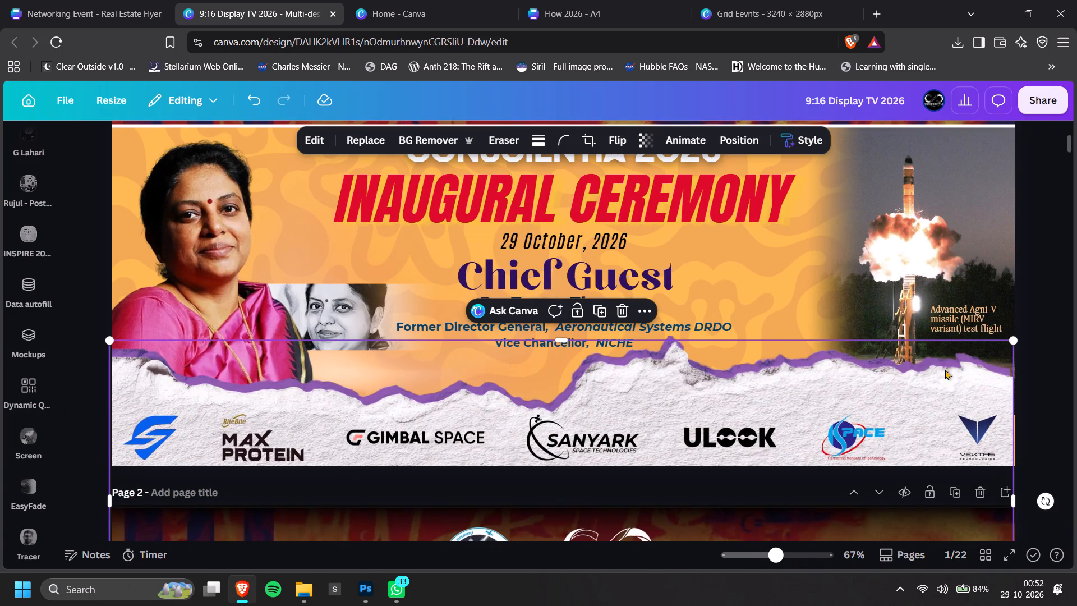
{"action": "left_click", "coordinate": [625, 138]}
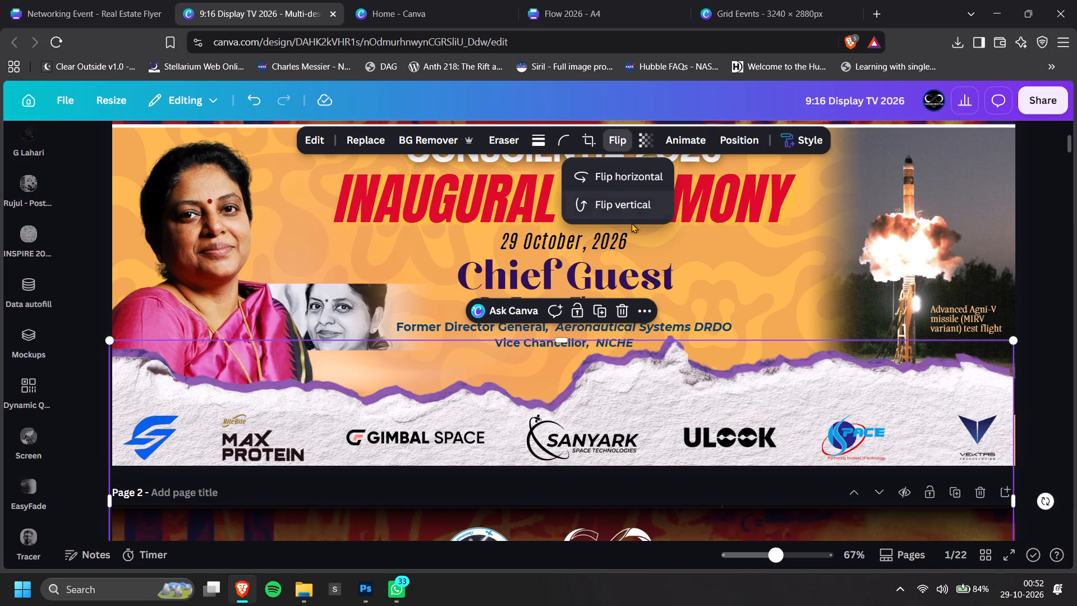
{"action": "left_click", "coordinate": [633, 212]}
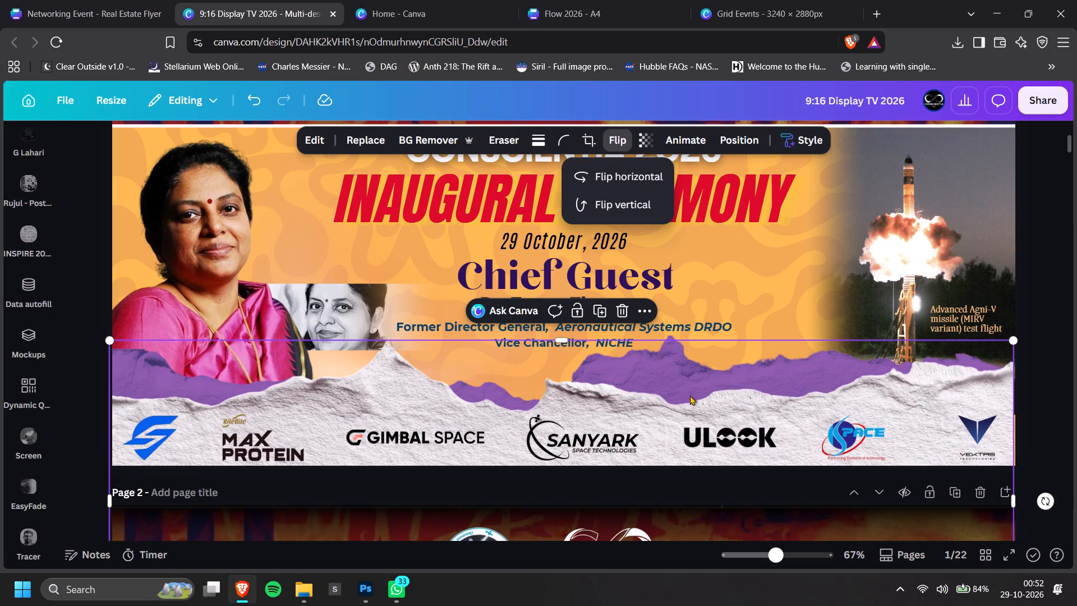
{"action": "key", "text": "alt+1"}
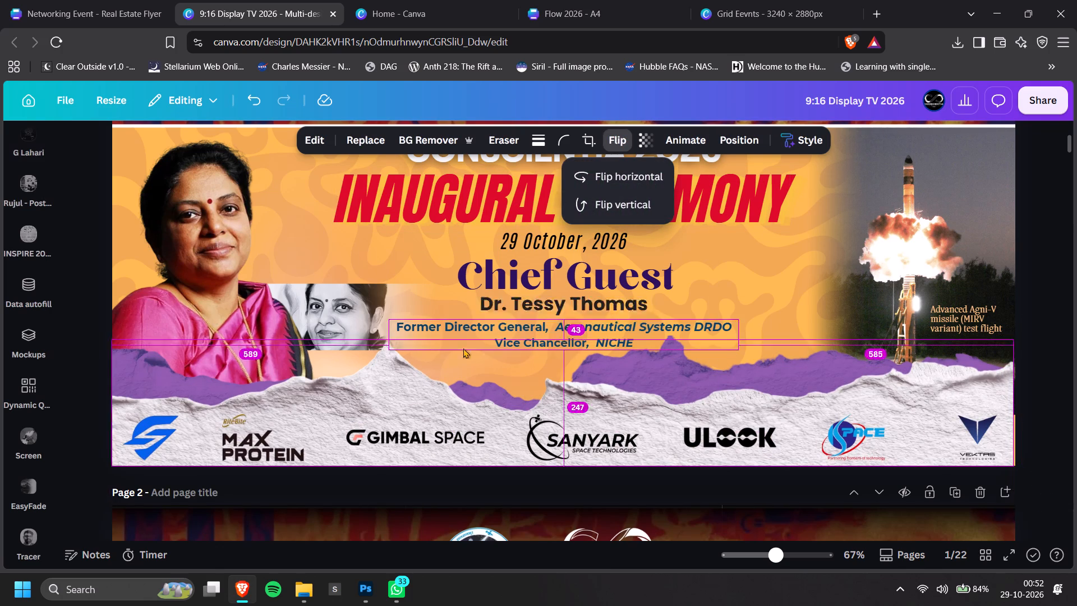
{"action": "scroll", "coordinate": [829, 349], "scroll_direction": "down", "scroll_amount": 1, "text": "ctrl"}
{"action": "double_click", "coordinate": [982, 332]}
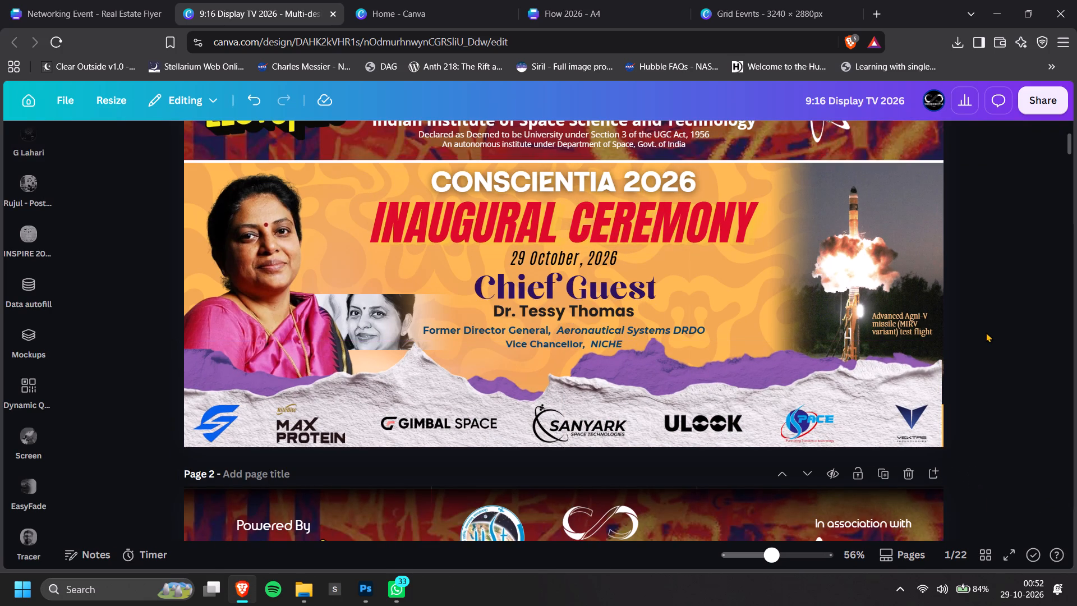
Try horizontal and vertical flips on the purple torn-paper layer behind the white paper on page 1.
{"action": "key", "text": "alt+1"}
{"action": "scroll", "coordinate": [126, 357], "scroll_direction": "down", "scroll_amount": 6}
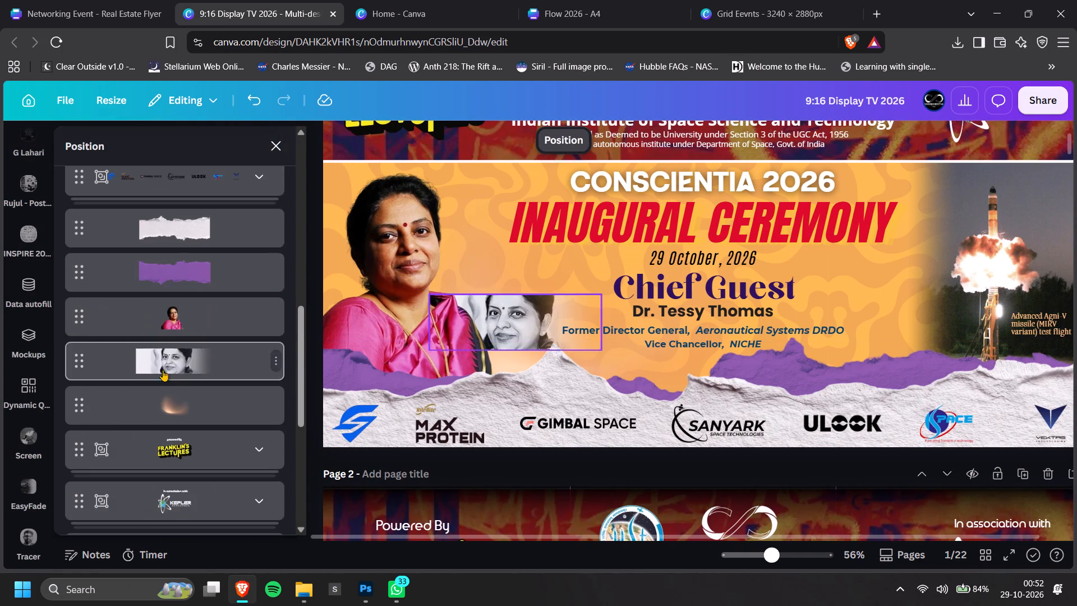
{"action": "left_click", "coordinate": [174, 255]}
{"action": "left_click", "coordinate": [610, 149]}
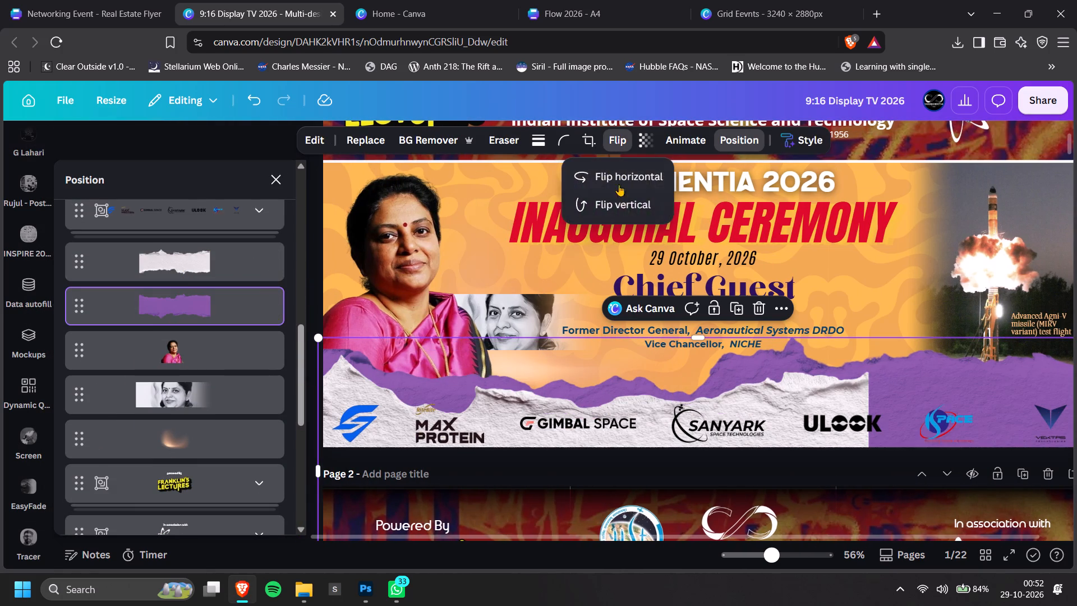
{"action": "left_click", "coordinate": [629, 181]}
{"action": "left_click", "coordinate": [624, 212]}
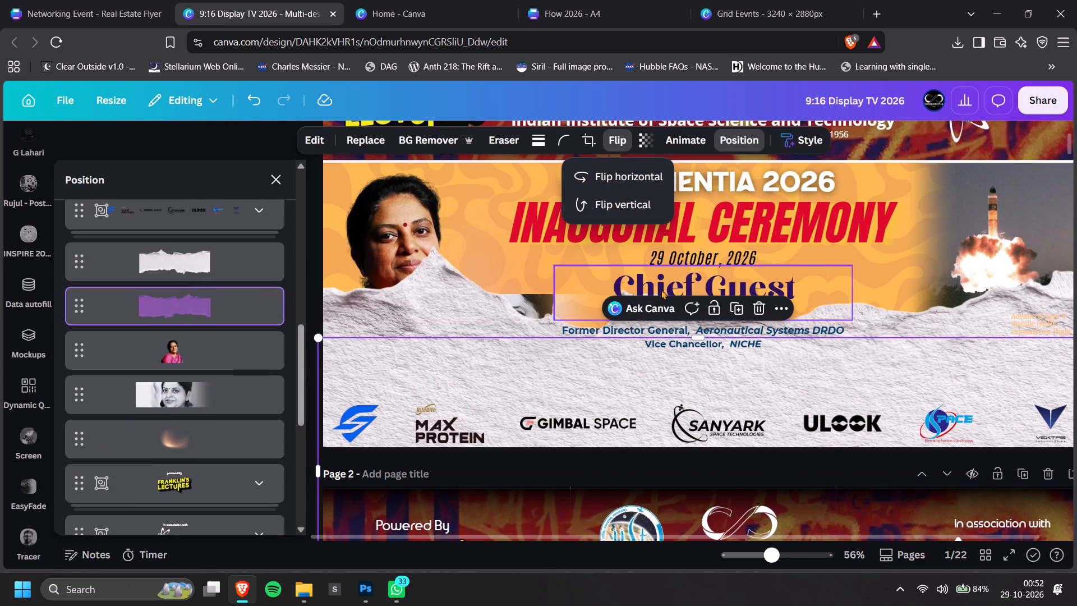
{"action": "scroll", "coordinate": [757, 339], "scroll_direction": "down", "scroll_amount": 2, "text": "ctrl"}
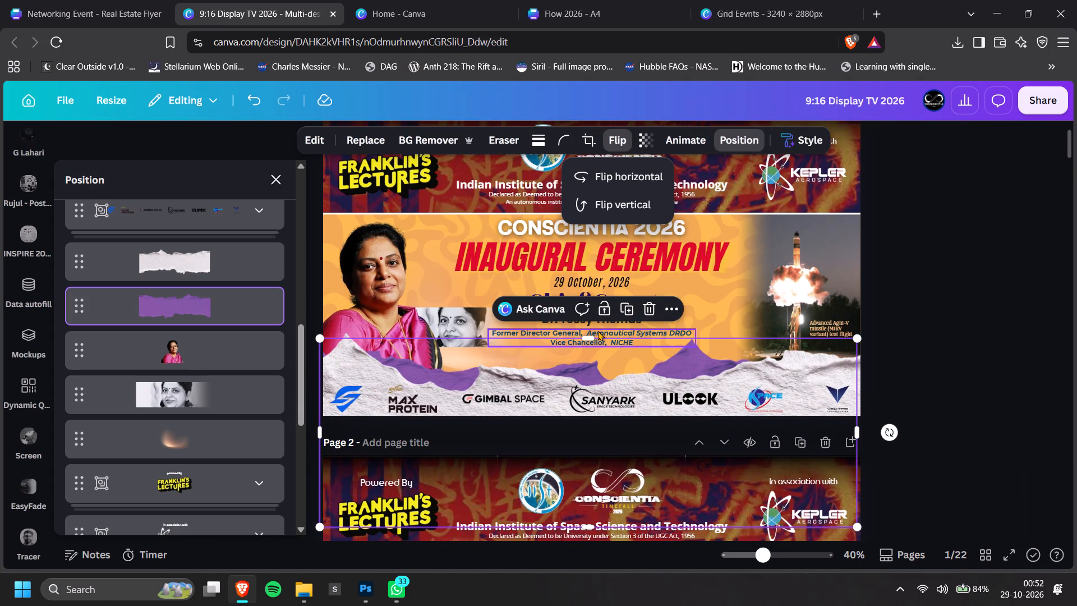
{"action": "left_click", "coordinate": [609, 201]}
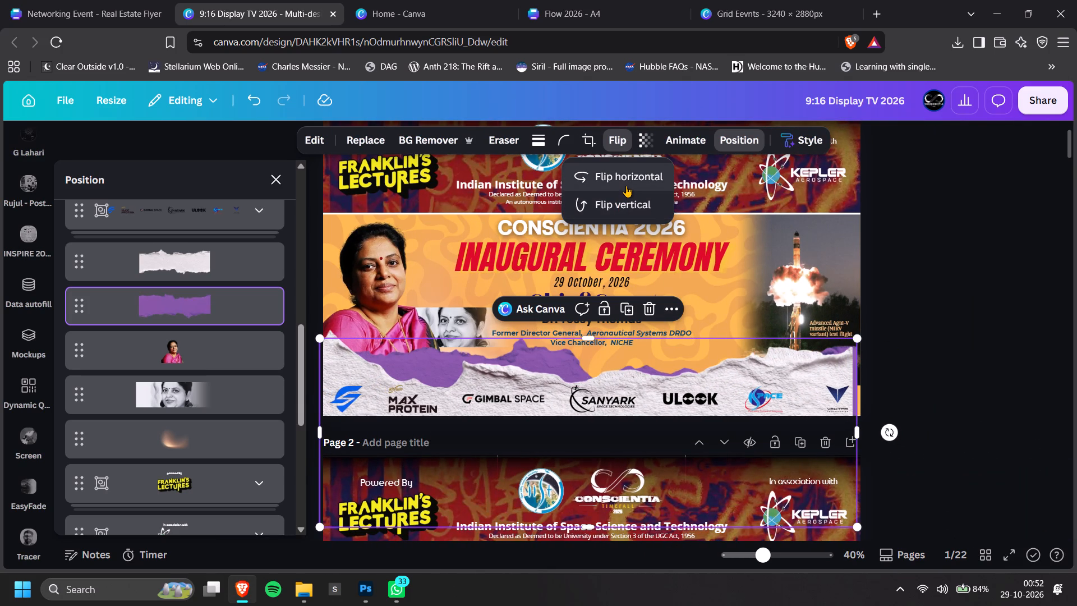
{"action": "left_click", "coordinate": [626, 186]}
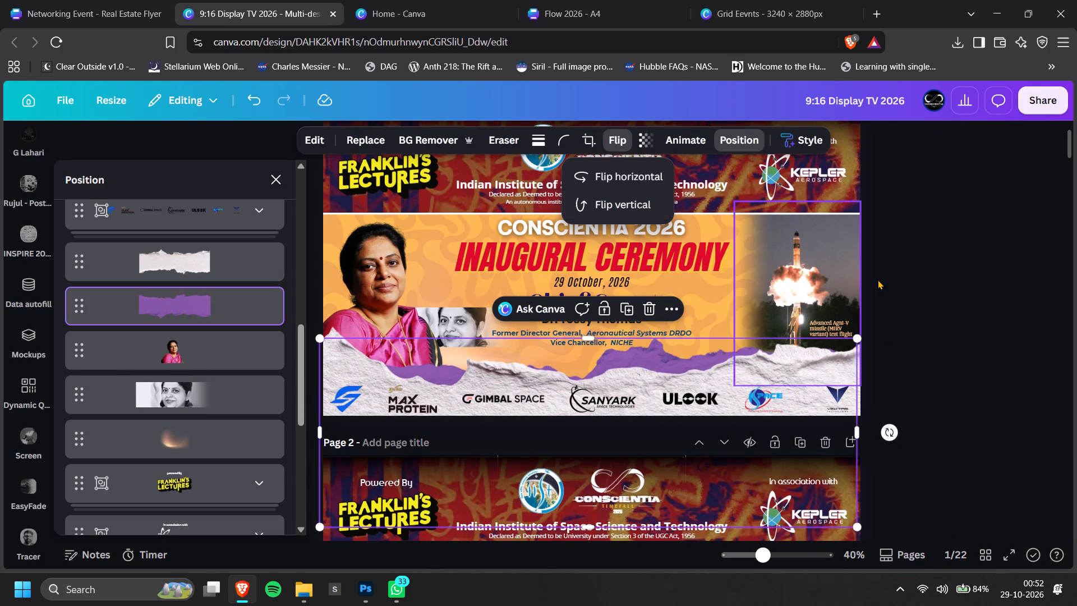
{"action": "double_click", "coordinate": [920, 291]}
{"action": "left_click", "coordinate": [894, 328]}
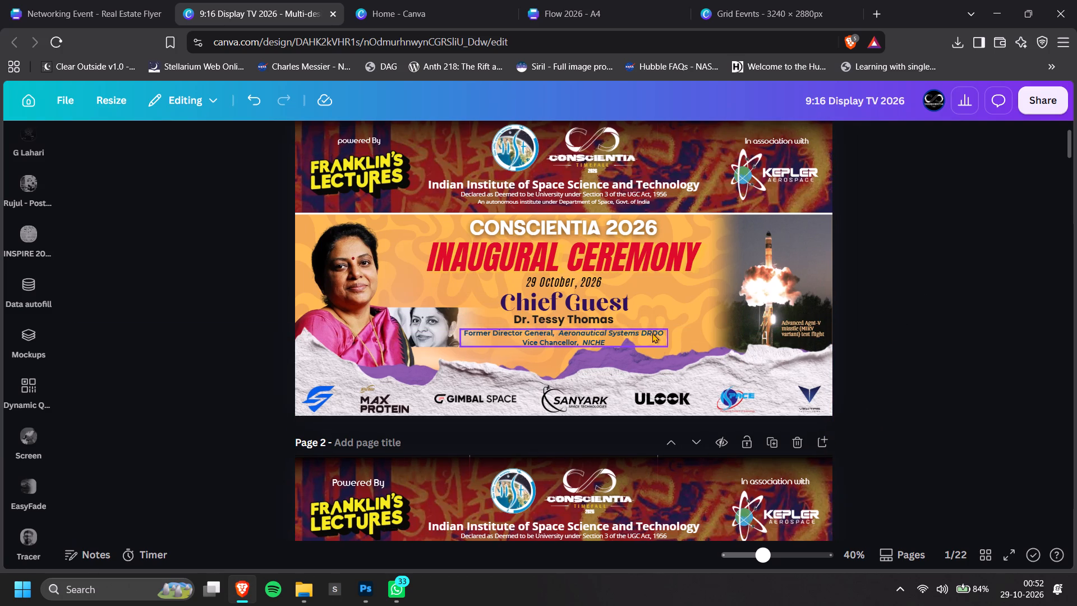
Reposition the torn-paper layer behind the sponsor logos so it ends flush with page 1's right edge.
{"action": "left_click_drag", "start_coordinate": [686, 343], "coordinate": [690, 359]}
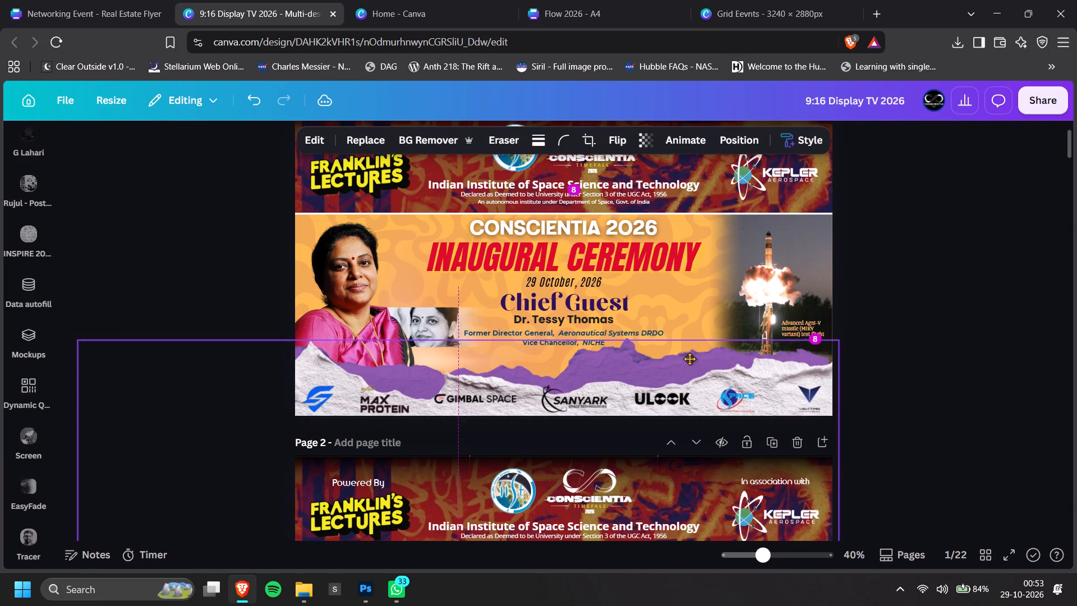
{"action": "left_click_drag", "start_coordinate": [690, 359], "coordinate": [687, 352]}
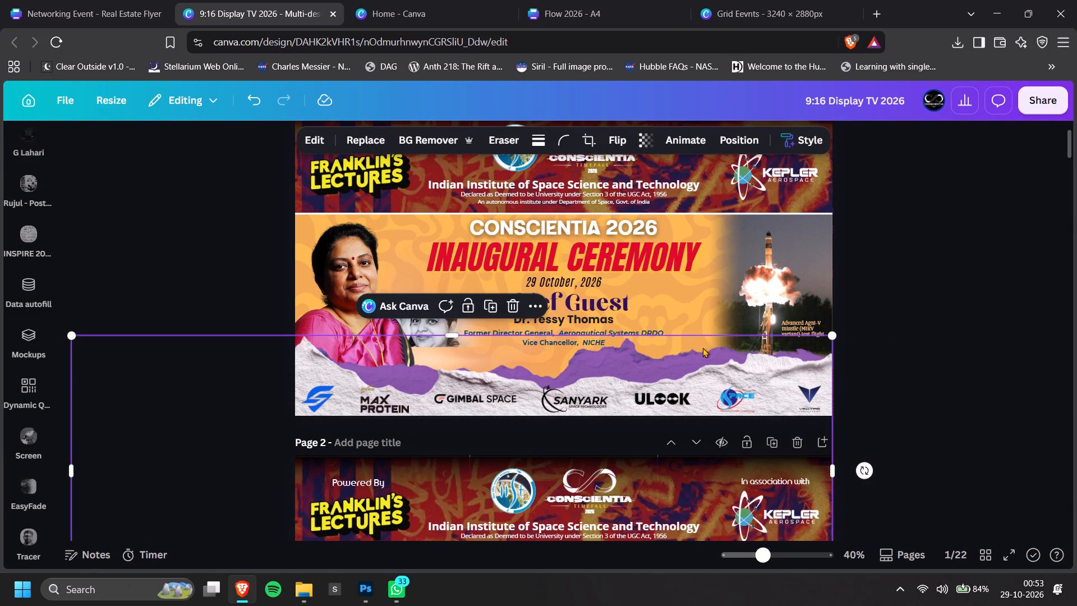
{"action": "double_click", "coordinate": [910, 311]}
{"action": "scroll", "coordinate": [912, 310], "scroll_direction": "up", "scroll_amount": 1}
{"action": "scroll", "coordinate": [912, 310], "scroll_direction": "down", "scroll_amount": 1}
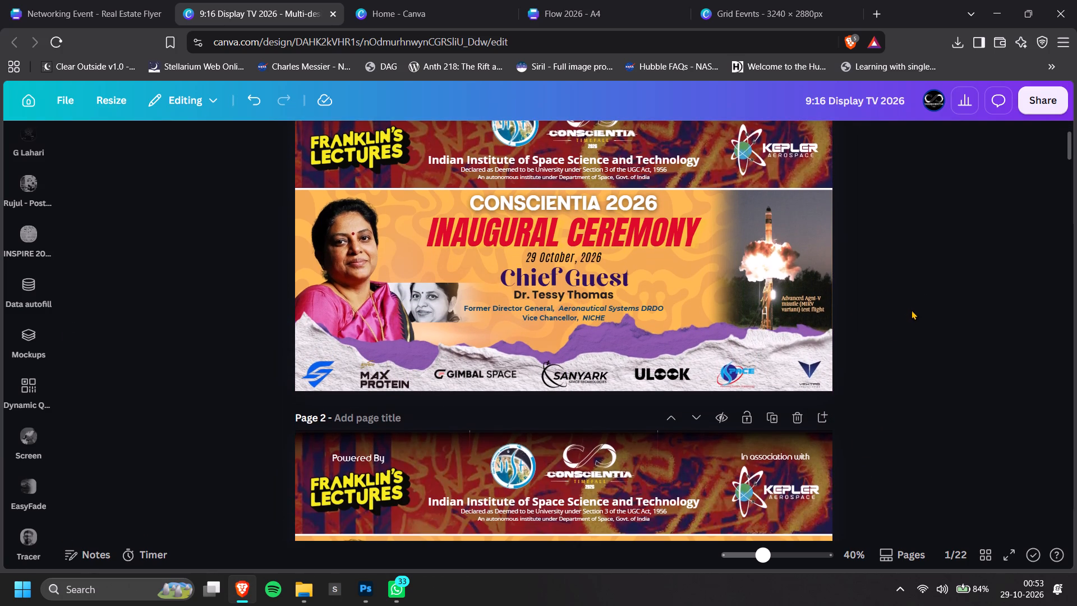
{"action": "scroll", "coordinate": [947, 307], "scroll_direction": "up", "scroll_amount": 1}
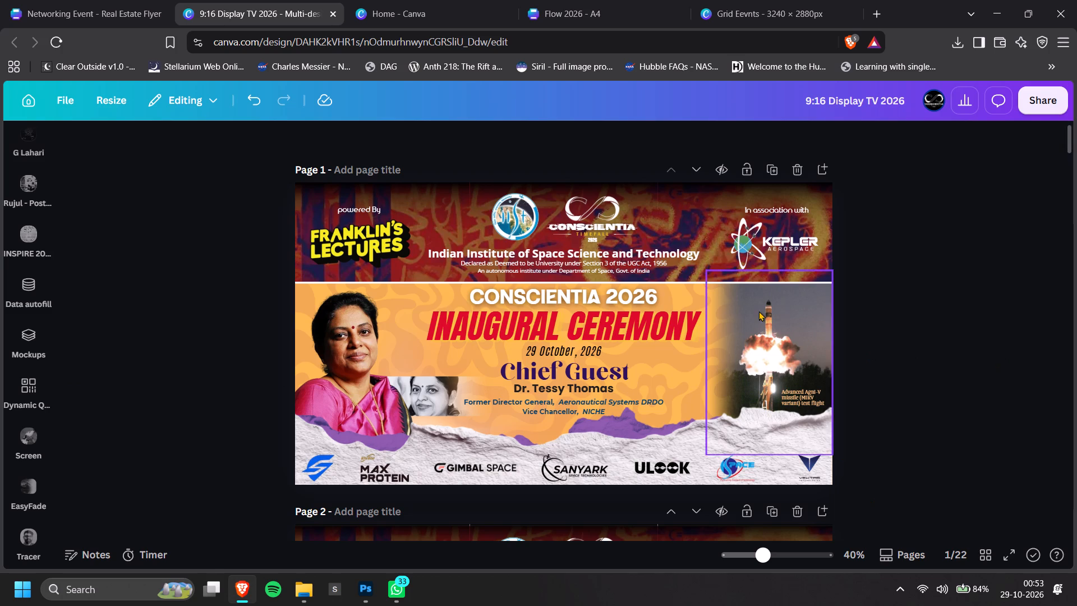
Close the open Flow 2026 design and return to the 9:16 Display TV 2026 design.
{"action": "left_click", "coordinate": [462, 0]}
{"action": "scroll", "coordinate": [604, 342], "scroll_direction": "up", "scroll_amount": 10}
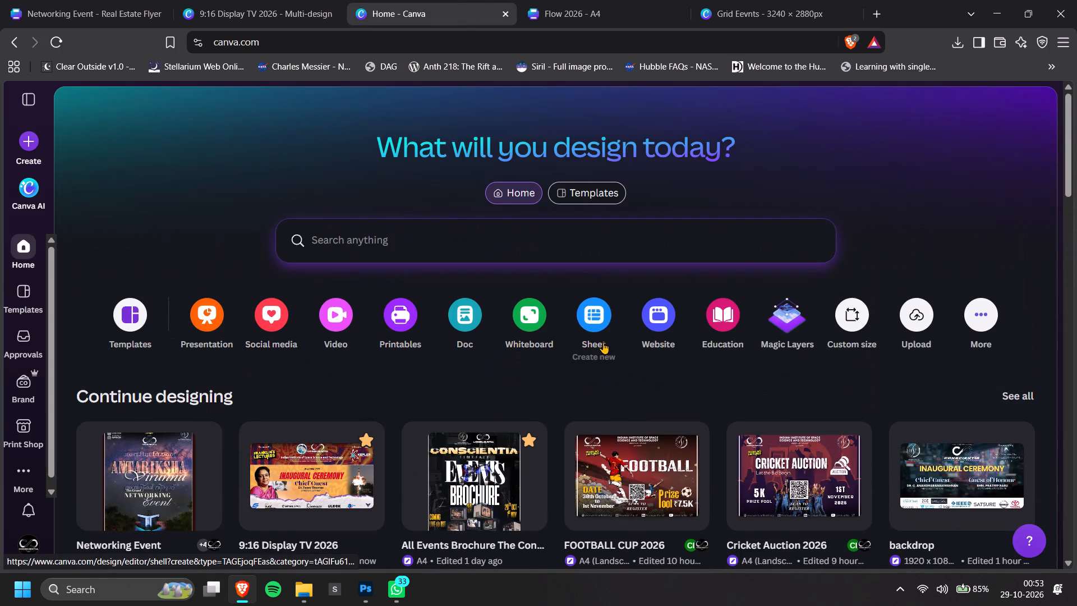
{"action": "left_click", "coordinate": [584, 7]}
{"action": "scroll", "coordinate": [839, 343], "scroll_direction": "up", "scroll_amount": 2}
{"action": "scroll", "coordinate": [839, 343], "scroll_direction": "down", "scroll_amount": 5}
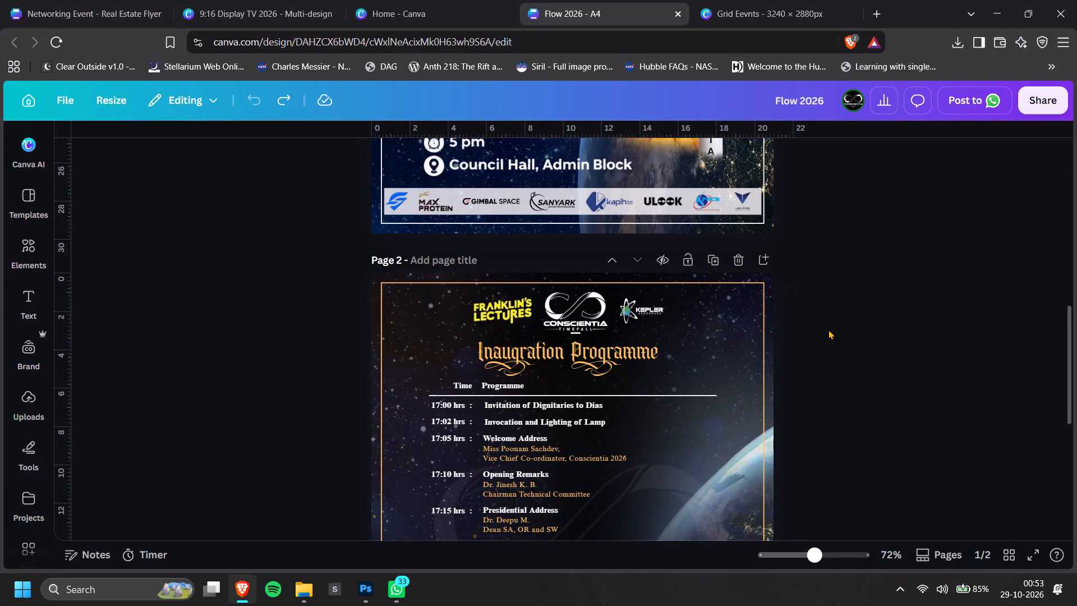
{"action": "left_click", "coordinate": [686, 19]}
{"action": "left_click", "coordinate": [679, 15]}
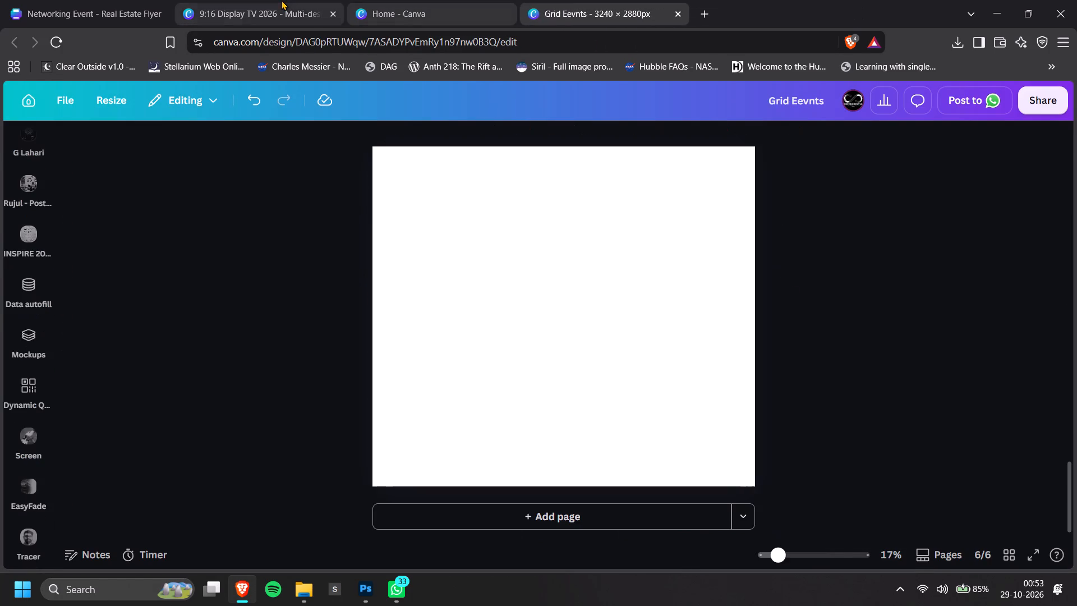
{"action": "left_click", "coordinate": [282, 0]}
Search the design elements for PAPER and narrow the results to graphics.
{"action": "scroll", "coordinate": [962, 381], "scroll_direction": "down", "scroll_amount": 1}
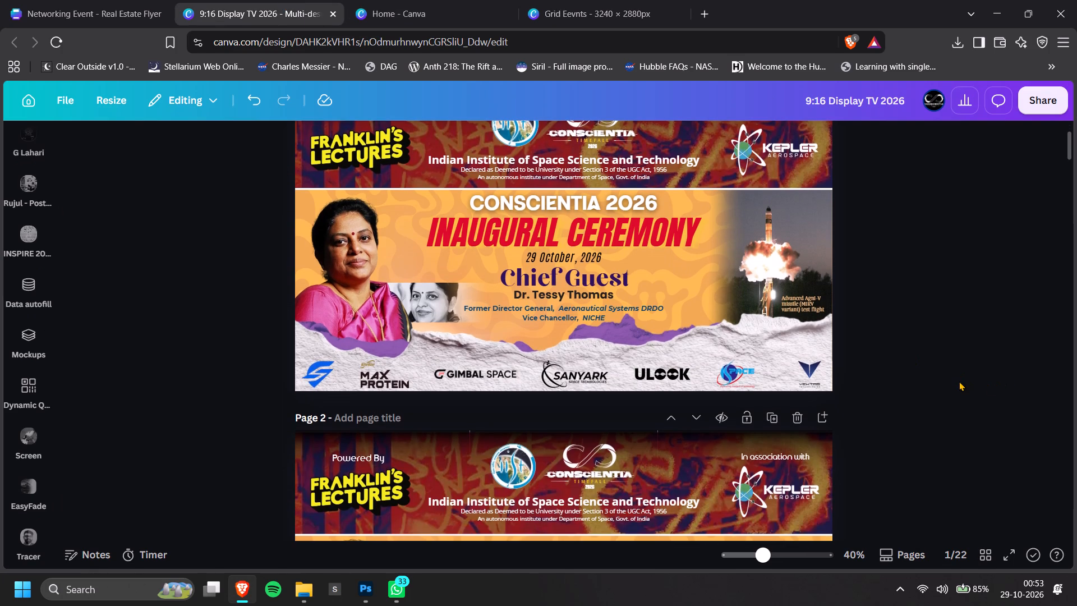
{"action": "scroll", "coordinate": [921, 370], "scroll_direction": "up", "scroll_amount": 1, "text": "ctrl"}
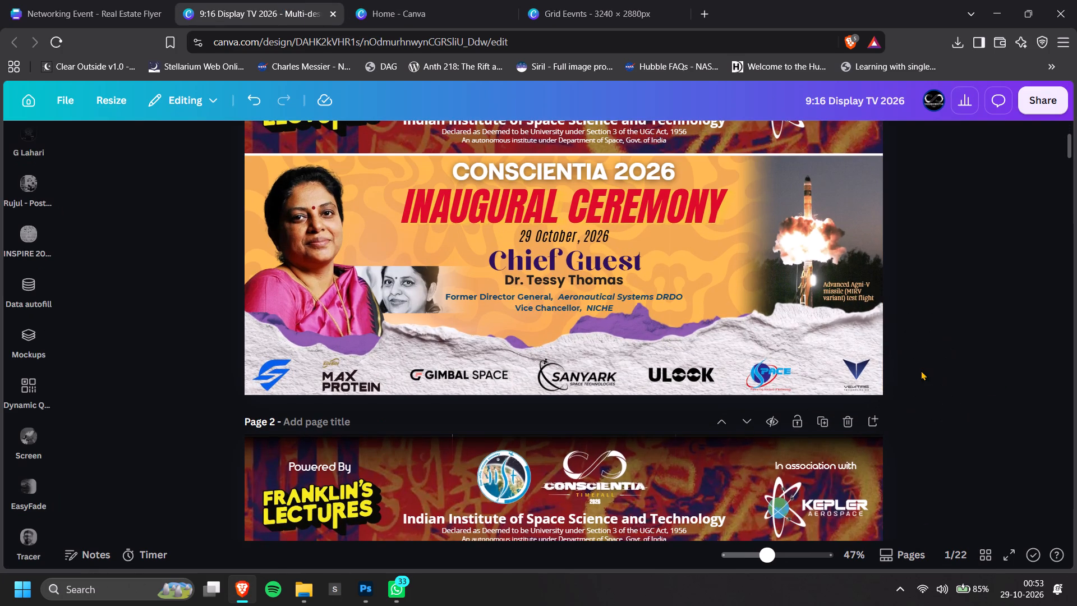
{"action": "scroll", "coordinate": [921, 370], "scroll_direction": "down", "scroll_amount": 1, "text": "ctrl"}
{"action": "key", "text": "alt+1"}
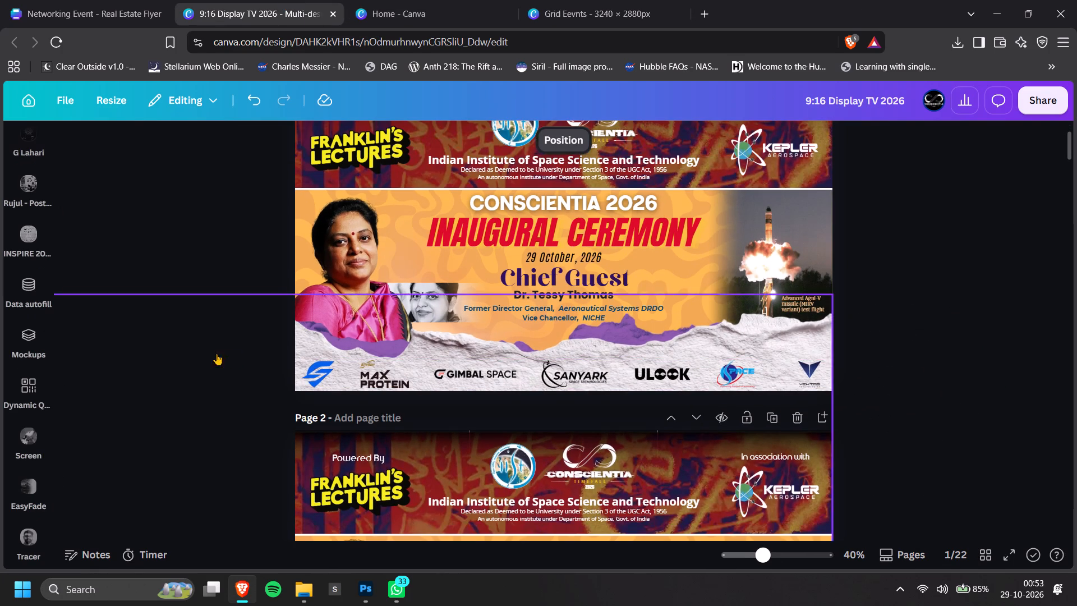
{"action": "scroll", "coordinate": [35, 337], "scroll_direction": "up", "scroll_amount": 7}
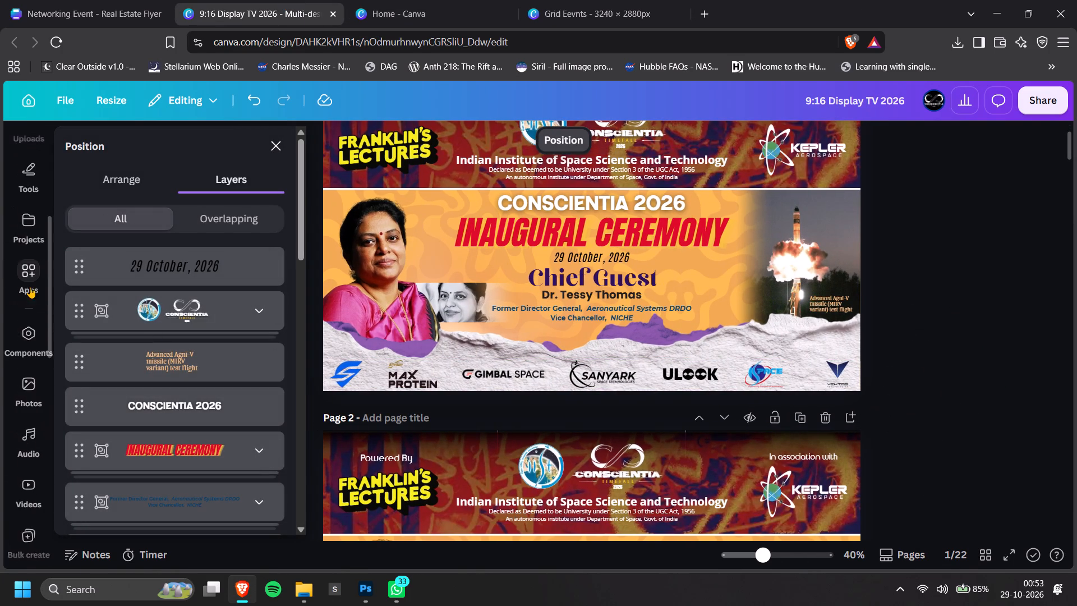
{"action": "scroll", "coordinate": [30, 287], "scroll_direction": "up", "scroll_amount": 8}
{"action": "left_click", "coordinate": [20, 243]}
{"action": "left_click", "coordinate": [117, 157]}
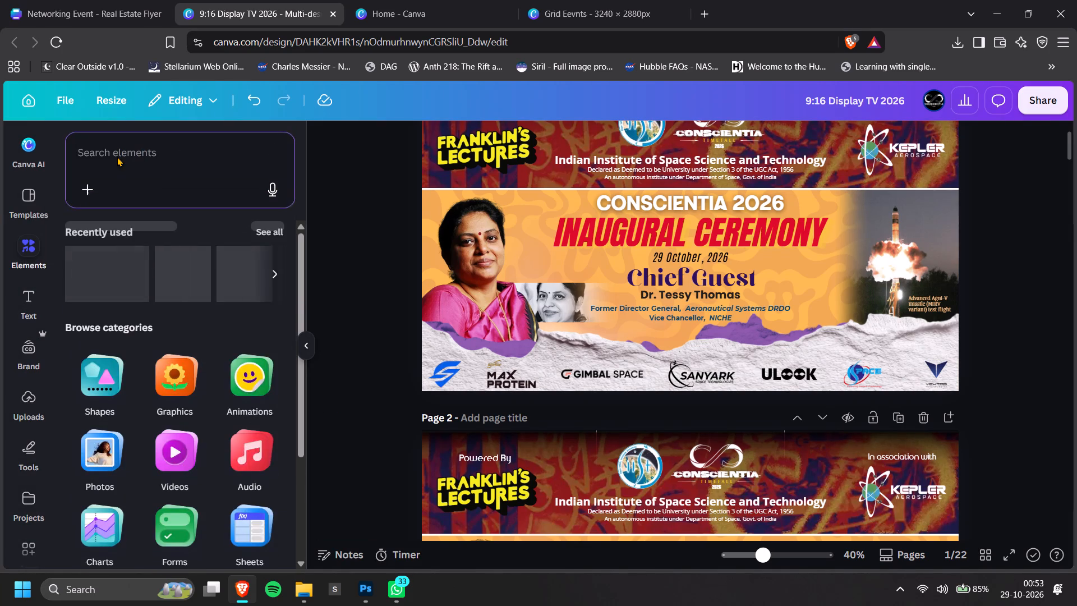
{"action": "type", "text": "PAPER"}
{"action": "key", "text": "Return"}
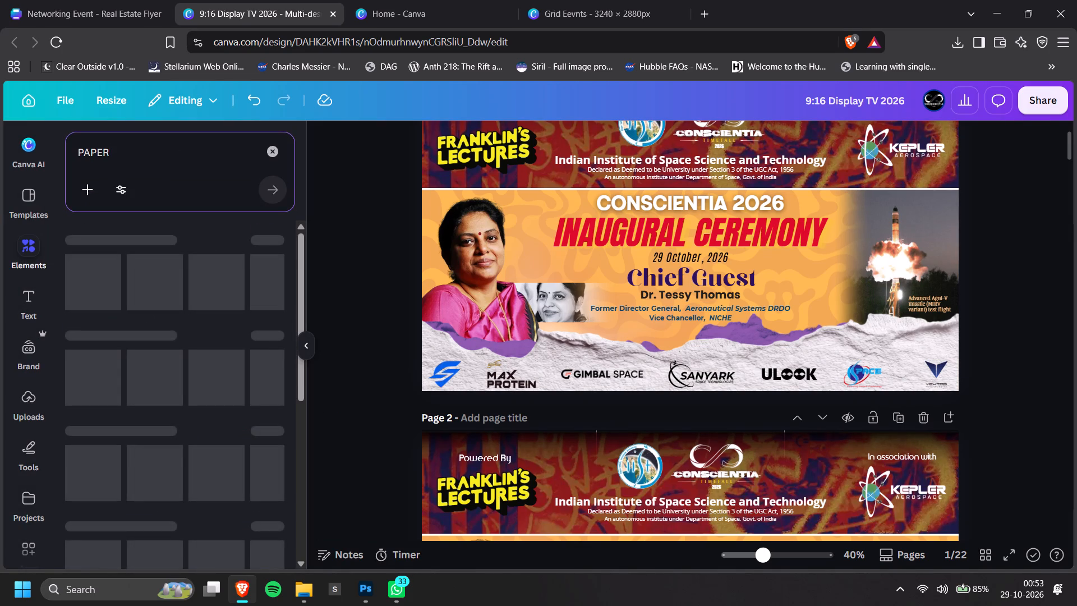
{"action": "left_click", "coordinate": [122, 236]}
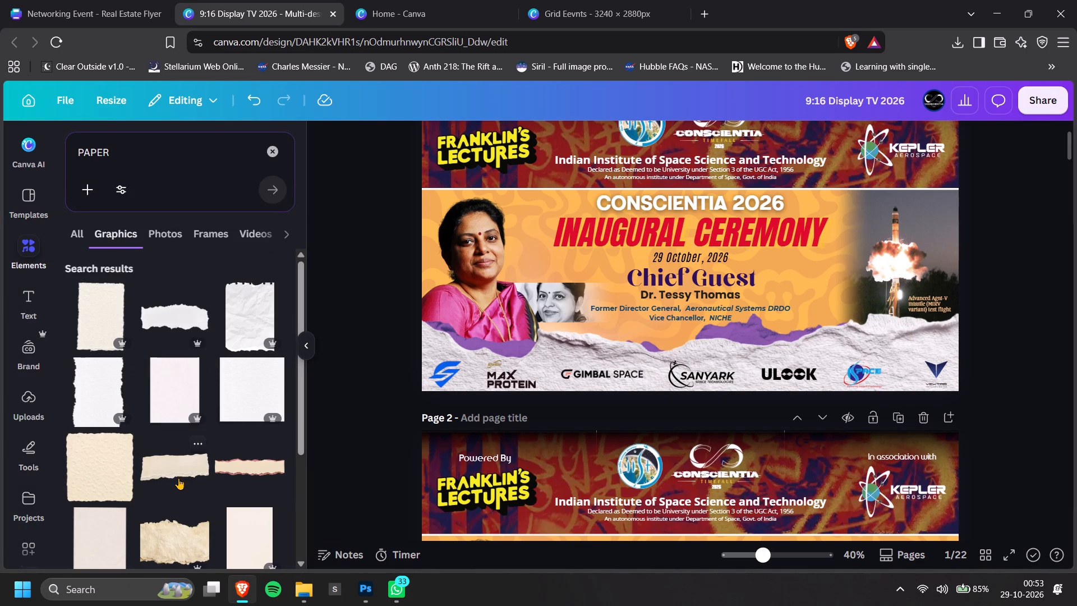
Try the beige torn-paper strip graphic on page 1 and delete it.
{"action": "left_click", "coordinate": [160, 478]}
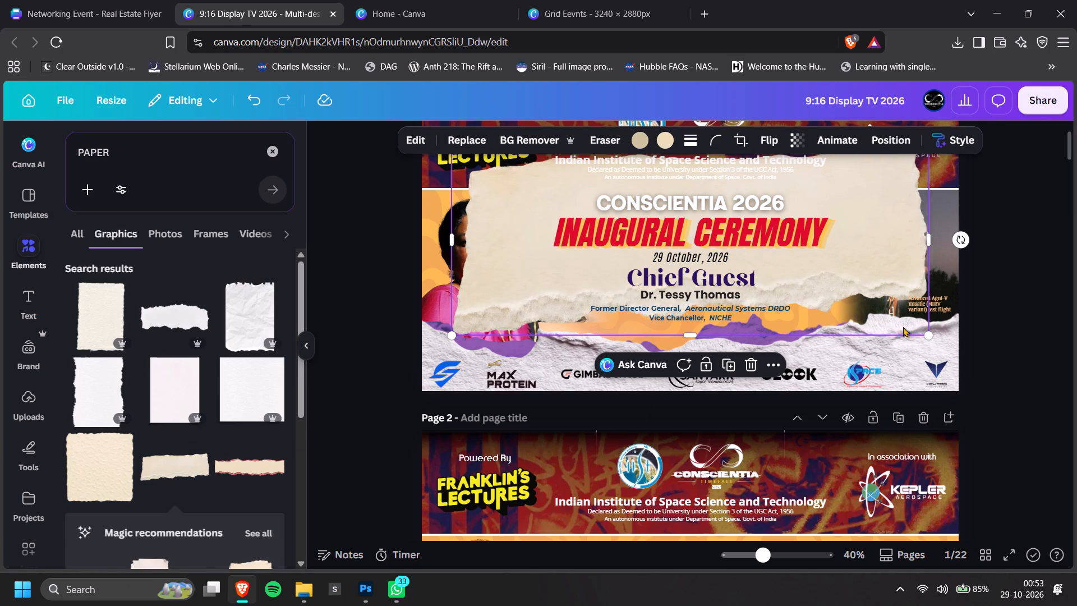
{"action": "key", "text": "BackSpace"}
Add the narrow white torn-paper strip graphic from the PAPER results to page 1.
{"action": "scroll", "coordinate": [132, 409], "scroll_direction": "down", "scroll_amount": 2}
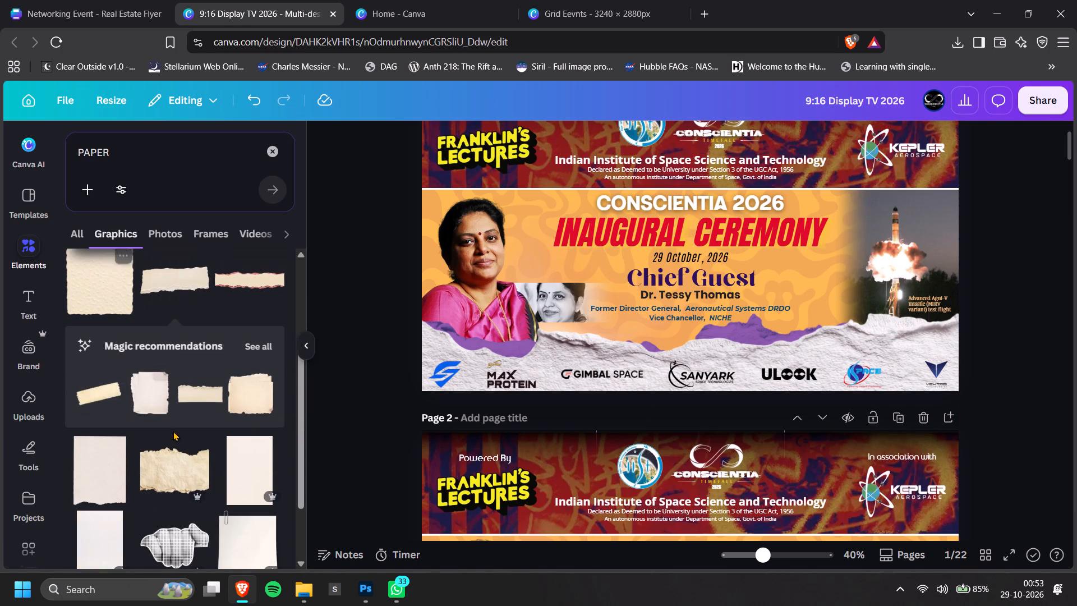
{"action": "scroll", "coordinate": [158, 422], "scroll_direction": "down", "scroll_amount": 2}
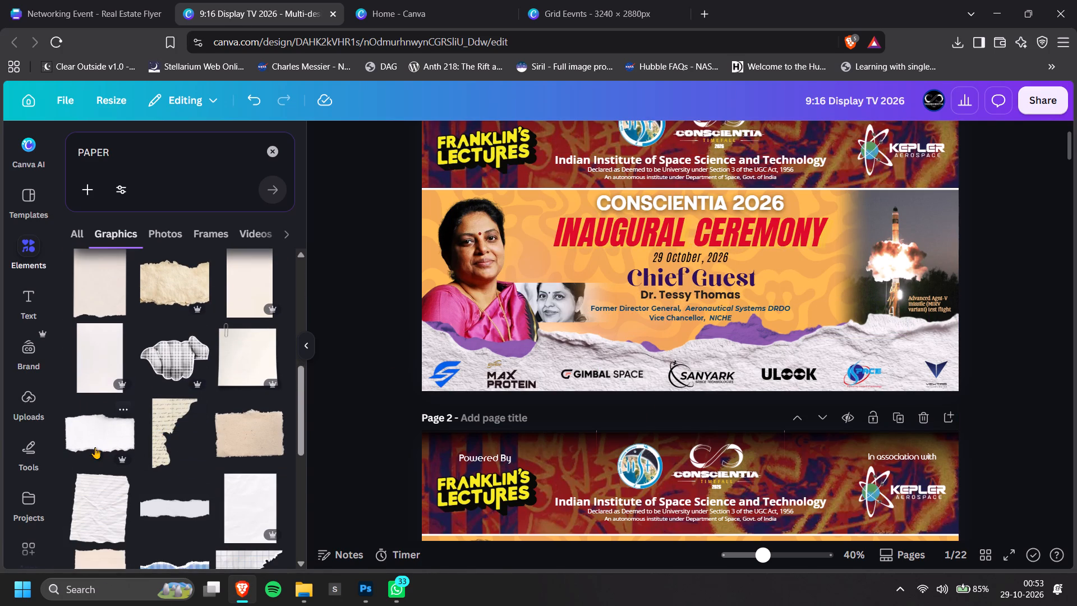
{"action": "scroll", "coordinate": [116, 453], "scroll_direction": "down", "scroll_amount": 1}
{"action": "left_click", "coordinate": [150, 430]}
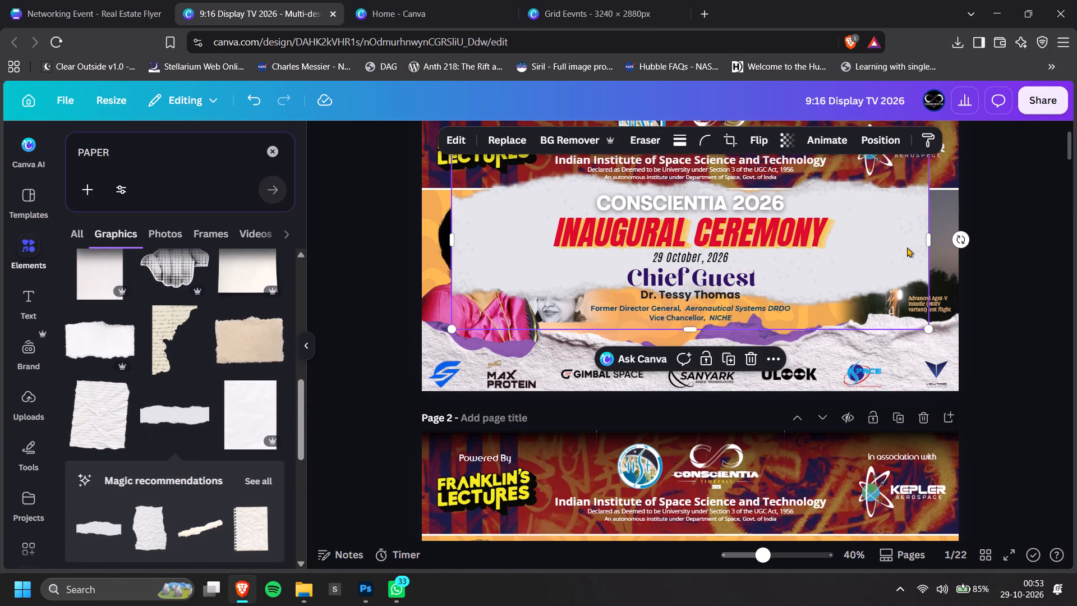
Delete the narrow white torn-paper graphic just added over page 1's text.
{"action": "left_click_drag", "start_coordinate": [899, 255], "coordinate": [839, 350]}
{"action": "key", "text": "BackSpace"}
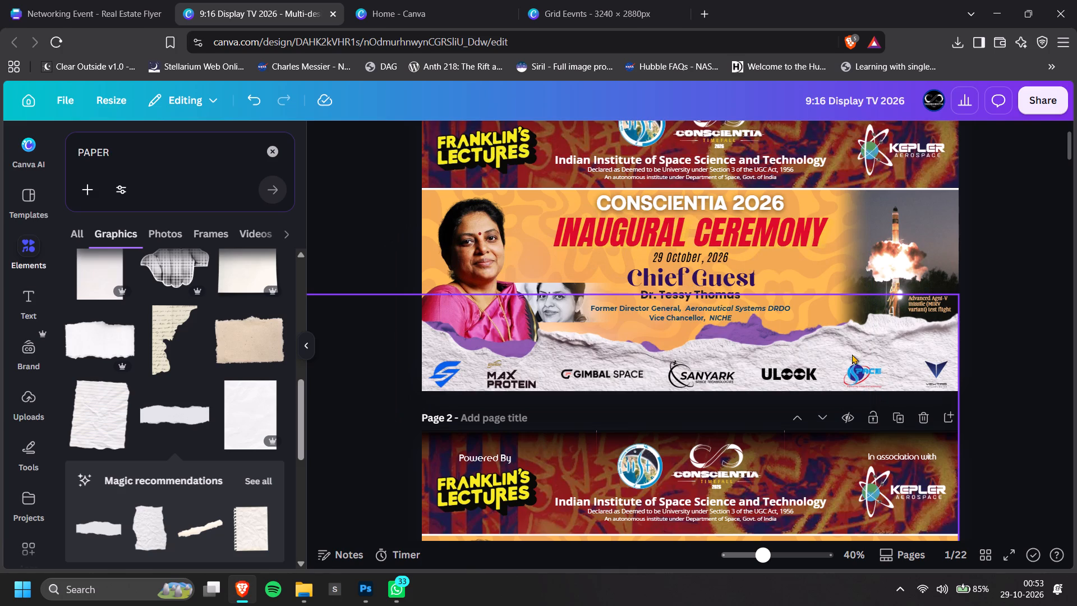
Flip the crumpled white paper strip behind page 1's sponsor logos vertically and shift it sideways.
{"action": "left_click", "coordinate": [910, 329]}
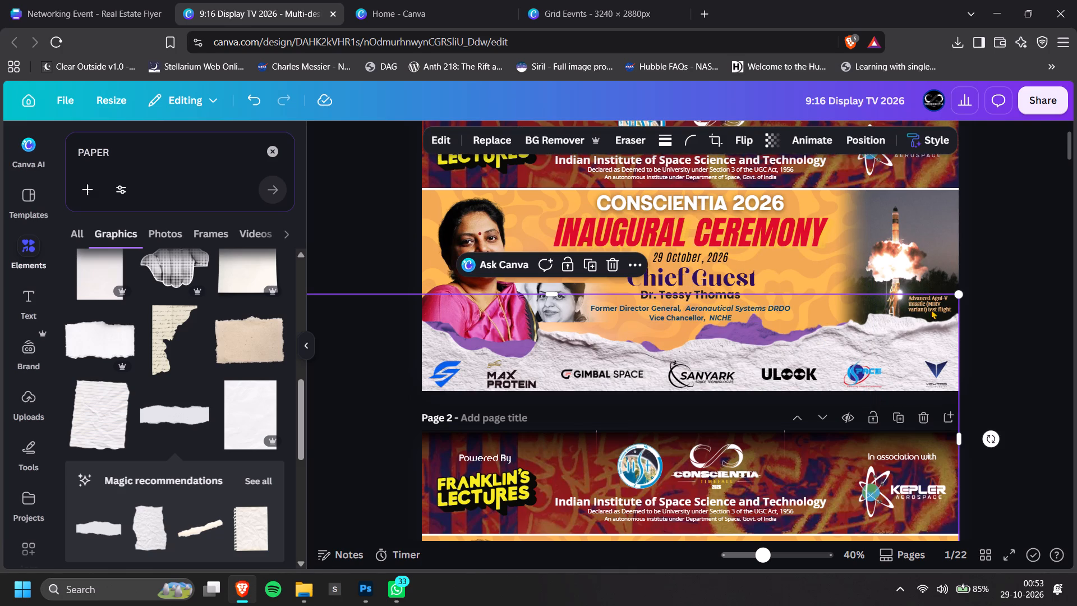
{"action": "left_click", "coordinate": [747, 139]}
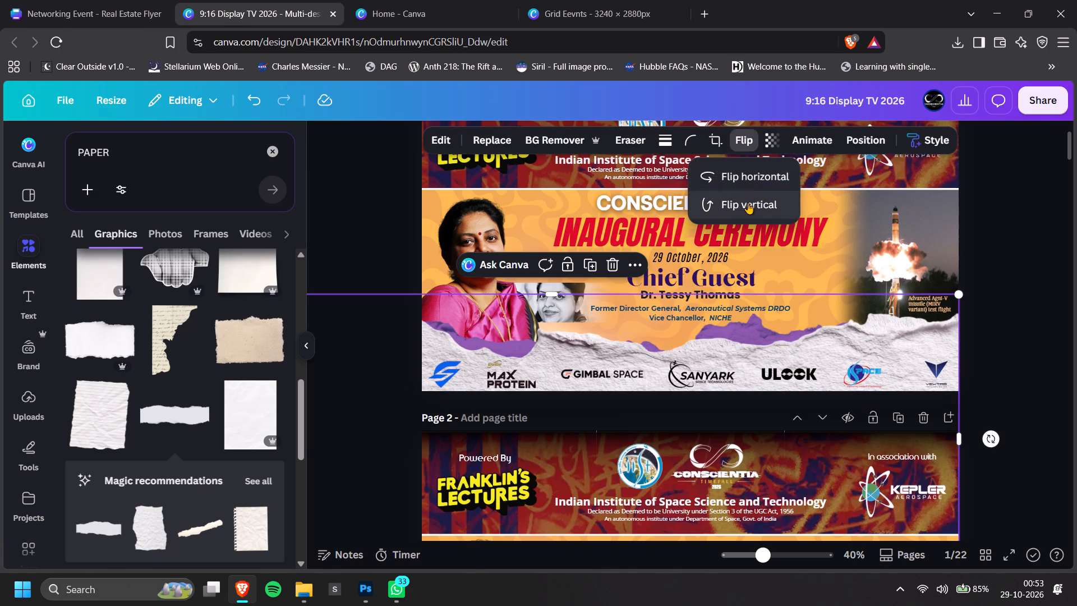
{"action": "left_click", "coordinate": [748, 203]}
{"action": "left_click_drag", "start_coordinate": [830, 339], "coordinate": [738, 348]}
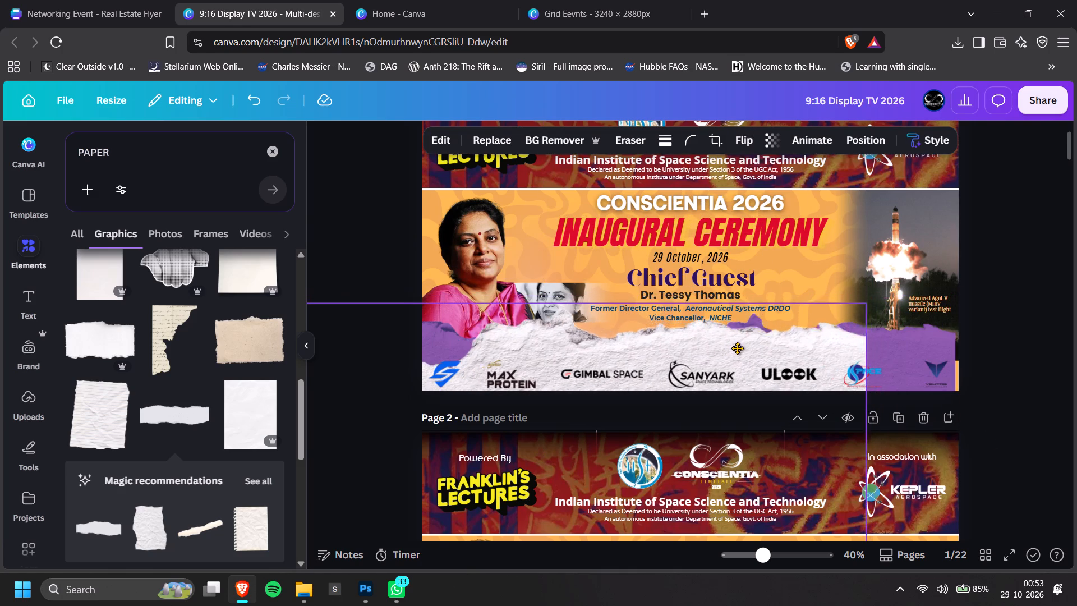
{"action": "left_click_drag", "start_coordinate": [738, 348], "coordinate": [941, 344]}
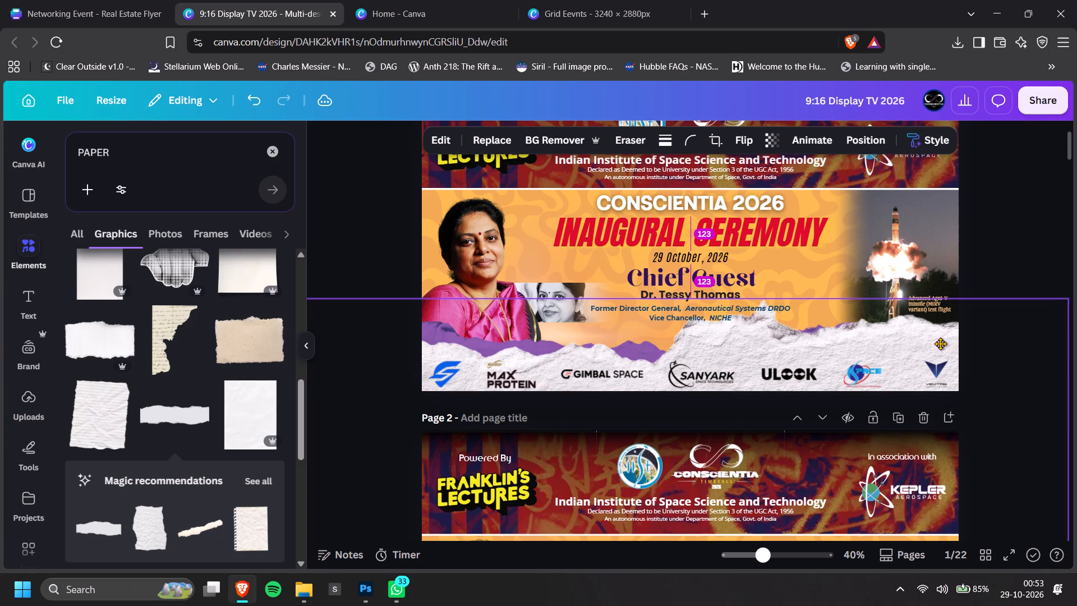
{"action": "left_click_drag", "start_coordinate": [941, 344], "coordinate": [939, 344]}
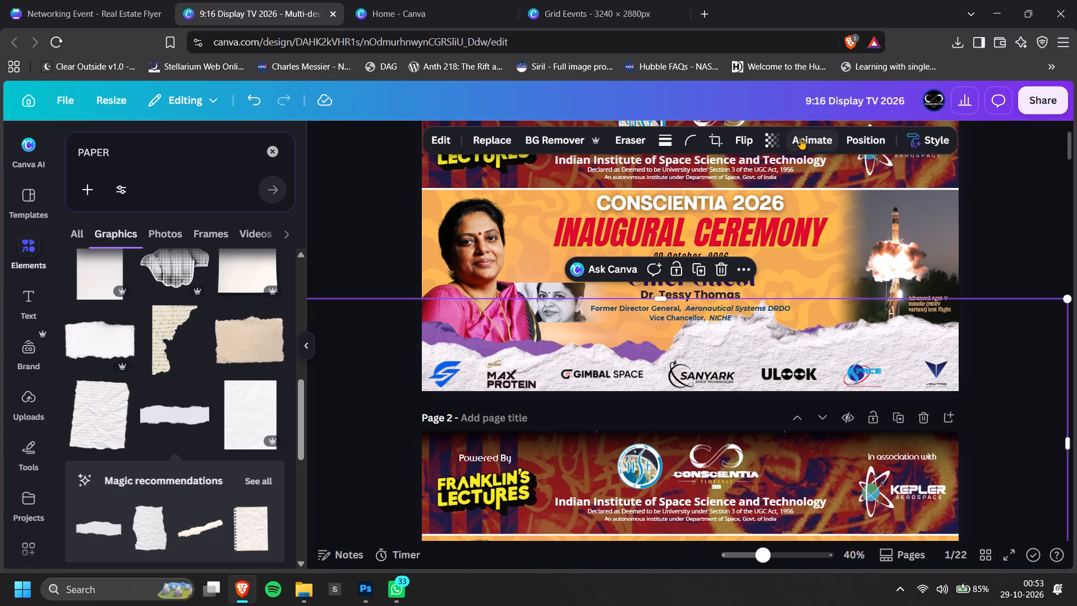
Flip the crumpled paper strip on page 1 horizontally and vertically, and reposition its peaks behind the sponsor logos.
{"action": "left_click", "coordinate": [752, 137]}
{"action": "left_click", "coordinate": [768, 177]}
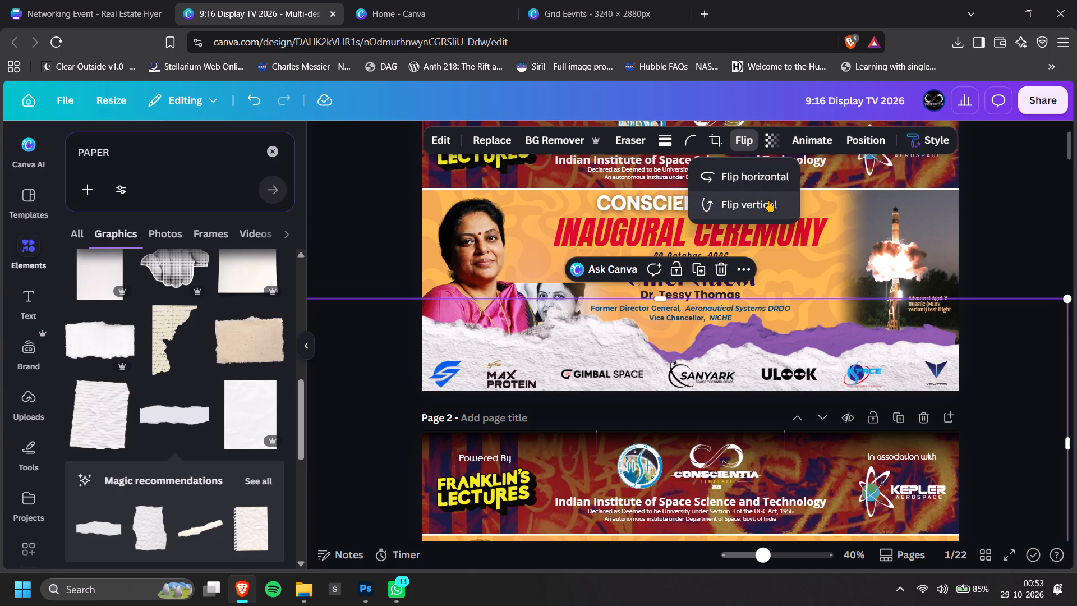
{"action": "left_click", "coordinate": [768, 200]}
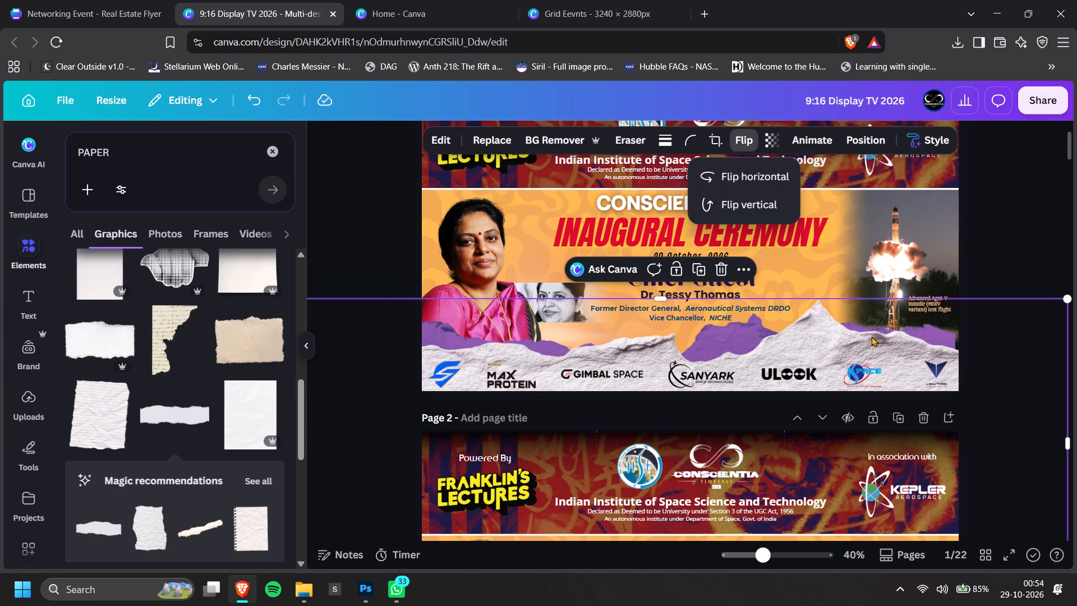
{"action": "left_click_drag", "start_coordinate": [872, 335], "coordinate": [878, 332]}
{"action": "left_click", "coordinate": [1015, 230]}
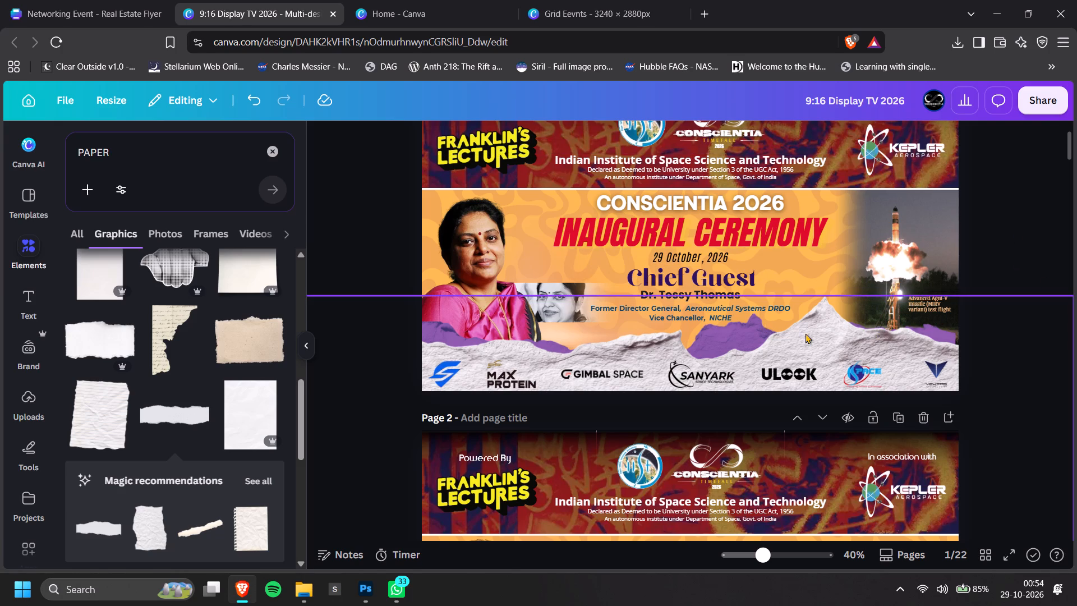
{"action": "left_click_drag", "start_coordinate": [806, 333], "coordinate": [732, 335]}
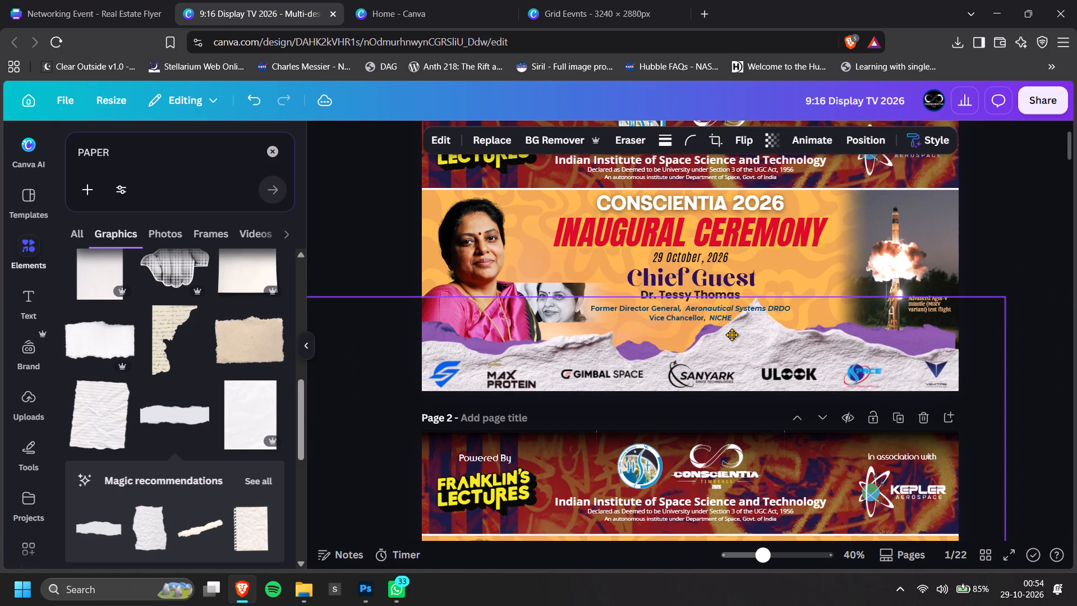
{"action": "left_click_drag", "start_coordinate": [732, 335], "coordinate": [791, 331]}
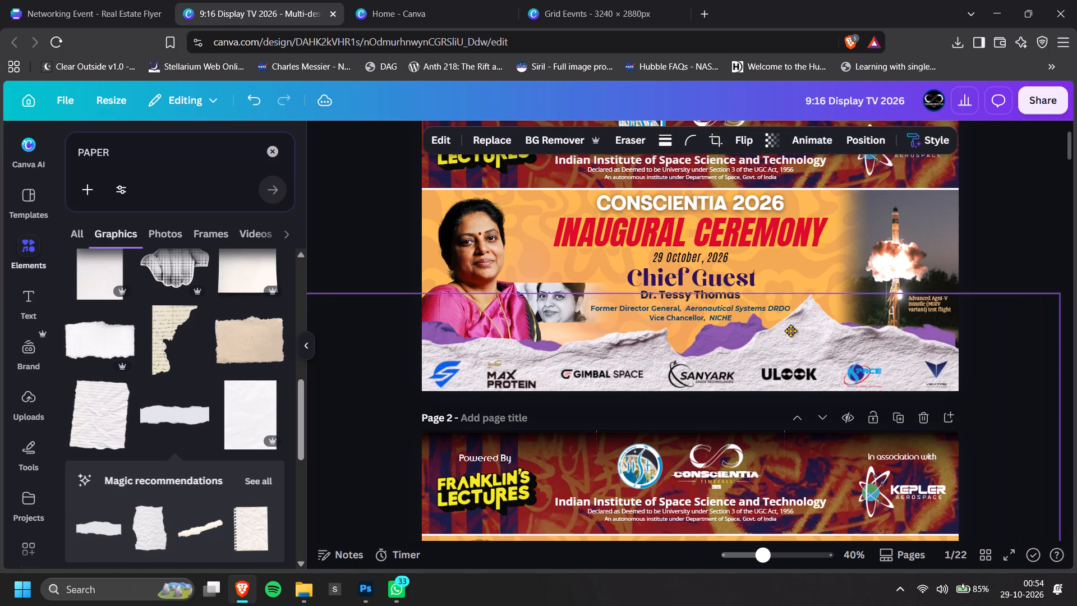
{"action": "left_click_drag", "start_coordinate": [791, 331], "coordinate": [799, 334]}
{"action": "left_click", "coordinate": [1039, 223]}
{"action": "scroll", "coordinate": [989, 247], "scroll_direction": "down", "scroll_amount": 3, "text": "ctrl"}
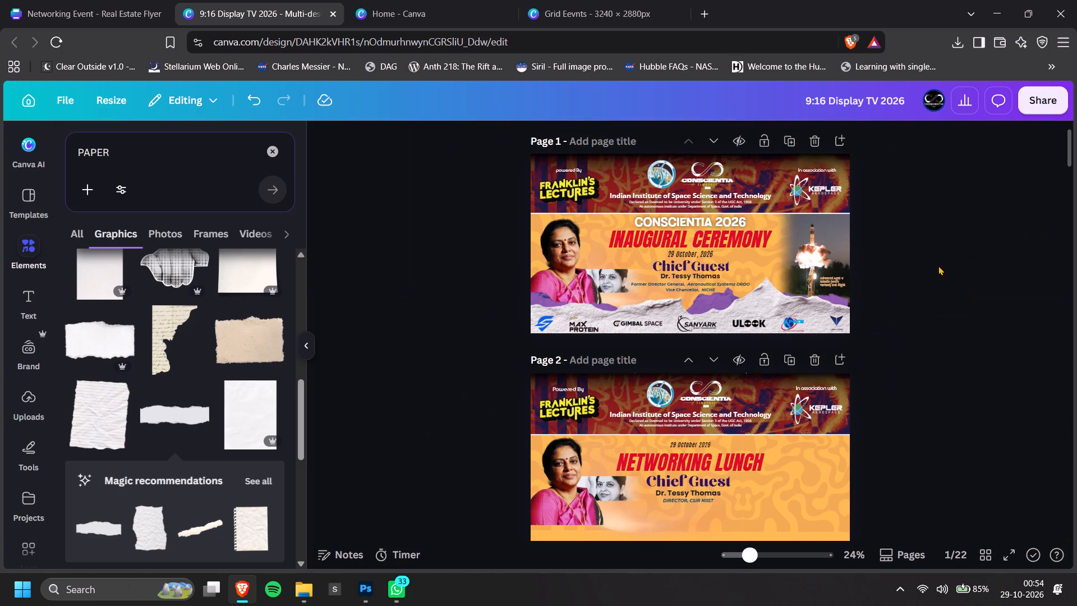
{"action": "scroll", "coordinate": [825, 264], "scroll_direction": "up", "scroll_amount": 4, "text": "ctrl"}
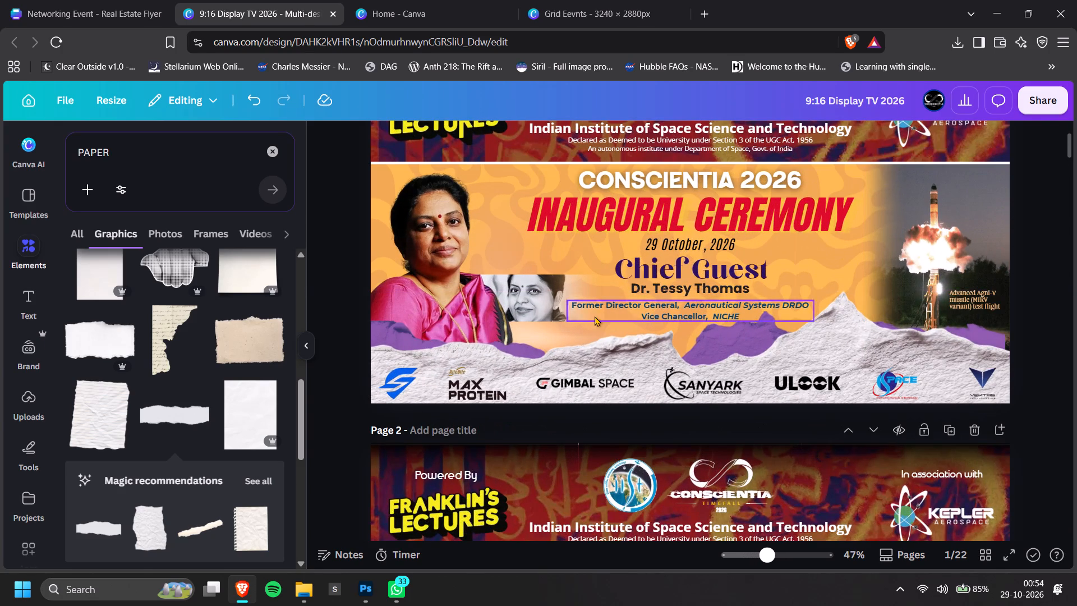
Add the narrow white torn-paper strip graphic to page 1 again and place it along the bottom edge over the logos.
{"action": "left_click", "coordinate": [183, 421]}
{"action": "left_click_drag", "start_coordinate": [905, 214], "coordinate": [879, 338]}
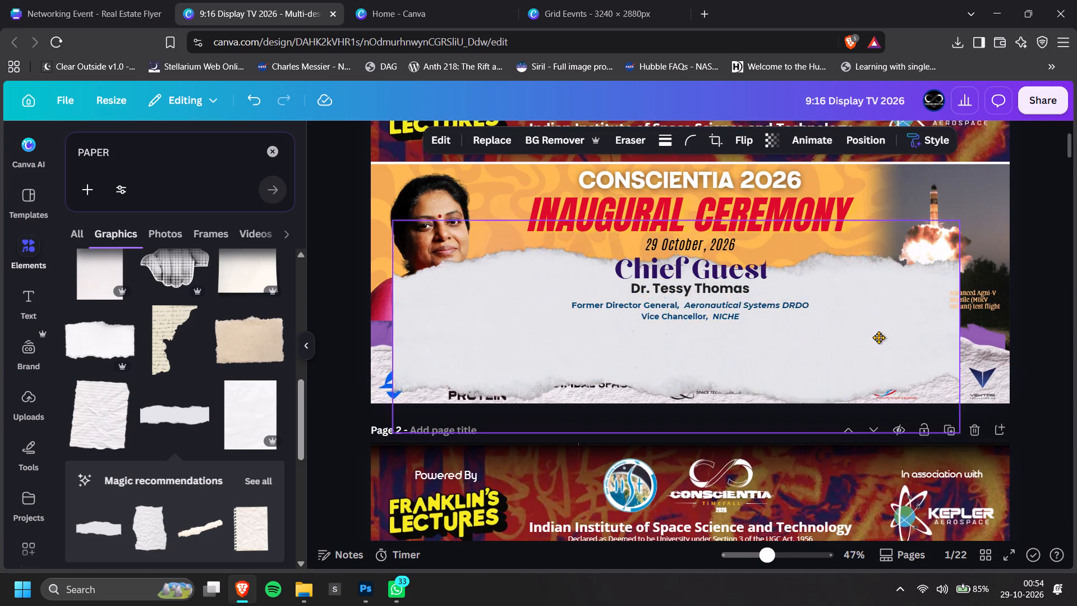
{"action": "left_click_drag", "start_coordinate": [879, 338], "coordinate": [826, 398]}
Delete the crumpled white paper strip from the bottom of page 1.
{"action": "left_click", "coordinate": [963, 347]}
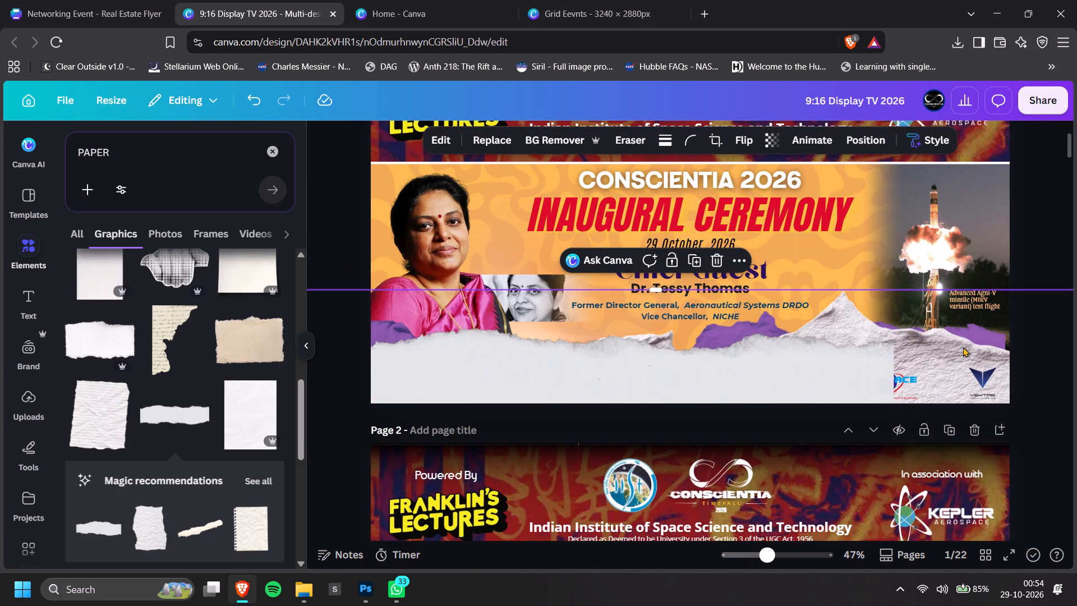
{"action": "key", "text": "BackSpace"}
Widen and scale down the purple torn-paper strip on page 1, try it lower, and undo that move.
{"action": "left_click", "coordinate": [981, 337]}
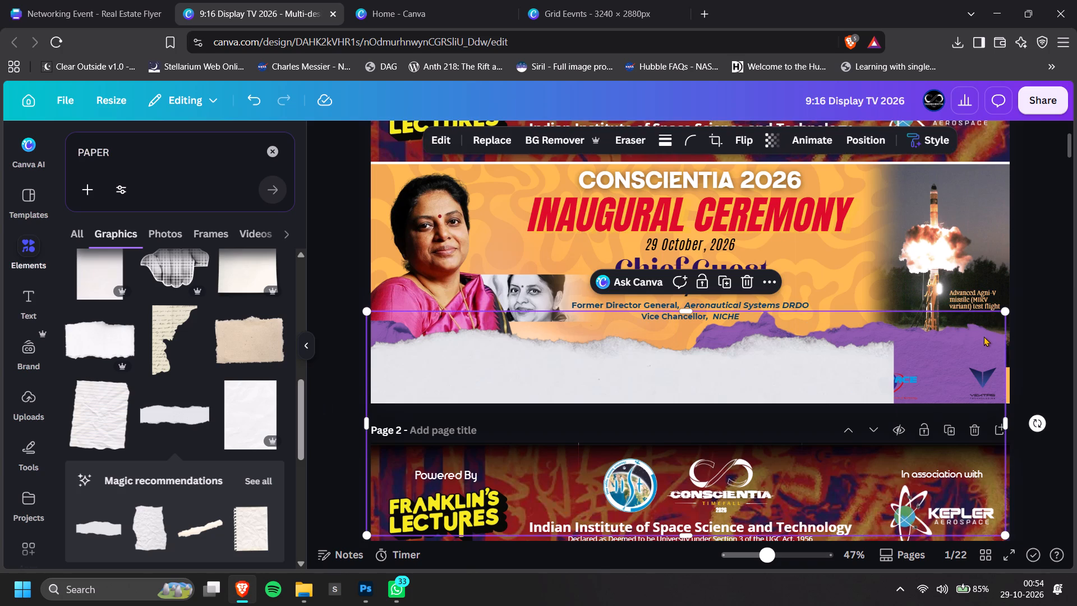
{"action": "left_click_drag", "start_coordinate": [1003, 346], "coordinate": [1028, 351]}
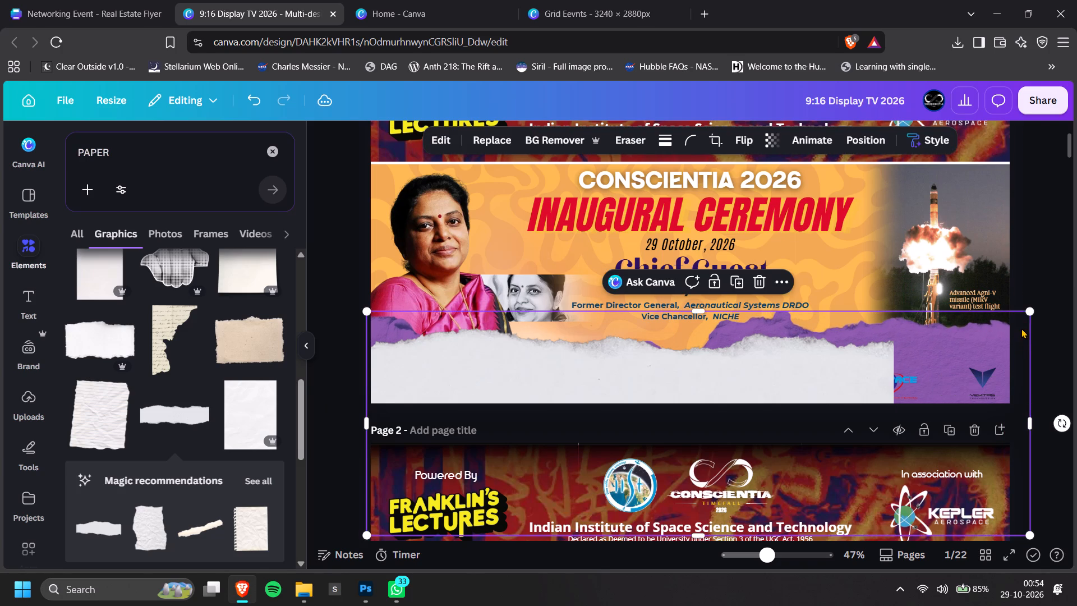
{"action": "left_click_drag", "start_coordinate": [1029, 311], "coordinate": [1006, 333]}
{"action": "left_click_drag", "start_coordinate": [850, 368], "coordinate": [850, 392]}
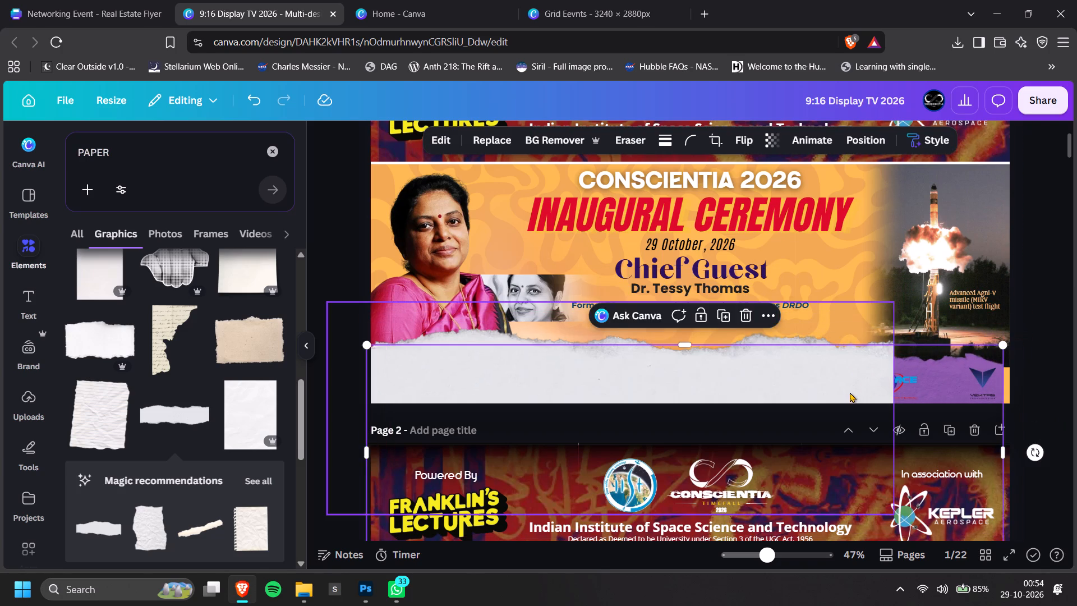
{"action": "key", "text": "ctrl+z"}
Enlarge the white torn-paper strip to page 1's full width and align it along the bottom below the purple torn edge.
{"action": "left_click", "coordinate": [693, 376]}
{"action": "left_click_drag", "start_coordinate": [729, 380], "coordinate": [771, 411]}
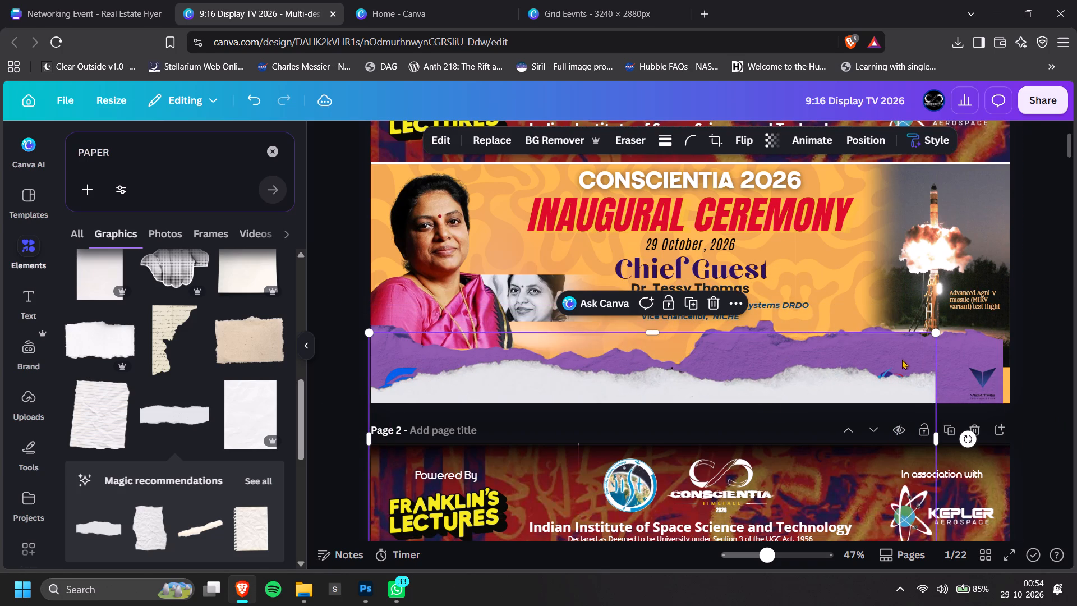
{"action": "left_click_drag", "start_coordinate": [936, 335], "coordinate": [1026, 309]}
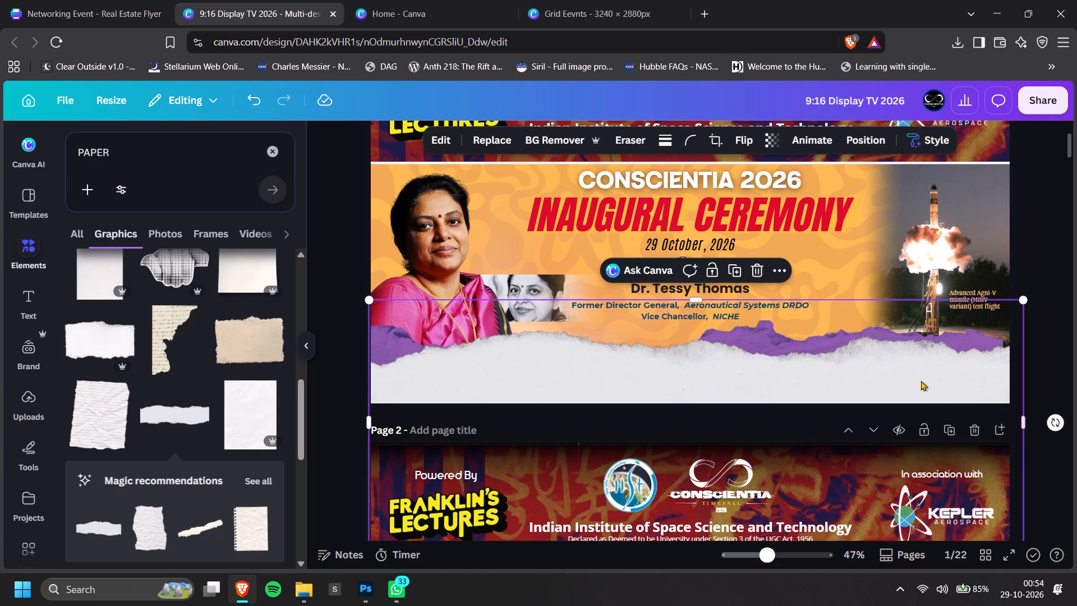
{"action": "left_click_drag", "start_coordinate": [918, 385], "coordinate": [908, 390]}
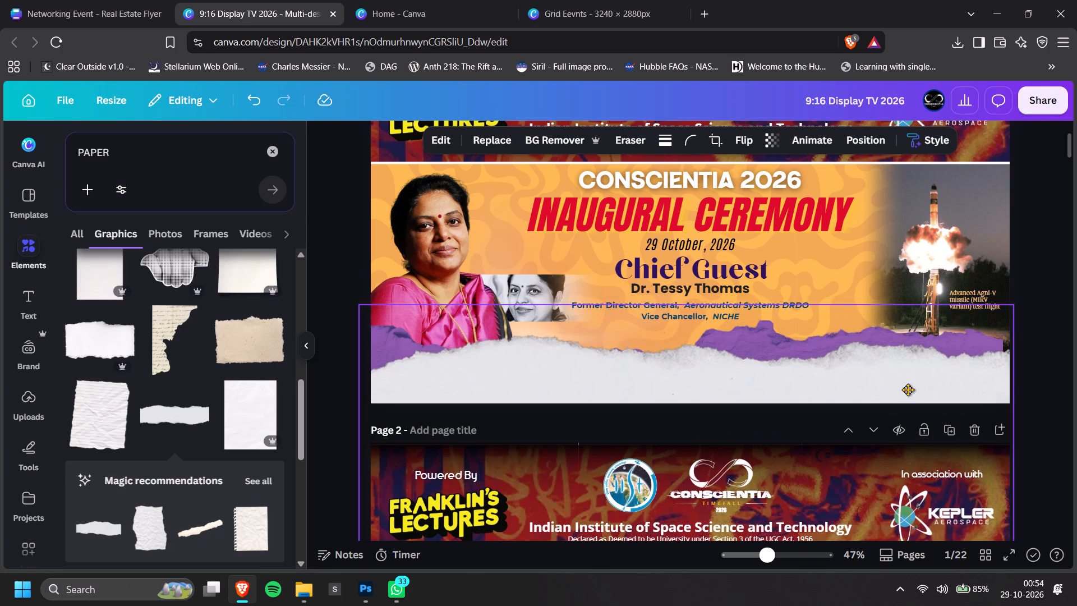
{"action": "left_click_drag", "start_coordinate": [908, 390], "coordinate": [908, 392]}
Send the white torn-paper strip backward on page 1 so it sits behind the sponsor logos.
{"action": "key", "text": "ctrl+bracketleft"}
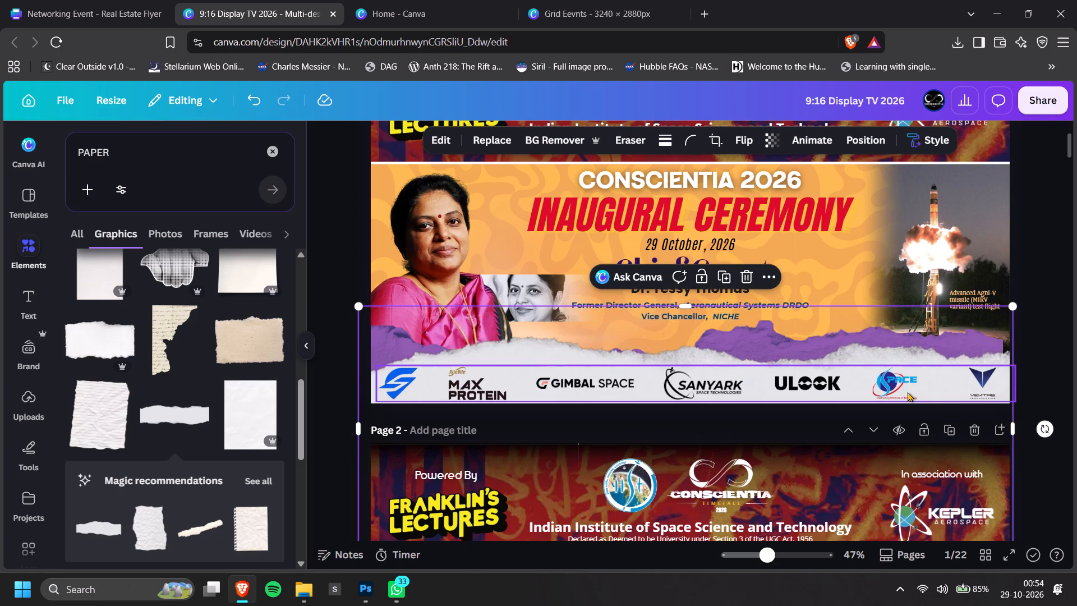
{"action": "scroll", "coordinate": [884, 549], "scroll_direction": "down", "scroll_amount": 1, "text": "ctrl"}
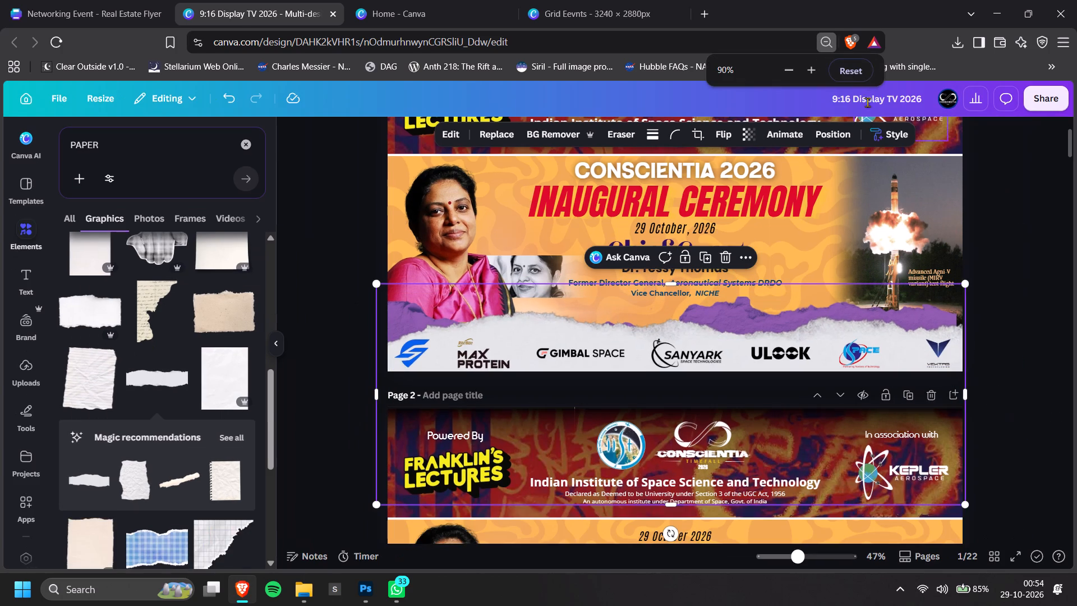
{"action": "left_click", "coordinate": [834, 61]}
{"action": "double_click", "coordinate": [1056, 244]}
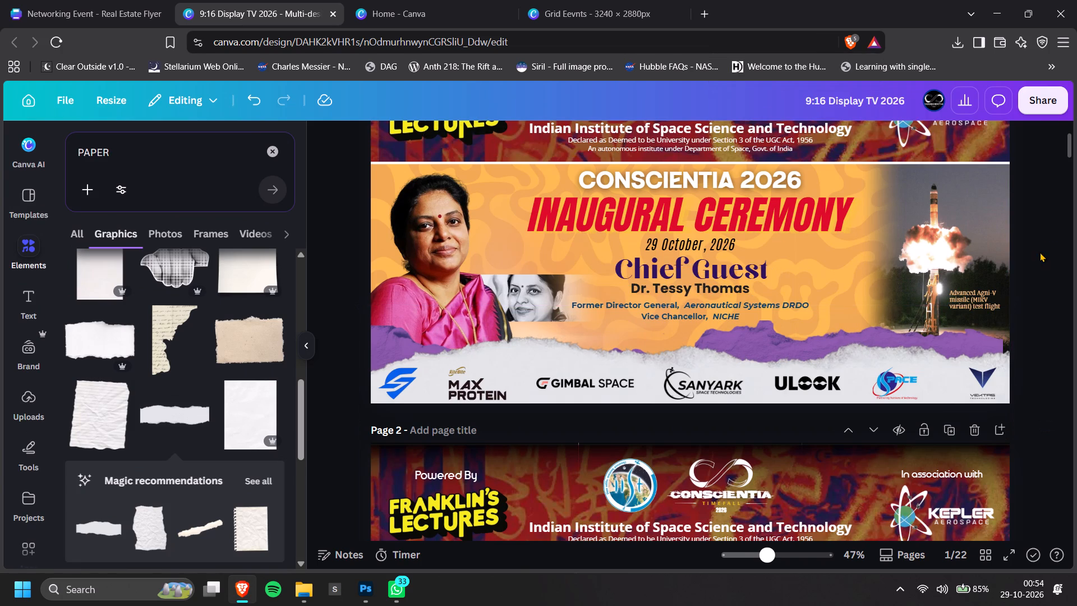
{"action": "scroll", "coordinate": [1038, 254], "scroll_direction": "down", "scroll_amount": 2, "text": "ctrl"}
{"action": "scroll", "coordinate": [786, 317], "scroll_direction": "up", "scroll_amount": 2, "text": "ctrl"}
Try horizontal and vertical flips on the white torn-paper strip and shift it to cover page 1's full width.
{"action": "left_click", "coordinate": [758, 324]}
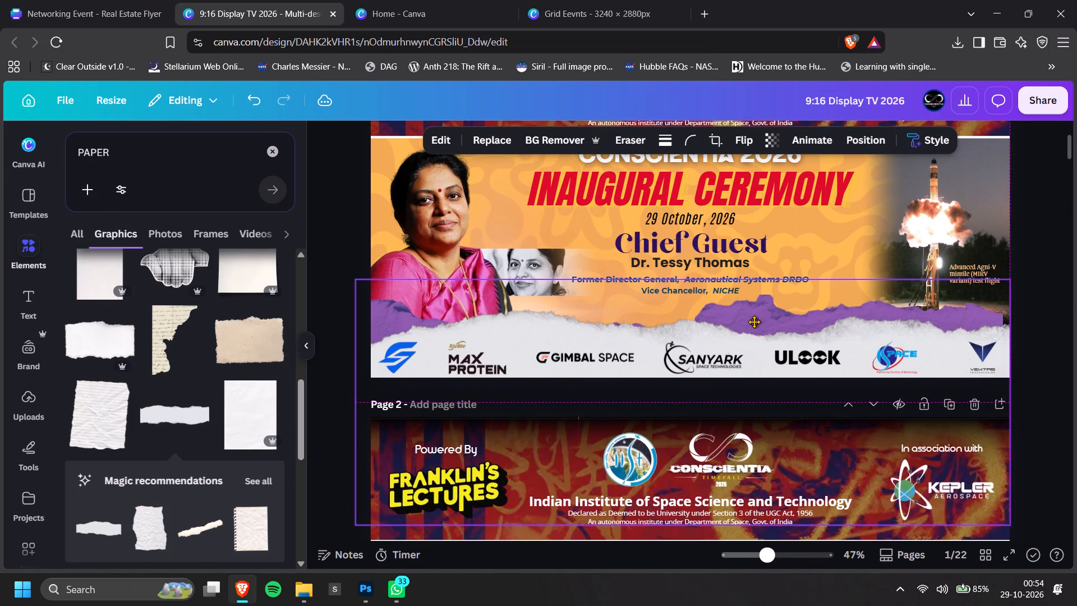
{"action": "left_click", "coordinate": [748, 141]}
{"action": "left_click", "coordinate": [756, 182]}
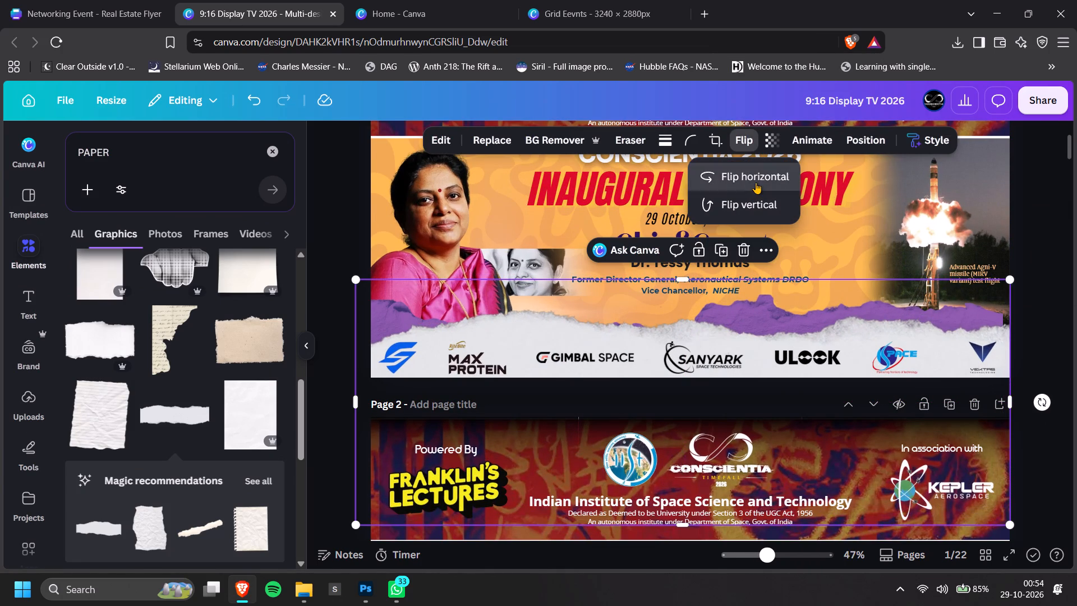
{"action": "left_click_drag", "start_coordinate": [977, 329], "coordinate": [983, 326]}
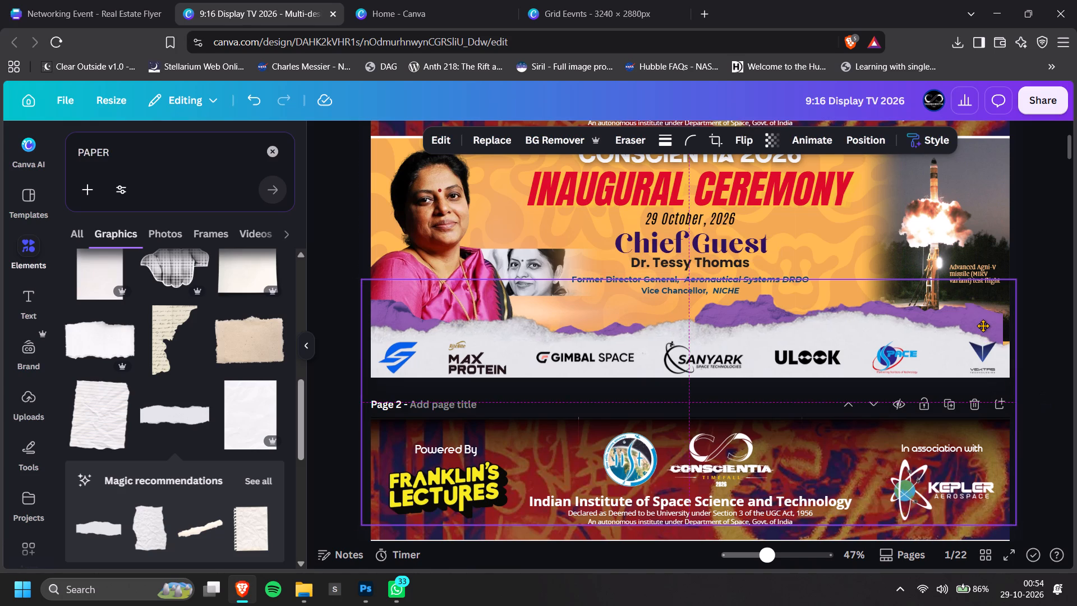
{"action": "left_click_drag", "start_coordinate": [983, 326], "coordinate": [983, 328]}
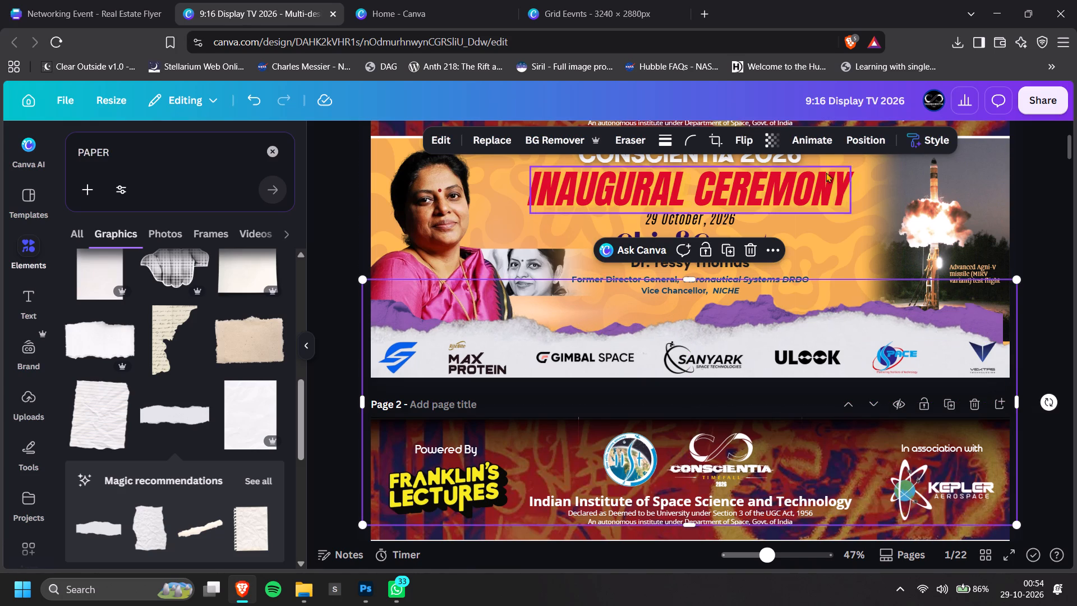
{"action": "left_click", "coordinate": [742, 140]}
{"action": "left_click", "coordinate": [763, 197]}
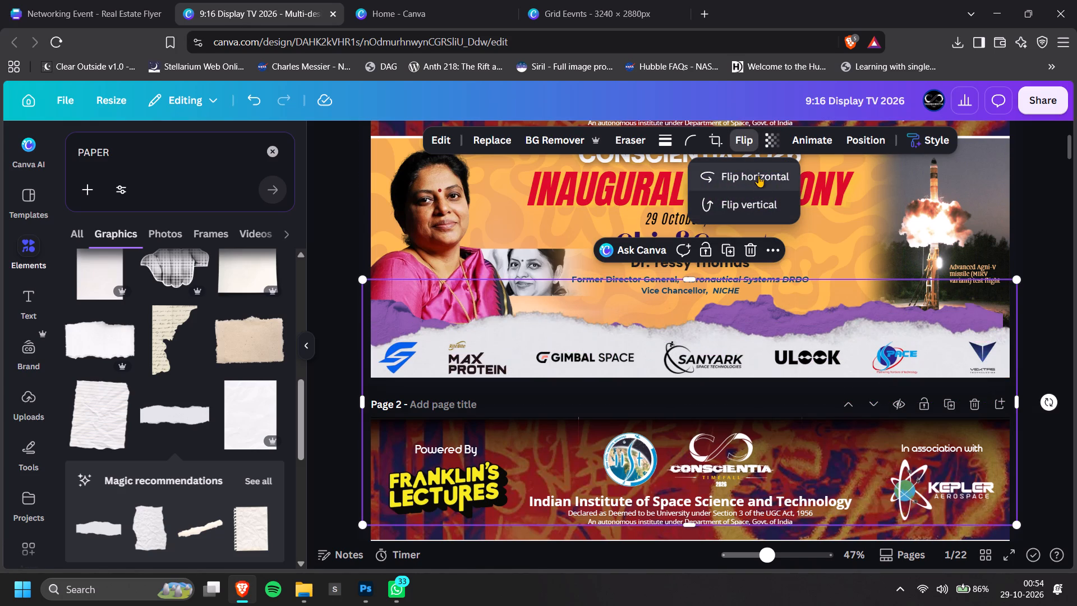
{"action": "left_click", "coordinate": [758, 176]}
{"action": "left_click", "coordinate": [766, 208]}
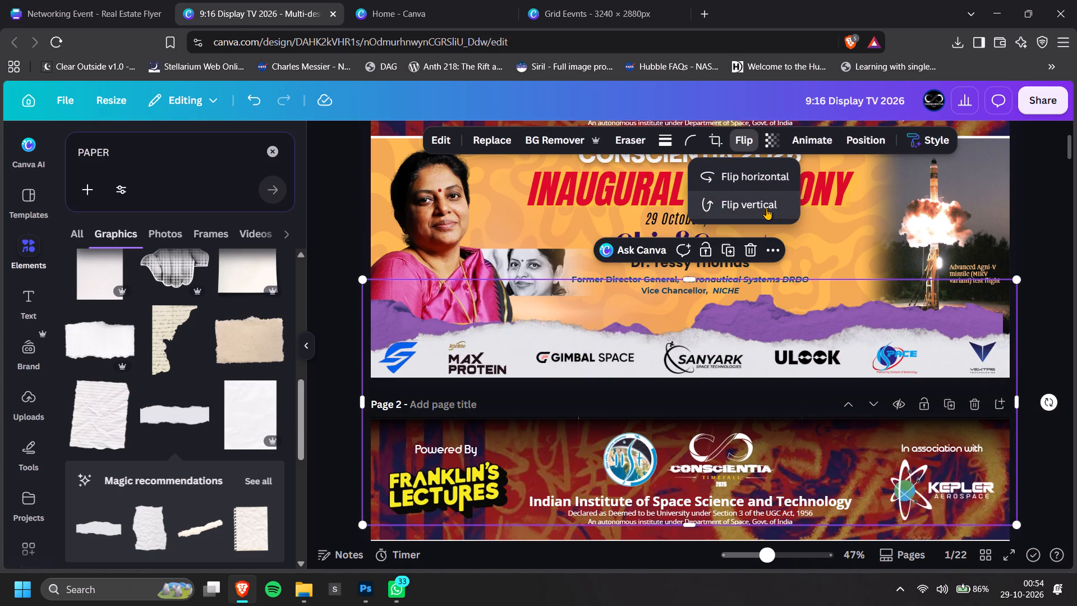
{"action": "left_click", "coordinate": [866, 323]}
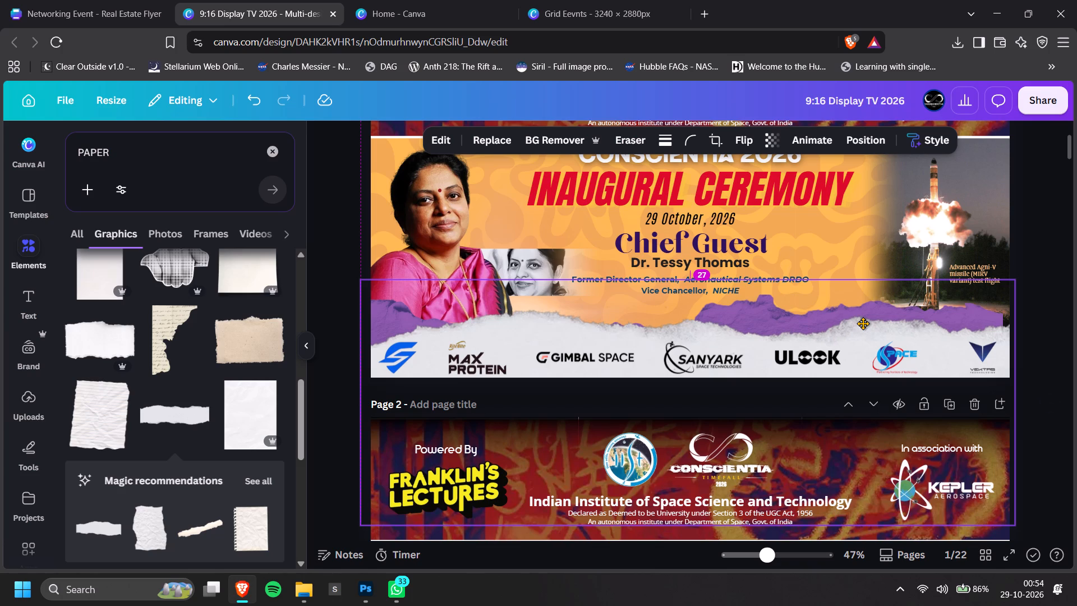
{"action": "left_click", "coordinate": [1057, 277]}
Widen the purple torn-paper layer to about 1,926 so it reaches page 1's right edge.
{"action": "key", "text": "alt+1"}
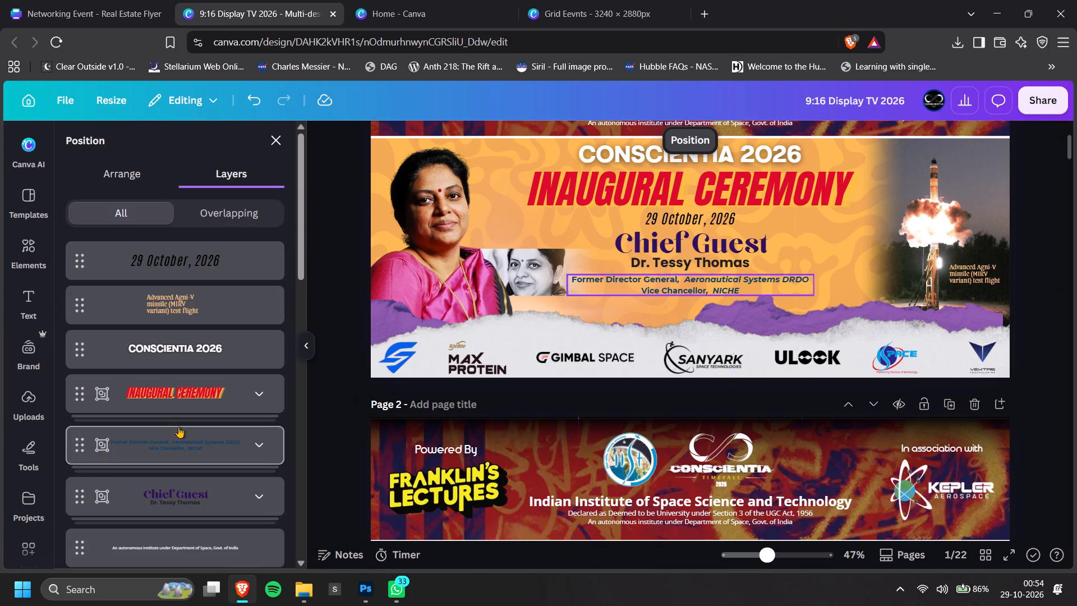
{"action": "scroll", "coordinate": [178, 426], "scroll_direction": "down", "scroll_amount": 3}
{"action": "left_click", "coordinate": [202, 559]}
{"action": "left_click", "coordinate": [772, 317]}
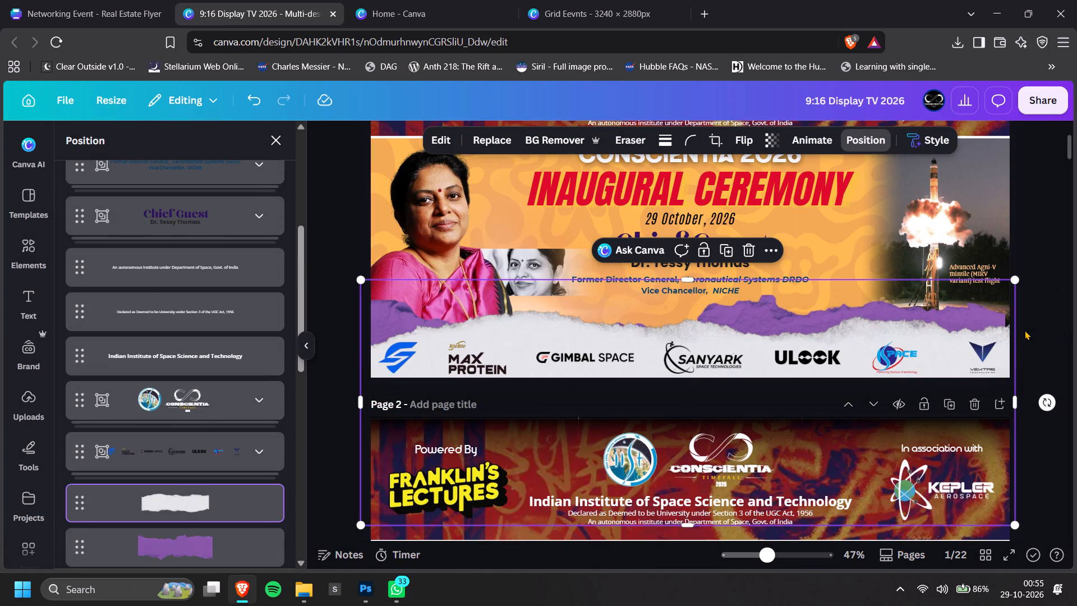
{"action": "left_click_drag", "start_coordinate": [1016, 328], "coordinate": [1021, 331]}
{"action": "key", "text": "ctrl+z"}
{"action": "left_click", "coordinate": [177, 539]}
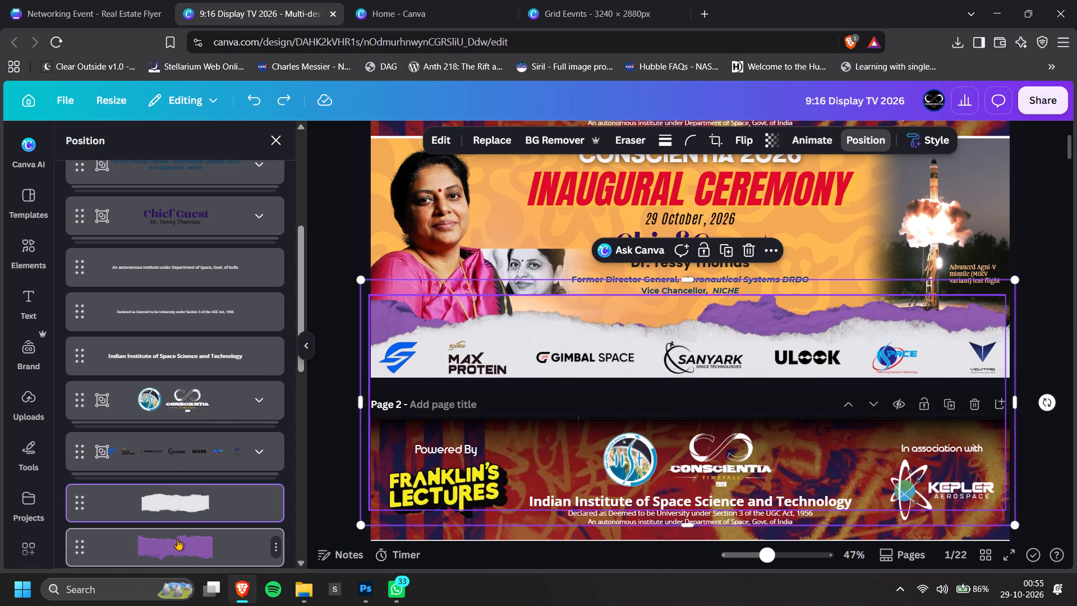
{"action": "left_click_drag", "start_coordinate": [1002, 349], "coordinate": [1006, 347]}
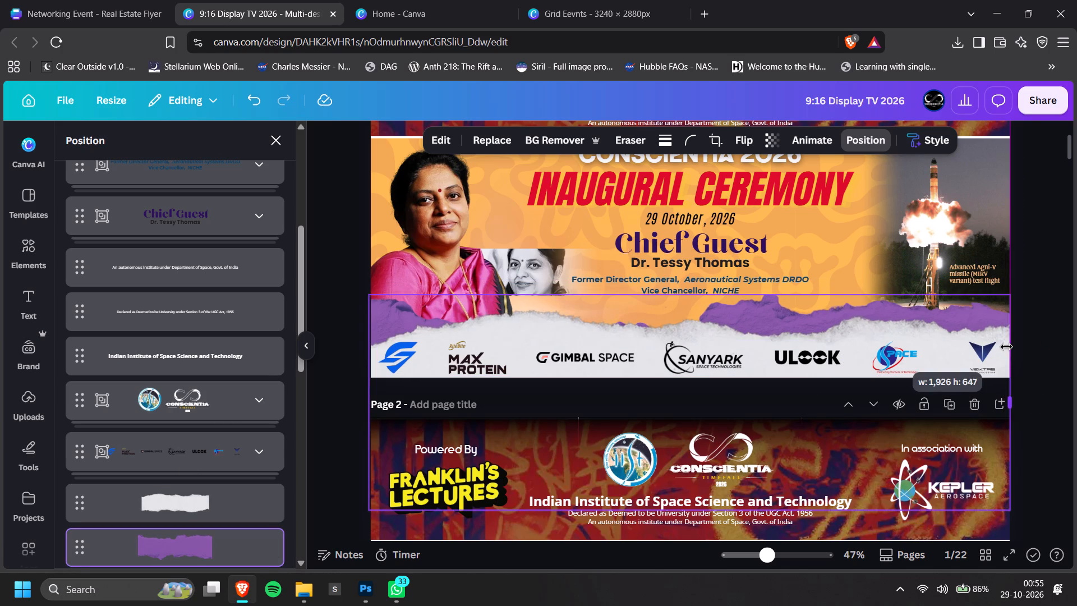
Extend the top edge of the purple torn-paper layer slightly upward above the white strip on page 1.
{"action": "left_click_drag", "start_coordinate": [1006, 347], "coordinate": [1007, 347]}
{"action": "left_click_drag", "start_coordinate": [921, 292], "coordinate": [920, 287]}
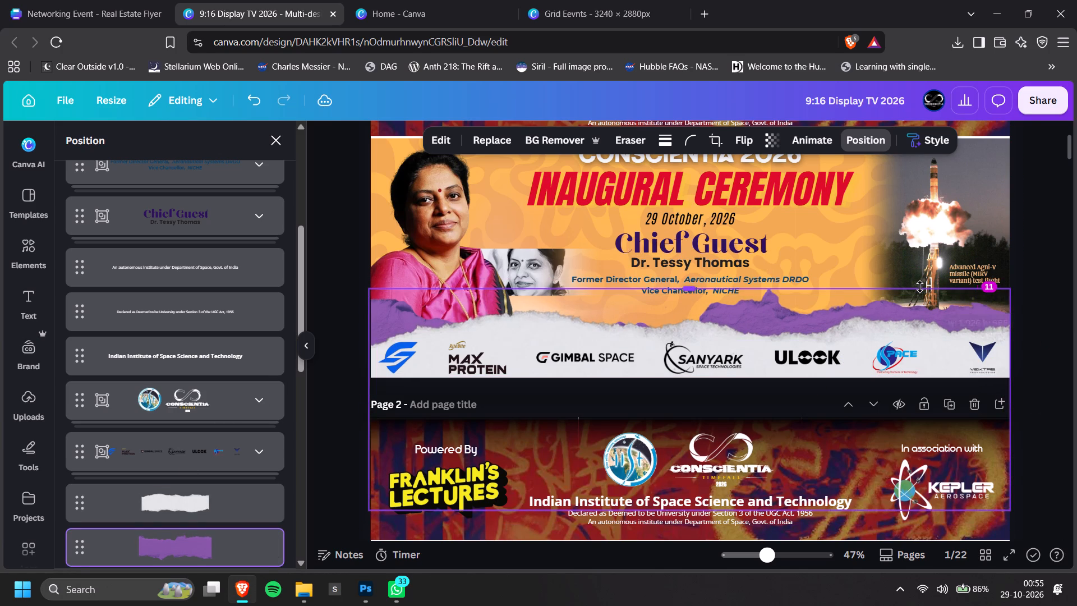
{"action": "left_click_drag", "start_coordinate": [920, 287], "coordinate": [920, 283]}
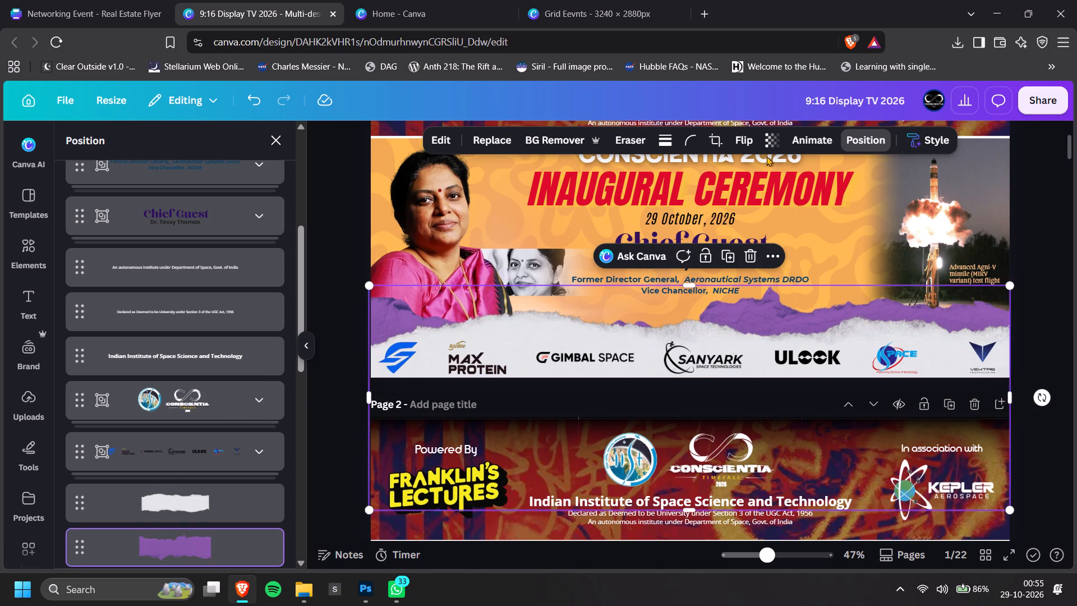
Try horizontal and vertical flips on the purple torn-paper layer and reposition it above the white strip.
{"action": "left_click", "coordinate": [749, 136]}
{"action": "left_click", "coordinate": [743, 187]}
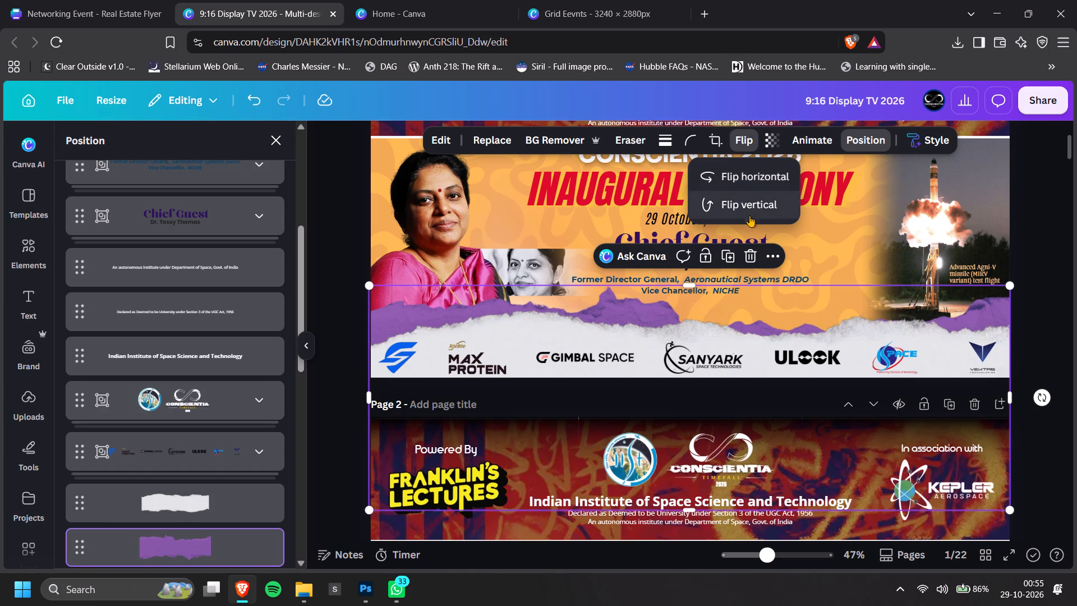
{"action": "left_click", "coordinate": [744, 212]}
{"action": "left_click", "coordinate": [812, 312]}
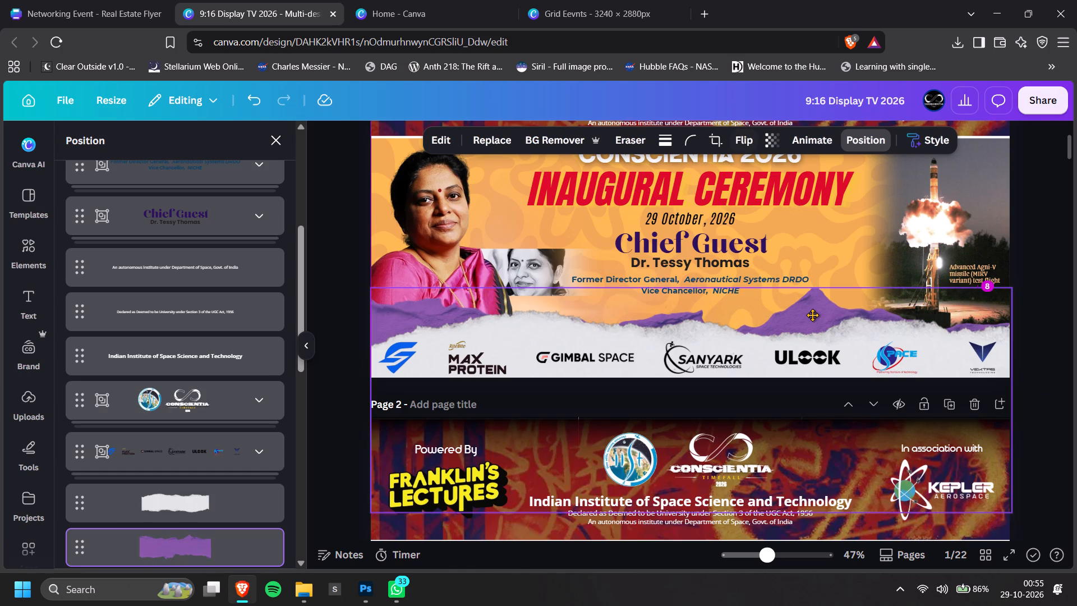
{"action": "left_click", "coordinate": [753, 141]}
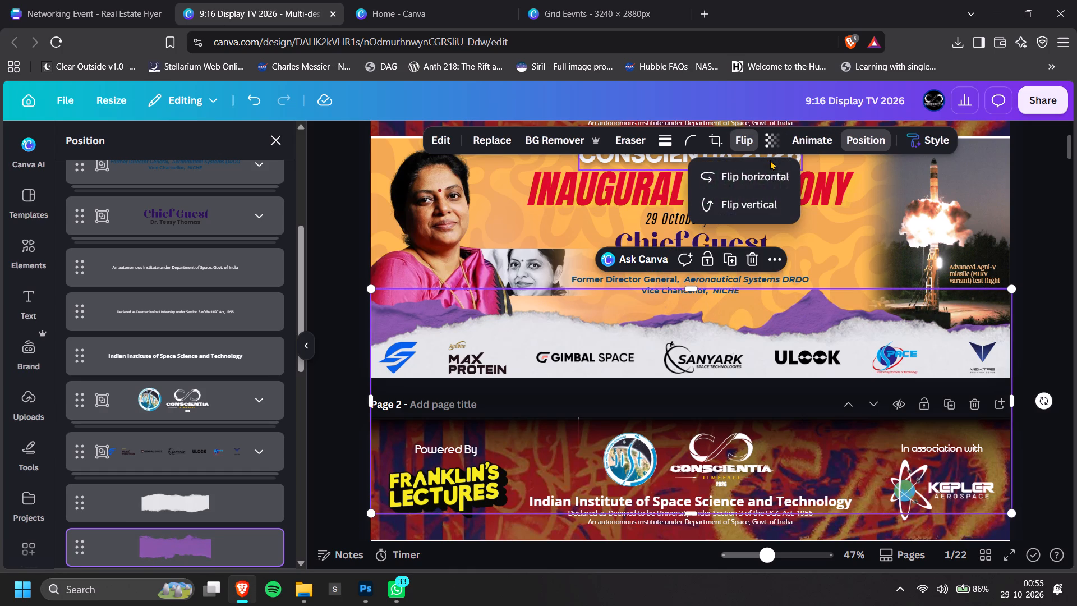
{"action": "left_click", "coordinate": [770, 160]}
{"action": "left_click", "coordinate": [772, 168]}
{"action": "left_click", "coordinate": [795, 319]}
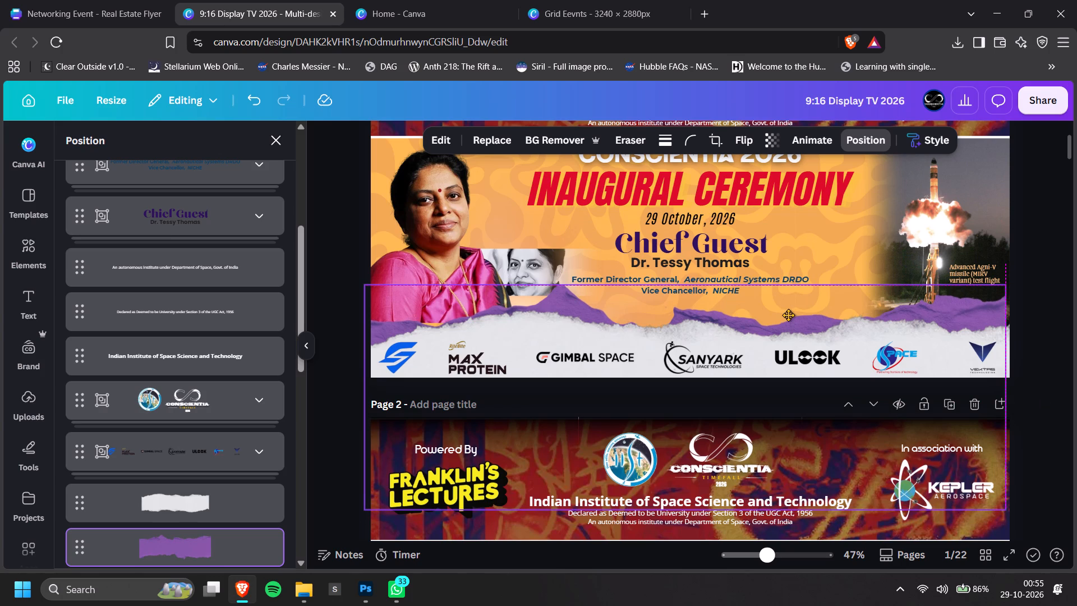
Delete the purple torn-paper layer from page 1, keeping only the white strip.
{"action": "scroll", "coordinate": [794, 316], "scroll_direction": "down", "scroll_amount": 2, "text": "ctrl"}
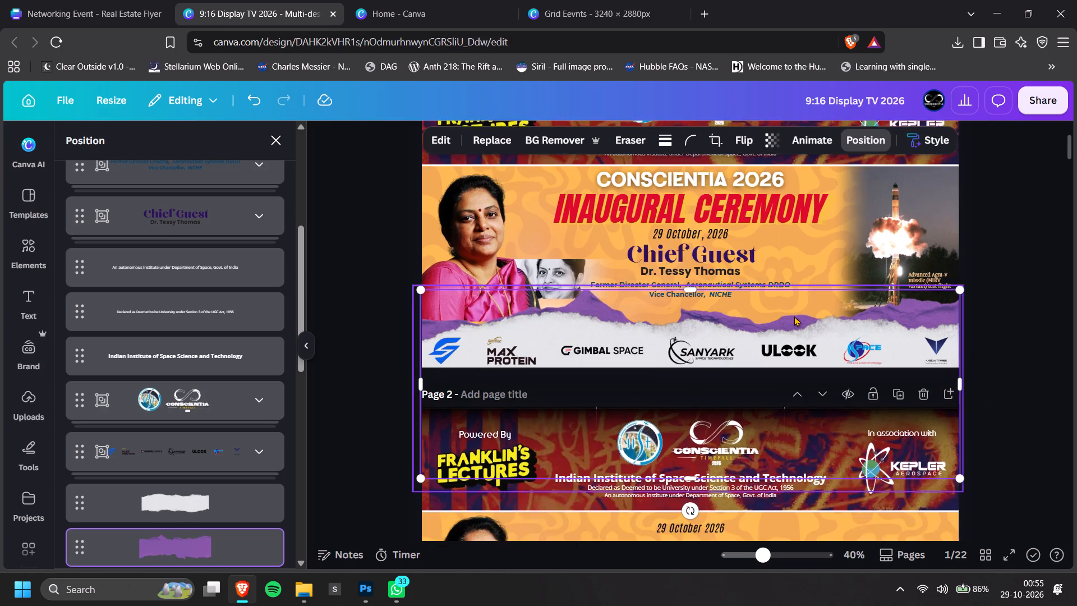
{"action": "key", "text": "BackSpace"}
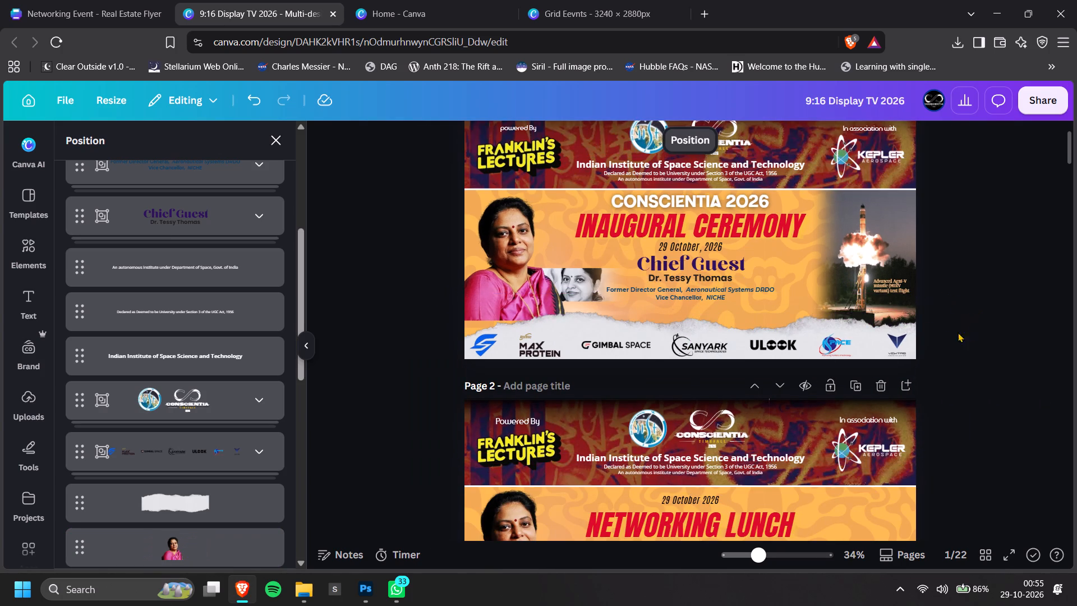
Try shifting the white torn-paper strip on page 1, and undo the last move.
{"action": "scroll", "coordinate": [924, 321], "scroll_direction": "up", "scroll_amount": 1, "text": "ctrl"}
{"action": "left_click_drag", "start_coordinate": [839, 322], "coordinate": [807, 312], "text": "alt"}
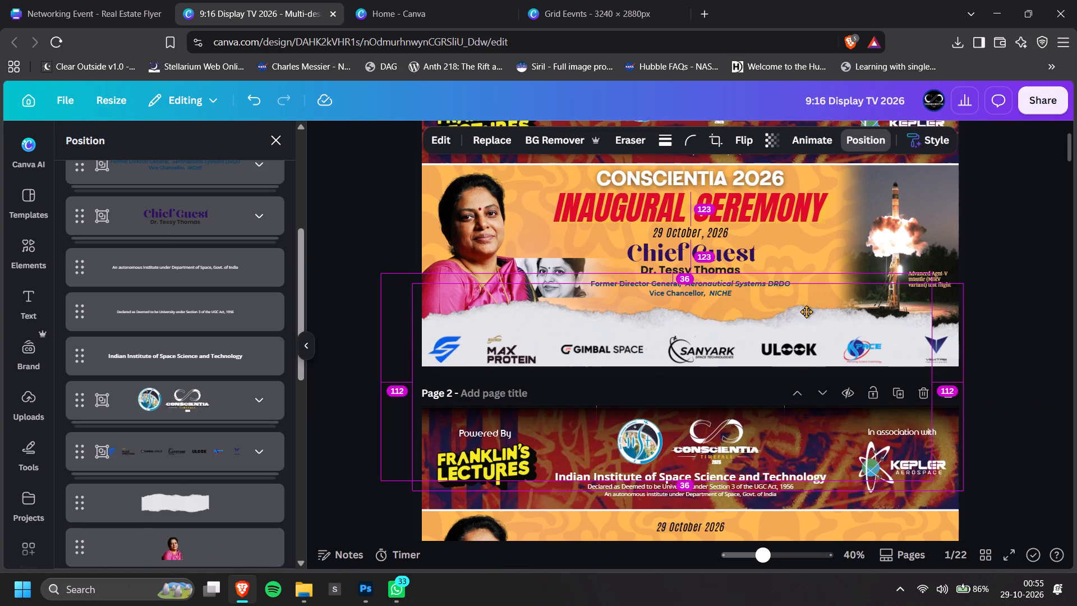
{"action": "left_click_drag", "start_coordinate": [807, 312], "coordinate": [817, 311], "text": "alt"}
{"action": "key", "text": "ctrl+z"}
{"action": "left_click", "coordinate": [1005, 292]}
Enlarge the chief guest's colour portrait on page 1 until it reaches the torn-paper strip, and shift it slightly right.
{"action": "left_click", "coordinate": [463, 241]}
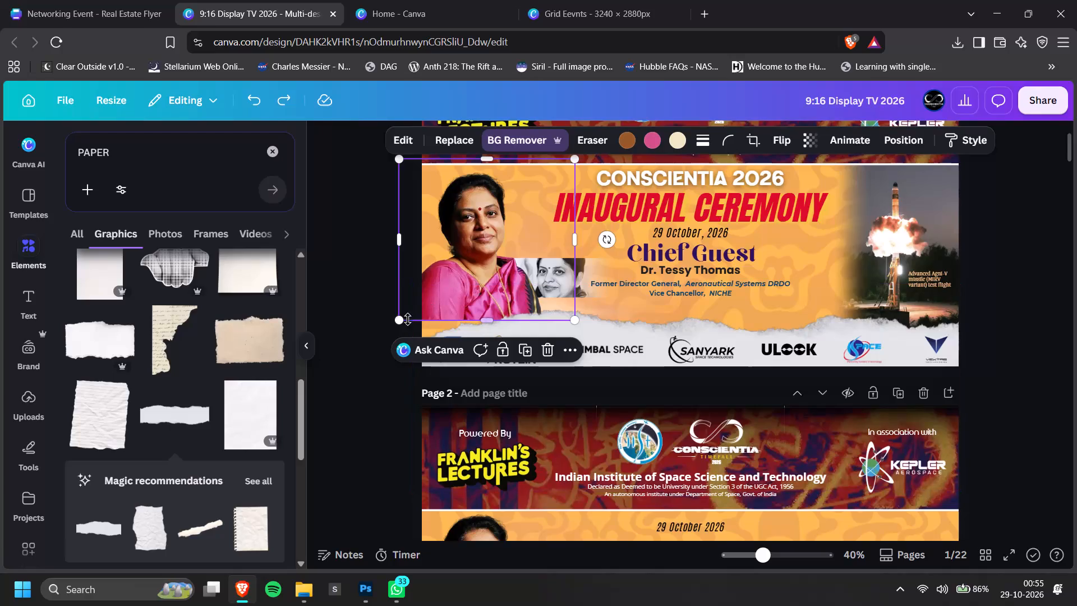
{"action": "left_click_drag", "start_coordinate": [399, 323], "coordinate": [369, 345]}
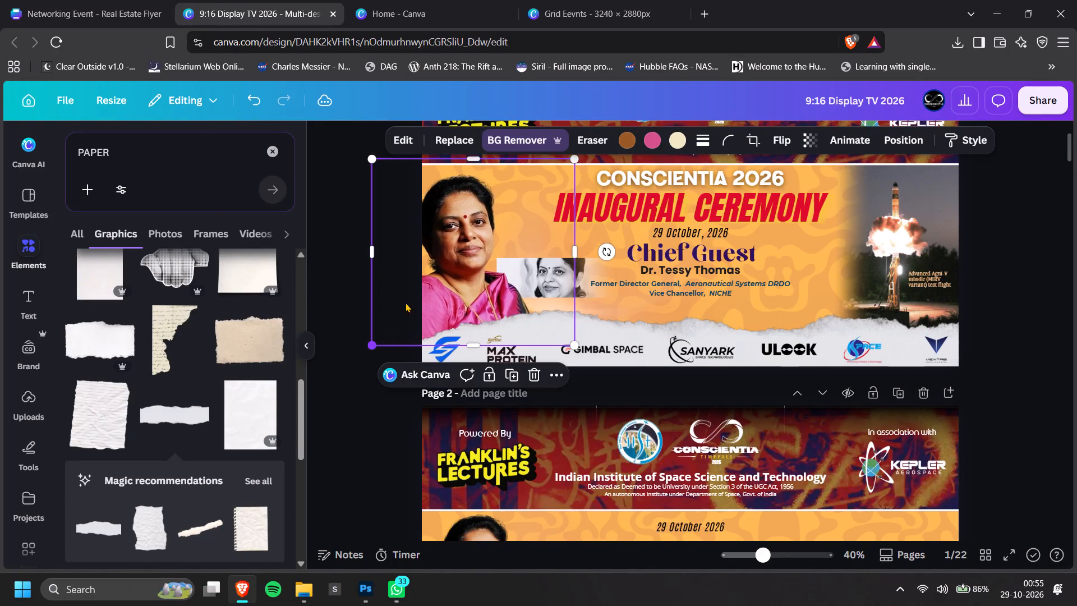
{"action": "left_click_drag", "start_coordinate": [492, 244], "coordinate": [504, 243]}
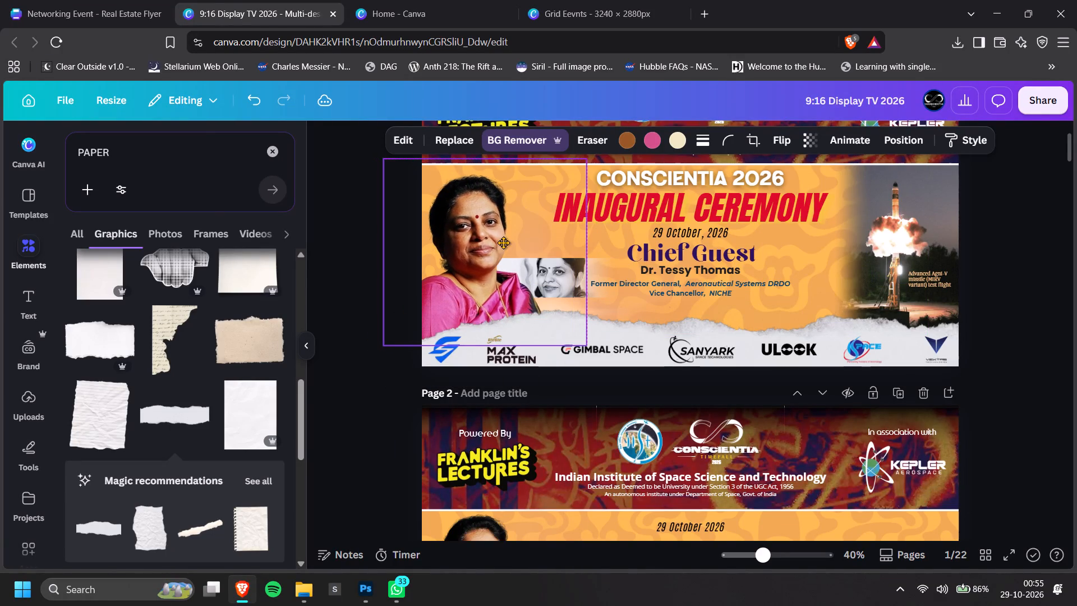
{"action": "left_click_drag", "start_coordinate": [504, 243], "coordinate": [506, 243]}
{"action": "double_click", "coordinate": [976, 218]}
Shift the white torn-paper strip slightly left so its right edge lines up with page 1's right edge.
{"action": "scroll", "coordinate": [987, 219], "scroll_direction": "down", "scroll_amount": 1, "text": "ctrl"}
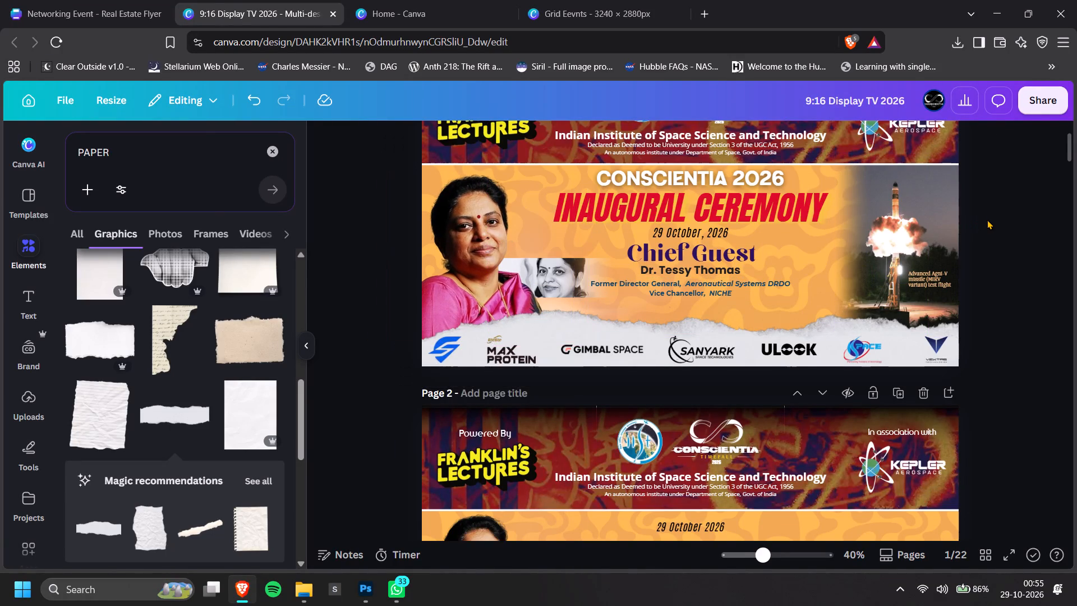
{"action": "scroll", "coordinate": [987, 219], "scroll_direction": "down", "scroll_amount": 1, "text": "ctrl"}
{"action": "scroll", "coordinate": [987, 219], "scroll_direction": "up", "scroll_amount": 1}
{"action": "scroll", "coordinate": [610, 398], "scroll_direction": "up", "scroll_amount": 4, "text": "ctrl"}
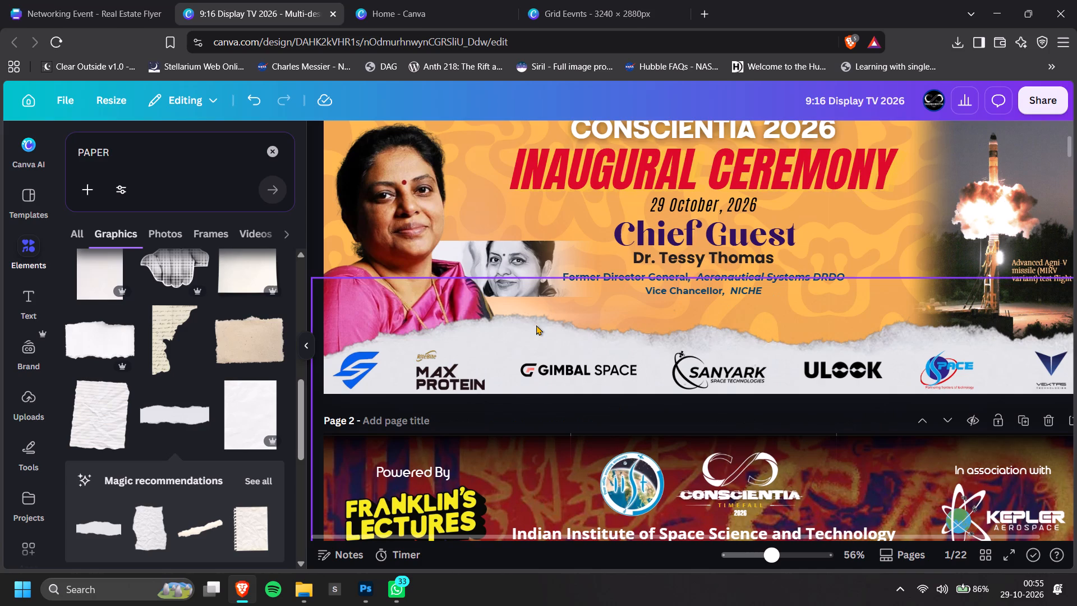
{"action": "left_click_drag", "start_coordinate": [532, 324], "coordinate": [524, 324]}
{"action": "scroll", "coordinate": [611, 320], "scroll_direction": "down", "scroll_amount": 2, "text": "ctrl"}
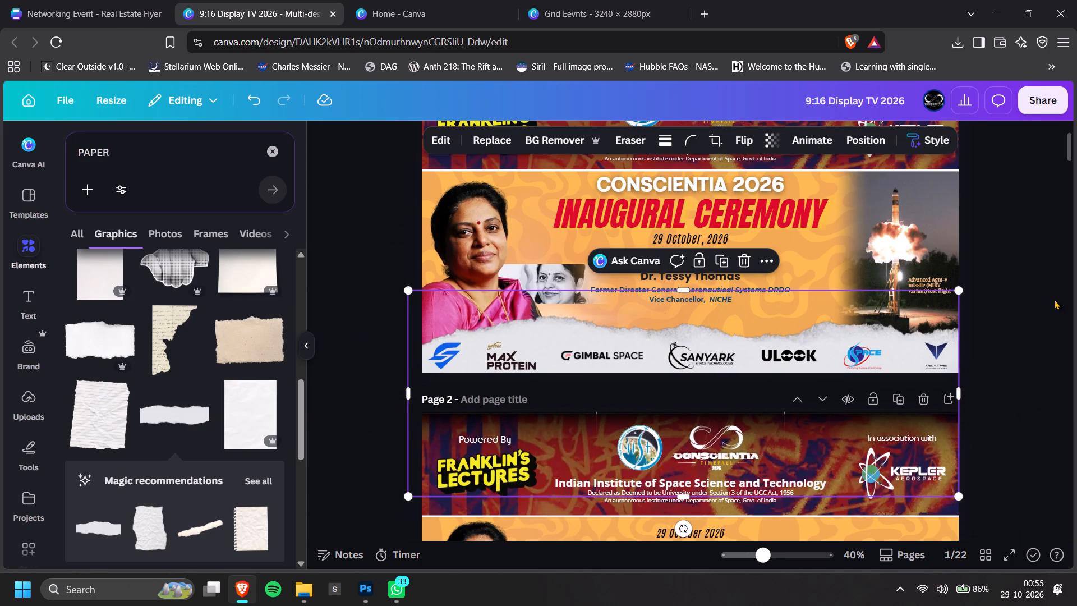
{"action": "left_click", "coordinate": [1055, 300]}
Ungroup the row of sponsor logos on page 1's torn-paper strip.
{"action": "scroll", "coordinate": [544, 332], "scroll_direction": "up", "scroll_amount": 2, "text": "ctrl"}
{"action": "left_click", "coordinate": [511, 375]}
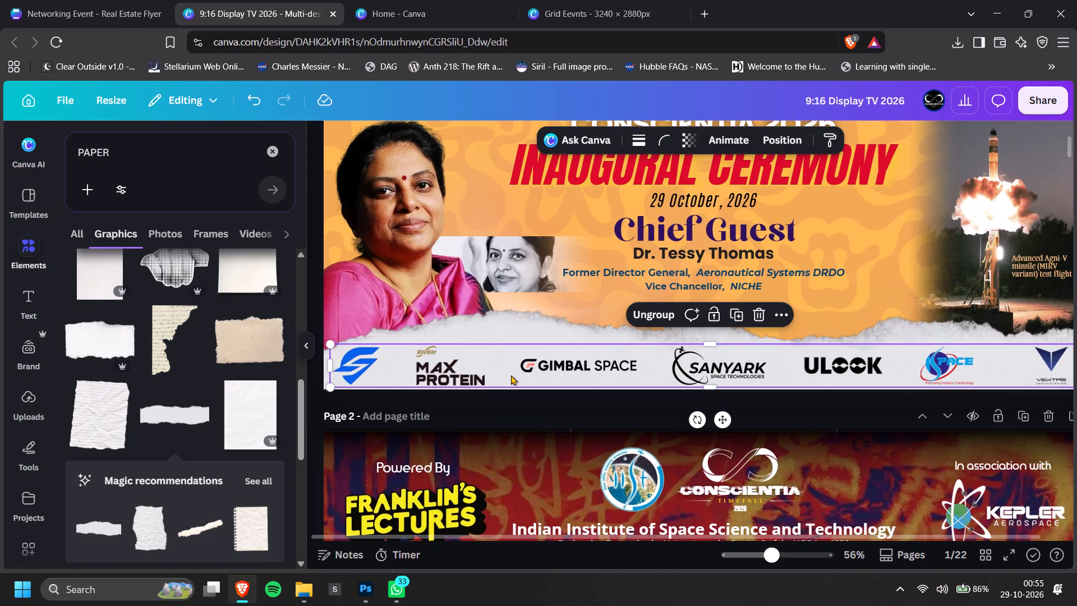
{"action": "scroll", "coordinate": [493, 362], "scroll_direction": "down", "scroll_amount": 2, "text": "ctrl"}
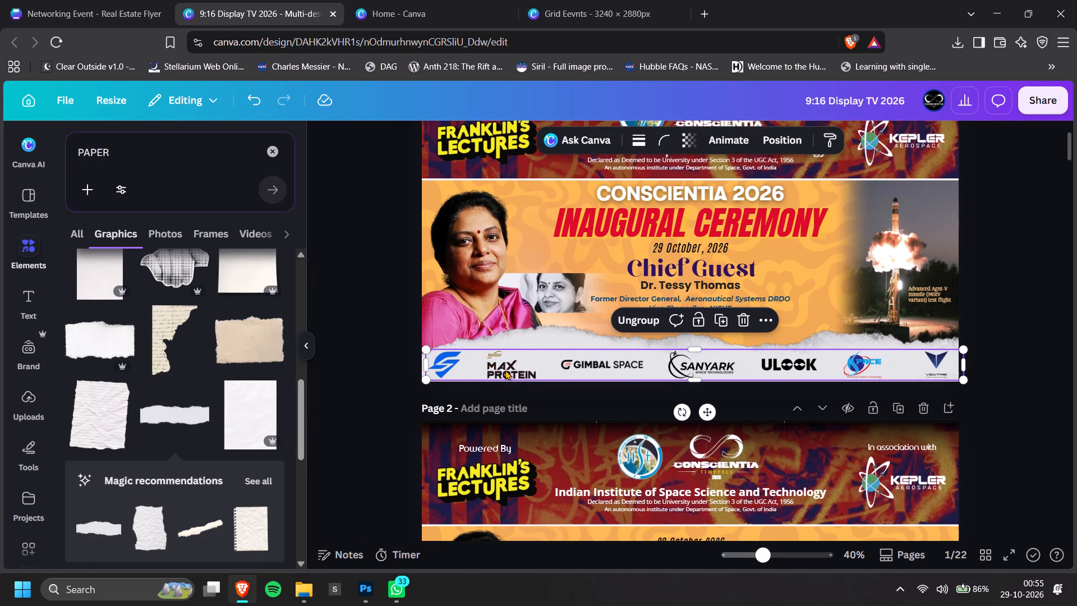
{"action": "scroll", "coordinate": [505, 370], "scroll_direction": "up", "scroll_amount": 1, "text": "ctrl"}
{"action": "left_click", "coordinate": [651, 317]}
{"action": "left_click", "coordinate": [1055, 385]}
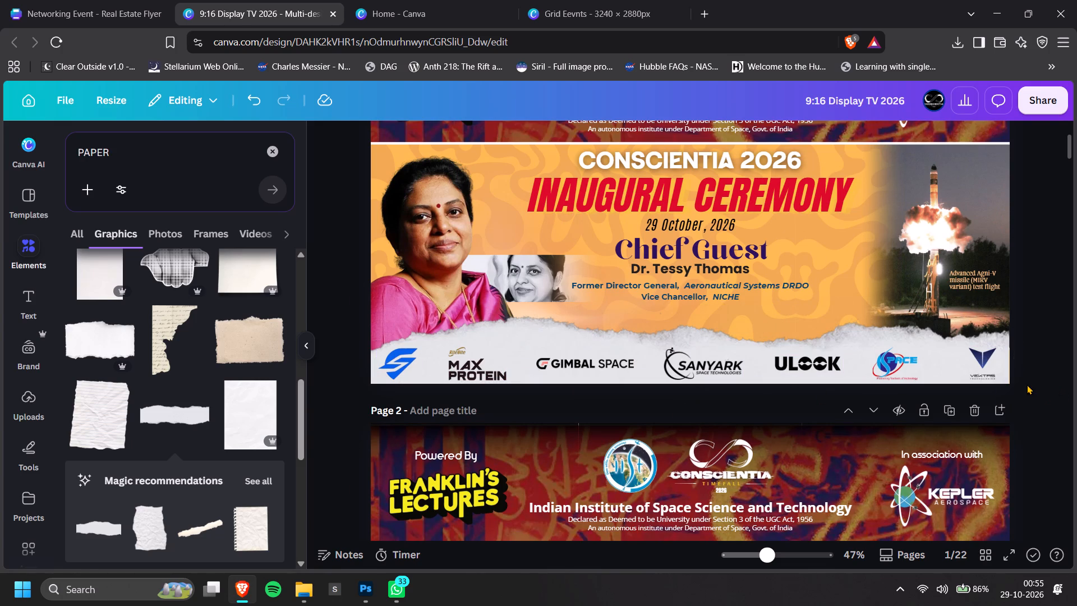
Move the Max Protein, Gimbal Space, Sanyark, Ulook, Space and Vektas logos individually to the left along the strip.
{"action": "left_click_drag", "start_coordinate": [485, 366], "coordinate": [477, 366]}
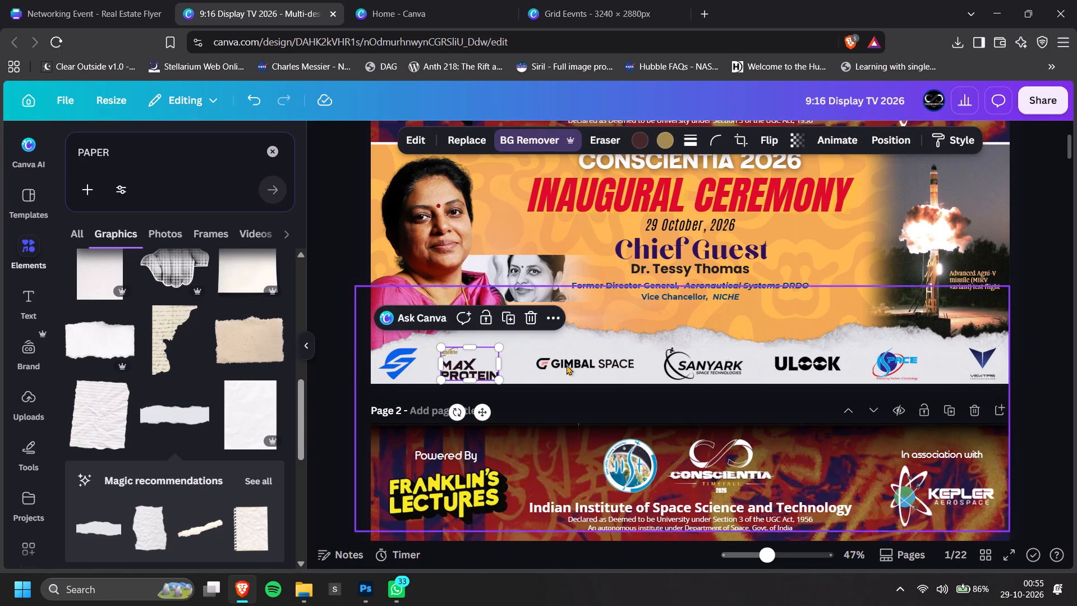
{"action": "left_click_drag", "start_coordinate": [573, 364], "coordinate": [560, 364]}
{"action": "left_click_drag", "start_coordinate": [713, 360], "coordinate": [698, 360]}
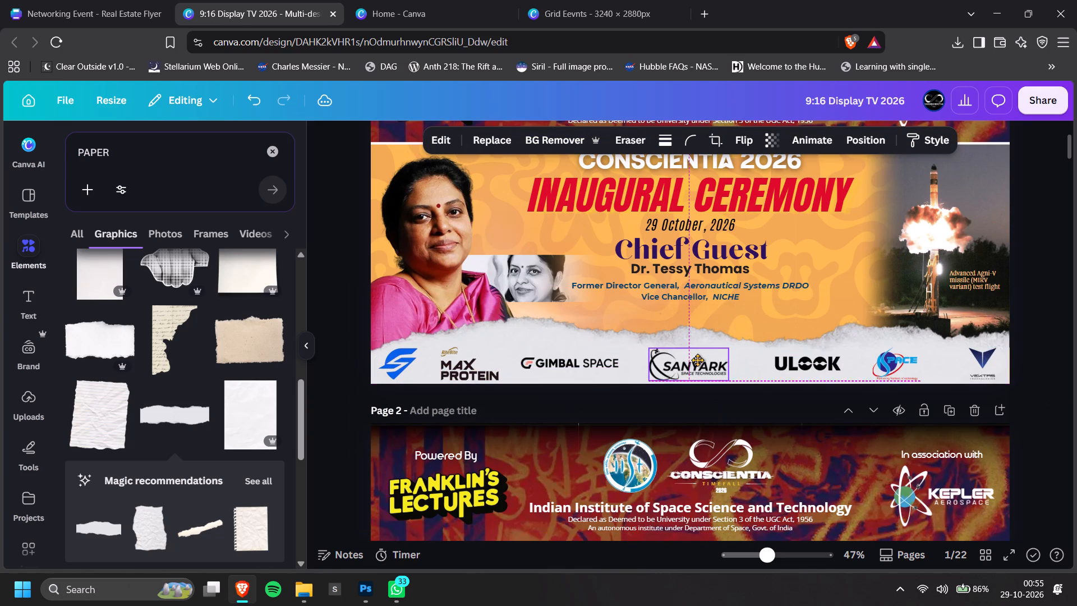
{"action": "left_click_drag", "start_coordinate": [698, 360], "coordinate": [697, 360]}
{"action": "left_click_drag", "start_coordinate": [784, 363], "coordinate": [773, 365]}
{"action": "left_click_drag", "start_coordinate": [895, 360], "coordinate": [893, 360]}
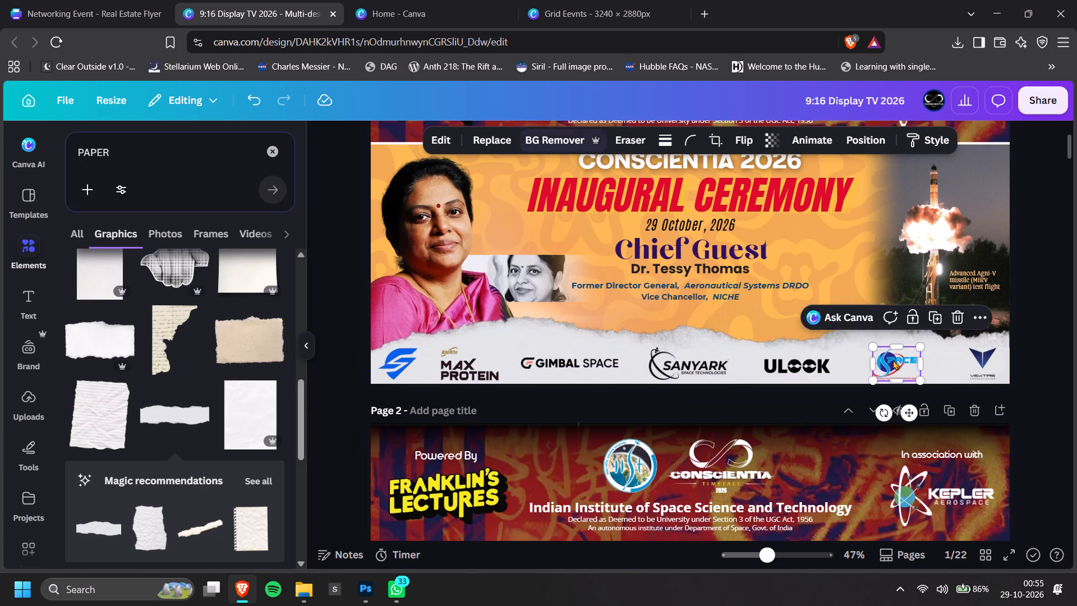
{"action": "left_click_drag", "start_coordinate": [893, 360], "coordinate": [880, 357]}
{"action": "left_click_drag", "start_coordinate": [970, 367], "coordinate": [953, 368]}
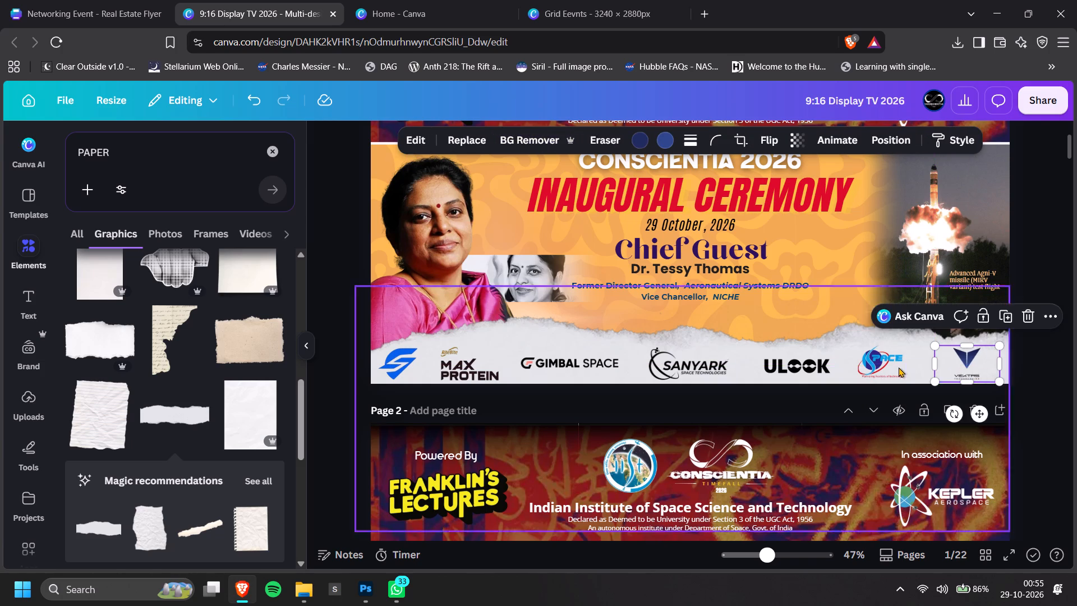
Select all seven sponsor logos on page 1 and space them evenly with Tidy up.
{"action": "left_click", "coordinate": [897, 367], "text": "shift"}
{"action": "left_click", "coordinate": [800, 370], "text": "shift"}
{"action": "left_click", "coordinate": [670, 370], "text": "shift"}
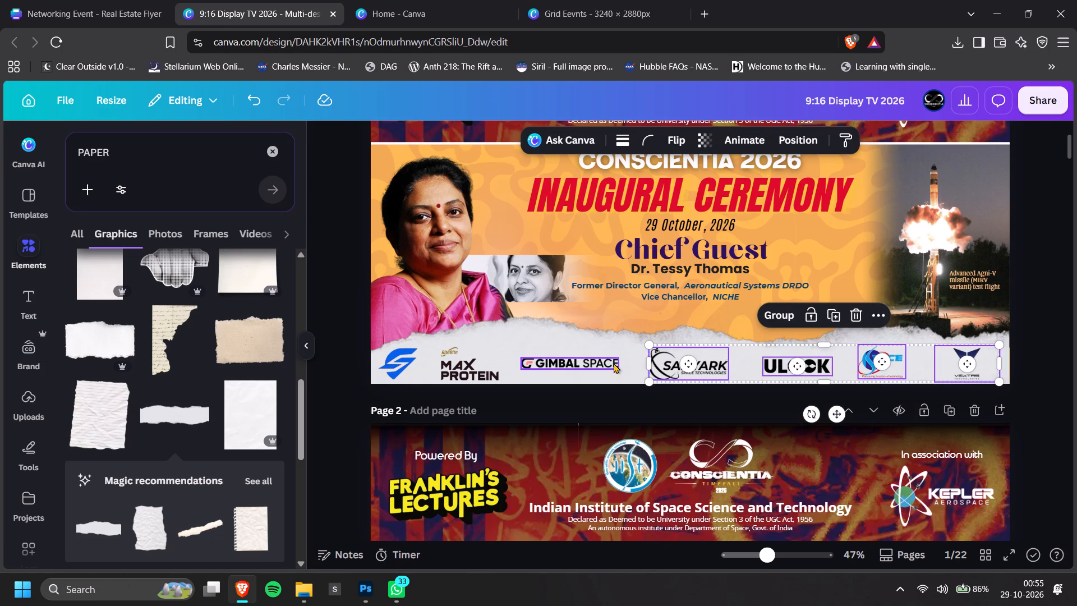
{"action": "left_click", "coordinate": [614, 363], "text": "shift"}
{"action": "left_click", "coordinate": [463, 365], "text": "shift"}
{"action": "left_click", "coordinate": [402, 364], "text": "shift"}
{"action": "left_click", "coordinate": [743, 315]}
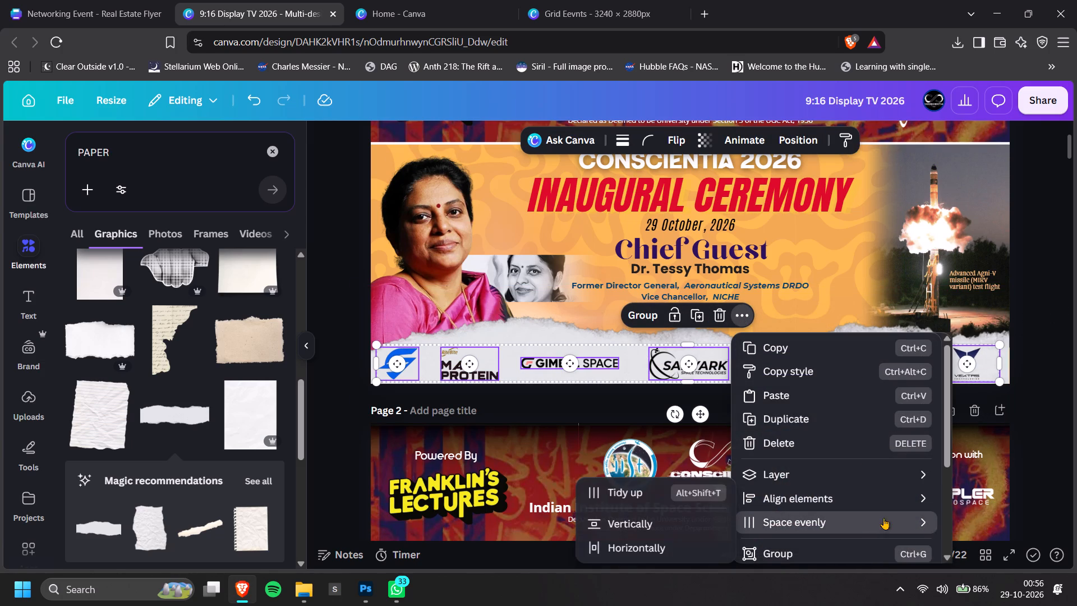
{"action": "left_click", "coordinate": [643, 493]}
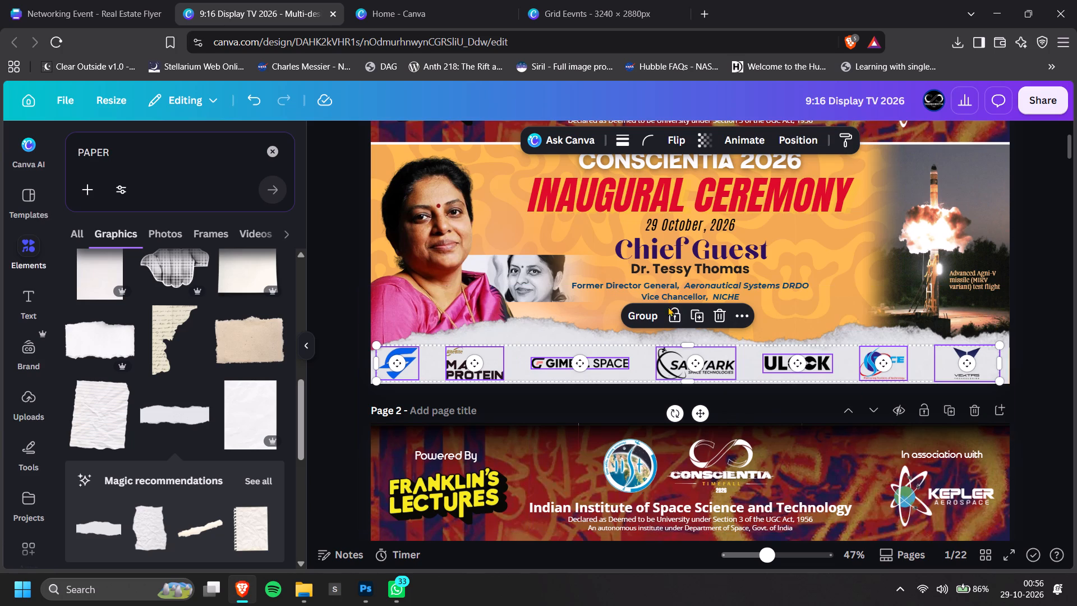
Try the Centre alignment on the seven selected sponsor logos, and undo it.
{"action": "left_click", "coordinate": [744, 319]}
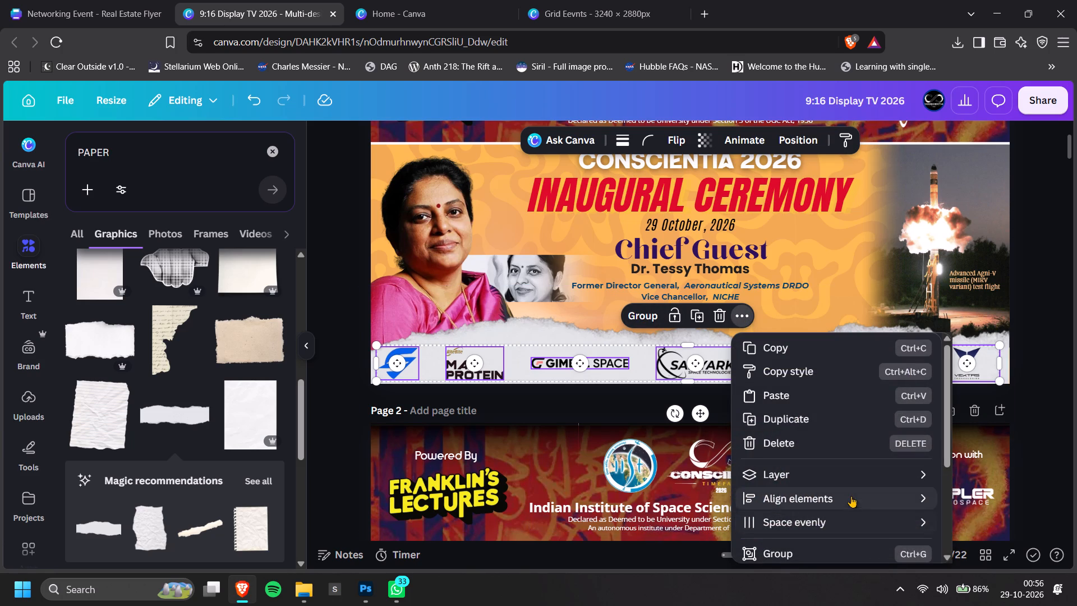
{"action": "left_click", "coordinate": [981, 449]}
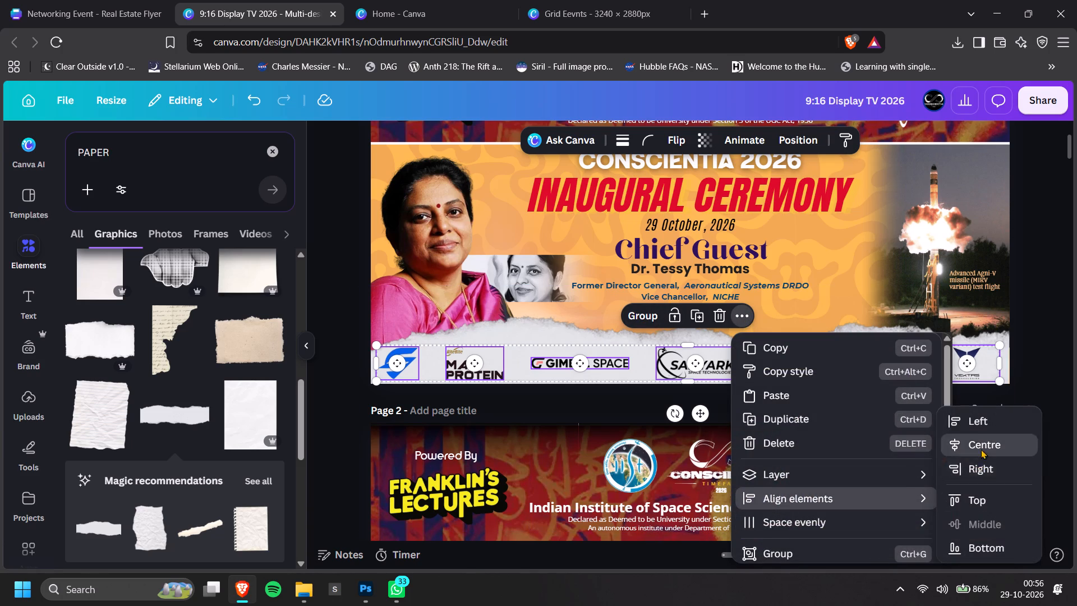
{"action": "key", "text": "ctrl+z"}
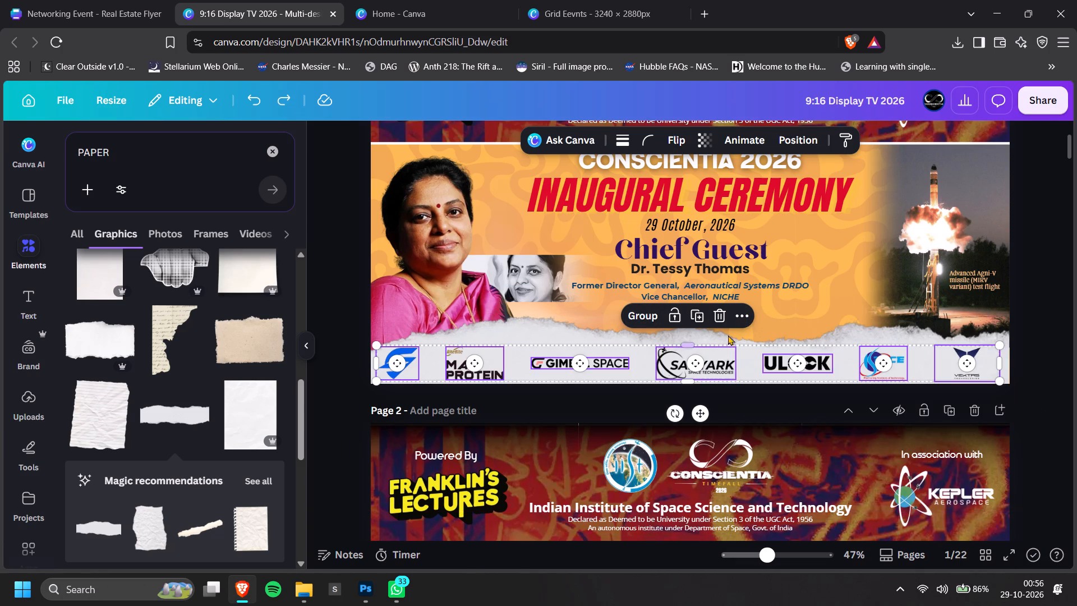
Group the seven evenly spaced sponsor logos on page 1.
{"action": "left_click", "coordinate": [747, 320]}
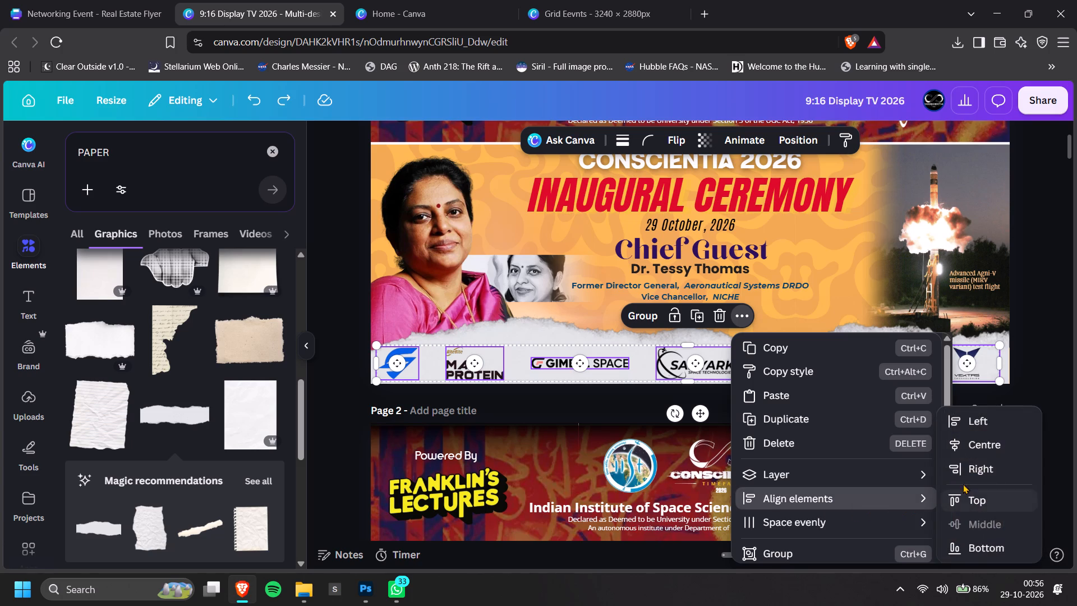
{"action": "left_click", "coordinate": [638, 316]}
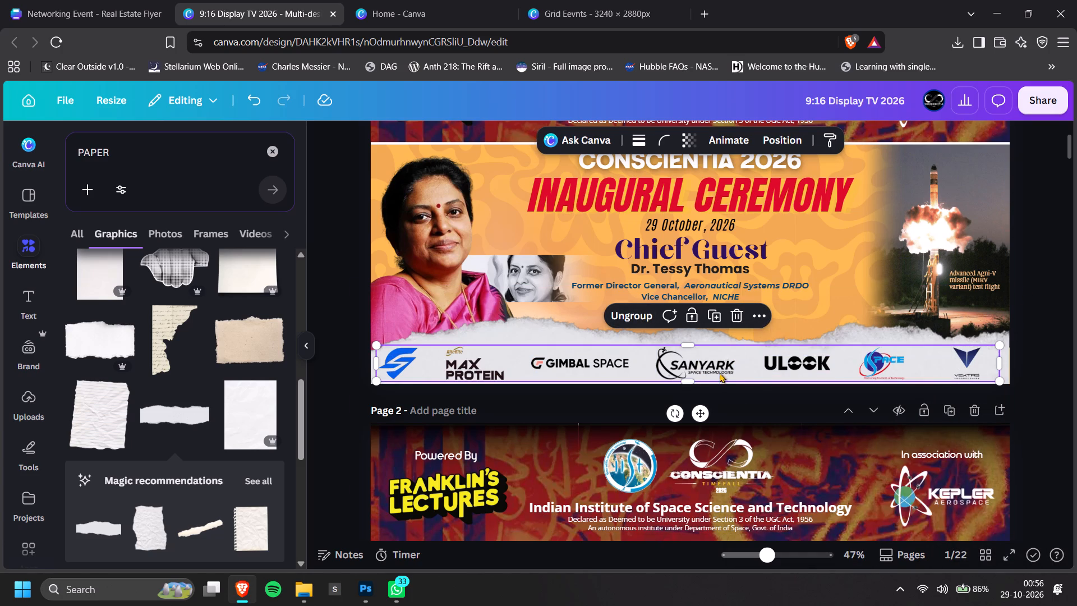
Shift the sponsor logo group slightly right and scale it down a little to leave margins at both page edges.
{"action": "left_click", "coordinate": [726, 371]}
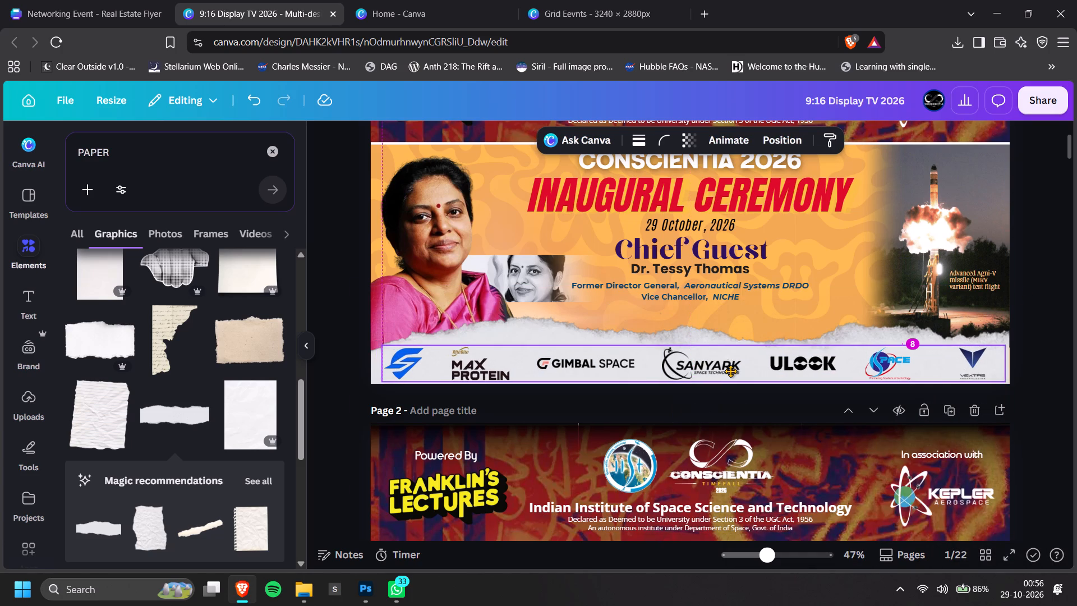
{"action": "left_click", "coordinate": [1050, 276]}
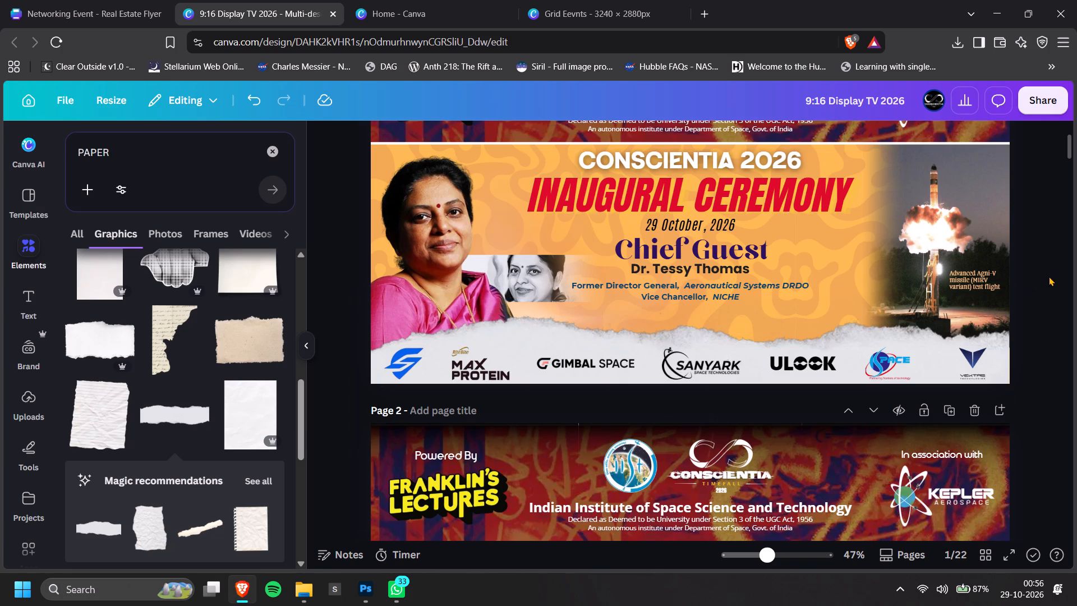
{"action": "left_click", "coordinate": [1046, 276]}
{"action": "left_click", "coordinate": [983, 362]}
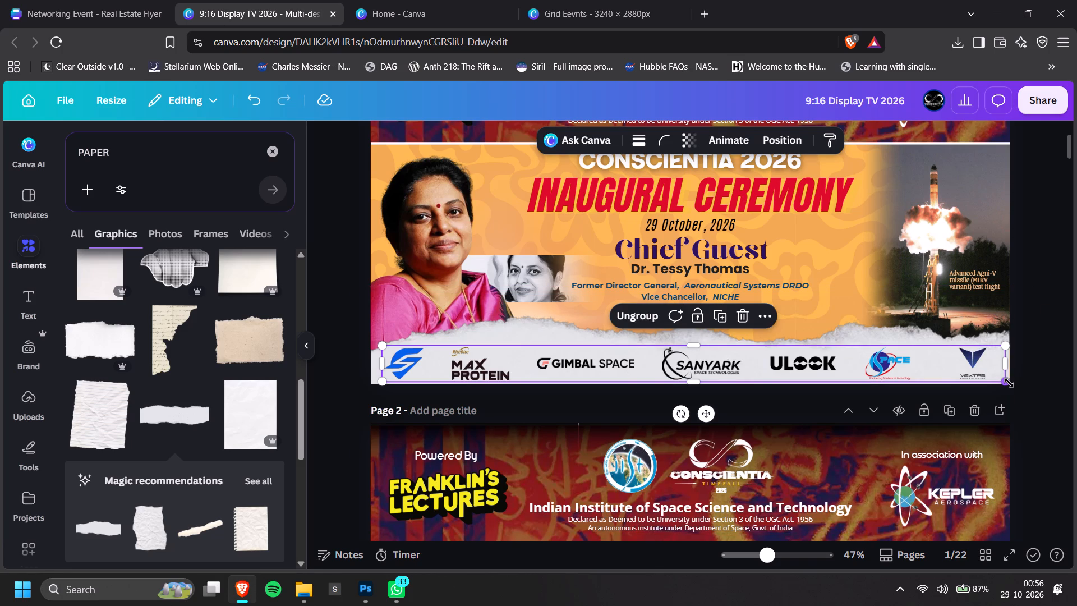
{"action": "left_click_drag", "start_coordinate": [1009, 383], "coordinate": [998, 381]}
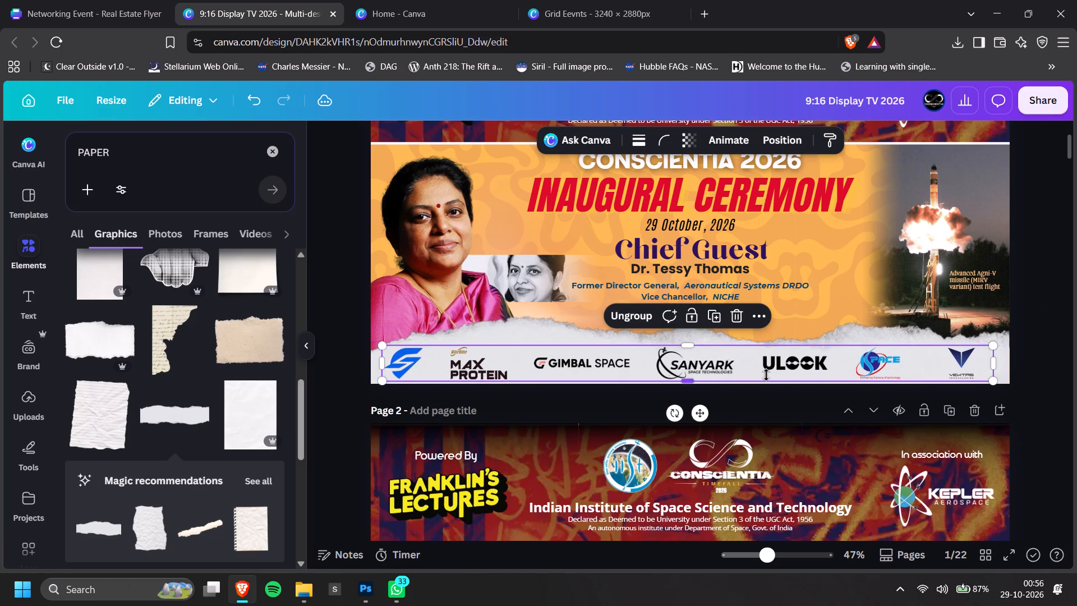
{"action": "scroll", "coordinate": [764, 374], "scroll_direction": "up", "scroll_amount": 1, "text": "ctrl"}
{"action": "scroll", "coordinate": [699, 361], "scroll_direction": "down", "scroll_amount": 1, "text": "ctrl"}
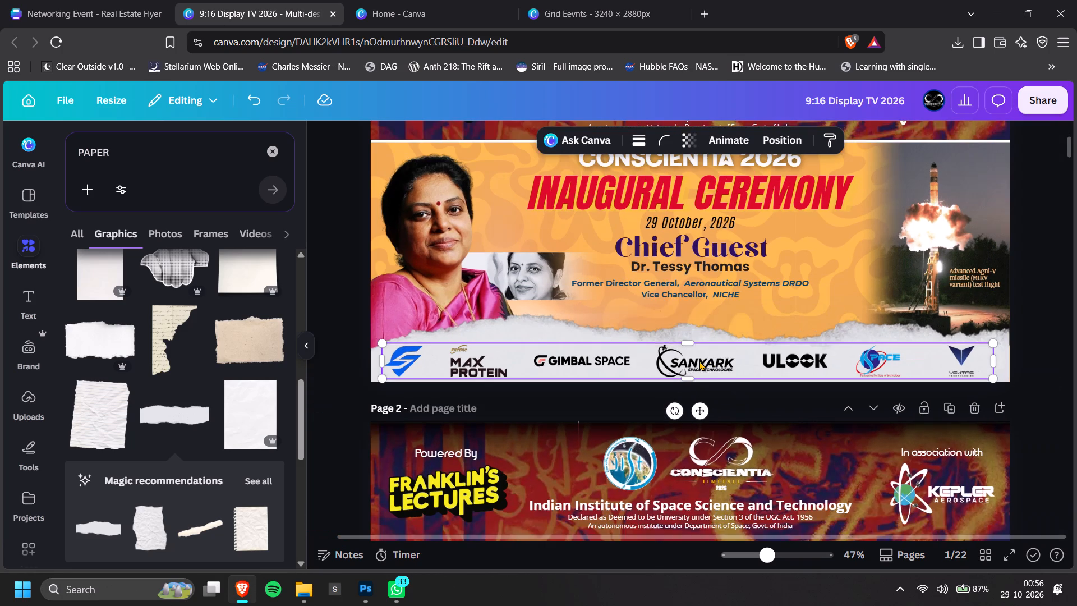
Shift the sponsor logo group on page 1 slightly right so it sits centred between the page edges.
{"action": "left_click_drag", "start_coordinate": [710, 354], "coordinate": [717, 354]}
{"action": "left_click", "coordinate": [1027, 282]}
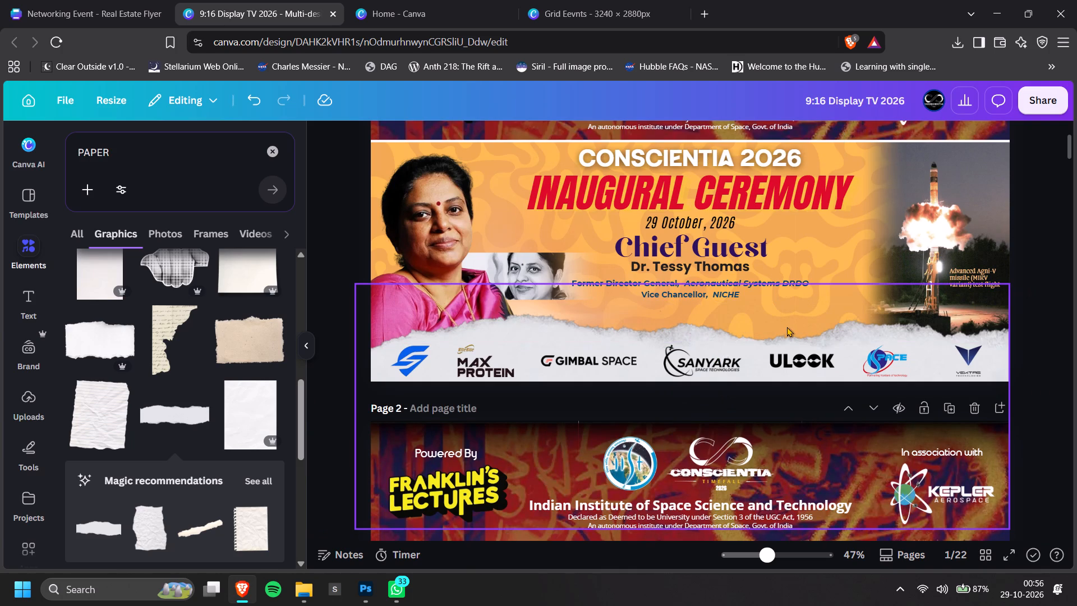
Nudge page 1's torn-paper strip slightly down and widen it past the left page edge, keeping its right side at the page edge.
{"action": "left_click_drag", "start_coordinate": [787, 327], "coordinate": [788, 332]}
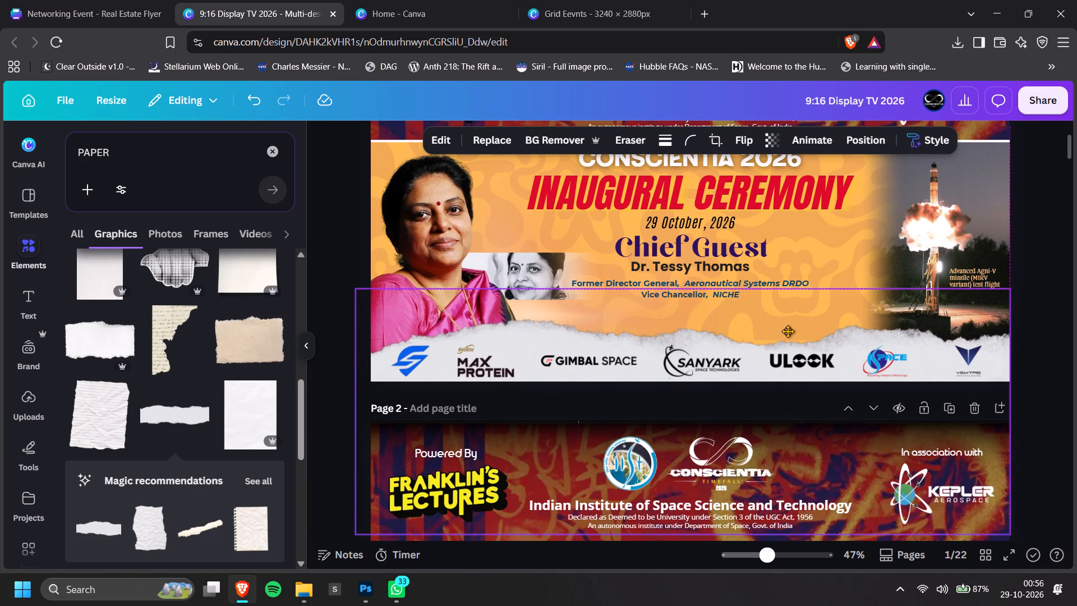
{"action": "left_click_drag", "start_coordinate": [788, 332], "coordinate": [790, 333]}
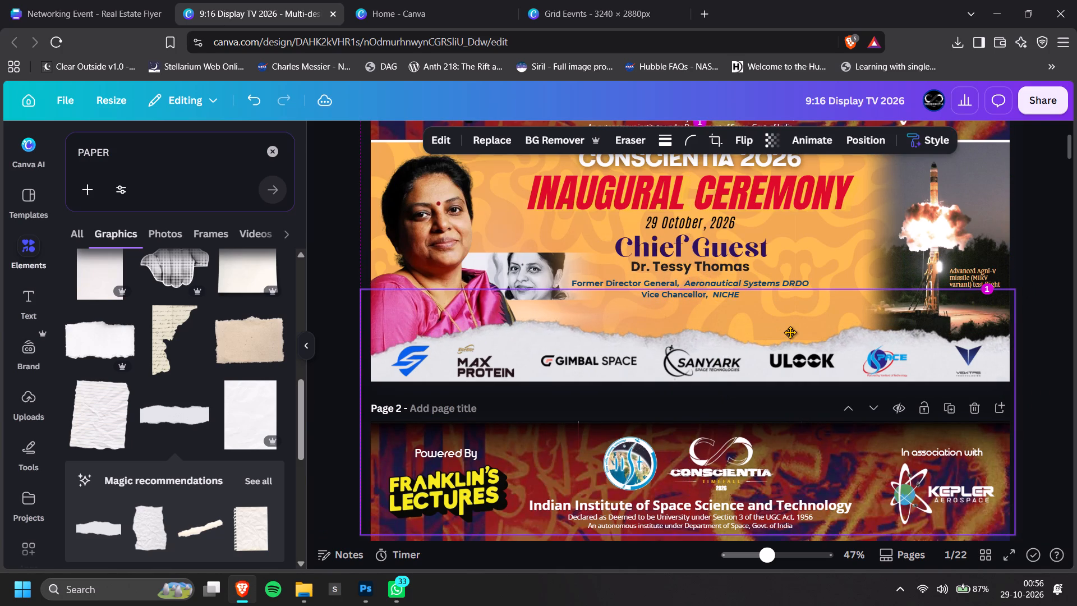
{"action": "left_click_drag", "start_coordinate": [790, 333], "coordinate": [792, 332]}
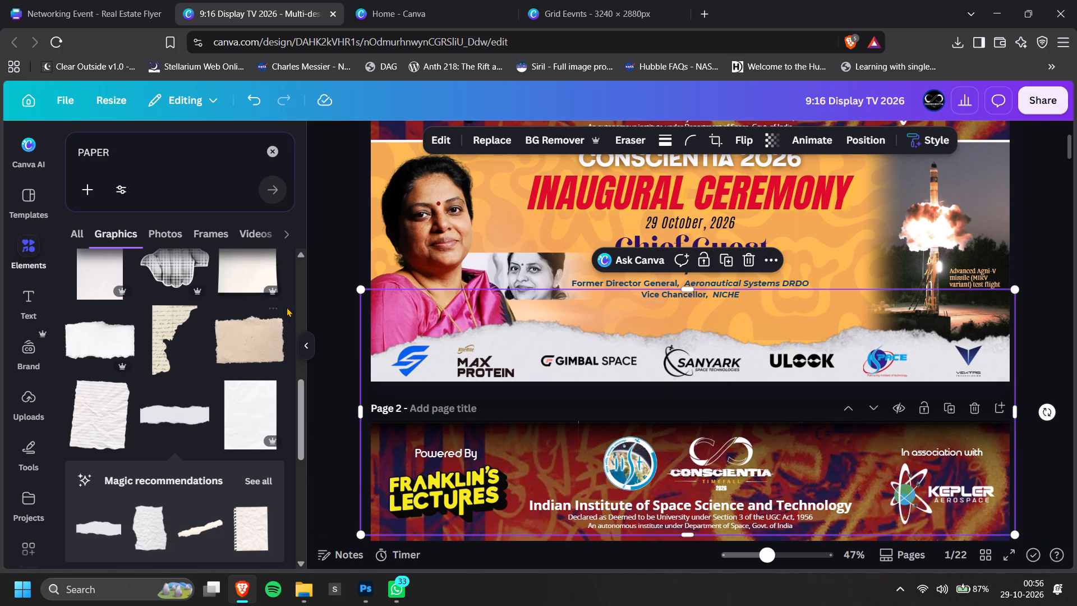
{"action": "left_click_drag", "start_coordinate": [361, 295], "coordinate": [338, 290]}
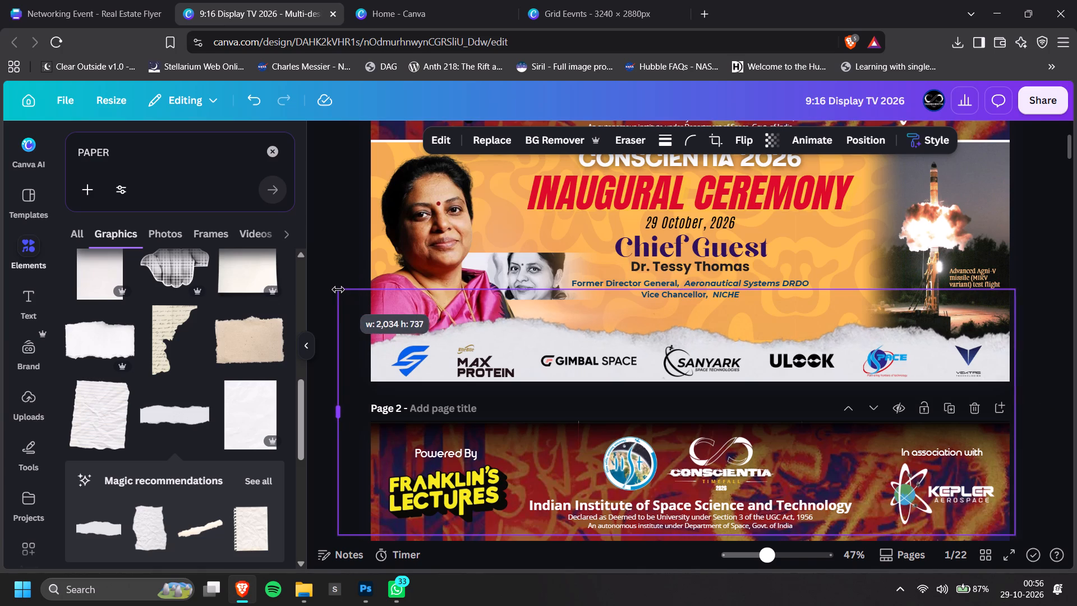
{"action": "left_click_drag", "start_coordinate": [338, 290], "coordinate": [334, 290]}
{"action": "left_click", "coordinate": [576, 319]}
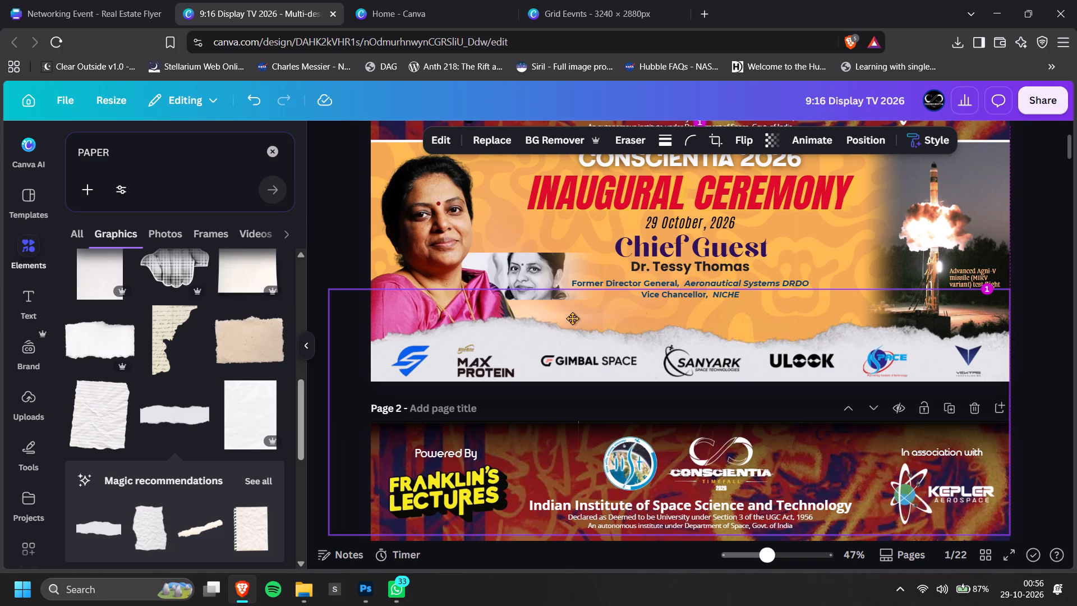
Duplicate the torn-paper strip on page 1 and offset the front copy slightly below the rear one.
{"action": "left_click_drag", "start_coordinate": [582, 325], "coordinate": [585, 320], "text": "alt"}
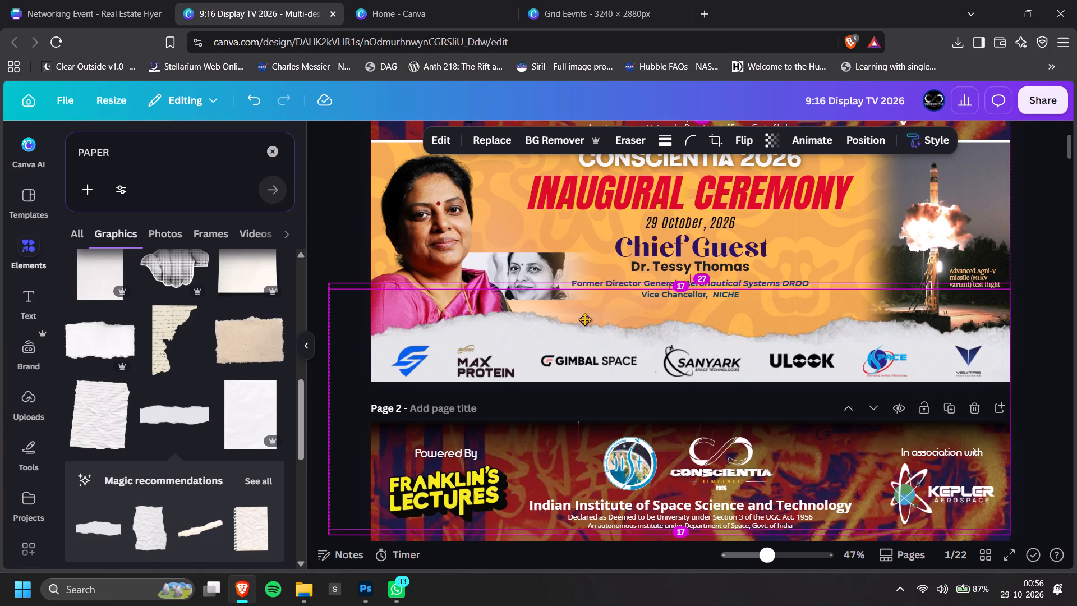
{"action": "left_click_drag", "start_coordinate": [585, 320], "coordinate": [584, 320], "text": "alt"}
{"action": "left_click_drag", "start_coordinate": [584, 320], "coordinate": [588, 327]}
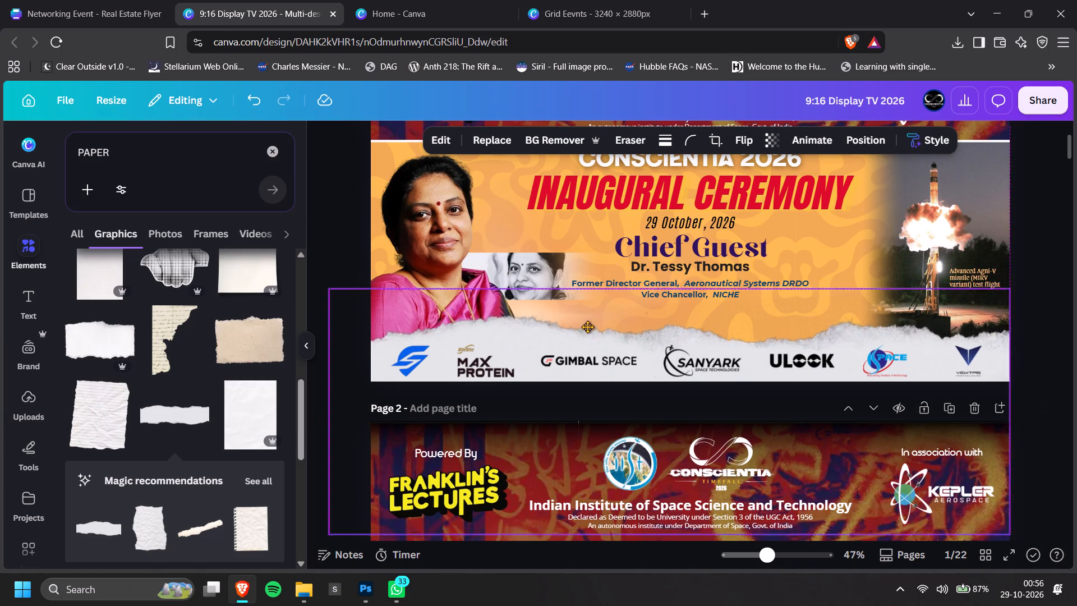
{"action": "left_click_drag", "start_coordinate": [588, 327], "coordinate": [586, 331]}
Try the Cherry duotone filter on page 1's rear torn-paper strip, and apply the Violet duotone instead.
{"action": "key", "text": "alt+1"}
{"action": "scroll", "coordinate": [208, 358], "scroll_direction": "down", "scroll_amount": 2}
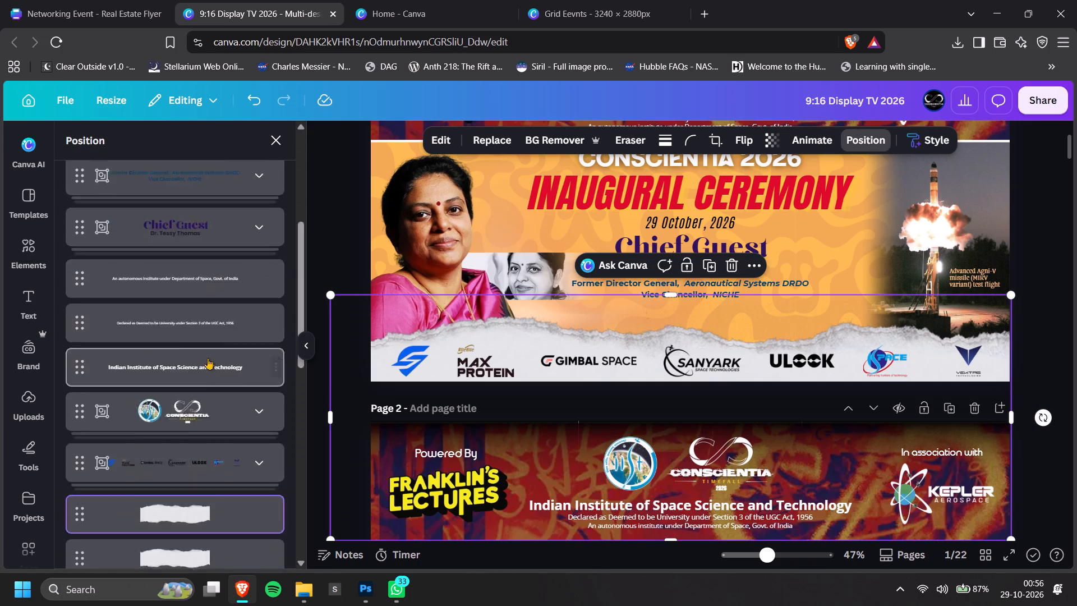
{"action": "scroll", "coordinate": [208, 358], "scroll_direction": "down", "scroll_amount": 3}
{"action": "scroll", "coordinate": [179, 334], "scroll_direction": "up", "scroll_amount": 4}
{"action": "left_click", "coordinate": [182, 471]}
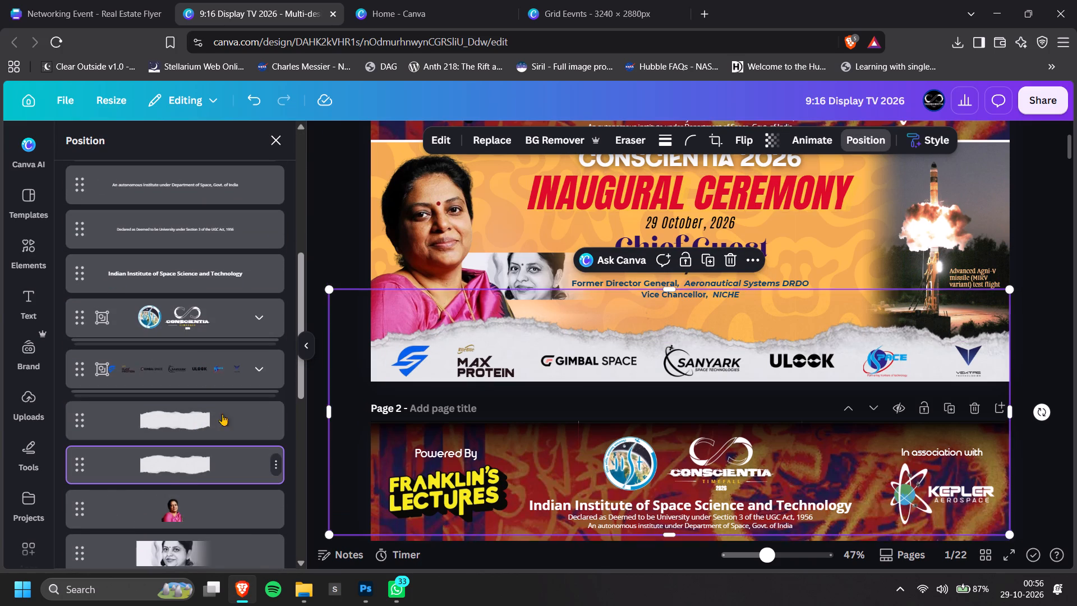
{"action": "left_click", "coordinate": [434, 143]}
{"action": "scroll", "coordinate": [190, 343], "scroll_direction": "down", "scroll_amount": 7}
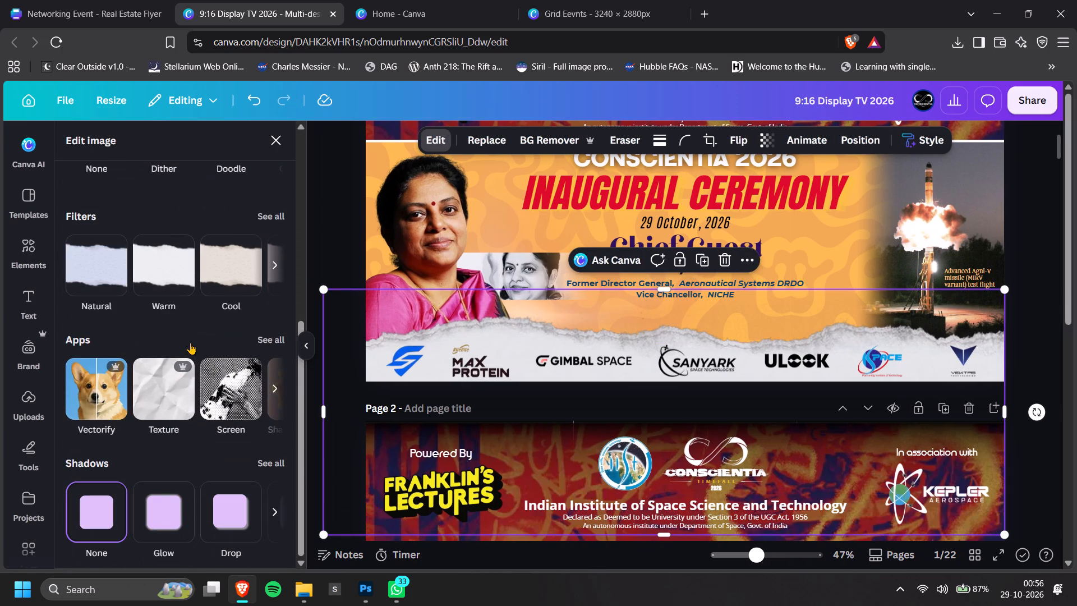
{"action": "left_click", "coordinate": [271, 221]}
{"action": "scroll", "coordinate": [242, 340], "scroll_direction": "down", "scroll_amount": 8}
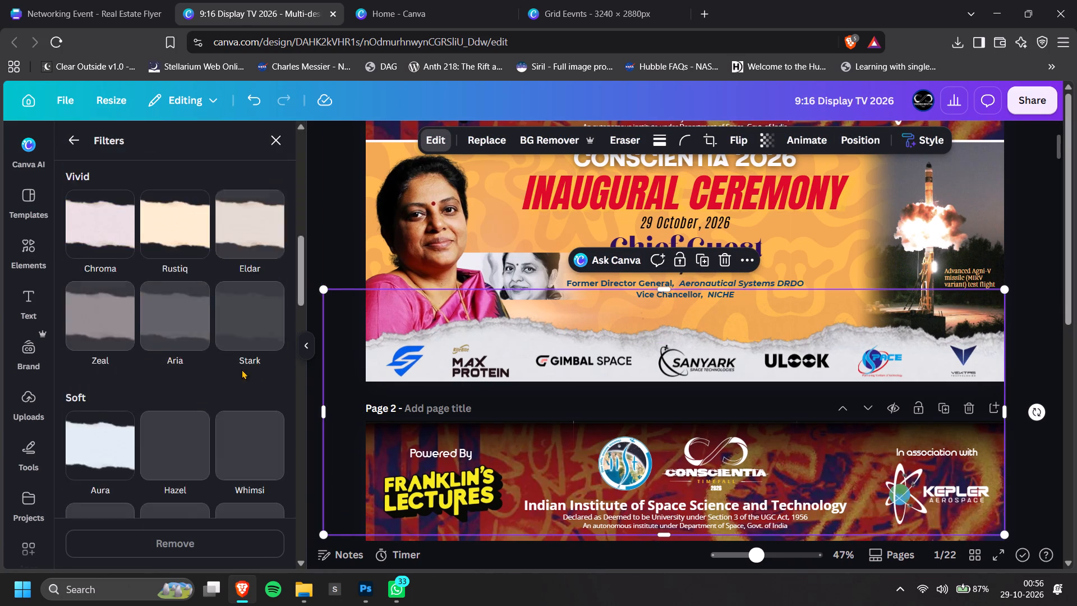
{"action": "scroll", "coordinate": [242, 369], "scroll_direction": "down", "scroll_amount": 10}
{"action": "left_click", "coordinate": [190, 406]}
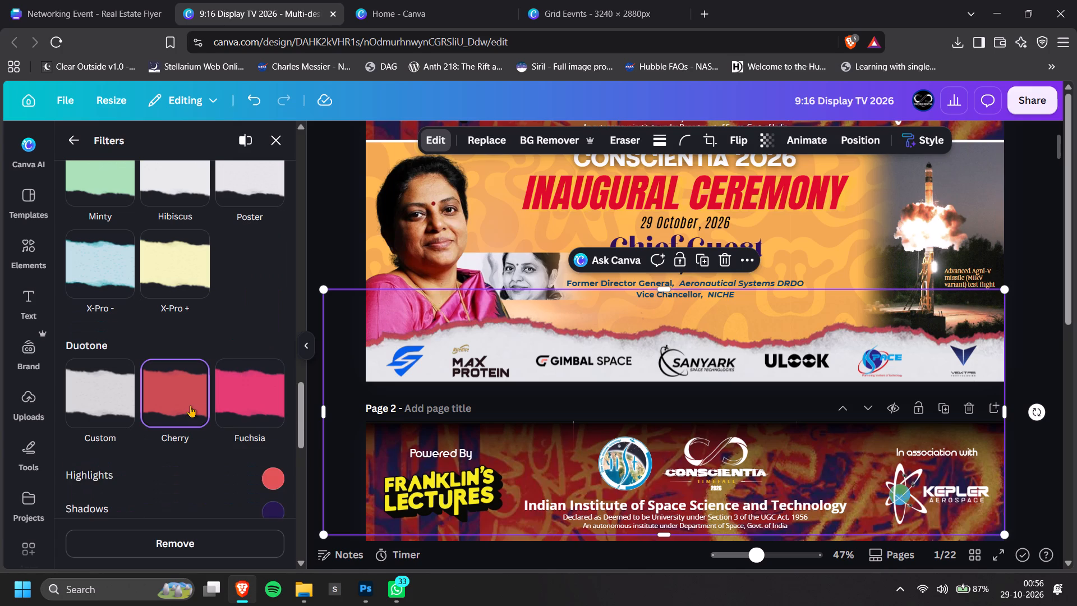
{"action": "scroll", "coordinate": [190, 406], "scroll_direction": "down", "scroll_amount": 3}
{"action": "left_click", "coordinate": [204, 357]}
{"action": "scroll", "coordinate": [771, 338], "scroll_direction": "down", "scroll_amount": 3, "text": "ctrl"}
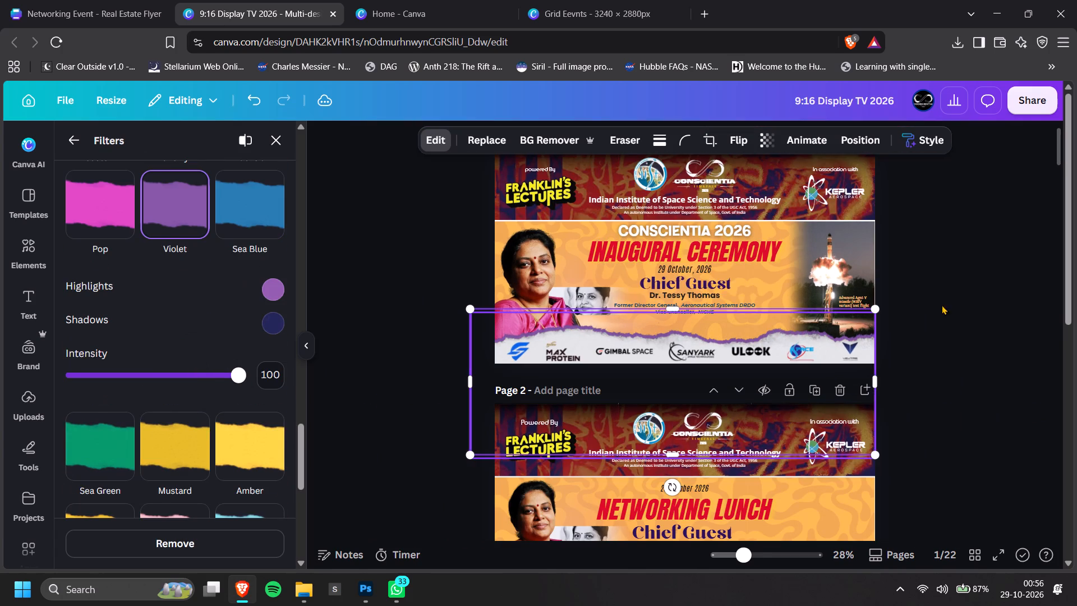
{"action": "double_click", "coordinate": [946, 295]}
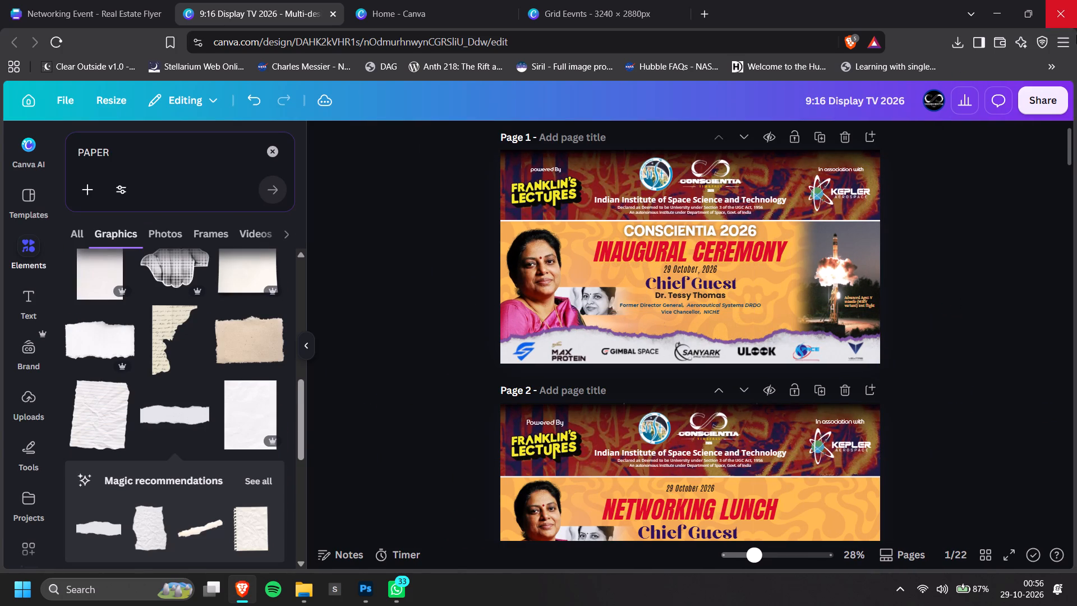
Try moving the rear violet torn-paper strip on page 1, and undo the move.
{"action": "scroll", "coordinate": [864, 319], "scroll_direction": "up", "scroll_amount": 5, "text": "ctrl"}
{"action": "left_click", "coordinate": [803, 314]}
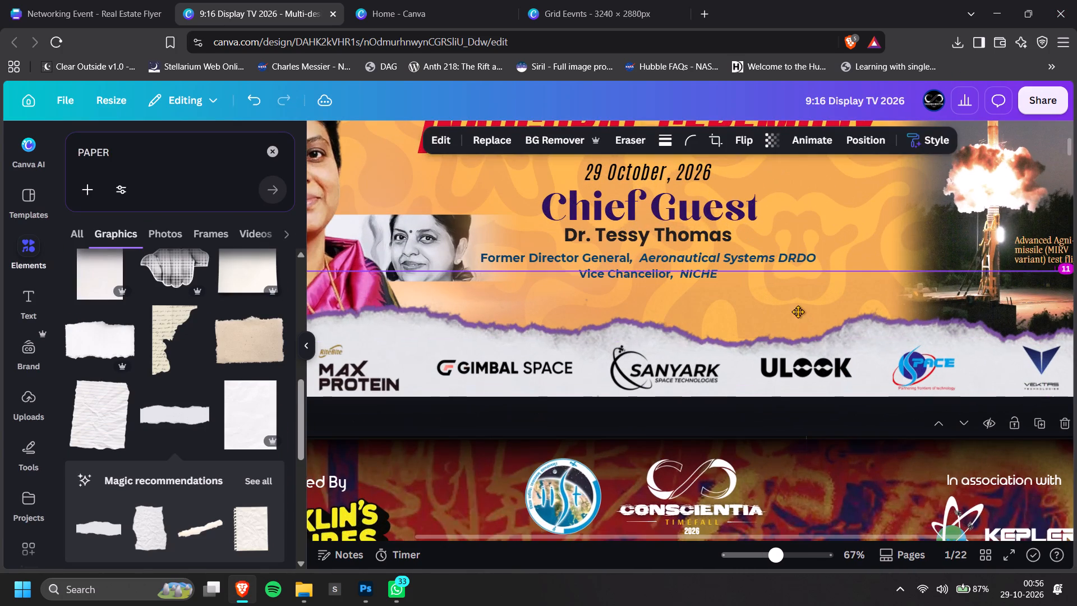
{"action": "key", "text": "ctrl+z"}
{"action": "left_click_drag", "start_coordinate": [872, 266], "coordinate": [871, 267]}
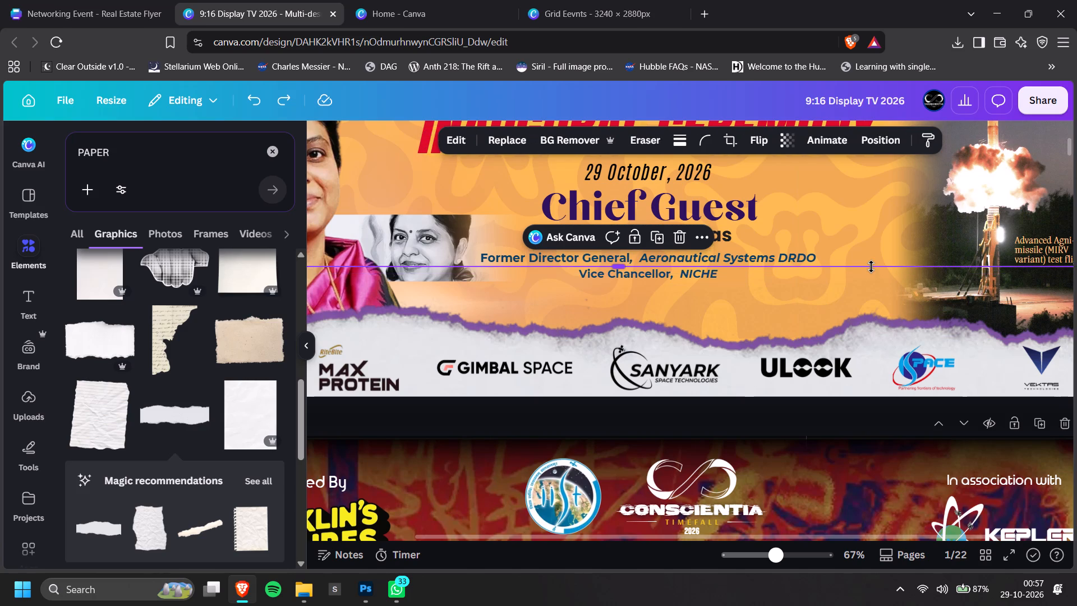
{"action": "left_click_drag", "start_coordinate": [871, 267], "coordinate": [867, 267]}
Set the rear violet torn-paper strip's contrast to 51 and brightness to 12.
{"action": "scroll", "coordinate": [867, 270], "scroll_direction": "down", "scroll_amount": 3, "text": "ctrl"}
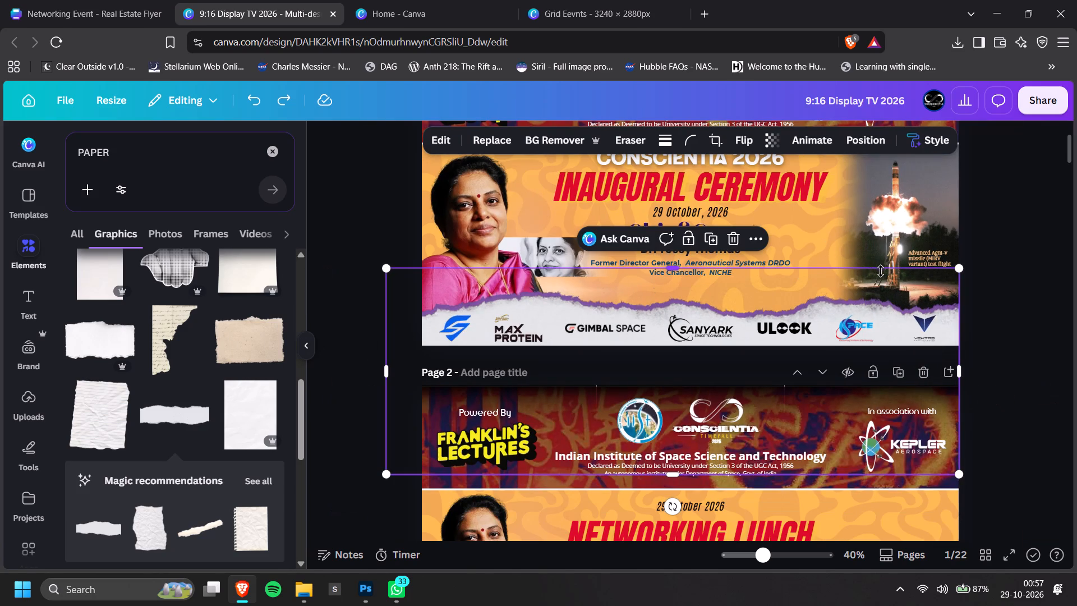
{"action": "key", "text": "alt+1"}
{"action": "scroll", "coordinate": [321, 372], "scroll_direction": "down", "scroll_amount": 1}
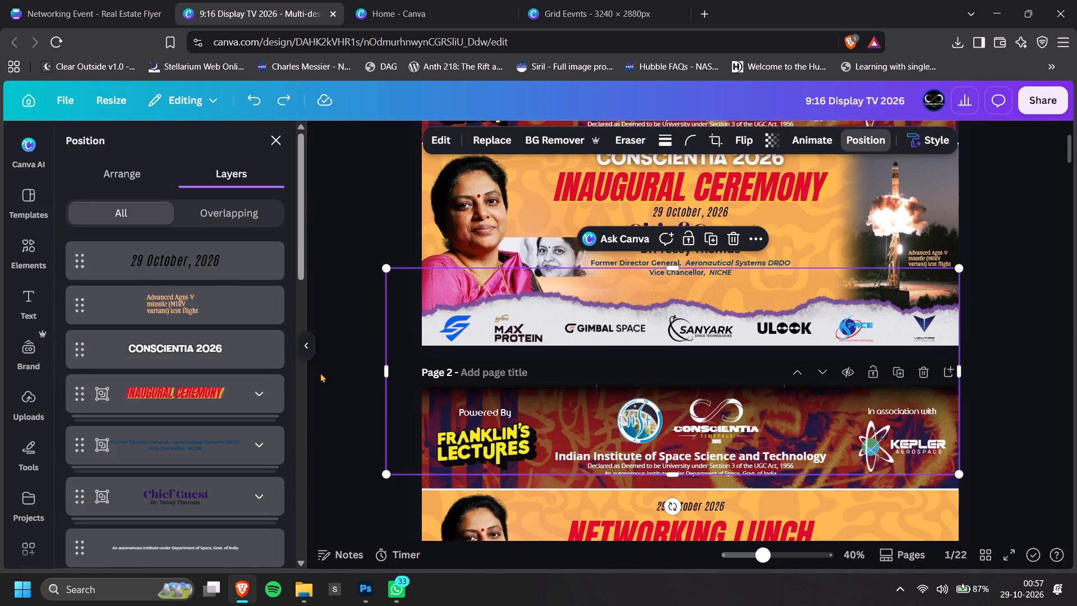
{"action": "scroll", "coordinate": [320, 373], "scroll_direction": "down", "scroll_amount": 7}
{"action": "scroll", "coordinate": [706, 353], "scroll_direction": "up", "scroll_amount": 5}
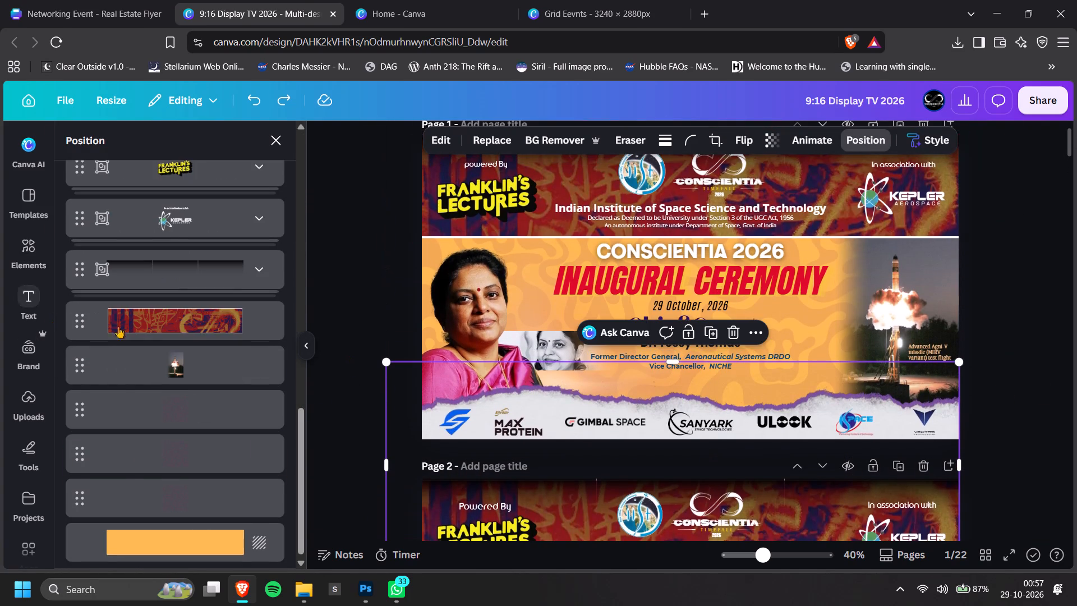
{"action": "scroll", "coordinate": [172, 327], "scroll_direction": "up", "scroll_amount": 4}
{"action": "left_click", "coordinate": [179, 361]}
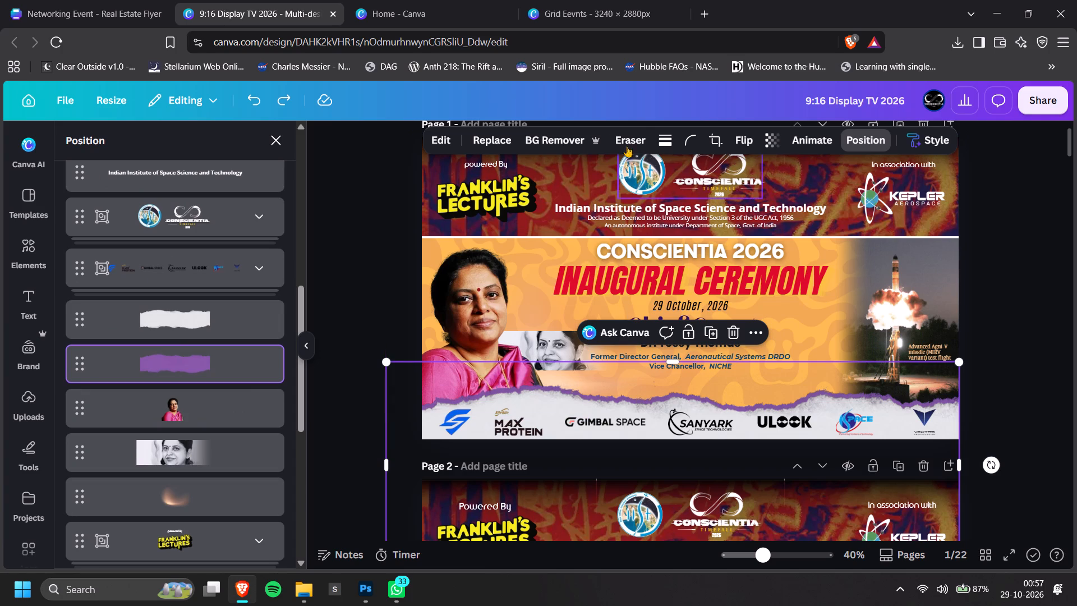
{"action": "left_click", "coordinate": [443, 138]}
{"action": "left_click", "coordinate": [83, 301]}
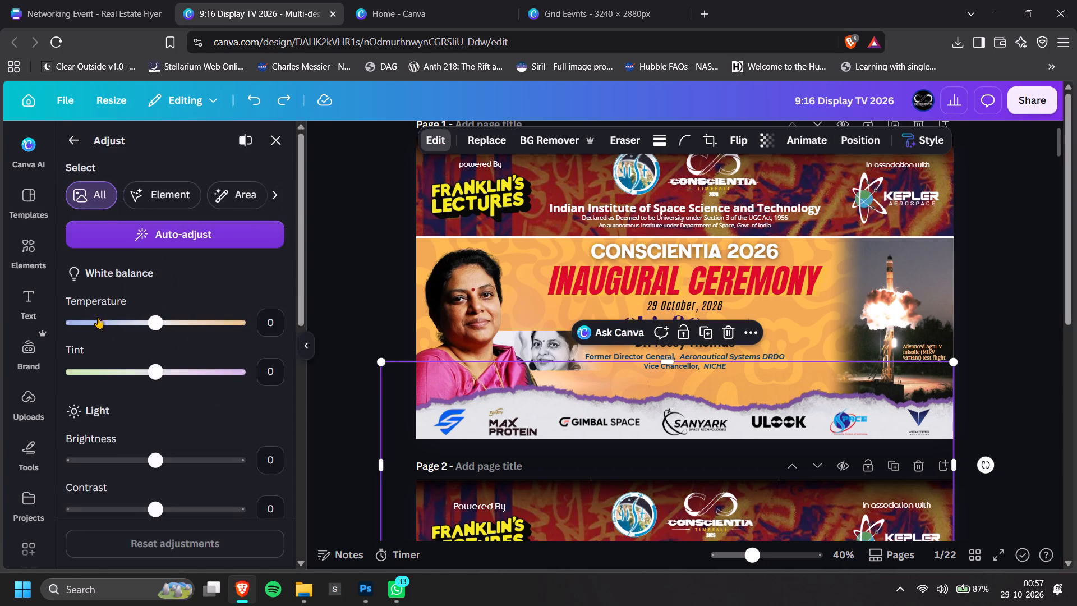
{"action": "scroll", "coordinate": [131, 360], "scroll_direction": "down", "scroll_amount": 2}
{"action": "left_click_drag", "start_coordinate": [209, 310], "coordinate": [199, 313]}
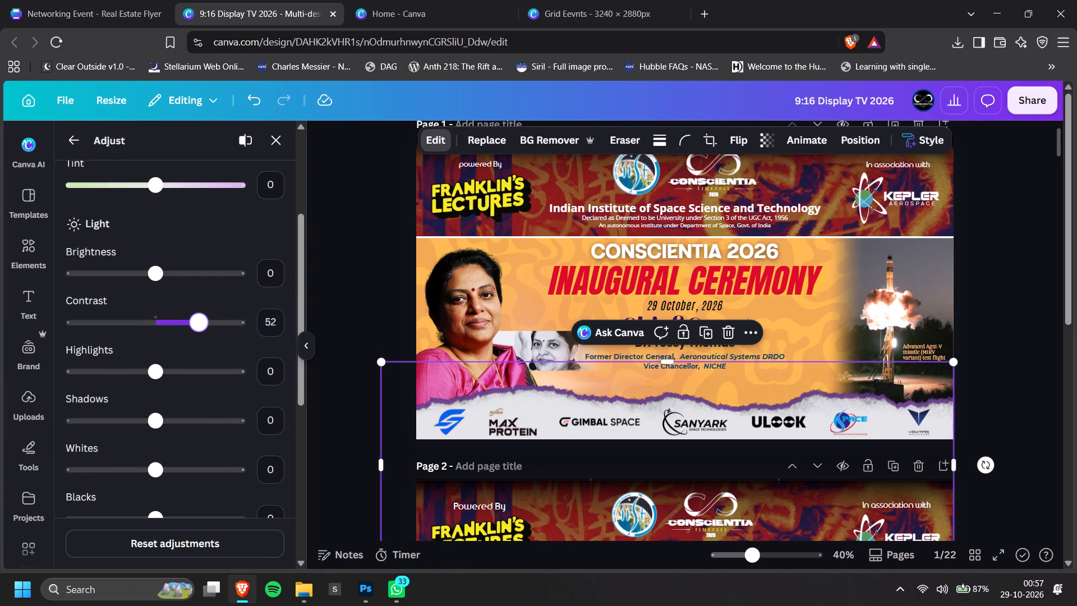
{"action": "left_click_drag", "start_coordinate": [199, 313], "coordinate": [199, 313]}
{"action": "left_click_drag", "start_coordinate": [158, 278], "coordinate": [165, 277]}
Reposition the violet strip behind the white one and enlarge it to about 2,096 by 749, leaving a purple torn edge across page 1.
{"action": "scroll", "coordinate": [484, 355], "scroll_direction": "up", "scroll_amount": 4, "text": "ctrl"}
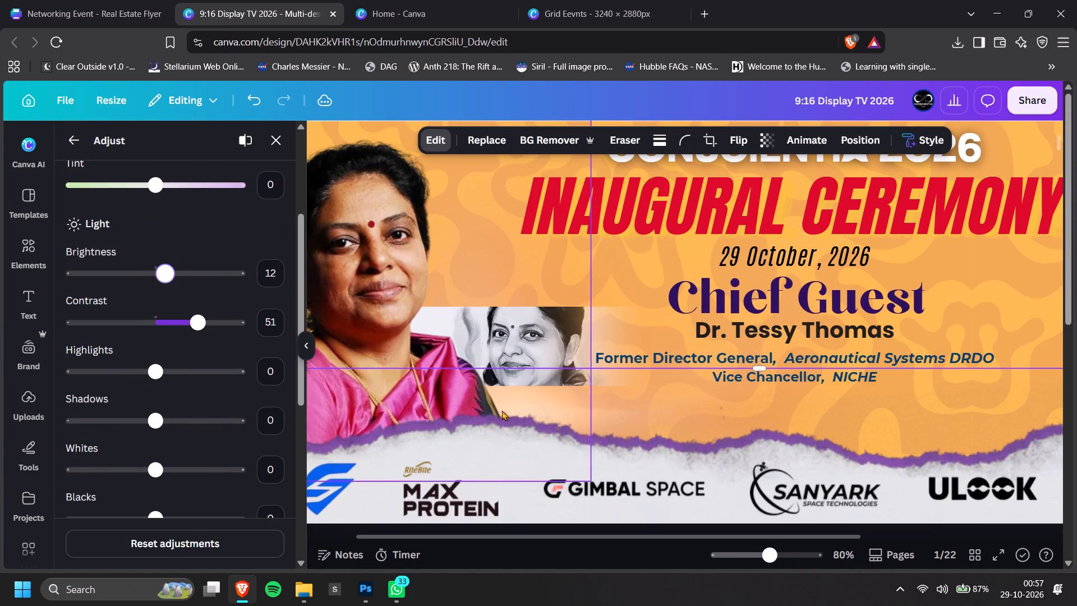
{"action": "left_click_drag", "start_coordinate": [508, 410], "coordinate": [499, 406]}
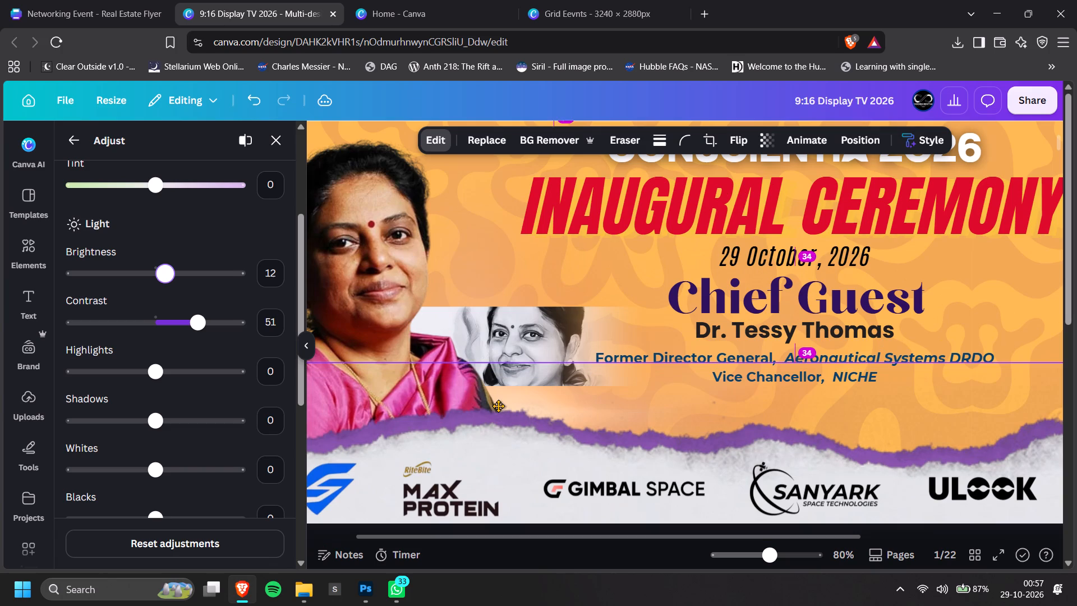
{"action": "left_click_drag", "start_coordinate": [499, 406], "coordinate": [495, 408]}
{"action": "scroll", "coordinate": [716, 434], "scroll_direction": "down", "scroll_amount": 6, "text": "ctrl"}
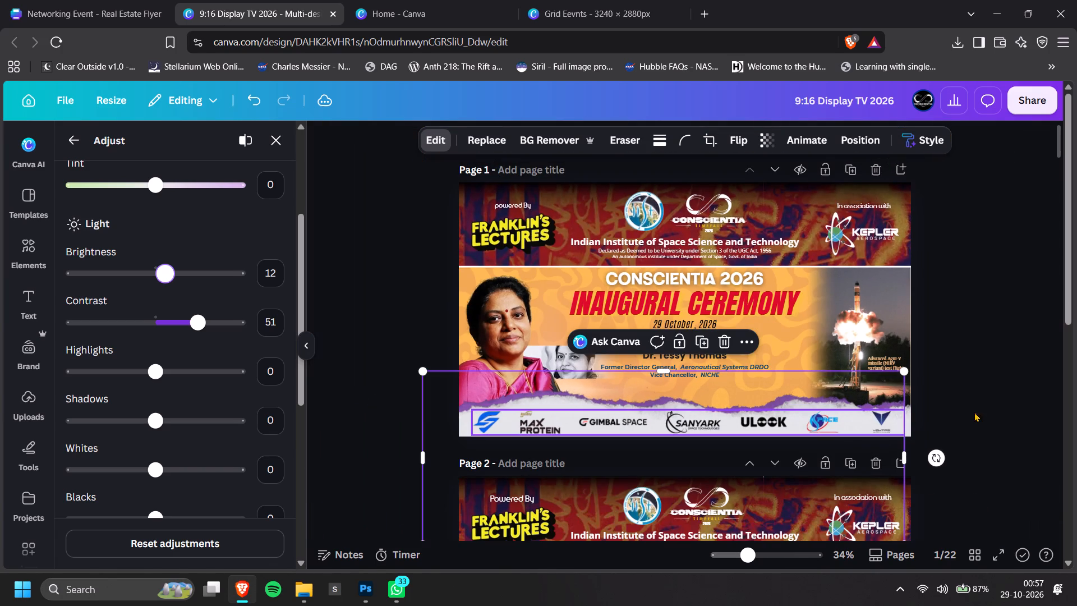
{"action": "scroll", "coordinate": [938, 403], "scroll_direction": "up", "scroll_amount": 2, "text": "ctrl"}
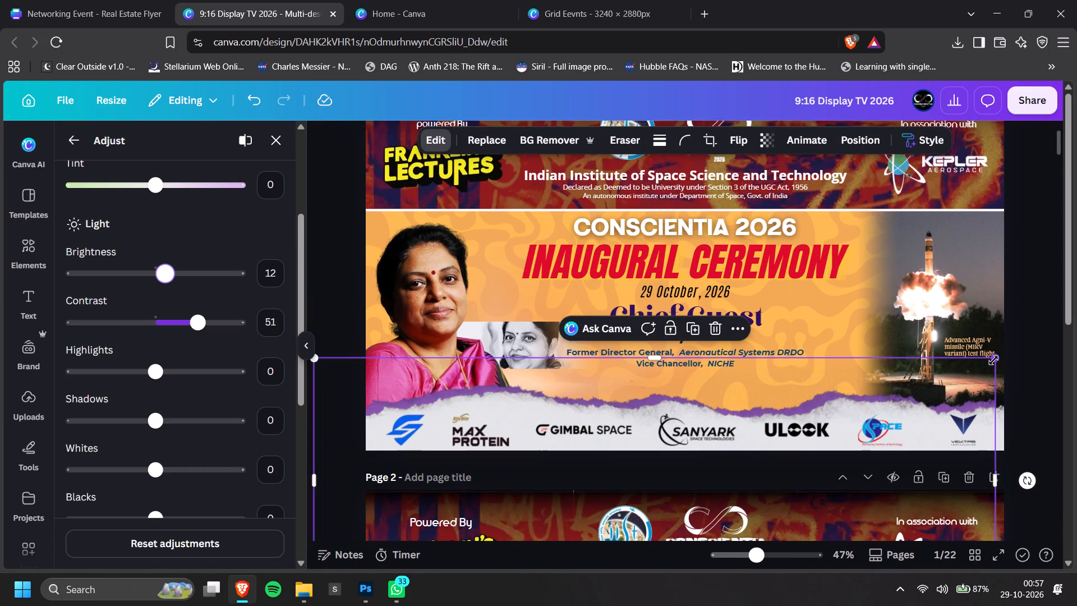
{"action": "left_click_drag", "start_coordinate": [993, 360], "coordinate": [1005, 360]}
{"action": "left_click_drag", "start_coordinate": [989, 383], "coordinate": [988, 385]}
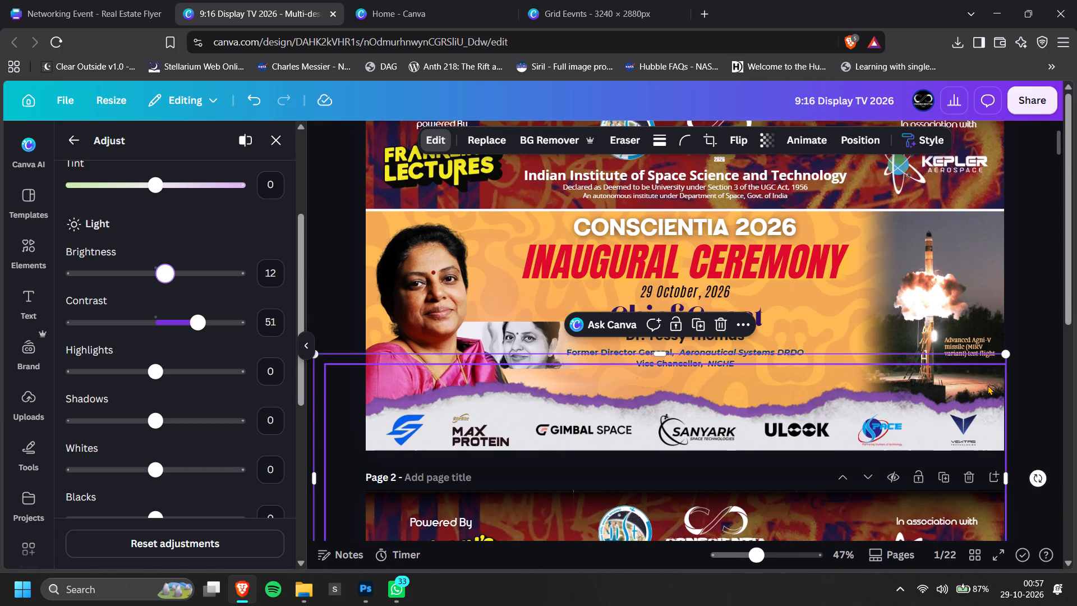
{"action": "left_click_drag", "start_coordinate": [988, 385], "coordinate": [984, 387]}
{"action": "left_click_drag", "start_coordinate": [1000, 403], "coordinate": [1008, 405]}
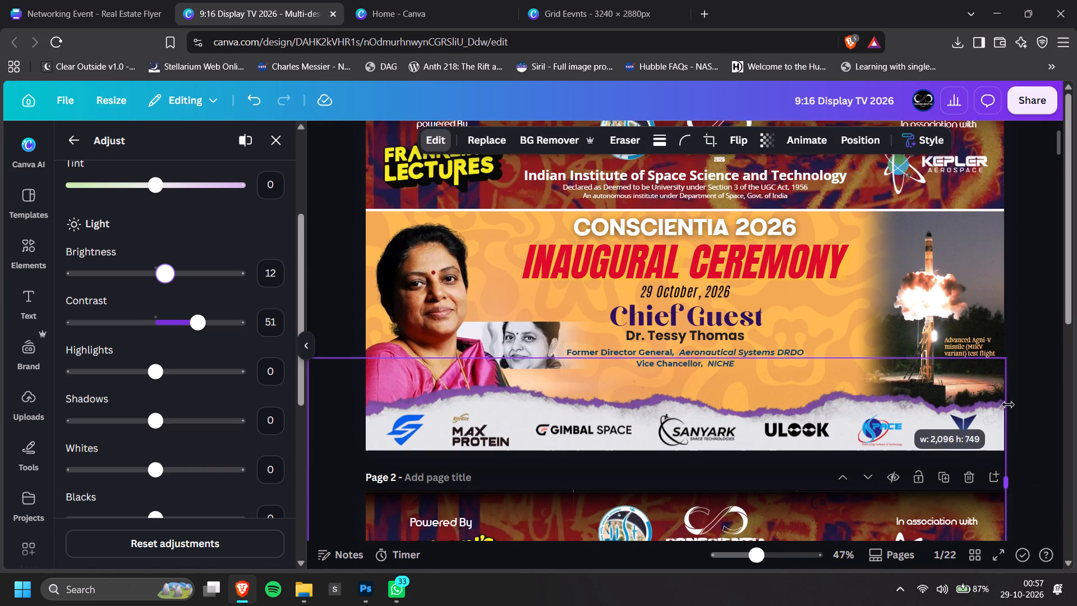
{"action": "double_click", "coordinate": [1048, 412]}
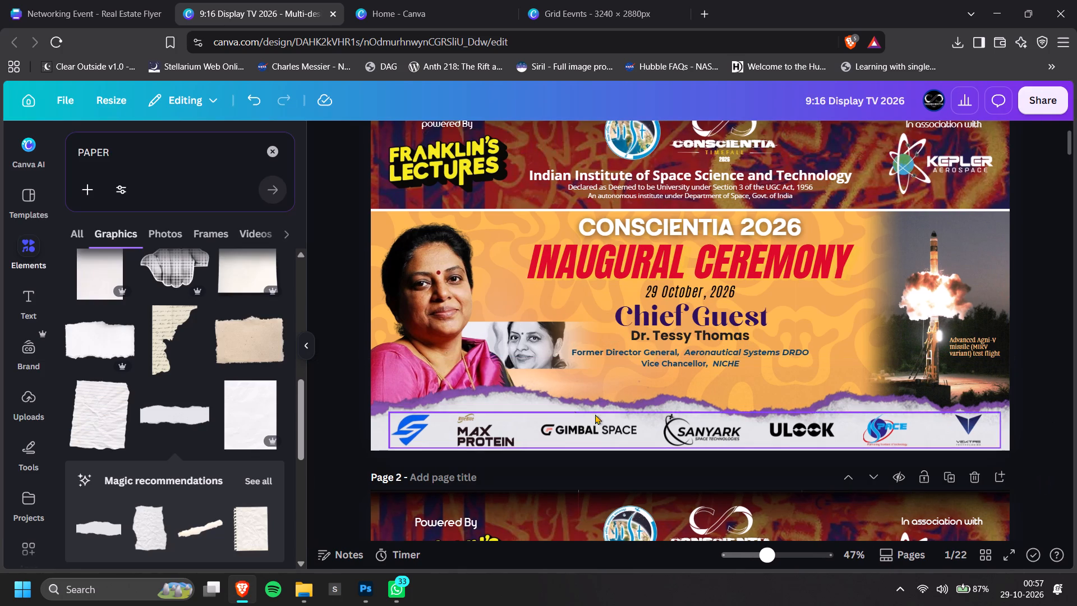
Try the Aria filter on page 1's front white torn-paper strip, and apply the Vintage filter Fade at intensity 100 instead.
{"action": "left_click", "coordinate": [514, 396]}
{"action": "left_click", "coordinate": [429, 135]}
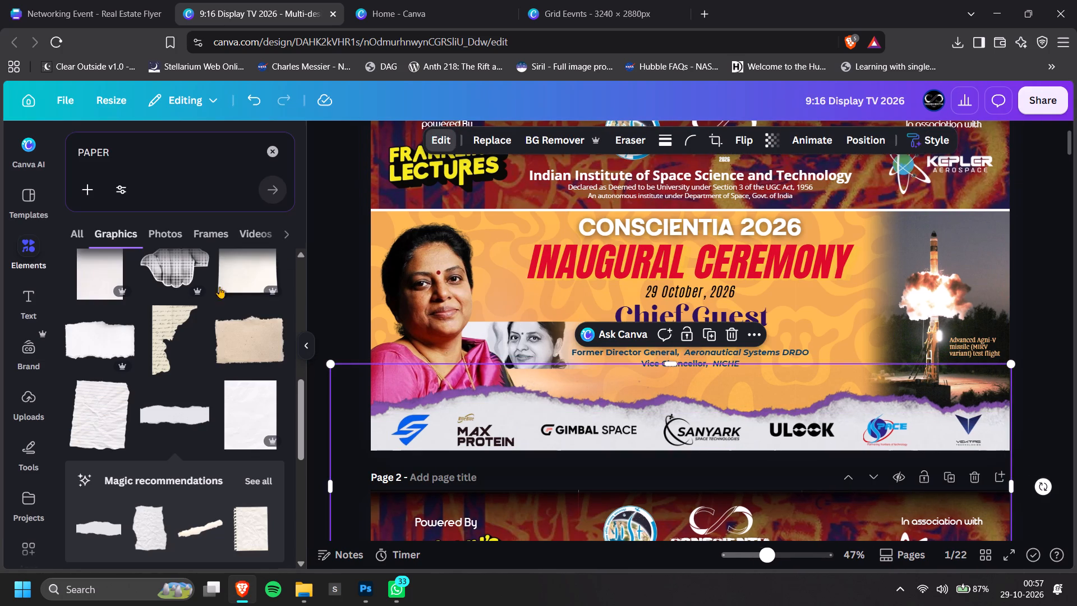
{"action": "left_click", "coordinate": [99, 301]}
{"action": "left_click", "coordinate": [81, 151]}
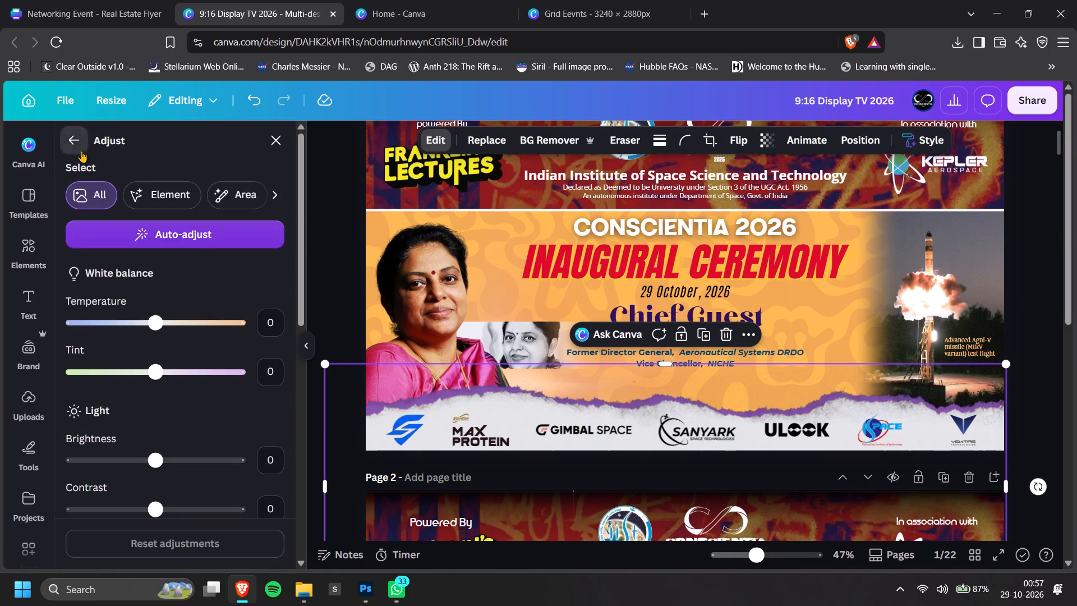
{"action": "scroll", "coordinate": [190, 363], "scroll_direction": "down", "scroll_amount": 4}
{"action": "left_click", "coordinate": [271, 221]}
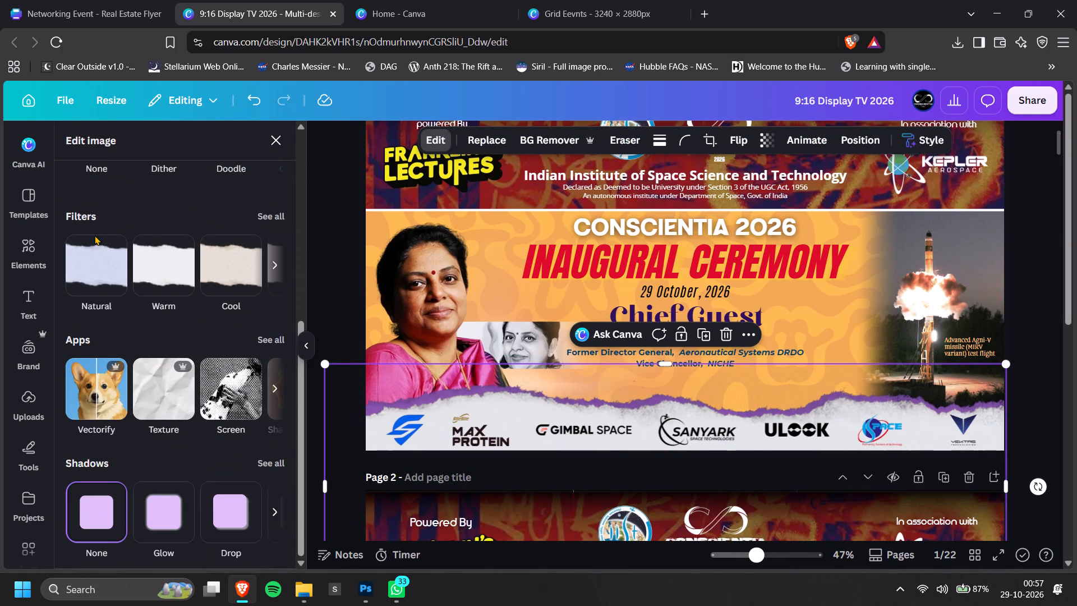
{"action": "left_click", "coordinate": [169, 304]}
{"action": "scroll", "coordinate": [259, 416], "scroll_direction": "down", "scroll_amount": 8}
{"action": "left_click", "coordinate": [190, 302]}
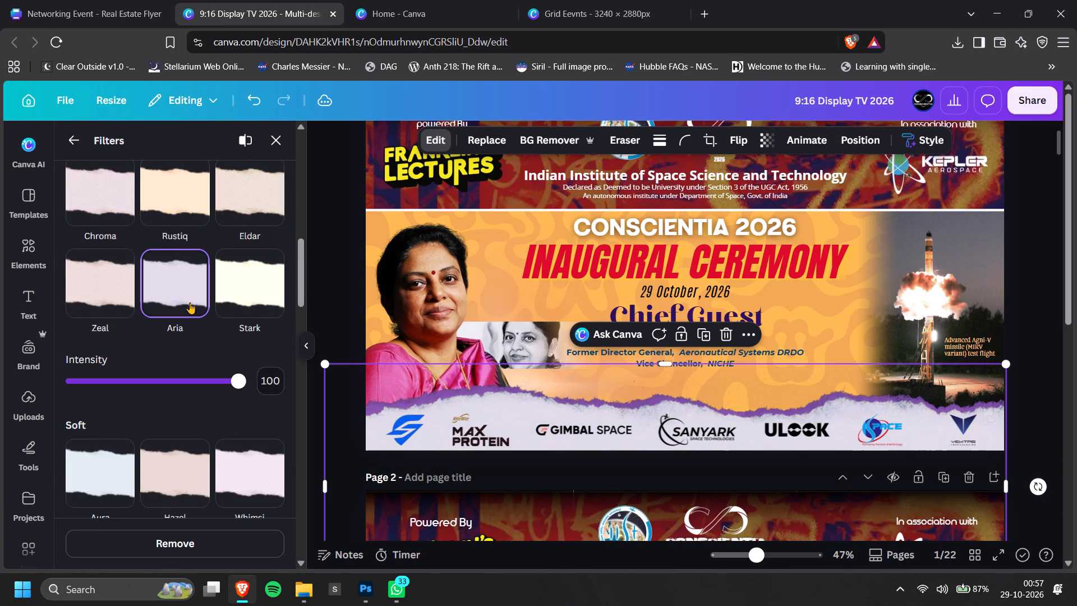
{"action": "scroll", "coordinate": [193, 307], "scroll_direction": "down", "scroll_amount": 4}
{"action": "left_click", "coordinate": [175, 319]}
{"action": "scroll", "coordinate": [191, 357], "scroll_direction": "down", "scroll_amount": 1}
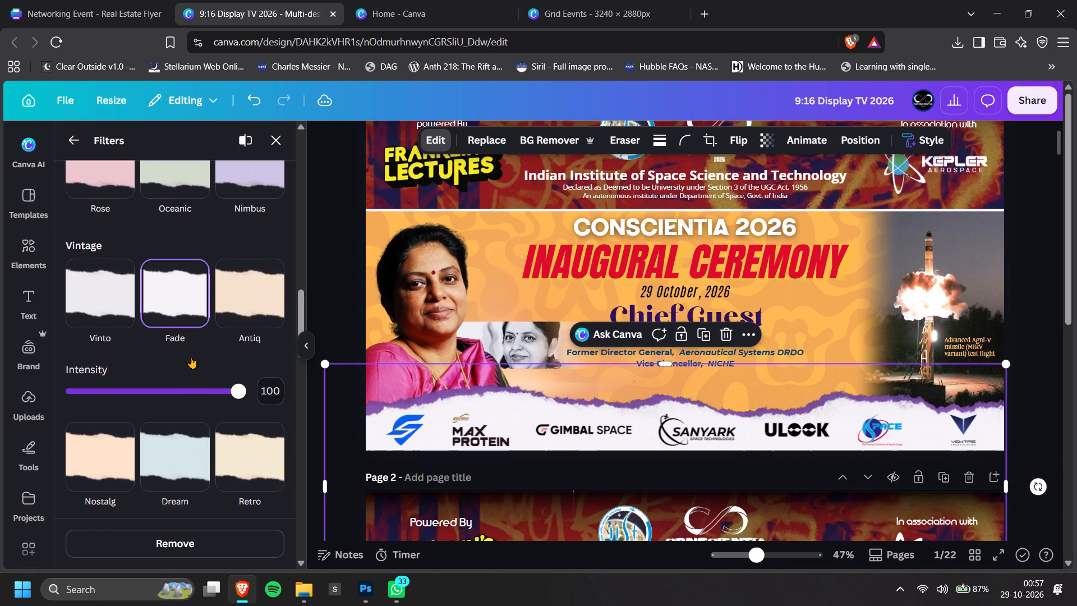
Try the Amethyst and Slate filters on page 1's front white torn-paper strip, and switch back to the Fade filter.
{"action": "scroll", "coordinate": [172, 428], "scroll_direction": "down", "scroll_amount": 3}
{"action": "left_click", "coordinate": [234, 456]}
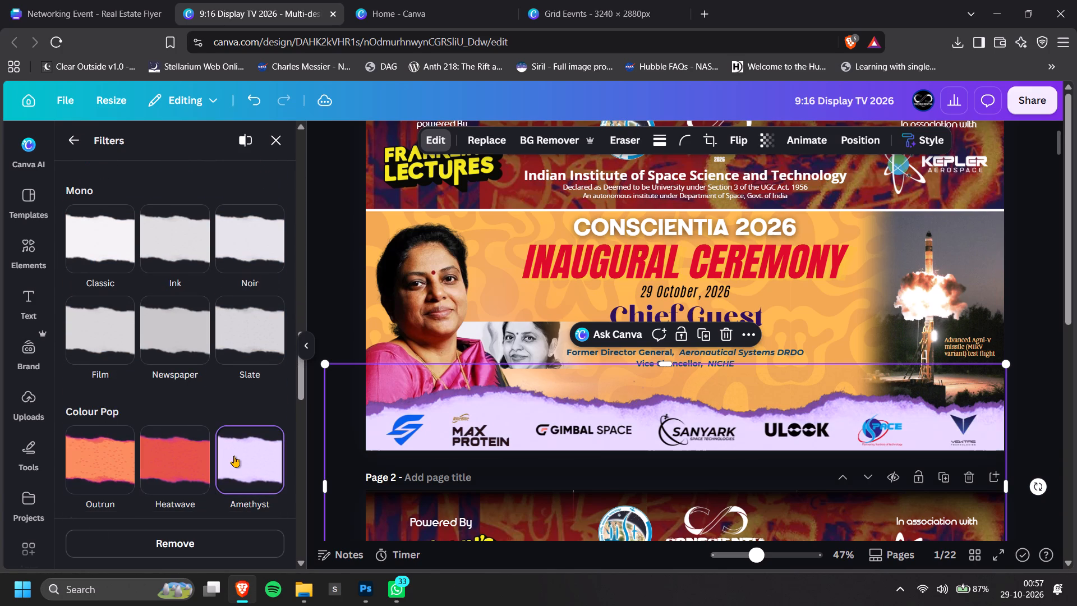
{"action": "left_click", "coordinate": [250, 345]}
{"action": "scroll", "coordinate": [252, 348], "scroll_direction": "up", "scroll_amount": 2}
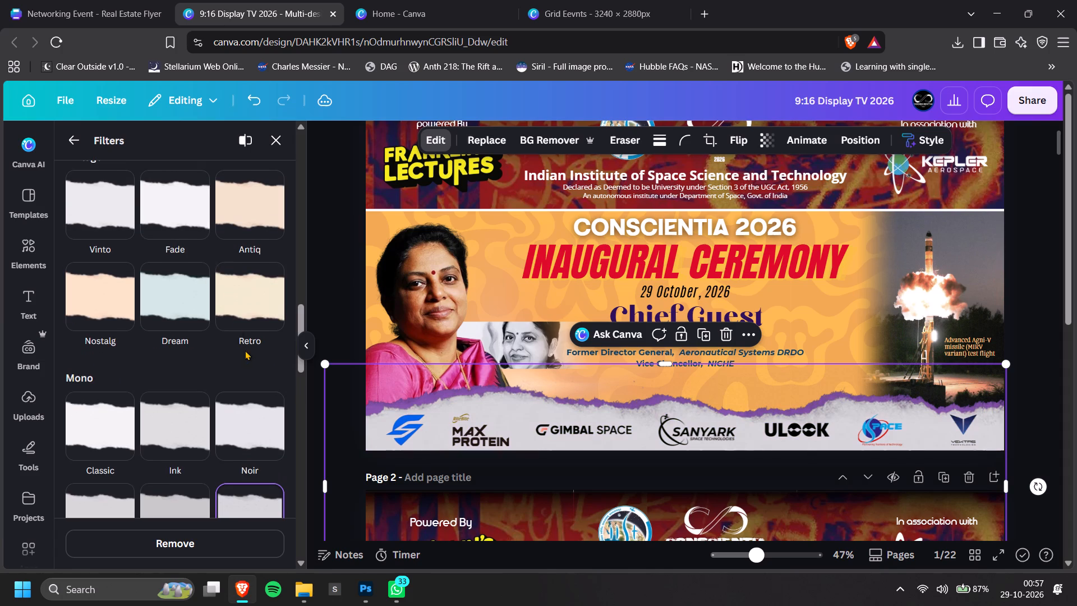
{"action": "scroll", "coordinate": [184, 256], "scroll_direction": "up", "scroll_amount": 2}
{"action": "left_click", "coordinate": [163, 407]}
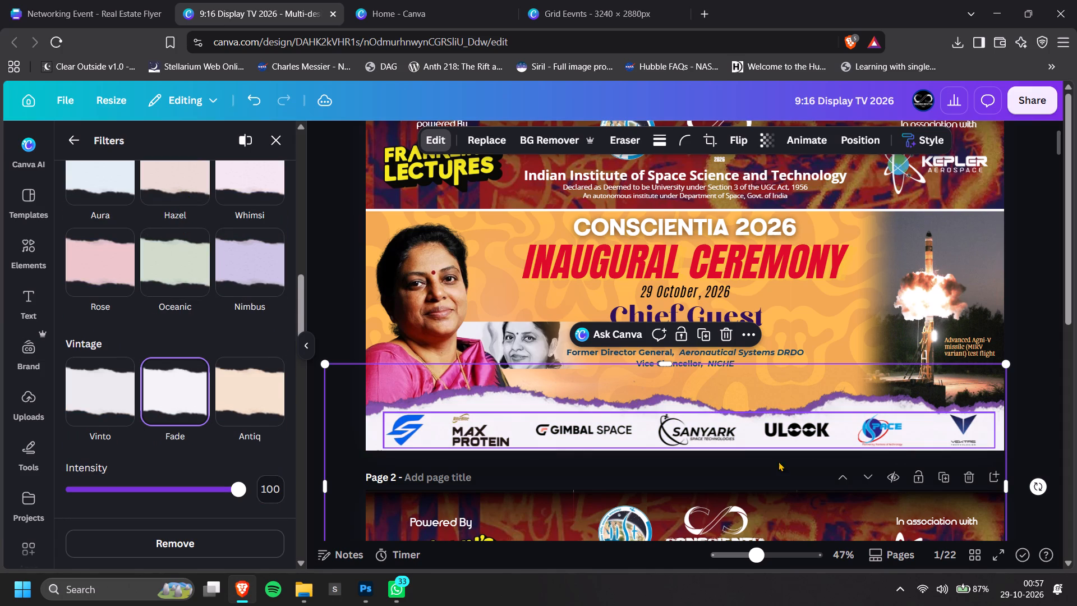
Enlarge page 1's front white torn-paper strip slightly from its upper corner.
{"action": "left_click", "coordinate": [1002, 365]}
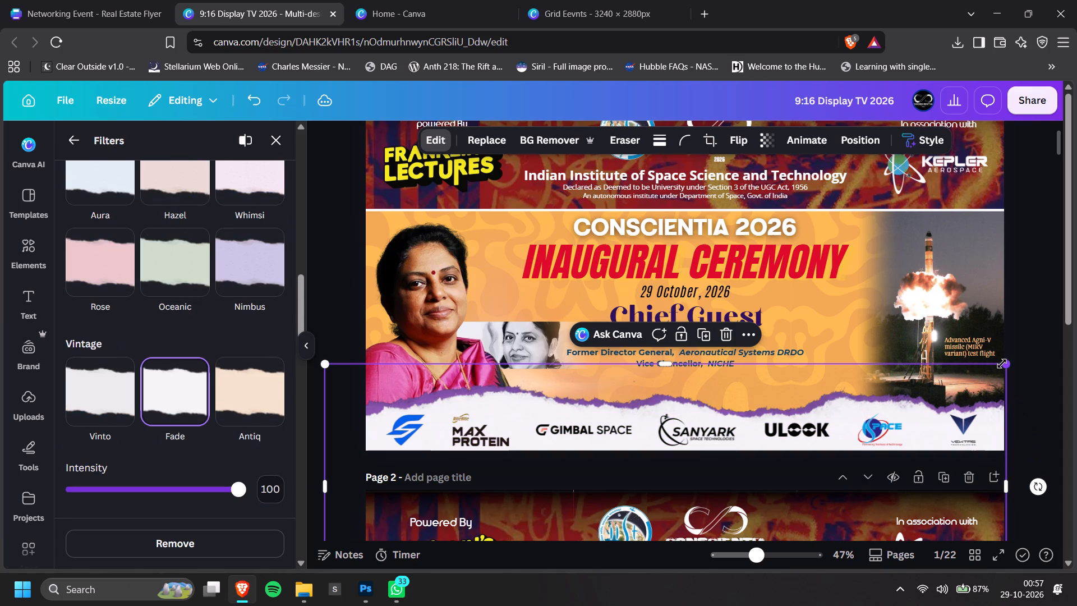
{"action": "double_click", "coordinate": [1066, 423]}
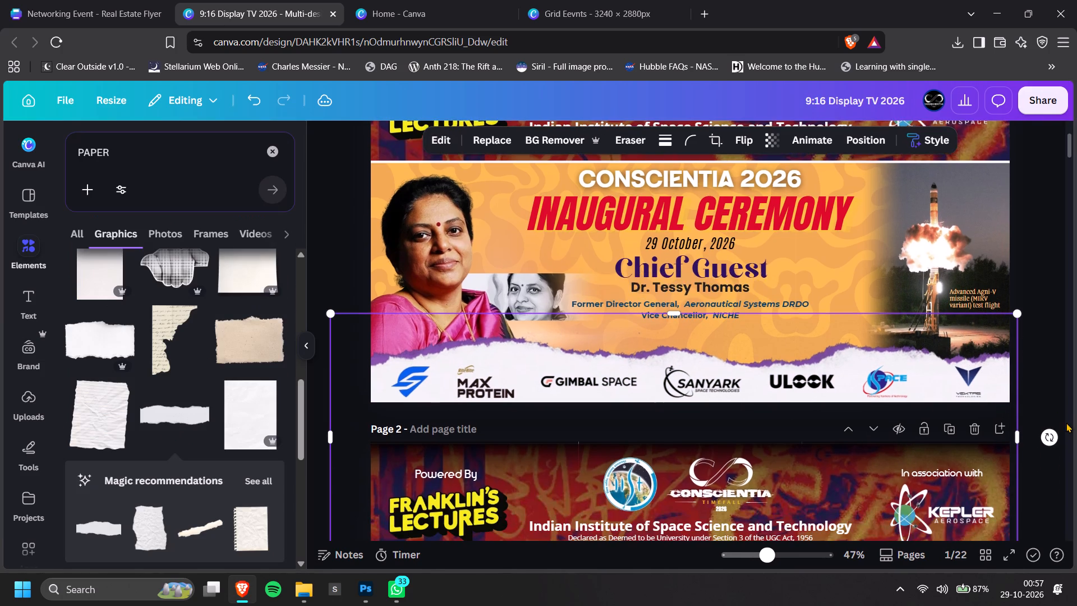
{"action": "double_click", "coordinate": [1033, 369]}
{"action": "scroll", "coordinate": [1027, 377], "scroll_direction": "down", "scroll_amount": 2, "text": "ctrl"}
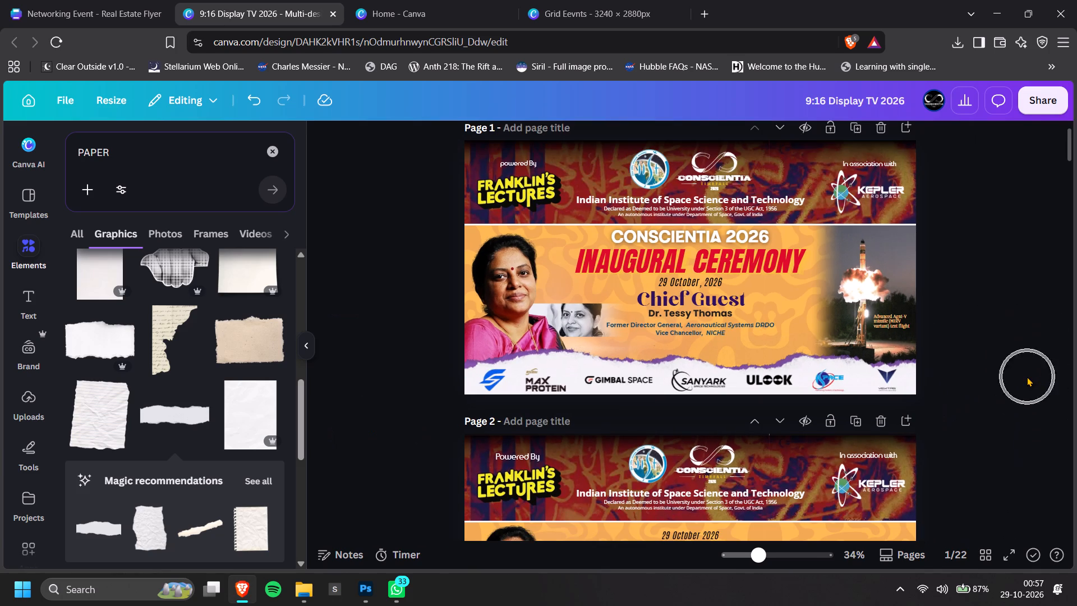
Raise the chief guest's colour portrait on page 1 so the head meets the divider below the header.
{"action": "scroll", "coordinate": [530, 281], "scroll_direction": "up", "scroll_amount": 1}
{"action": "left_click_drag", "start_coordinate": [530, 281], "coordinate": [533, 309]}
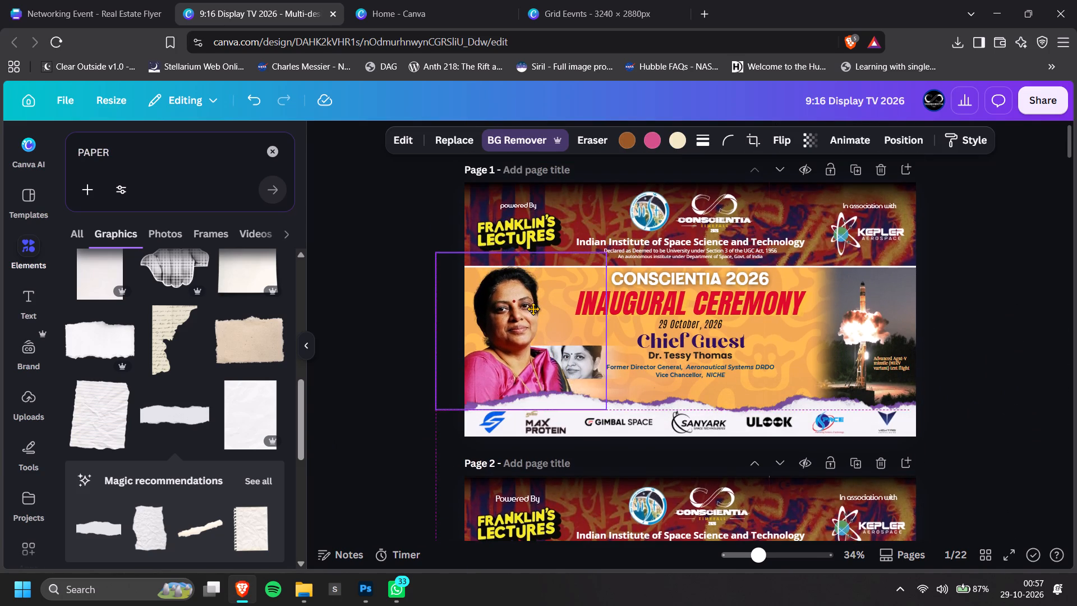
{"action": "left_click_drag", "start_coordinate": [533, 309], "coordinate": [538, 306]}
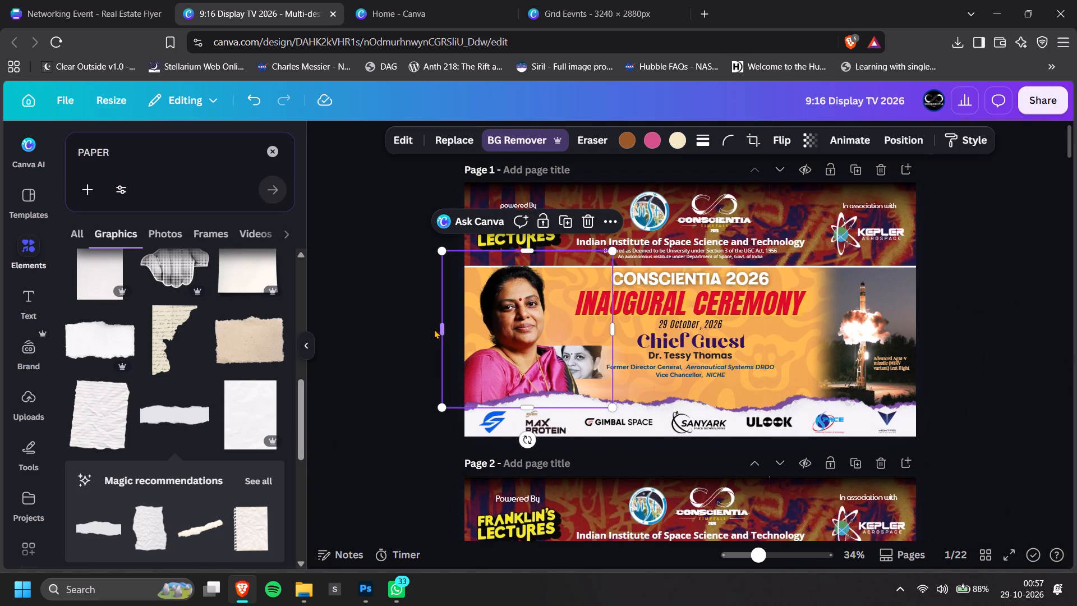
{"action": "left_click", "coordinate": [358, 348]}
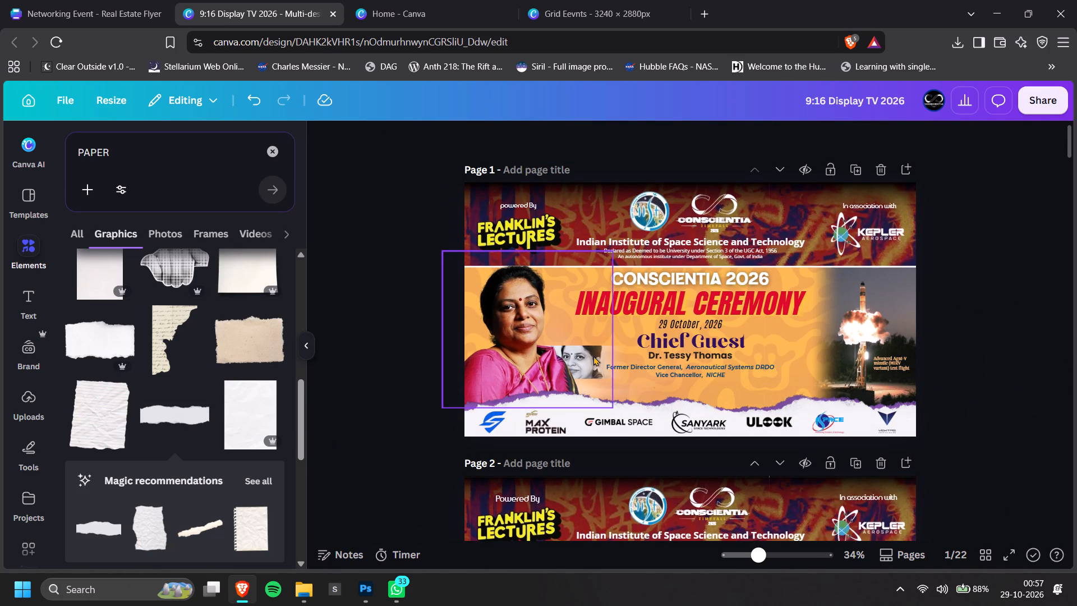
{"action": "left_click_drag", "start_coordinate": [553, 359], "coordinate": [548, 360]}
Select the black-and-white inset photo layer on page 1 and move the photo up beside the chief guest's colour portrait.
{"action": "key", "text": "alt+1"}
{"action": "scroll", "coordinate": [201, 484], "scroll_direction": "down", "scroll_amount": 2}
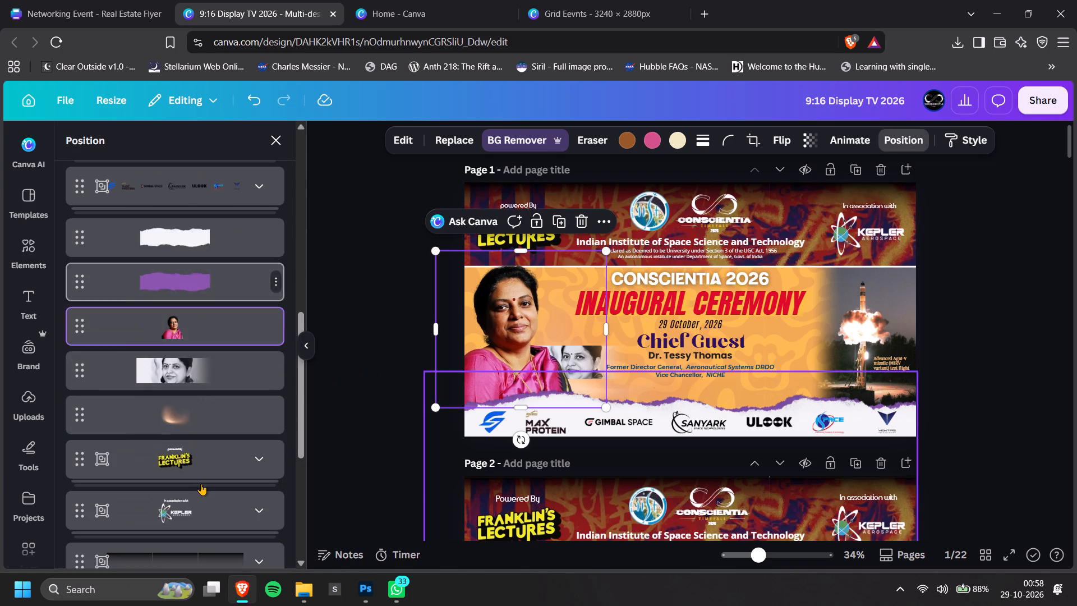
{"action": "left_click", "coordinate": [220, 373]}
{"action": "scroll", "coordinate": [623, 381], "scroll_direction": "up", "scroll_amount": 4, "text": "ctrl"}
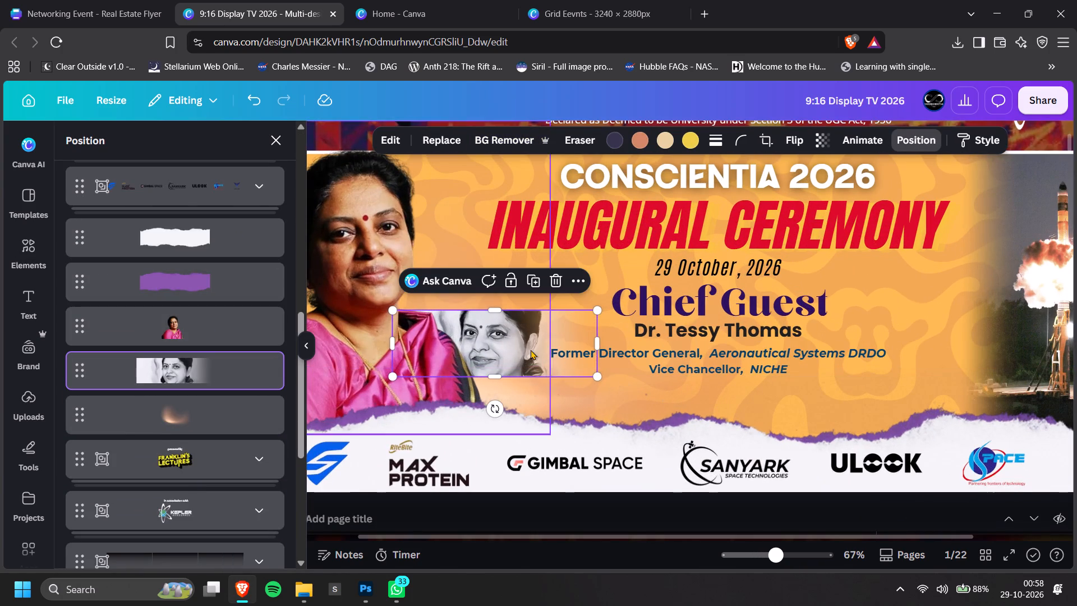
{"action": "left_click_drag", "start_coordinate": [530, 349], "coordinate": [530, 311]}
{"action": "scroll", "coordinate": [595, 320], "scroll_direction": "down", "scroll_amount": 3, "text": "ctrl"}
{"action": "double_click", "coordinate": [1039, 314]}
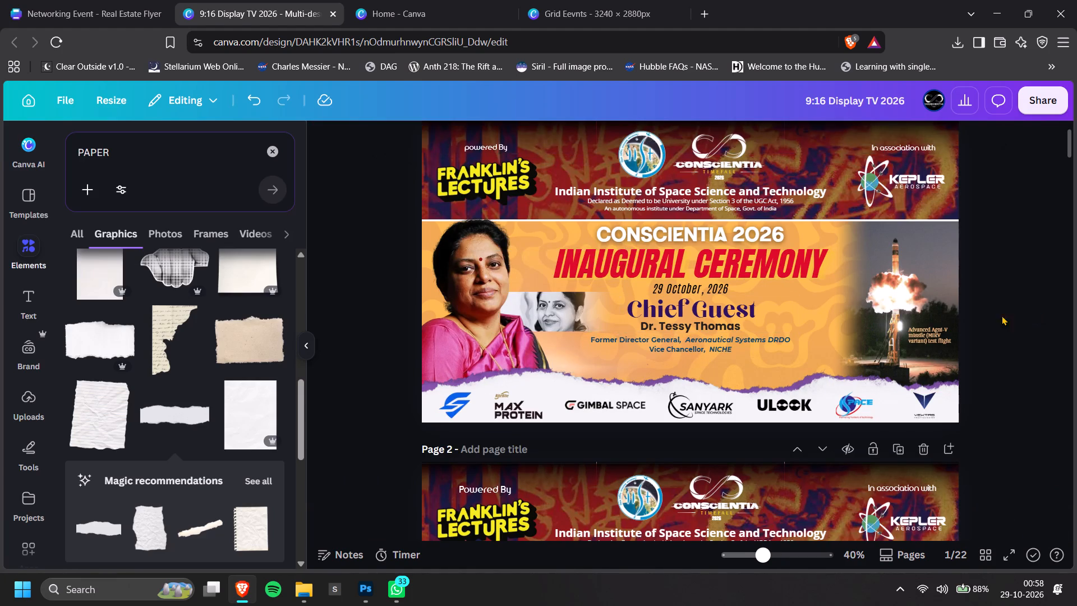
Shift page 1's event title, ceremony title, date and chief guest text down together slightly.
{"action": "scroll", "coordinate": [981, 319], "scroll_direction": "down", "scroll_amount": 2, "text": "ctrl"}
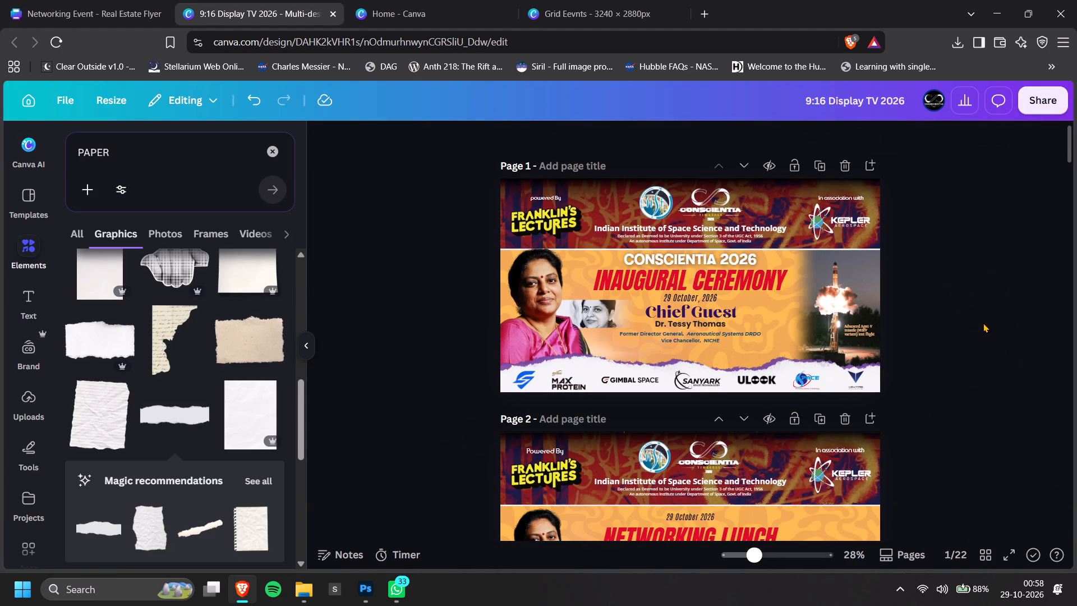
{"action": "scroll", "coordinate": [935, 286], "scroll_direction": "up", "scroll_amount": 4, "text": "ctrl"}
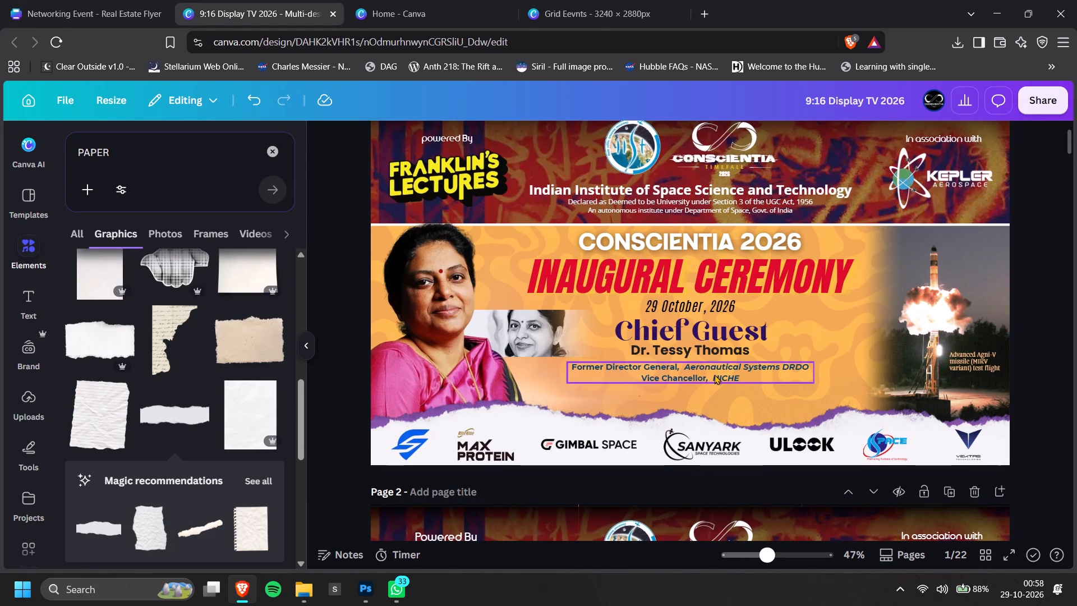
{"action": "left_click", "coordinate": [715, 374]}
{"action": "left_click", "coordinate": [724, 355], "text": "shift"}
{"action": "left_click", "coordinate": [717, 310], "text": "shift"}
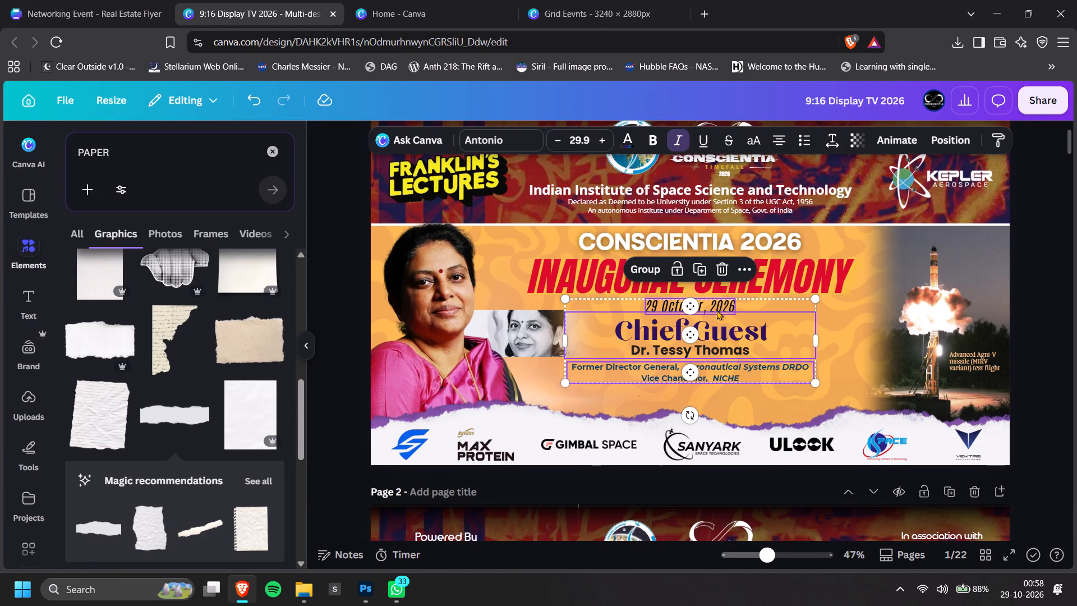
{"action": "left_click", "coordinate": [725, 293], "text": "shift"}
{"action": "left_click", "coordinate": [733, 252], "text": "shift"}
{"action": "left_click_drag", "start_coordinate": [738, 301], "coordinate": [738, 313]}
{"action": "left_click", "coordinate": [1016, 310]}
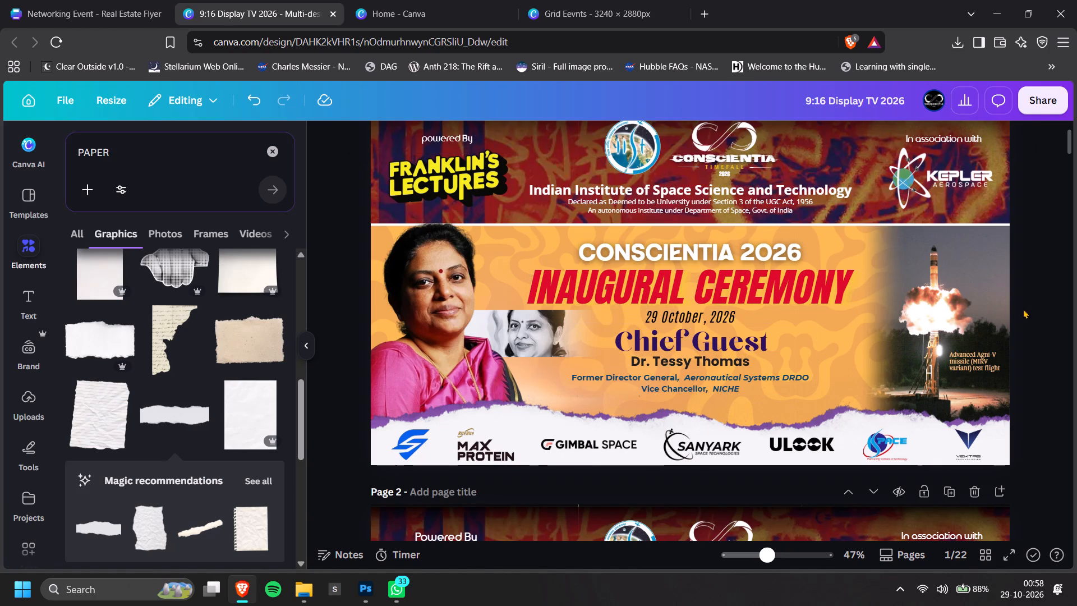
Enlarge the CONSCIENTIA 2026 title on page 1 to about 749 px wide and centre it horizontally on the page.
{"action": "left_click", "coordinate": [793, 260]}
{"action": "left_click_drag", "start_coordinate": [800, 241], "coordinate": [809, 227]}
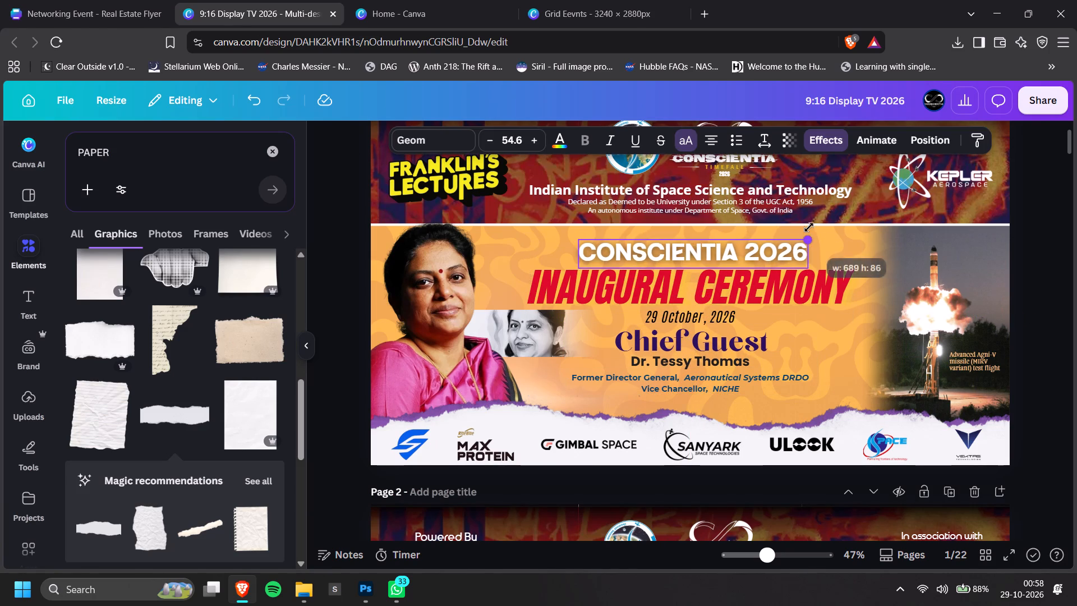
{"action": "left_click_drag", "start_coordinate": [809, 227], "coordinate": [823, 217]}
{"action": "left_click_drag", "start_coordinate": [801, 242], "coordinate": [784, 240]}
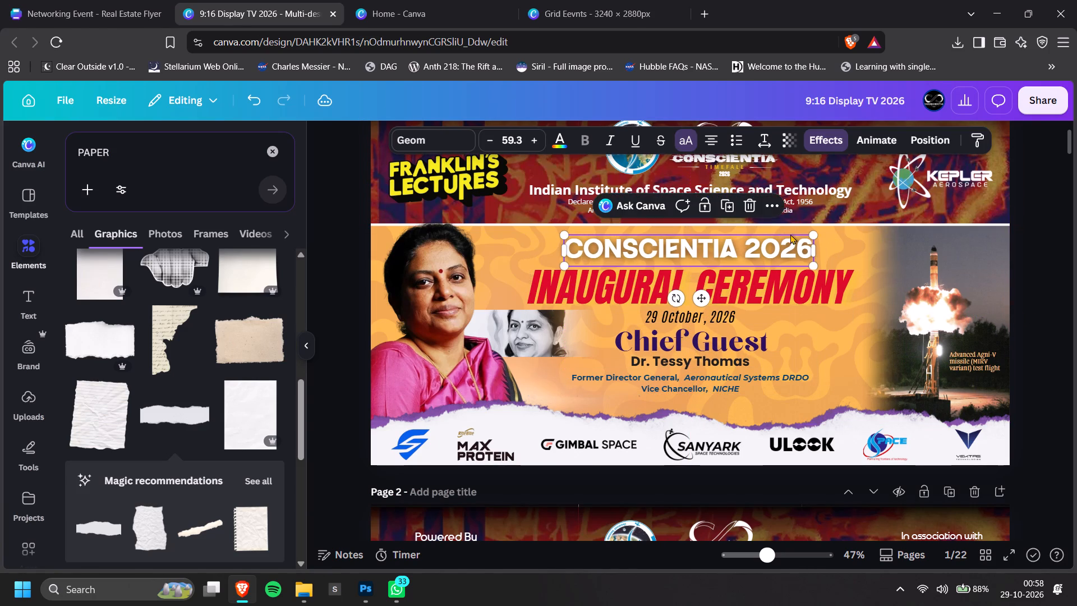
{"action": "left_click", "coordinate": [933, 136]}
{"action": "left_click", "coordinate": [139, 175]}
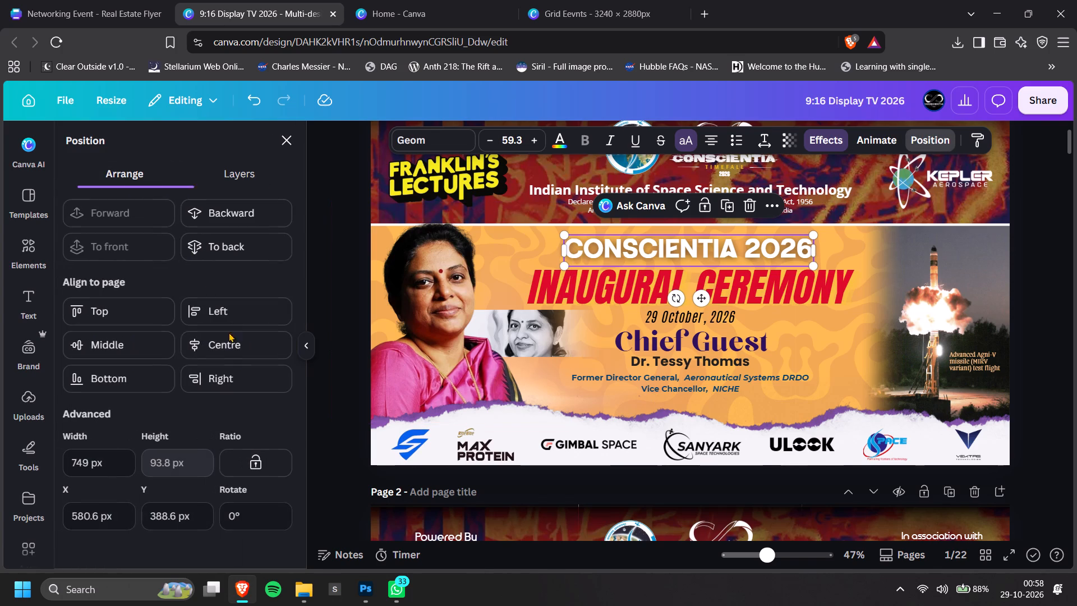
{"action": "left_click", "coordinate": [236, 349]}
Enlarge the INAUGURAL CEREMONY title to about 998 px wide and centre it horizontally on the page.
{"action": "left_click", "coordinate": [813, 289]}
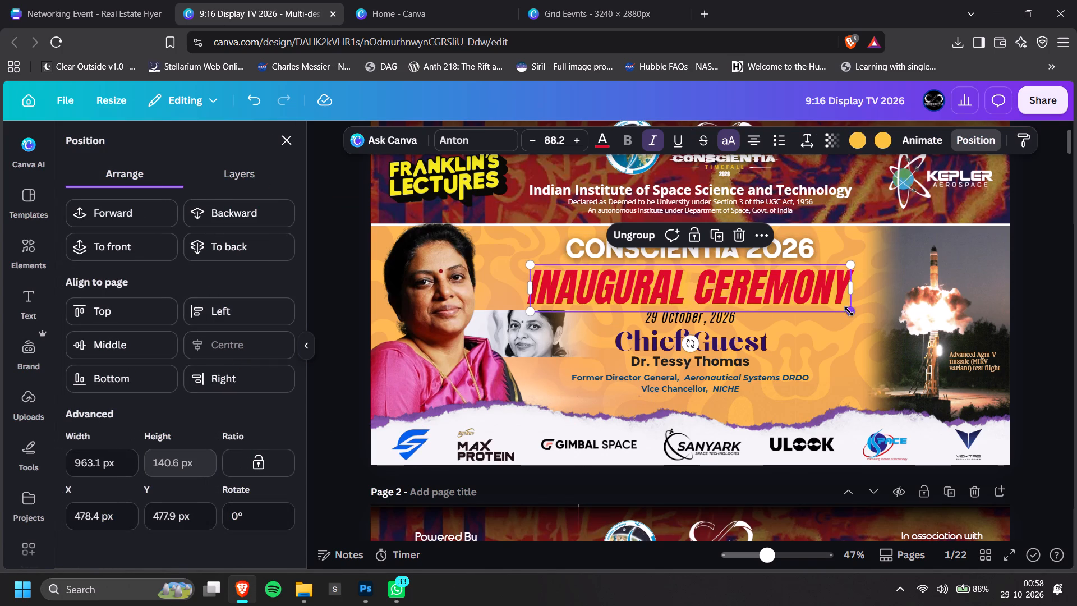
{"action": "left_click_drag", "start_coordinate": [849, 311], "coordinate": [862, 314]}
{"action": "left_click", "coordinate": [237, 345]}
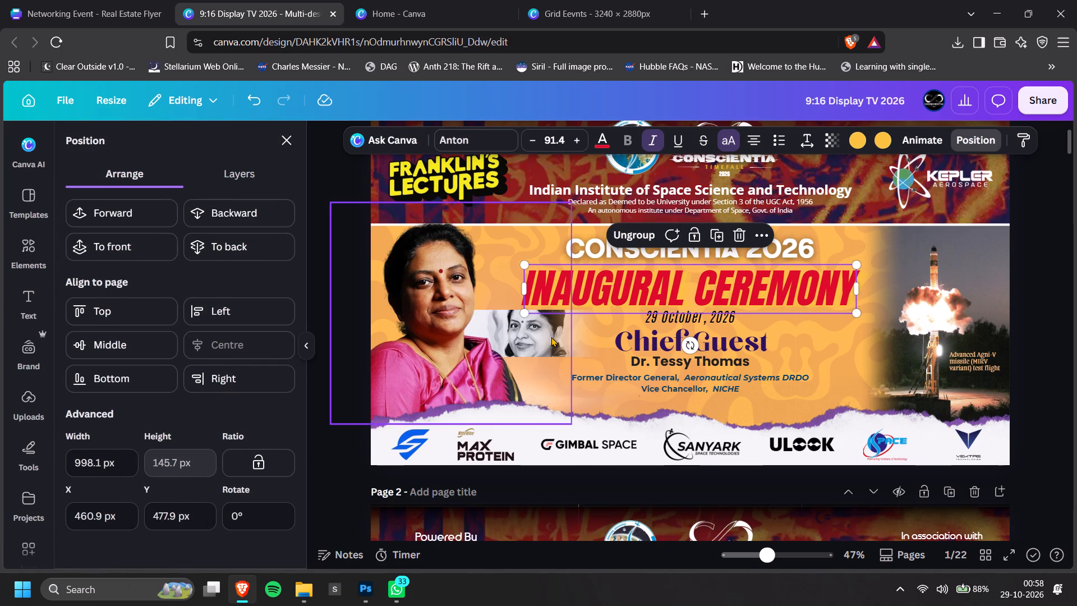
Trim the black-and-white inset photo's height slightly and move it down clear of the ceremony title, closer to the Chief Guest text.
{"action": "left_click", "coordinate": [577, 319]}
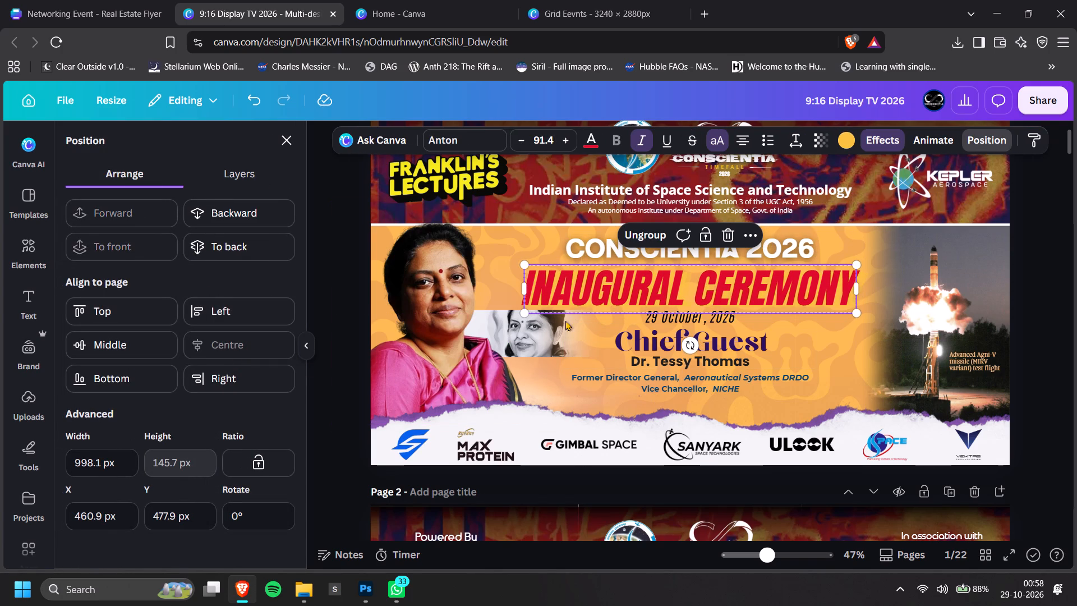
{"action": "key", "text": "alt+1"}
{"action": "scroll", "coordinate": [221, 364], "scroll_direction": "down", "scroll_amount": 4}
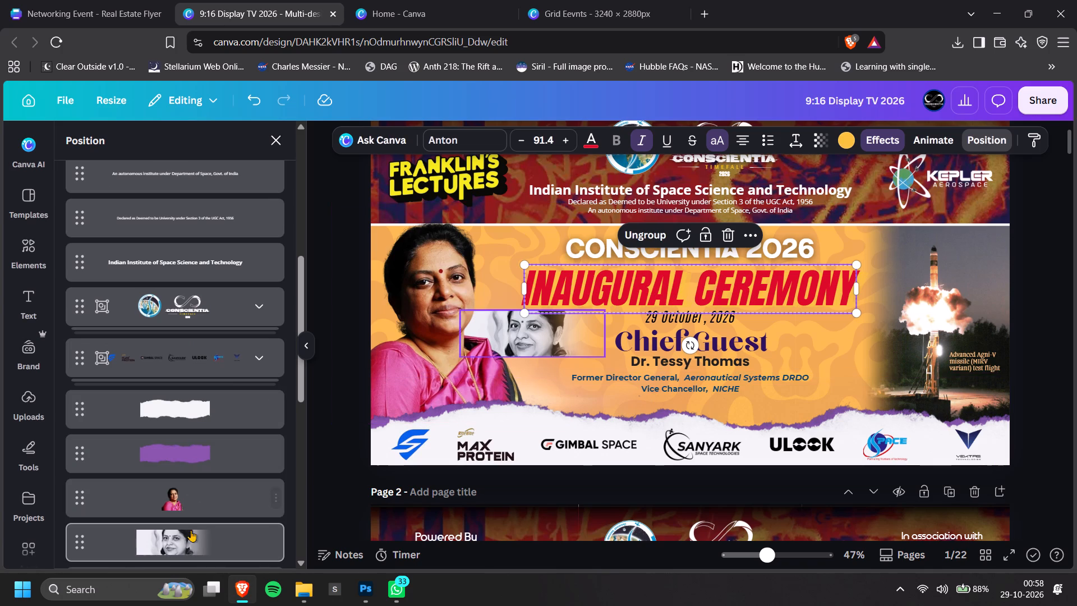
{"action": "left_click", "coordinate": [192, 543]}
{"action": "scroll", "coordinate": [521, 337], "scroll_direction": "up", "scroll_amount": 4, "text": "ctrl"}
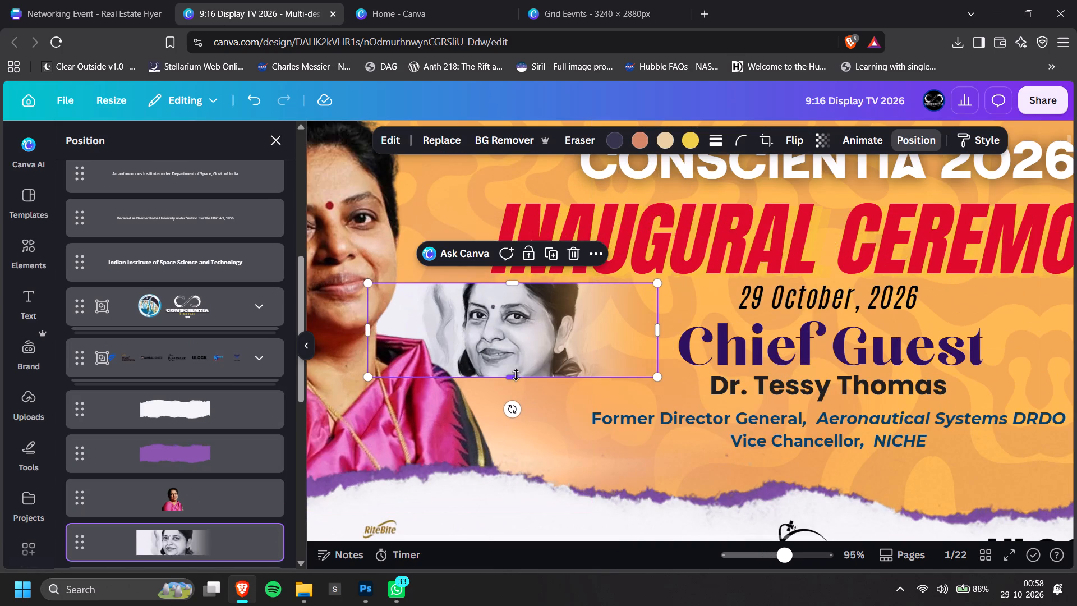
{"action": "left_click", "coordinate": [516, 375]}
{"action": "left_click_drag", "start_coordinate": [531, 341], "coordinate": [528, 350]}
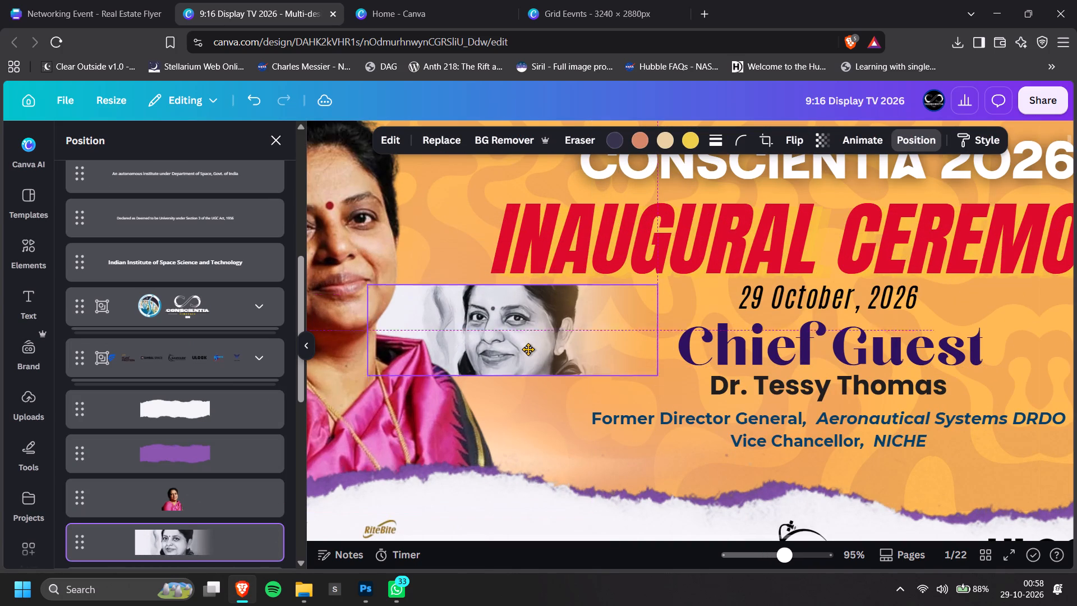
{"action": "left_click_drag", "start_coordinate": [528, 350], "coordinate": [535, 351]}
{"action": "scroll", "coordinate": [597, 332], "scroll_direction": "down", "scroll_amount": 2, "text": "ctrl"}
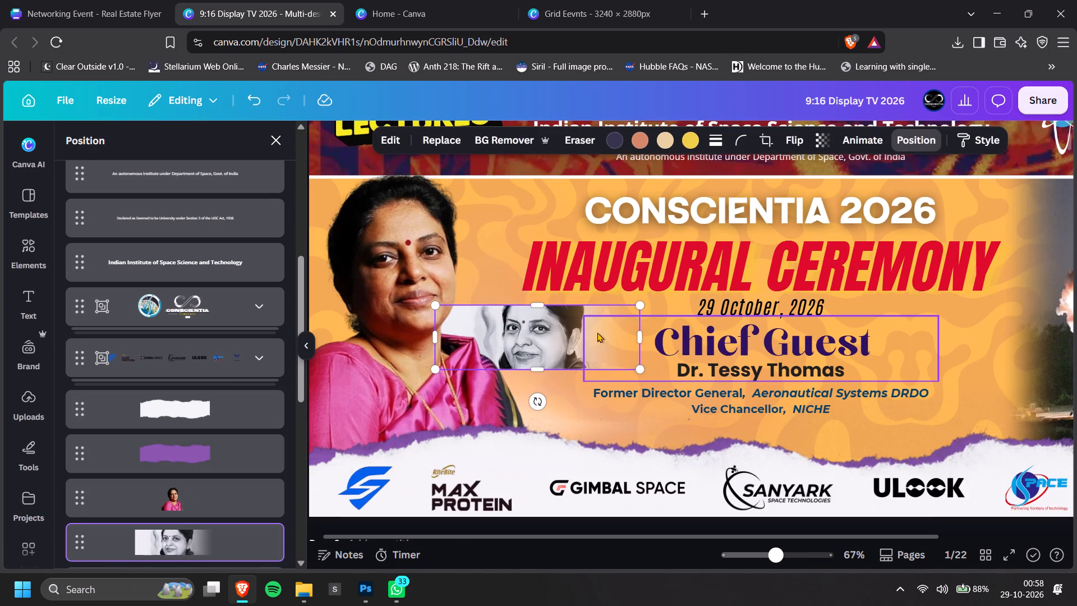
{"action": "left_click_drag", "start_coordinate": [545, 325], "coordinate": [554, 339]}
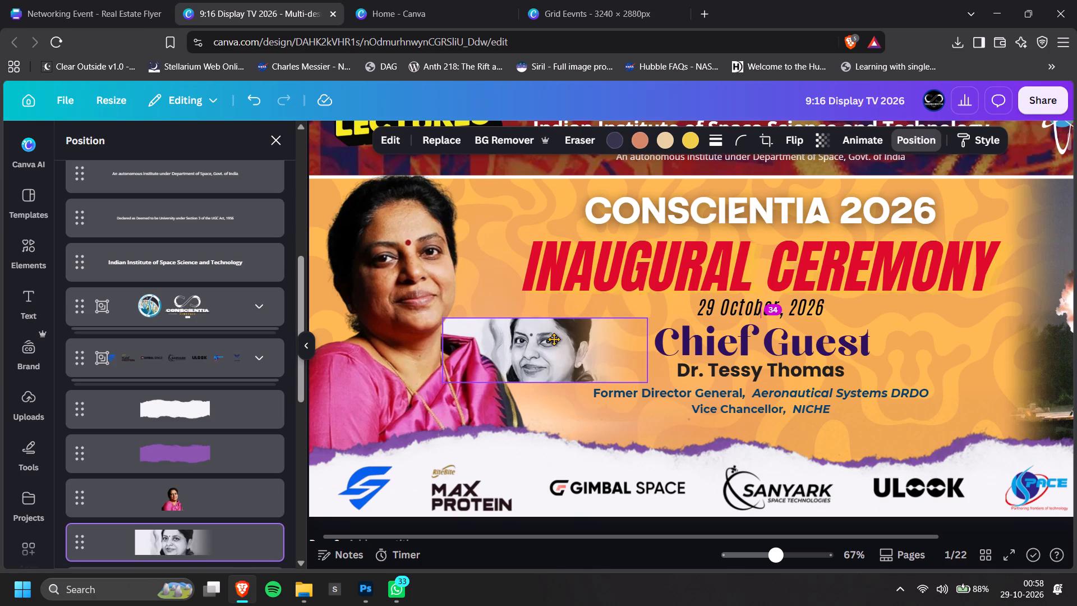
{"action": "left_click_drag", "start_coordinate": [554, 339], "coordinate": [554, 337]}
{"action": "scroll", "coordinate": [758, 330], "scroll_direction": "down", "scroll_amount": 3, "text": "ctrl"}
{"action": "left_click", "coordinate": [1024, 335]}
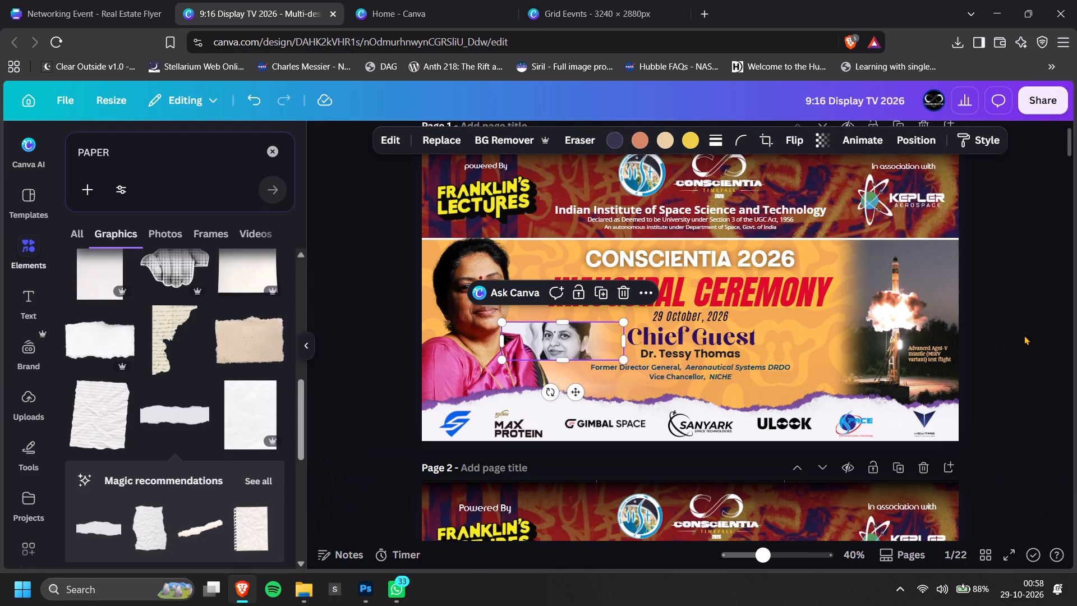
{"action": "left_click", "coordinate": [1070, 337]}
{"action": "left_click", "coordinate": [1011, 338]}
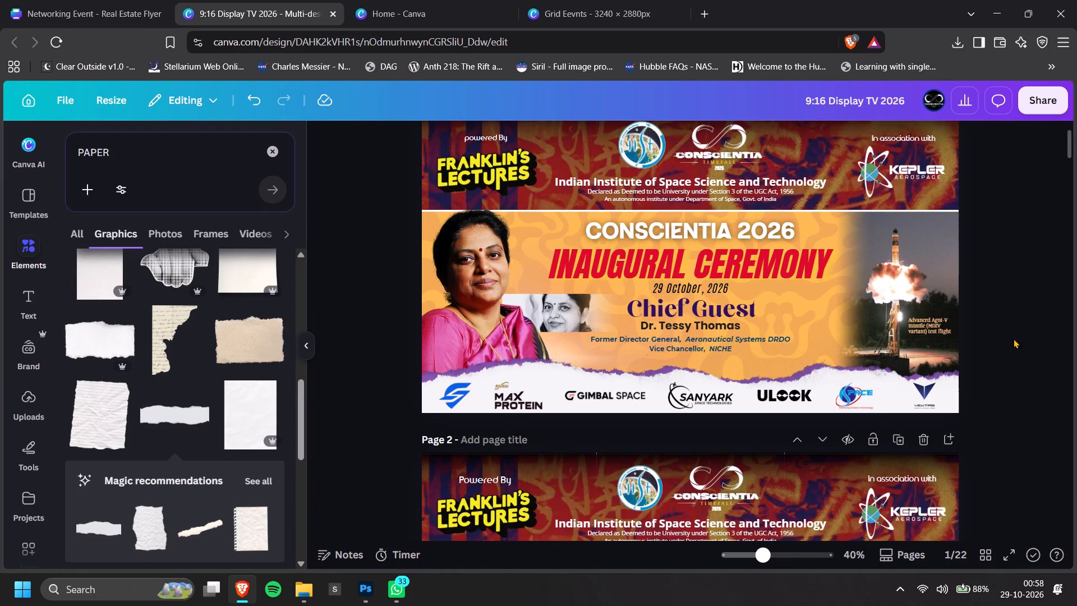
Enlarge the chief guest's colour portrait on page 1 slightly from its upper outer corner.
{"action": "left_click", "coordinate": [481, 269]}
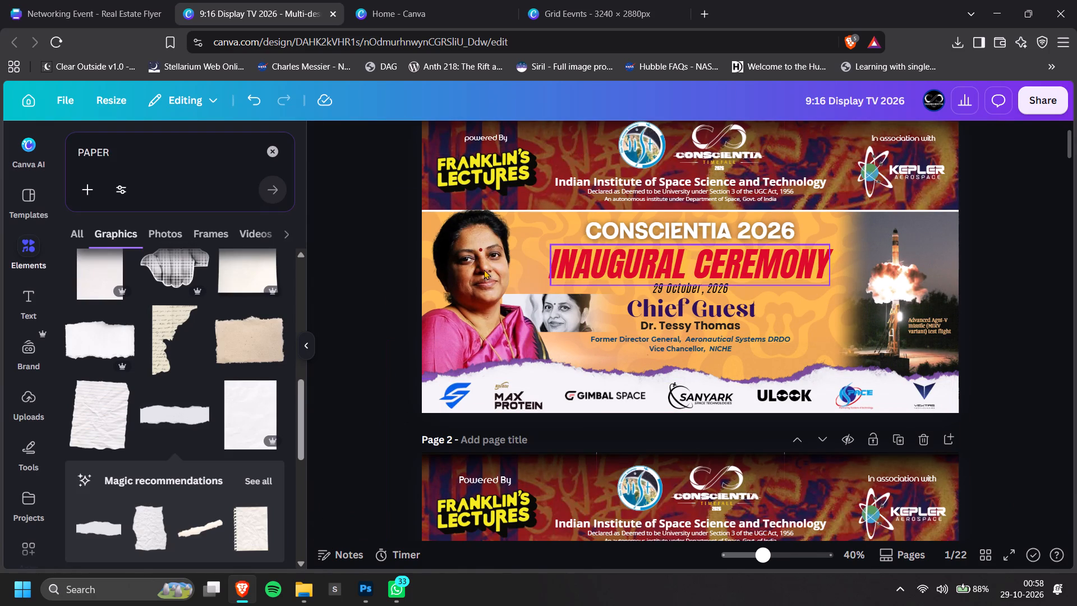
{"action": "left_click_drag", "start_coordinate": [392, 186], "coordinate": [385, 185]}
{"action": "double_click", "coordinate": [1032, 250]}
{"action": "scroll", "coordinate": [1021, 252], "scroll_direction": "down", "scroll_amount": 2, "text": "ctrl"}
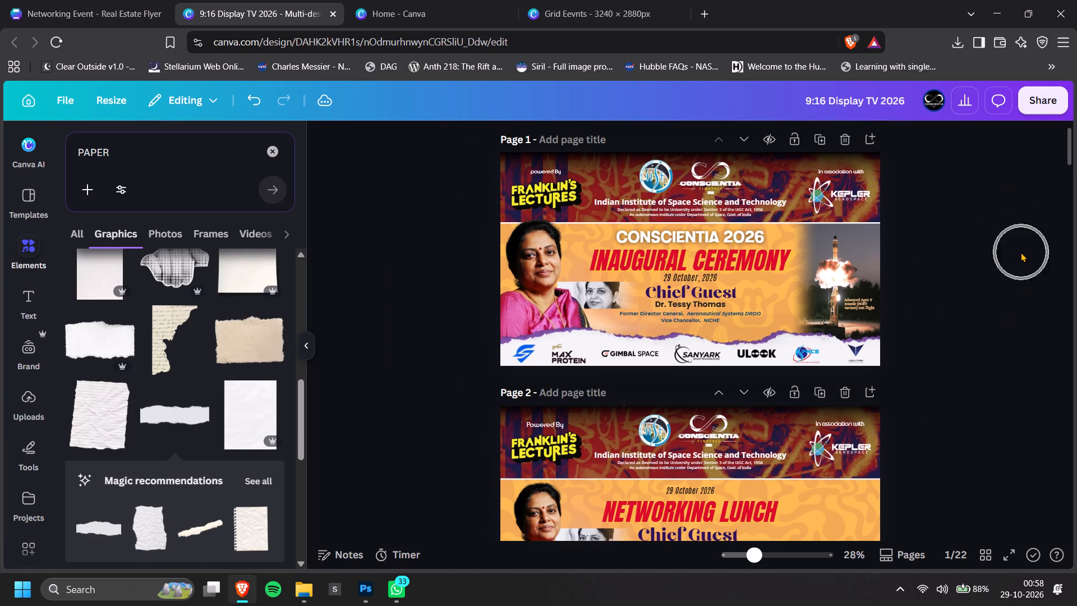
Set the font size of the 29 October, 2026 date on page 1 to 28.
{"action": "scroll", "coordinate": [620, 270], "scroll_direction": "up", "scroll_amount": 1, "text": "ctrl"}
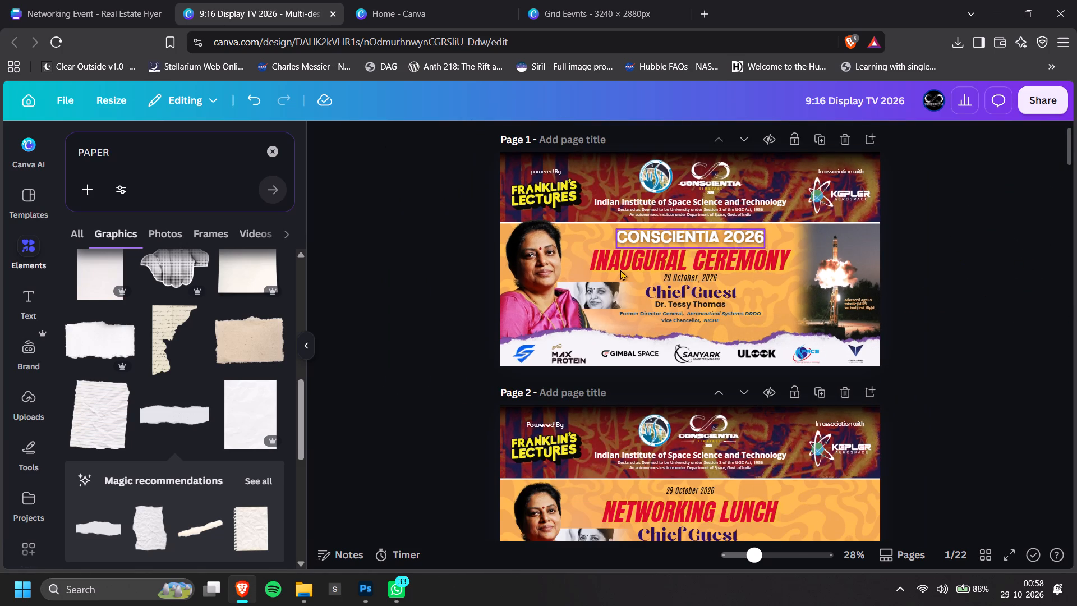
{"action": "scroll", "coordinate": [620, 270], "scroll_direction": "up", "scroll_amount": 5, "text": "ctrl"}
{"action": "left_click", "coordinate": [738, 296]}
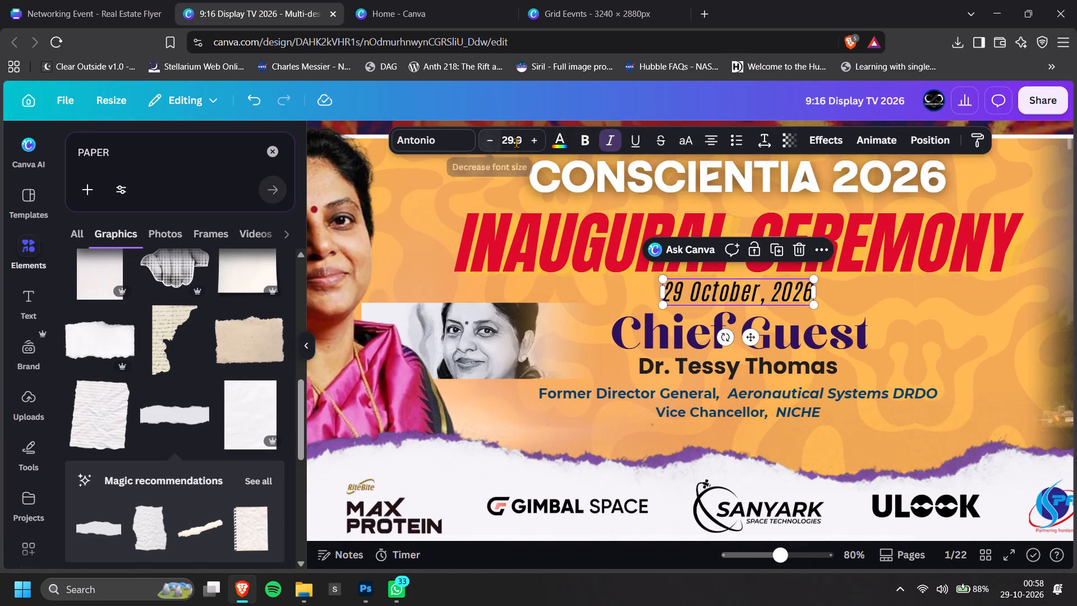
{"action": "left_click", "coordinate": [518, 143]}
{"action": "type", "text": "28"}
{"action": "key", "text": "Return"}
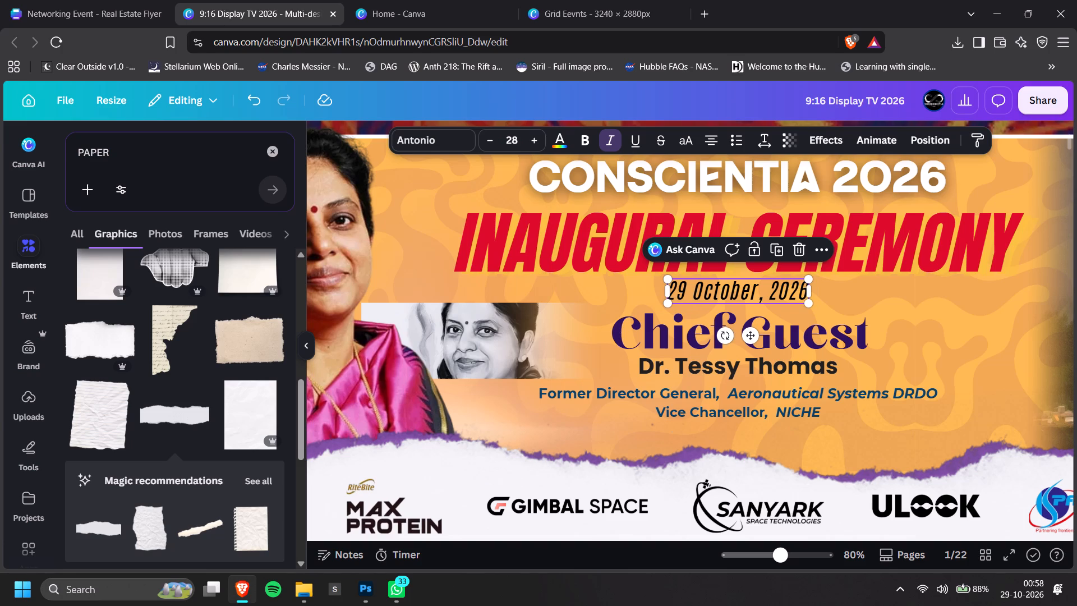
Move the 29 October, 2026 date down to about Y 620 px, clear of the ceremony title, and centre it horizontally on page 1.
{"action": "left_click", "coordinate": [918, 273]}
{"action": "scroll", "coordinate": [737, 306], "scroll_direction": "up", "scroll_amount": 3, "text": "ctrl"}
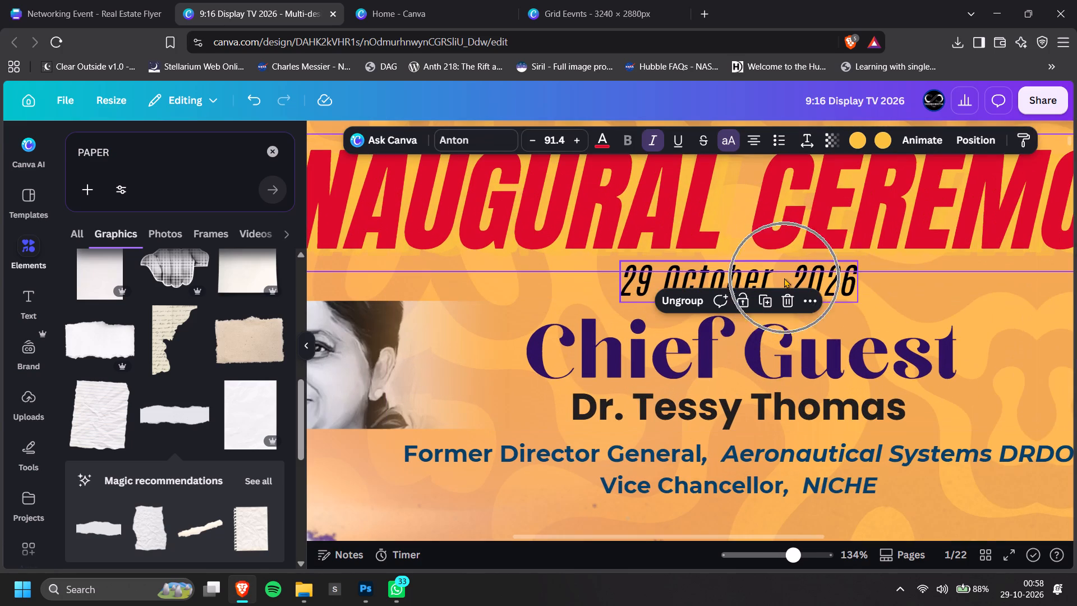
{"action": "left_click_drag", "start_coordinate": [788, 283], "coordinate": [790, 290]}
{"action": "left_click", "coordinate": [933, 134]}
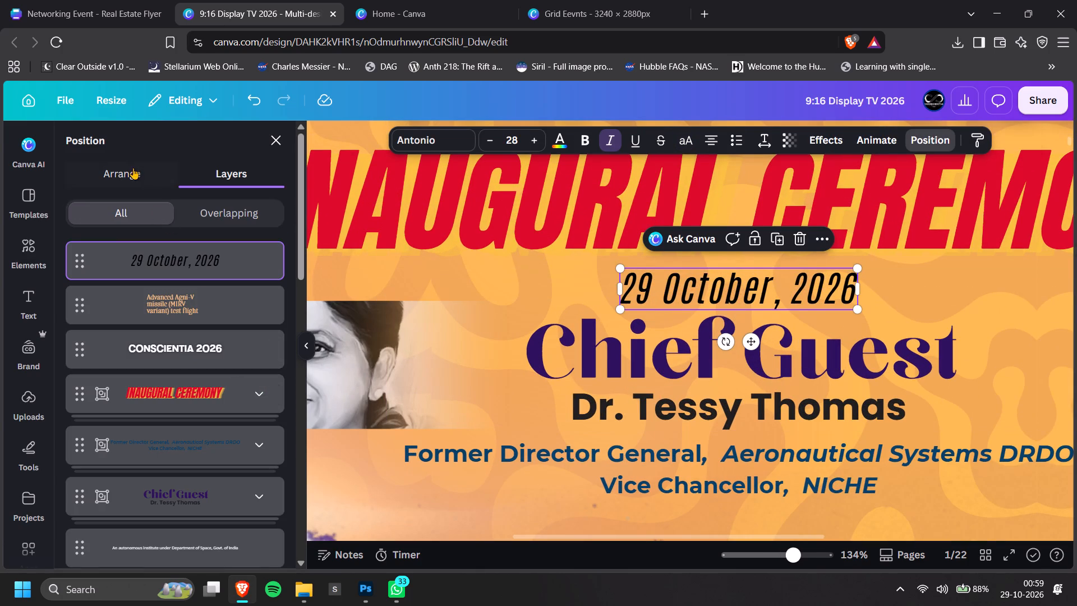
{"action": "left_click", "coordinate": [133, 168]}
{"action": "left_click", "coordinate": [257, 361]}
{"action": "left_click", "coordinate": [258, 351]}
{"action": "left_click", "coordinate": [161, 348]}
{"action": "key", "text": "ctrl+z"}
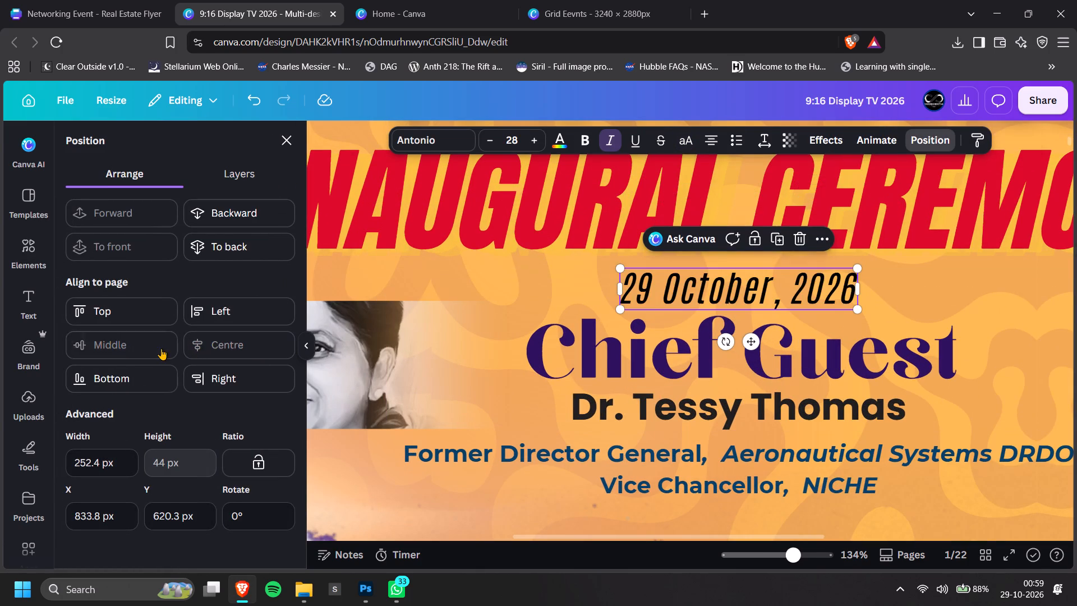
{"action": "scroll", "coordinate": [855, 330], "scroll_direction": "down", "scroll_amount": 5, "text": "ctrl"}
{"action": "scroll", "coordinate": [936, 397], "scroll_direction": "down", "scroll_amount": 2, "text": "ctrl"}
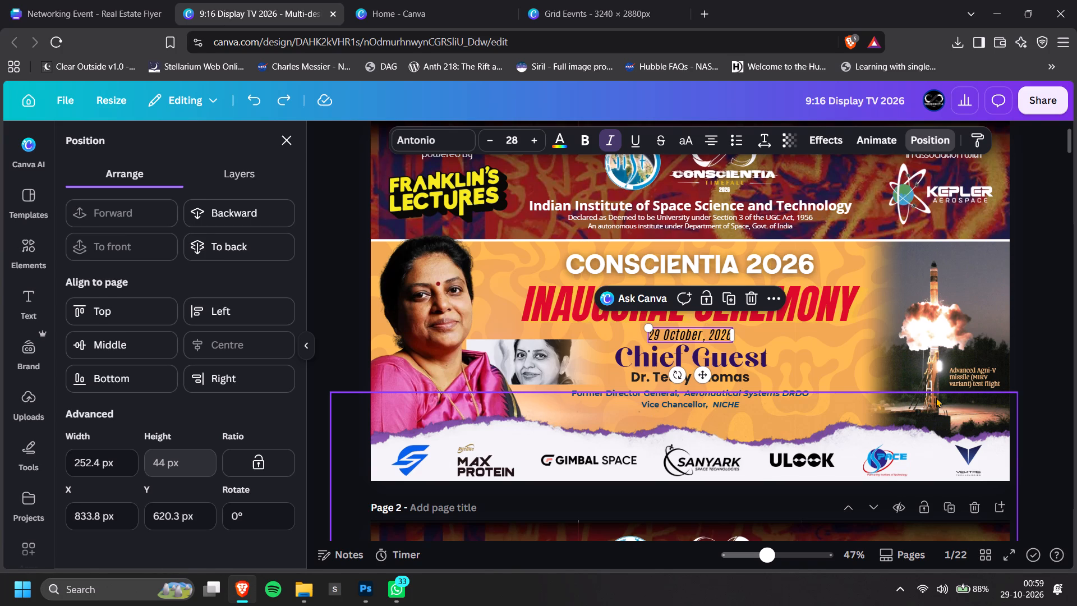
{"action": "double_click", "coordinate": [1052, 343]}
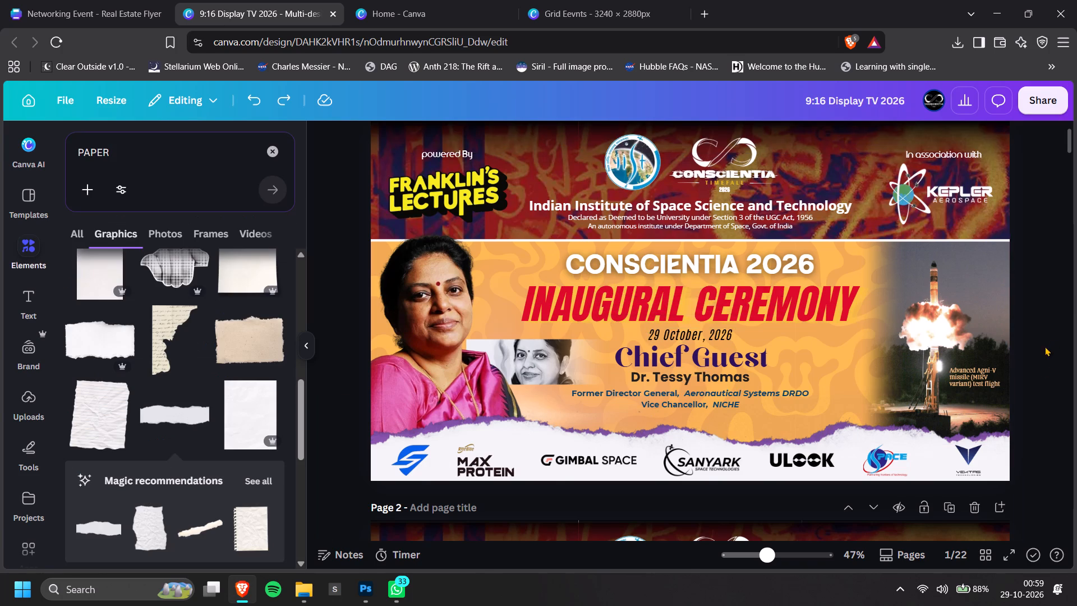
Centre the Former Director General and Vice Chancellor text group horizontally on page 1.
{"action": "scroll", "coordinate": [1031, 388], "scroll_direction": "down", "scroll_amount": 2, "text": "ctrl"}
{"action": "scroll", "coordinate": [690, 400], "scroll_direction": "up", "scroll_amount": 3, "text": "ctrl"}
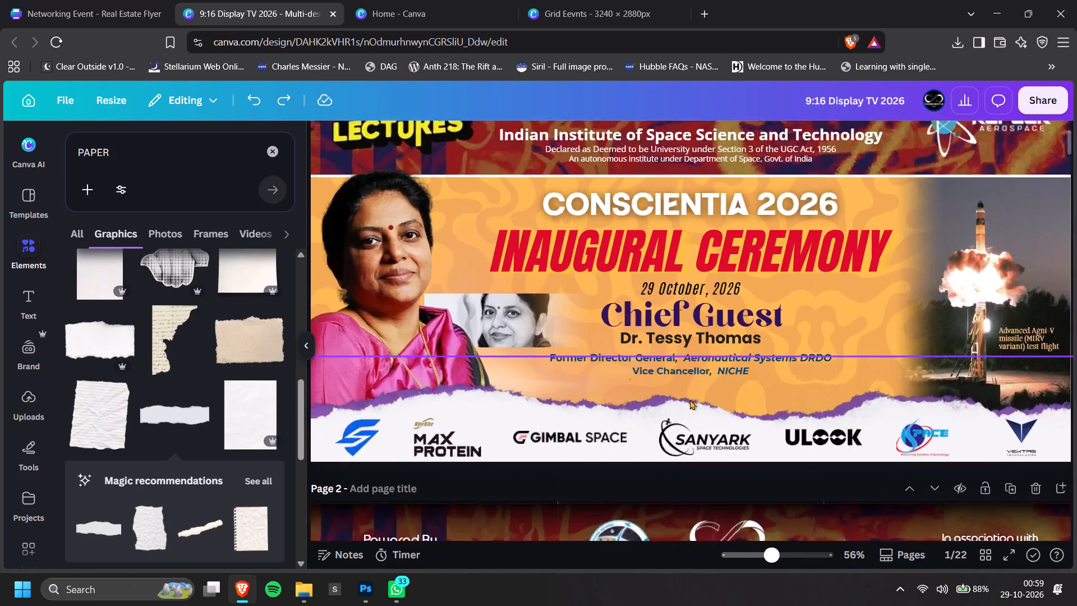
{"action": "scroll", "coordinate": [690, 400], "scroll_direction": "up", "scroll_amount": 4, "text": "ctrl"}
{"action": "left_click", "coordinate": [723, 328]}
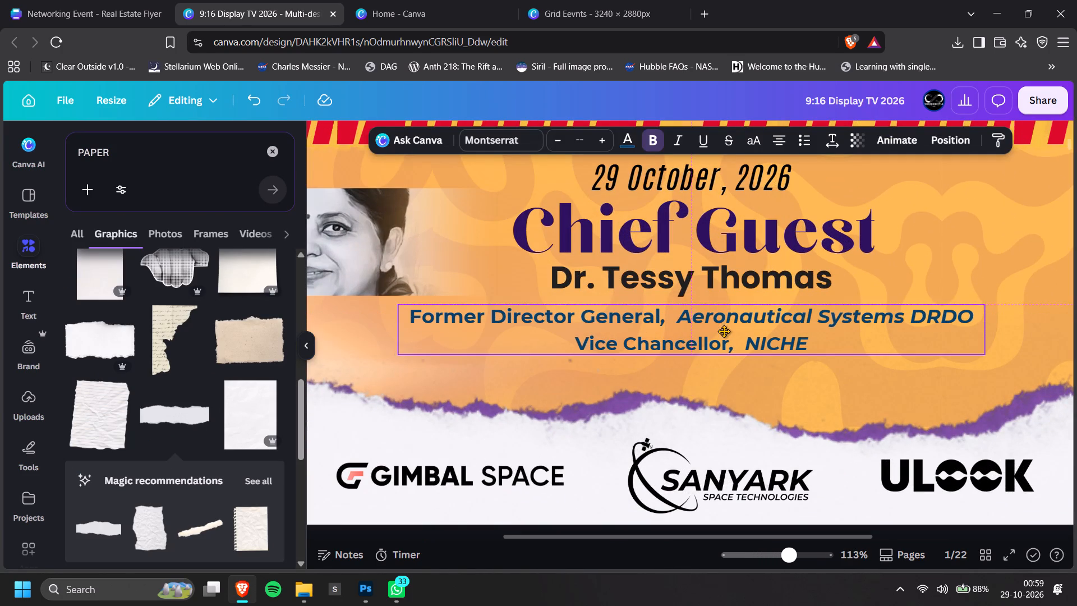
{"action": "left_click", "coordinate": [958, 147]}
{"action": "left_click", "coordinate": [240, 343]}
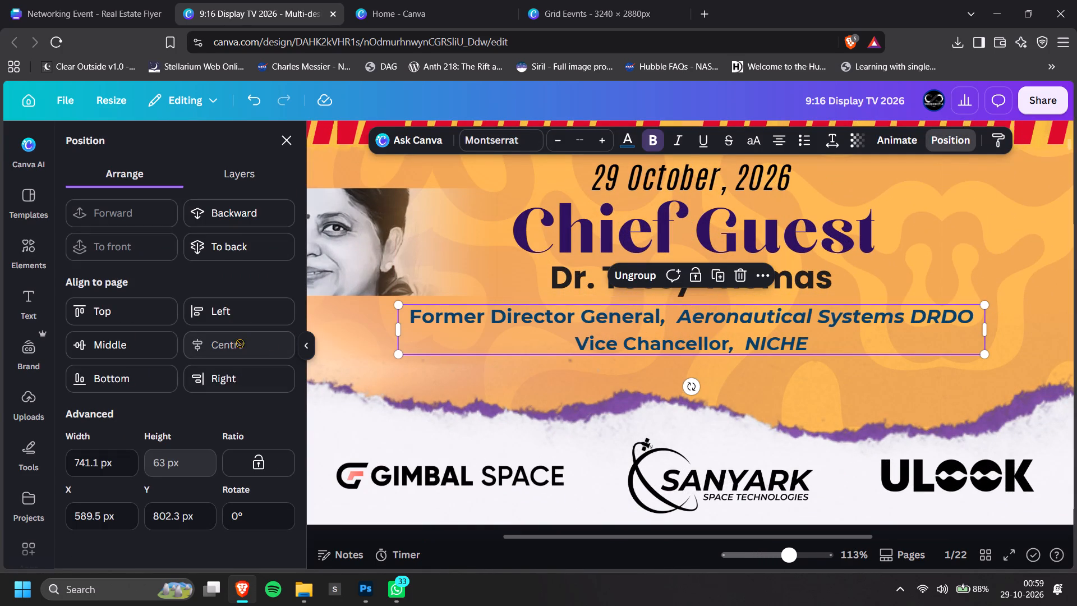
Check the horizontal centring of the Chief Guest name group and the INAUGURAL CEREMONY title on page 1.
{"action": "left_click", "coordinate": [564, 278]}
{"action": "scroll", "coordinate": [563, 264], "scroll_direction": "down", "scroll_amount": 5, "text": "ctrl"}
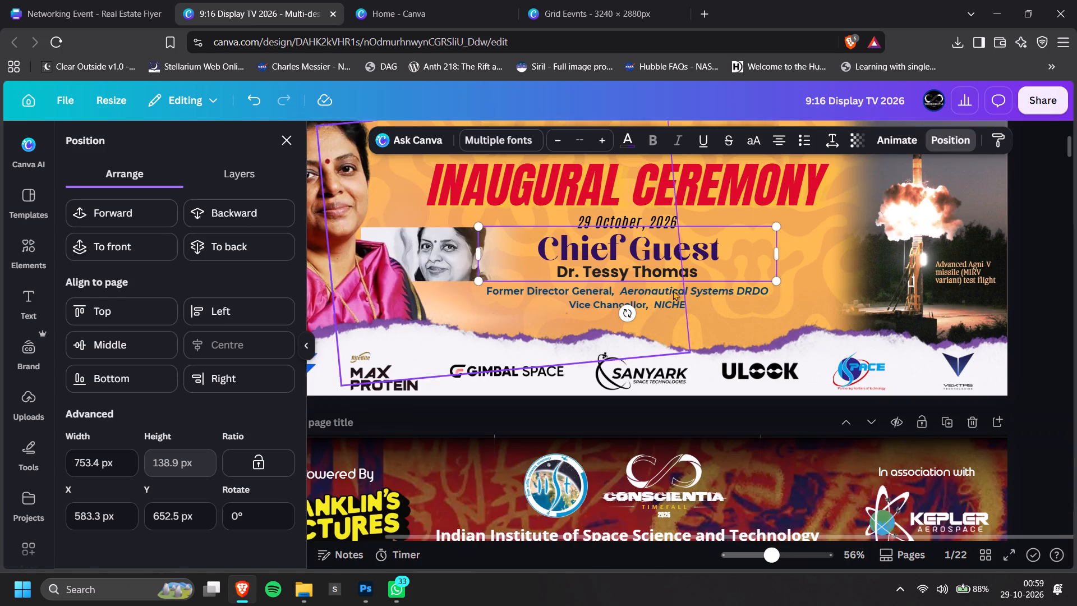
{"action": "left_click", "coordinate": [685, 217]}
{"action": "left_click", "coordinate": [567, 201]}
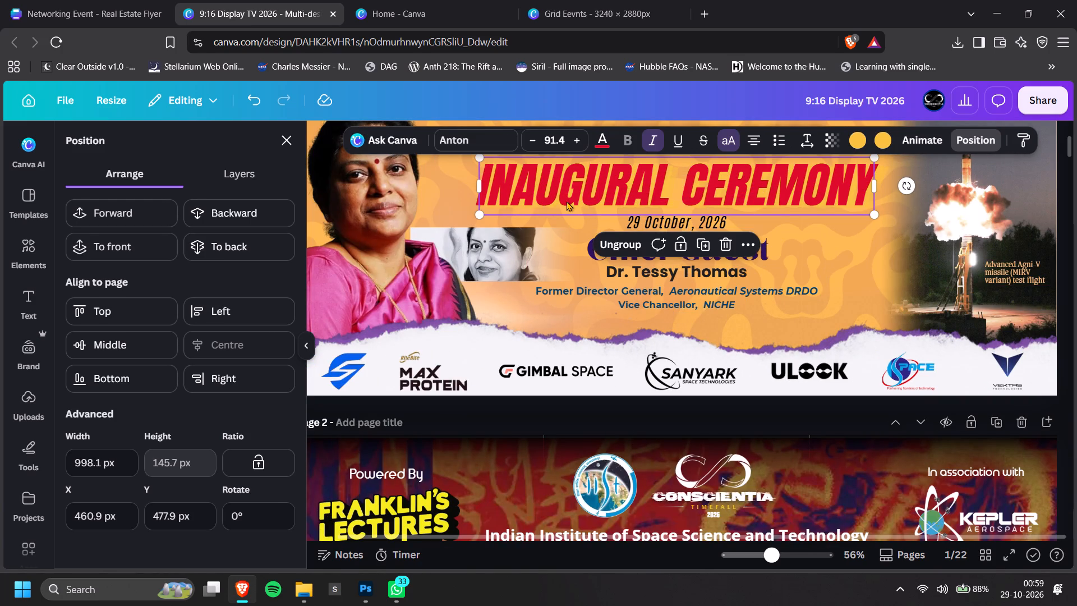
{"action": "scroll", "coordinate": [599, 323], "scroll_direction": "up", "scroll_amount": 1}
{"action": "scroll", "coordinate": [602, 332], "scroll_direction": "down", "scroll_amount": 3, "text": "ctrl"}
{"action": "double_click", "coordinate": [1023, 321]}
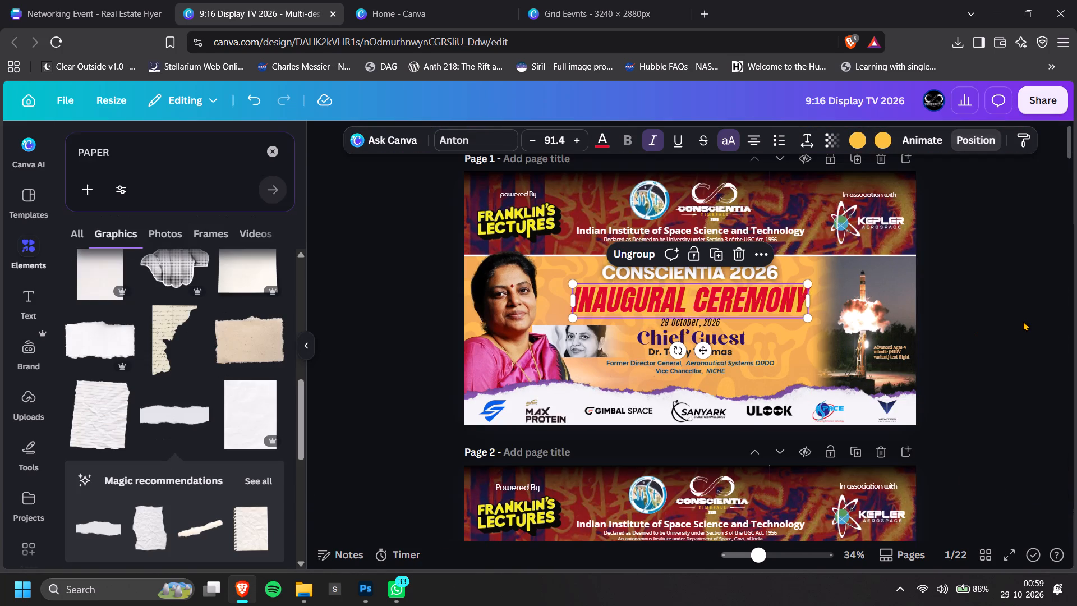
Move the Chief Guest name group down to about Y 663 px, away from the date, and centre it horizontally on the page.
{"action": "scroll", "coordinate": [742, 347], "scroll_direction": "up", "scroll_amount": 5, "text": "ctrl"}
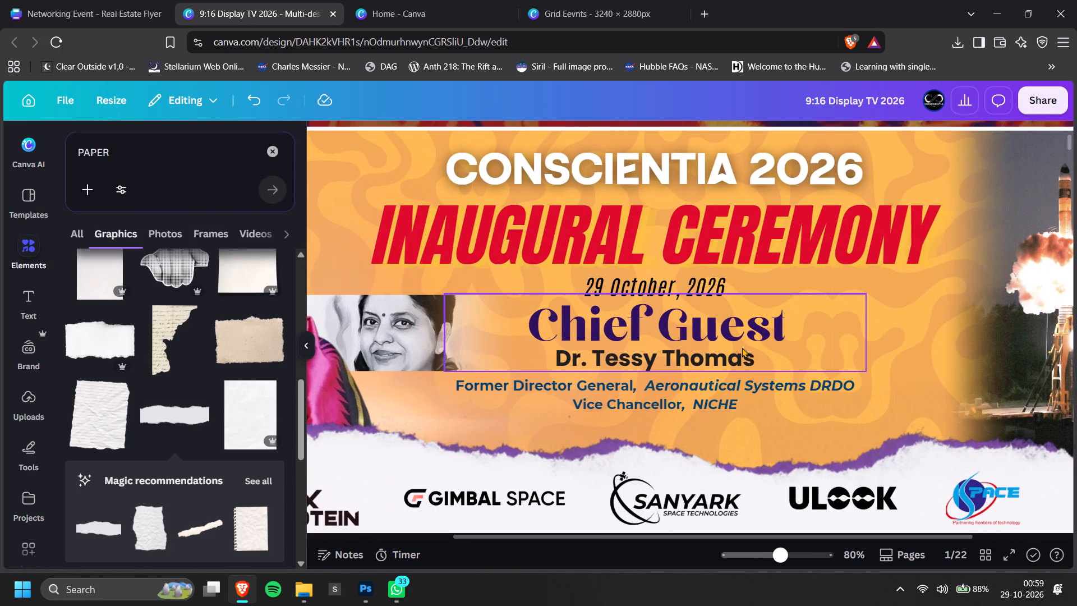
{"action": "left_click_drag", "start_coordinate": [711, 348], "coordinate": [712, 354]}
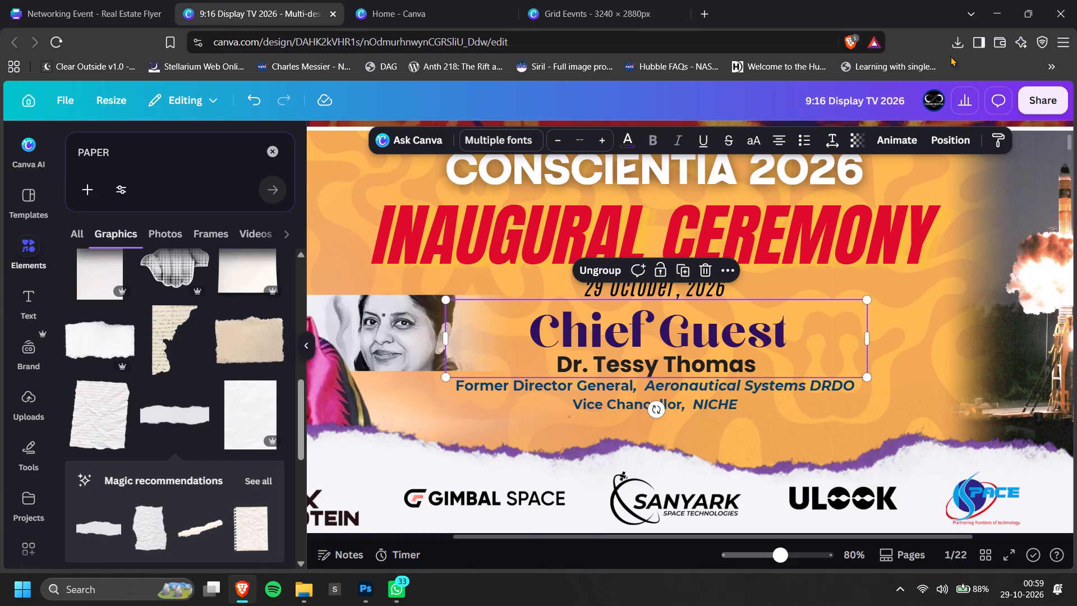
{"action": "left_click", "coordinate": [936, 134]}
{"action": "left_click", "coordinate": [213, 352]}
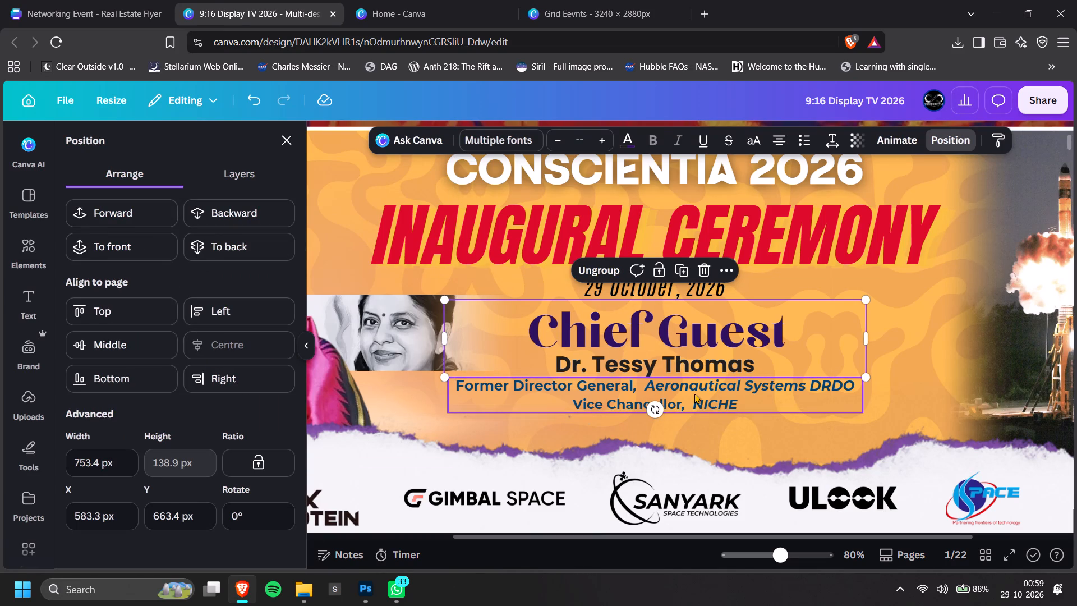
Move the Former Director General and Vice Chancellor text down to about Y 813 px and centre it horizontally on the page.
{"action": "left_click_drag", "start_coordinate": [694, 393], "coordinate": [689, 402]}
{"action": "left_click", "coordinate": [270, 351]}
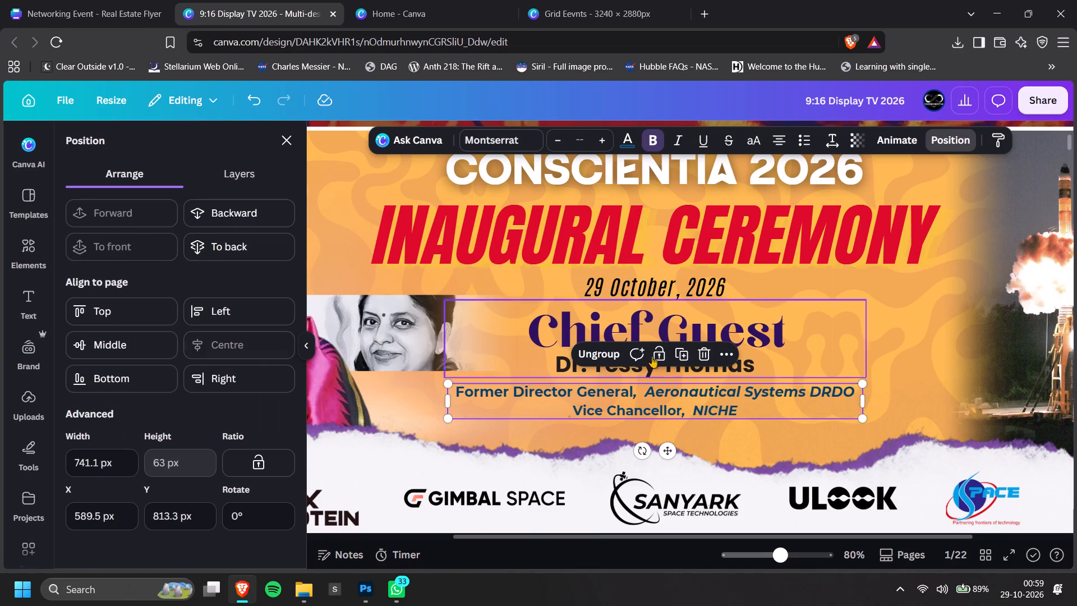
{"action": "scroll", "coordinate": [725, 364], "scroll_direction": "down", "scroll_amount": 4, "text": "ctrl"}
{"action": "double_click", "coordinate": [1031, 323]}
{"action": "scroll", "coordinate": [1008, 351], "scroll_direction": "down", "scroll_amount": 1, "text": "ctrl"}
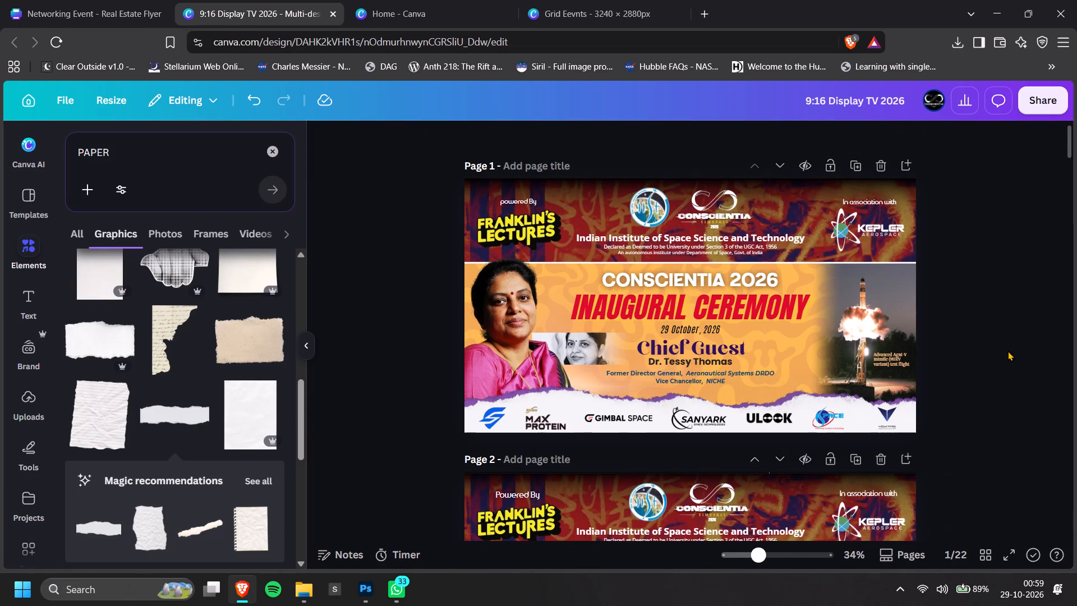
{"action": "scroll", "coordinate": [996, 342], "scroll_direction": "down", "scroll_amount": 1}
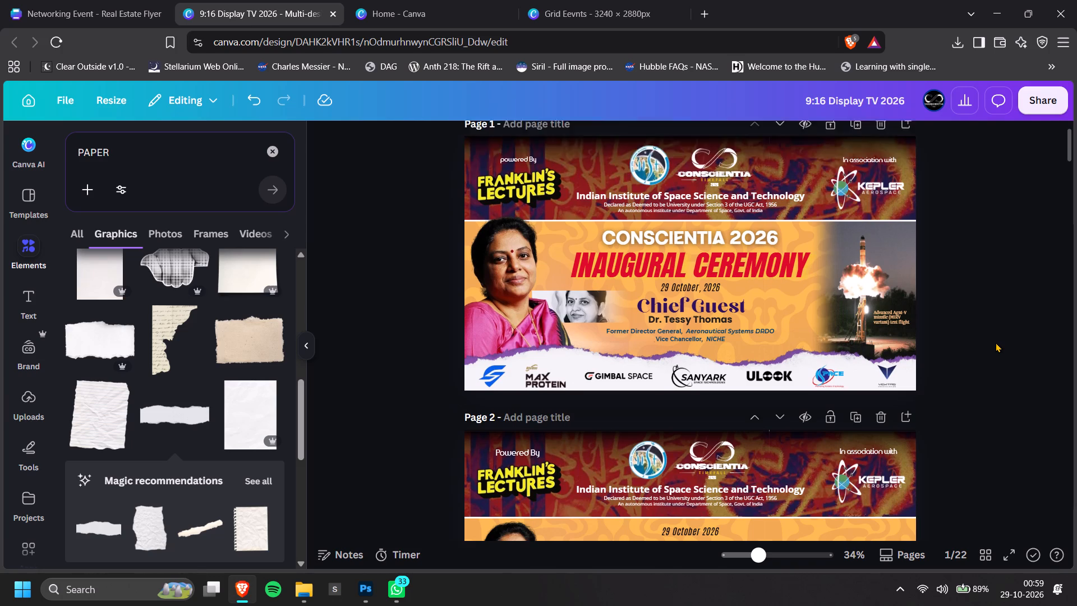
{"action": "scroll", "coordinate": [996, 342], "scroll_direction": "up", "scroll_amount": 1}
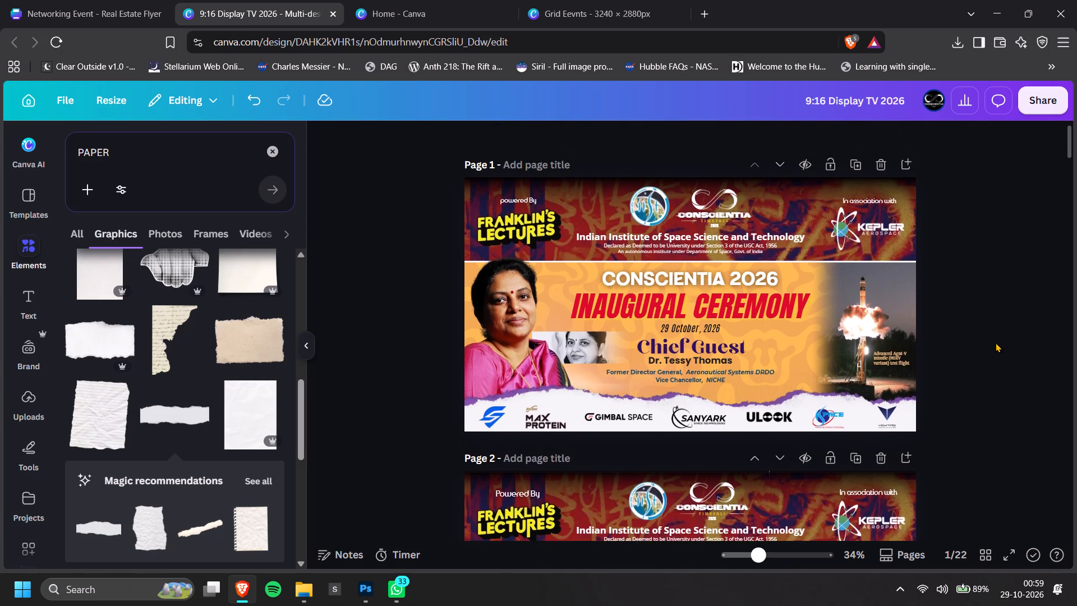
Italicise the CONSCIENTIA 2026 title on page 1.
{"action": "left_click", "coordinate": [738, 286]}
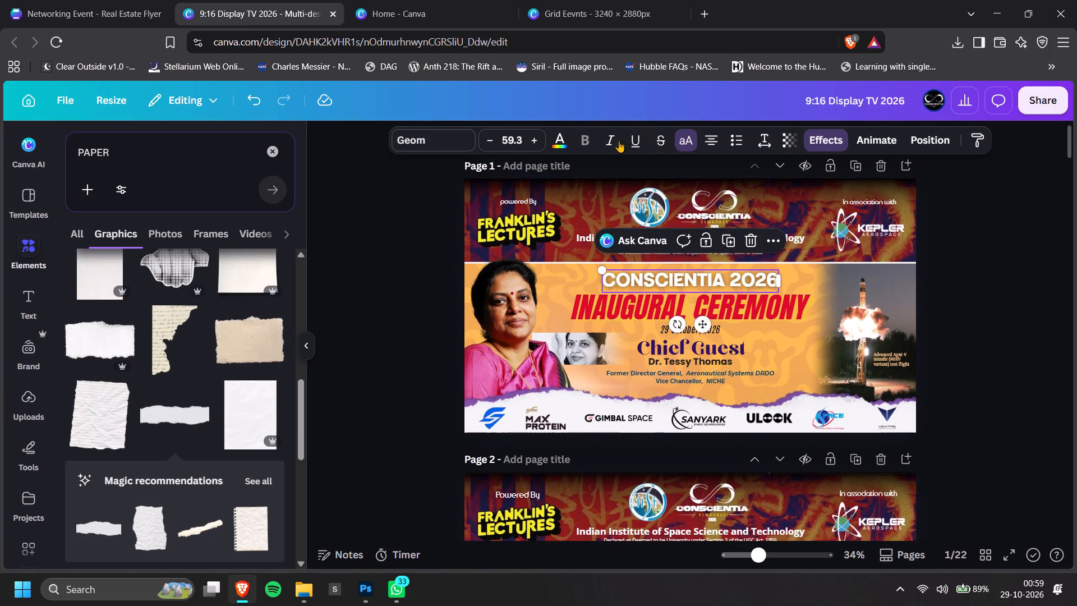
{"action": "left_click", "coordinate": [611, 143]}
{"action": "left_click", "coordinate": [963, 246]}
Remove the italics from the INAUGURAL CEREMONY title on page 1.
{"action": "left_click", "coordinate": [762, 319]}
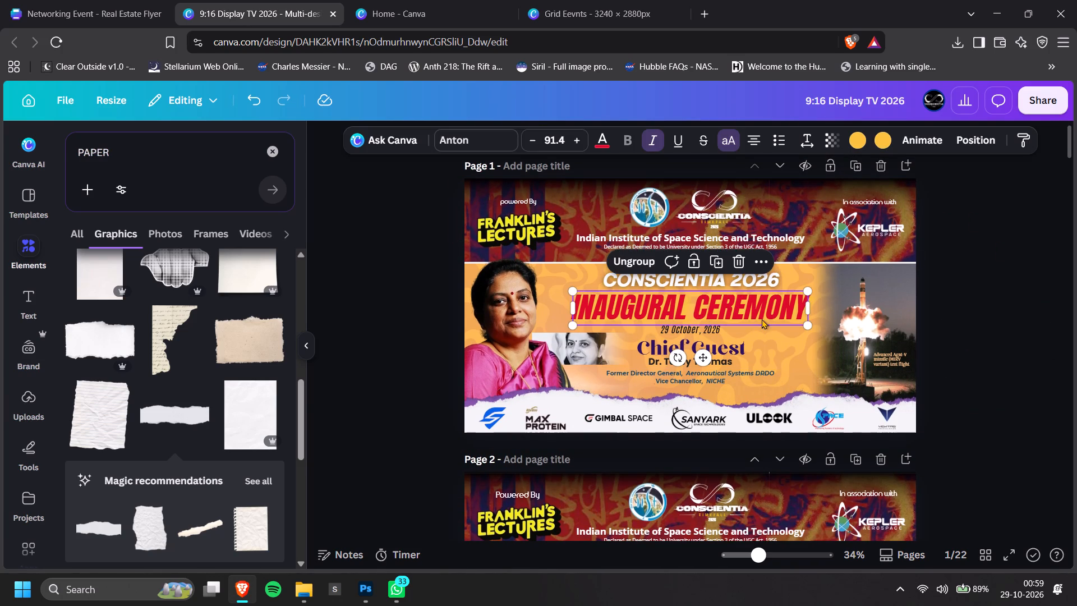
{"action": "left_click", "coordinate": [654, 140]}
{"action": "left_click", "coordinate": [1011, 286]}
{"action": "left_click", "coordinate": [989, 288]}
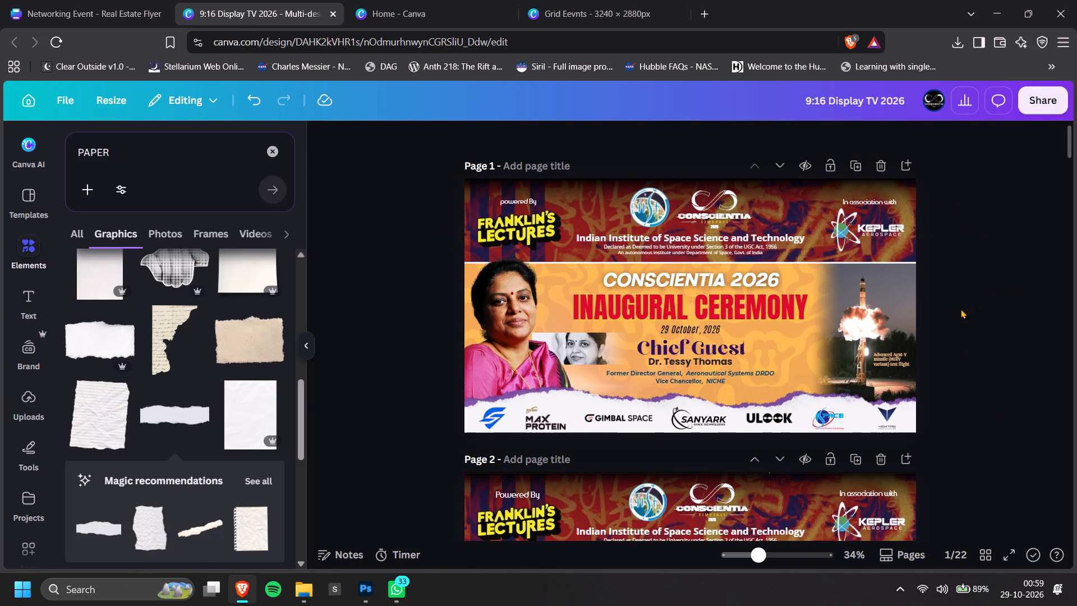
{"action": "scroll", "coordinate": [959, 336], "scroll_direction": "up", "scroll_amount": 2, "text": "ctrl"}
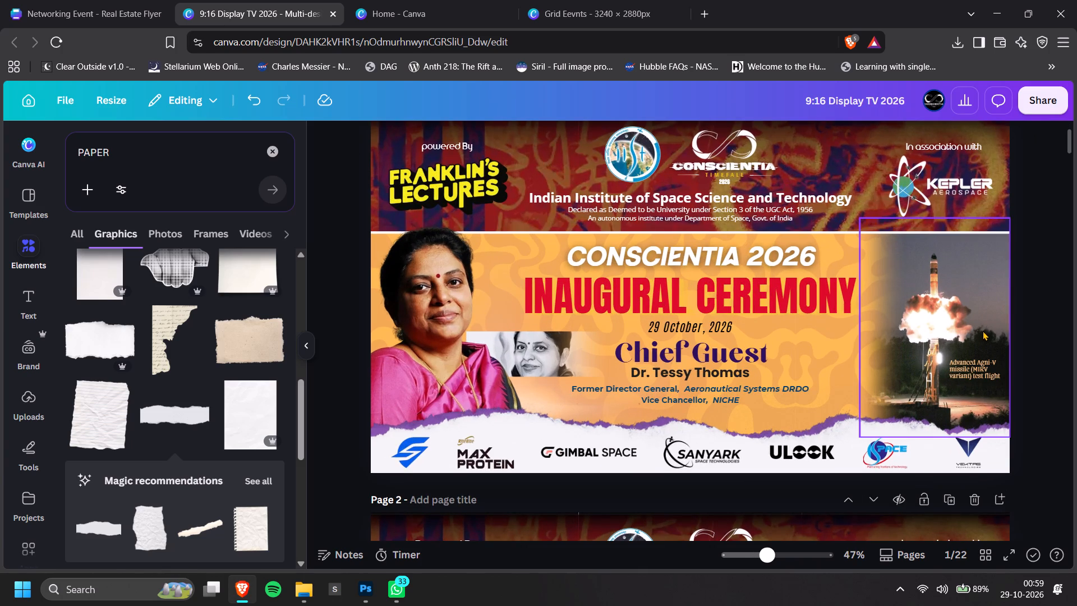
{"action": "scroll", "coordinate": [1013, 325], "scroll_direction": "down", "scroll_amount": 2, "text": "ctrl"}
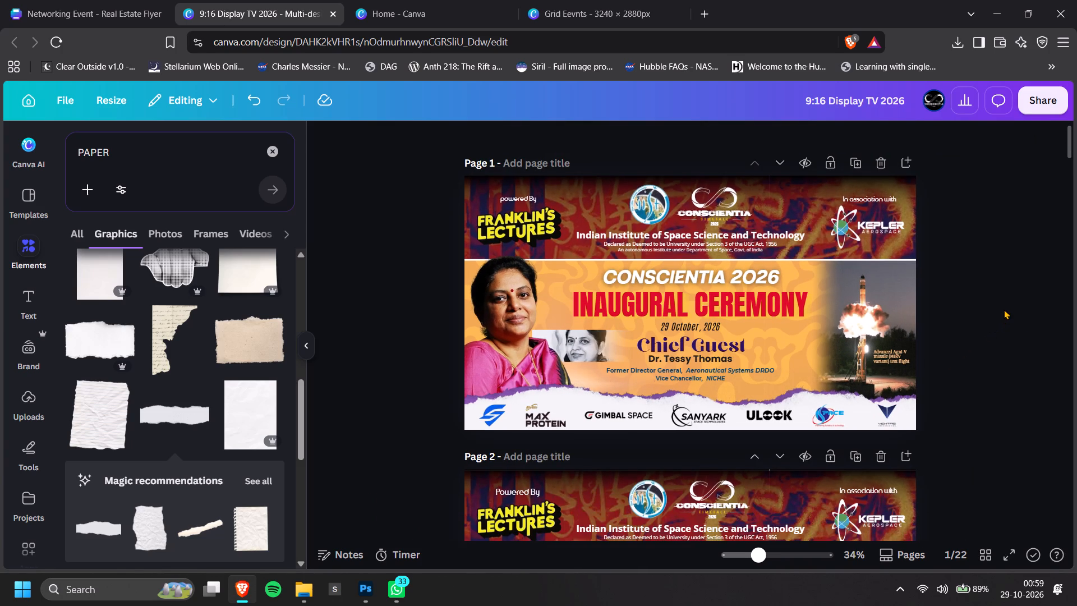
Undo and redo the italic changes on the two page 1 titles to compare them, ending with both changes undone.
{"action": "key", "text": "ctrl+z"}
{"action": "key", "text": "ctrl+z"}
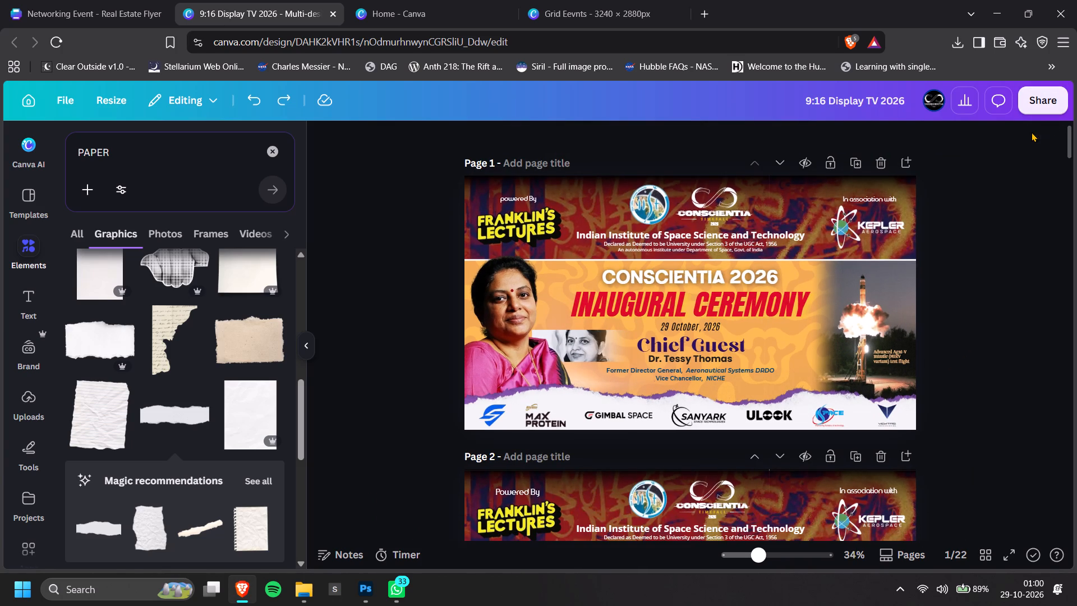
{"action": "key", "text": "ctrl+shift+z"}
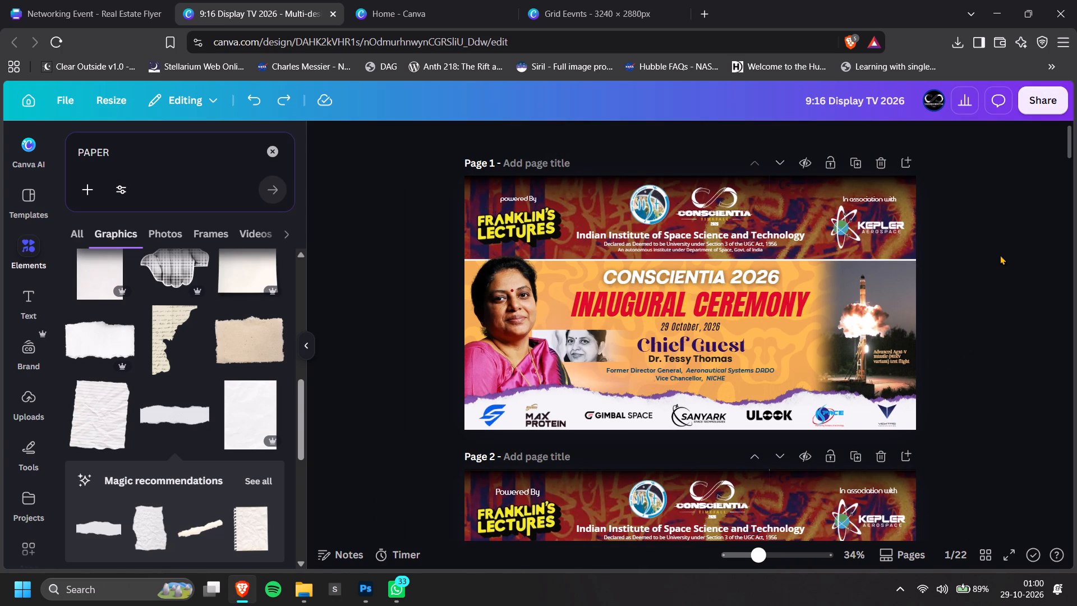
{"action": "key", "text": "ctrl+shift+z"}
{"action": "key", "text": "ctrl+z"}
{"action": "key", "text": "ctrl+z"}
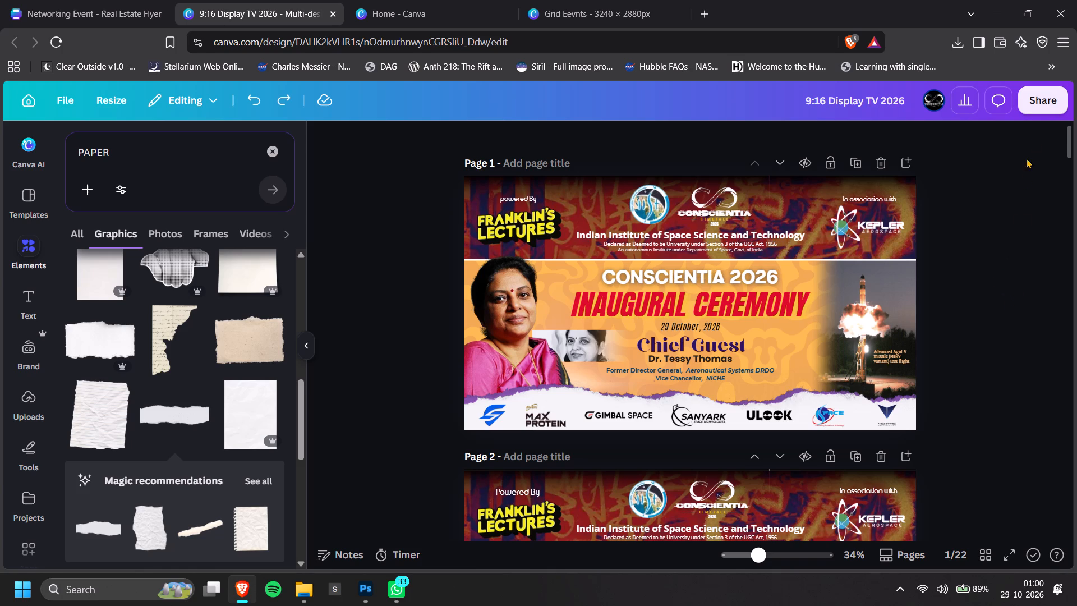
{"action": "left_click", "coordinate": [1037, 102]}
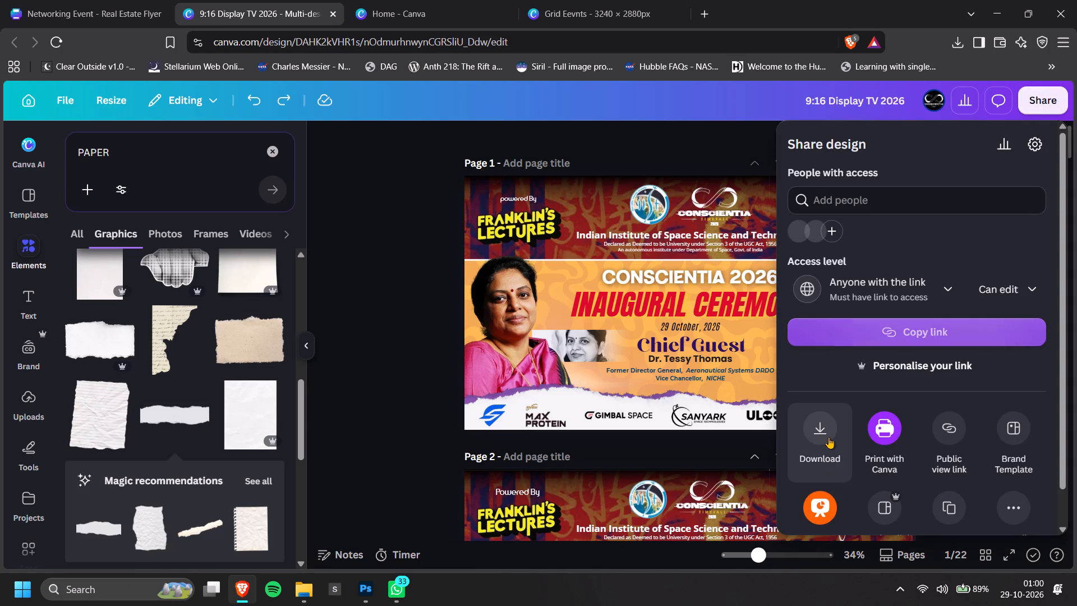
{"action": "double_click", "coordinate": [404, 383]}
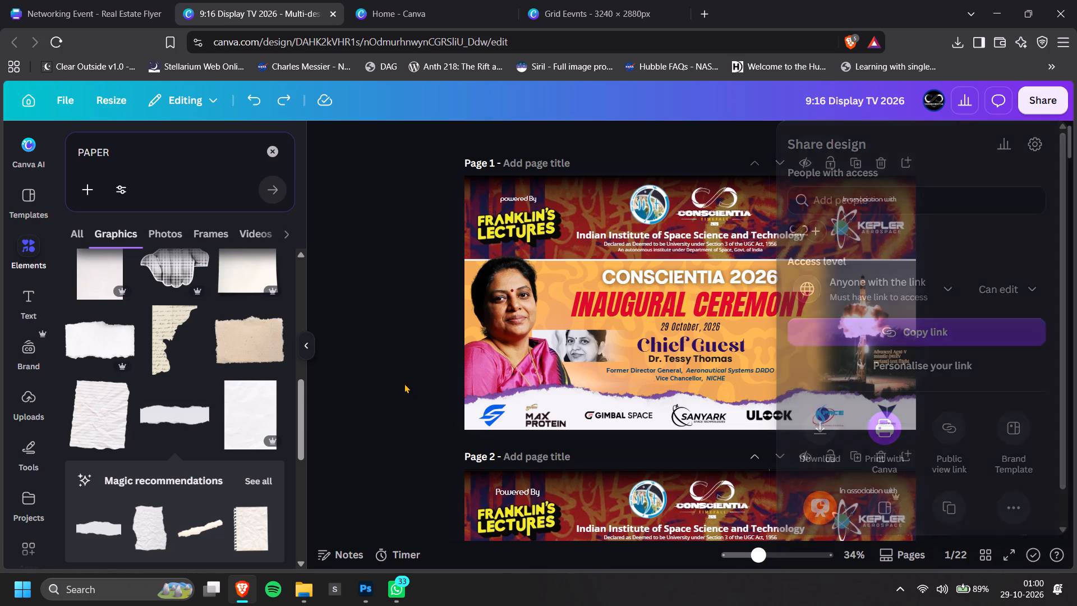
Nudge page 1's sponsor logo row up slightly to about Y 963 px and centre it horizontally on the page.
{"action": "scroll", "coordinate": [693, 424], "scroll_direction": "up", "scroll_amount": 10, "text": "ctrl"}
{"action": "left_click", "coordinate": [706, 421]}
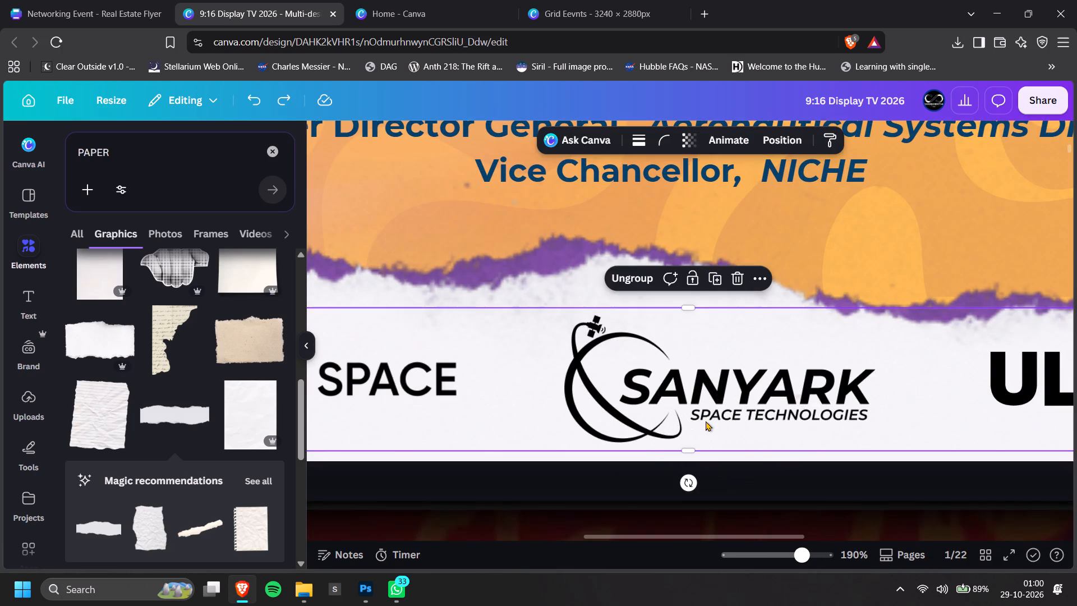
{"action": "left_click", "coordinate": [773, 153]}
{"action": "left_click", "coordinate": [776, 146]}
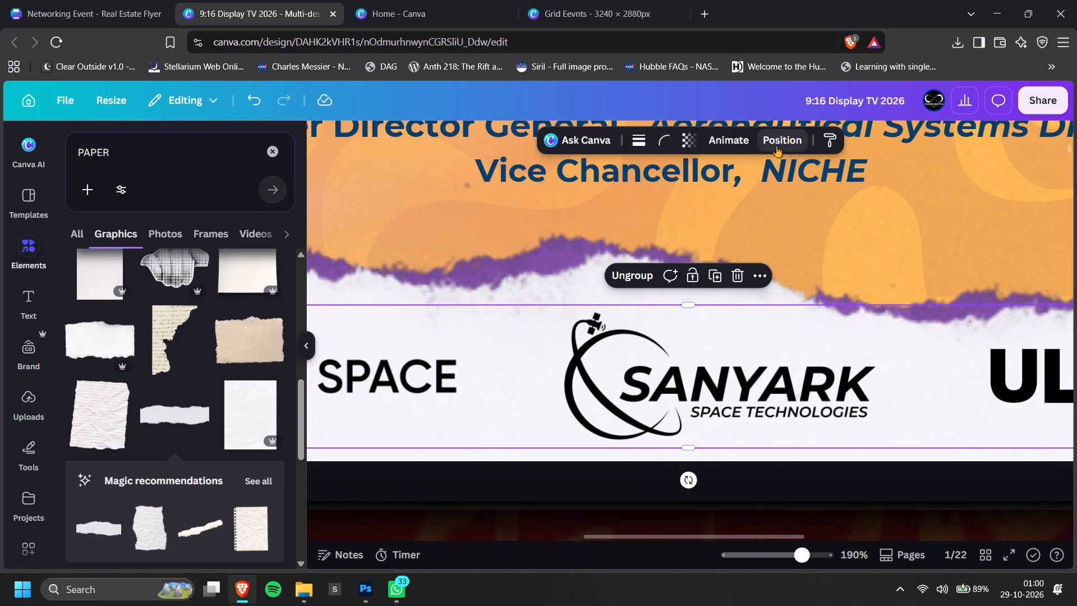
{"action": "left_click", "coordinate": [211, 337]}
{"action": "scroll", "coordinate": [577, 359], "scroll_direction": "down", "scroll_amount": 10, "text": "ctrl"}
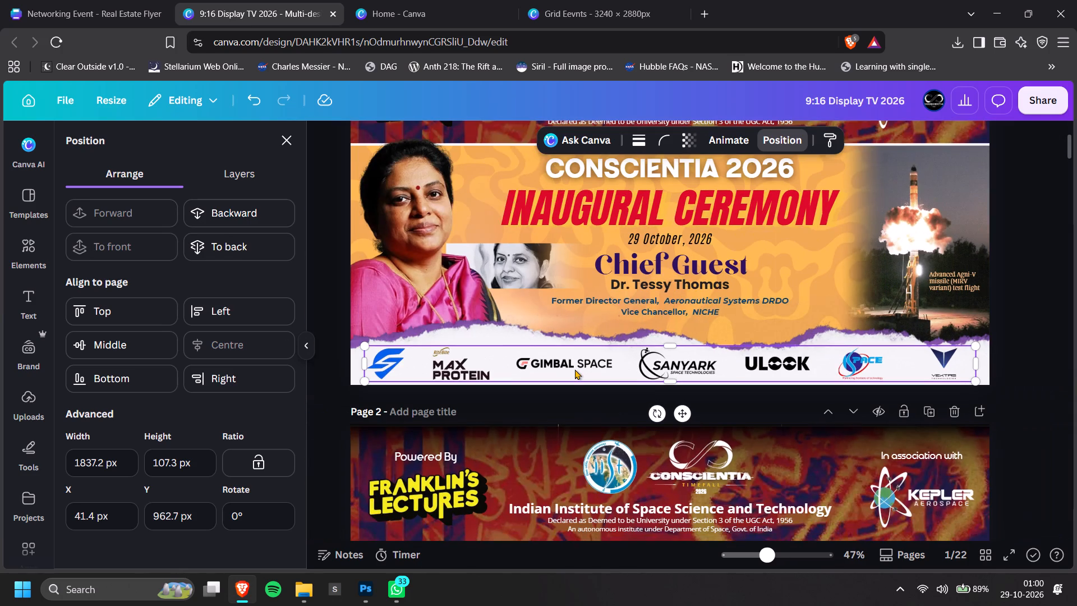
{"action": "left_click", "coordinate": [1076, 351]}
{"action": "left_click", "coordinate": [1018, 356]}
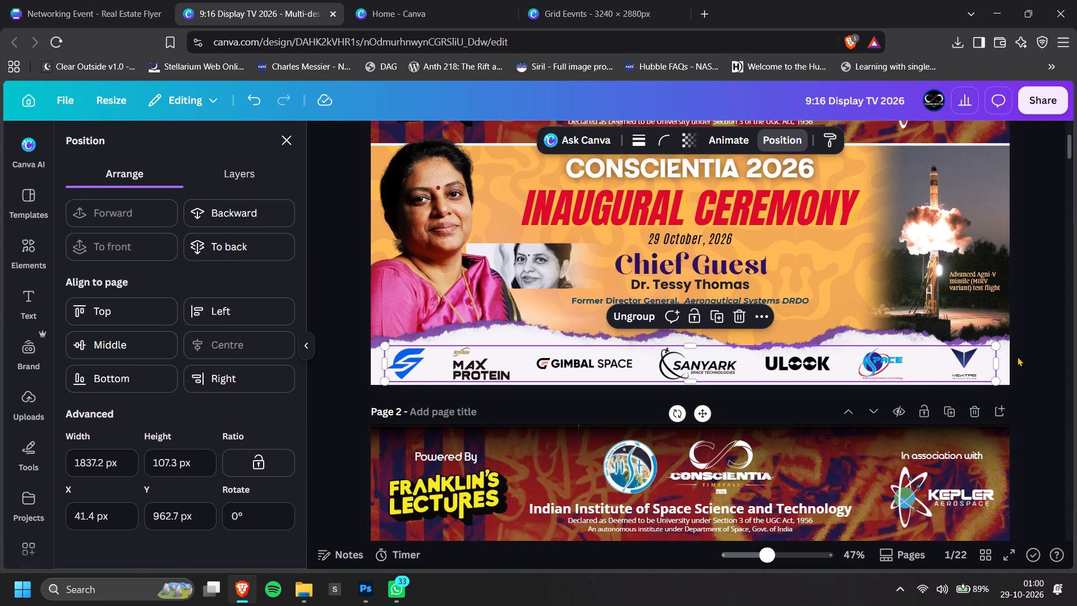
{"action": "left_click", "coordinate": [1018, 356]}
Move page 1's sponsor logo row slightly right and up, to about X 50 px and Y 961 px.
{"action": "scroll", "coordinate": [654, 369], "scroll_direction": "up", "scroll_amount": 5, "text": "ctrl"}
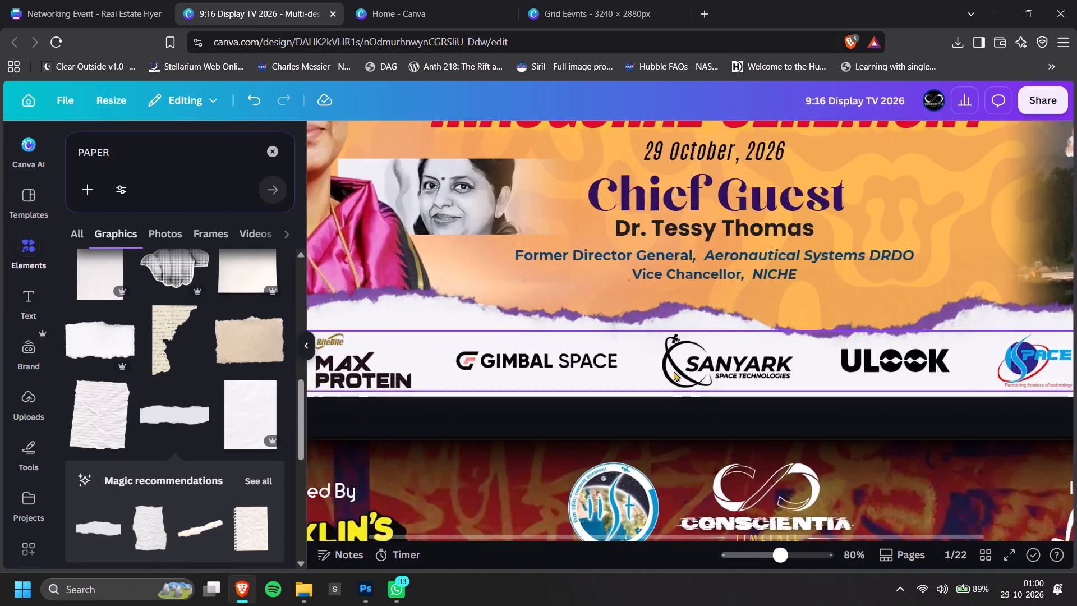
{"action": "scroll", "coordinate": [674, 371], "scroll_direction": "up", "scroll_amount": 4, "text": "ctrl"}
{"action": "left_click_drag", "start_coordinate": [674, 371], "coordinate": [683, 369]}
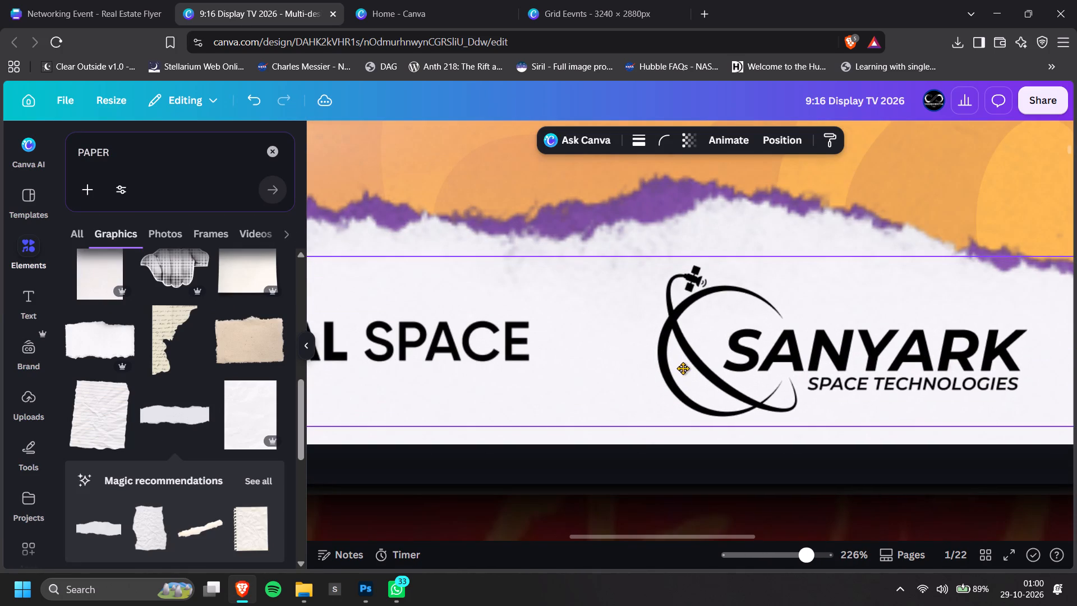
{"action": "left_click_drag", "start_coordinate": [683, 369], "coordinate": [687, 368]}
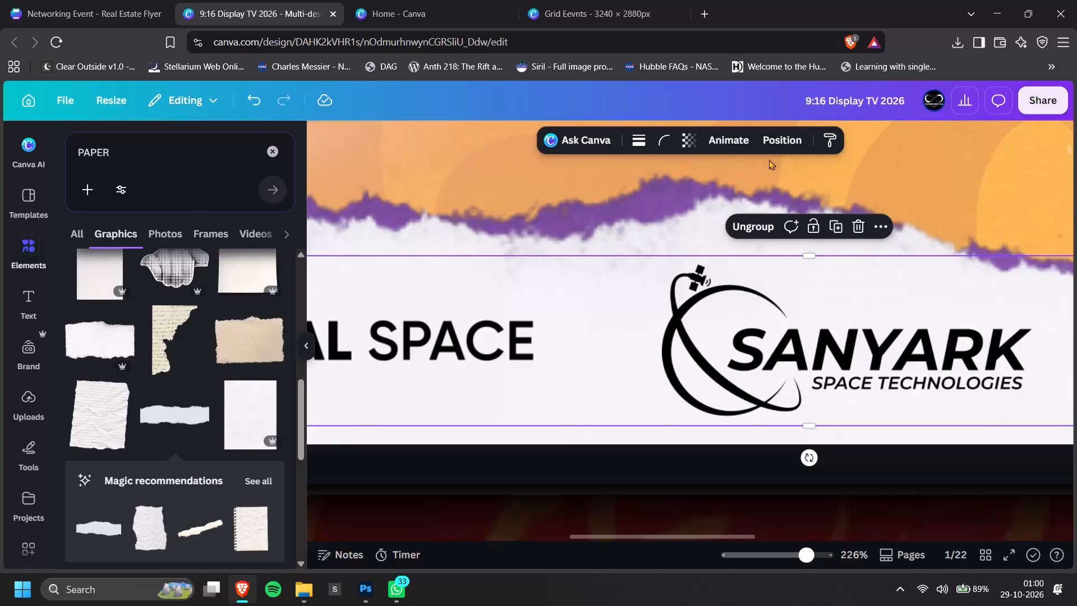
{"action": "left_click", "coordinate": [780, 134]}
{"action": "scroll", "coordinate": [511, 333], "scroll_direction": "down", "scroll_amount": 8, "text": "ctrl"}
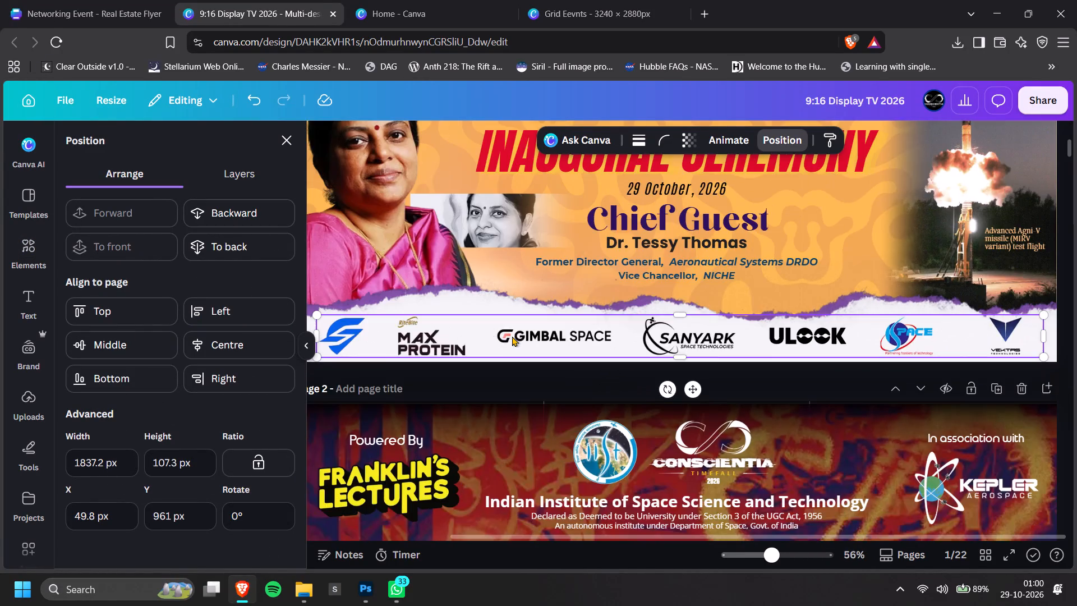
{"action": "scroll", "coordinate": [512, 336], "scroll_direction": "down", "scroll_amount": 2, "text": "ctrl"}
{"action": "double_click", "coordinate": [966, 347]}
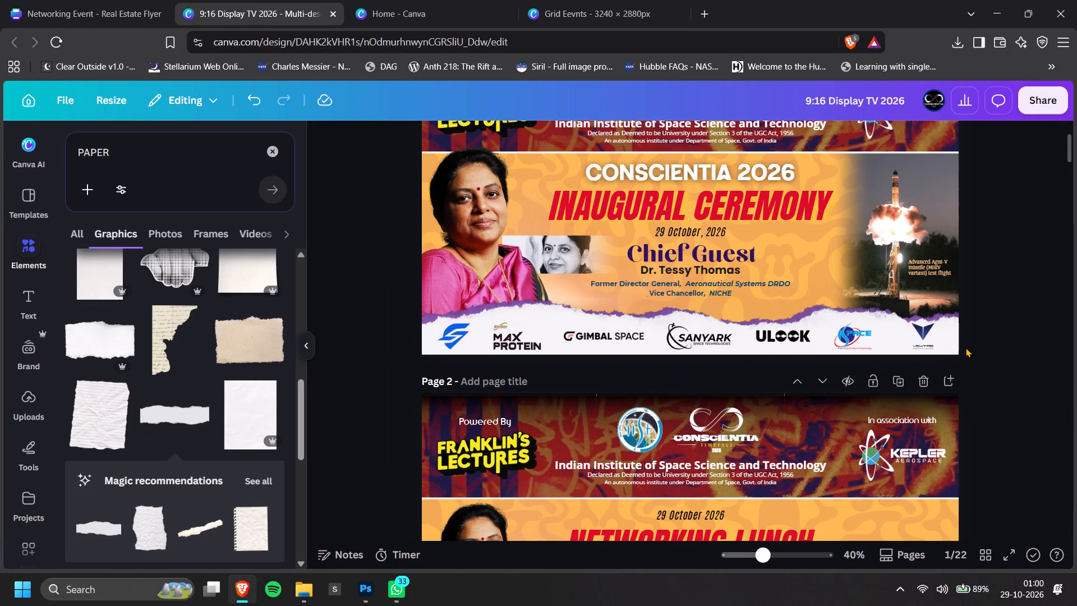
Examine page 1's sponsor logo row, especially the VEKTAS logo's spacing from the page edge, and the overall page balance.
{"action": "scroll", "coordinate": [945, 341], "scroll_direction": "up", "scroll_amount": 1, "text": "ctrl"}
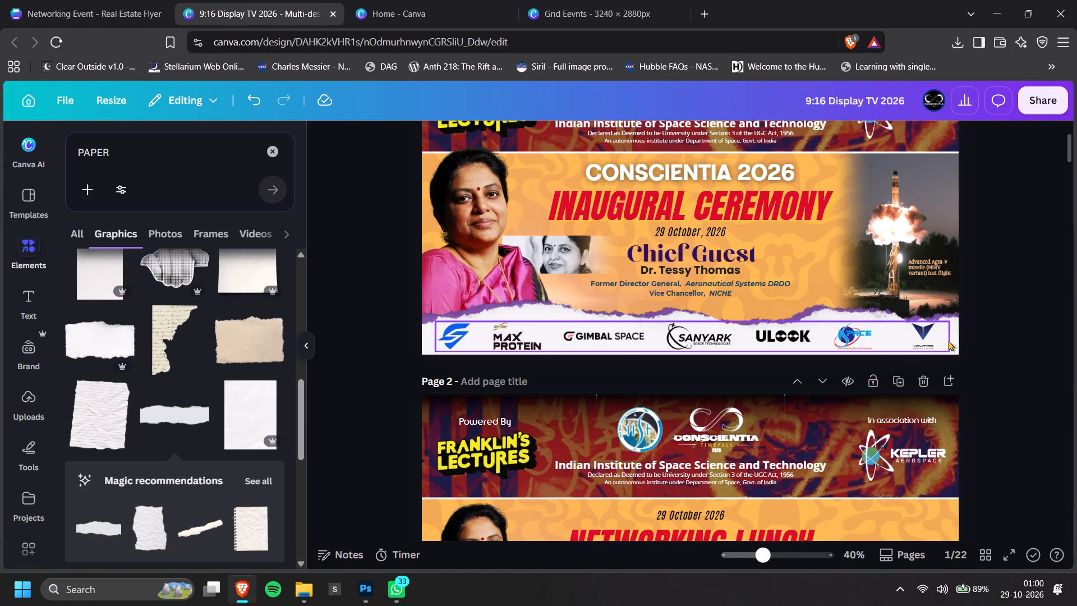
{"action": "scroll", "coordinate": [949, 341], "scroll_direction": "up", "scroll_amount": 6, "text": "ctrl"}
{"action": "scroll", "coordinate": [974, 348], "scroll_direction": "down", "scroll_amount": 1, "text": "shift"}
{"action": "scroll", "coordinate": [987, 319], "scroll_direction": "up", "scroll_amount": 2, "text": "ctrl"}
{"action": "scroll", "coordinate": [987, 319], "scroll_direction": "up", "scroll_amount": 1}
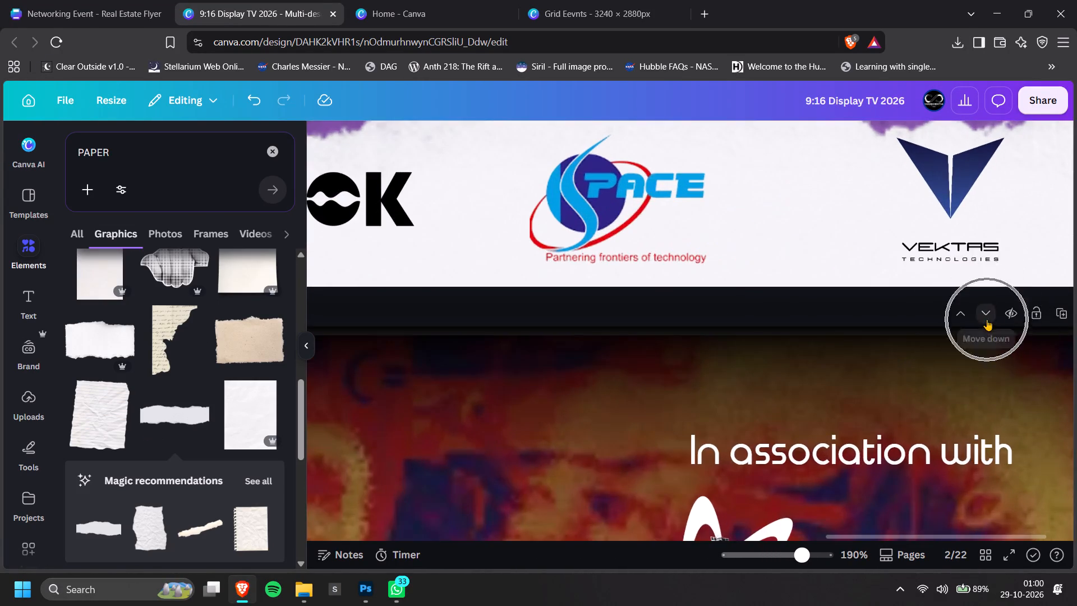
{"action": "scroll", "coordinate": [987, 319], "scroll_direction": "up", "scroll_amount": 1}
{"action": "left_click", "coordinate": [967, 346]}
{"action": "left_click", "coordinate": [973, 374]}
{"action": "left_click", "coordinate": [969, 384]}
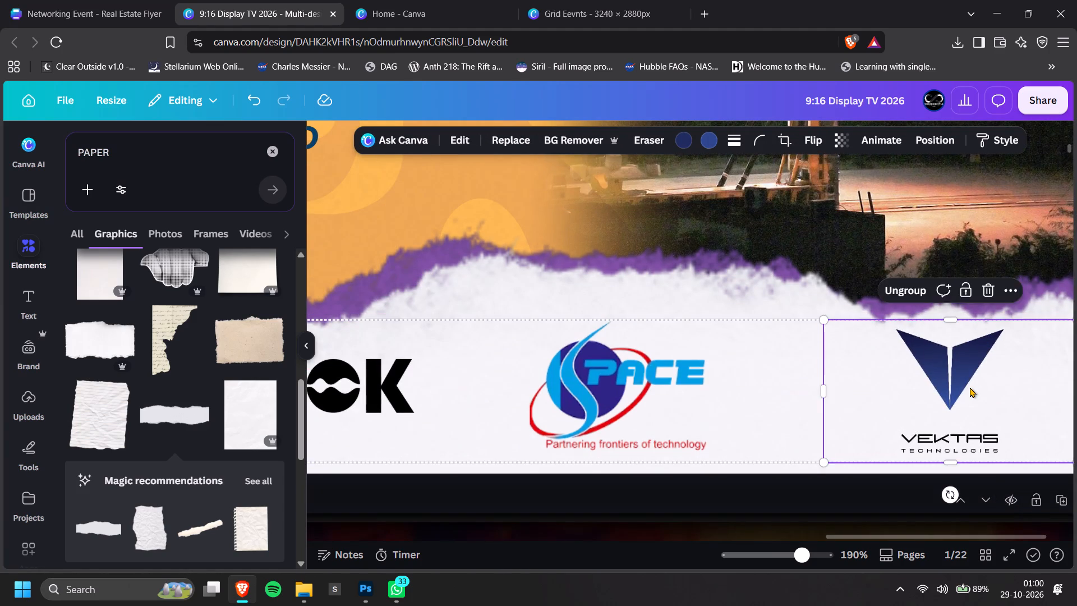
{"action": "scroll", "coordinate": [970, 387], "scroll_direction": "down", "scroll_amount": 8, "text": "ctrl"}
{"action": "left_click", "coordinate": [1063, 437]}
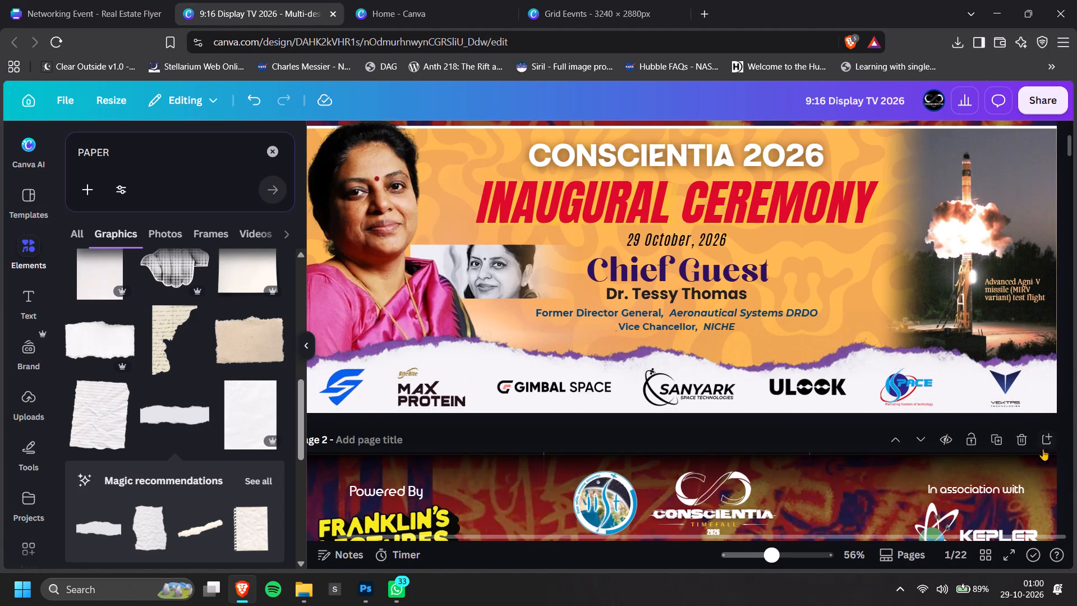
{"action": "scroll", "coordinate": [1024, 455], "scroll_direction": "down", "scroll_amount": 2, "text": "ctrl"}
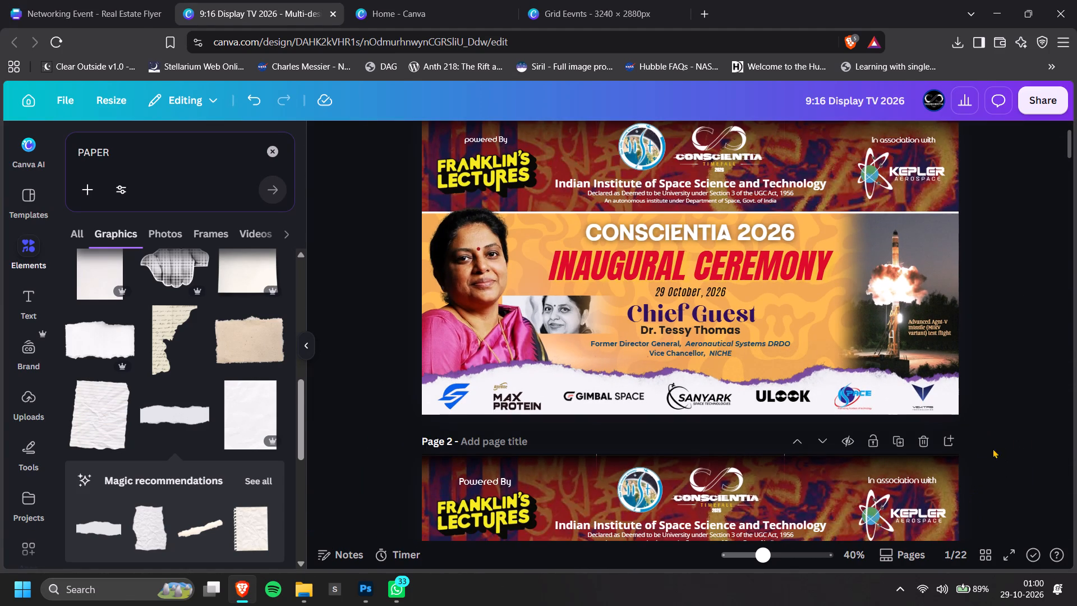
{"action": "scroll", "coordinate": [978, 443], "scroll_direction": "down", "scroll_amount": 2, "text": "ctrl"}
{"action": "scroll", "coordinate": [975, 391], "scroll_direction": "up", "scroll_amount": 1}
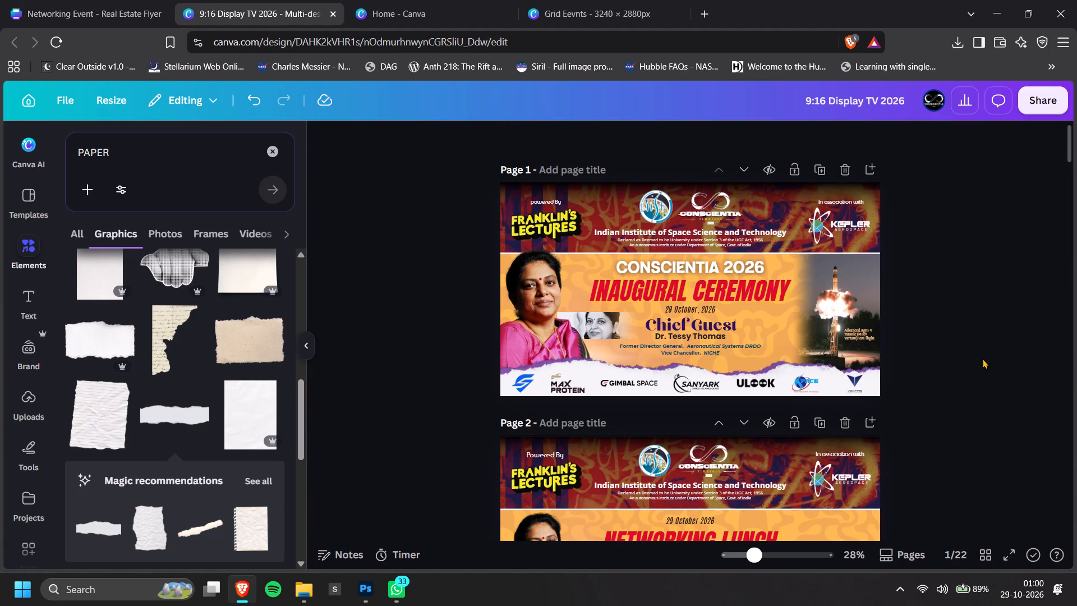
{"action": "scroll", "coordinate": [978, 299], "scroll_direction": "up", "scroll_amount": 1, "text": "ctrl"}
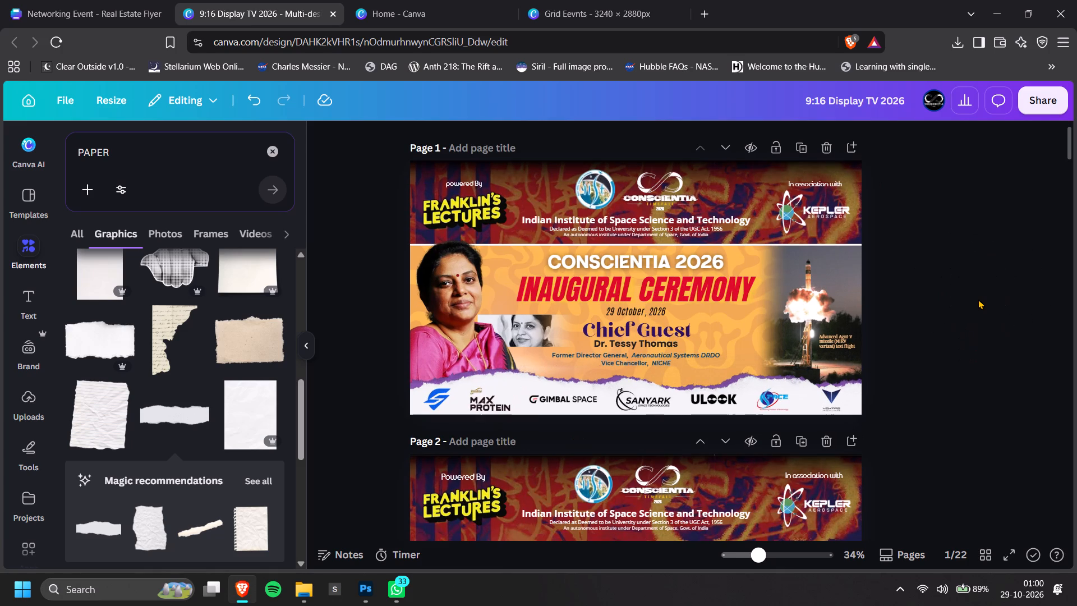
Ungroup the Franklin's Lectures and Kepler Aerospace blocks in page 1's header, separating the captions from the logos.
{"action": "left_click", "coordinate": [467, 185]}
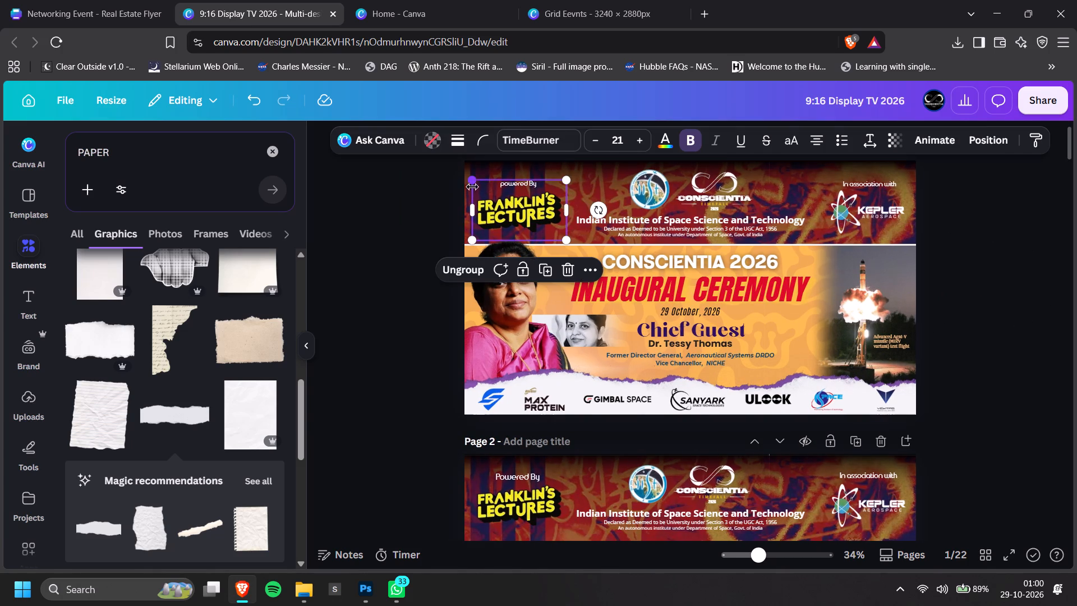
{"action": "left_click", "coordinate": [470, 266]}
{"action": "left_click", "coordinate": [345, 256]}
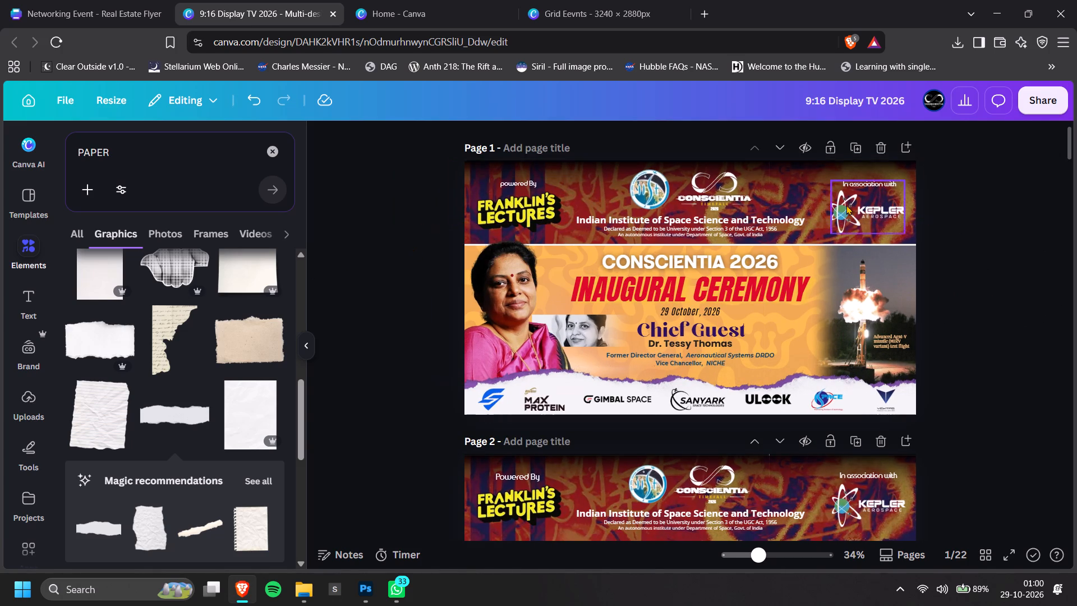
{"action": "left_click", "coordinate": [846, 205]}
{"action": "left_click", "coordinate": [790, 268]}
{"action": "left_click", "coordinate": [988, 258]}
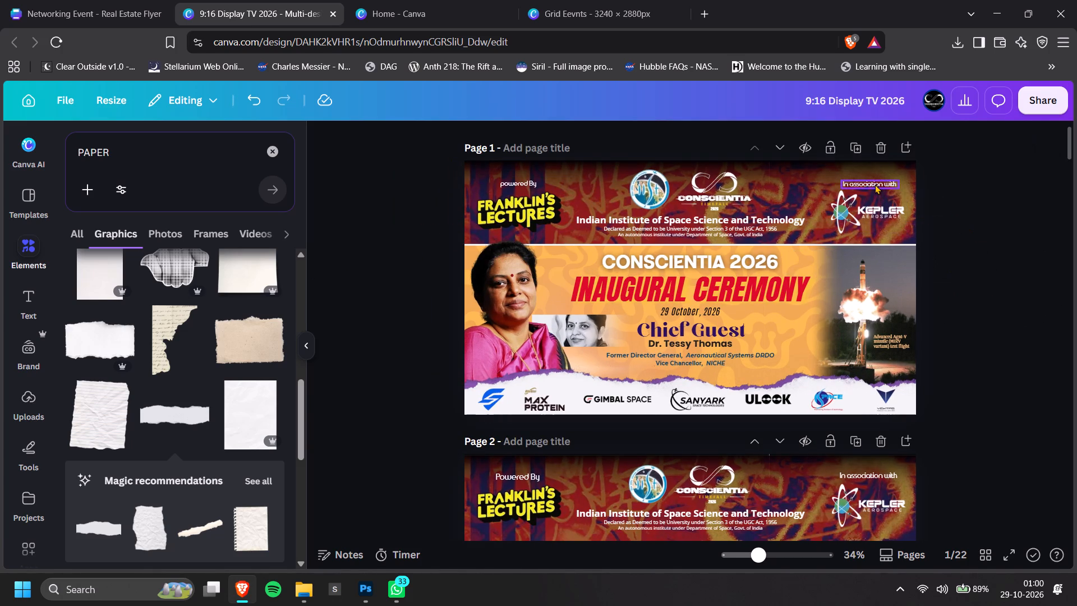
Align page 1's "powered By" and "In association with" captions to each other's vertical middle and group them.
{"action": "left_click", "coordinate": [875, 184]}
{"action": "left_click", "coordinate": [510, 181], "text": "shift"}
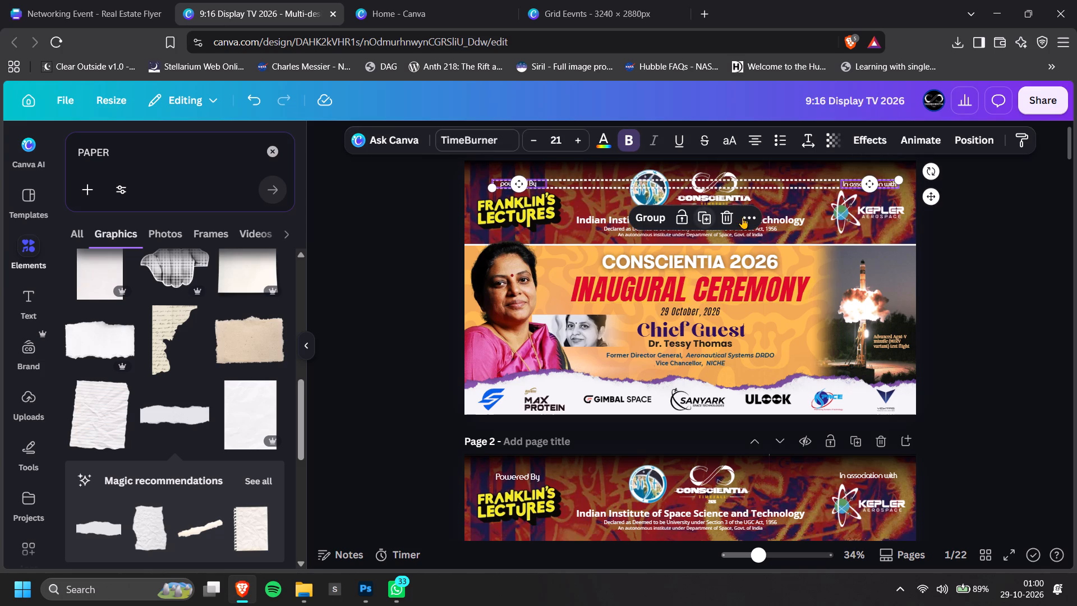
{"action": "left_click", "coordinate": [743, 217]}
{"action": "scroll", "coordinate": [897, 527], "scroll_direction": "down", "scroll_amount": 2}
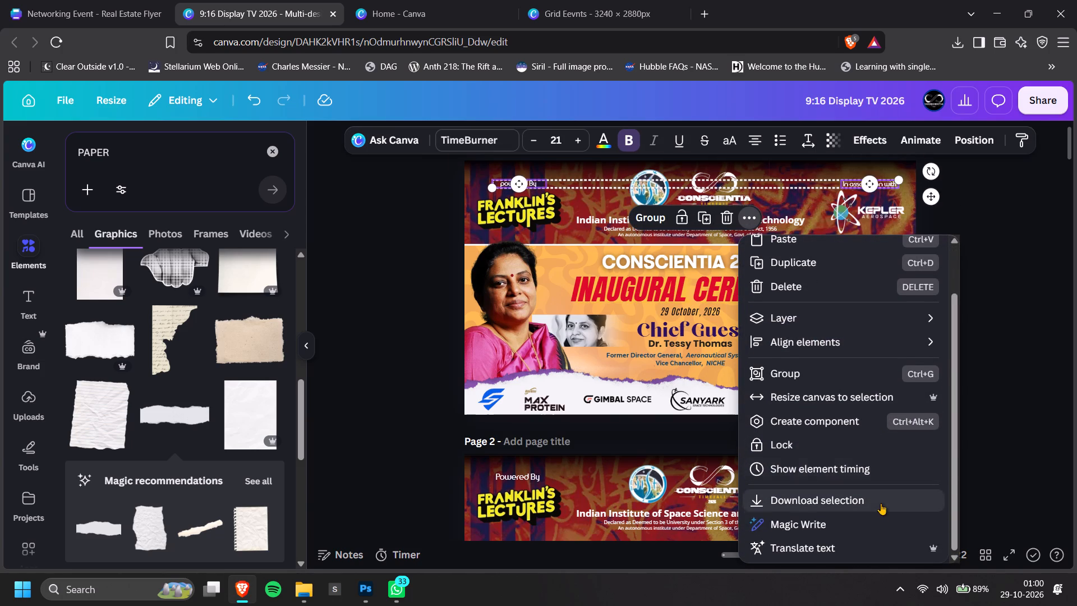
{"action": "scroll", "coordinate": [868, 377], "scroll_direction": "up", "scroll_amount": 2}
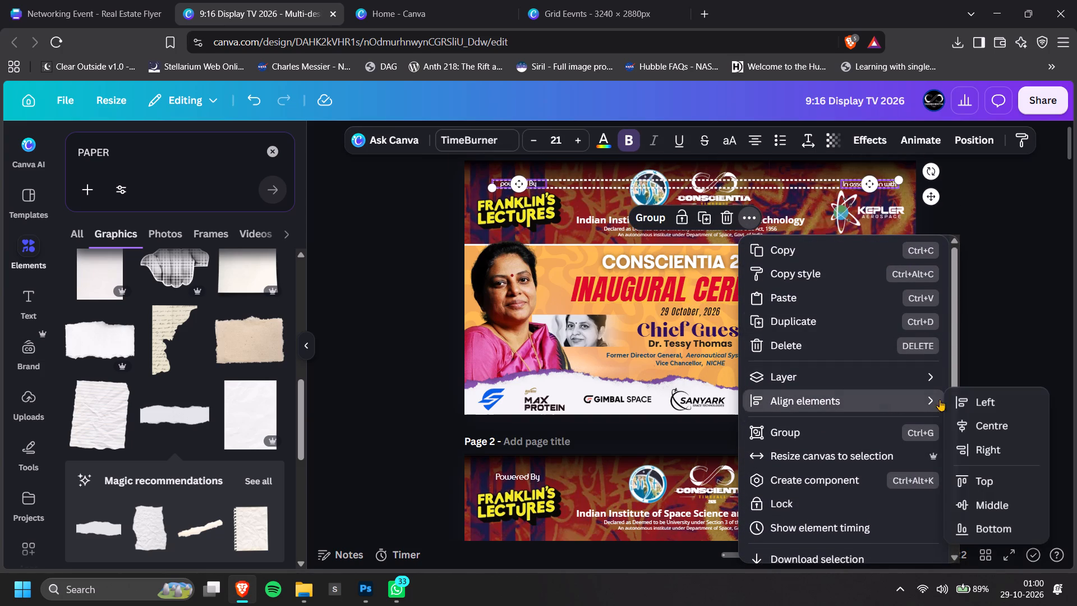
{"action": "left_click", "coordinate": [1001, 502]}
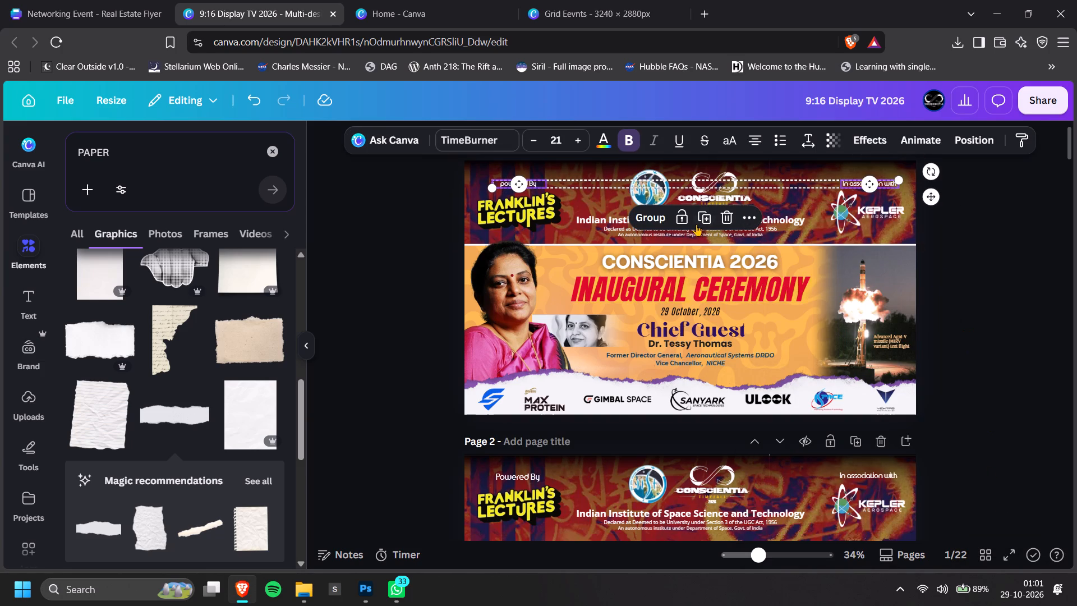
{"action": "left_click", "coordinate": [642, 213]}
{"action": "double_click", "coordinate": [966, 256]}
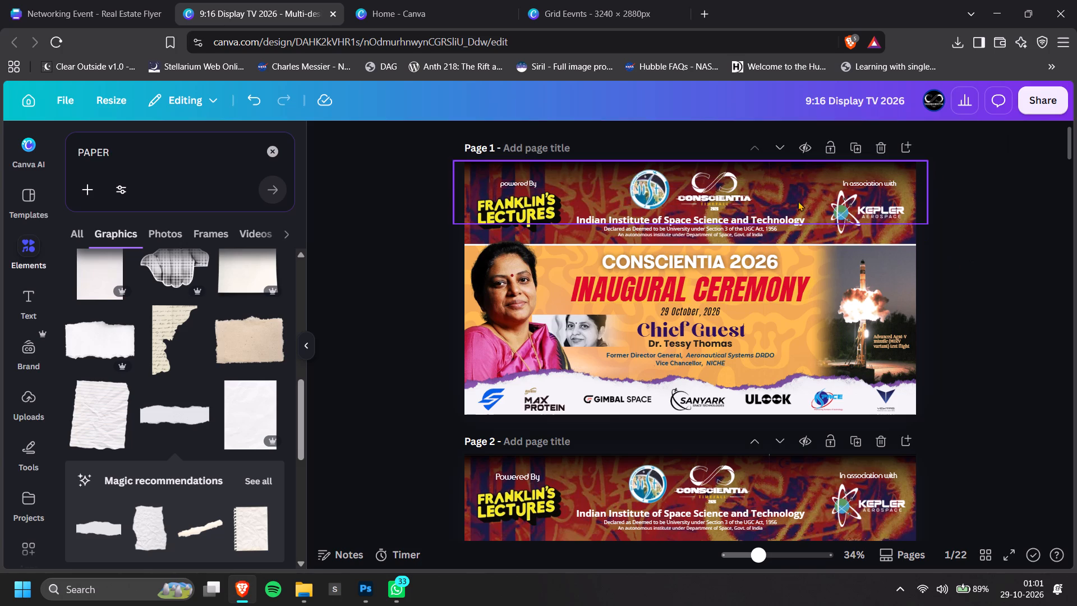
Group the Franklin's Lectures and Kepler Aerospace logos together in page 1's header.
{"action": "left_click", "coordinate": [860, 224]}
{"action": "left_click", "coordinate": [521, 218], "text": "shift"}
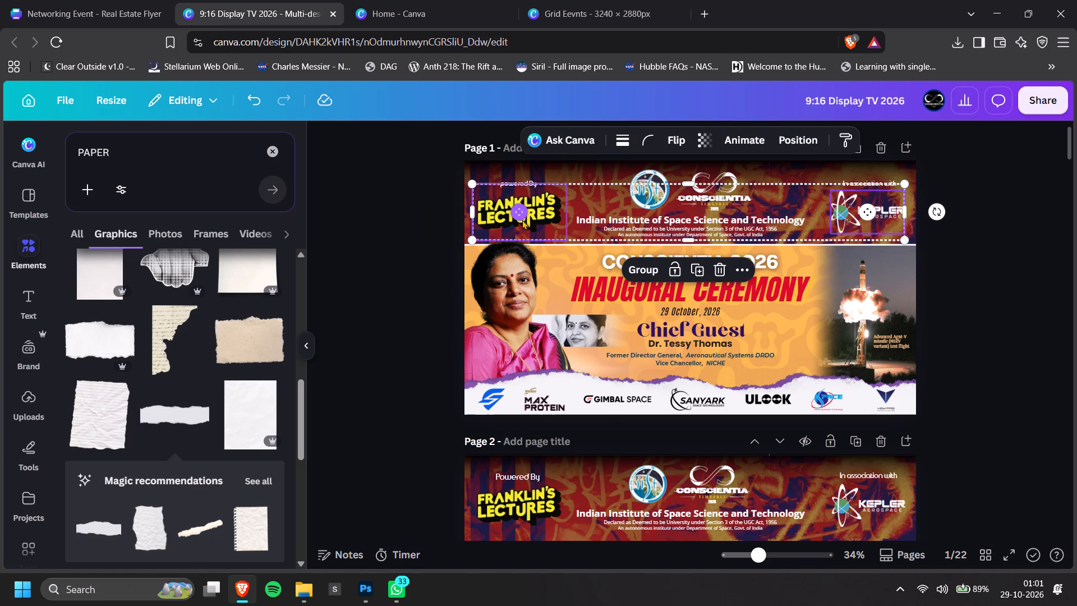
{"action": "left_click", "coordinate": [644, 262]}
{"action": "left_click", "coordinate": [969, 270]}
Review page 1's header, titles, guest text and sponsor logos up close and as a whole.
{"action": "scroll", "coordinate": [969, 270], "scroll_direction": "up", "scroll_amount": 3, "text": "ctrl"}
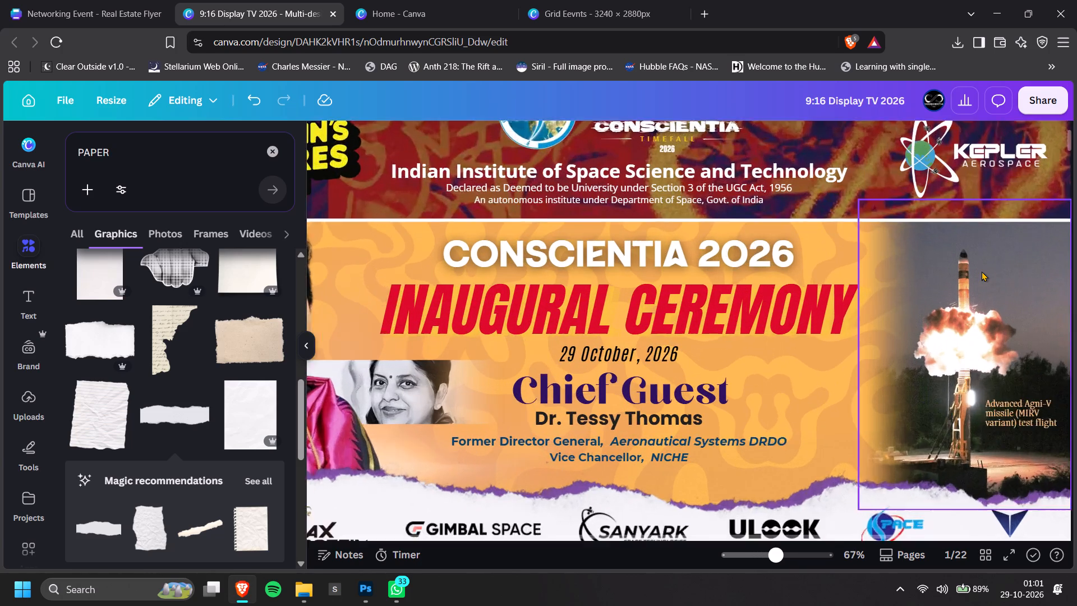
{"action": "scroll", "coordinate": [982, 271], "scroll_direction": "up", "scroll_amount": 2, "text": "ctrl"}
{"action": "scroll", "coordinate": [594, 392], "scroll_direction": "down", "scroll_amount": 1}
{"action": "scroll", "coordinate": [628, 333], "scroll_direction": "down", "scroll_amount": 1, "text": "ctrl"}
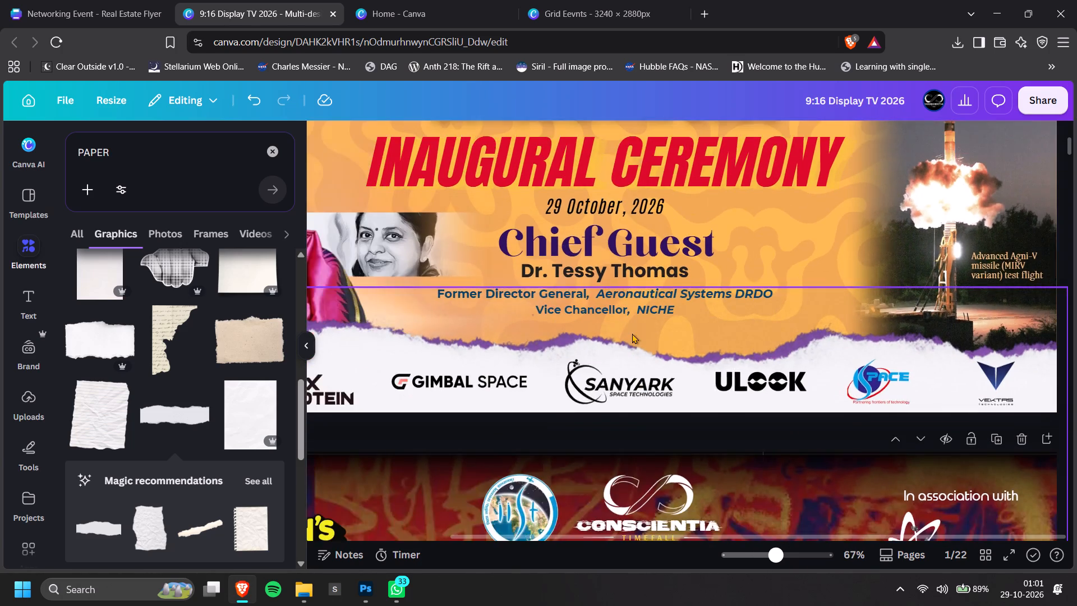
{"action": "scroll", "coordinate": [632, 333], "scroll_direction": "down", "scroll_amount": 2, "text": "ctrl"}
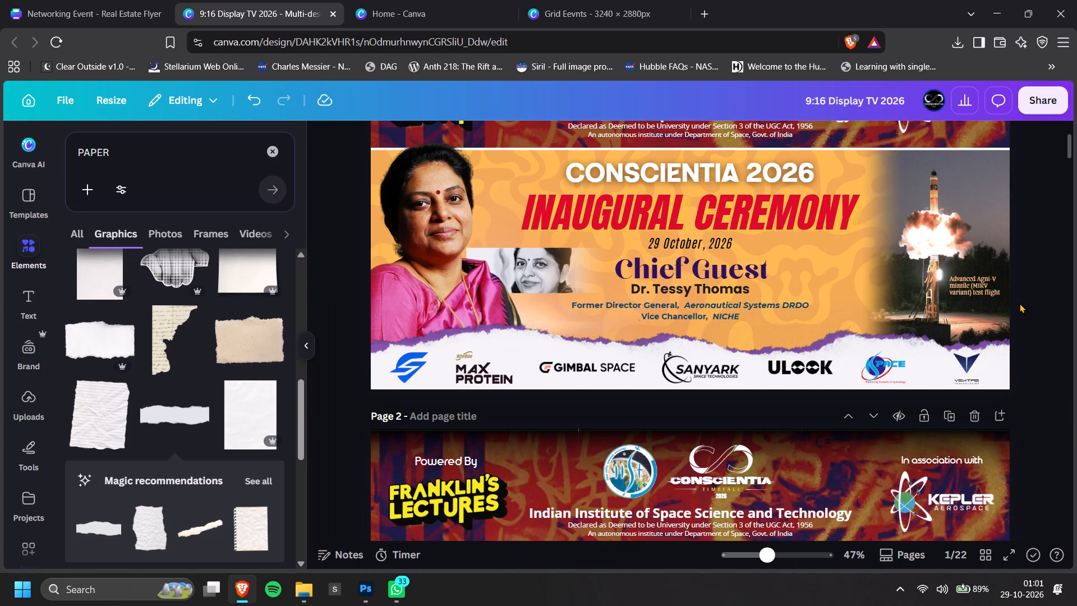
{"action": "scroll", "coordinate": [1012, 312], "scroll_direction": "down", "scroll_amount": 1, "text": "ctrl"}
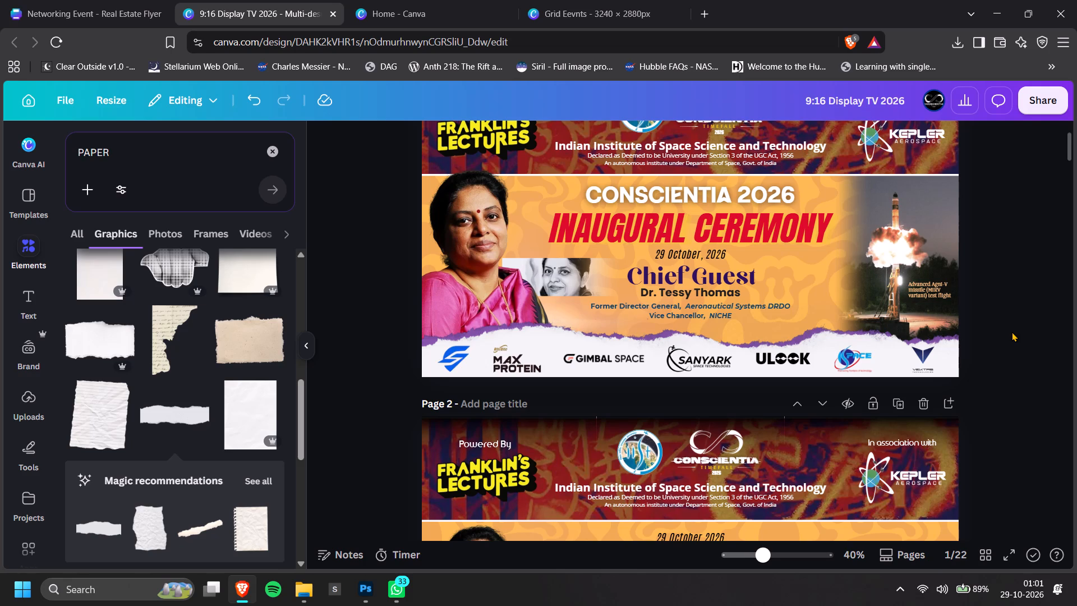
{"action": "scroll", "coordinate": [1012, 332], "scroll_direction": "down", "scroll_amount": 1, "text": "ctrl"}
{"action": "scroll", "coordinate": [1012, 332], "scroll_direction": "up", "scroll_amount": 2}
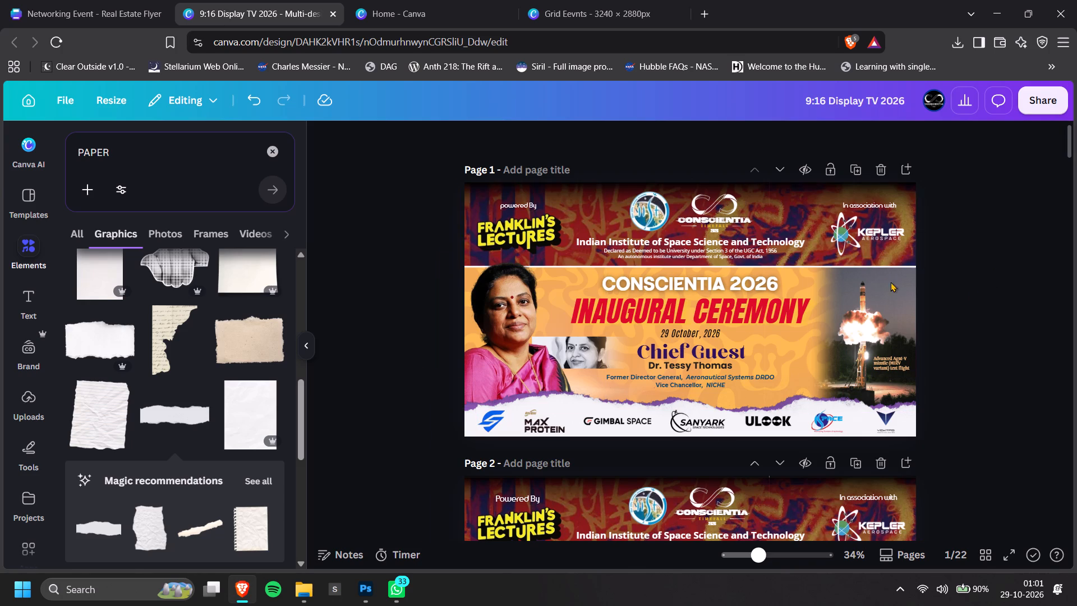
Set the font size of page 1's CONSCIENTIA 2026 title to 56.
{"action": "scroll", "coordinate": [891, 282], "scroll_direction": "up", "scroll_amount": 7, "text": "ctrl"}
{"action": "left_click", "coordinate": [704, 279]}
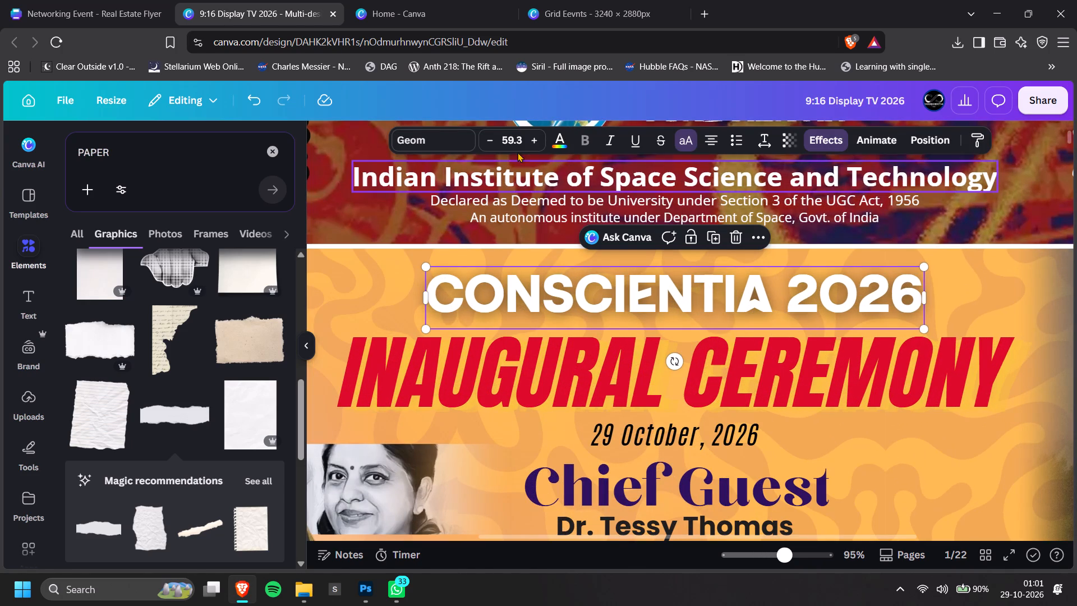
{"action": "left_click", "coordinate": [506, 141]}
{"action": "type", "text": "56"}
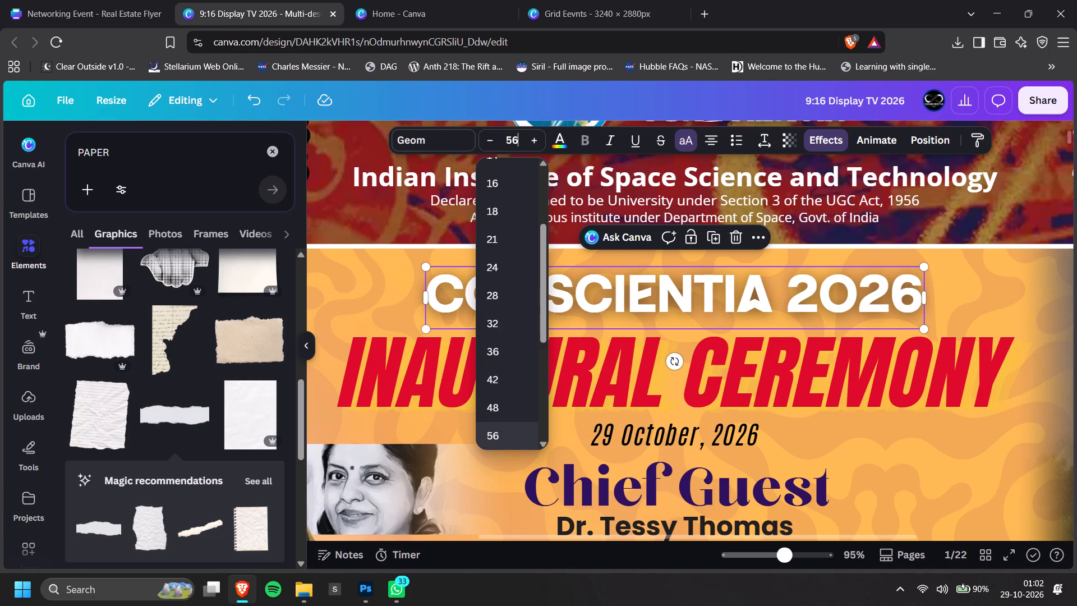
{"action": "key", "text": "Return"}
{"action": "scroll", "coordinate": [863, 316], "scroll_direction": "down", "scroll_amount": 4, "text": "ctrl"}
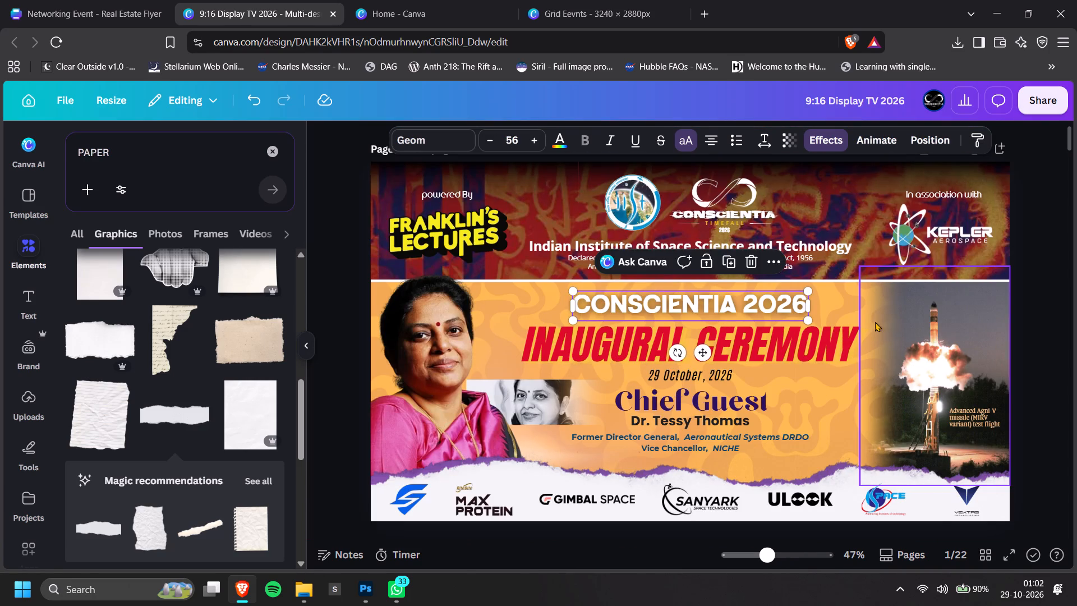
{"action": "left_click", "coordinate": [1003, 307]}
{"action": "left_click", "coordinate": [1023, 301]}
Export only page 1 as a high-quality PNG with the size multiplier set to 2.25.
{"action": "scroll", "coordinate": [1030, 321], "scroll_direction": "down", "scroll_amount": 3, "text": "ctrl"}
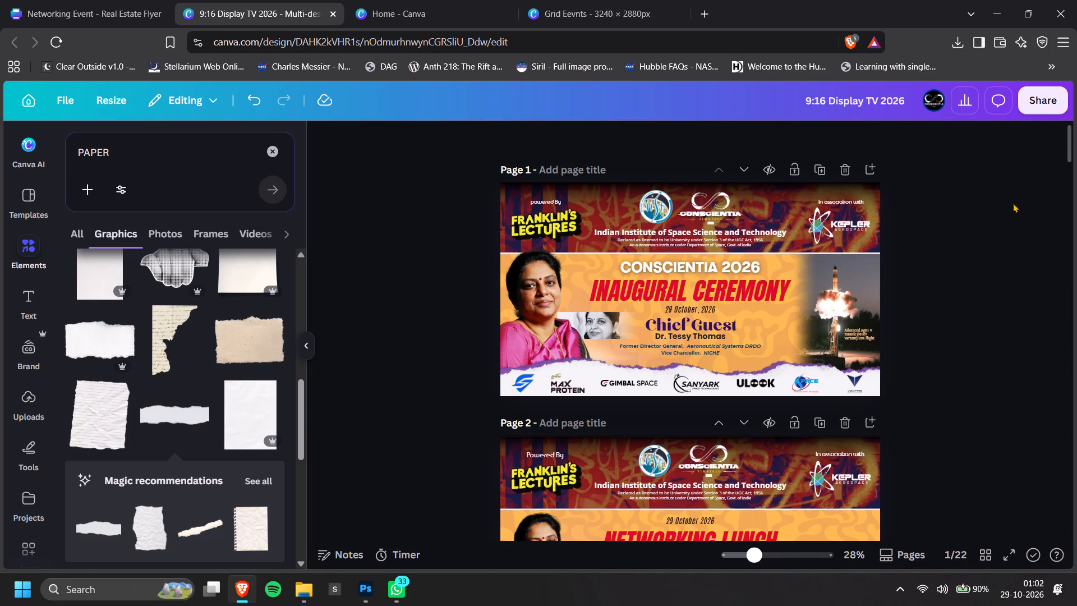
{"action": "left_click", "coordinate": [1046, 103]}
{"action": "left_click", "coordinate": [830, 420]}
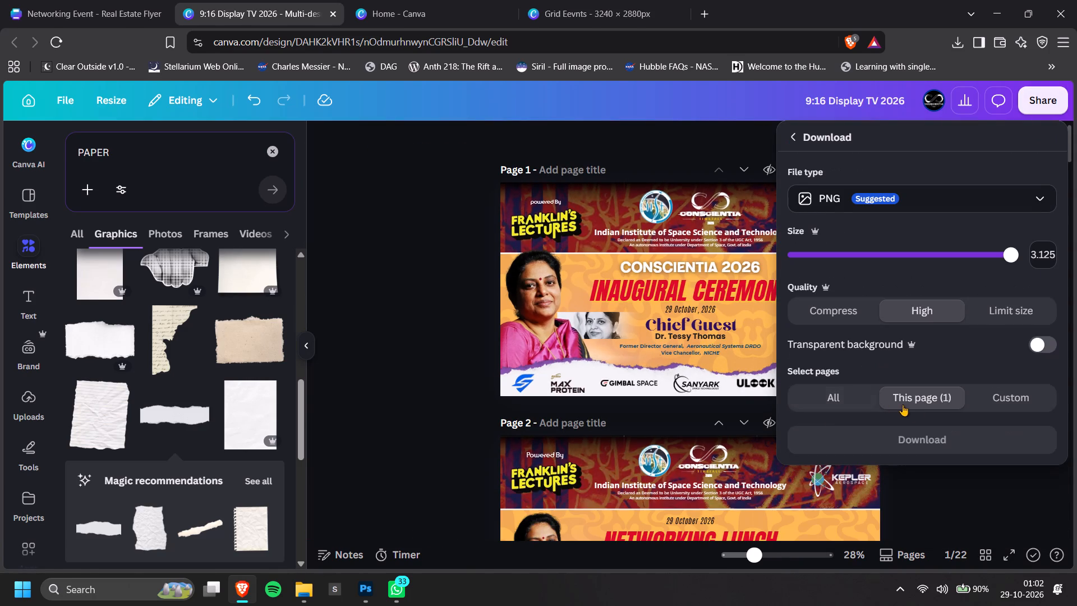
{"action": "left_click_drag", "start_coordinate": [987, 258], "coordinate": [931, 261]}
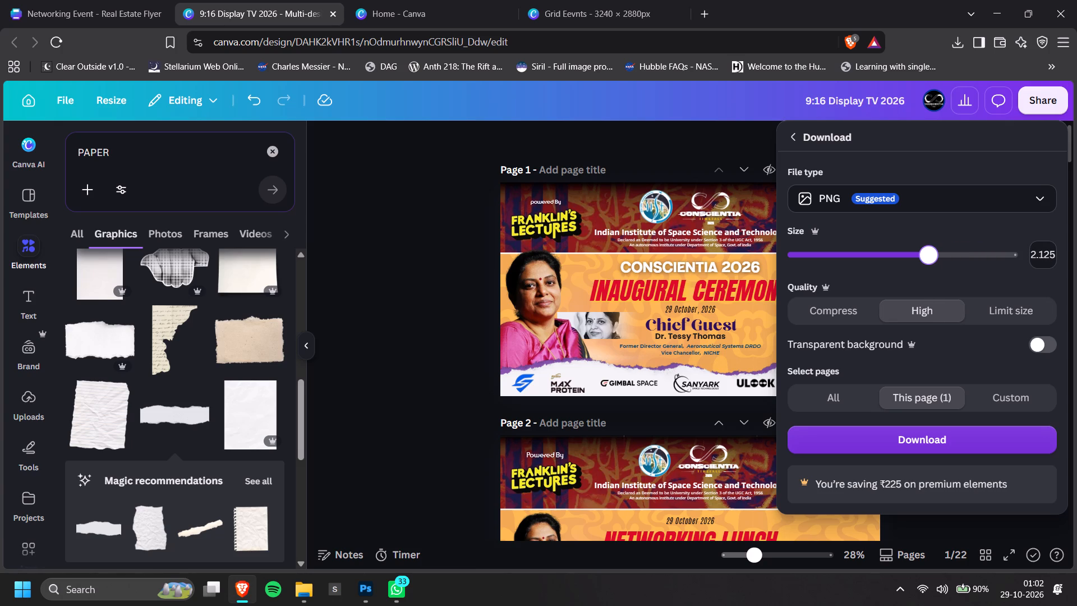
{"action": "left_click_drag", "start_coordinate": [931, 261], "coordinate": [942, 261]}
{"action": "left_click", "coordinate": [927, 448]}
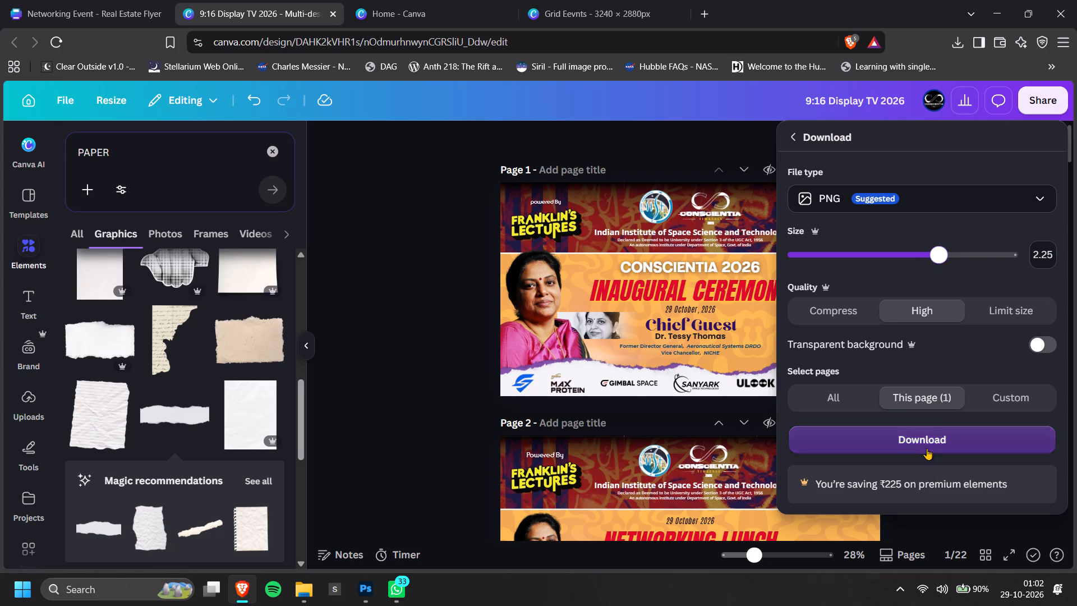
Save the exported PNG in Documents over the existing Backdrop_Inauguration_final.png, replacing that file.
{"action": "scroll", "coordinate": [964, 323], "scroll_direction": "up", "scroll_amount": 1}
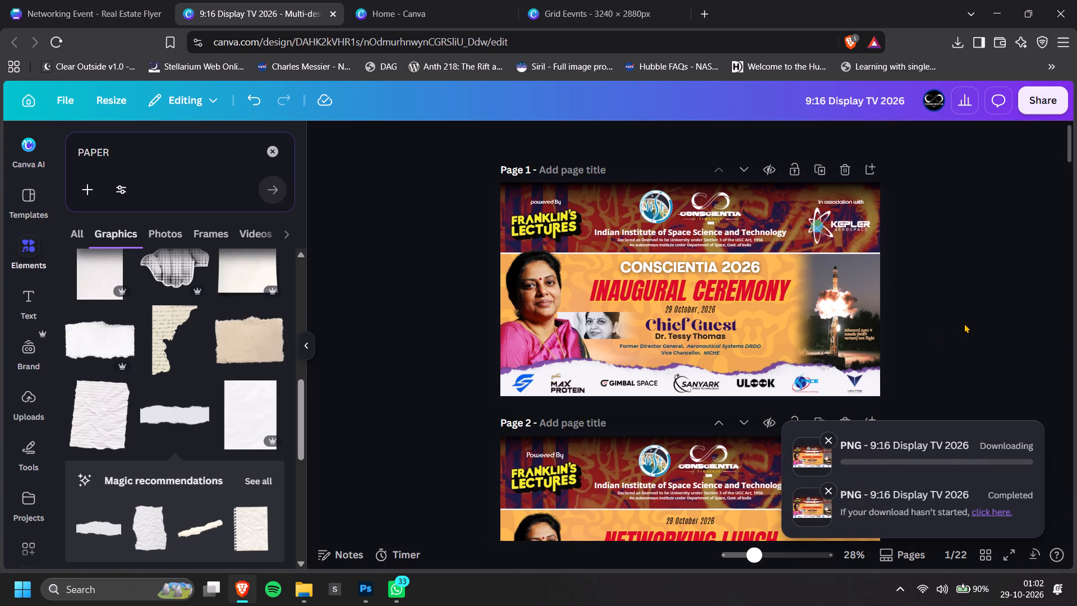
{"action": "scroll", "coordinate": [964, 323], "scroll_direction": "up", "scroll_amount": 2}
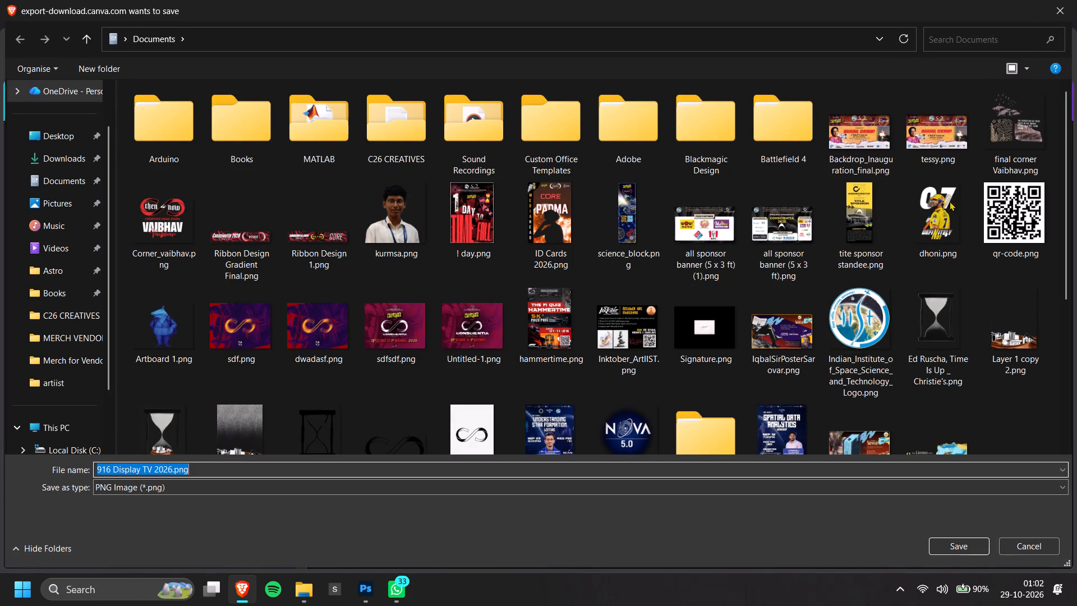
{"action": "double_click", "coordinate": [890, 143]}
{"action": "left_click", "coordinate": [575, 291]}
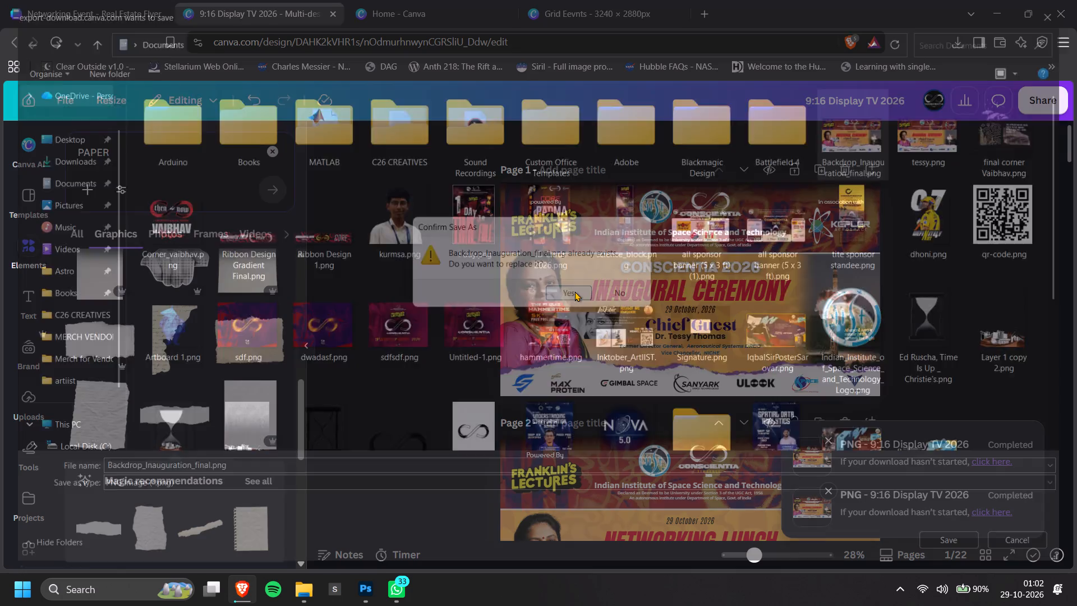
{"action": "left_click", "coordinate": [1007, 233]}
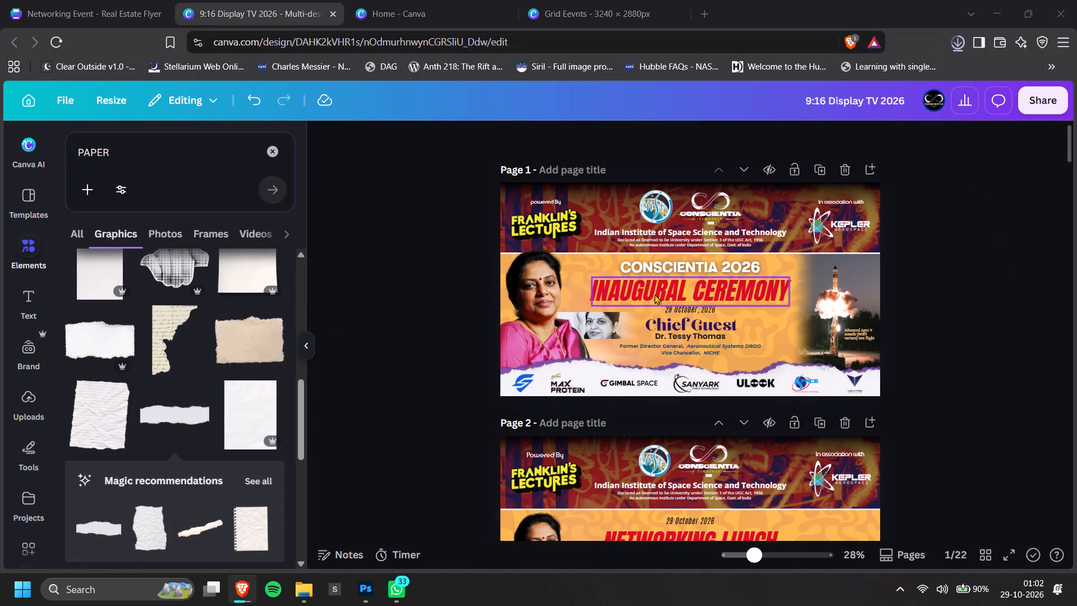
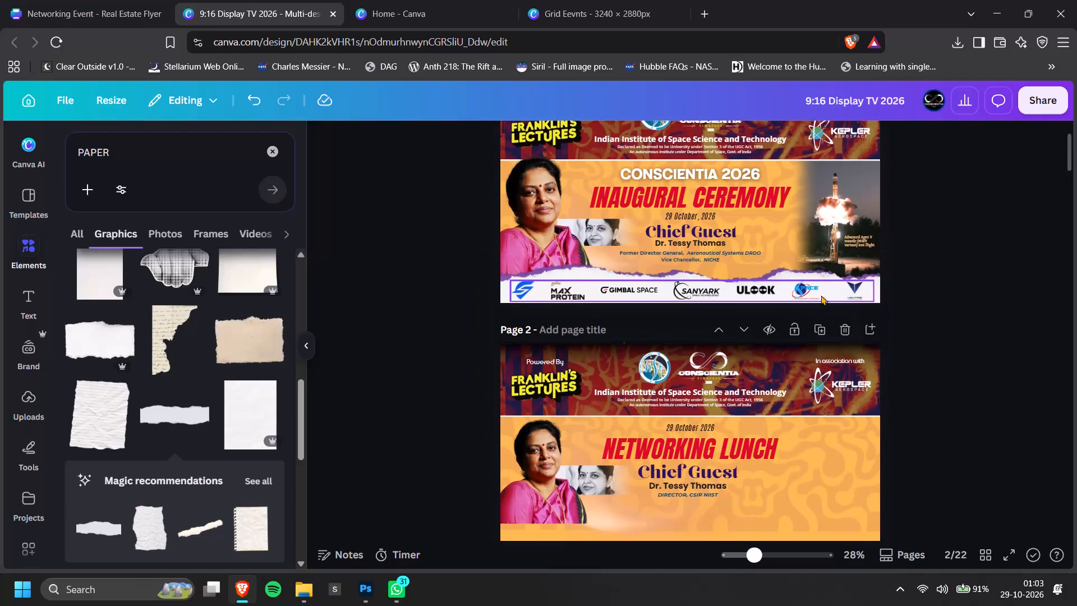
Delete the Networking Lunch page, page 2, from the 9:16 Display TV 2026 design.
{"action": "left_click", "coordinate": [852, 330]}
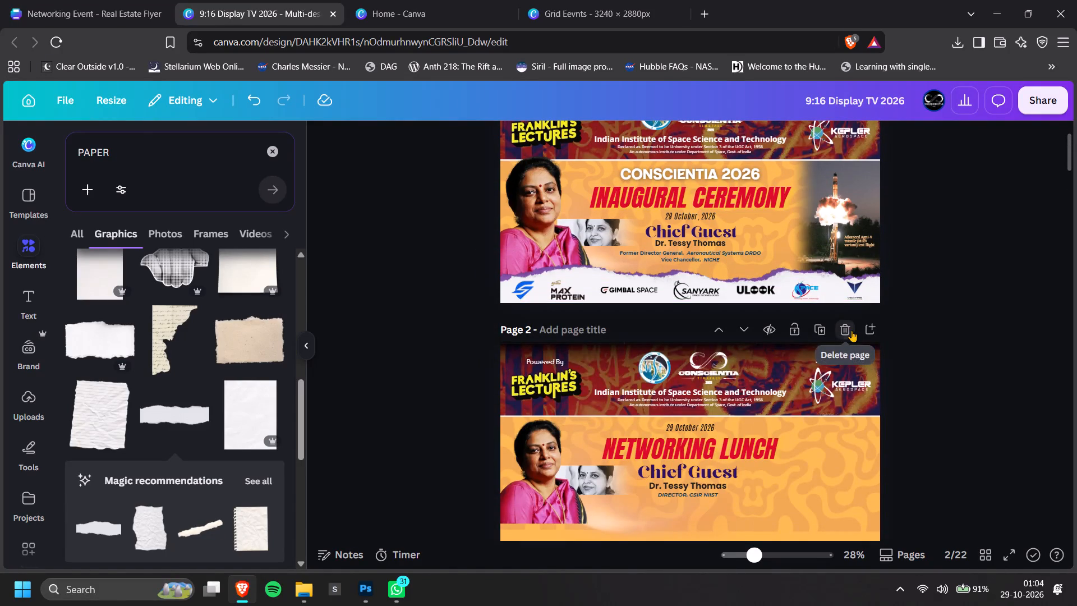
{"action": "scroll", "coordinate": [954, 349], "scroll_direction": "down", "scroll_amount": 2}
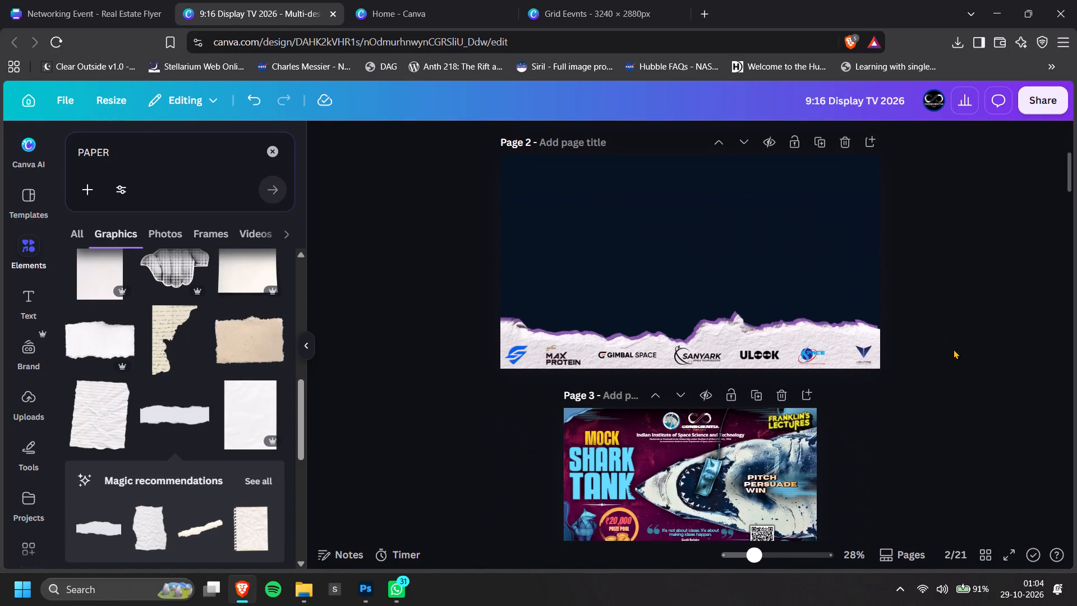
{"action": "scroll", "coordinate": [954, 349], "scroll_direction": "down", "scroll_amount": 1}
{"action": "scroll", "coordinate": [954, 349], "scroll_direction": "up", "scroll_amount": 5}
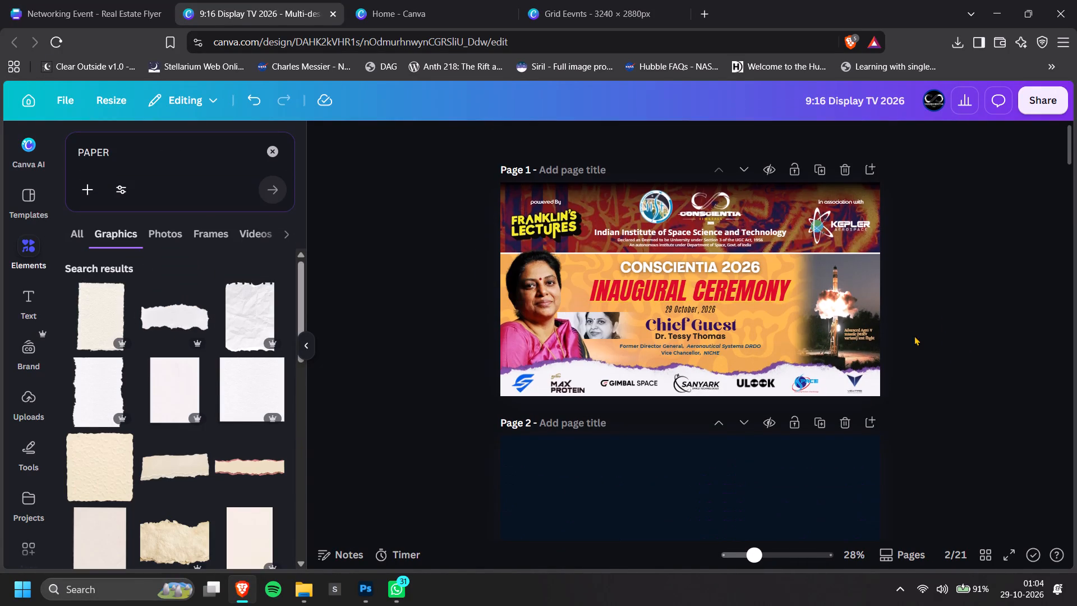
Switch to Photoshop and look through the Music folder in the Open dialog for a file to open.
{"action": "left_click", "coordinate": [372, 592]}
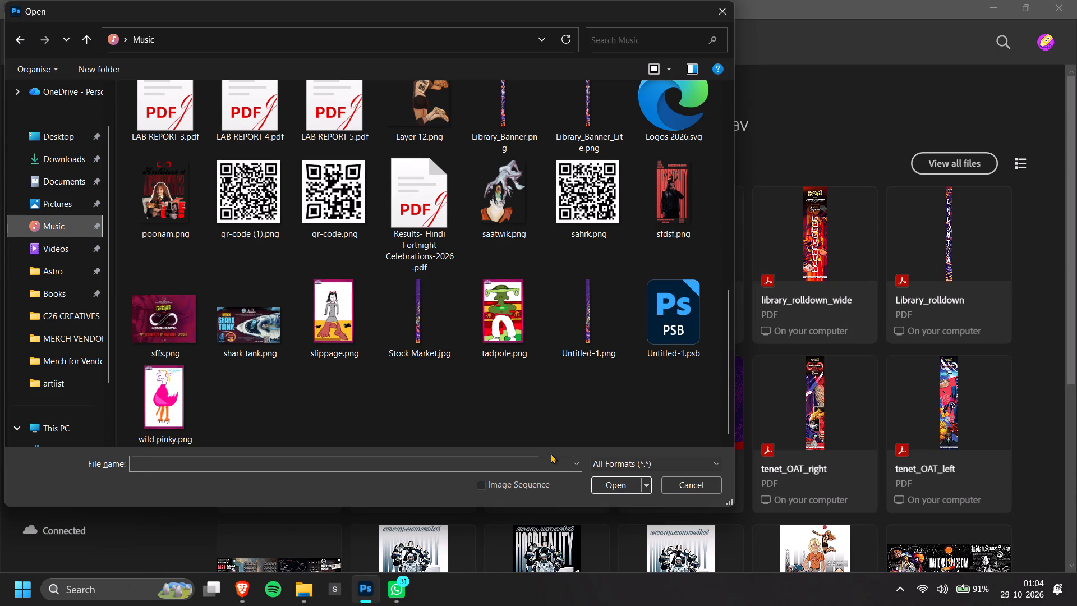
{"action": "left_click_drag", "start_coordinate": [375, 10], "coordinate": [696, 41]}
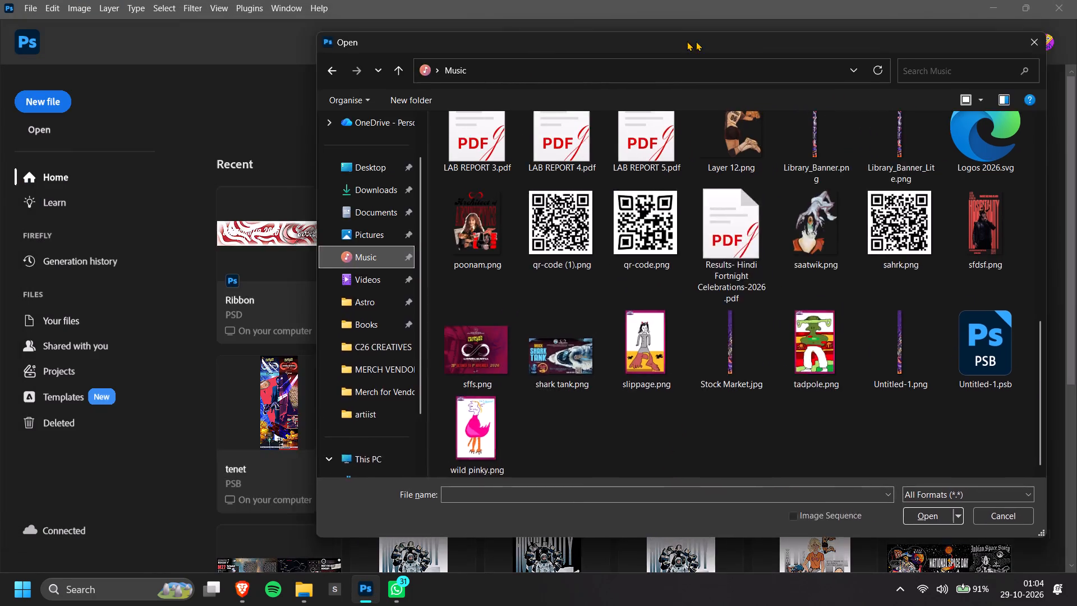
{"action": "left_click_drag", "start_coordinate": [696, 41], "coordinate": [572, 77]}
{"action": "scroll", "coordinate": [640, 291], "scroll_direction": "up", "scroll_amount": 5}
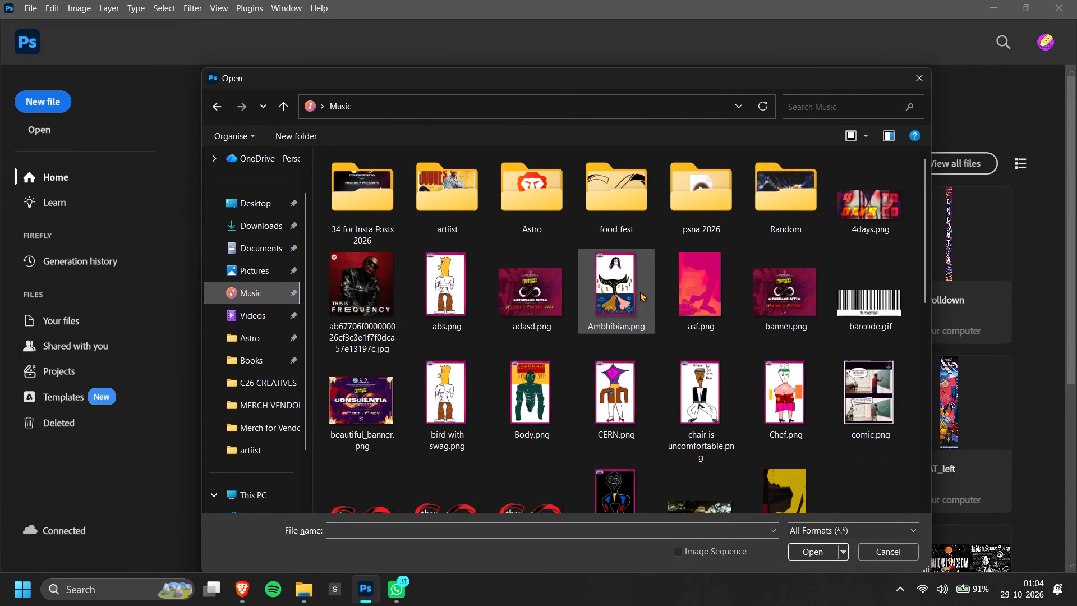
{"action": "scroll", "coordinate": [642, 302], "scroll_direction": "up", "scroll_amount": 4}
{"action": "scroll", "coordinate": [254, 339], "scroll_direction": "up", "scroll_amount": 3}
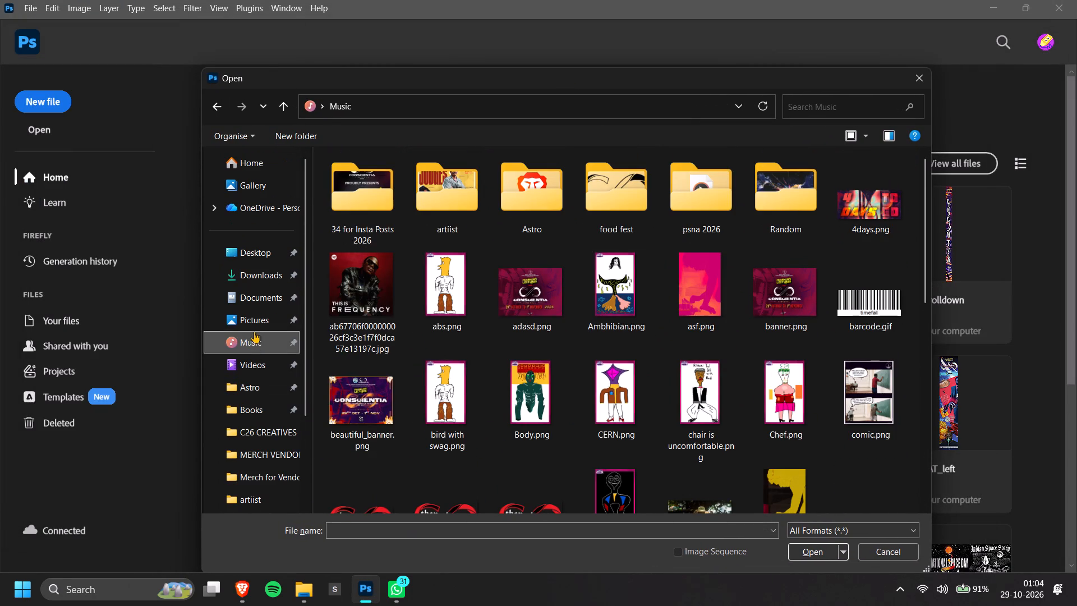
Browse the contents of the Documents folder for the file to open.
{"action": "left_click", "coordinate": [257, 320]}
{"action": "left_click", "coordinate": [261, 299]}
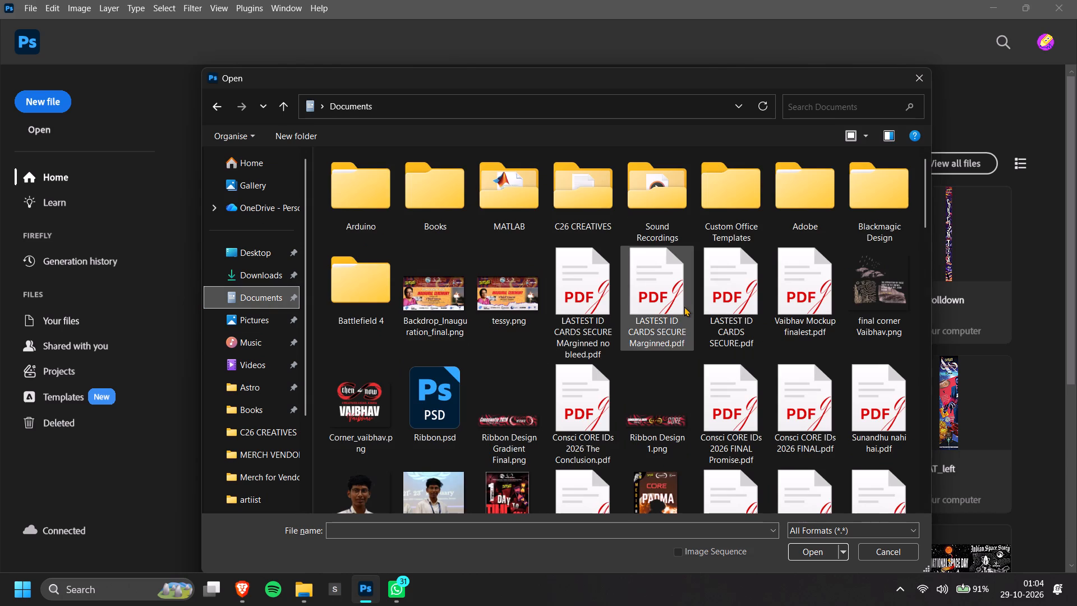
{"action": "scroll", "coordinate": [599, 348], "scroll_direction": "down", "scroll_amount": 4}
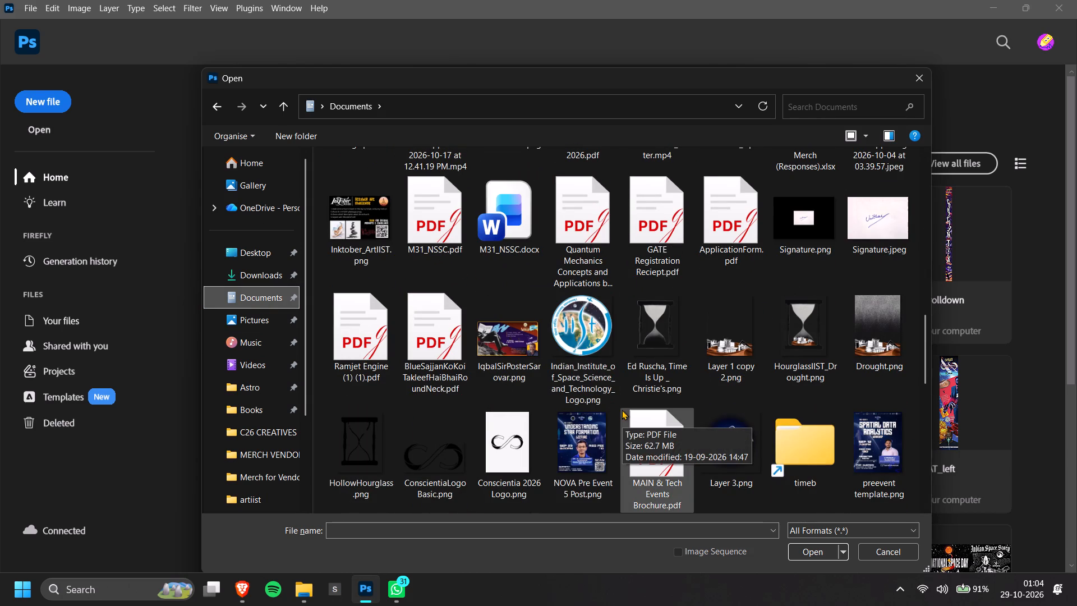
{"action": "scroll", "coordinate": [663, 408], "scroll_direction": "down", "scroll_amount": 3}
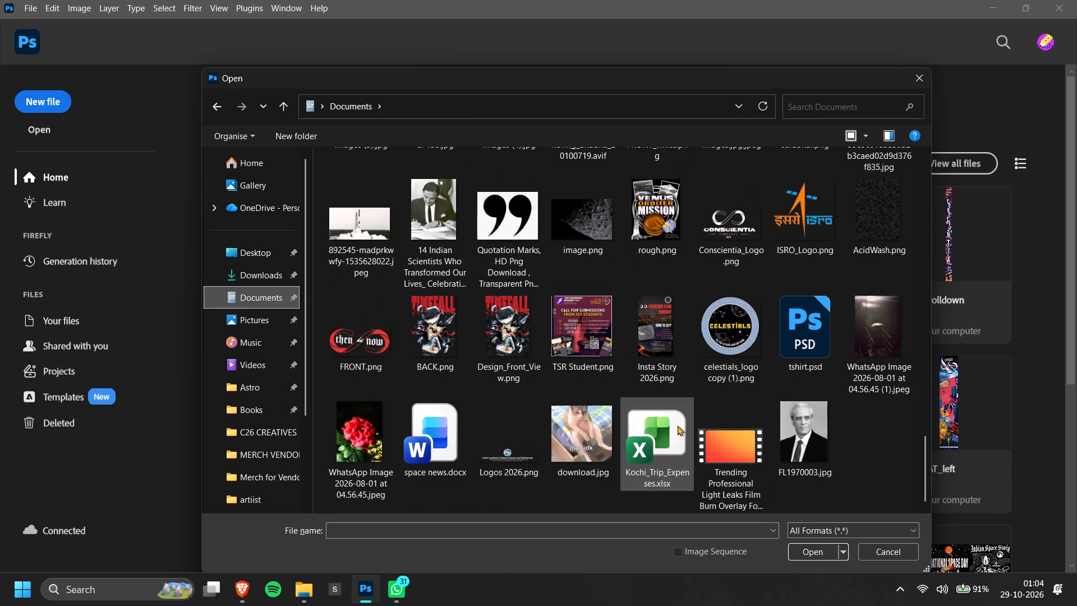
{"action": "scroll", "coordinate": [674, 427], "scroll_direction": "down", "scroll_amount": 3}
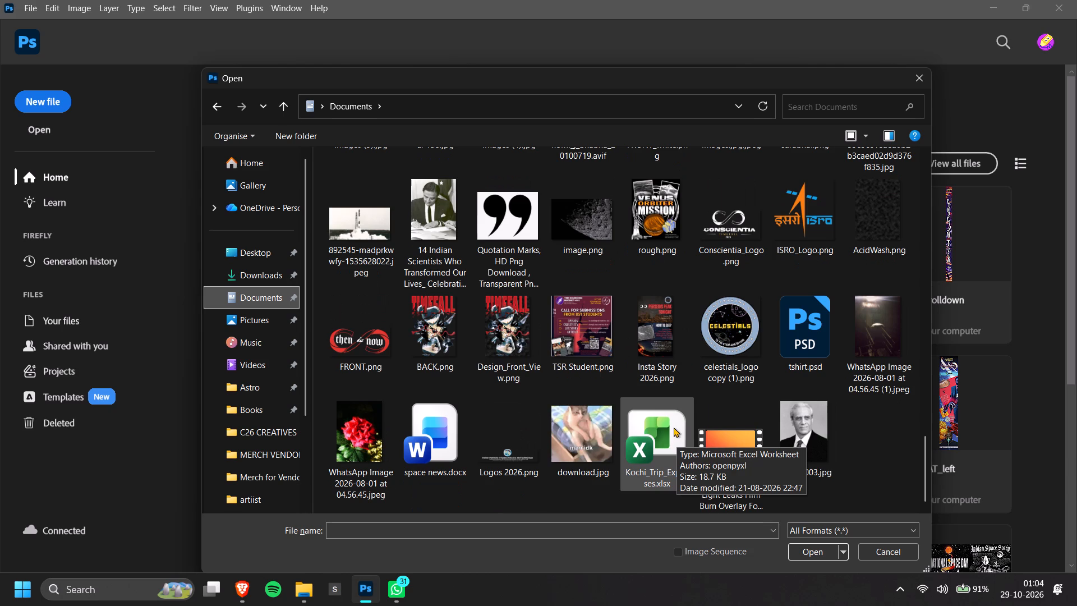
{"action": "scroll", "coordinate": [593, 452], "scroll_direction": "up", "scroll_amount": 2}
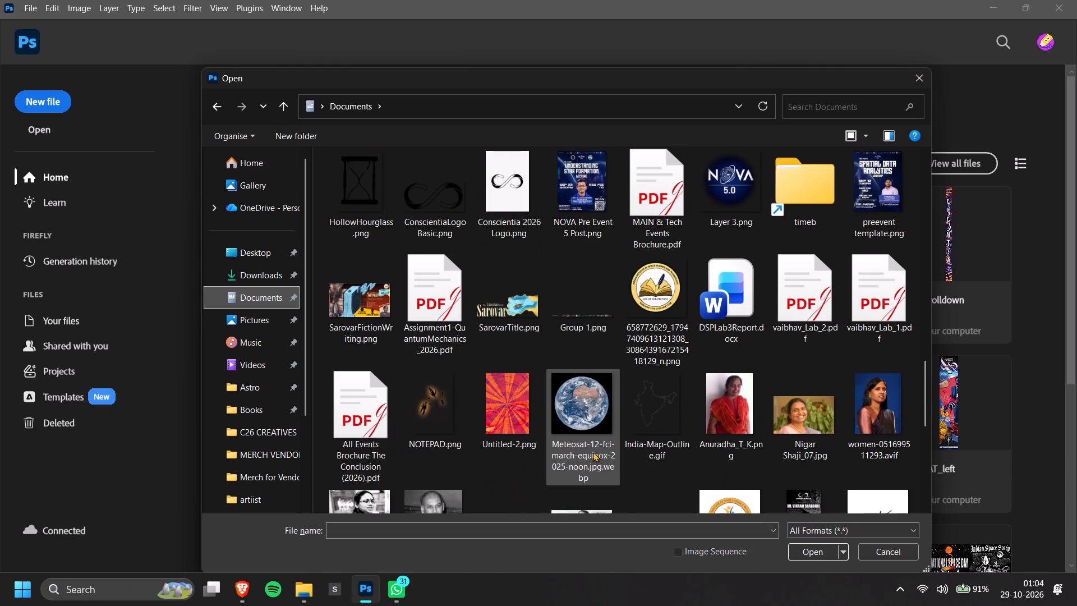
{"action": "scroll", "coordinate": [581, 372], "scroll_direction": "up", "scroll_amount": 4}
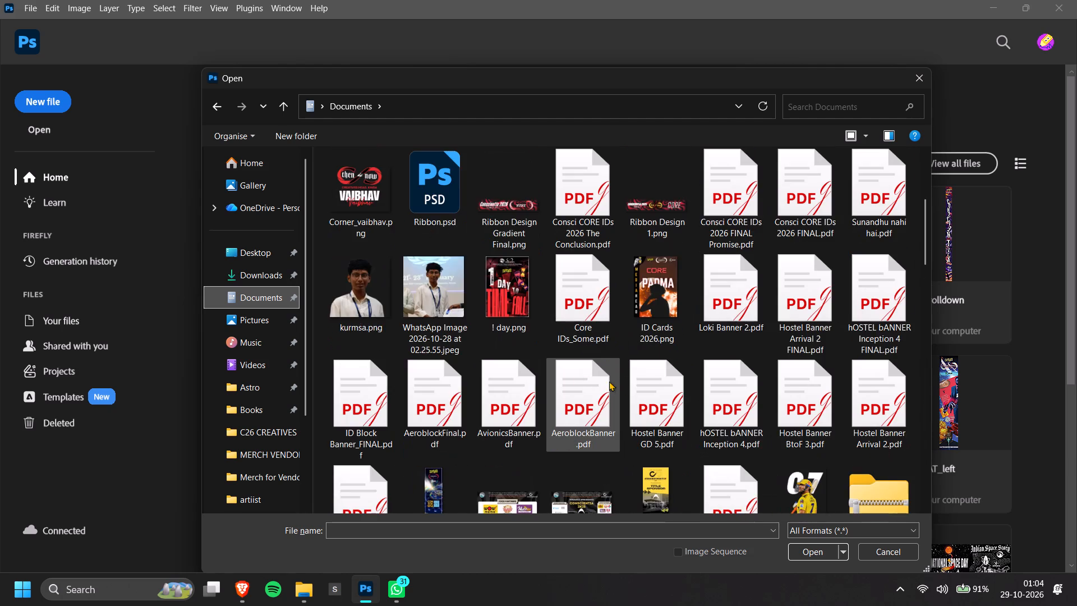
{"action": "scroll", "coordinate": [618, 384], "scroll_direction": "up", "scroll_amount": 3}
{"action": "scroll", "coordinate": [627, 371], "scroll_direction": "down", "scroll_amount": 7}
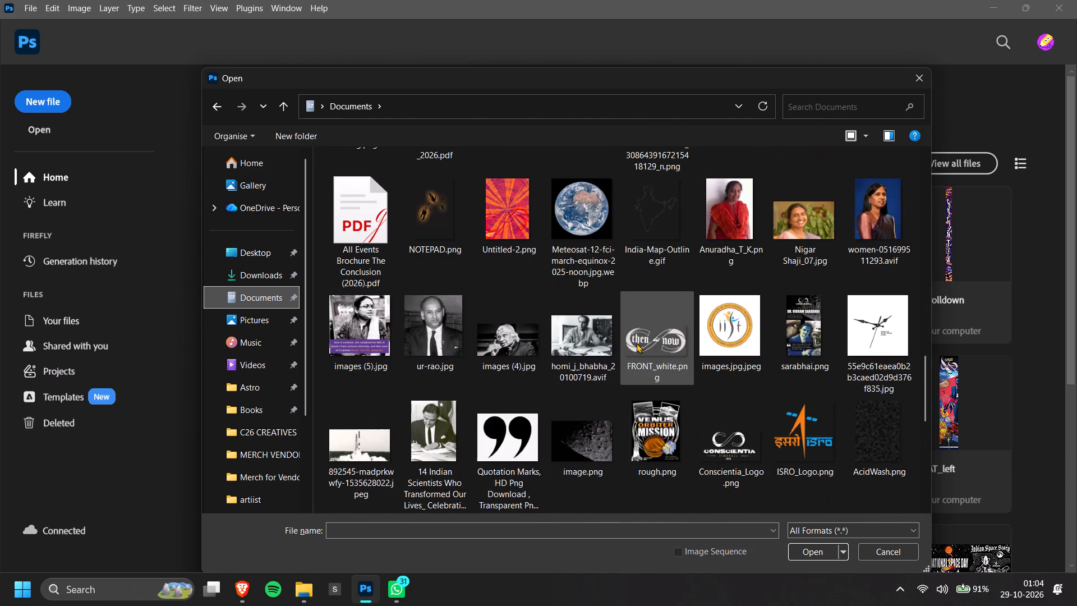
{"action": "scroll", "coordinate": [647, 402], "scroll_direction": "down", "scroll_amount": 6}
{"action": "scroll", "coordinate": [648, 406], "scroll_direction": "up", "scroll_amount": 5}
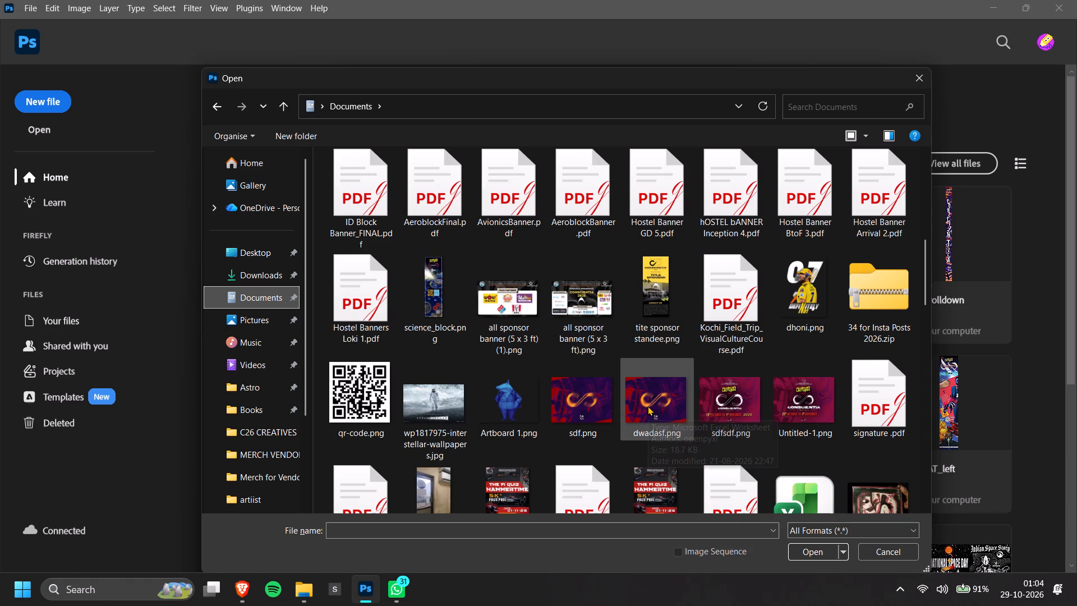
{"action": "scroll", "coordinate": [648, 406], "scroll_direction": "up", "scroll_amount": 5}
Look through the Downloads, Pictures and Music folders, including Music's Random subfolder, for the file to open.
{"action": "left_click", "coordinate": [252, 272]}
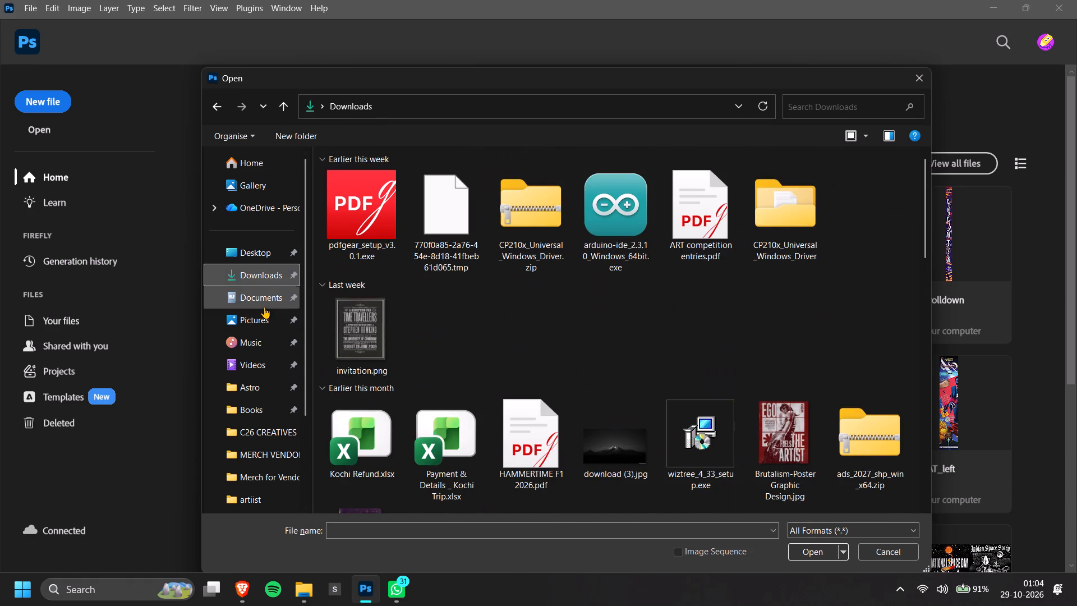
{"action": "left_click", "coordinate": [265, 318]}
{"action": "scroll", "coordinate": [689, 315], "scroll_direction": "down", "scroll_amount": 6}
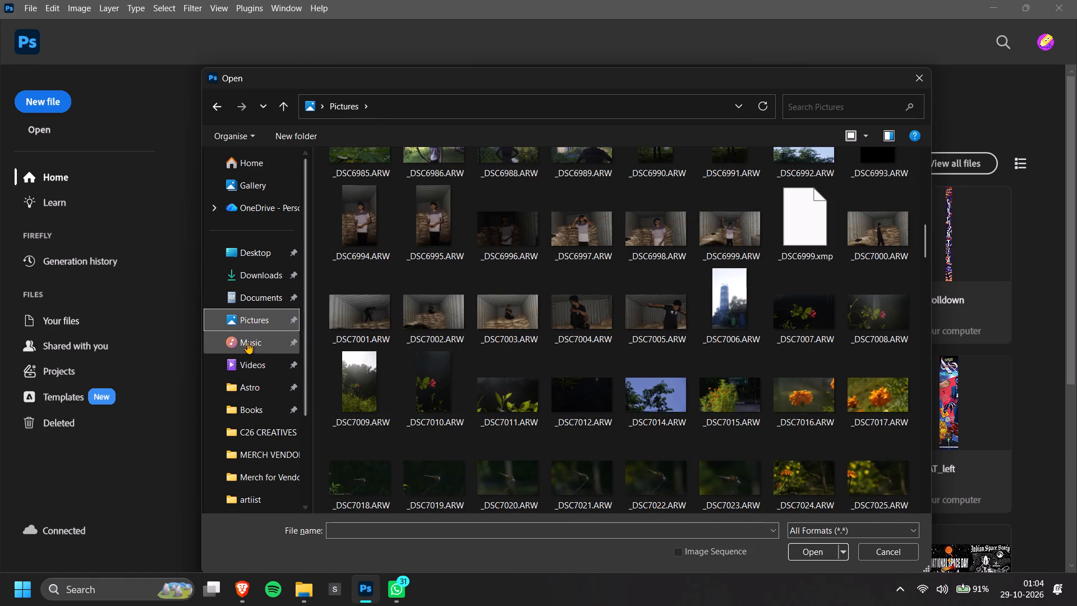
{"action": "left_click", "coordinate": [247, 342]}
{"action": "scroll", "coordinate": [687, 337], "scroll_direction": "down", "scroll_amount": 4}
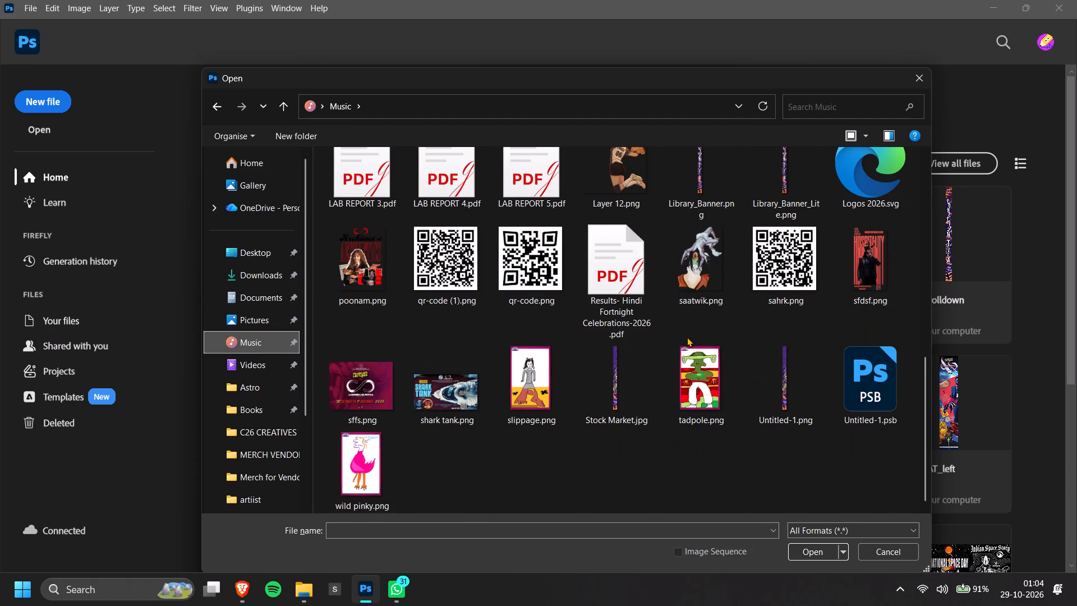
{"action": "scroll", "coordinate": [698, 371], "scroll_direction": "up", "scroll_amount": 2}
{"action": "scroll", "coordinate": [811, 383], "scroll_direction": "down", "scroll_amount": 5}
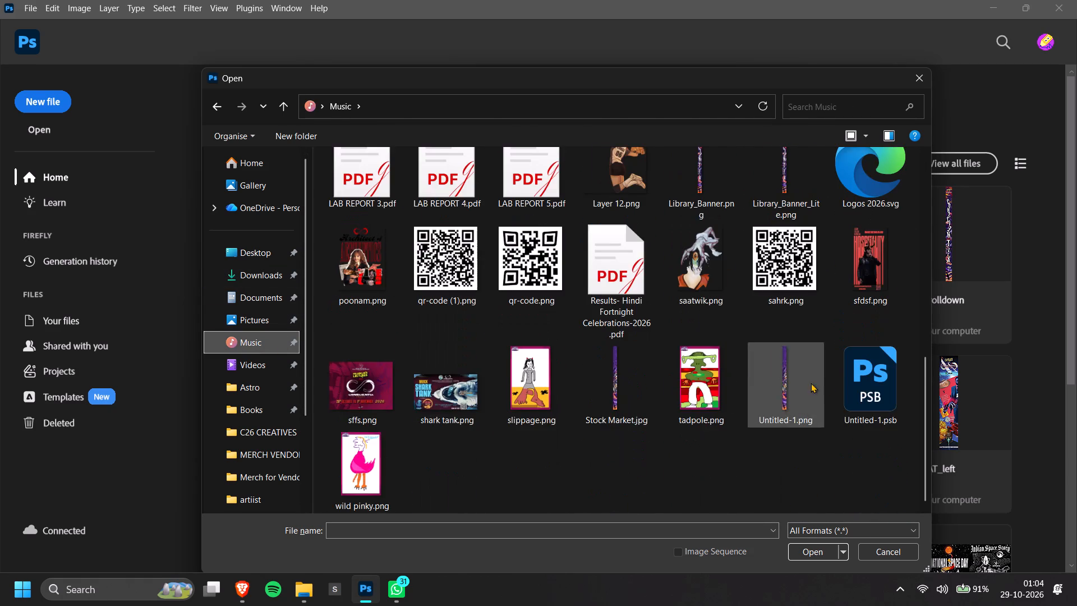
{"action": "scroll", "coordinate": [661, 412], "scroll_direction": "up", "scroll_amount": 3}
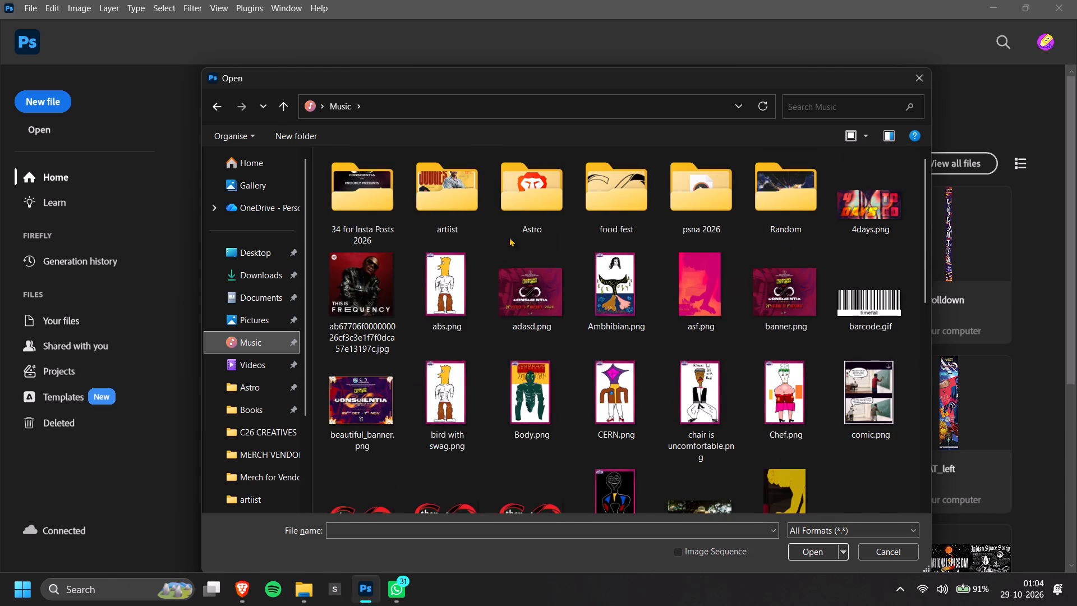
{"action": "double_click", "coordinate": [794, 222]}
{"action": "scroll", "coordinate": [671, 314], "scroll_direction": "down", "scroll_amount": 2}
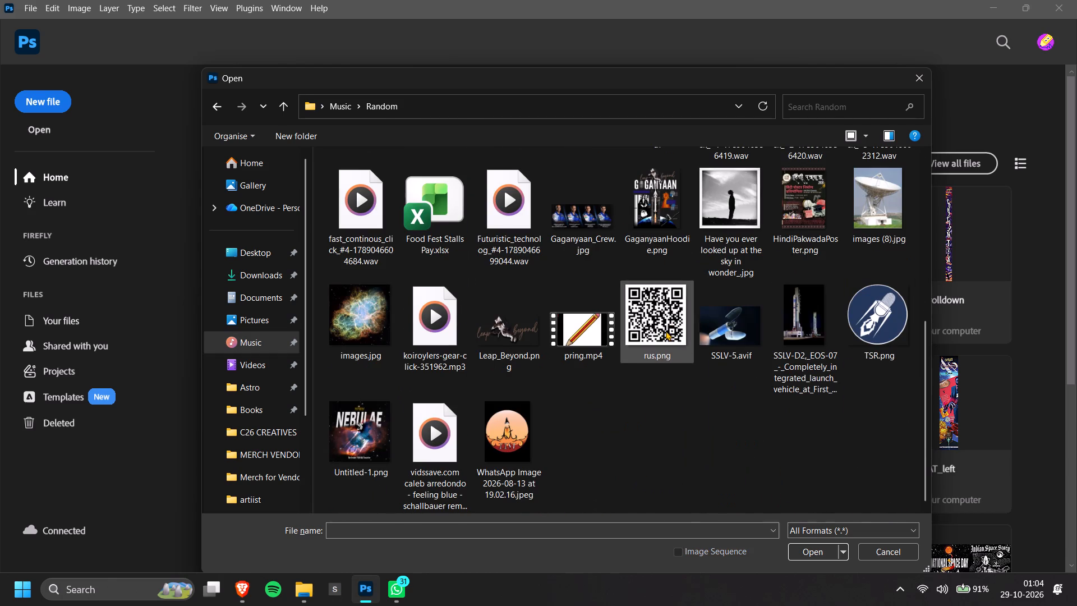
{"action": "scroll", "coordinate": [587, 407], "scroll_direction": "up", "scroll_amount": 3}
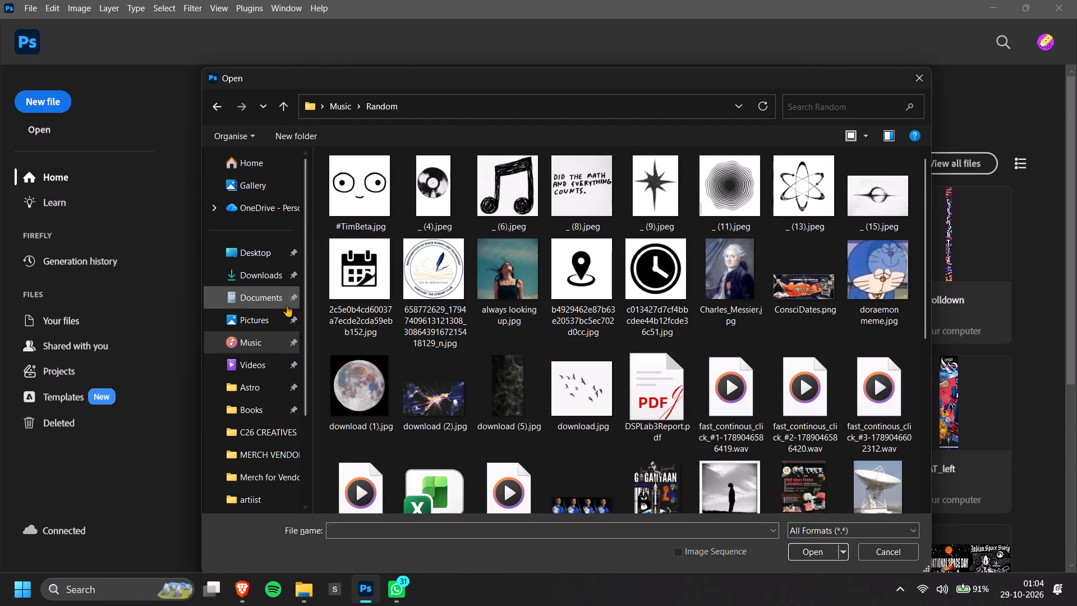
Browse the C26 CREATIVES folder inside Documents for the file to open.
{"action": "left_click", "coordinate": [280, 301]}
{"action": "double_click", "coordinate": [610, 204]}
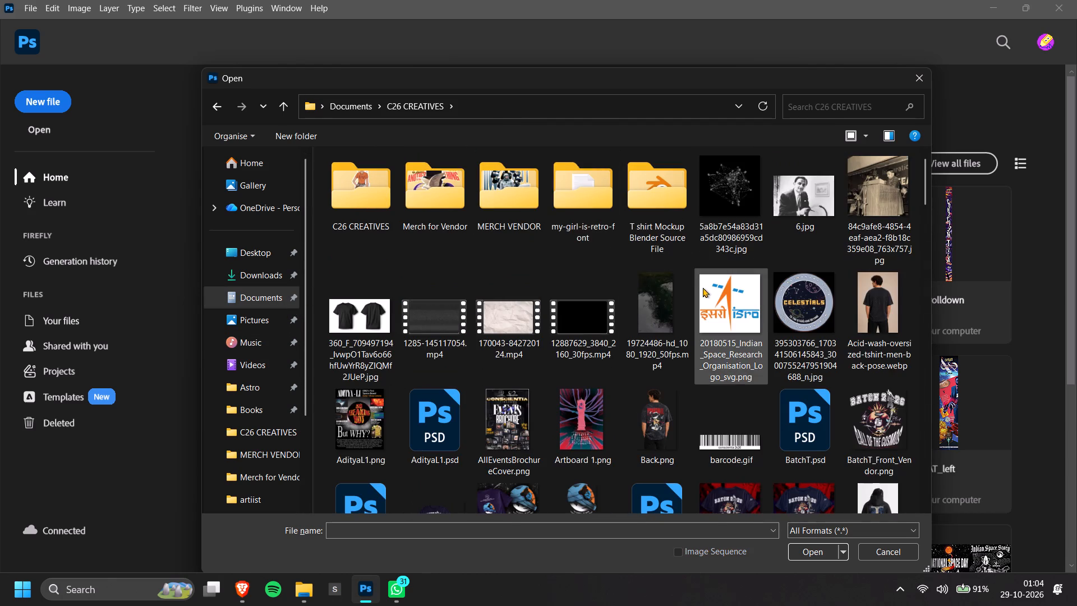
{"action": "scroll", "coordinate": [707, 294], "scroll_direction": "down", "scroll_amount": 1}
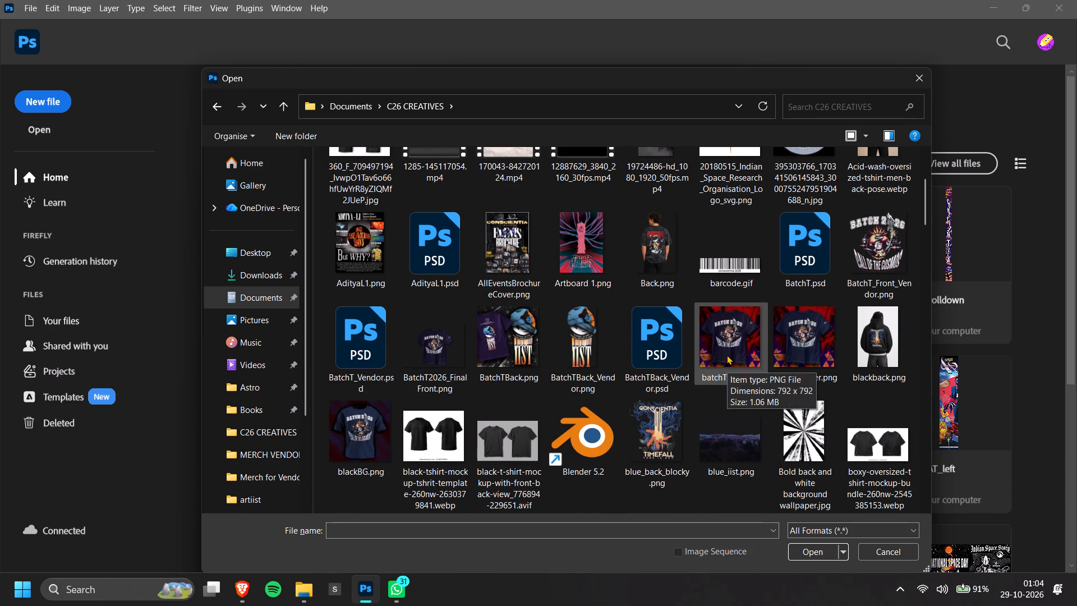
{"action": "scroll", "coordinate": [699, 334], "scroll_direction": "down", "scroll_amount": 8}
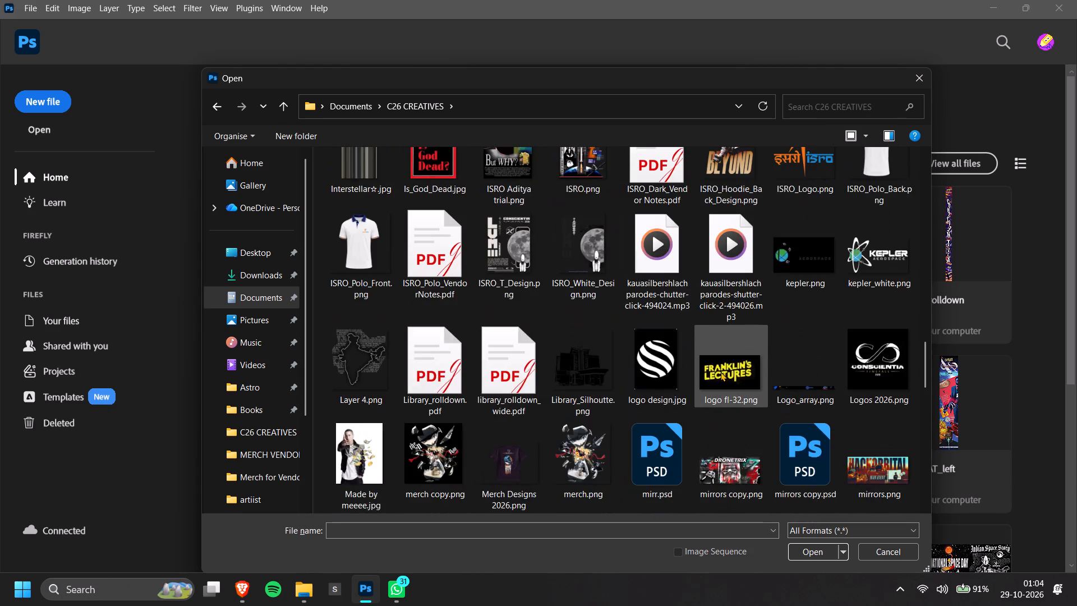
{"action": "scroll", "coordinate": [718, 398], "scroll_direction": "down", "scroll_amount": 8}
{"action": "scroll", "coordinate": [722, 430], "scroll_direction": "up", "scroll_amount": 1}
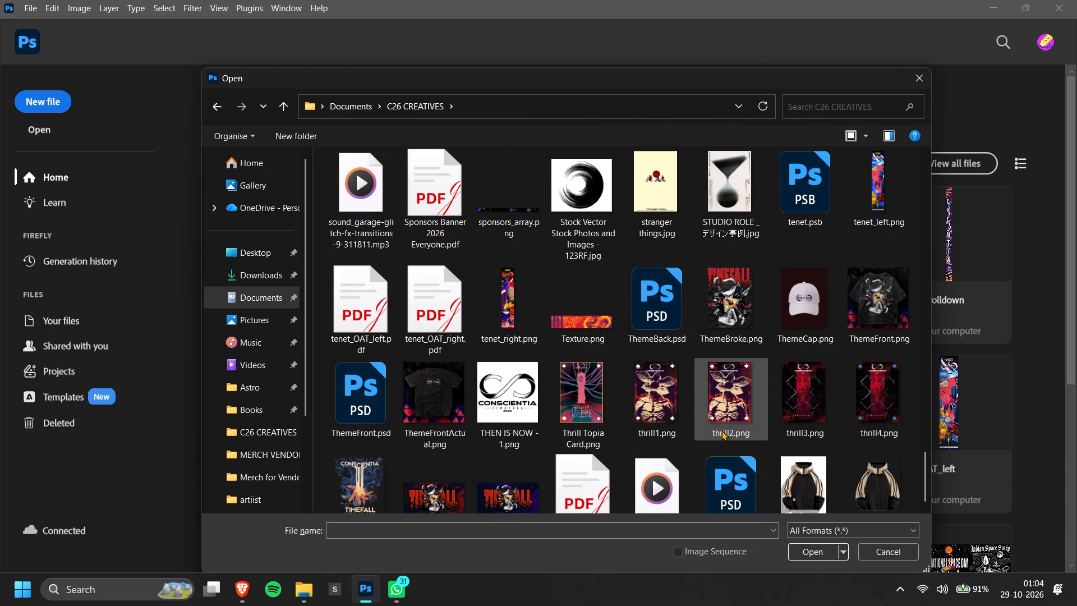
{"action": "scroll", "coordinate": [722, 430], "scroll_direction": "up", "scroll_amount": 2}
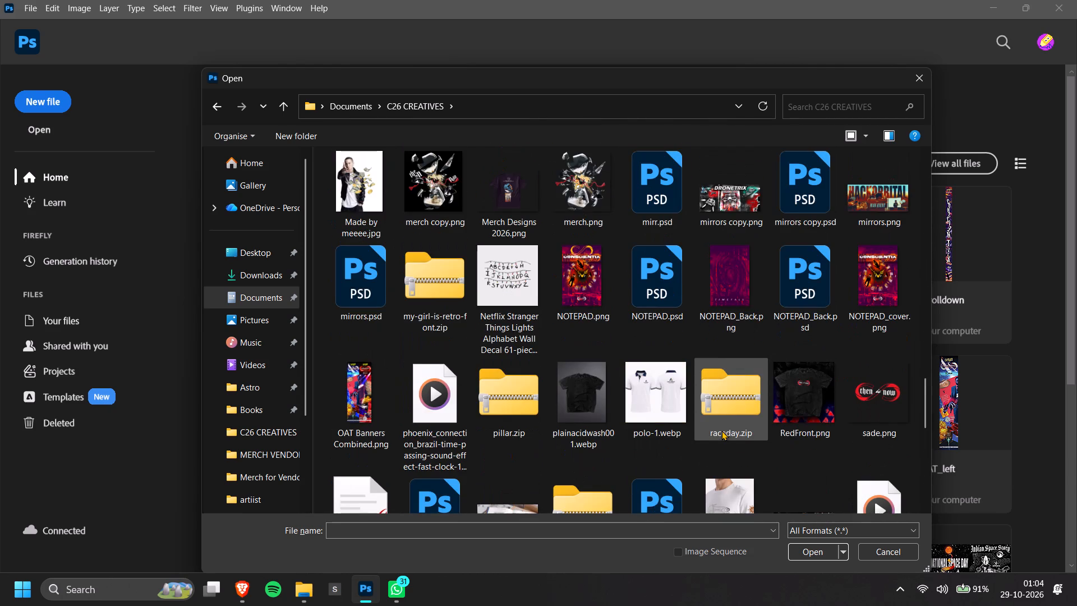
{"action": "scroll", "coordinate": [722, 430], "scroll_direction": "up", "scroll_amount": 2}
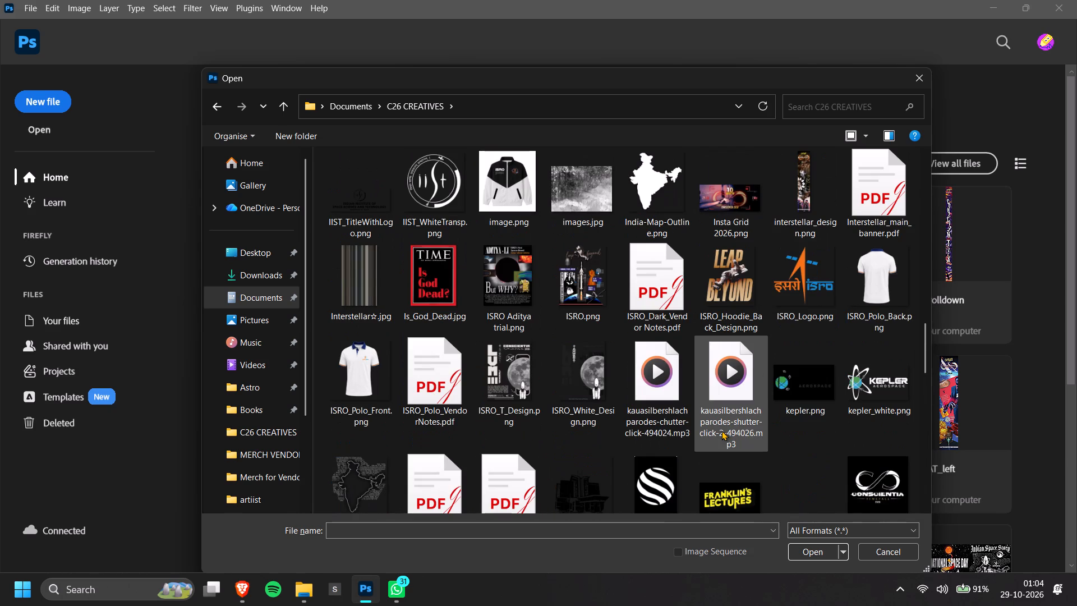
{"action": "scroll", "coordinate": [722, 430], "scroll_direction": "up", "scroll_amount": 2}
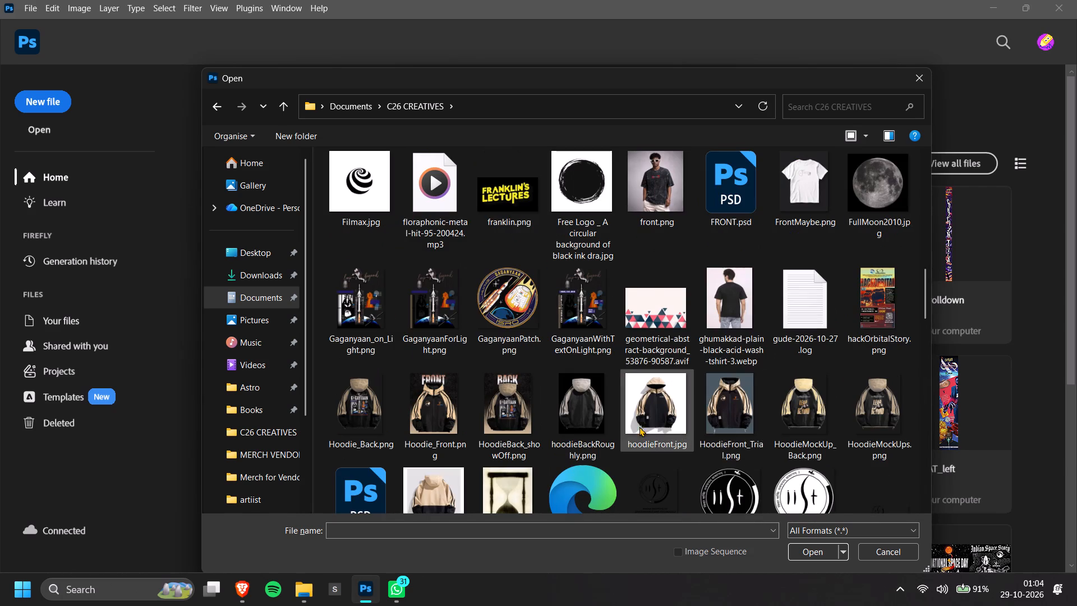
{"action": "scroll", "coordinate": [639, 426], "scroll_direction": "up", "scroll_amount": 3}
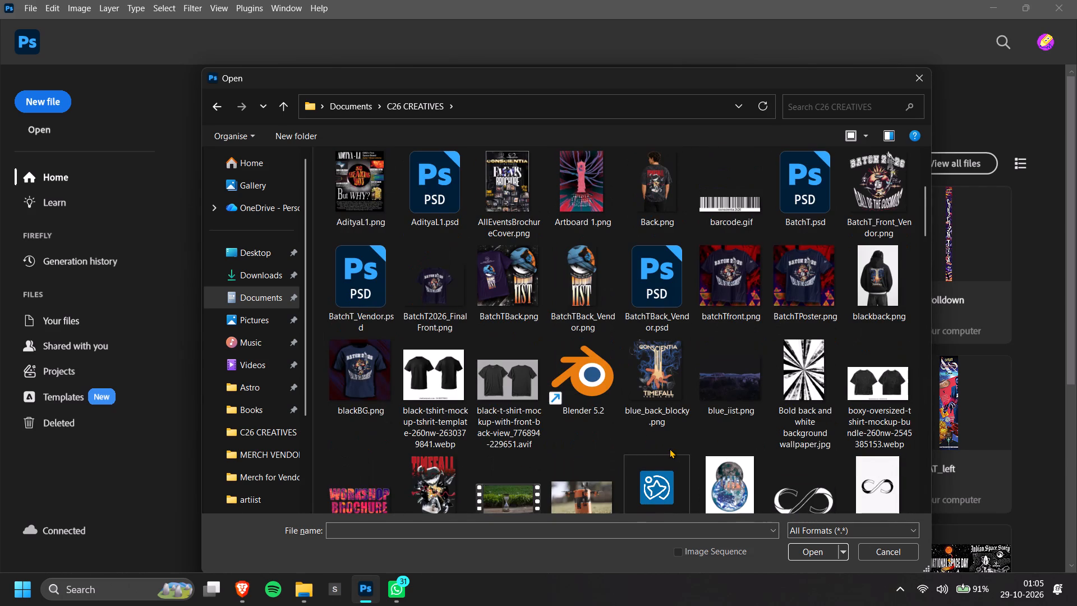
{"action": "scroll", "coordinate": [670, 448], "scroll_direction": "up", "scroll_amount": 2}
Browse the nested C26 CREATIVES subfolder for the artwork file to open.
{"action": "double_click", "coordinate": [358, 194]}
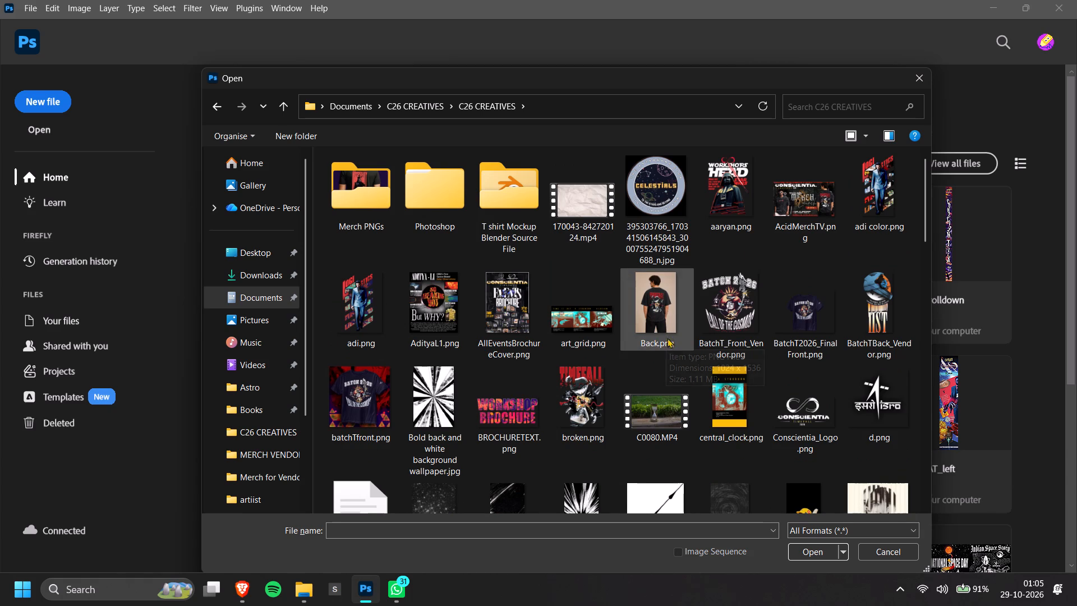
{"action": "scroll", "coordinate": [731, 379], "scroll_direction": "down", "scroll_amount": 1}
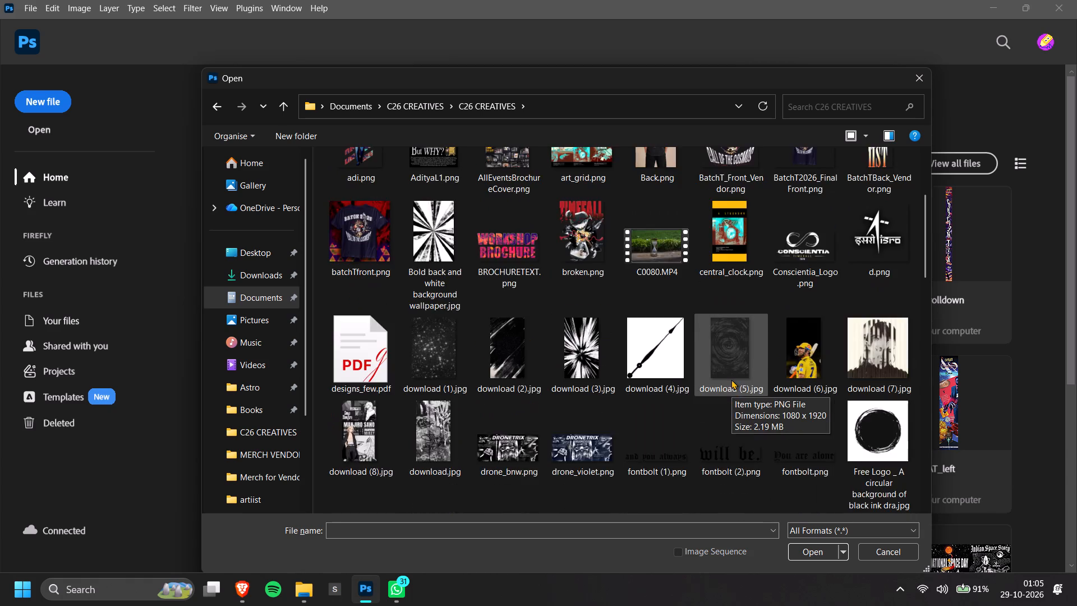
{"action": "scroll", "coordinate": [731, 379], "scroll_direction": "down", "scroll_amount": 2}
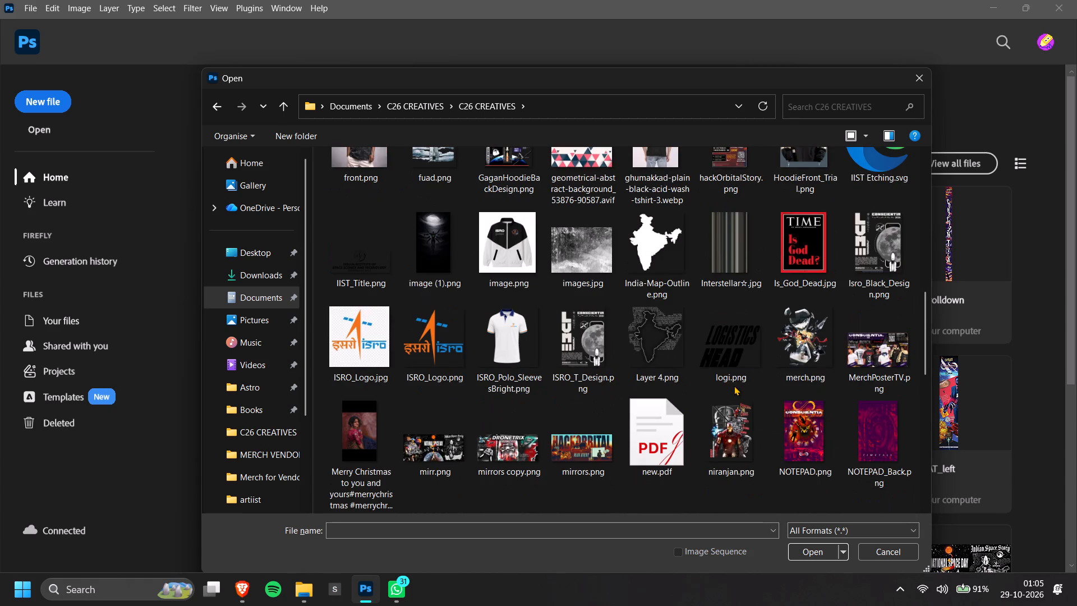
{"action": "scroll", "coordinate": [734, 385], "scroll_direction": "down", "scroll_amount": 1}
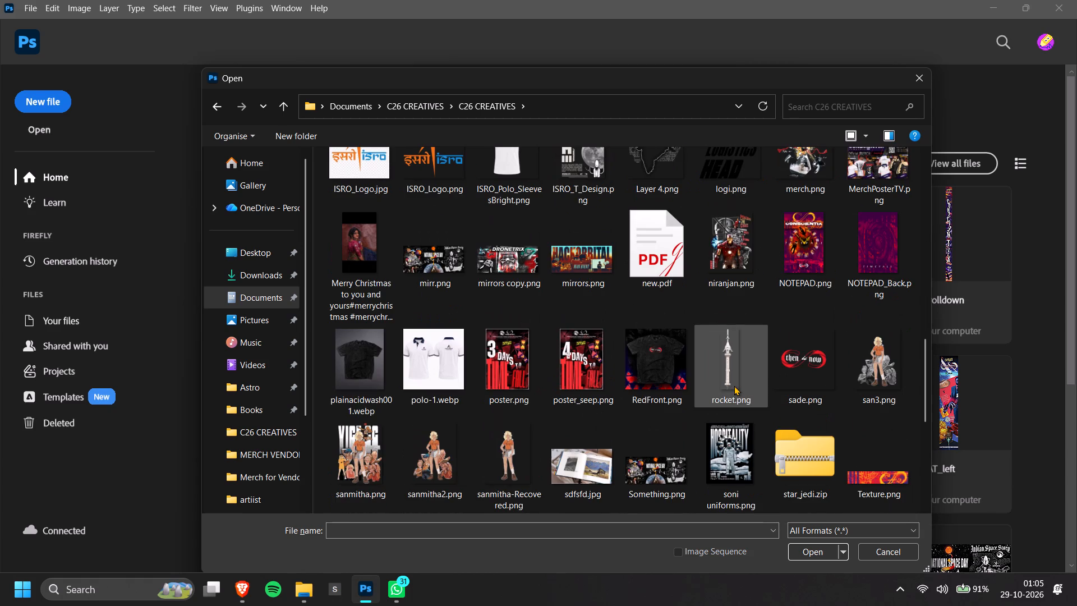
{"action": "scroll", "coordinate": [734, 385], "scroll_direction": "down", "scroll_amount": 1}
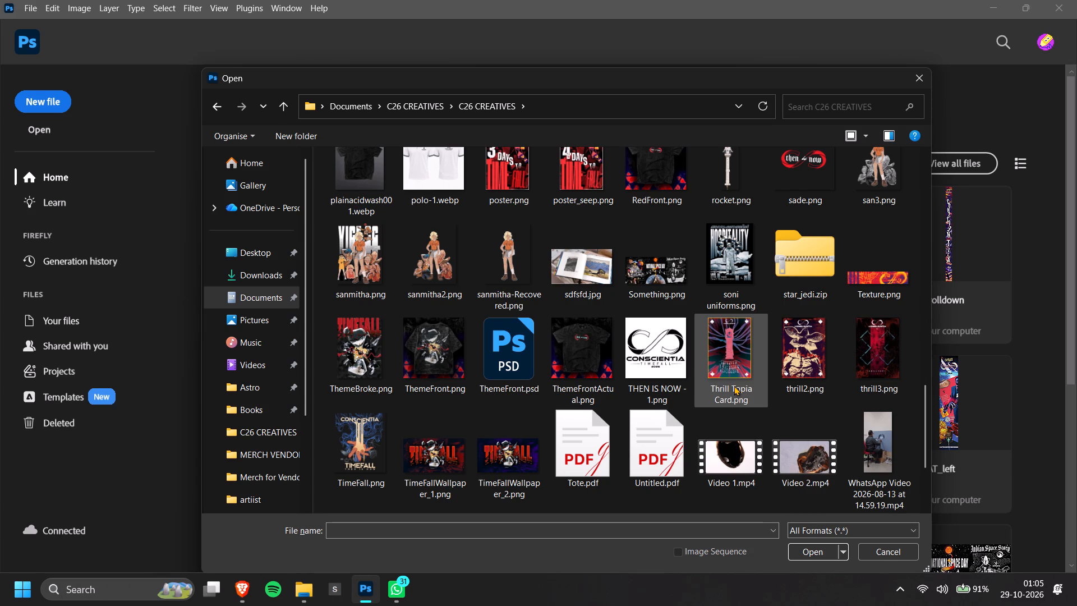
{"action": "scroll", "coordinate": [618, 305], "scroll_direction": "down", "scroll_amount": 1}
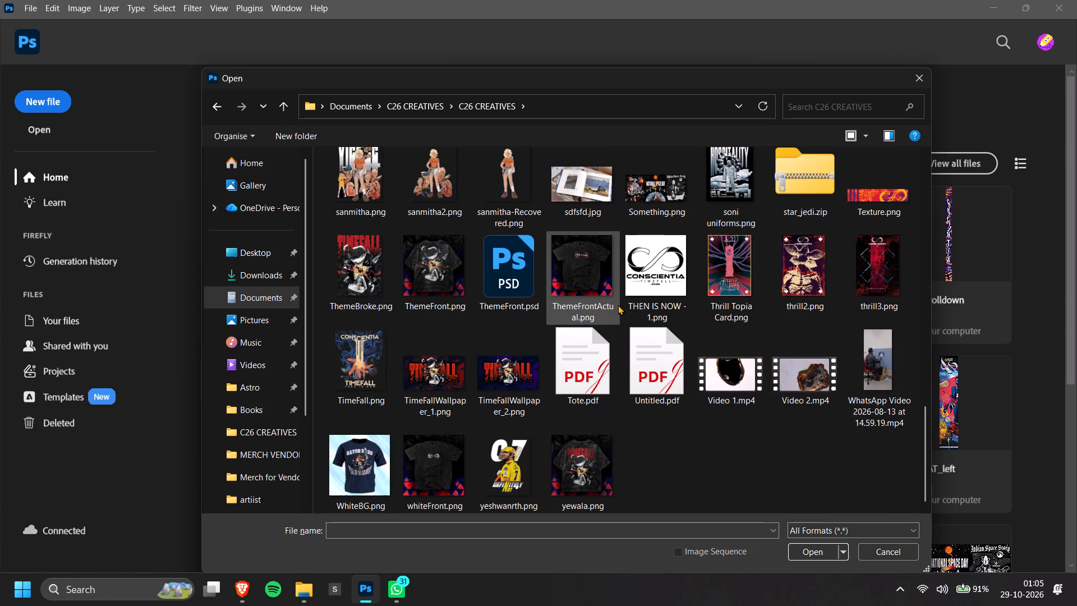
{"action": "scroll", "coordinate": [622, 338], "scroll_direction": "down", "scroll_amount": 1}
{"action": "scroll", "coordinate": [646, 434], "scroll_direction": "up", "scroll_amount": 2}
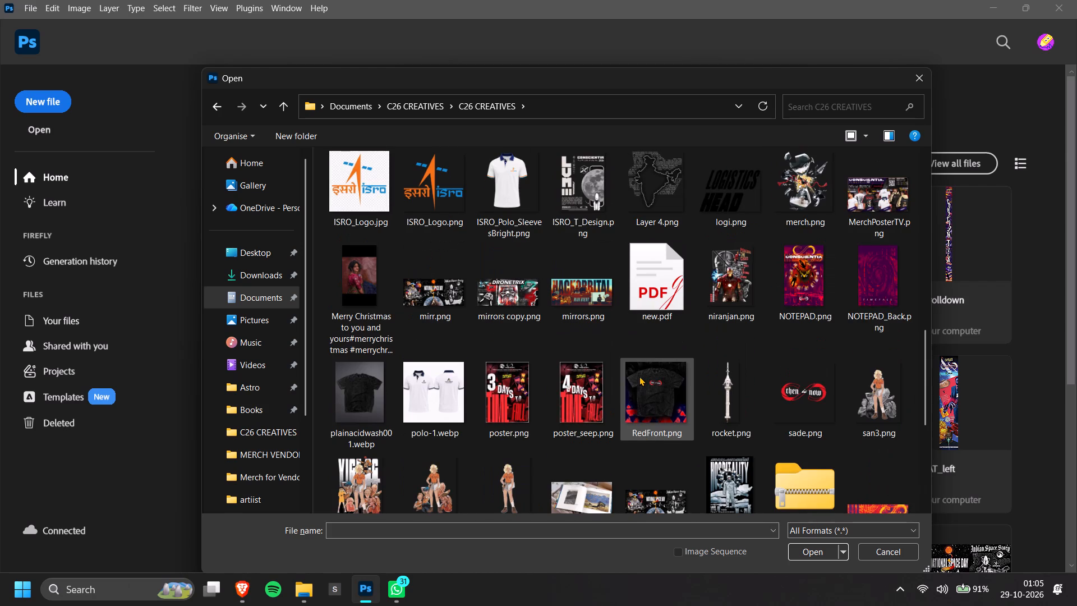
{"action": "scroll", "coordinate": [639, 376], "scroll_direction": "up", "scroll_amount": 2}
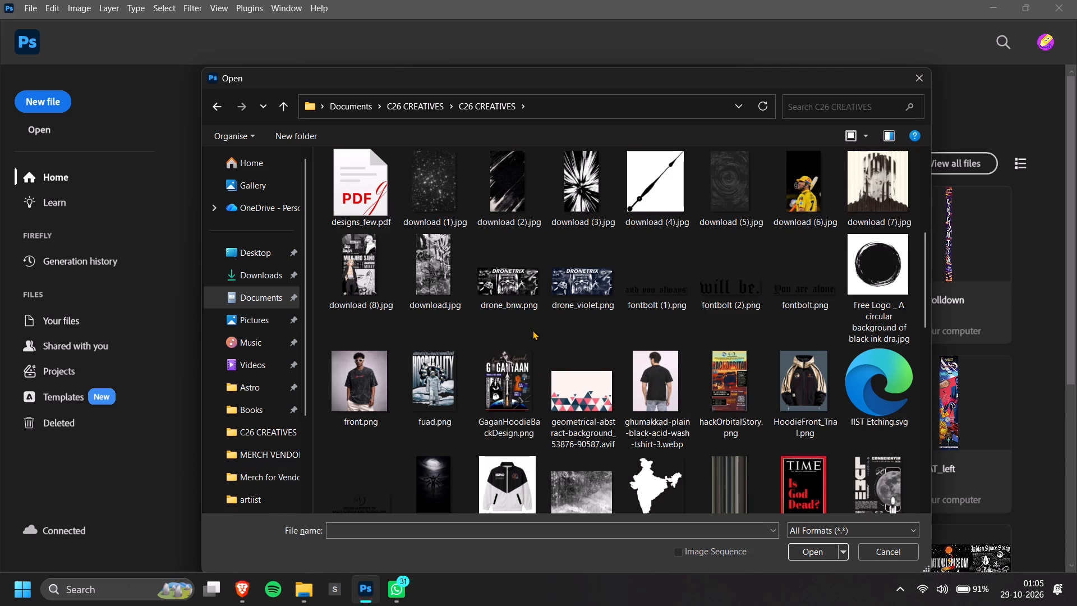
{"action": "scroll", "coordinate": [654, 307], "scroll_direction": "down", "scroll_amount": 2}
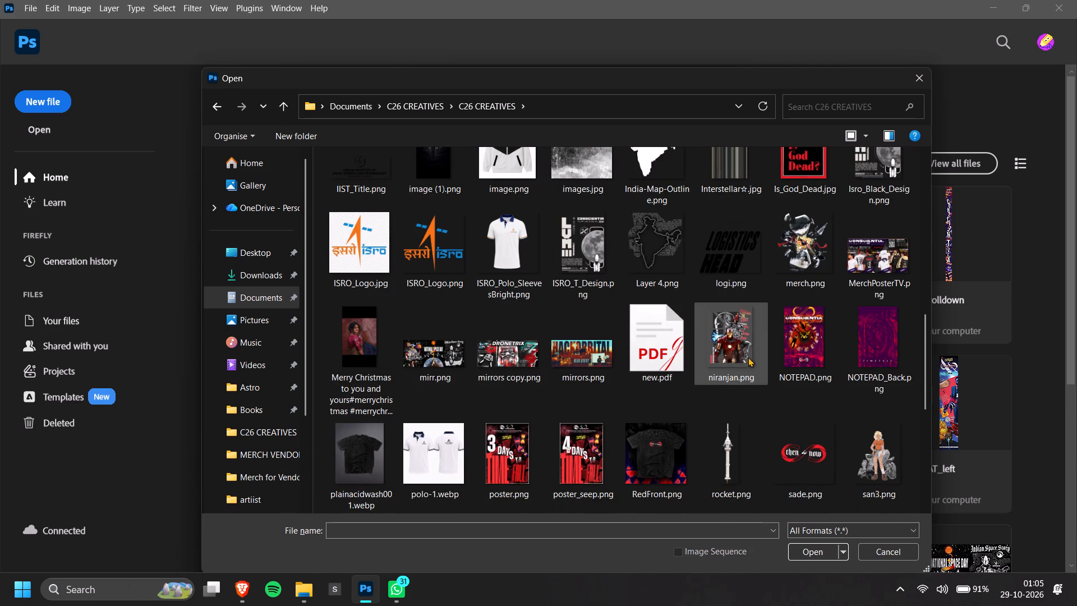
{"action": "scroll", "coordinate": [604, 364], "scroll_direction": "down", "scroll_amount": 2}
{"action": "left_click", "coordinate": [688, 459]}
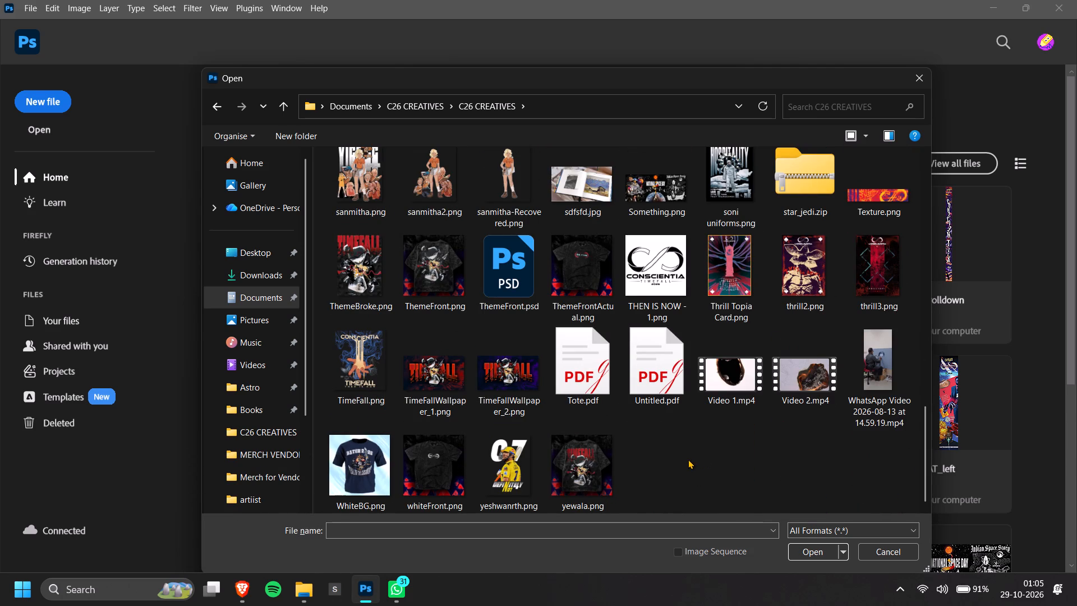
{"action": "scroll", "coordinate": [646, 452], "scroll_direction": "up", "scroll_amount": 1}
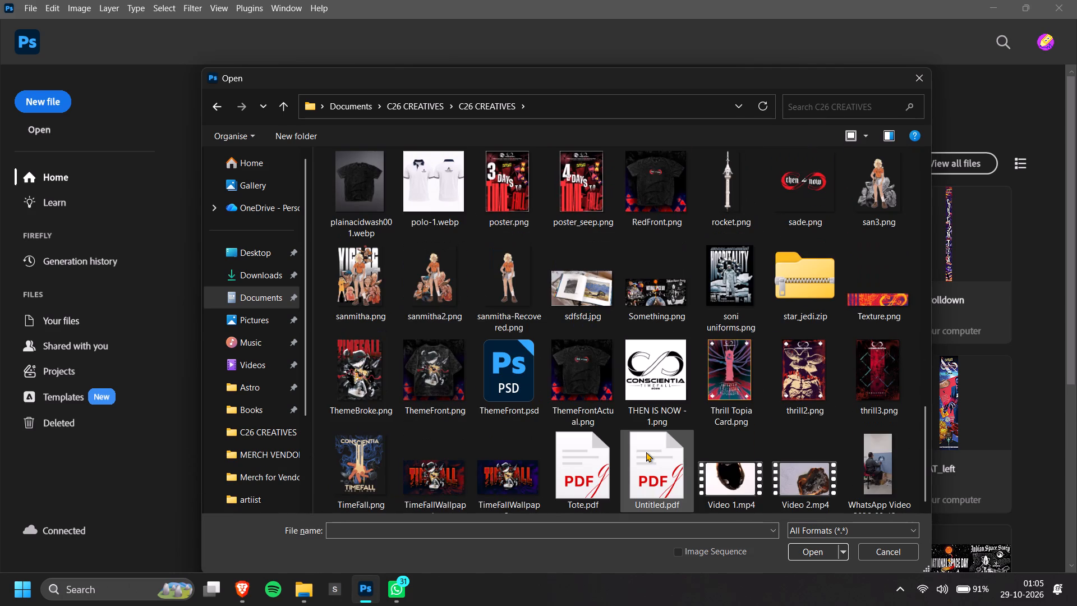
{"action": "scroll", "coordinate": [646, 452], "scroll_direction": "up", "scroll_amount": 2}
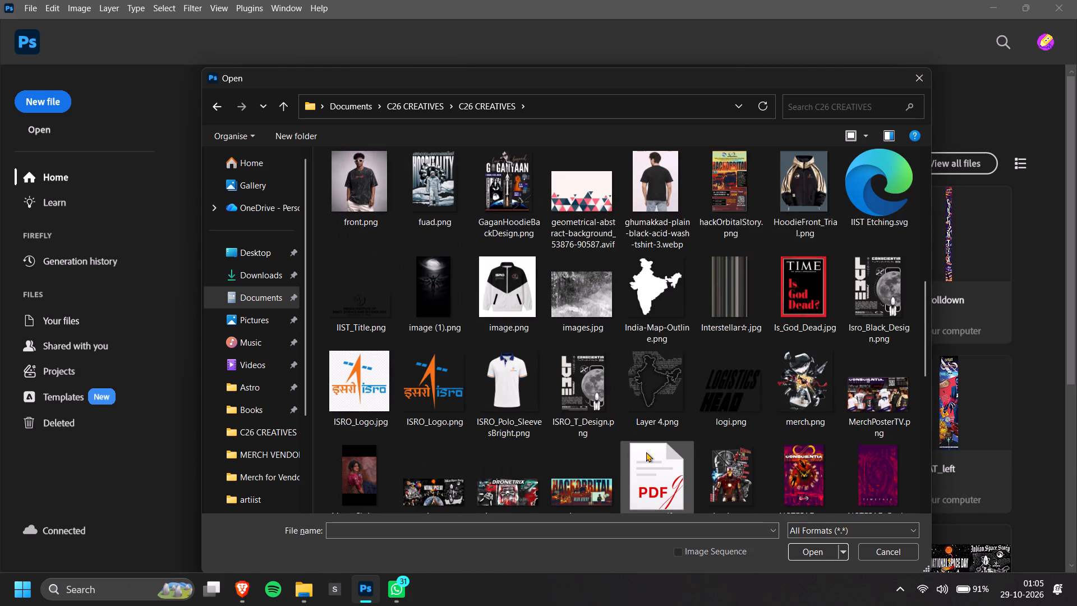
{"action": "scroll", "coordinate": [646, 452], "scroll_direction": "up", "scroll_amount": 1}
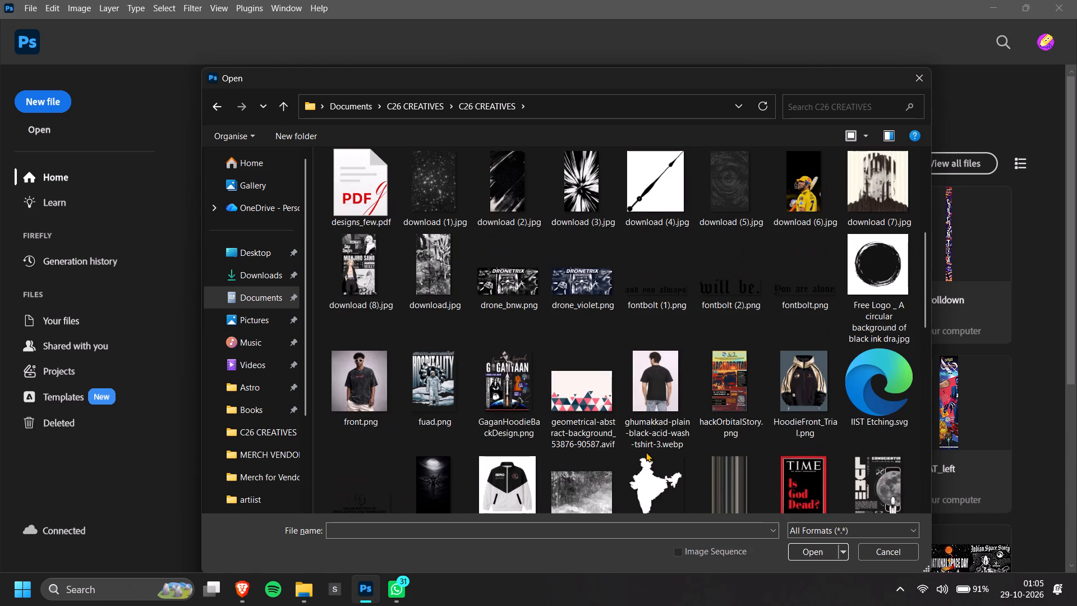
{"action": "scroll", "coordinate": [622, 417], "scroll_direction": "up", "scroll_amount": 2}
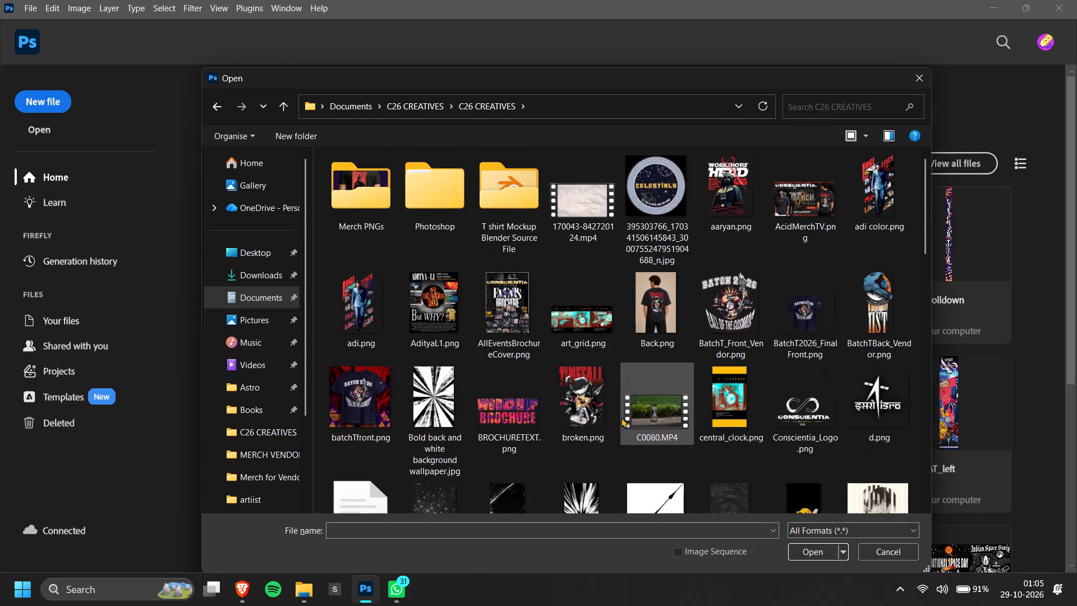
Look through the Documents folder again for the artwork file, and close the Open dialog without opening anything.
{"action": "left_click", "coordinate": [266, 298]}
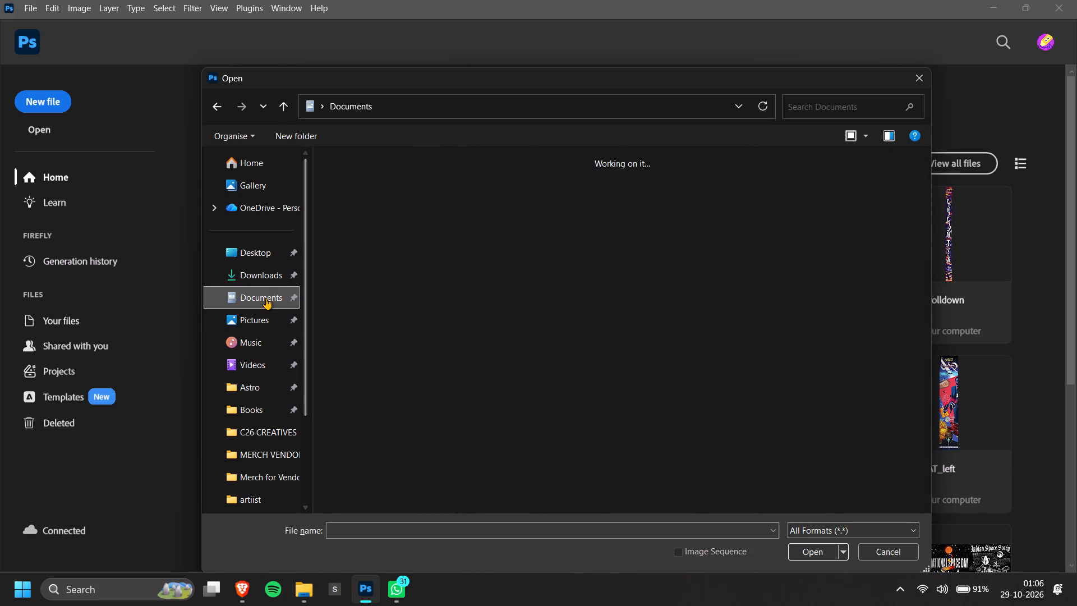
{"action": "scroll", "coordinate": [728, 290], "scroll_direction": "down", "scroll_amount": 4}
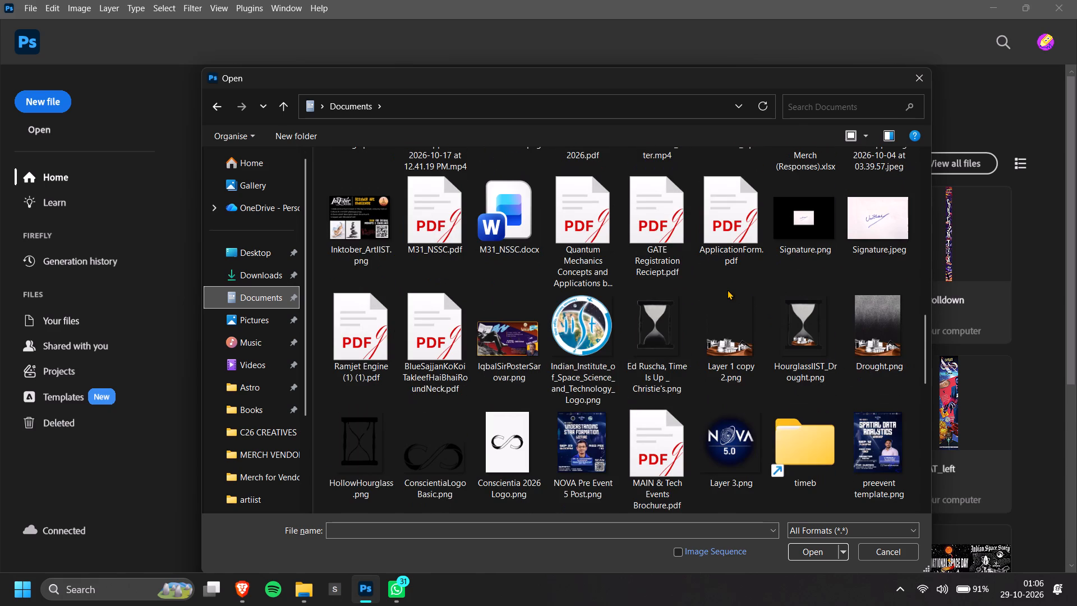
{"action": "scroll", "coordinate": [728, 290], "scroll_direction": "down", "scroll_amount": 3}
{"action": "scroll", "coordinate": [755, 288], "scroll_direction": "up", "scroll_amount": 1}
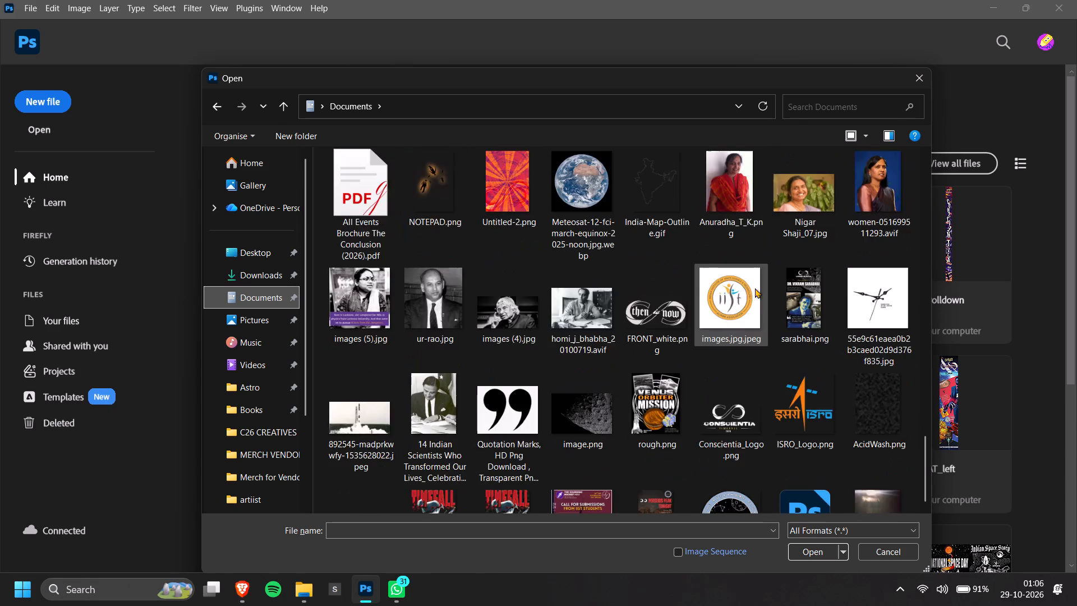
{"action": "scroll", "coordinate": [755, 288], "scroll_direction": "up", "scroll_amount": 1}
{"action": "scroll", "coordinate": [755, 288], "scroll_direction": "down", "scroll_amount": 7}
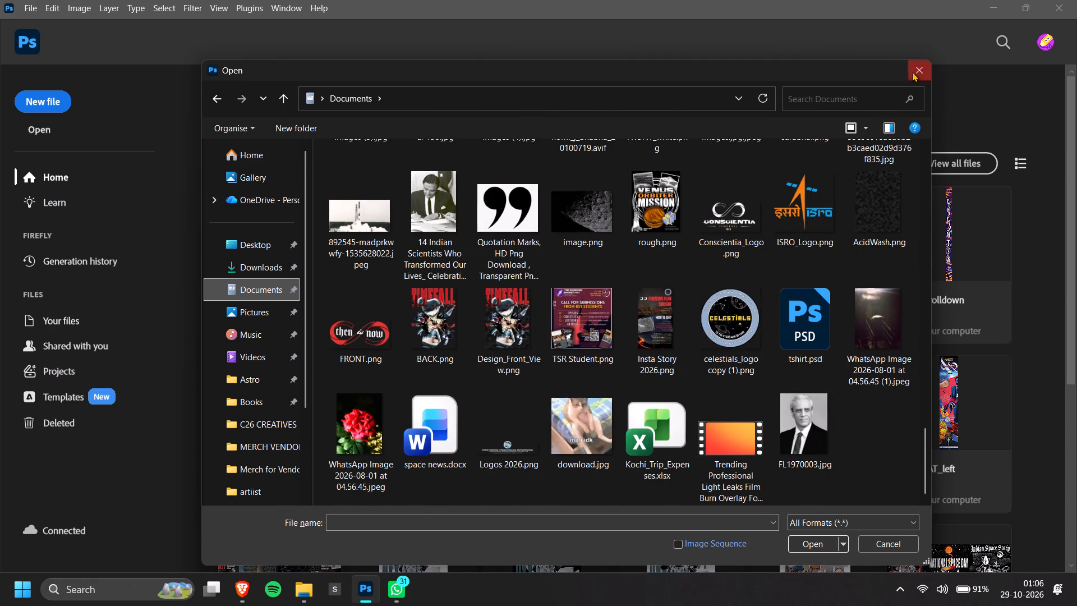
{"action": "left_click", "coordinate": [913, 72]}
Switch to the Brave browser, look over the last pages of the Grid Eevnts design, and close that design.
{"action": "key", "text": "alt+Tab"}
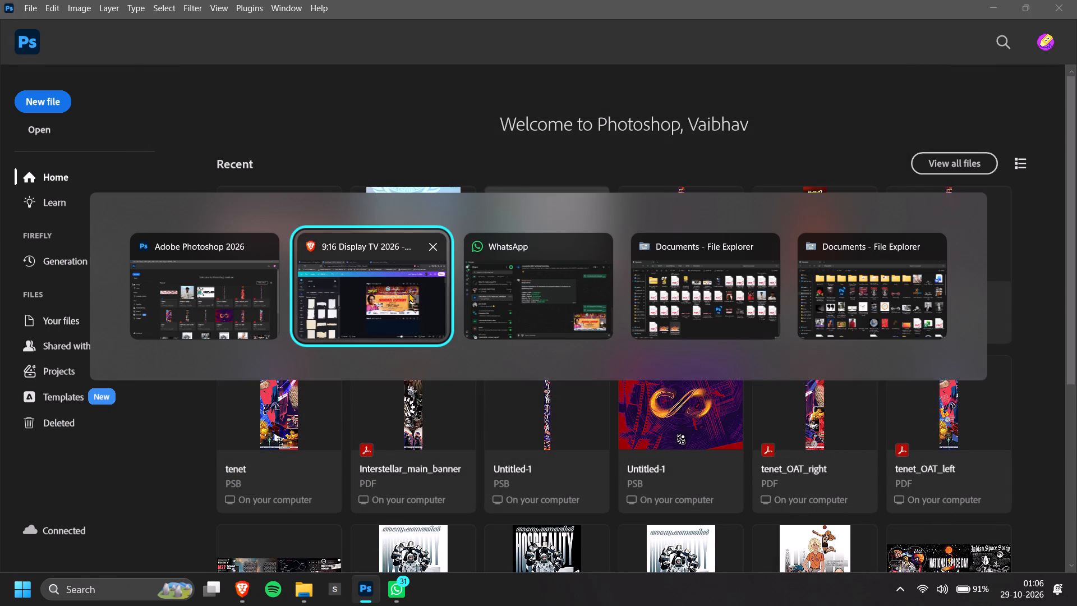
{"action": "left_click", "coordinate": [423, 2]}
{"action": "left_click", "coordinate": [543, 0]}
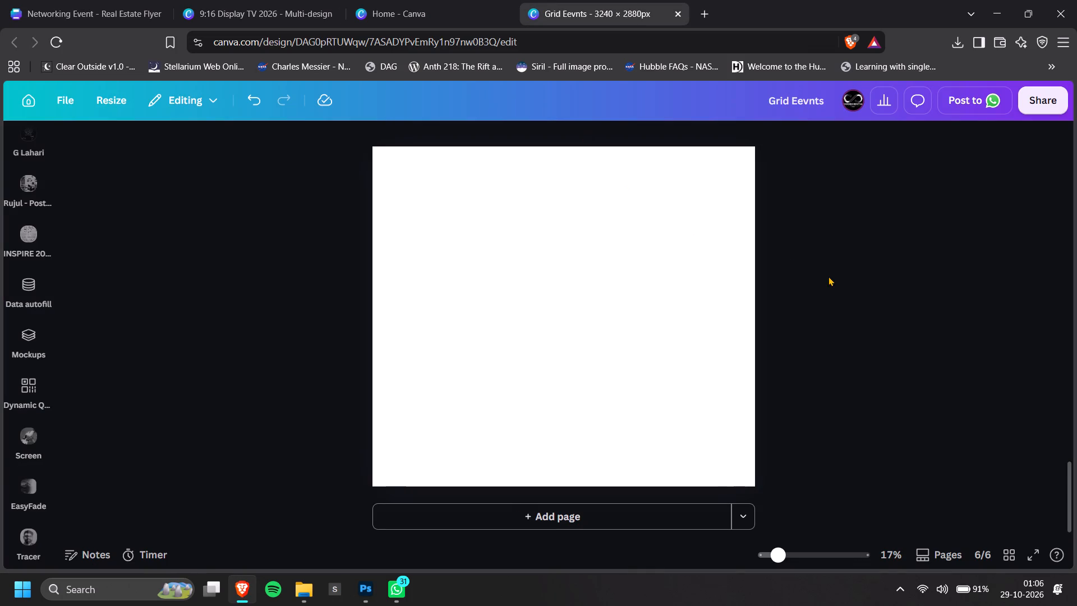
{"action": "scroll", "coordinate": [601, 218], "scroll_direction": "down", "scroll_amount": 5}
{"action": "scroll", "coordinate": [583, 226], "scroll_direction": "up", "scroll_amount": 4}
{"action": "scroll", "coordinate": [641, 161], "scroll_direction": "up", "scroll_amount": 3}
{"action": "scroll", "coordinate": [641, 161], "scroll_direction": "down", "scroll_amount": 4}
{"action": "scroll", "coordinate": [834, 301], "scroll_direction": "down", "scroll_amount": 2}
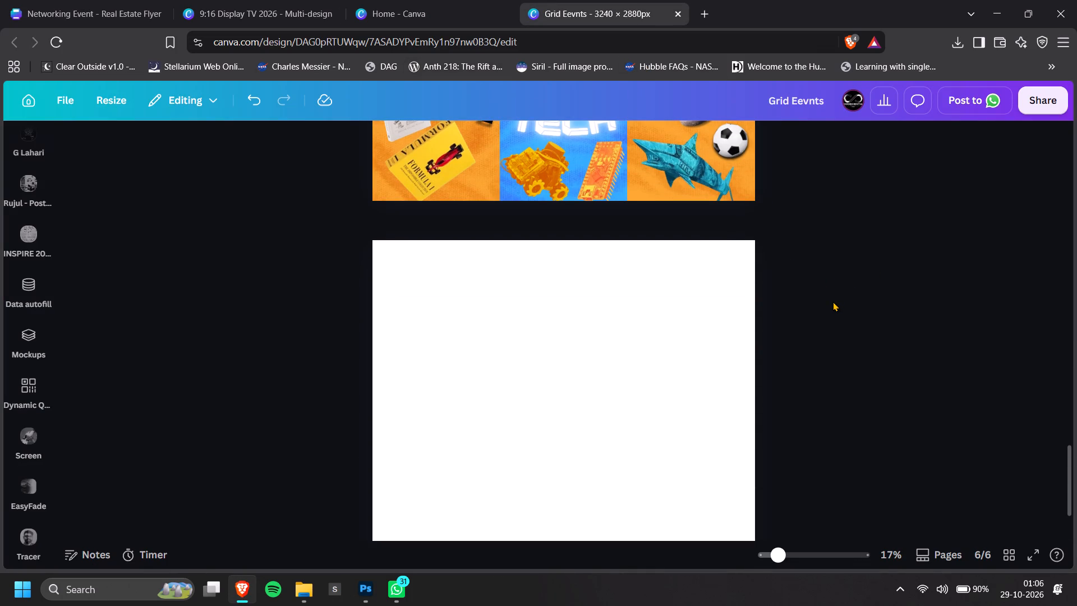
{"action": "left_click", "coordinate": [595, 389]}
{"action": "left_click", "coordinate": [604, 357]}
{"action": "scroll", "coordinate": [604, 357], "scroll_direction": "down", "scroll_amount": 2}
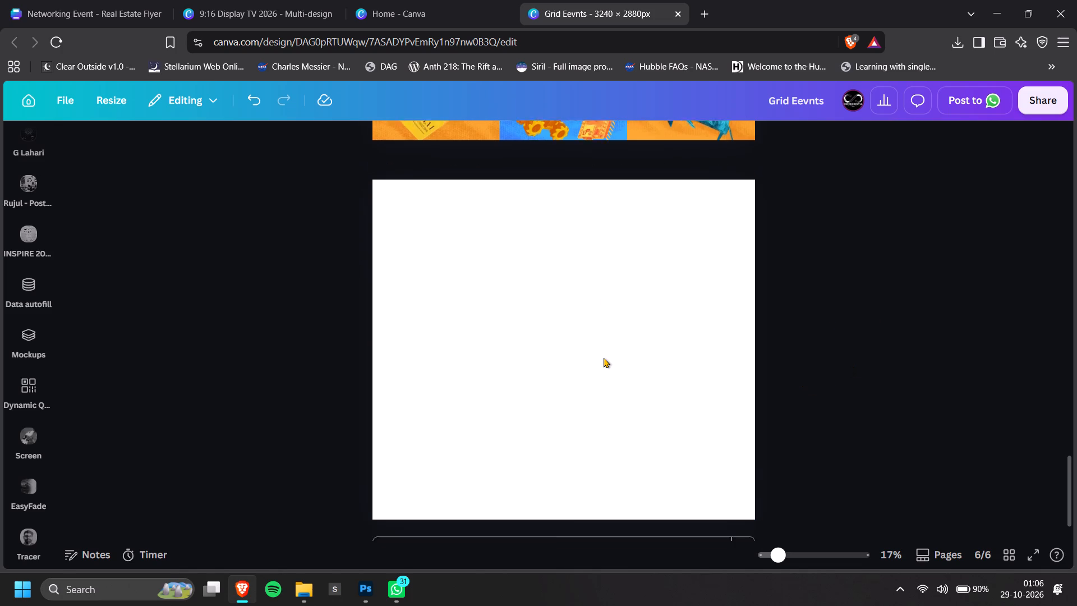
{"action": "left_click", "coordinate": [657, 21]}
{"action": "left_click", "coordinate": [679, 9]}
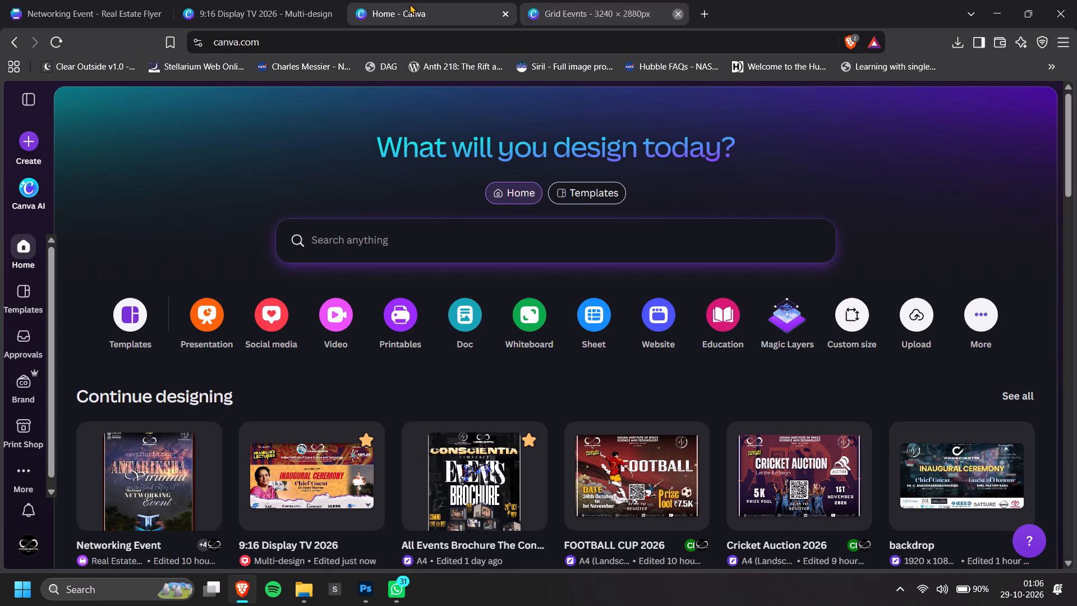
Open the Networking Event design from the recent designs on the Canva home page.
{"action": "scroll", "coordinate": [550, 350], "scroll_direction": "down", "scroll_amount": 2}
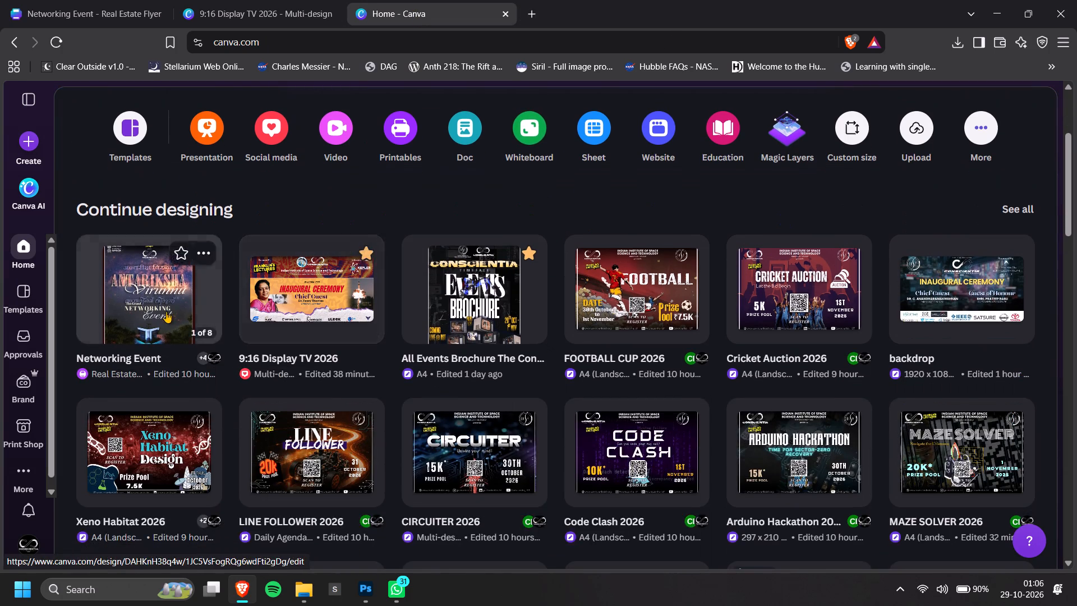
{"action": "left_click", "coordinate": [166, 311]}
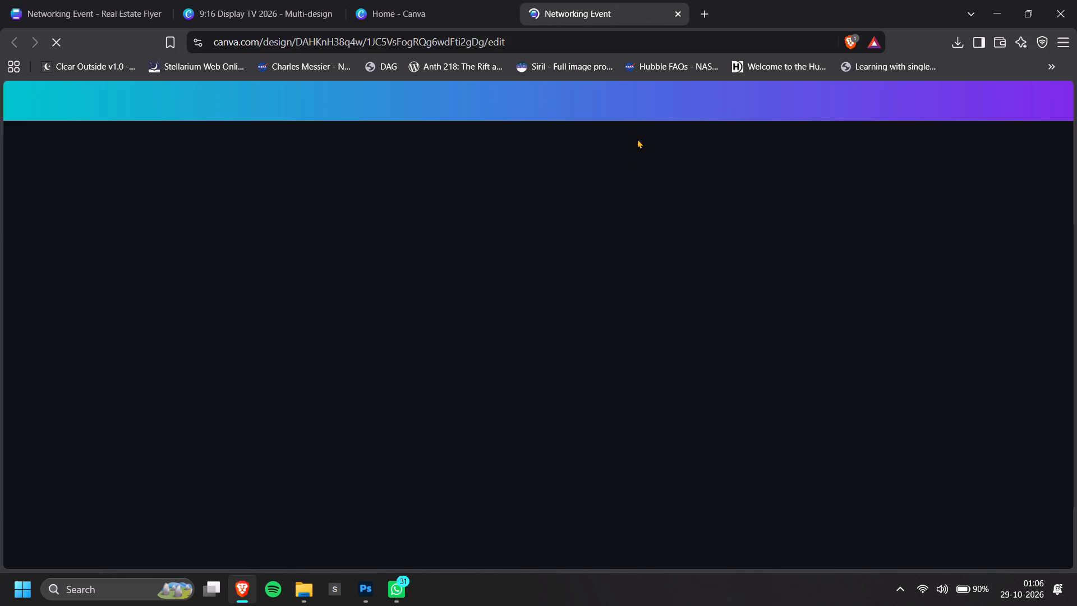
{"action": "left_click", "coordinate": [344, 0]}
{"action": "left_click", "coordinate": [436, 0]}
{"action": "left_click", "coordinate": [616, 18]}
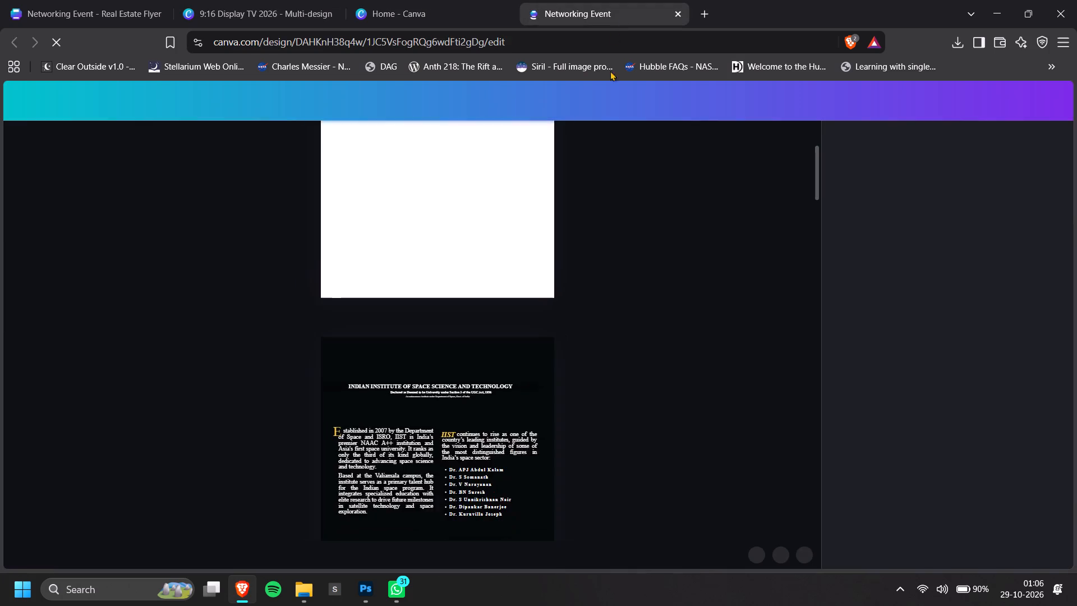
Look through the Networking Event pages for the Antariksha Virunnu title artwork, ending at page 4.
{"action": "scroll", "coordinate": [635, 292], "scroll_direction": "up", "scroll_amount": 2}
{"action": "left_click", "coordinate": [431, 258]}
{"action": "left_click", "coordinate": [639, 252]}
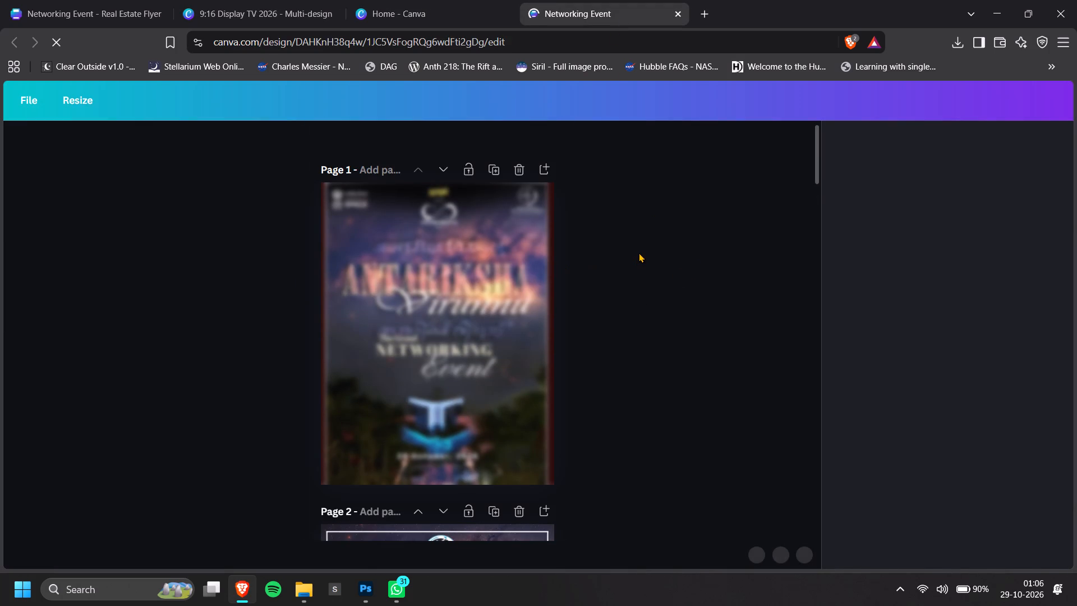
{"action": "scroll", "coordinate": [639, 252], "scroll_direction": "down", "scroll_amount": 1}
{"action": "left_click", "coordinate": [408, 206]}
{"action": "left_click", "coordinate": [680, 204]}
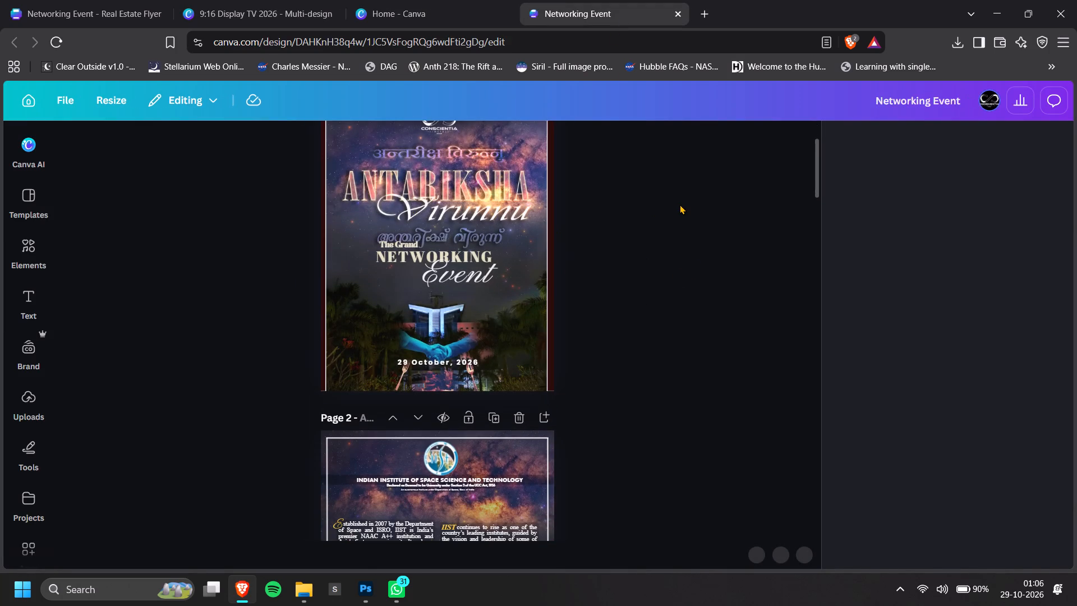
{"action": "scroll", "coordinate": [680, 204], "scroll_direction": "down", "scroll_amount": 3}
{"action": "scroll", "coordinate": [485, 272], "scroll_direction": "down", "scroll_amount": 2}
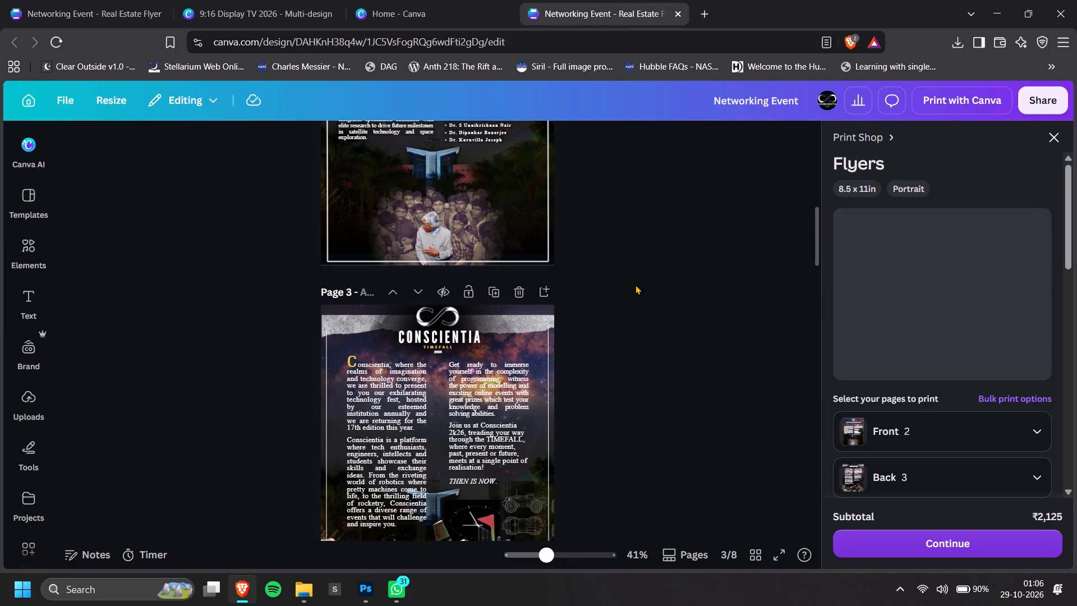
{"action": "scroll", "coordinate": [636, 284], "scroll_direction": "down", "scroll_amount": 7}
{"action": "scroll", "coordinate": [368, 213], "scroll_direction": "up", "scroll_amount": 6, "text": "ctrl"}
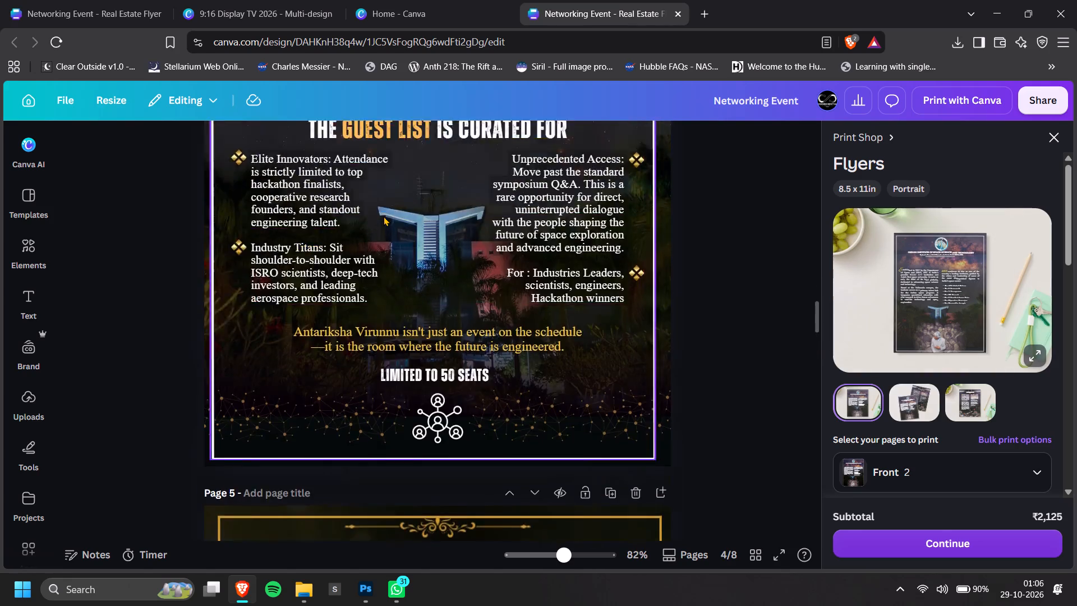
{"action": "scroll", "coordinate": [384, 216], "scroll_direction": "up", "scroll_amount": 3, "text": "ctrl"}
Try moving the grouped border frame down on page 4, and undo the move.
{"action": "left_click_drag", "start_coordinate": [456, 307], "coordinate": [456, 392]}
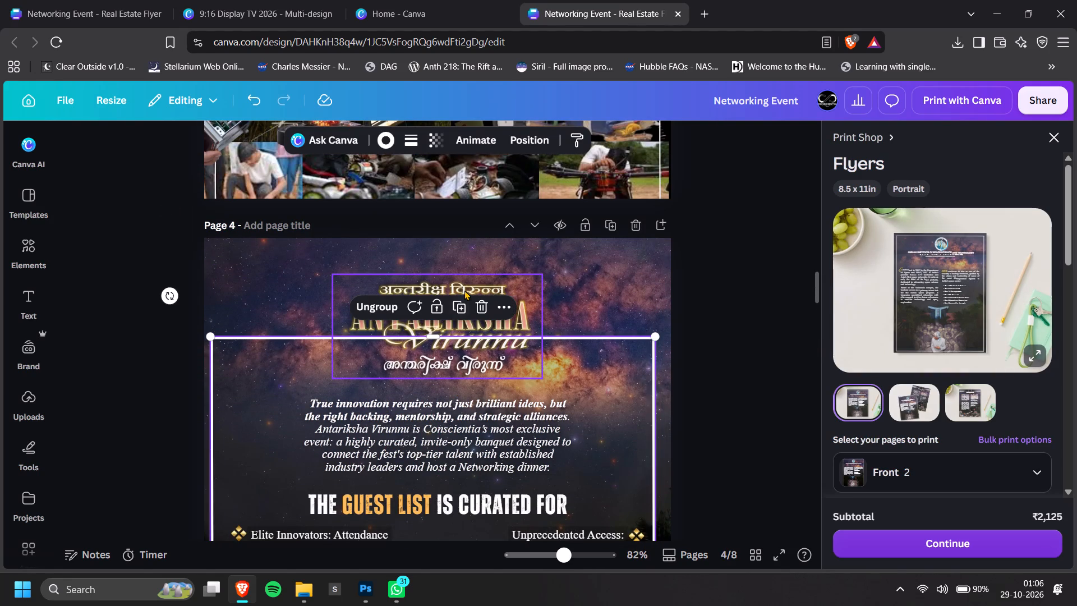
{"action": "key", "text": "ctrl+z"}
Select the Antariksha Virunnu title artwork on page 4 from its list of layers and copy it.
{"action": "key", "text": "alt+1"}
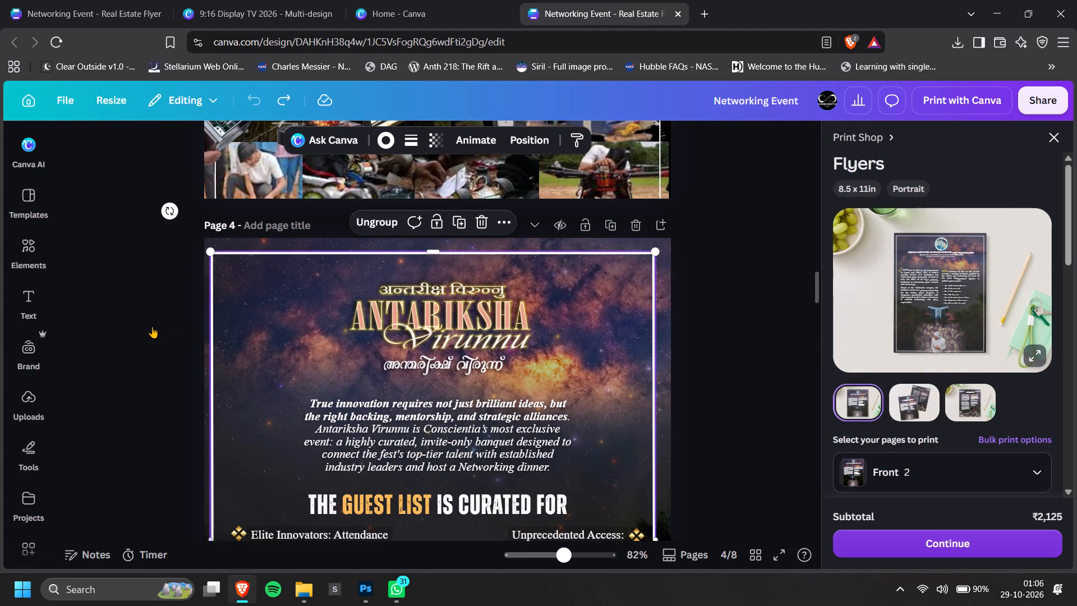
{"action": "scroll", "coordinate": [152, 327], "scroll_direction": "down", "scroll_amount": 8}
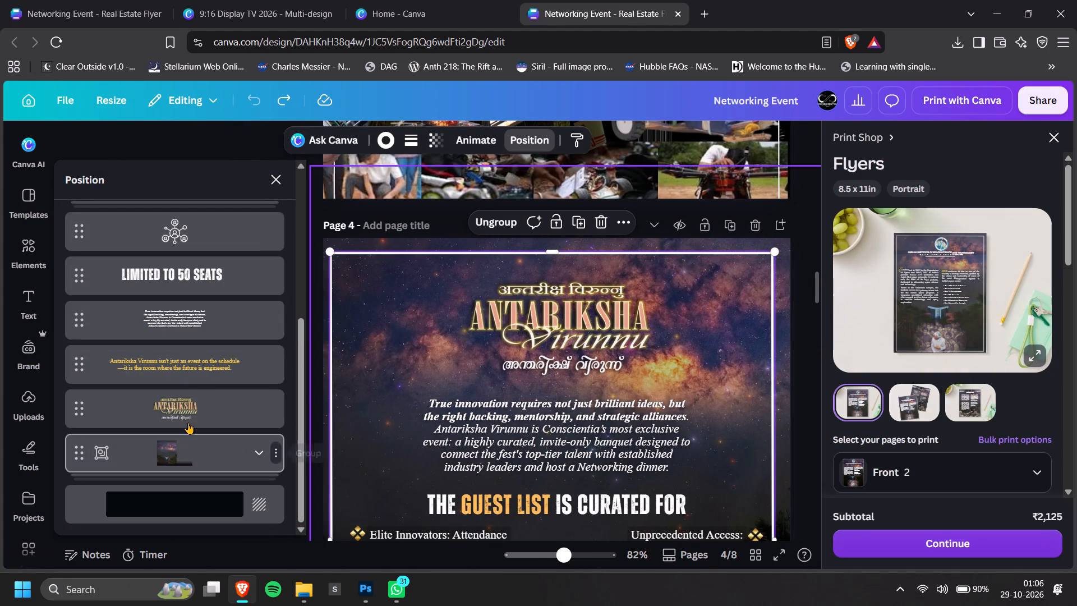
{"action": "left_click", "coordinate": [188, 420]}
{"action": "key", "text": "ctrl+c"}
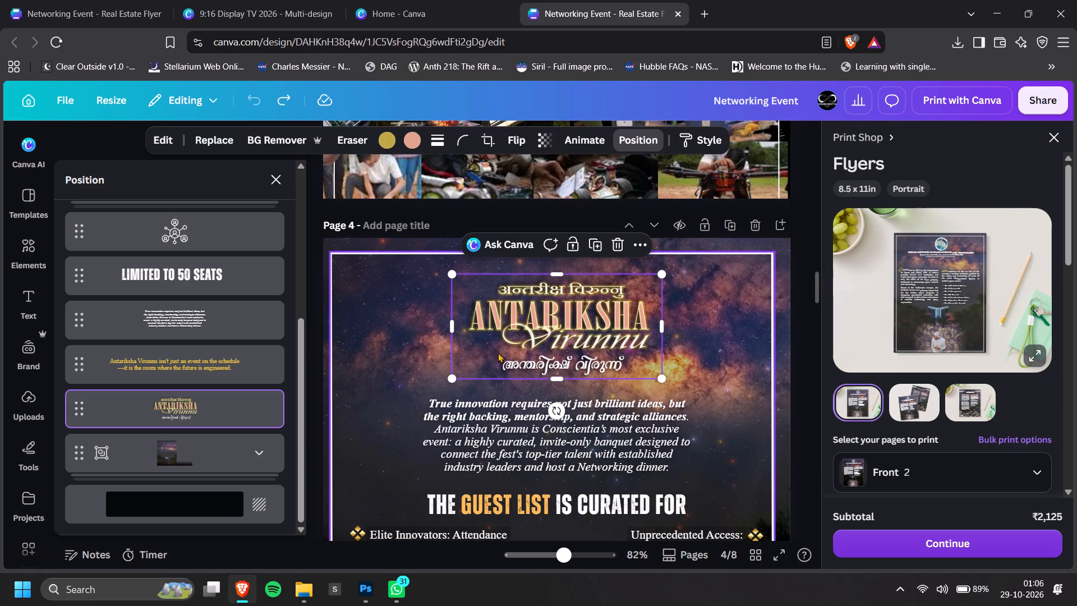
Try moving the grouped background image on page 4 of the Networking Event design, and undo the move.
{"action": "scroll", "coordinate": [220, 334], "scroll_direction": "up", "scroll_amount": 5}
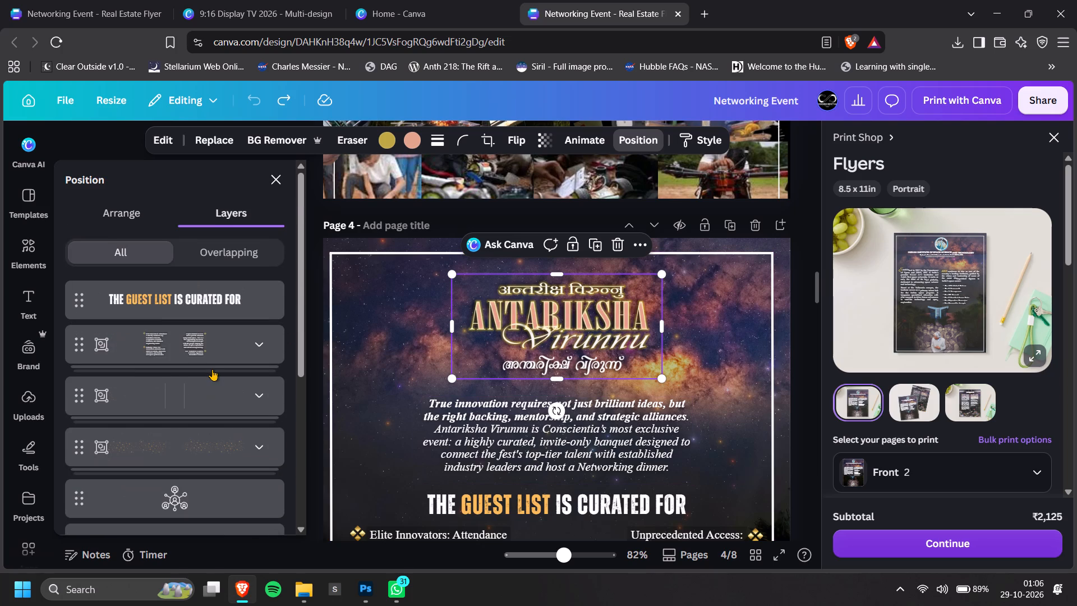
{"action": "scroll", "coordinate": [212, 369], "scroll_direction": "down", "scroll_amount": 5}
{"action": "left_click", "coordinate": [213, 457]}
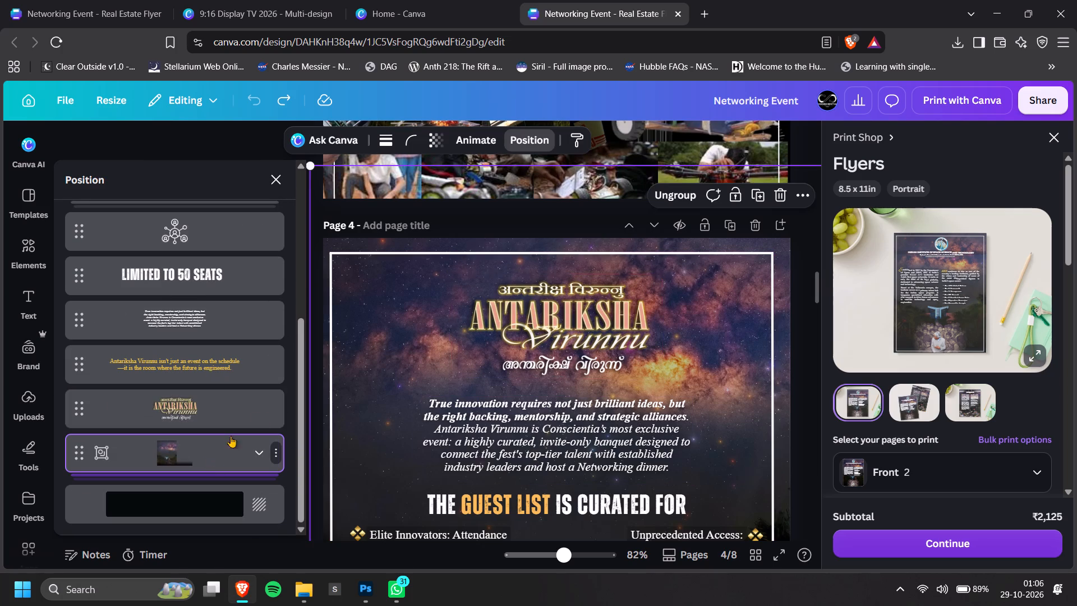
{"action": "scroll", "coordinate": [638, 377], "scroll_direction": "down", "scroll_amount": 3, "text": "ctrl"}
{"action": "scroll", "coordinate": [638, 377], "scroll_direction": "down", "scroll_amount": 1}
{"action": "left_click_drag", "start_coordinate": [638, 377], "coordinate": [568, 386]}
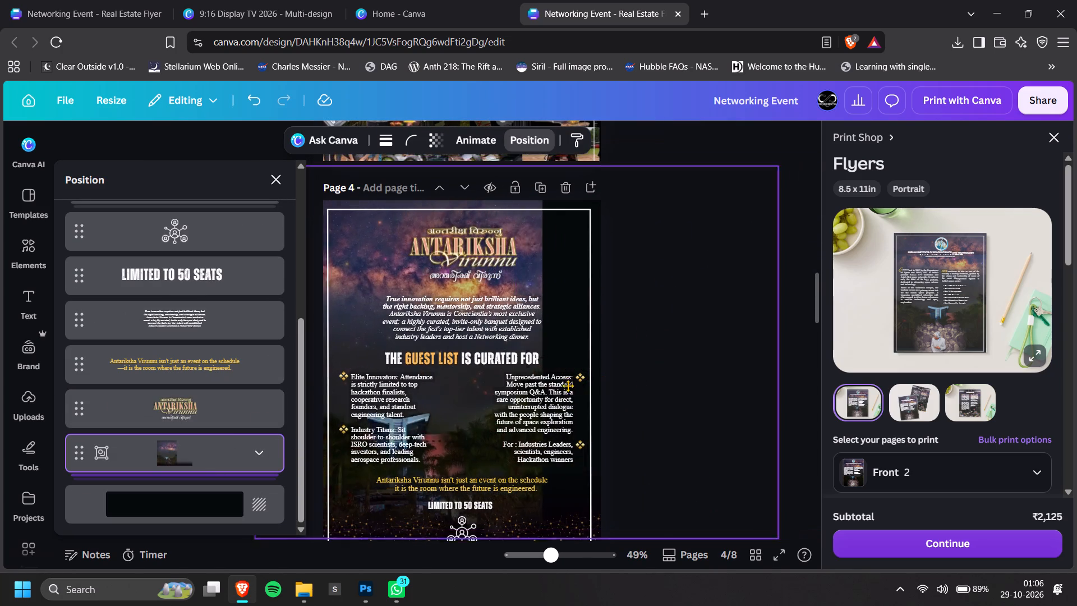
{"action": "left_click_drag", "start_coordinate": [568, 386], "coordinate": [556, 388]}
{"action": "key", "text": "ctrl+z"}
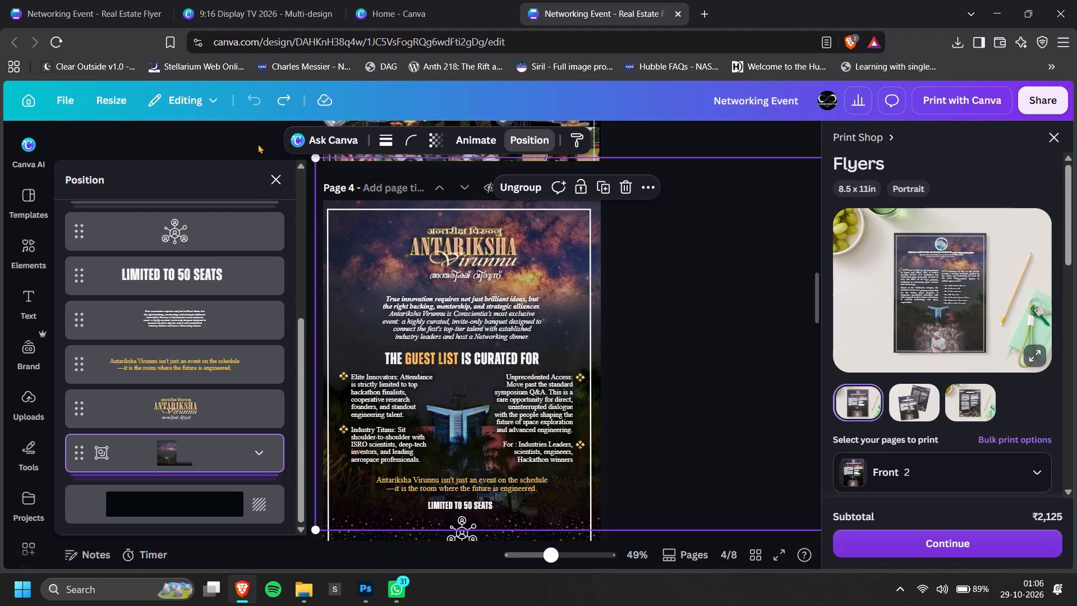
Switch to the 9:16 Display TV 2026 design and paste the copied Antariksha Virunnu title onto the dark blue page 2.
{"action": "left_click", "coordinate": [284, 0]}
{"action": "scroll", "coordinate": [445, 132], "scroll_direction": "down", "scroll_amount": 2}
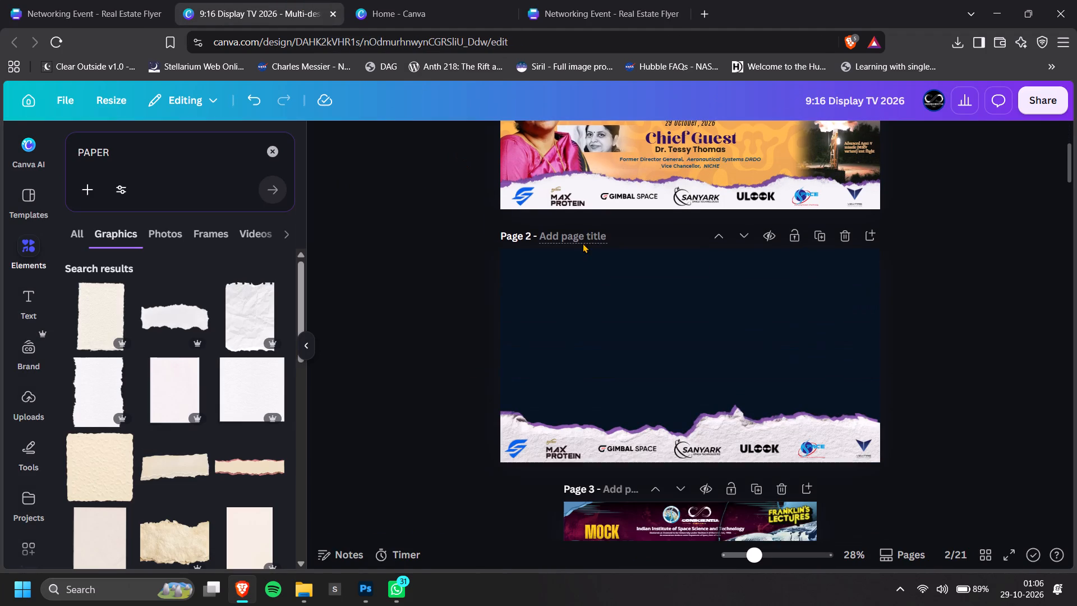
{"action": "key", "text": "ctrl+v"}
{"action": "scroll", "coordinate": [945, 341], "scroll_direction": "down", "scroll_amount": 1}
{"action": "scroll", "coordinate": [937, 268], "scroll_direction": "up", "scroll_amount": 2, "text": "ctrl"}
{"action": "scroll", "coordinate": [940, 268], "scroll_direction": "up", "scroll_amount": 4}
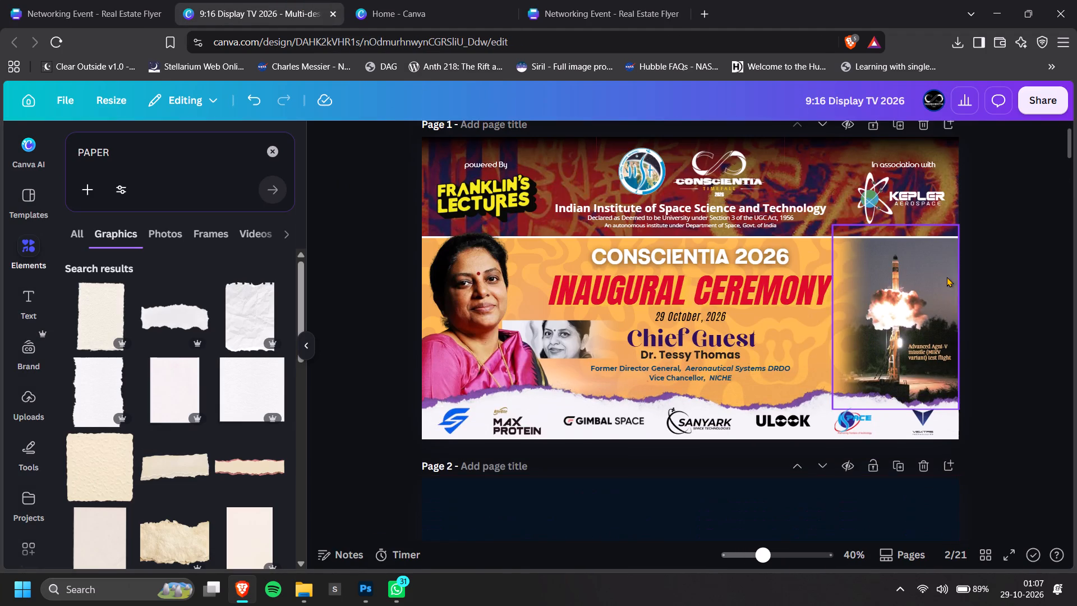
{"action": "scroll", "coordinate": [966, 299], "scroll_direction": "down", "scroll_amount": 3}
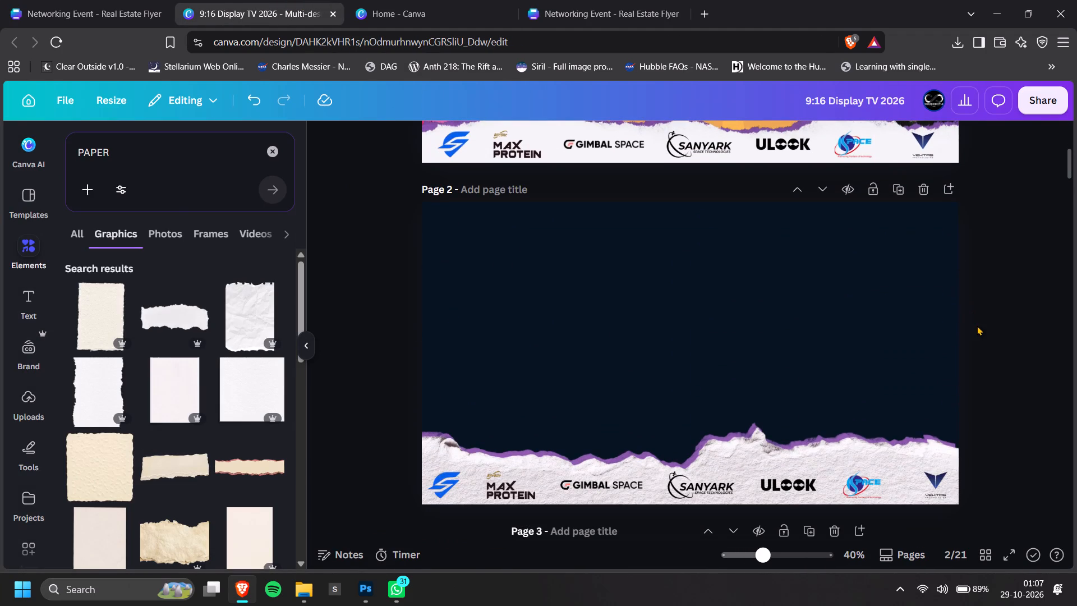
{"action": "left_click", "coordinate": [983, 305]}
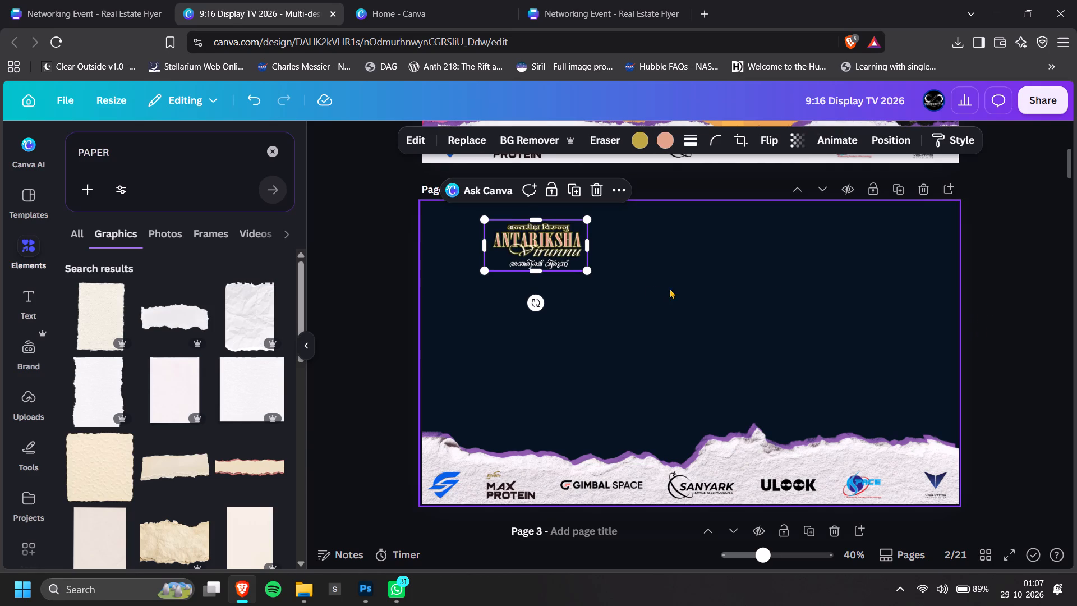
Enlarge the Antariksha Virunnu title to about three times its pasted size and move it to the middle of page 2.
{"action": "left_click_drag", "start_coordinate": [590, 274], "coordinate": [782, 406]}
{"action": "left_click_drag", "start_coordinate": [712, 341], "coordinate": [720, 345]}
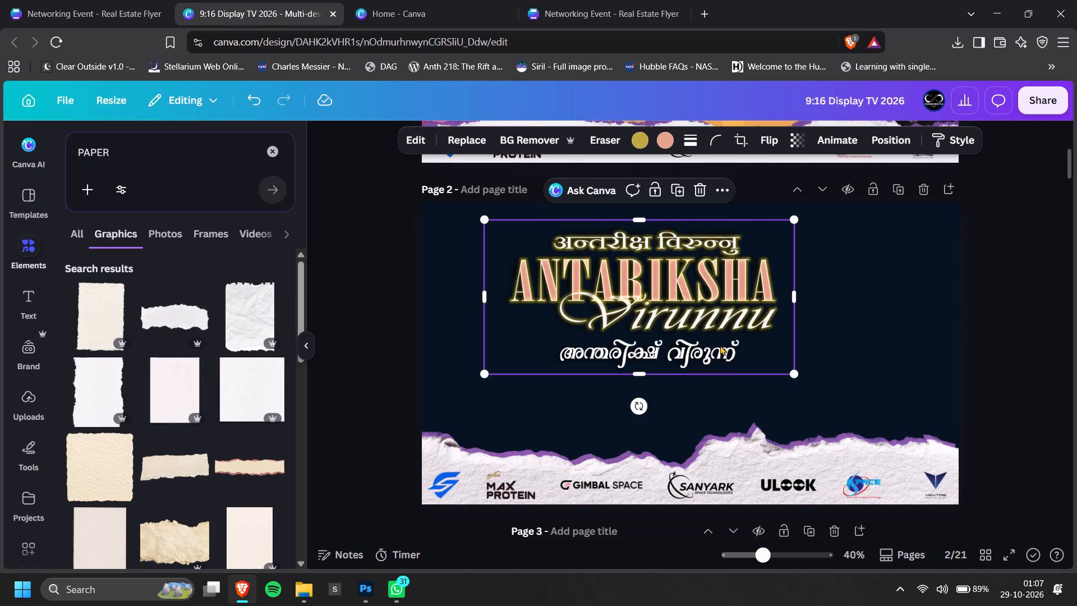
{"action": "left_click_drag", "start_coordinate": [720, 345], "coordinate": [761, 368]}
{"action": "left_click", "coordinate": [1009, 307]}
Fine-tune the Antariksha Virunnu title's position so it sits horizontally centred on page 2.
{"action": "scroll", "coordinate": [967, 302], "scroll_direction": "down", "scroll_amount": 2, "text": "ctrl"}
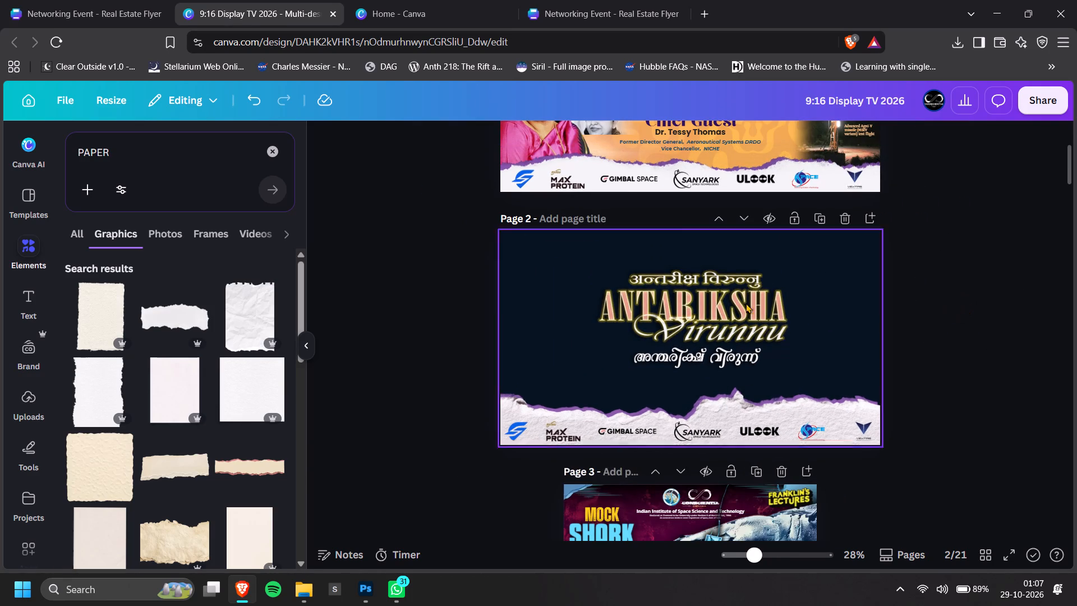
{"action": "scroll", "coordinate": [721, 303], "scroll_direction": "up", "scroll_amount": 2, "text": "ctrl"}
{"action": "left_click_drag", "start_coordinate": [753, 320], "coordinate": [745, 320]}
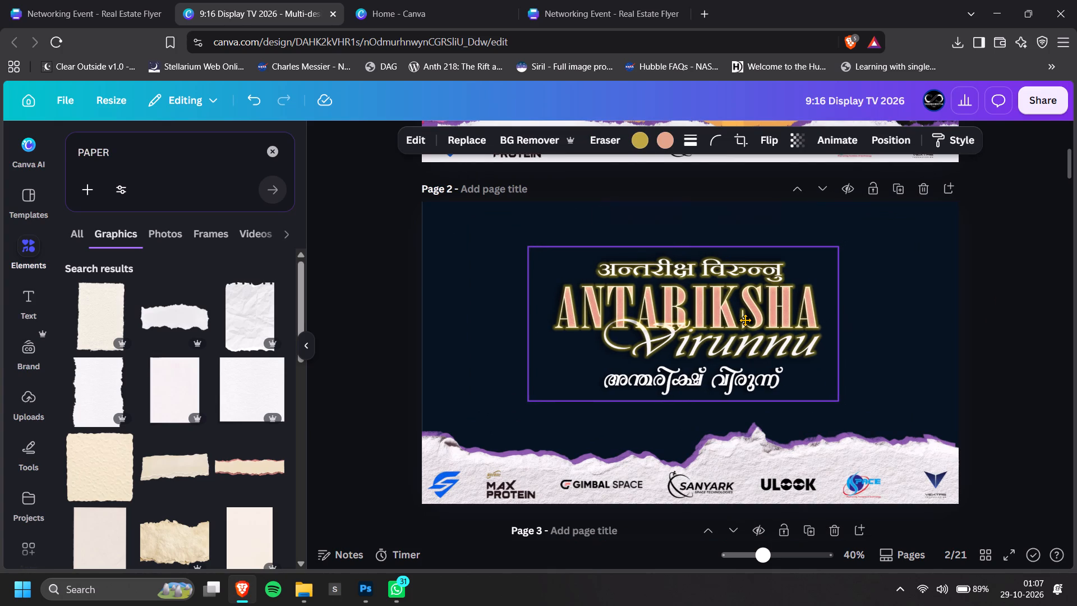
{"action": "left_click_drag", "start_coordinate": [745, 320], "coordinate": [743, 320]}
{"action": "left_click", "coordinate": [880, 296]}
{"action": "left_click", "coordinate": [977, 280]}
{"action": "scroll", "coordinate": [977, 280], "scroll_direction": "down", "scroll_amount": 2, "text": "ctrl"}
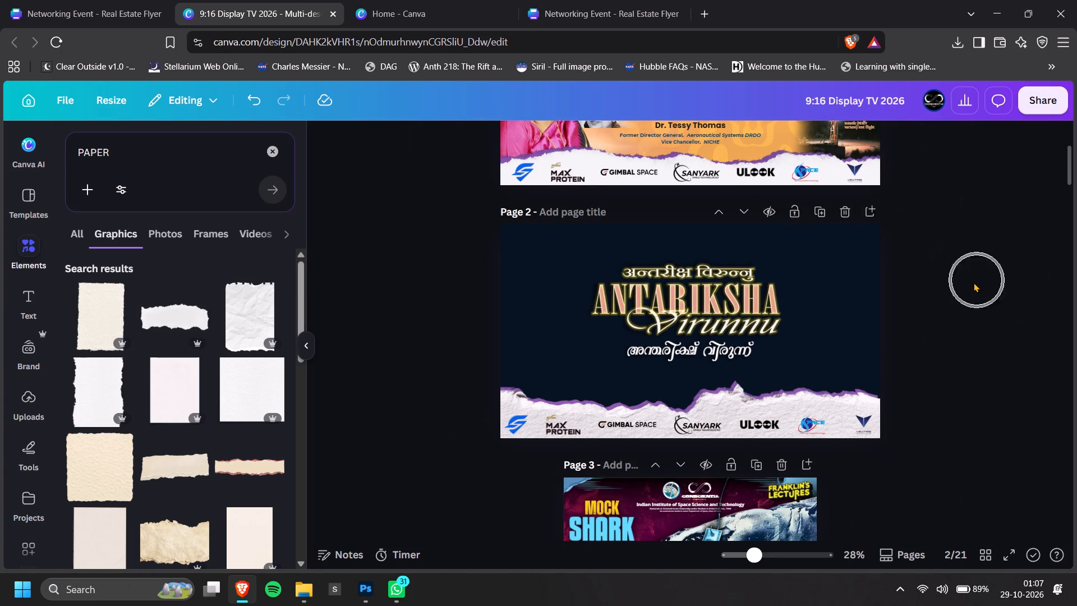
{"action": "scroll", "coordinate": [720, 307], "scroll_direction": "up", "scroll_amount": 3, "text": "ctrl"}
{"action": "left_click", "coordinate": [720, 307]}
{"action": "left_click_drag", "start_coordinate": [722, 307], "coordinate": [730, 311]}
{"action": "left_click", "coordinate": [979, 287]}
{"action": "scroll", "coordinate": [968, 286], "scroll_direction": "down", "scroll_amount": 3, "text": "ctrl"}
{"action": "left_click", "coordinate": [968, 286]}
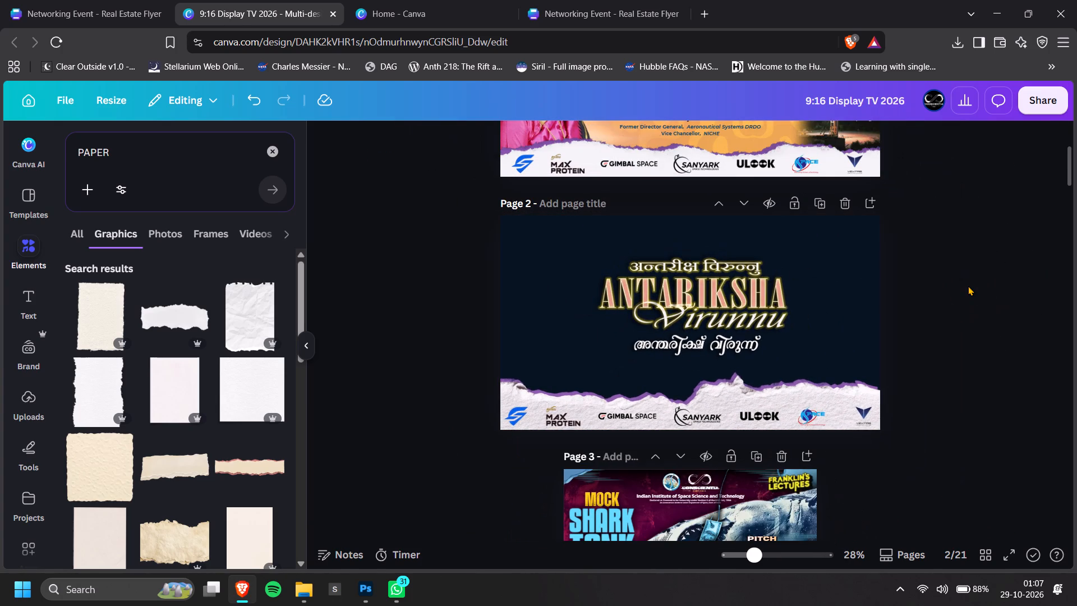
Shrink the Antariksha Virunnu title slightly and recentre it horizontally above the torn-paper sponsor strip on page 2.
{"action": "scroll", "coordinate": [918, 286], "scroll_direction": "up", "scroll_amount": 3, "text": "ctrl"}
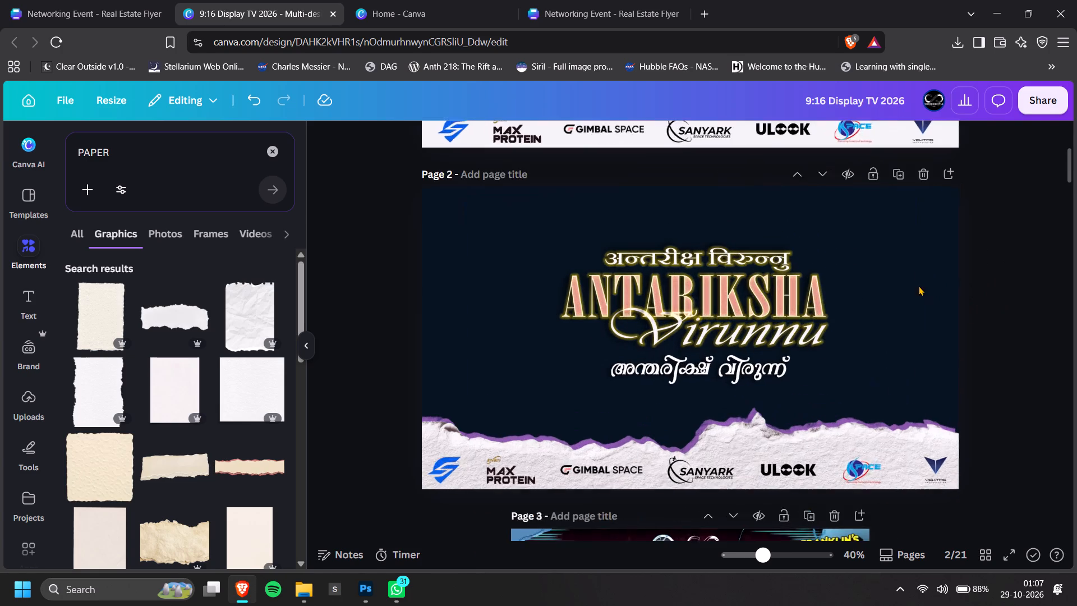
{"action": "left_click", "coordinate": [778, 332]}
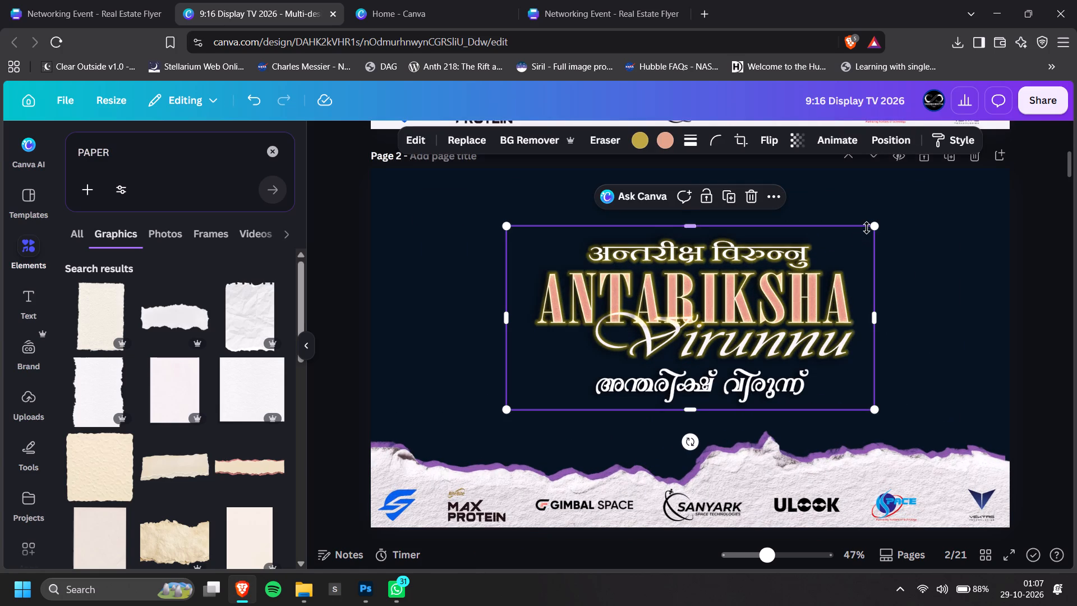
{"action": "left_click", "coordinate": [867, 228]}
{"action": "left_click_drag", "start_coordinate": [872, 224], "coordinate": [834, 237]}
{"action": "left_click_drag", "start_coordinate": [776, 290], "coordinate": [792, 288]}
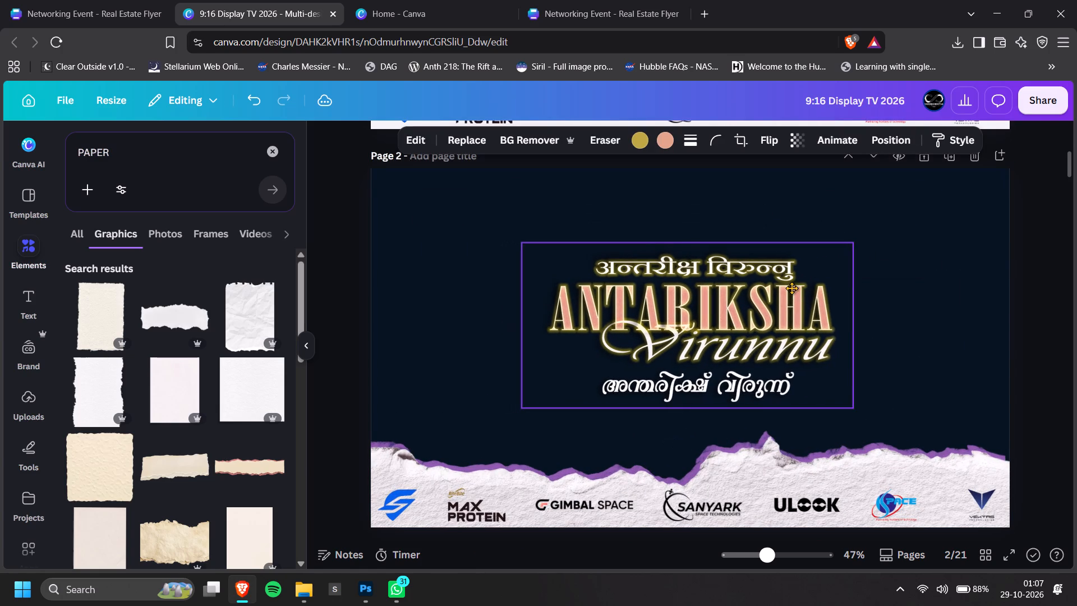
{"action": "left_click_drag", "start_coordinate": [792, 288], "coordinate": [795, 288]}
{"action": "double_click", "coordinate": [1045, 248]}
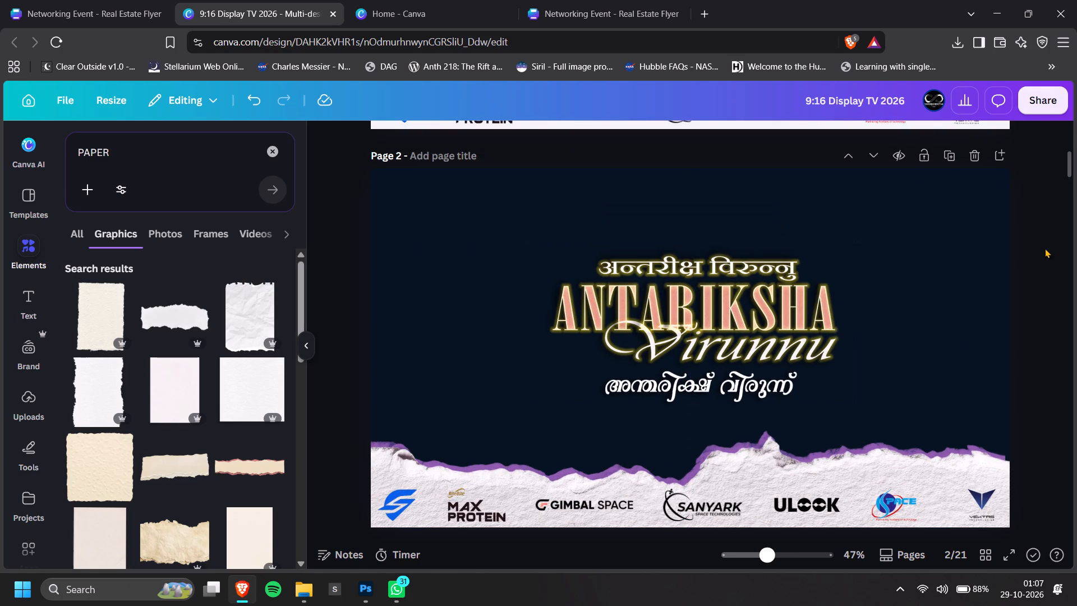
Look through the Astrophotography, Pictures and Documents folders in File Explorer for a background image for page 2.
{"action": "left_click", "coordinate": [305, 589]}
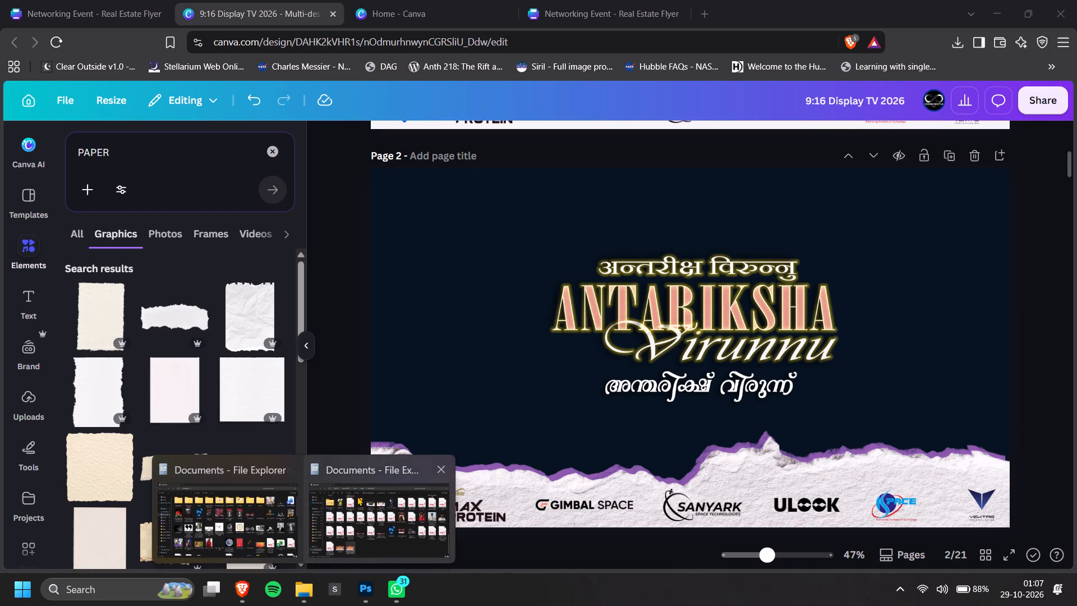
{"action": "left_click", "coordinate": [357, 496]}
{"action": "scroll", "coordinate": [532, 400], "scroll_direction": "up", "scroll_amount": 4}
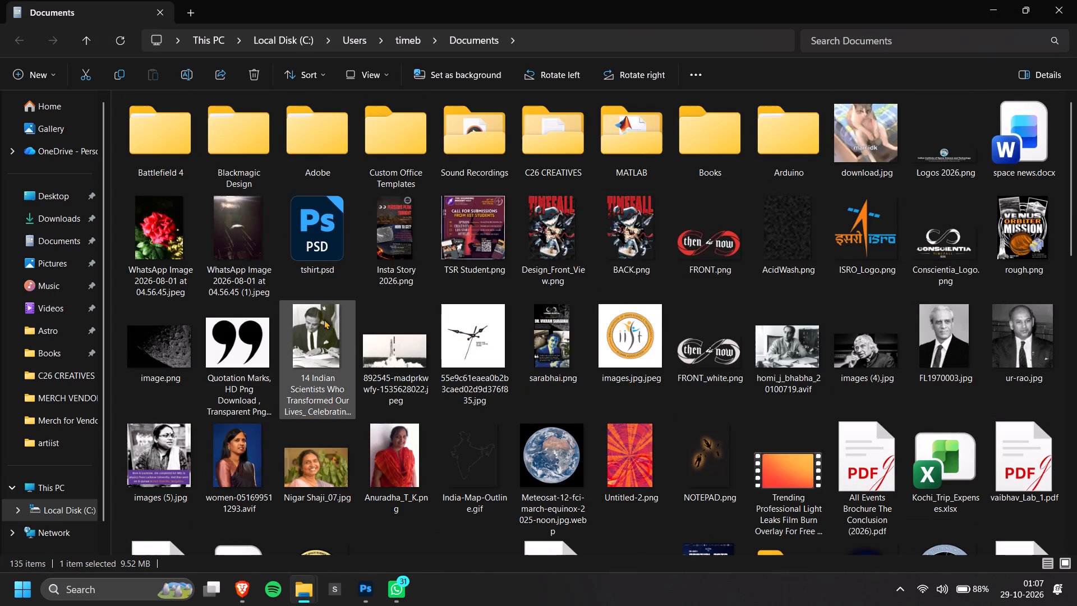
{"action": "key", "text": "alt+Tab"}
{"action": "key", "text": "alt+Tab"}
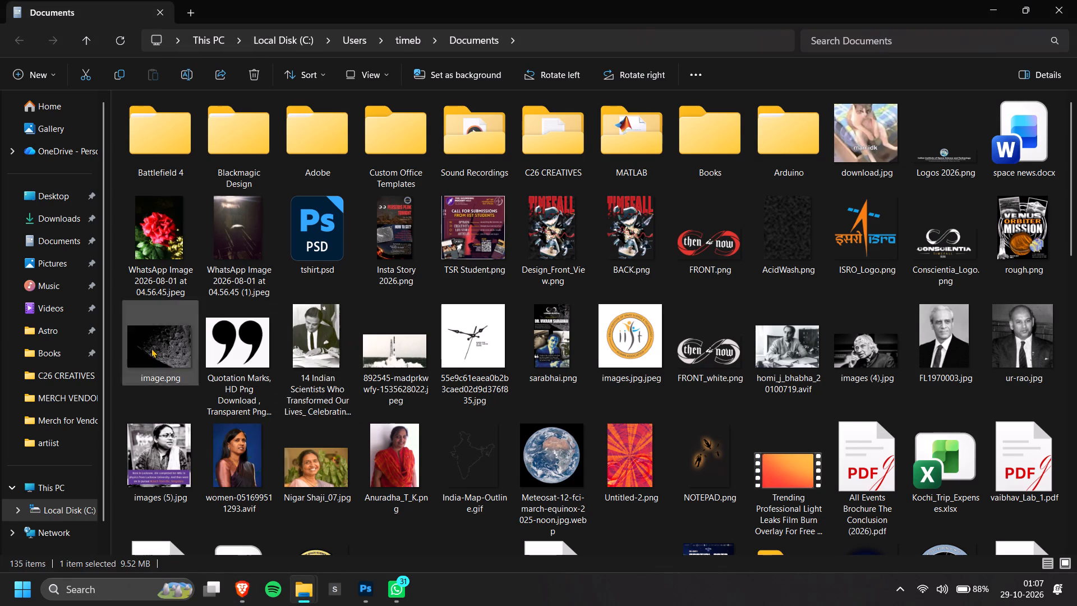
{"action": "left_click", "coordinate": [49, 320]}
{"action": "double_click", "coordinate": [172, 130]}
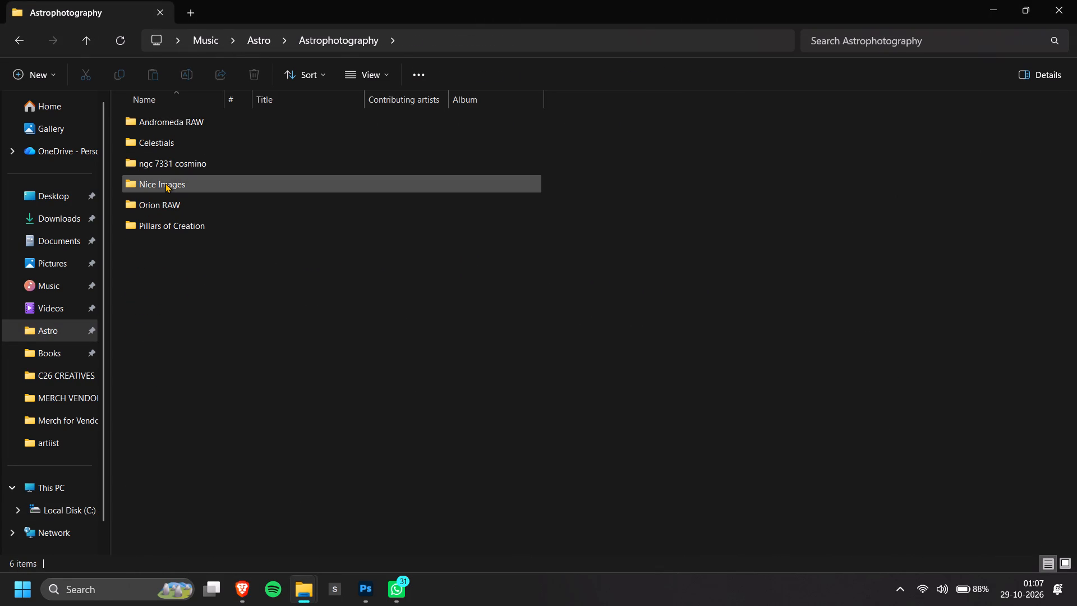
{"action": "double_click", "coordinate": [165, 183]}
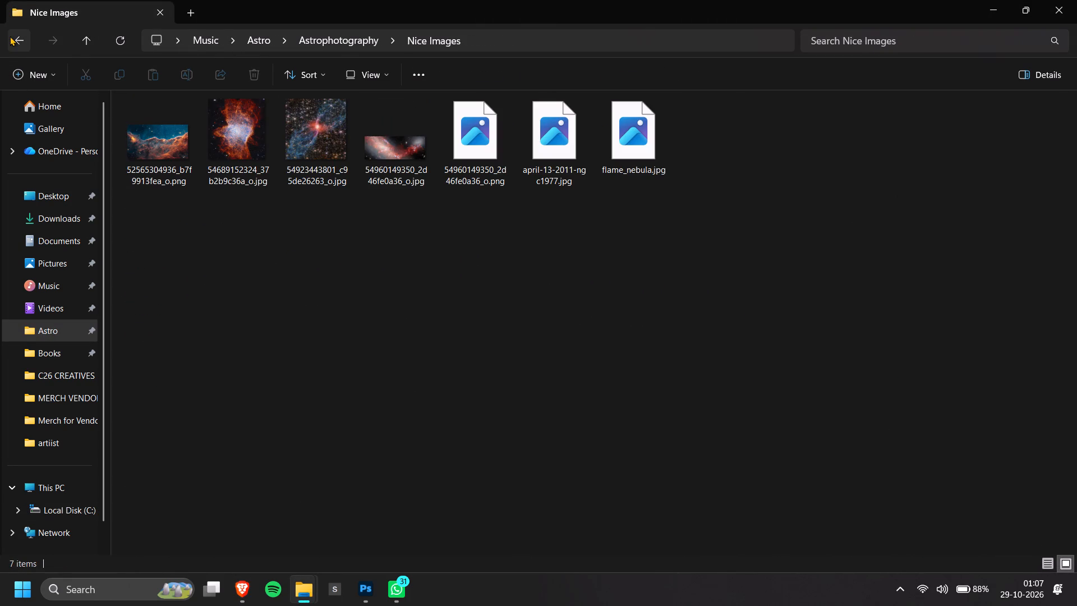
{"action": "left_click", "coordinate": [12, 35]}
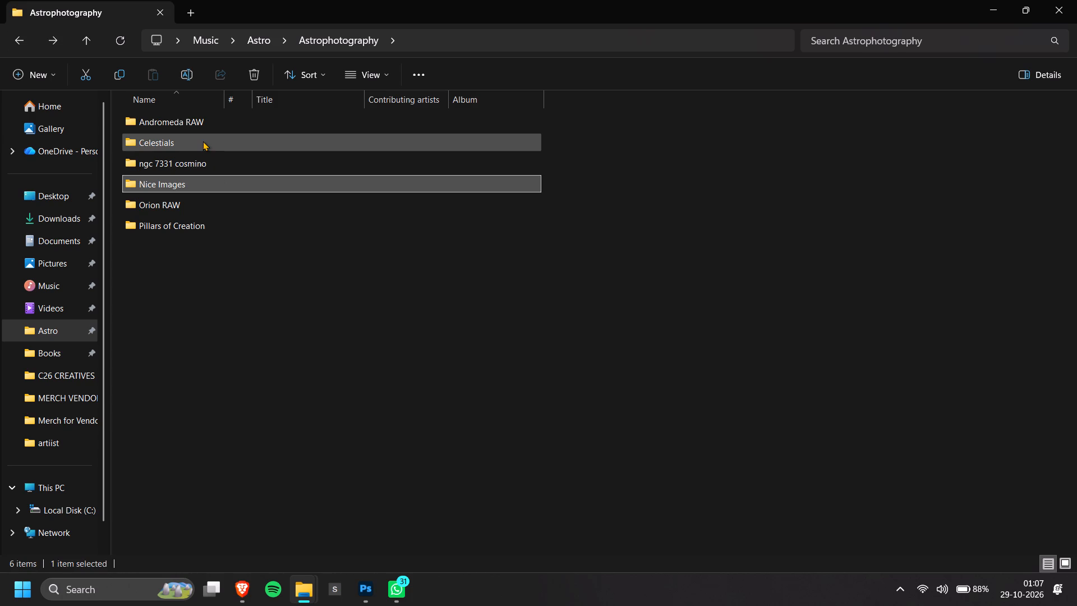
{"action": "double_click", "coordinate": [203, 141]}
{"action": "left_click", "coordinate": [9, 40]}
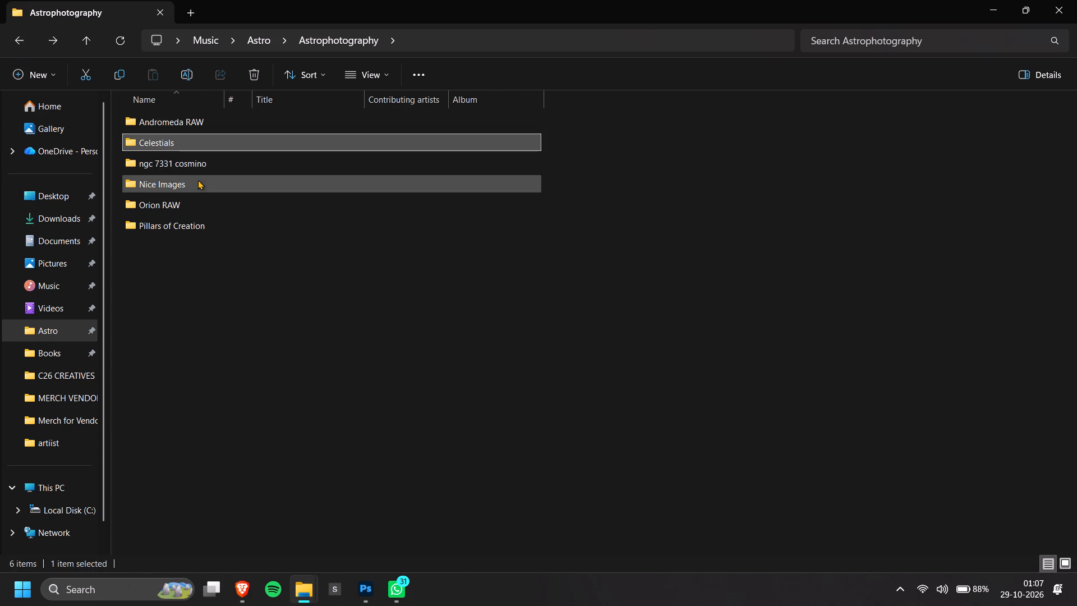
{"action": "left_click", "coordinate": [74, 266]}
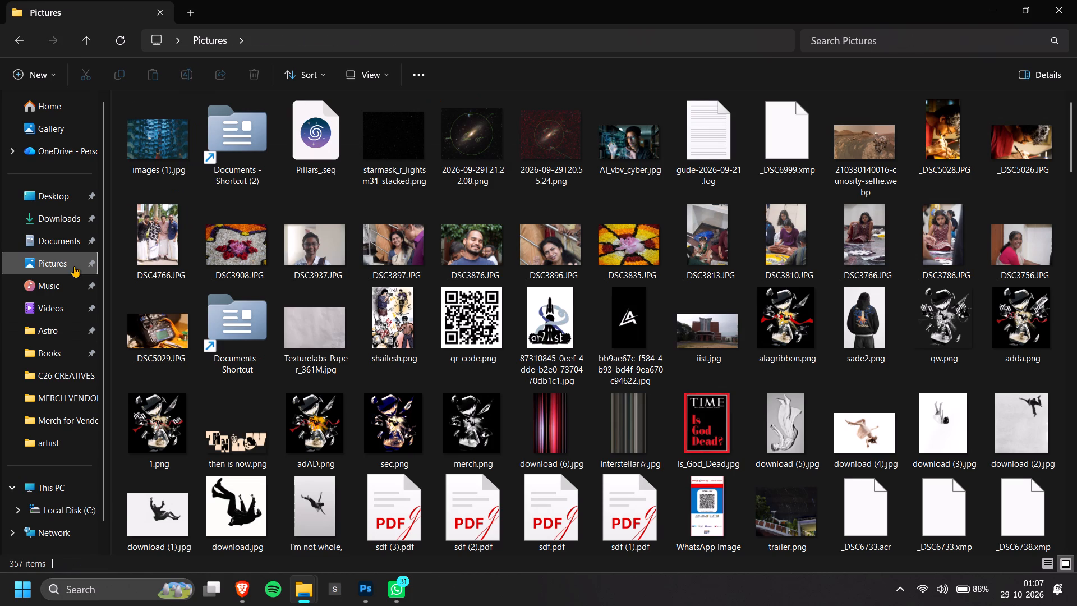
{"action": "scroll", "coordinate": [449, 297], "scroll_direction": "down", "scroll_amount": 5}
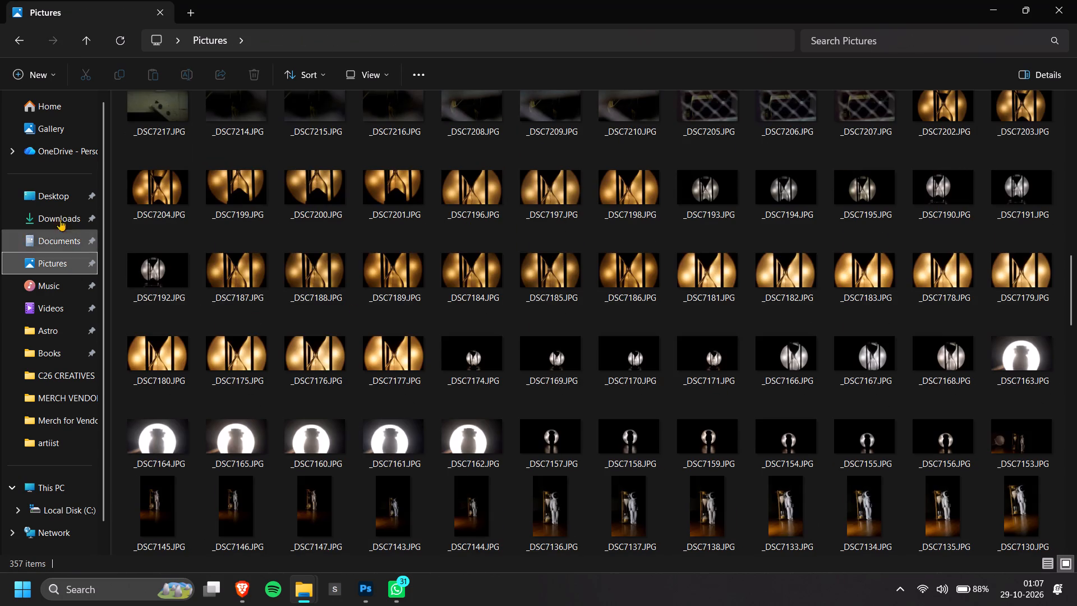
{"action": "left_click", "coordinate": [40, 226]}
{"action": "left_click", "coordinate": [45, 229]}
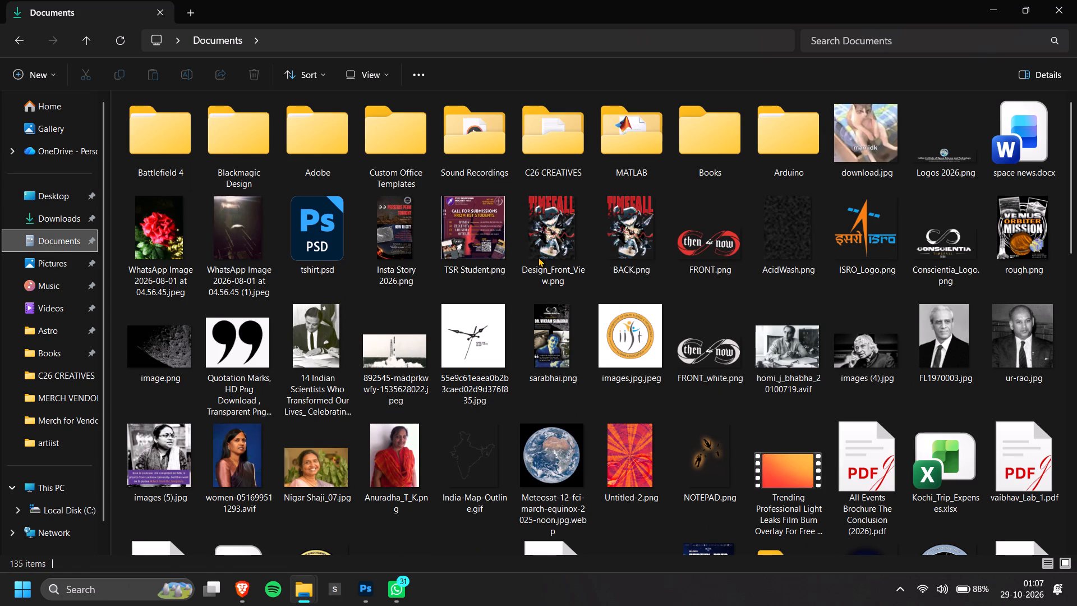
{"action": "scroll", "coordinate": [646, 404], "scroll_direction": "down", "scroll_amount": 3}
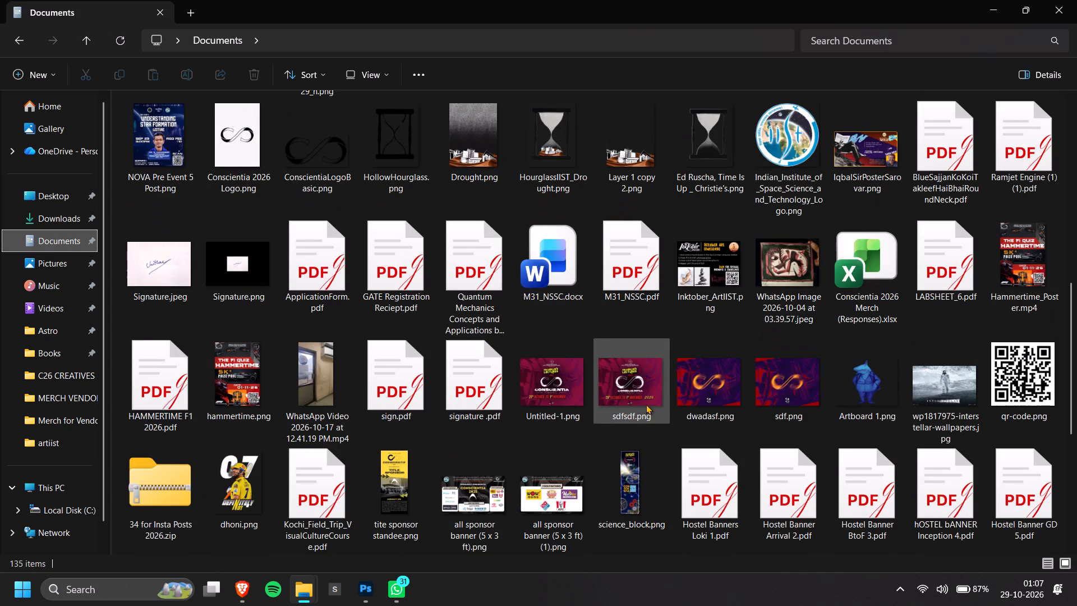
{"action": "scroll", "coordinate": [646, 404], "scroll_direction": "down", "scroll_amount": 2}
{"action": "scroll", "coordinate": [355, 433], "scroll_direction": "up", "scroll_amount": 2}
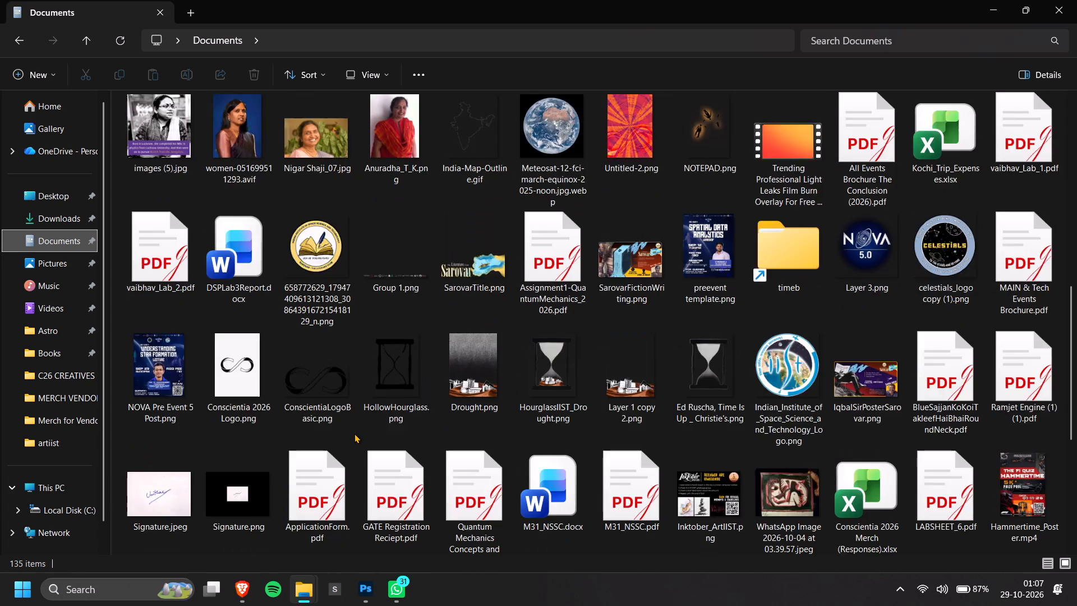
{"action": "scroll", "coordinate": [355, 433], "scroll_direction": "up", "scroll_amount": 1}
Add the moon surface picture image.png from the Documents folder to page 2 of the 9:16 Display TV 2026 design.
{"action": "left_click_drag", "start_coordinate": [171, 350], "coordinate": [370, 587]}
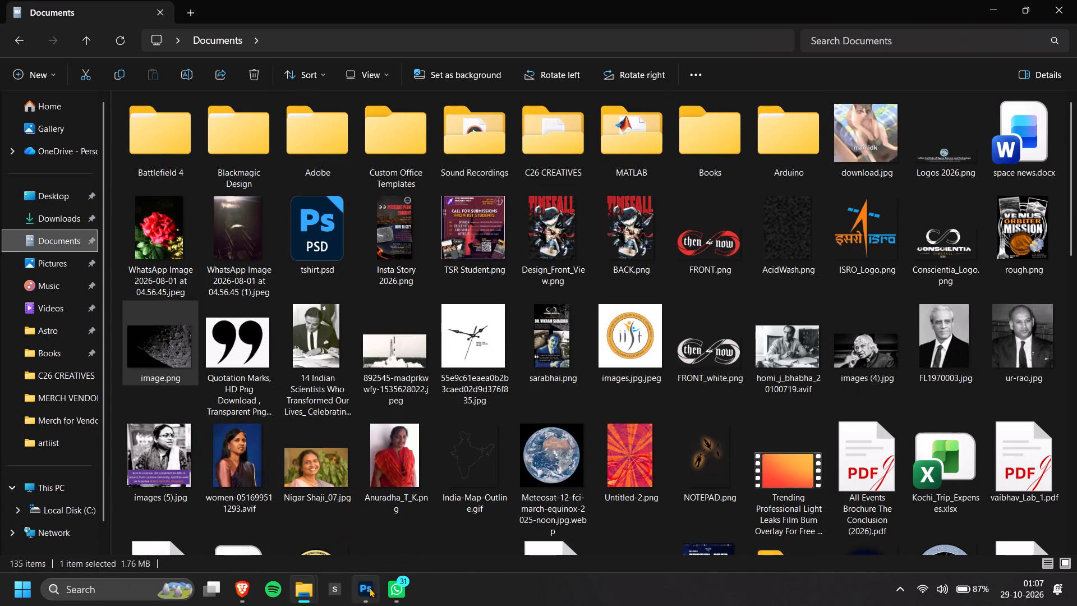
{"action": "left_click_drag", "start_coordinate": [370, 587], "coordinate": [699, 333]}
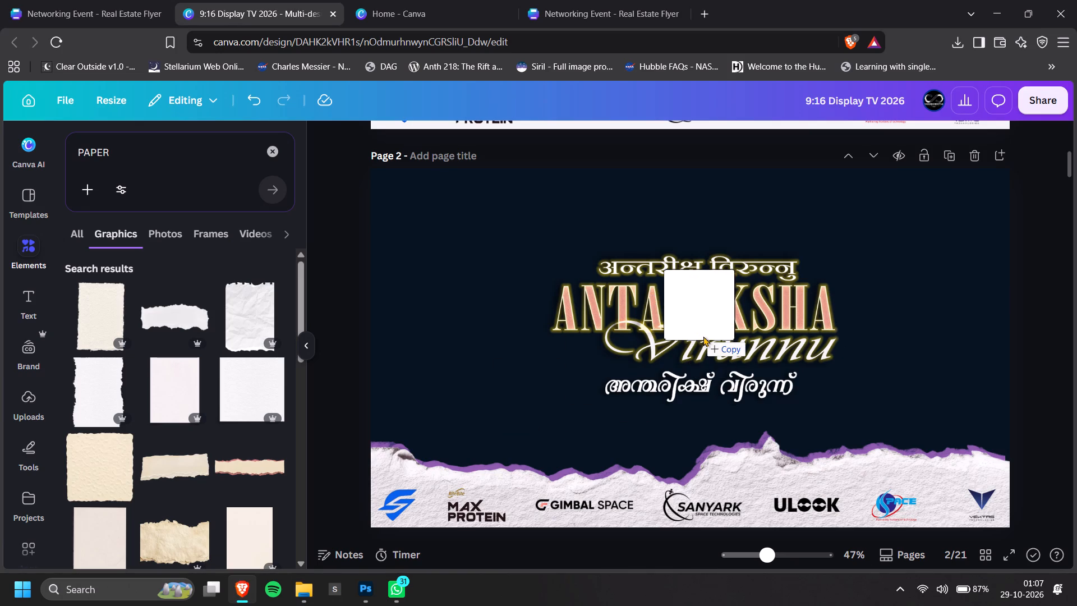
{"action": "left_click_drag", "start_coordinate": [780, 360], "coordinate": [822, 323]}
Enlarge the moon surface image and position it over the right part of page 2, overhanging the page edge.
{"action": "scroll", "coordinate": [818, 322], "scroll_direction": "down", "scroll_amount": 3, "text": "ctrl"}
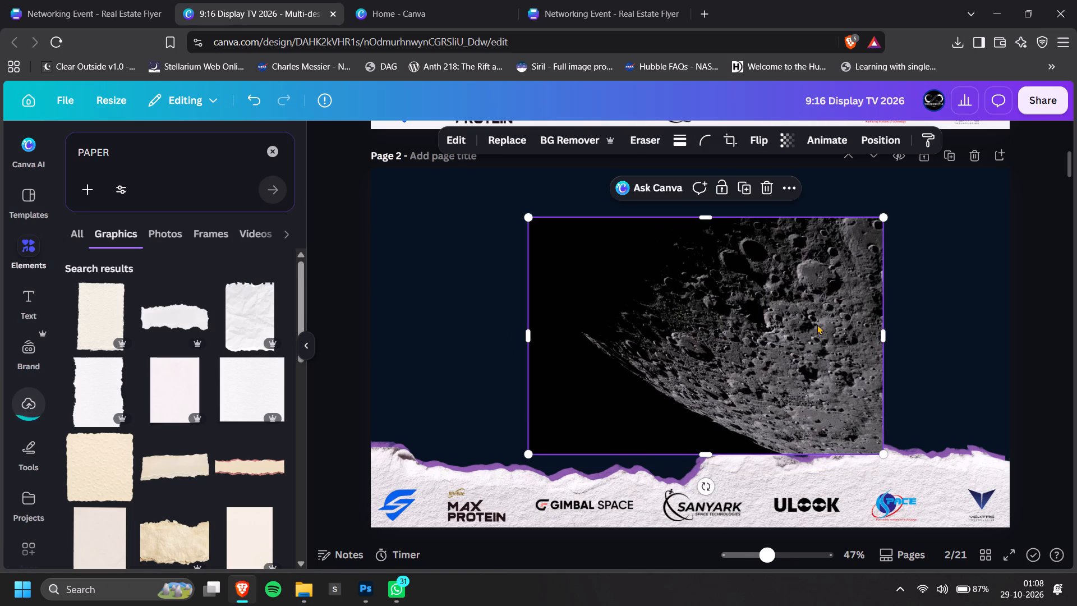
{"action": "left_click_drag", "start_coordinate": [770, 346], "coordinate": [887, 274]}
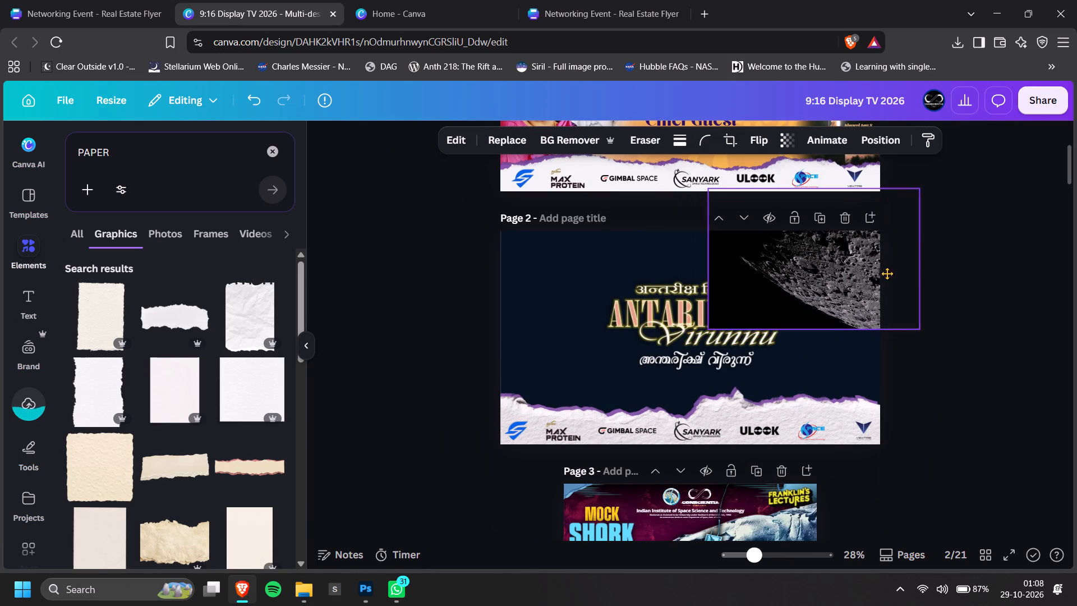
{"action": "left_click_drag", "start_coordinate": [887, 274], "coordinate": [761, 282]}
{"action": "left_click_drag", "start_coordinate": [800, 341], "coordinate": [903, 400]}
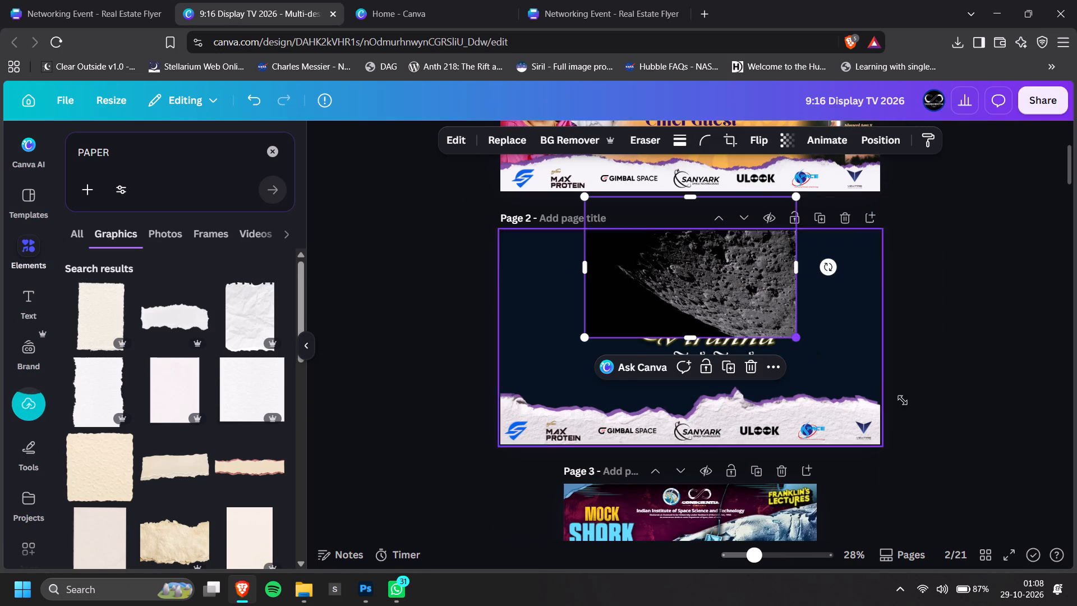
{"action": "left_click_drag", "start_coordinate": [903, 400], "coordinate": [940, 425]}
{"action": "left_click_drag", "start_coordinate": [833, 356], "coordinate": [864, 345]}
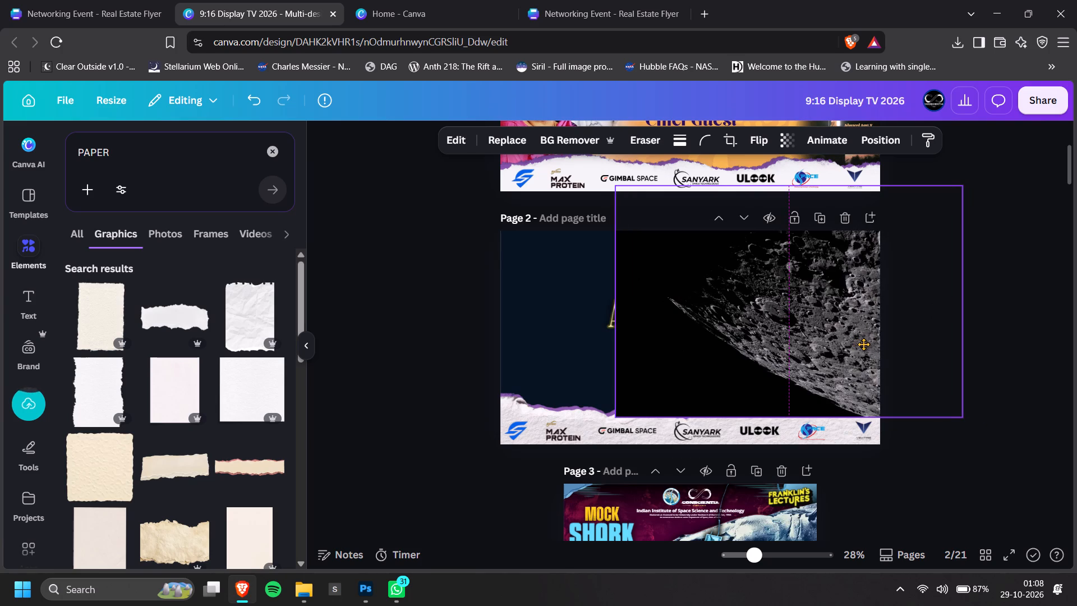
{"action": "left_click_drag", "start_coordinate": [864, 345], "coordinate": [863, 345]}
Send the moon image backward three levels, behind the Antariksha Virunnu title and the torn-paper sponsor strip.
{"action": "key", "text": "ctrl+bracketleft"}
{"action": "key", "text": "ctrl+bracketleft"}
{"action": "key", "text": "ctrl+bracketleft"}
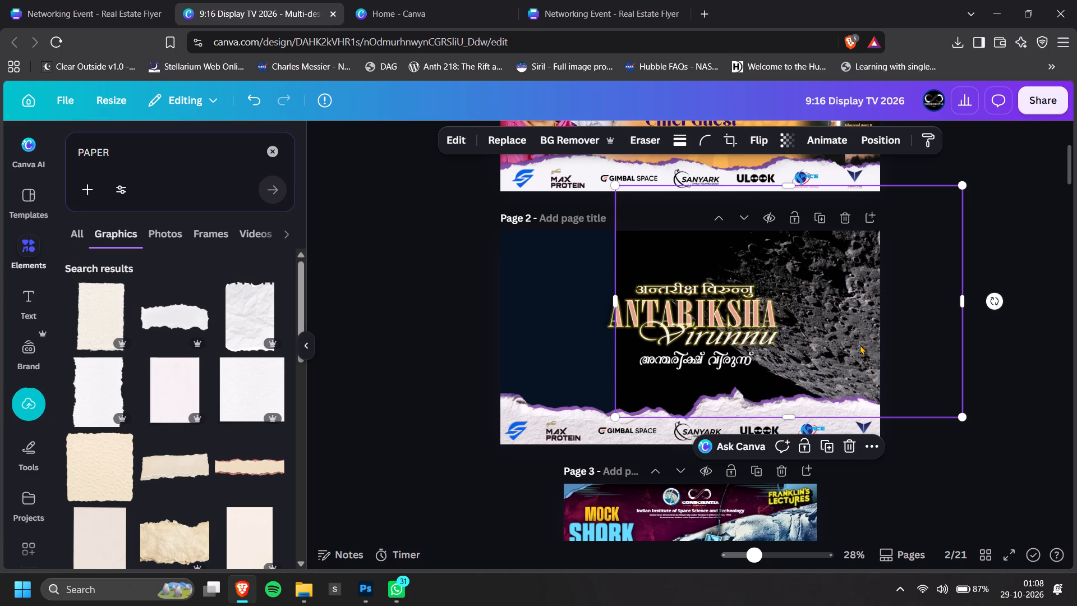
Remove the moon image's black background and shift the image slightly towards the middle of page 2.
{"action": "left_click", "coordinate": [533, 145]}
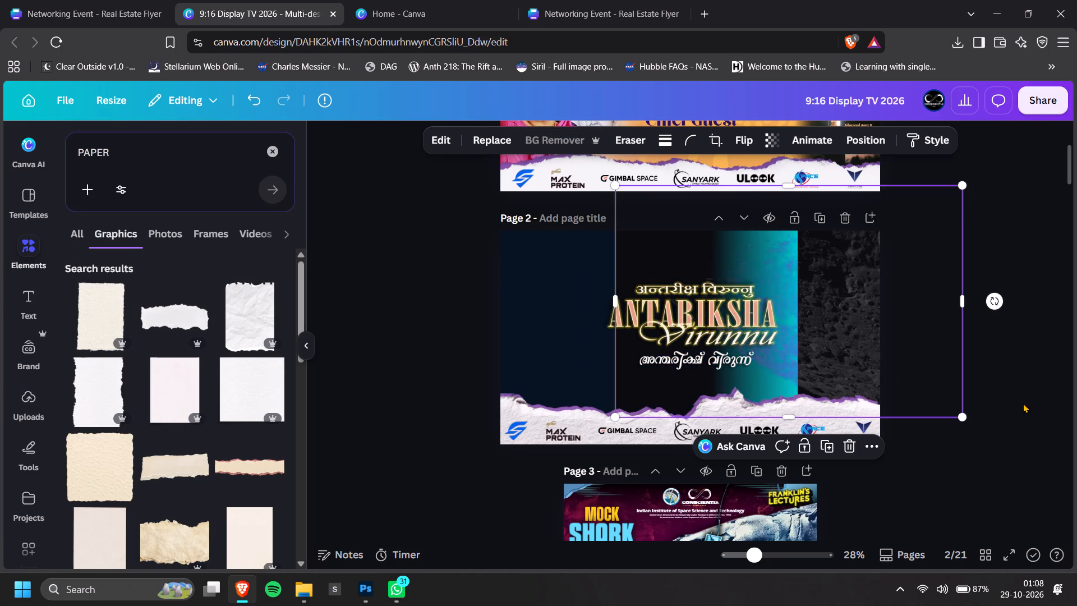
{"action": "left_click_drag", "start_coordinate": [920, 373], "coordinate": [899, 370]}
{"action": "left_click", "coordinate": [996, 346]}
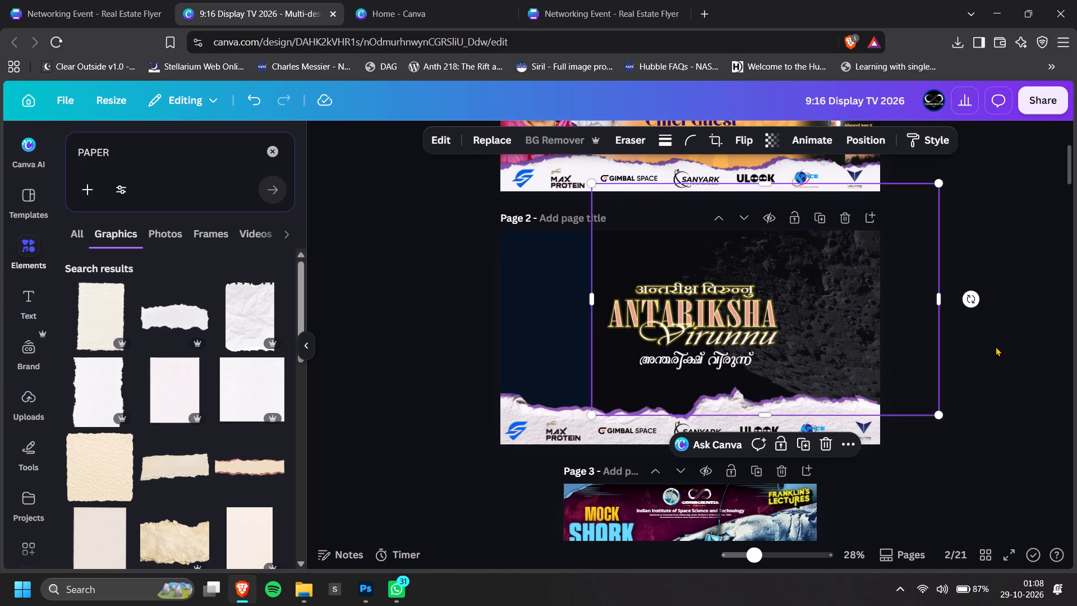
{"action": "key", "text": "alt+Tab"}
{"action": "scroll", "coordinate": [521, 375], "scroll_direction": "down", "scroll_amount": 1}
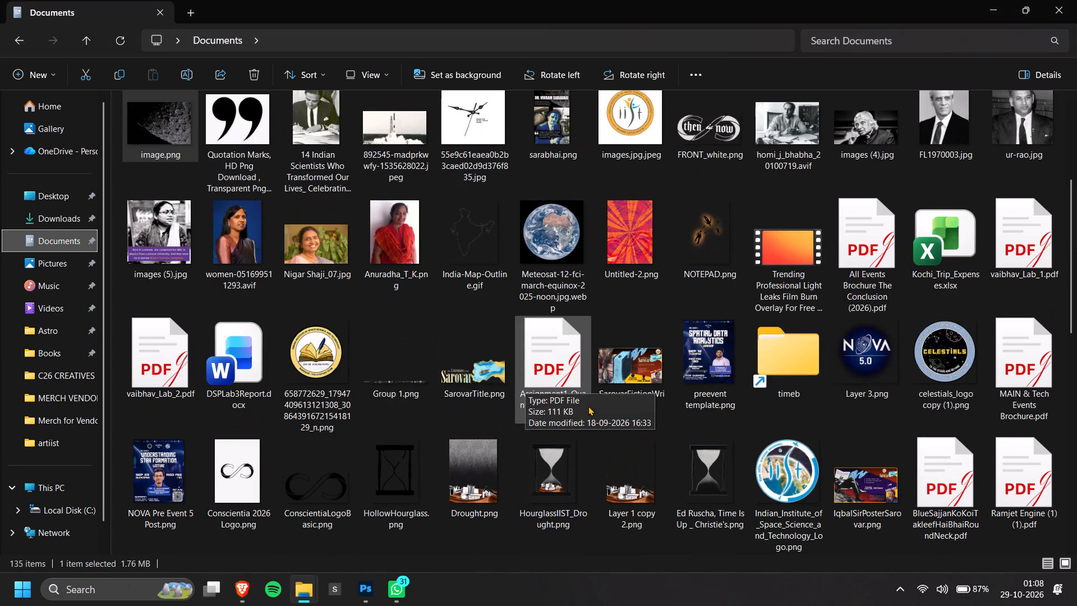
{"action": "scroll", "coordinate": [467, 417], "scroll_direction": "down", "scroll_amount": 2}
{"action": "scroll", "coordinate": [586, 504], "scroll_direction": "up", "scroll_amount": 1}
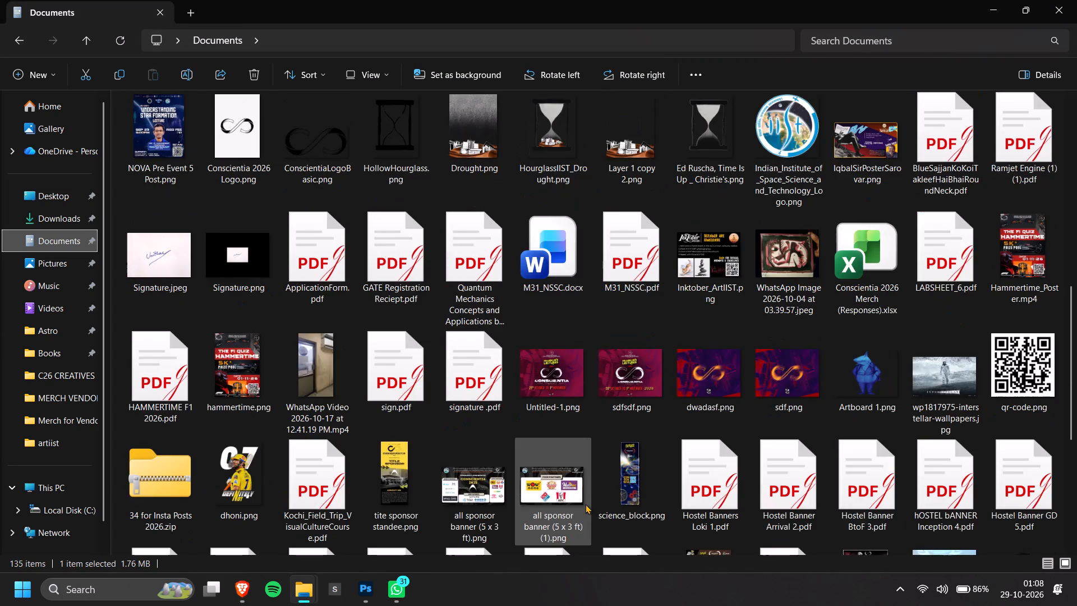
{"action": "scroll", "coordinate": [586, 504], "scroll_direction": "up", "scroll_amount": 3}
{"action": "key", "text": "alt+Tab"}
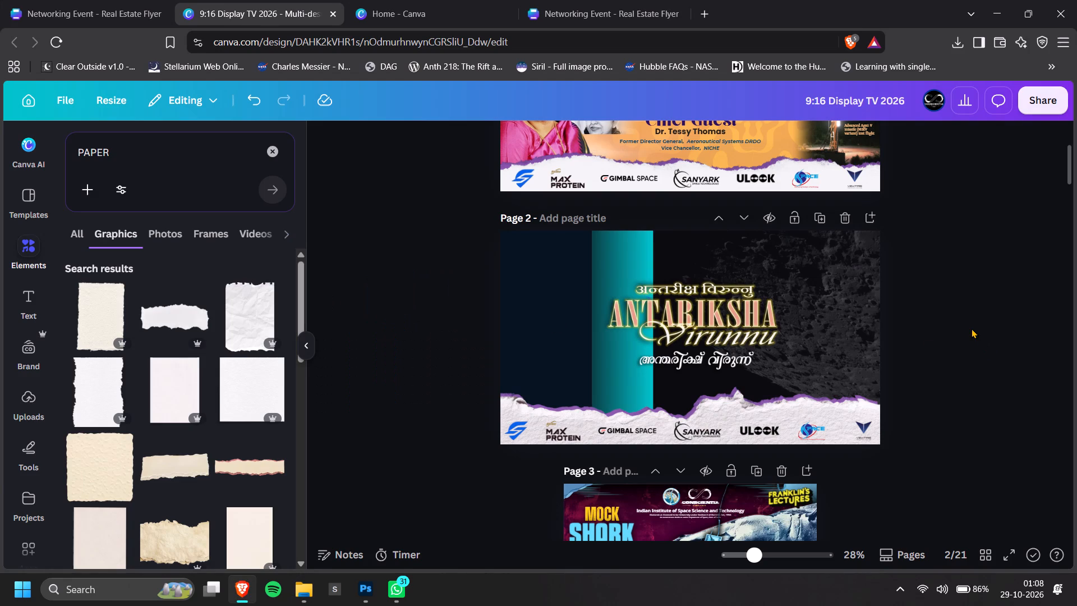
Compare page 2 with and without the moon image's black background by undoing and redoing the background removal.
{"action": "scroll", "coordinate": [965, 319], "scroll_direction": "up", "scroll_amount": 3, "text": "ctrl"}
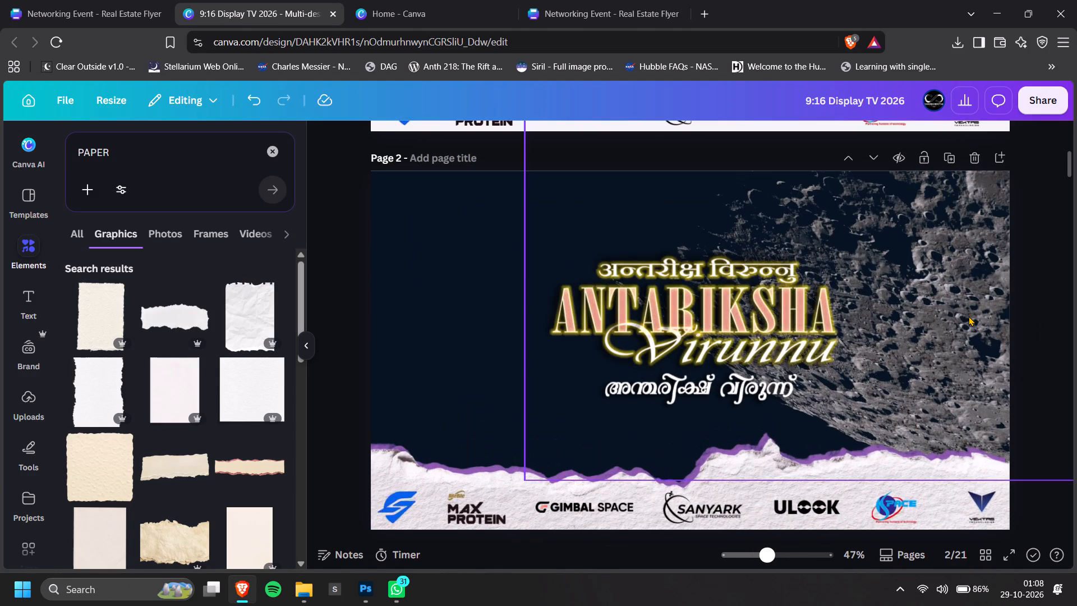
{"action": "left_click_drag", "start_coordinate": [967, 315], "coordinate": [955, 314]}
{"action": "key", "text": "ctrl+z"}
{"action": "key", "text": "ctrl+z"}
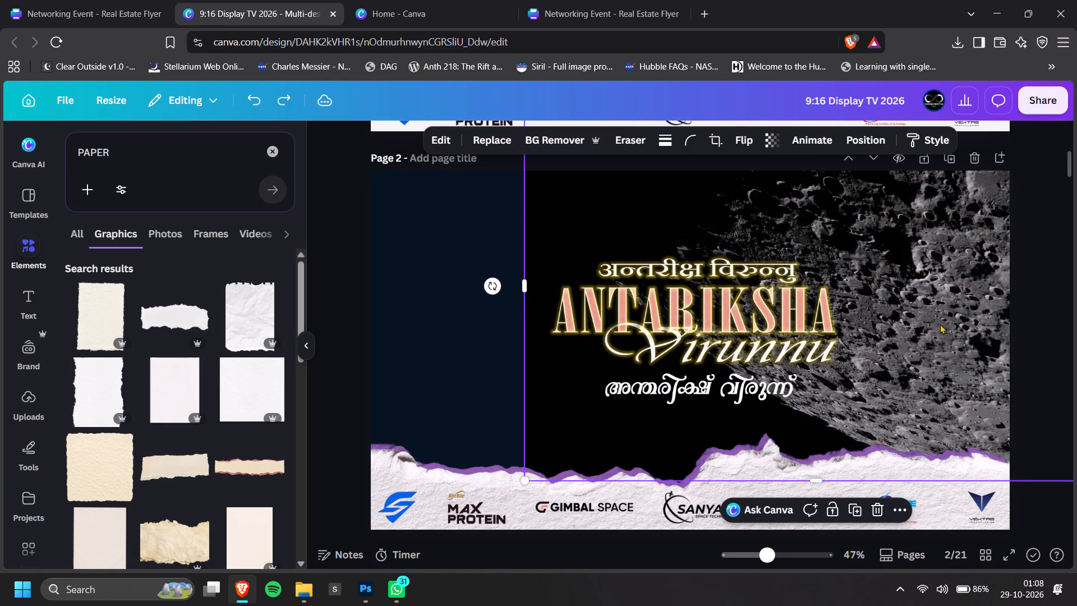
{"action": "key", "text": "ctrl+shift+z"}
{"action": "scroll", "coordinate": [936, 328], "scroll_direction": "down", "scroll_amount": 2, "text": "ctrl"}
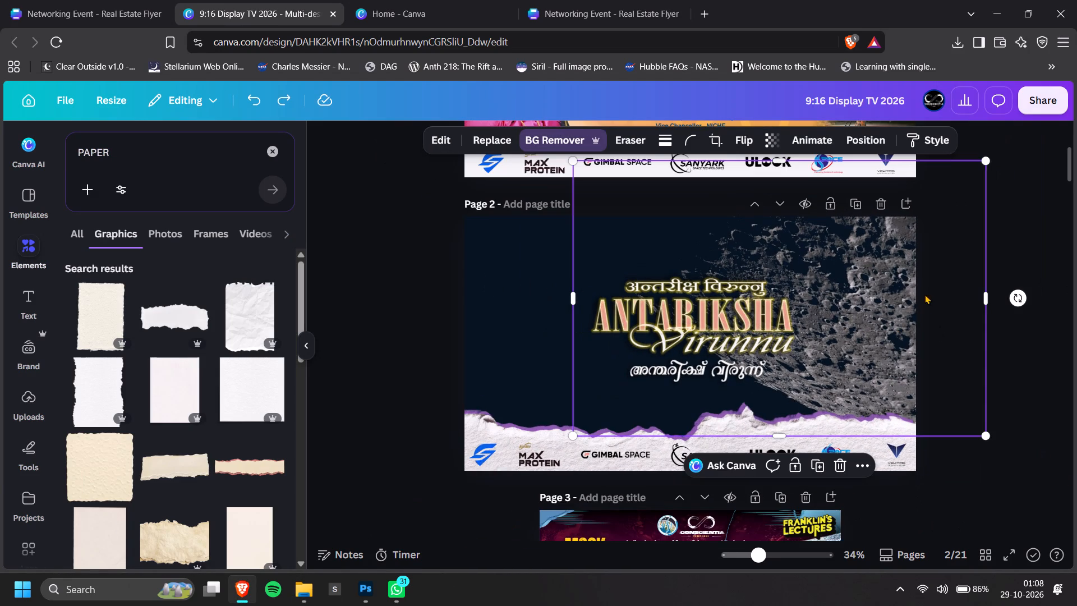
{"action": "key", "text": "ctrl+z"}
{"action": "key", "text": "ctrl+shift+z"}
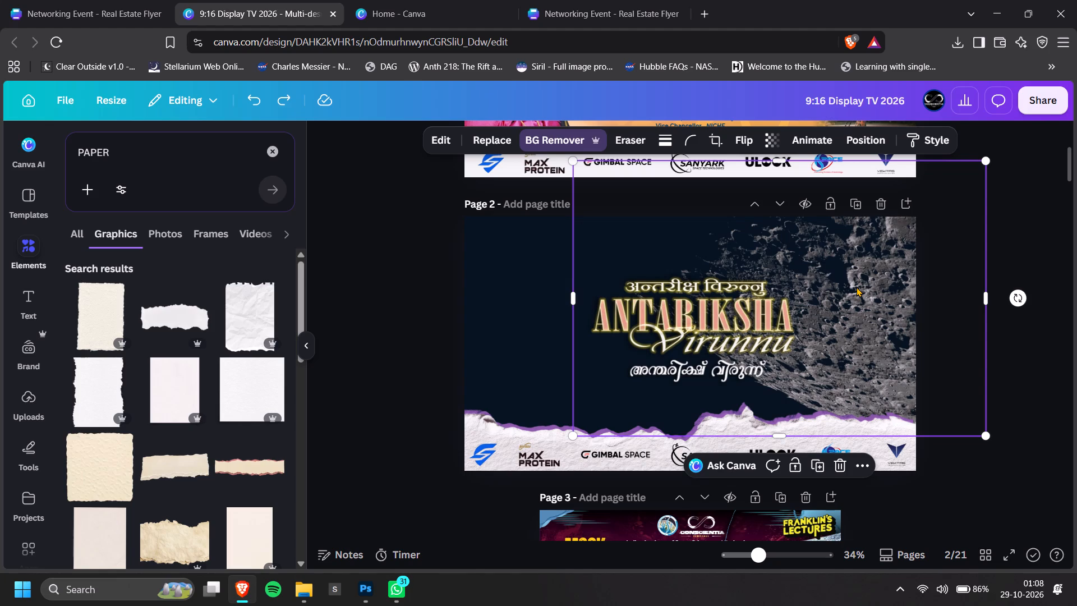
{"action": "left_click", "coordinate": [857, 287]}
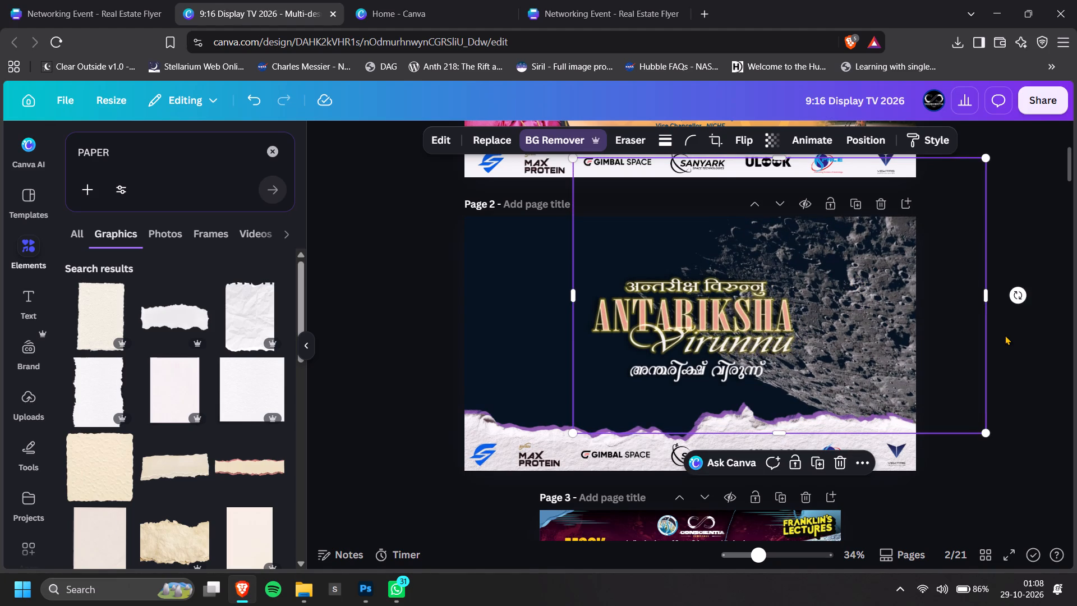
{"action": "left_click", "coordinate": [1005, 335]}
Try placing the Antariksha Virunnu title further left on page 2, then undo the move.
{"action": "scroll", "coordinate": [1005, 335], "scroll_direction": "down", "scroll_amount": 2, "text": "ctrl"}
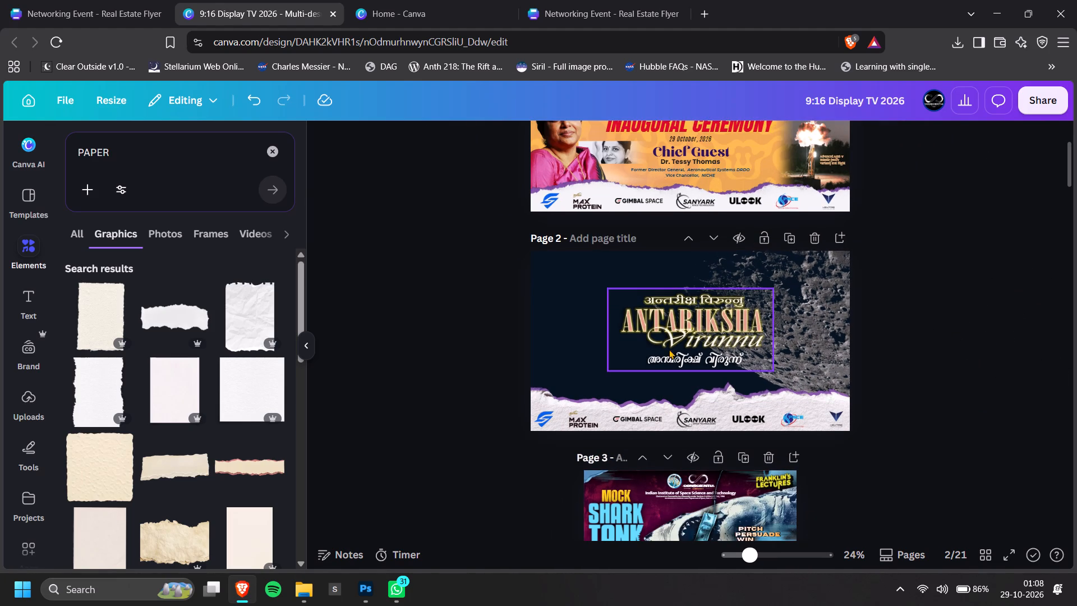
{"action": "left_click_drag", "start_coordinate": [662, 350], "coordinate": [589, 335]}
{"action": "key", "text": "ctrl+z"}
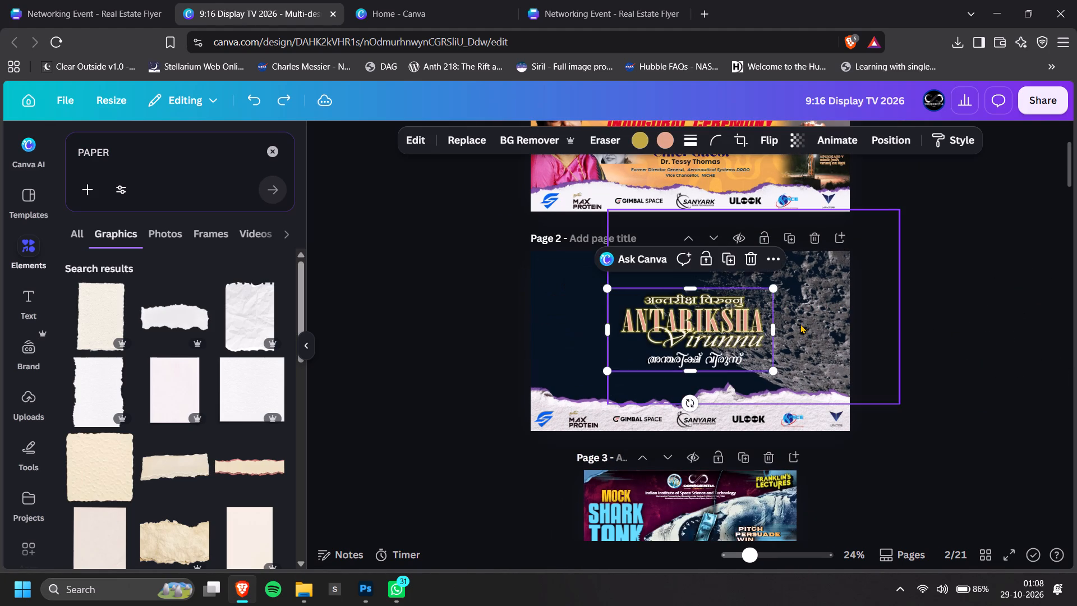
Flip the moon image on page 2 horizontally.
{"action": "left_click", "coordinate": [808, 319]}
{"action": "left_click", "coordinate": [729, 127]}
{"action": "left_click", "coordinate": [737, 136]}
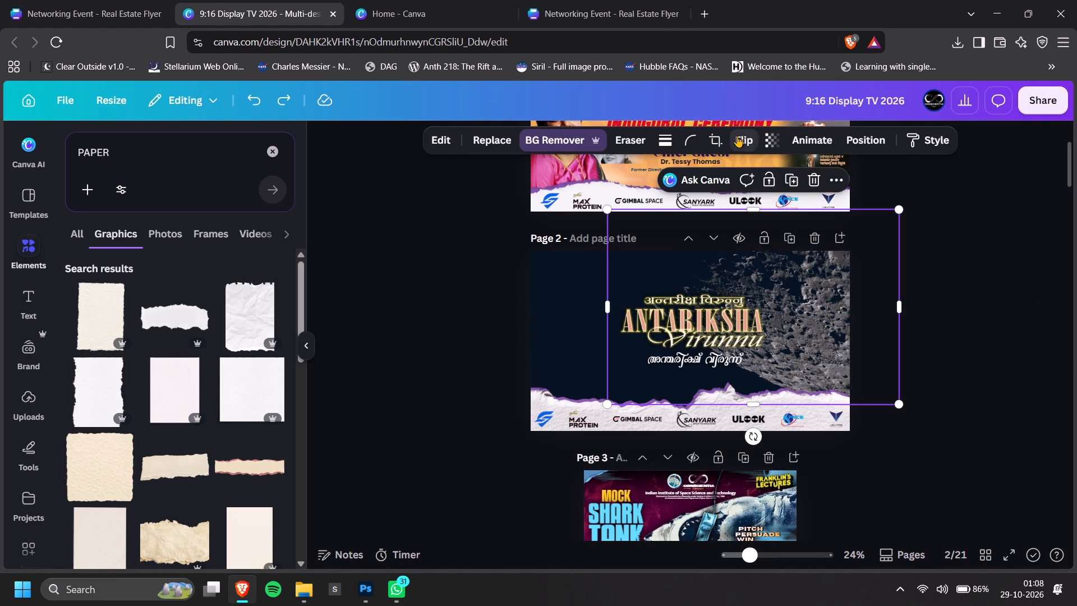
{"action": "left_click", "coordinate": [752, 179]}
Move the flipped moon image to the left side of page 2 and shrink it slightly to align with the page's left edge.
{"action": "left_click_drag", "start_coordinate": [851, 293], "coordinate": [805, 293]}
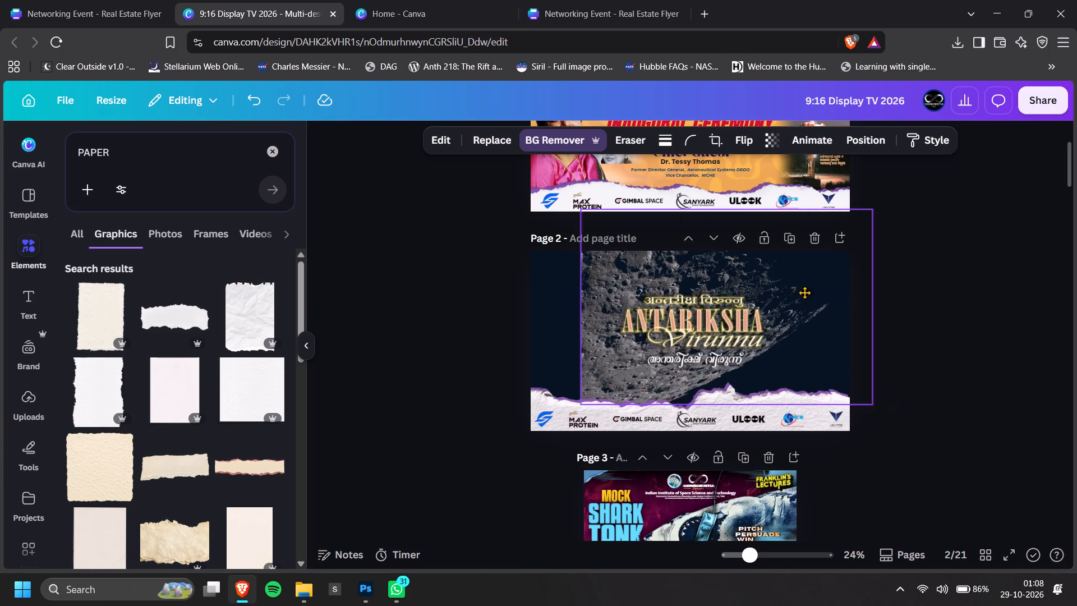
{"action": "left_click_drag", "start_coordinate": [805, 293], "coordinate": [762, 290]}
{"action": "left_click", "coordinate": [869, 286]}
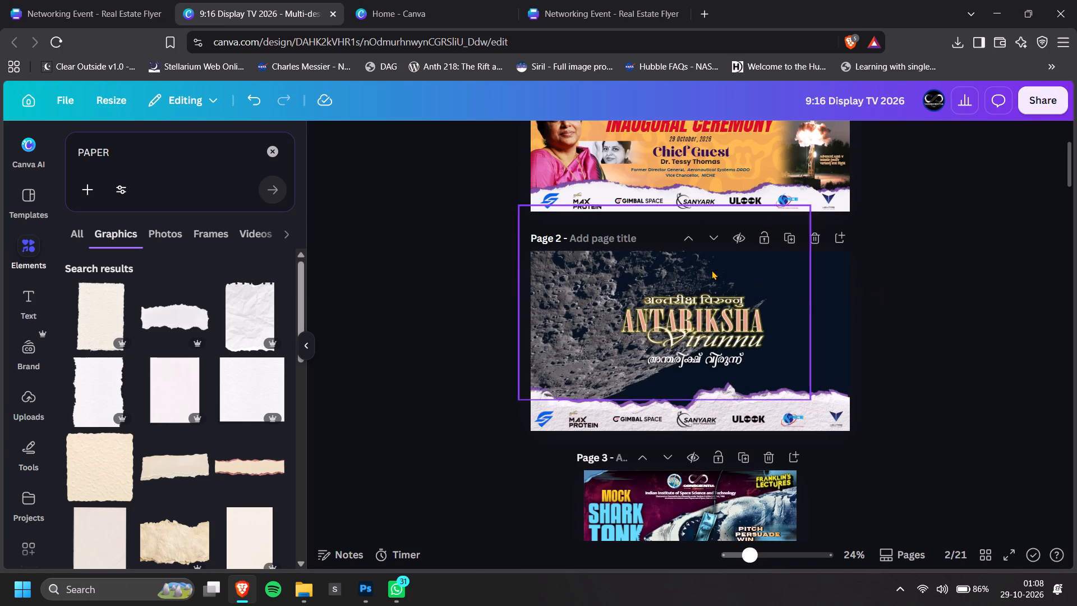
{"action": "left_click_drag", "start_coordinate": [712, 270], "coordinate": [693, 267]}
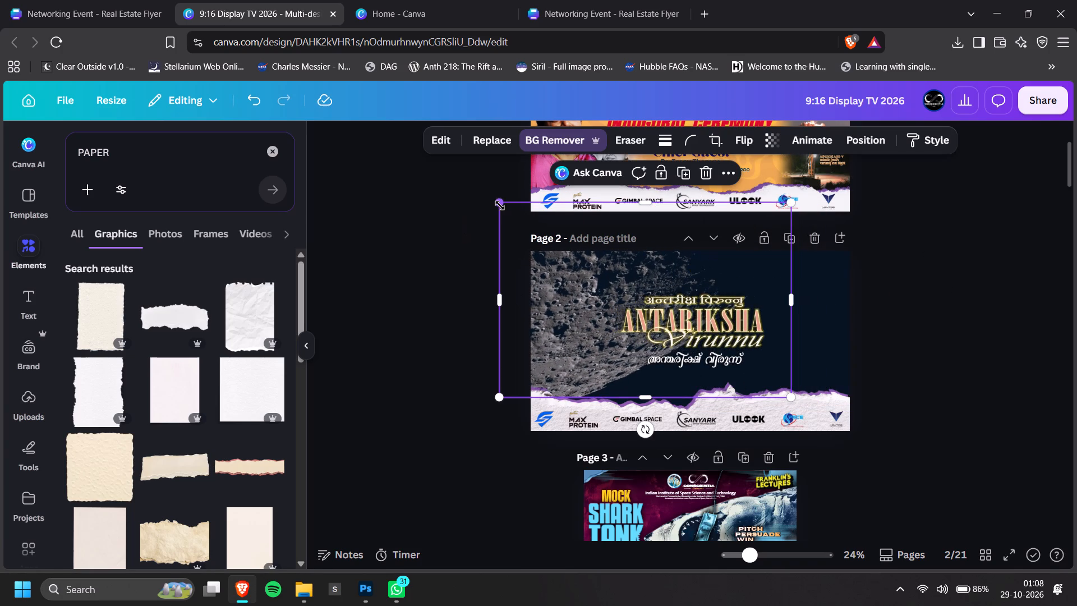
{"action": "left_click_drag", "start_coordinate": [503, 205], "coordinate": [536, 230]}
{"action": "left_click_drag", "start_coordinate": [564, 276], "coordinate": [555, 277]}
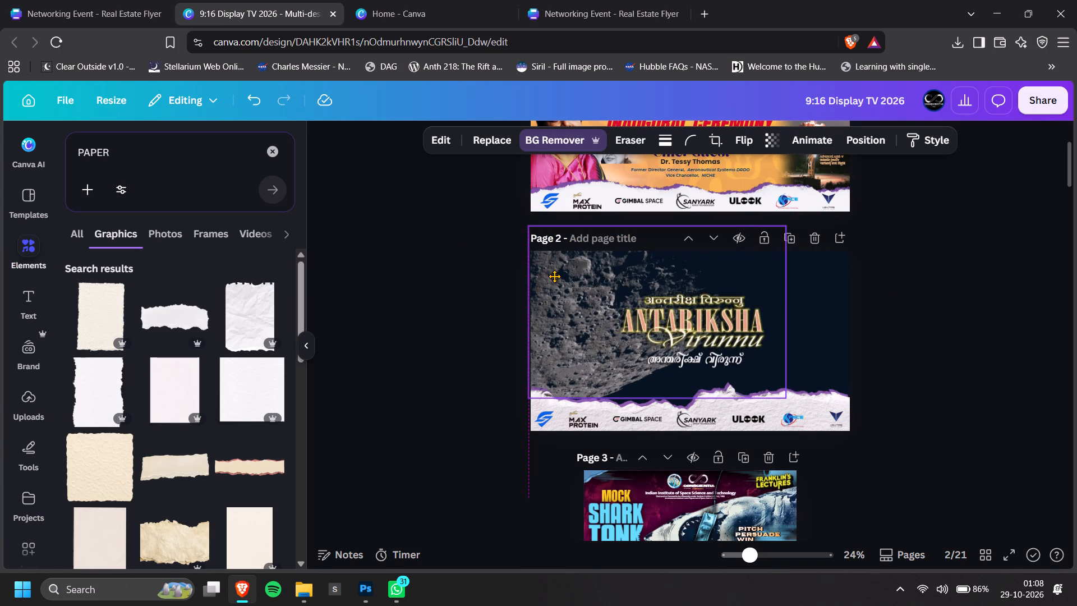
{"action": "left_click_drag", "start_coordinate": [555, 277], "coordinate": [551, 277]}
Move the Antariksha Virunnu title to the right half of page 2, beside the moon's edge.
{"action": "left_click", "coordinate": [645, 310]}
{"action": "left_click_drag", "start_coordinate": [701, 329], "coordinate": [757, 329]}
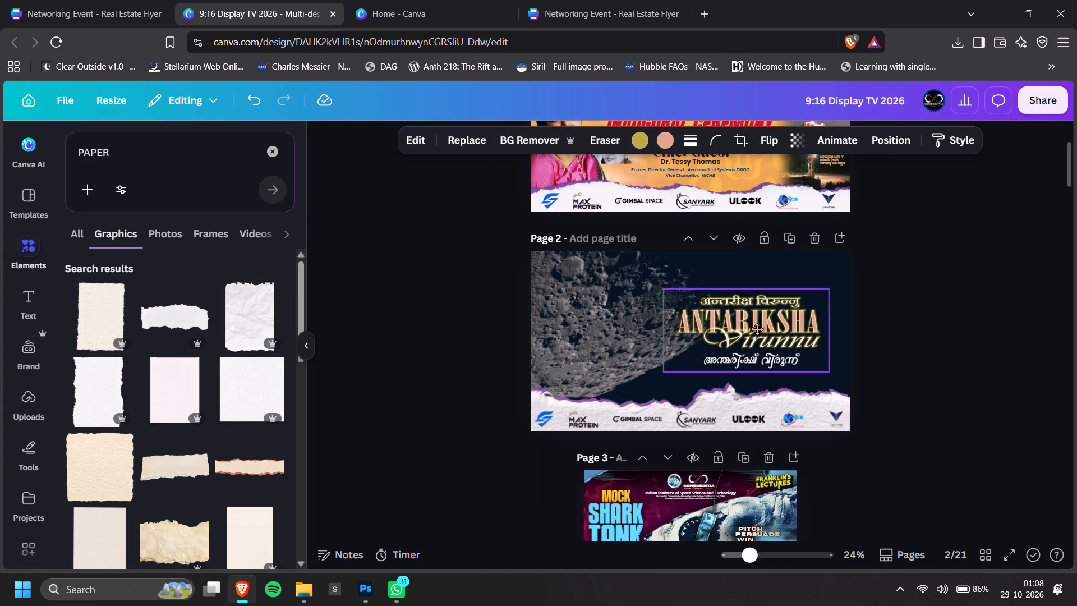
{"action": "left_click_drag", "start_coordinate": [757, 329], "coordinate": [760, 329]}
{"action": "left_click", "coordinate": [923, 320]}
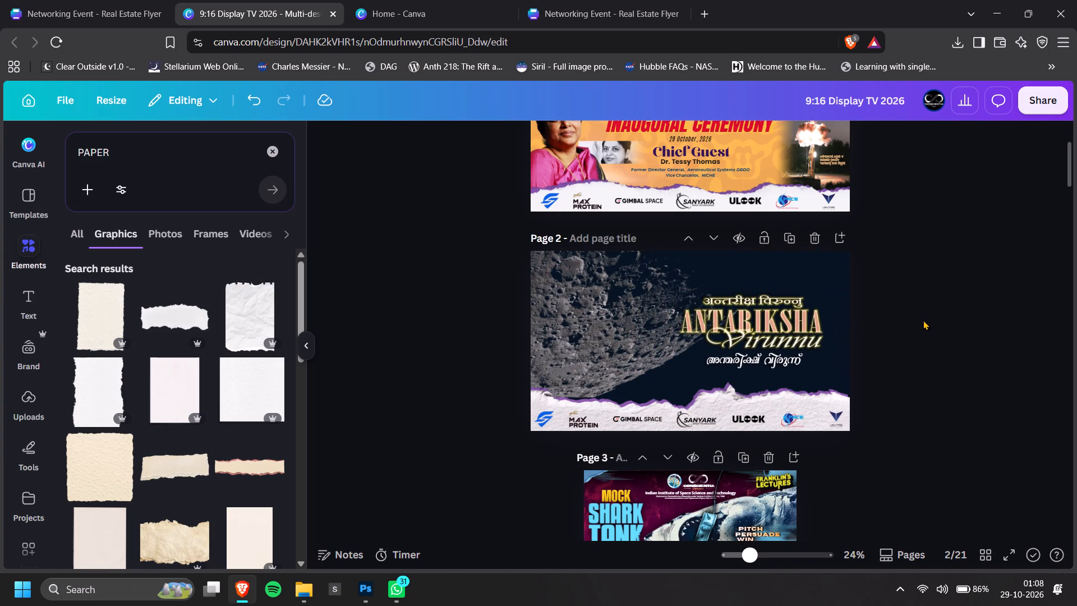
Check the page 2 layout and nudge the moon image slightly further left, past the page edge.
{"action": "scroll", "coordinate": [923, 320], "scroll_direction": "up", "scroll_amount": 2, "text": "ctrl"}
{"action": "scroll", "coordinate": [958, 316], "scroll_direction": "down", "scroll_amount": 1}
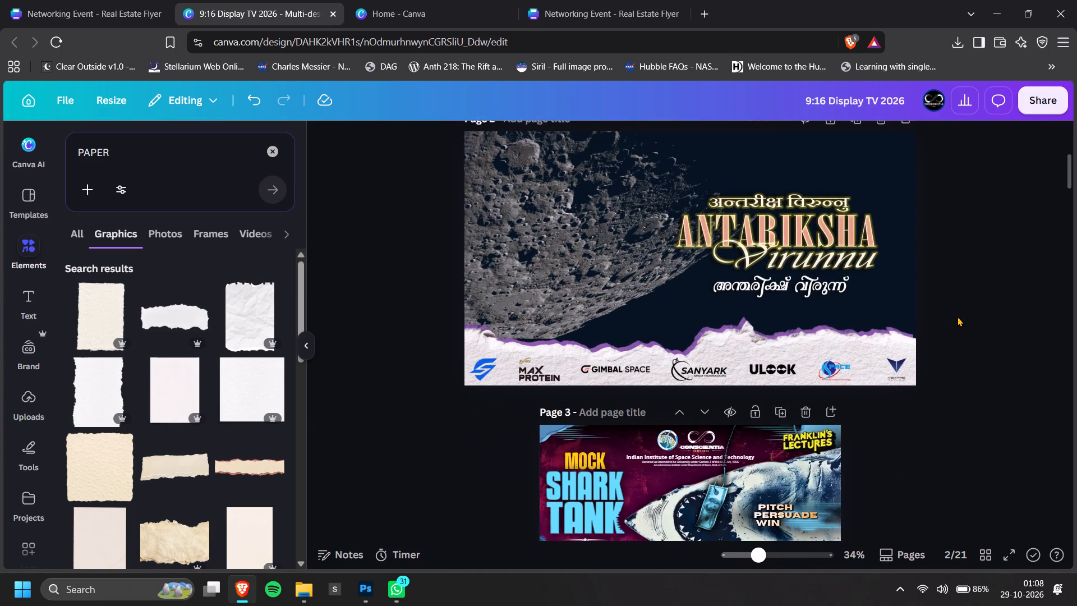
{"action": "scroll", "coordinate": [958, 316], "scroll_direction": "down", "scroll_amount": 1, "text": "ctrl"}
{"action": "scroll", "coordinate": [958, 316], "scroll_direction": "up", "scroll_amount": 1}
{"action": "scroll", "coordinate": [947, 346], "scroll_direction": "up", "scroll_amount": 1, "text": "ctrl"}
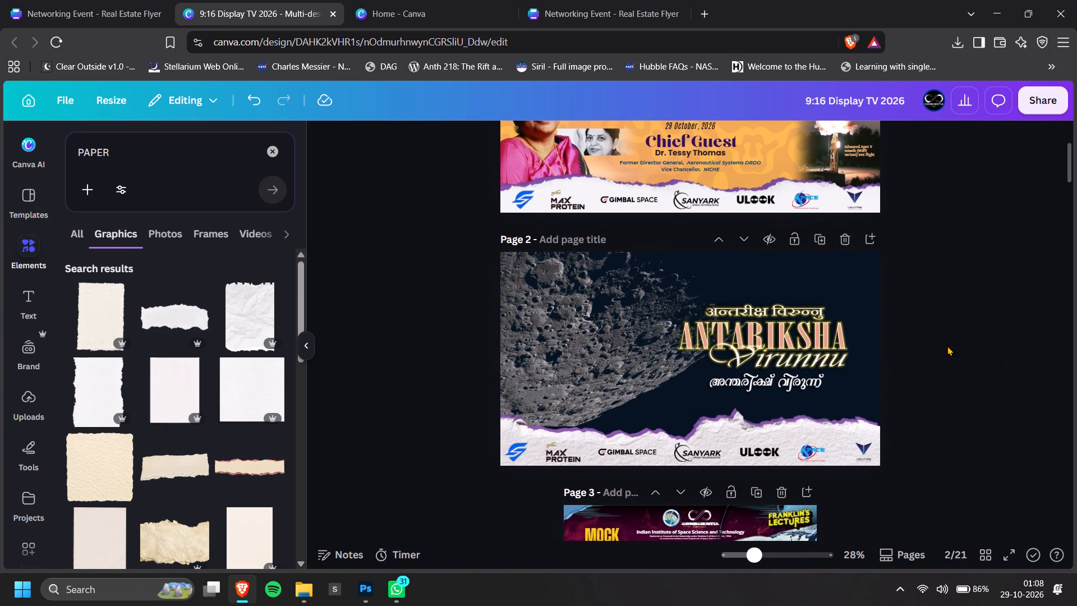
{"action": "left_click", "coordinate": [561, 336]}
{"action": "left_click_drag", "start_coordinate": [601, 355], "coordinate": [590, 355]}
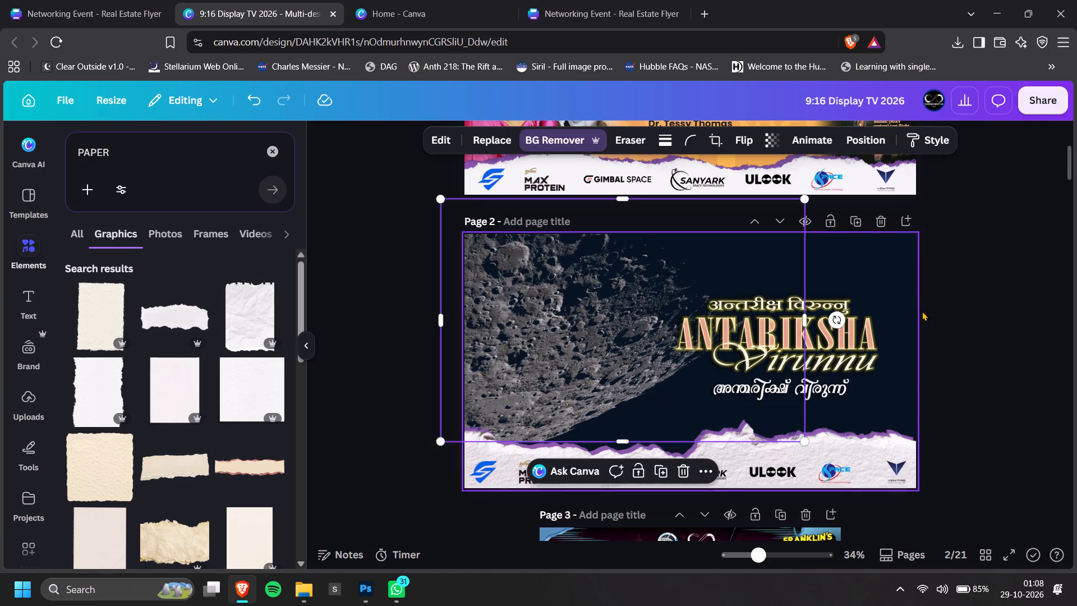
{"action": "left_click", "coordinate": [933, 307]}
Search Google Images for "star field" in a new browser tab.
{"action": "left_click_drag", "start_coordinate": [709, 10], "coordinate": [720, 11]}
{"action": "left_click", "coordinate": [701, 15]}
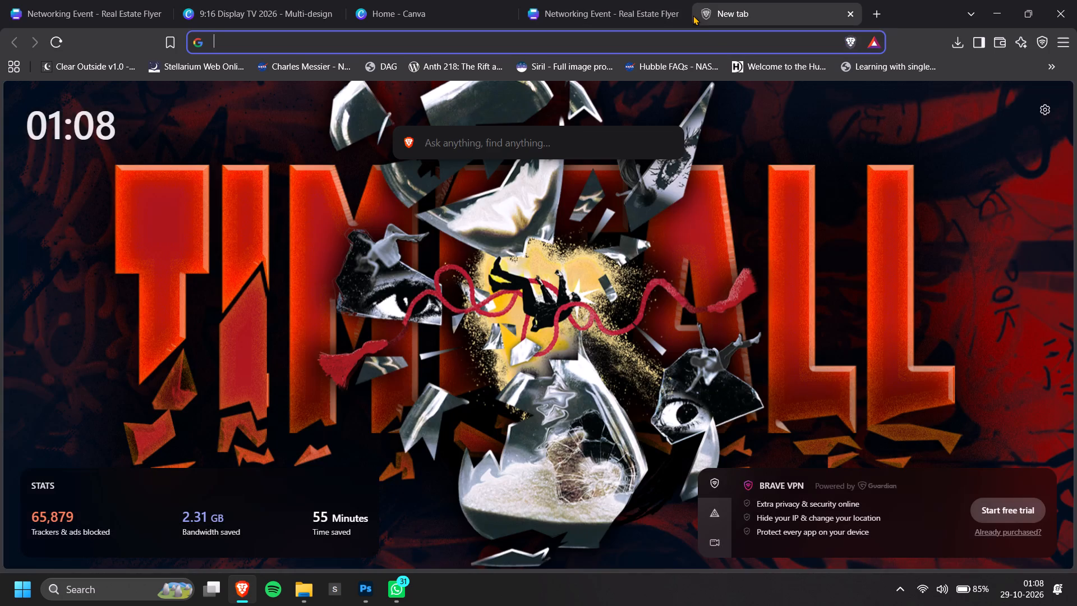
{"action": "type", "text": "star field"}
{"action": "key", "text": "Return"}
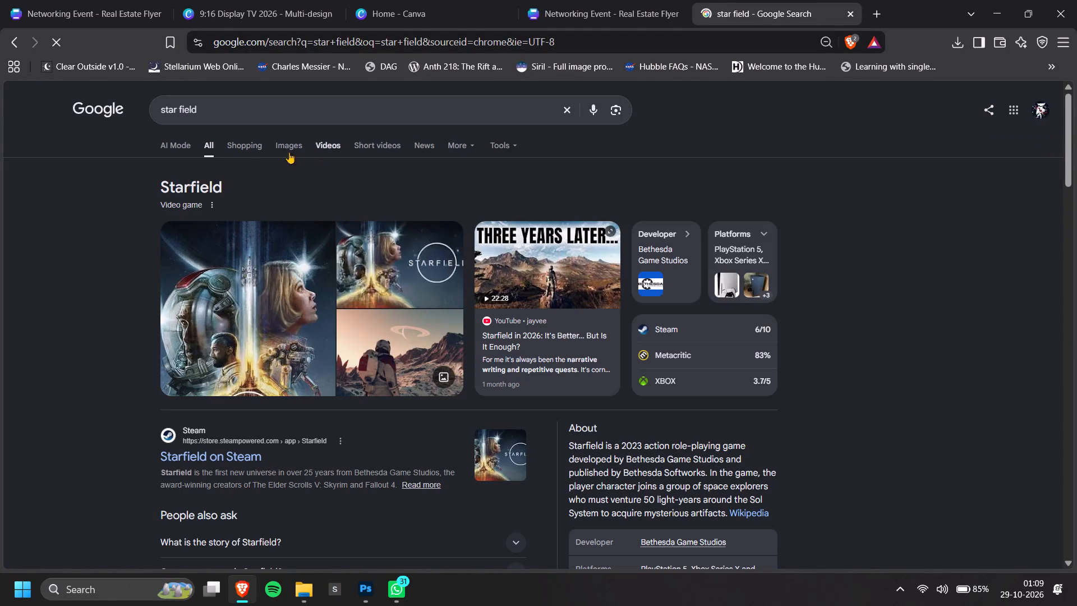
{"action": "left_click", "coordinate": [283, 141]}
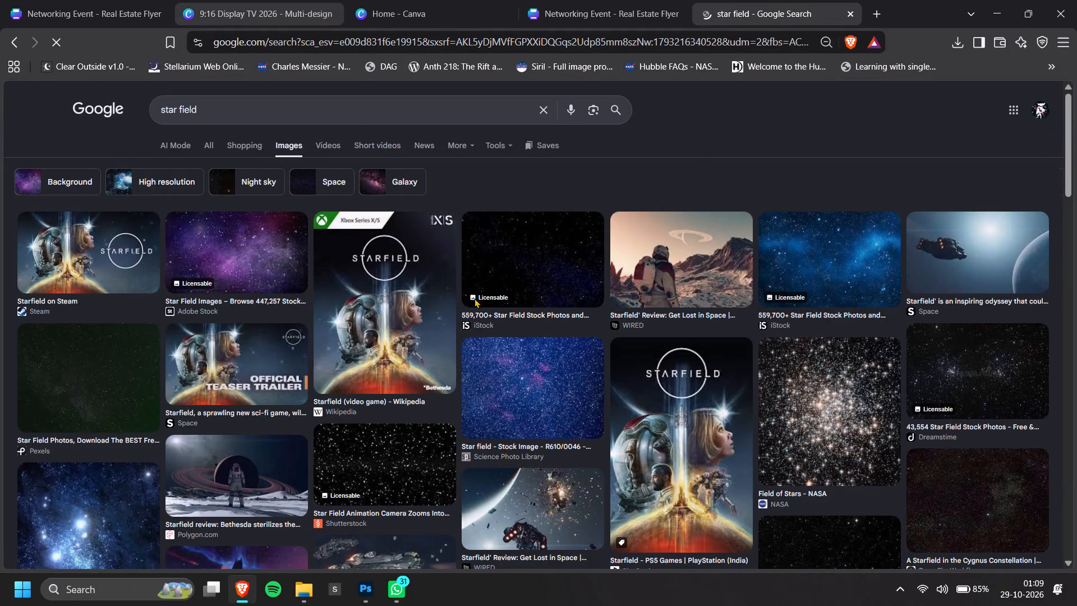
Copy the blue-to-orange Adobe Stock star field image from the results and return to the 9:16 Display TV 2026 design.
{"action": "scroll", "coordinate": [535, 361], "scroll_direction": "down", "scroll_amount": 1}
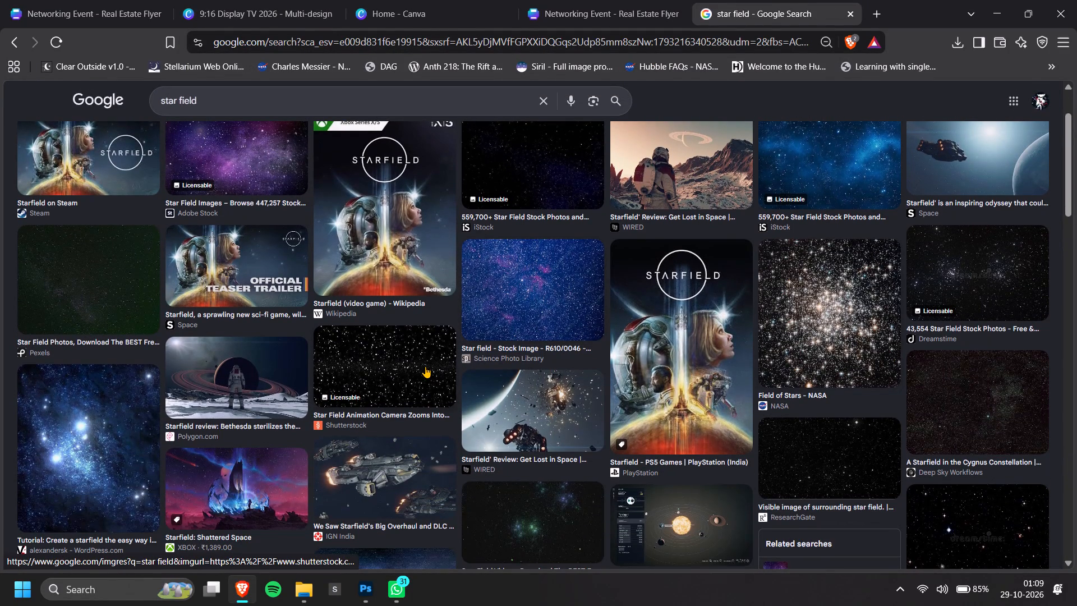
{"action": "scroll", "coordinate": [455, 379], "scroll_direction": "down", "scroll_amount": 3}
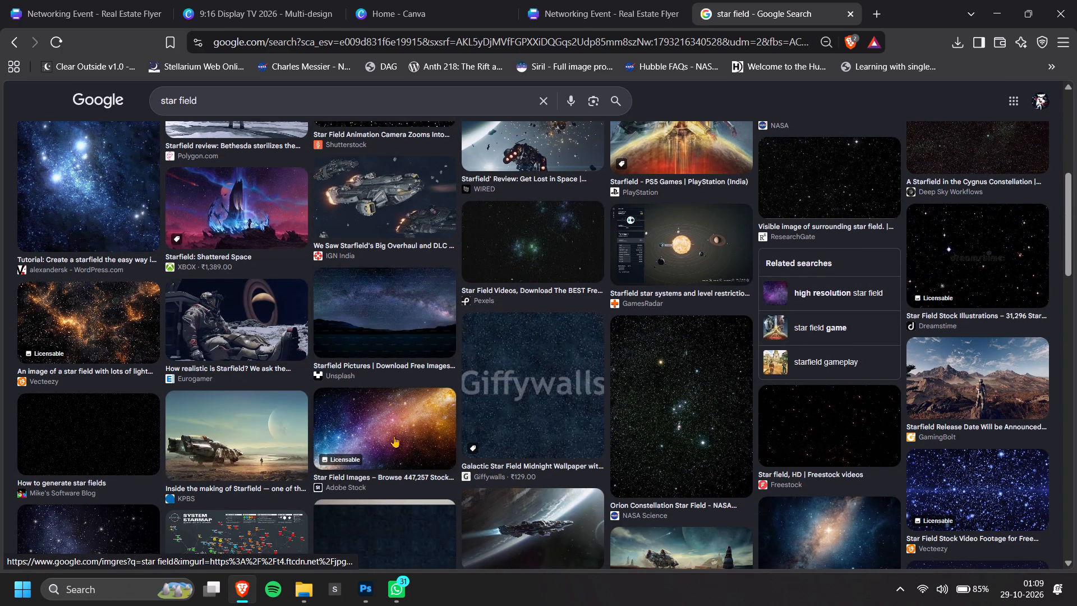
{"action": "left_click", "coordinate": [393, 424]}
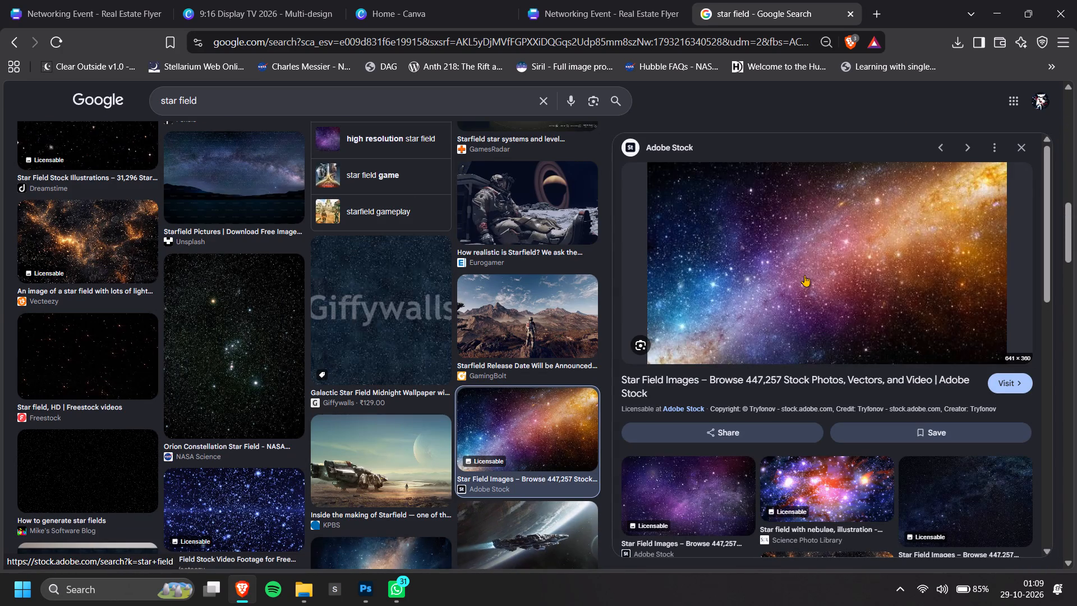
{"action": "right_click", "coordinate": [790, 254]}
{"action": "left_click", "coordinate": [875, 453]}
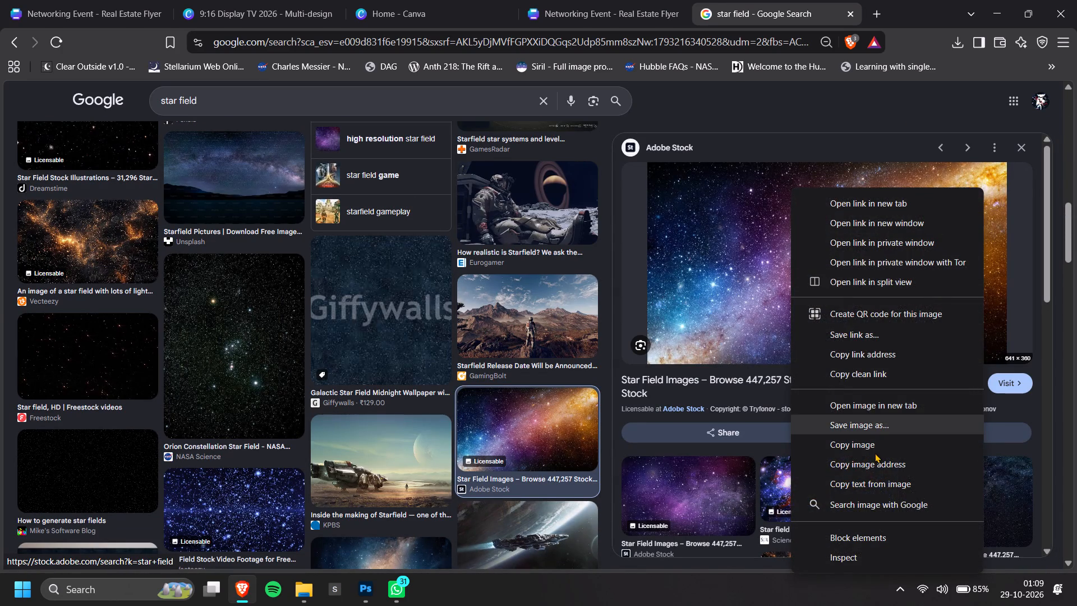
{"action": "left_click", "coordinate": [293, 0]}
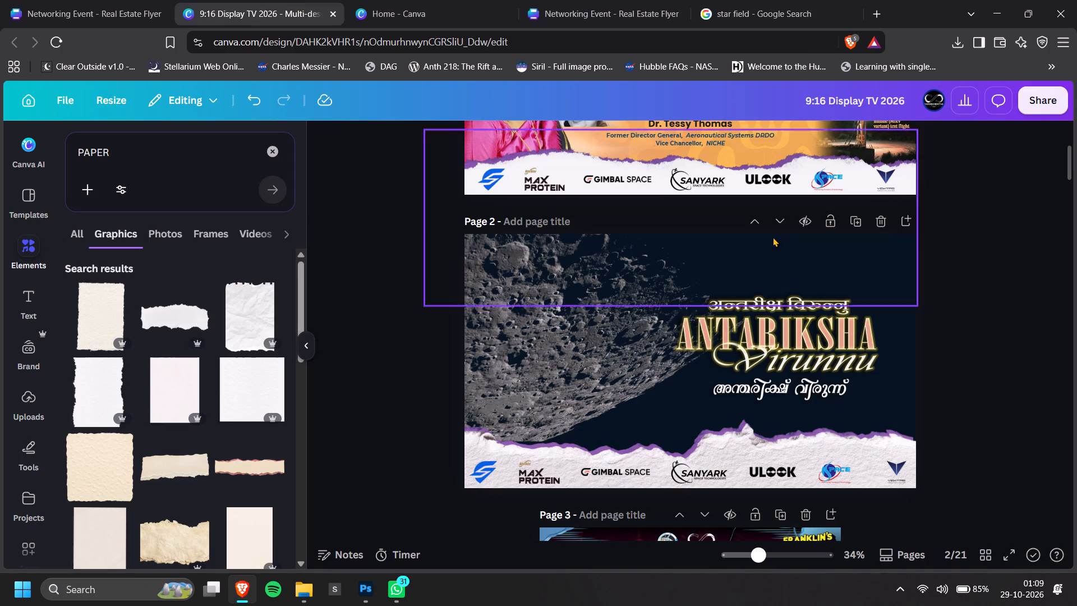
Paste the copied star field image on page 2 and scale it from the top-left corner to fill the page, about 1,920 wide.
{"action": "key", "text": "ctrl+v"}
{"action": "scroll", "coordinate": [933, 348], "scroll_direction": "down", "scroll_amount": 1, "text": "ctrl"}
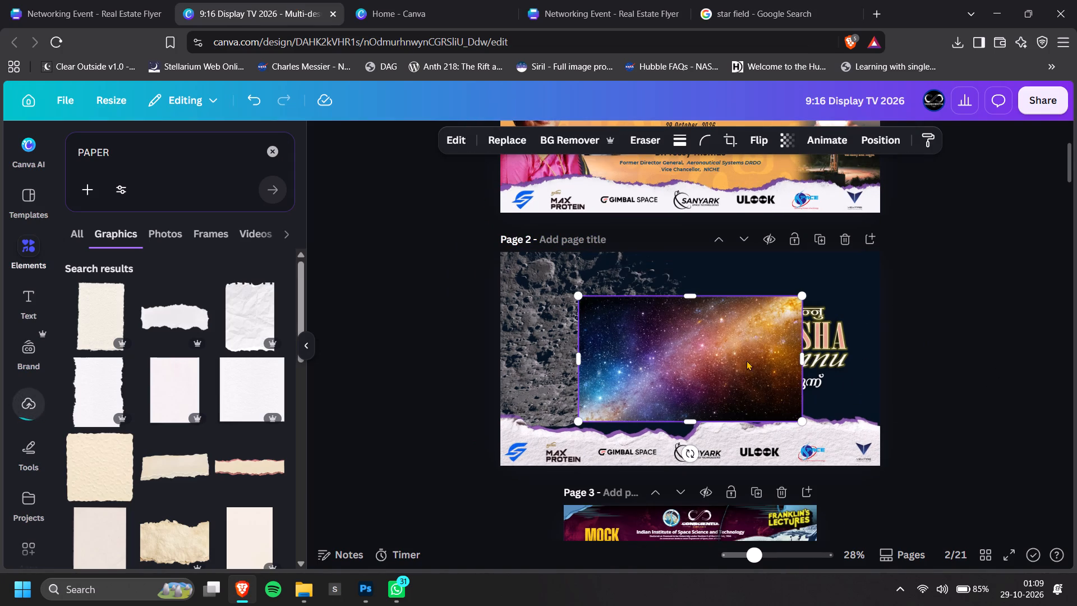
{"action": "left_click_drag", "start_coordinate": [743, 361], "coordinate": [663, 318]}
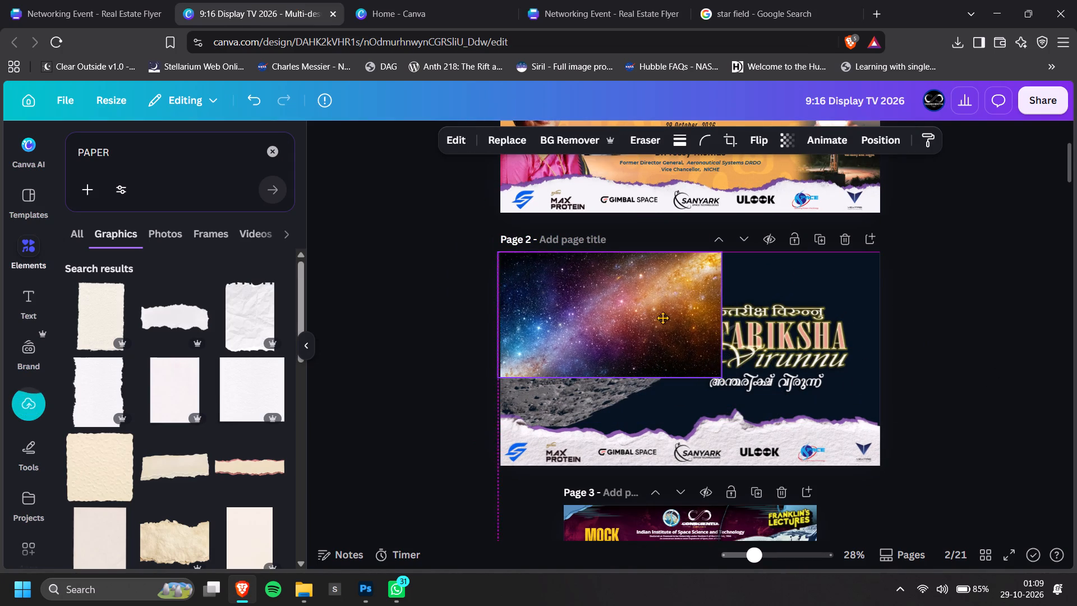
{"action": "left_click_drag", "start_coordinate": [701, 360], "coordinate": [707, 360]}
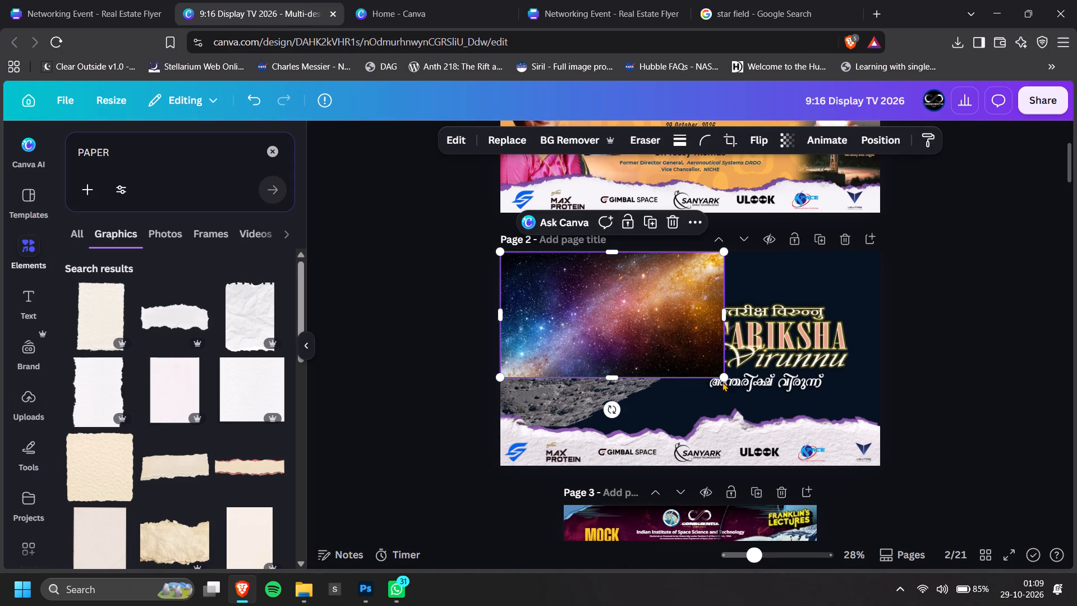
{"action": "left_click_drag", "start_coordinate": [721, 375], "coordinate": [887, 450]}
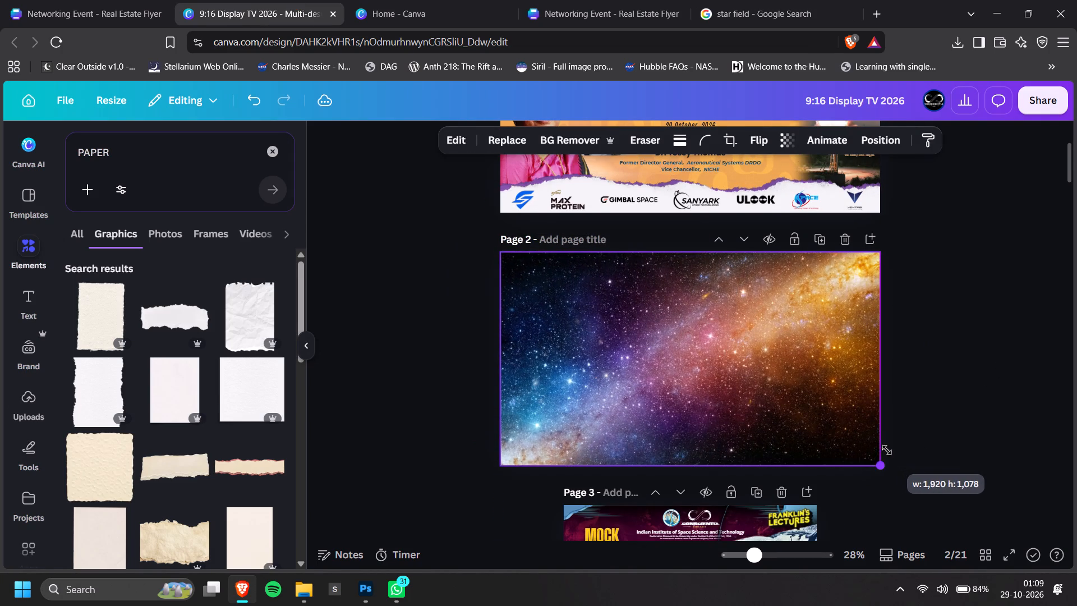
{"action": "left_click_drag", "start_coordinate": [887, 450], "coordinate": [887, 451]}
Send the star field image behind the moon, the Antariksha Virunnu title, the torn paper strip and the sponsor logos.
{"action": "key", "text": "ctrl+bracketleft"}
{"action": "key", "text": "ctrl+bracketleft"}
{"action": "key", "text": "ctrl+bracketleft"}
{"action": "key", "text": "ctrl+bracketleft"}
{"action": "key", "text": "ctrl+bracketleft"}
{"action": "key", "text": "ctrl+bracketleft"}
{"action": "key", "text": "ctrl+bracketleft"}
{"action": "key", "text": "ctrl+bracketleft"}
{"action": "key", "text": "ctrl+bracketleft"}
{"action": "key", "text": "ctrl+bracketleft"}
{"action": "key", "text": "ctrl+bracketleft"}
{"action": "key", "text": "ctrl+bracketleft"}
{"action": "key", "text": "ctrl+bracketleft"}
{"action": "key", "text": "ctrl+bracketleft"}
{"action": "key", "text": "ctrl+bracketleft"}
{"action": "key", "text": "ctrl+bracketleft"}
{"action": "key", "text": "ctrl+bracketleft"}
{"action": "key", "text": "ctrl+bracketleft"}
{"action": "key", "text": "ctrl+bracketleft"}
{"action": "key", "text": "ctrl+bracketleft"}
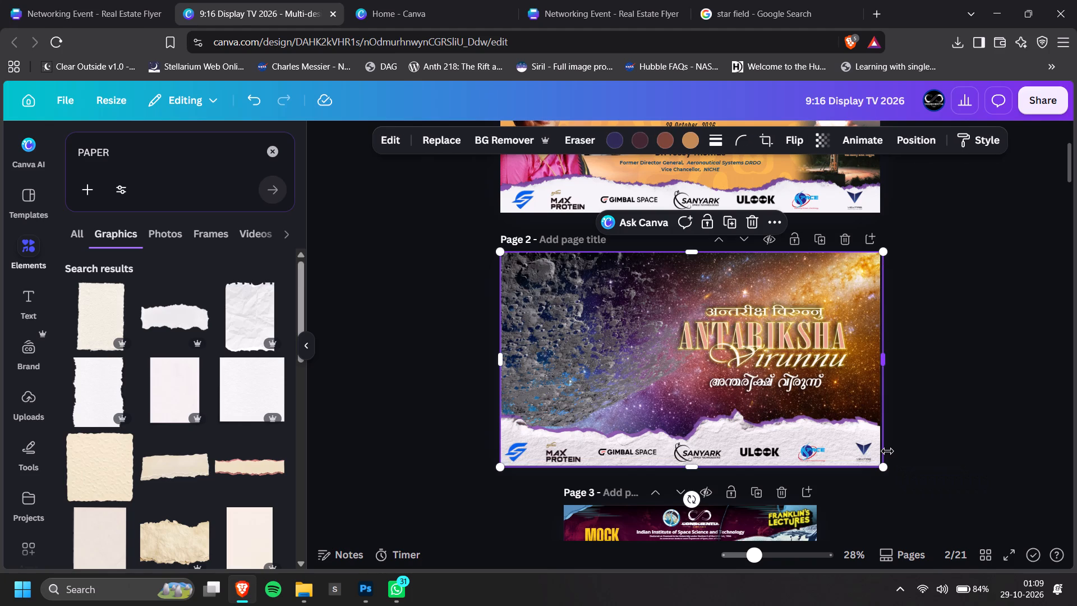
{"action": "double_click", "coordinate": [966, 364]}
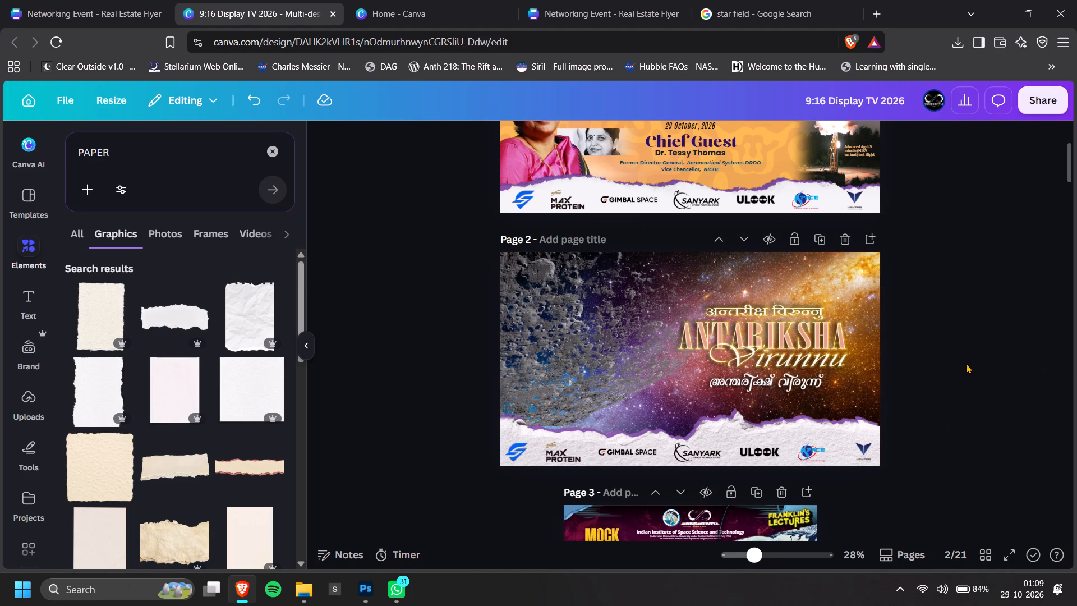
Search the Elements graphics for "gradeint" and add the black fading gradient to page 2.
{"action": "scroll", "coordinate": [971, 388], "scroll_direction": "up", "scroll_amount": 3, "text": "ctrl"}
{"action": "double_click", "coordinate": [82, 149]}
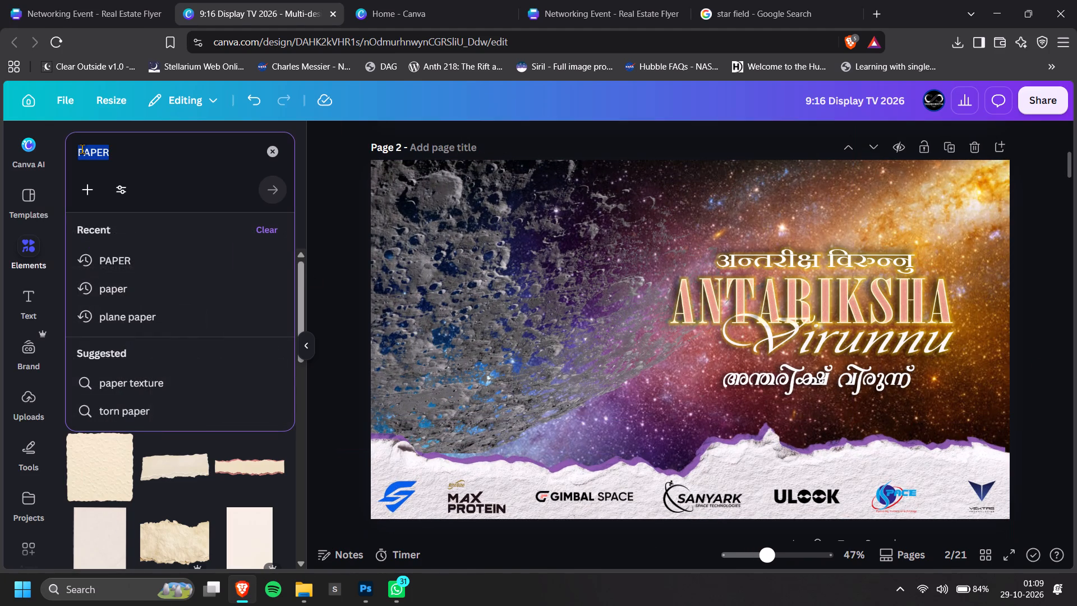
{"action": "type", "text": "gradeint"}
{"action": "key", "text": "Return"}
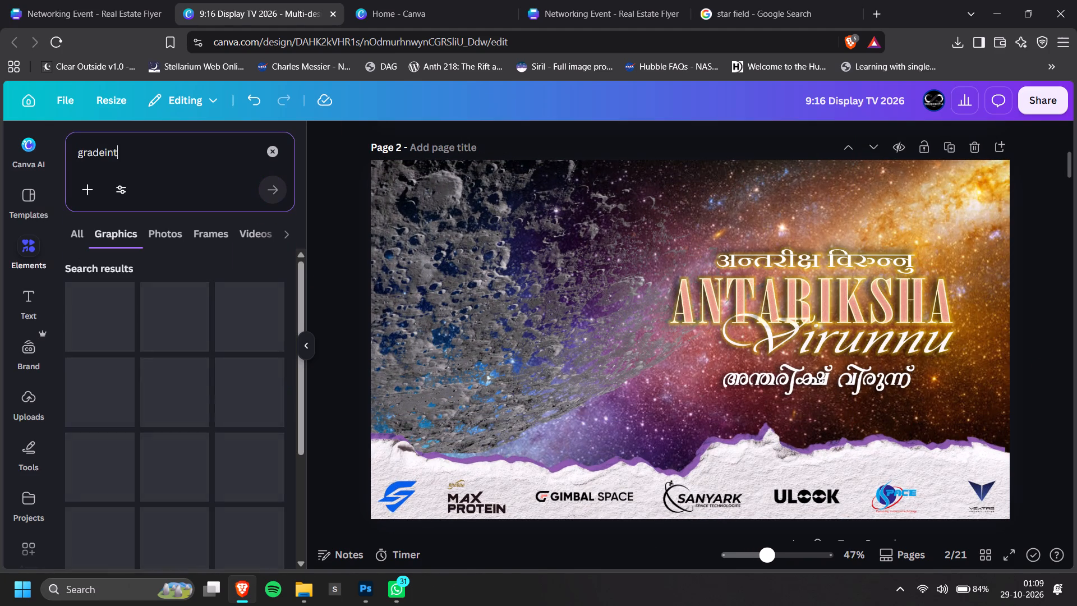
{"action": "left_click", "coordinate": [88, 393]}
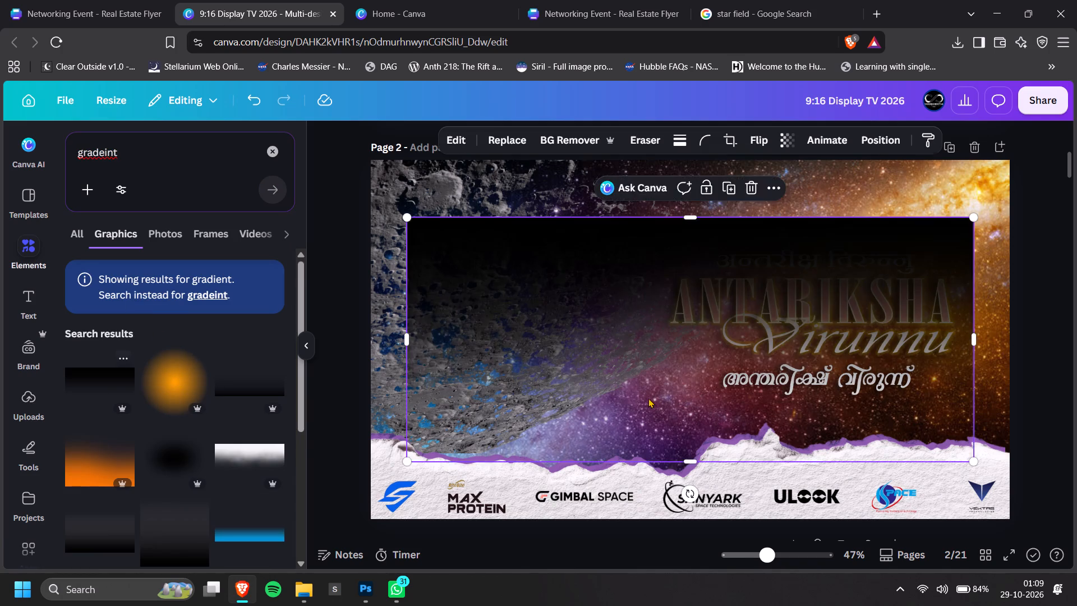
Rotate the black gradient upright so that its dark side faces the moon on page 2's left.
{"action": "scroll", "coordinate": [687, 383], "scroll_direction": "down", "scroll_amount": 2, "text": "ctrl"}
{"action": "left_click_drag", "start_coordinate": [693, 470], "coordinate": [749, 458]}
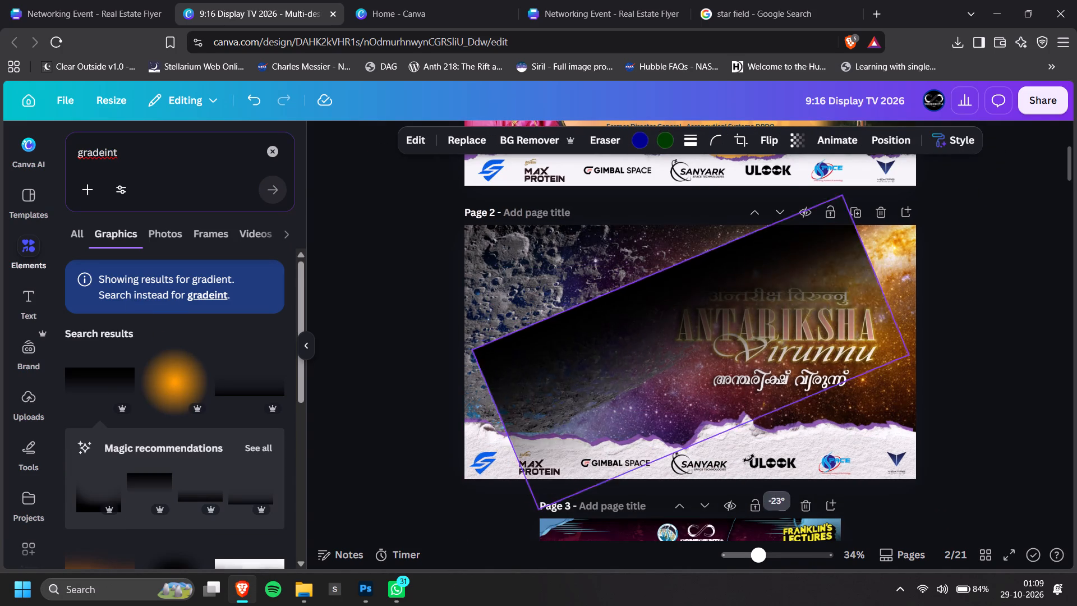
{"action": "left_click_drag", "start_coordinate": [749, 458], "coordinate": [820, 348]}
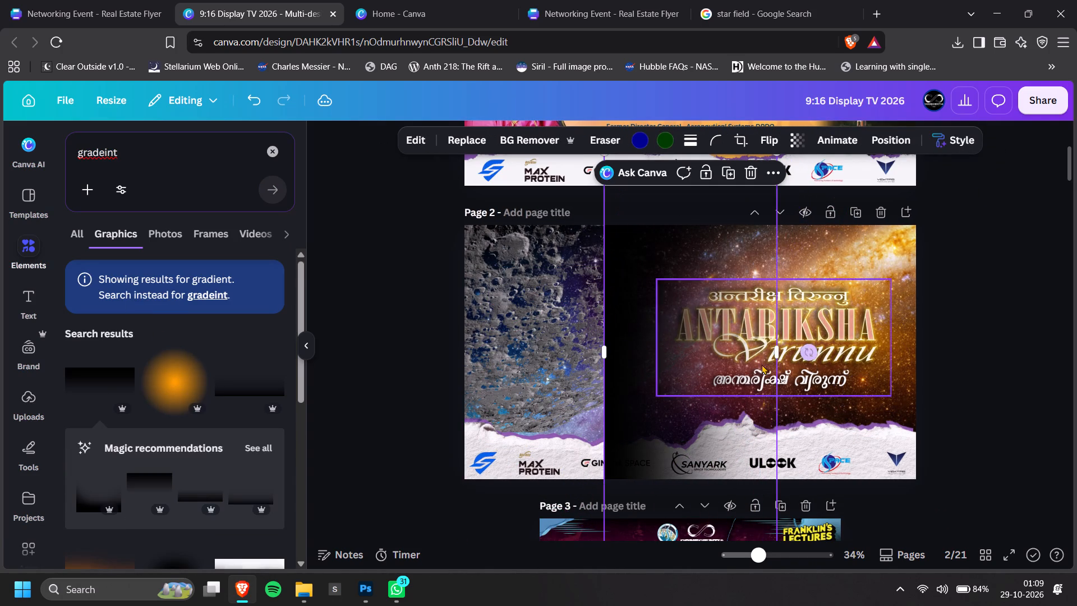
Scale the black gradient down to page 2's height and align it with the page's left edge.
{"action": "left_click_drag", "start_coordinate": [665, 387], "coordinate": [640, 385]}
{"action": "scroll", "coordinate": [644, 385], "scroll_direction": "down", "scroll_amount": 2, "text": "ctrl"}
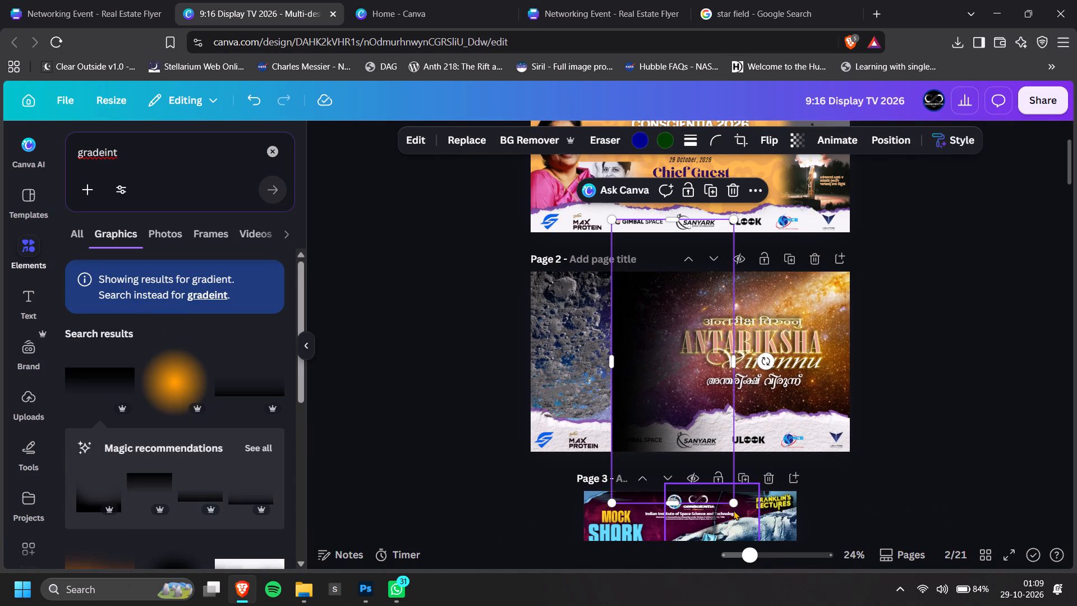
{"action": "left_click_drag", "start_coordinate": [736, 506], "coordinate": [711, 461]}
{"action": "left_click_drag", "start_coordinate": [712, 219], "coordinate": [691, 242]}
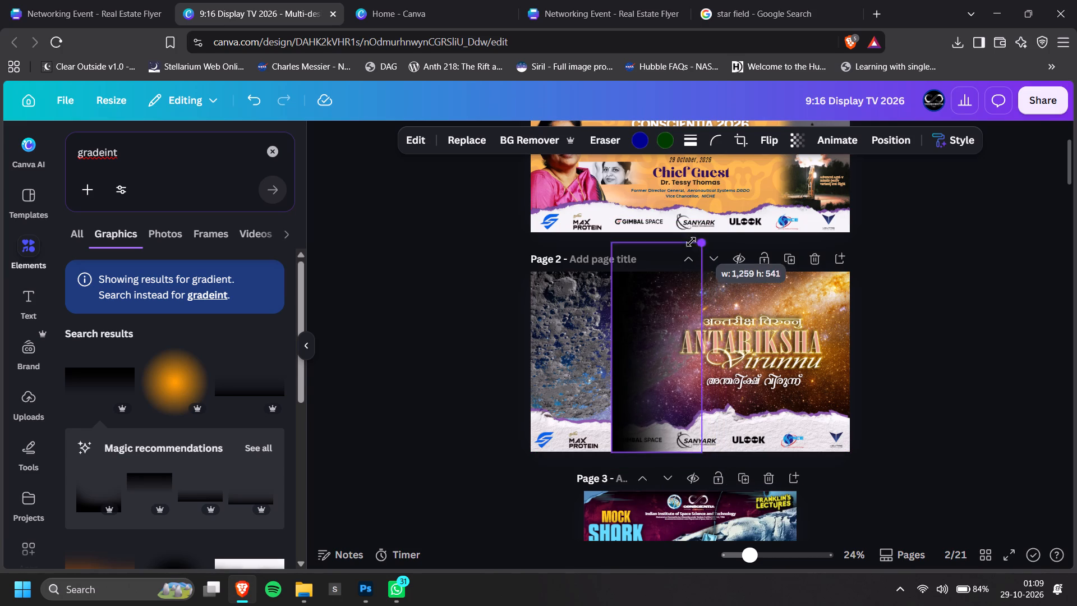
{"action": "left_click_drag", "start_coordinate": [691, 242], "coordinate": [673, 268]}
{"action": "left_click_drag", "start_coordinate": [645, 319], "coordinate": [595, 322]}
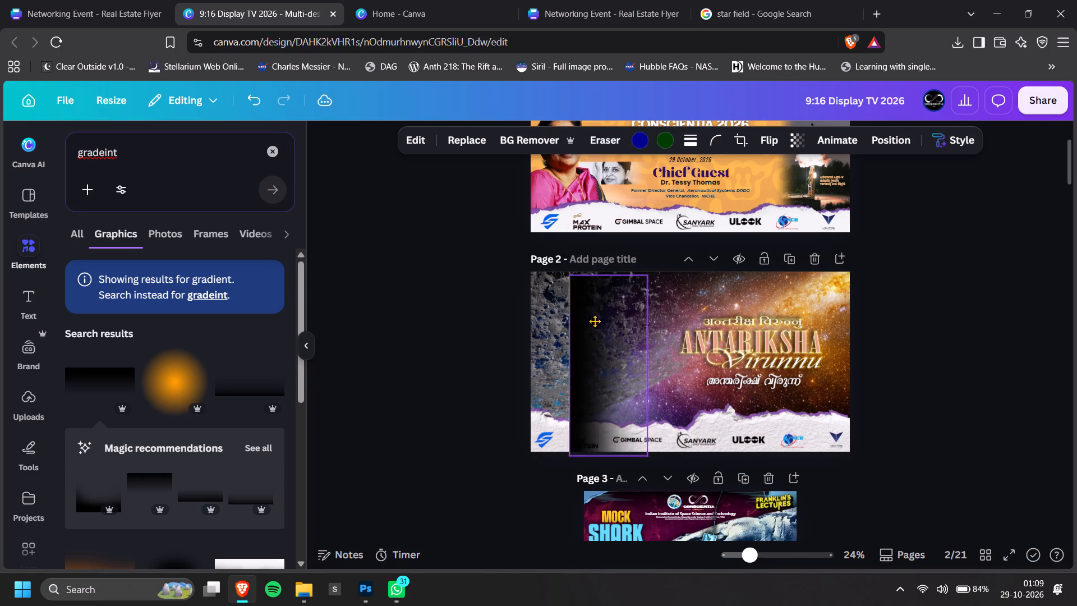
{"action": "left_click_drag", "start_coordinate": [595, 322], "coordinate": [564, 319]}
Stretch the black gradient horizontally from page 2's left edge to beyond its right edge.
{"action": "scroll", "coordinate": [584, 337], "scroll_direction": "up", "scroll_amount": 3, "text": "ctrl"}
{"action": "left_click_drag", "start_coordinate": [555, 365], "coordinate": [575, 367]}
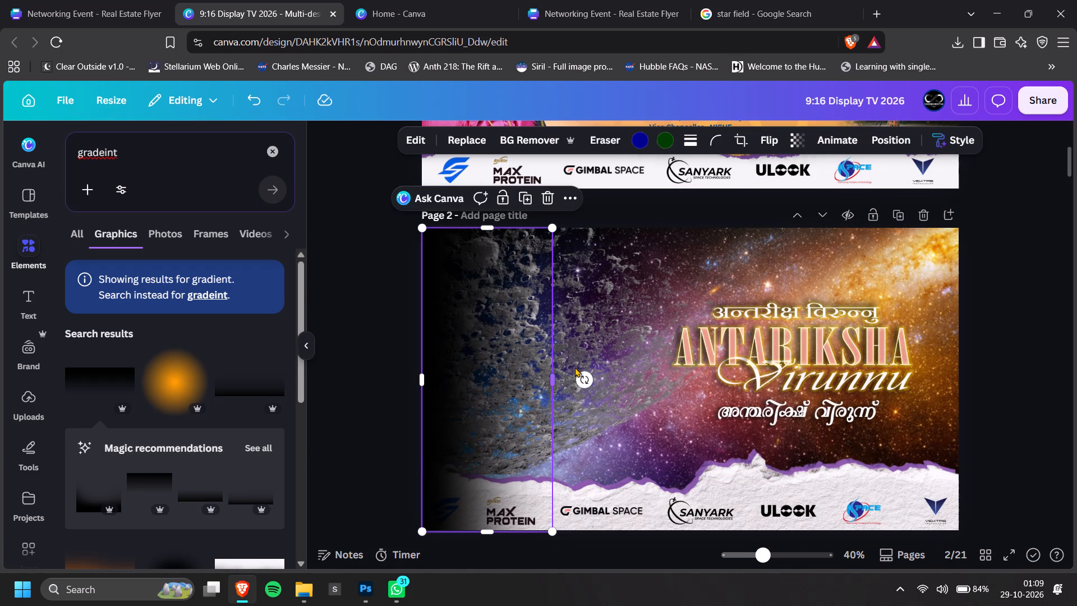
{"action": "left_click_drag", "start_coordinate": [575, 367], "coordinate": [1076, 383]}
Send the gradient backward until it lies behind the title, torn paper and moon but above the star field.
{"action": "key", "text": "ctrl+bracketleft"}
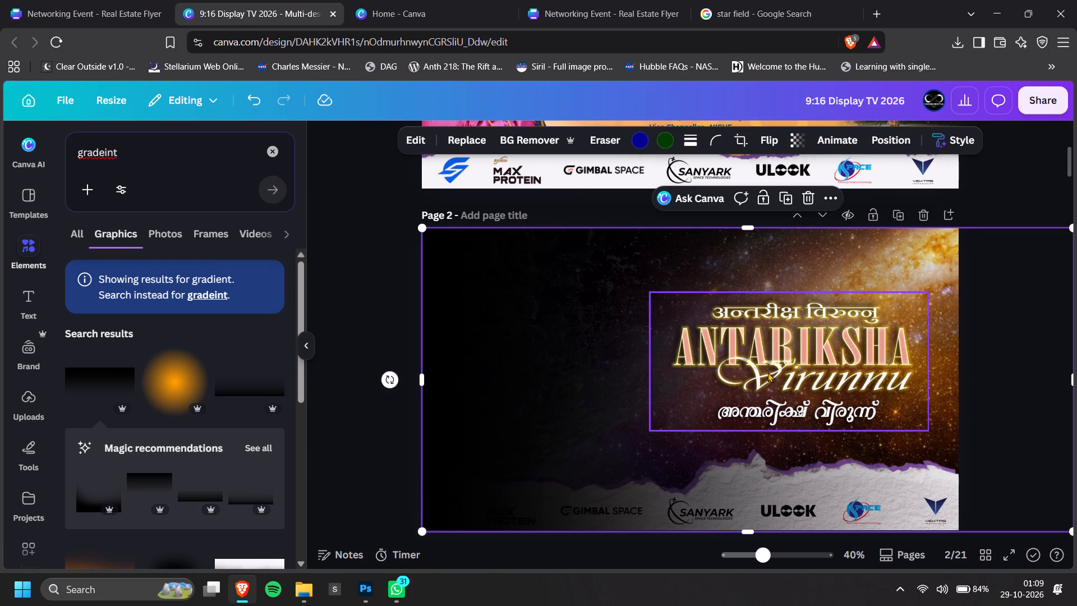
{"action": "key", "text": "ctrl+bracketleft"}
{"action": "key", "text": "ctrl+bracketleft"}
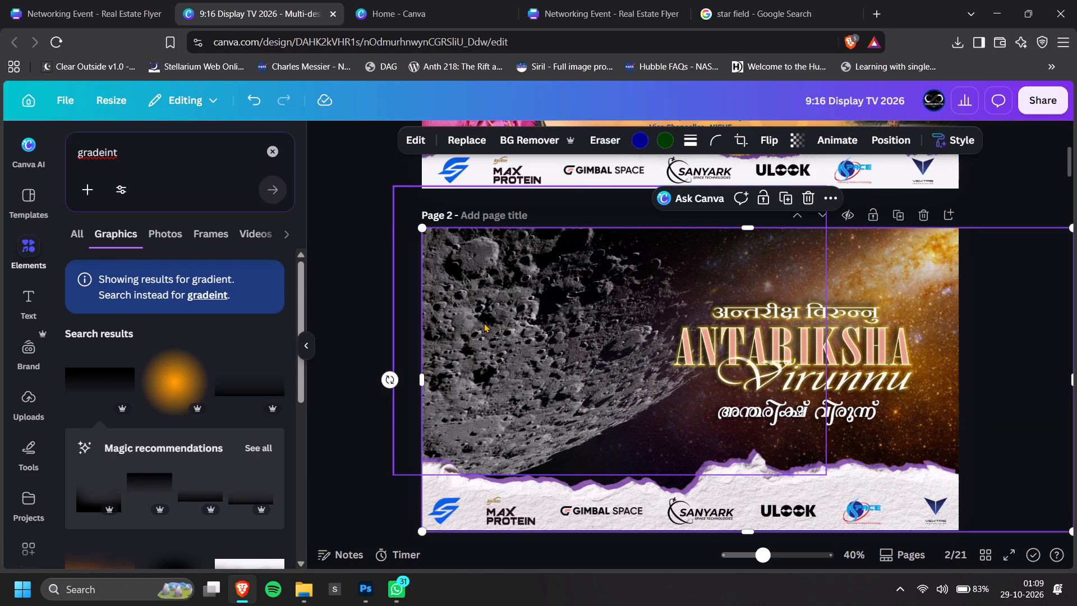
{"action": "scroll", "coordinate": [484, 323], "scroll_direction": "down", "scroll_amount": 2, "text": "ctrl"}
{"action": "left_click", "coordinate": [975, 293]}
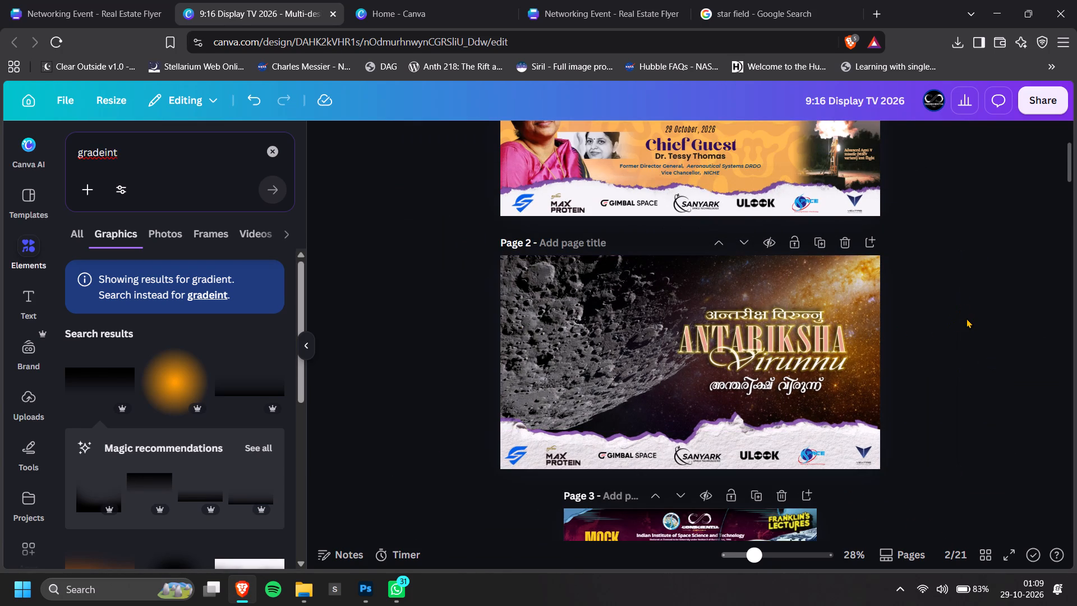
Enlarge the moon image slightly and nudge it further past page 2's left edge.
{"action": "scroll", "coordinate": [967, 319], "scroll_direction": "up", "scroll_amount": 1, "text": "ctrl"}
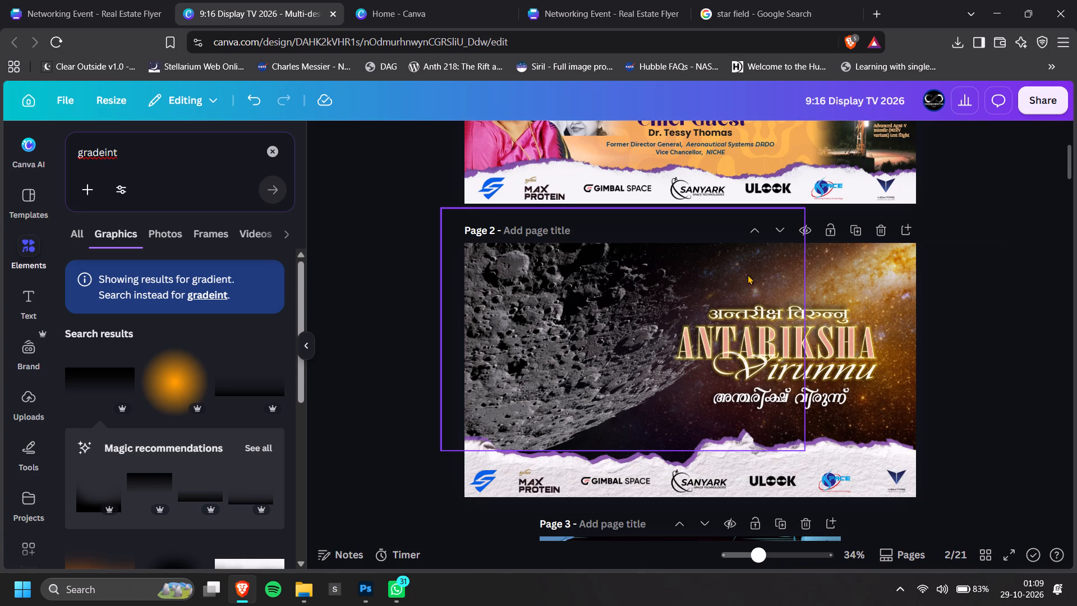
{"action": "left_click", "coordinate": [648, 276]}
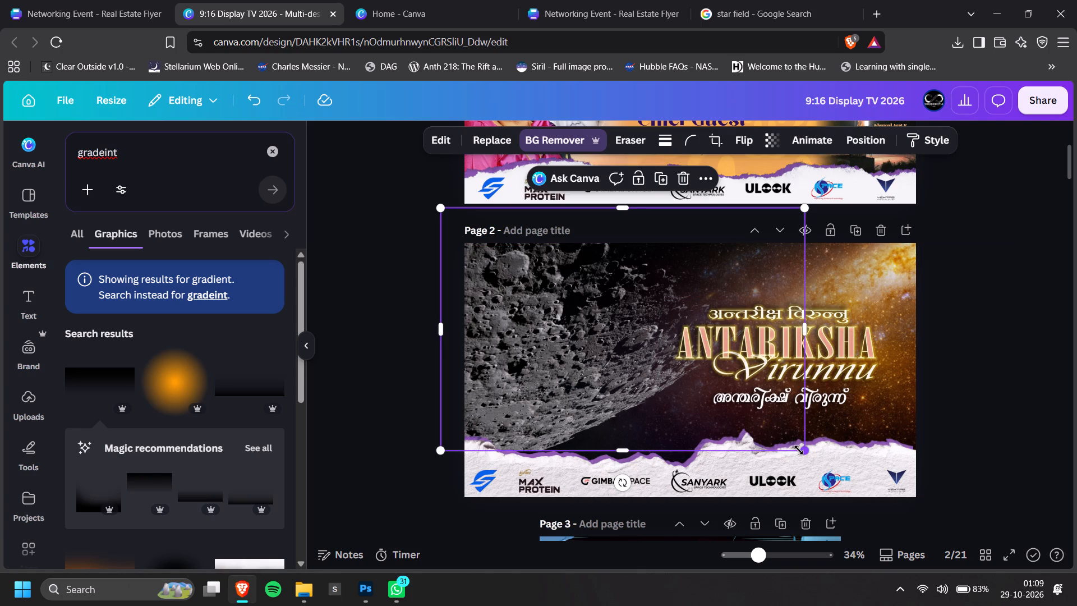
{"action": "left_click_drag", "start_coordinate": [799, 450], "coordinate": [664, 385]}
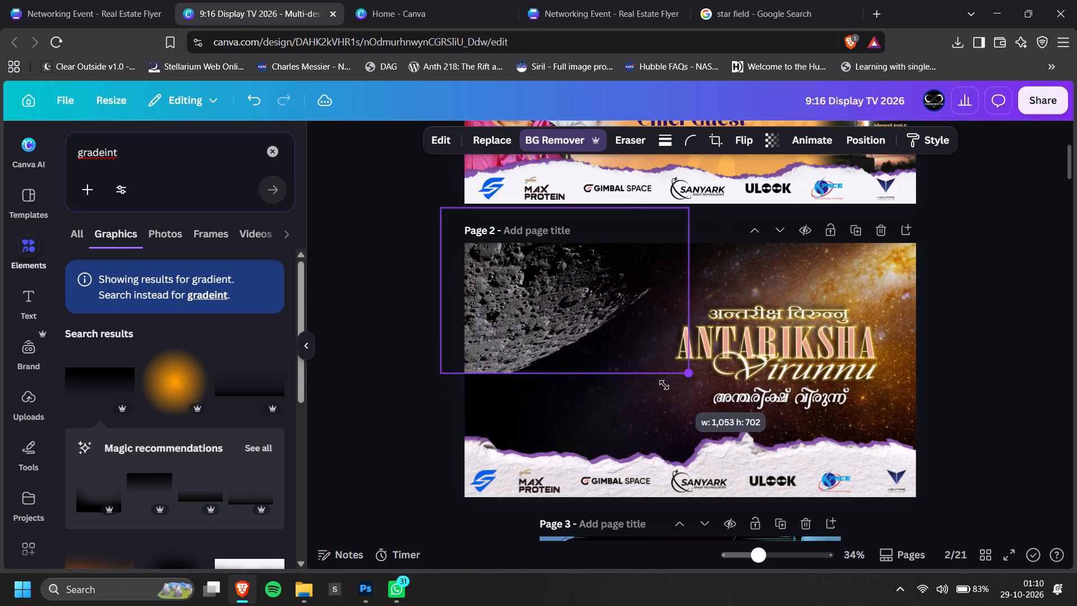
{"action": "left_click_drag", "start_coordinate": [664, 385], "coordinate": [798, 455]}
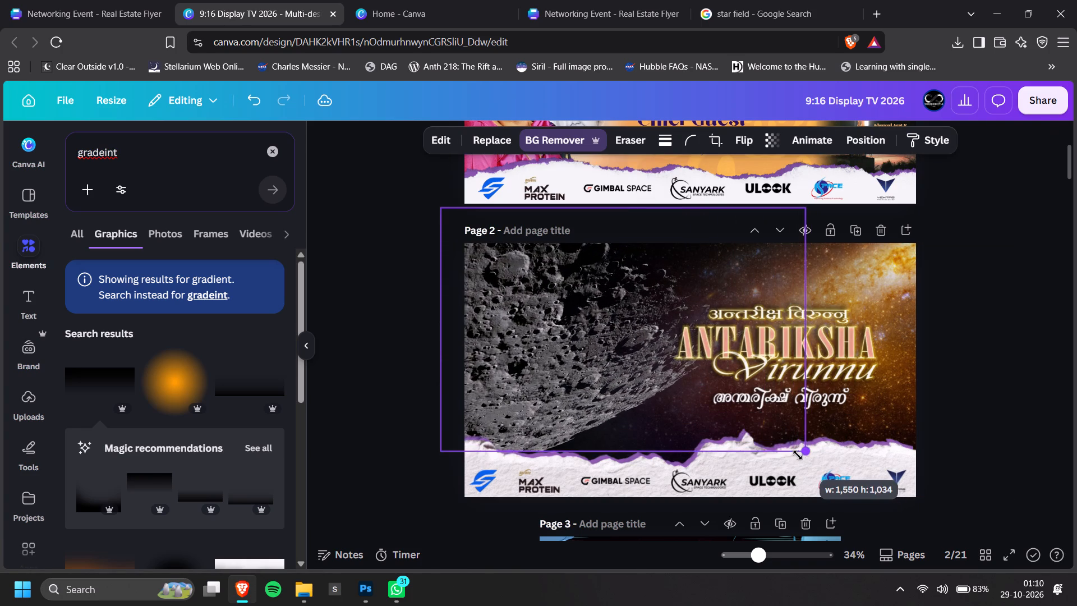
{"action": "left_click_drag", "start_coordinate": [798, 455], "coordinate": [805, 457]}
{"action": "left_click", "coordinate": [632, 414]}
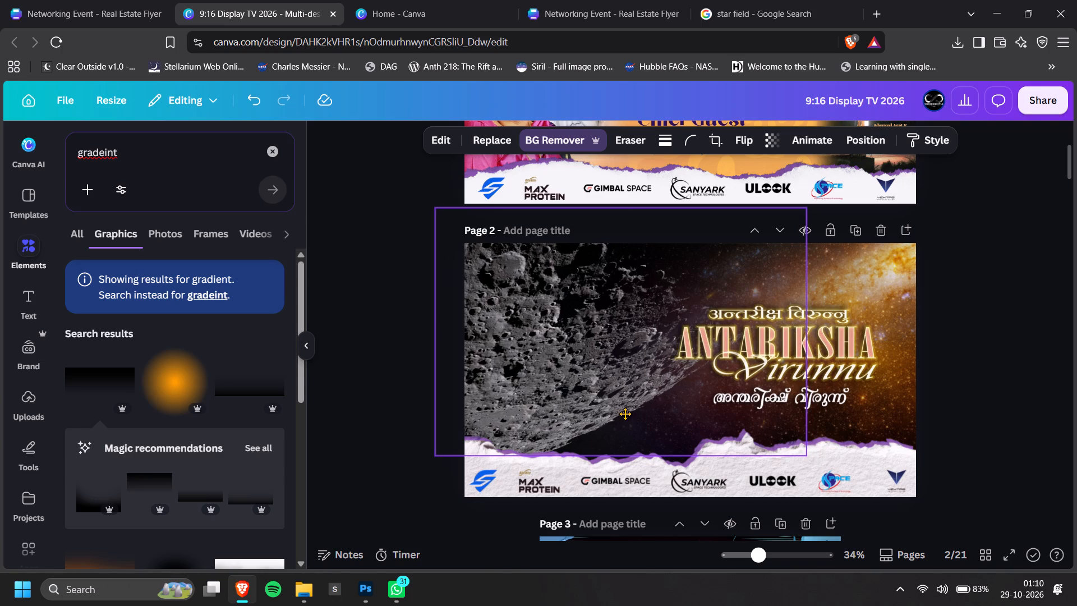
{"action": "left_click", "coordinate": [943, 353]}
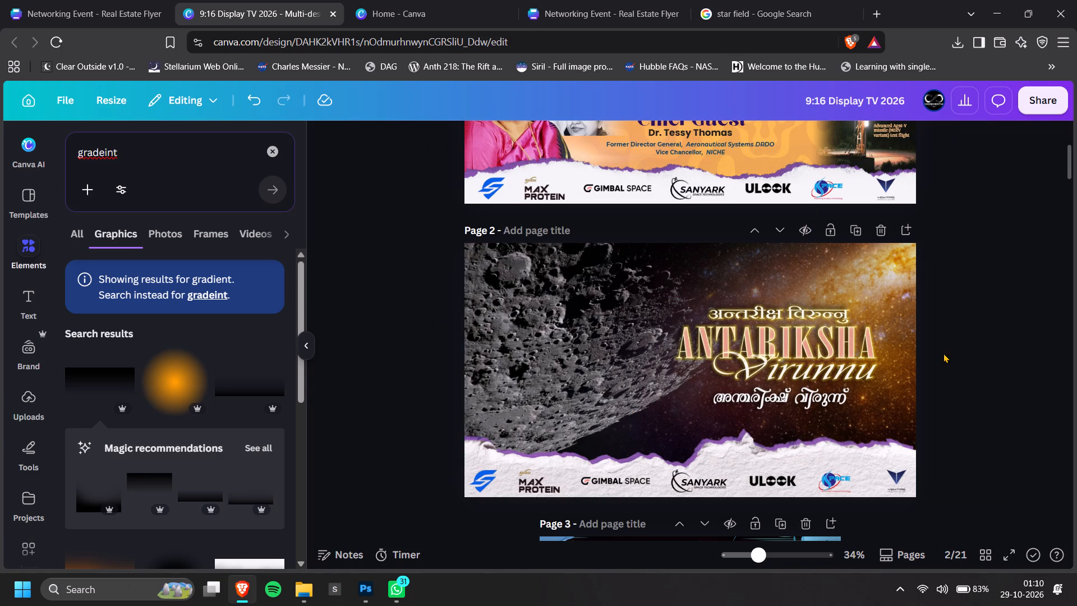
Widen the black gradient over the star field further beyond page 2's right edge.
{"action": "left_click", "coordinate": [902, 368]}
{"action": "scroll", "coordinate": [902, 377], "scroll_direction": "down", "scroll_amount": 2, "text": "ctrl"}
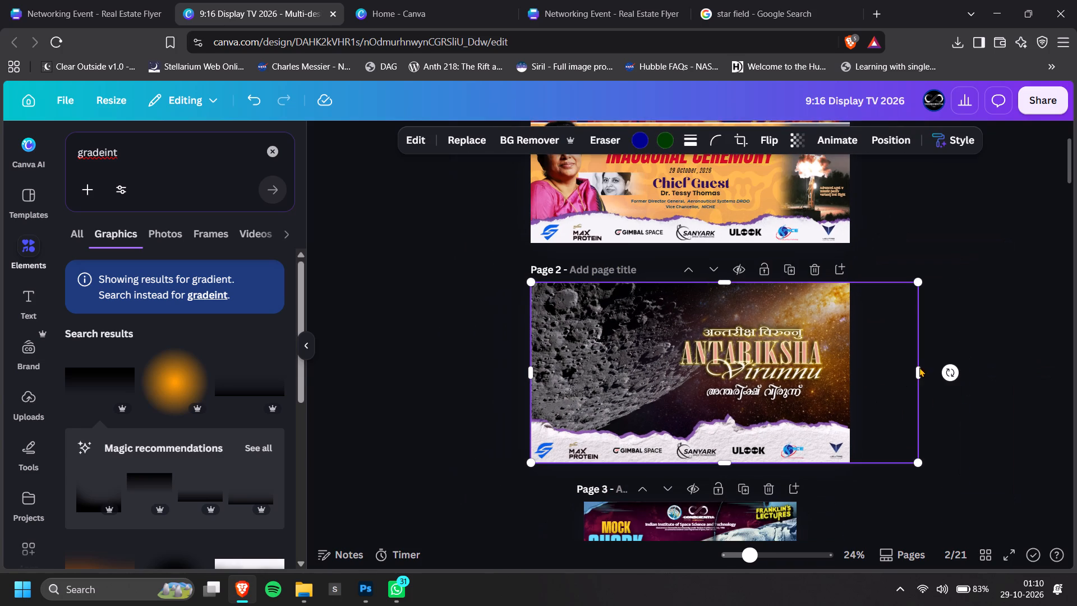
{"action": "left_click_drag", "start_coordinate": [918, 367], "coordinate": [966, 368]}
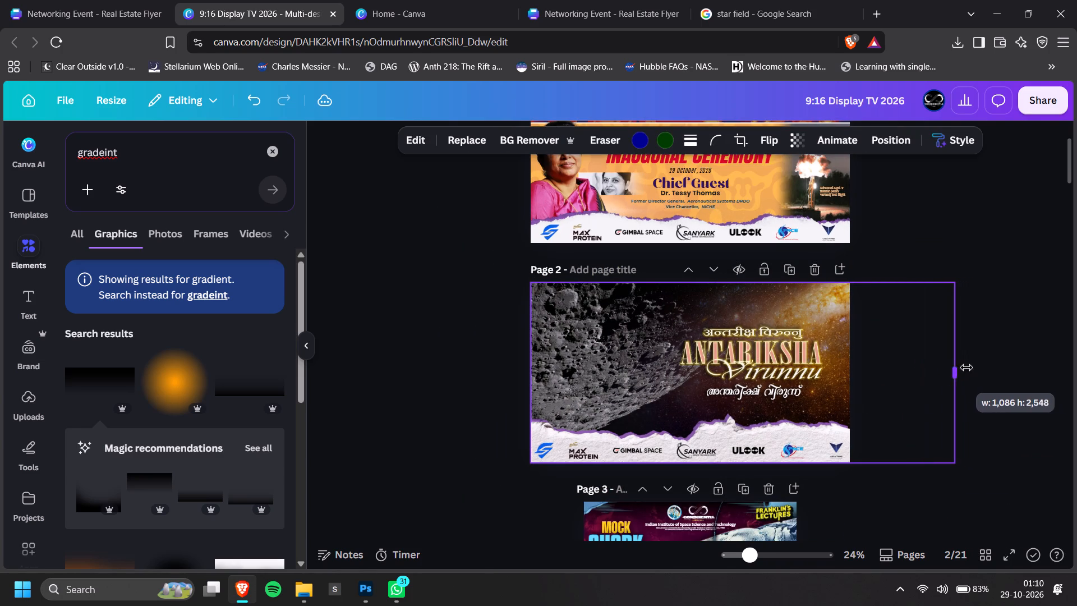
{"action": "left_click_drag", "start_coordinate": [966, 368], "coordinate": [961, 368]}
{"action": "double_click", "coordinate": [1011, 283]}
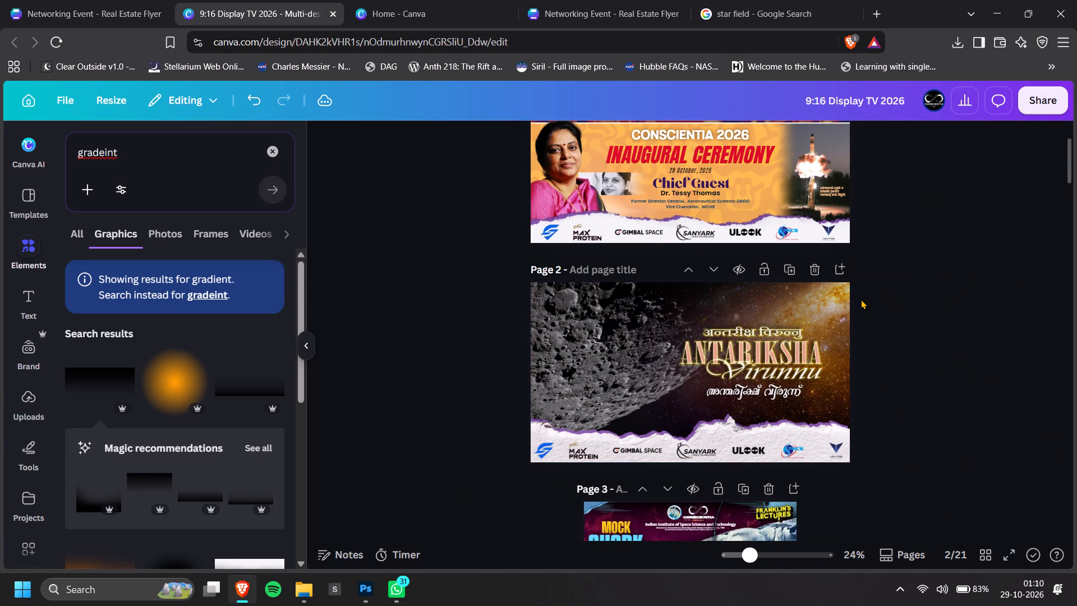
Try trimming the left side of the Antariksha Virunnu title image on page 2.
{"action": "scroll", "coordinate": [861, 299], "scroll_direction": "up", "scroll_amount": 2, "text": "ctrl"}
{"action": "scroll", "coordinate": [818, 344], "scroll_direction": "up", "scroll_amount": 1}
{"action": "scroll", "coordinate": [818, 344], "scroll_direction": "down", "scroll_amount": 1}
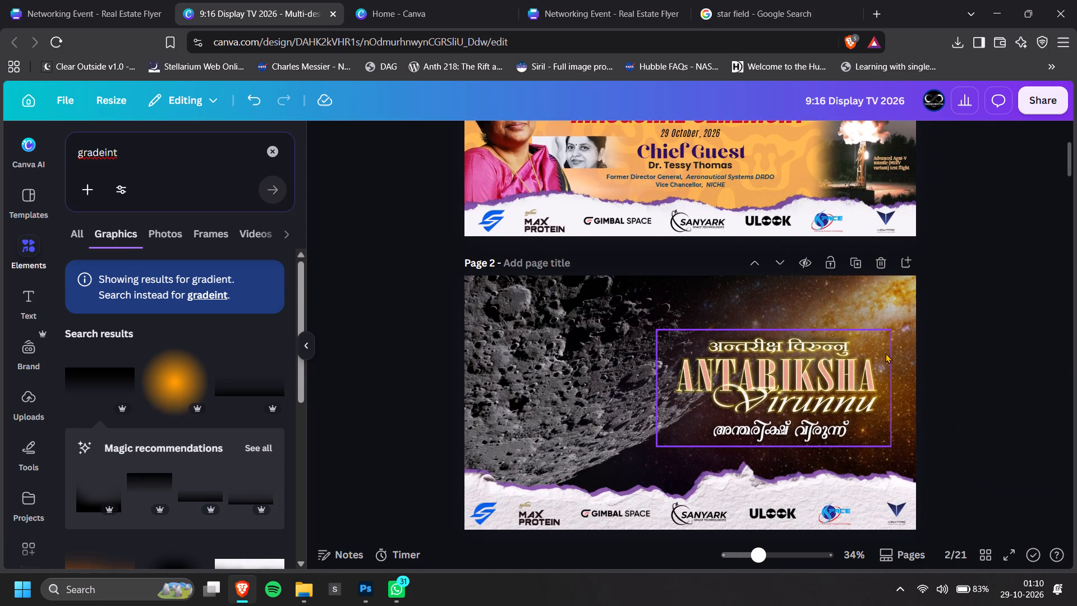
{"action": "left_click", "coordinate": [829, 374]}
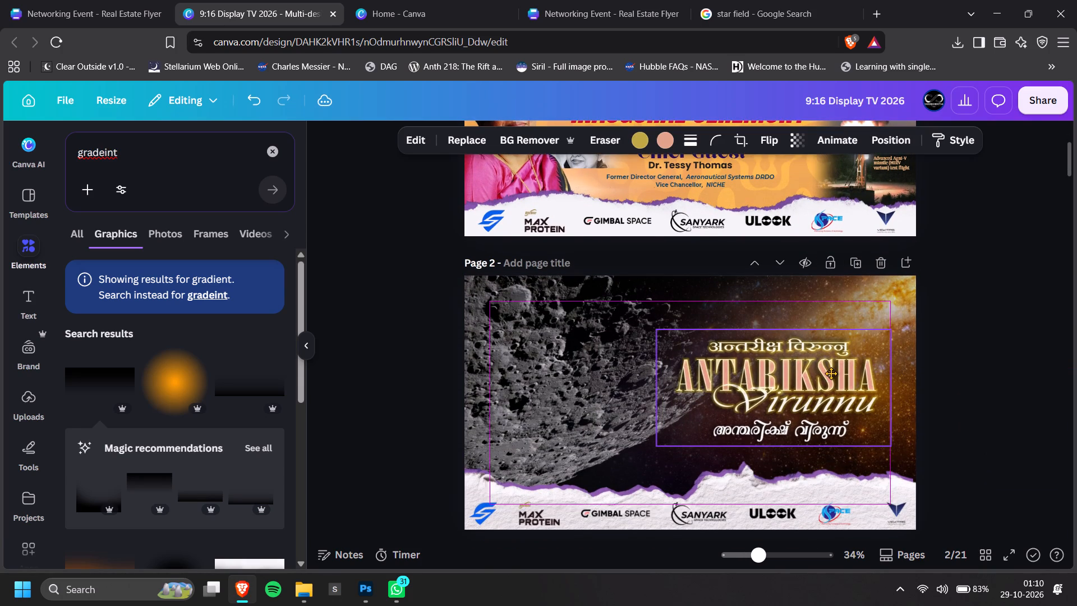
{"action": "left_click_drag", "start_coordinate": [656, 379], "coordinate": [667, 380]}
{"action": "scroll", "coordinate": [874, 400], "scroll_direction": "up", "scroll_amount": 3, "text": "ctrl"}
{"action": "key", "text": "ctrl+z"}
Crop the empty left and right sides of the Antariksha Virunnu title image to about 936 wide.
{"action": "scroll", "coordinate": [693, 398], "scroll_direction": "up", "scroll_amount": 2, "text": "ctrl"}
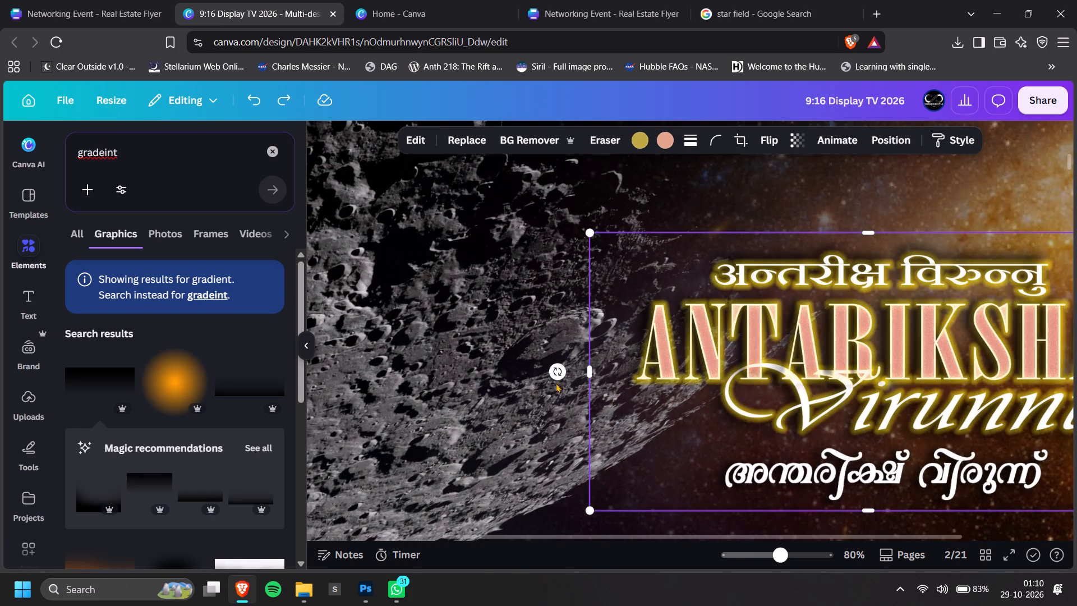
{"action": "left_click_drag", "start_coordinate": [588, 372], "coordinate": [603, 372]}
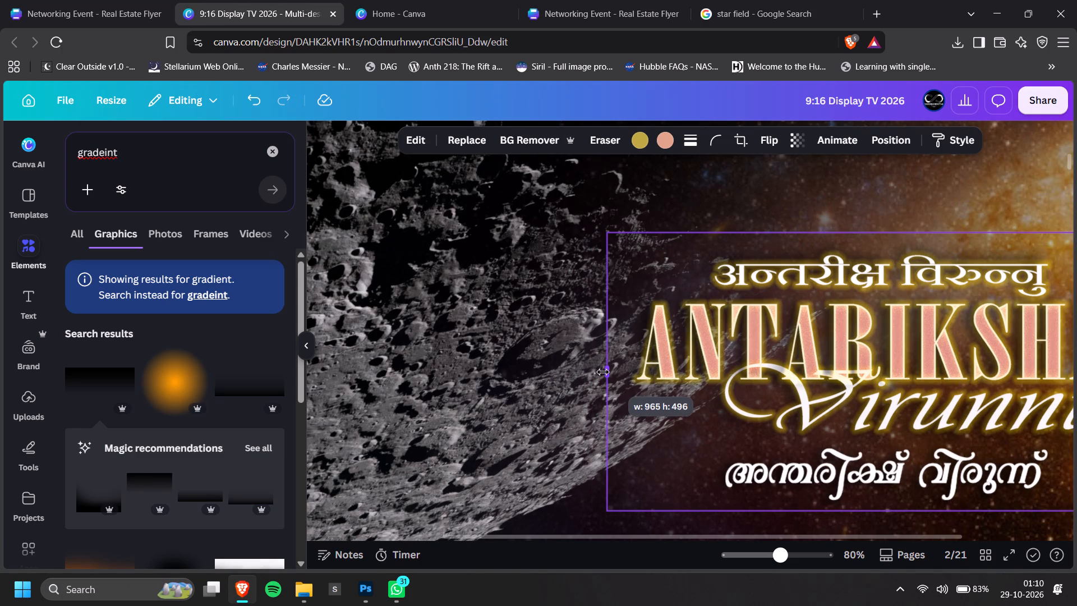
{"action": "left_click_drag", "start_coordinate": [603, 372], "coordinate": [611, 374]}
{"action": "scroll", "coordinate": [673, 367], "scroll_direction": "down", "scroll_amount": 1, "text": "shift"}
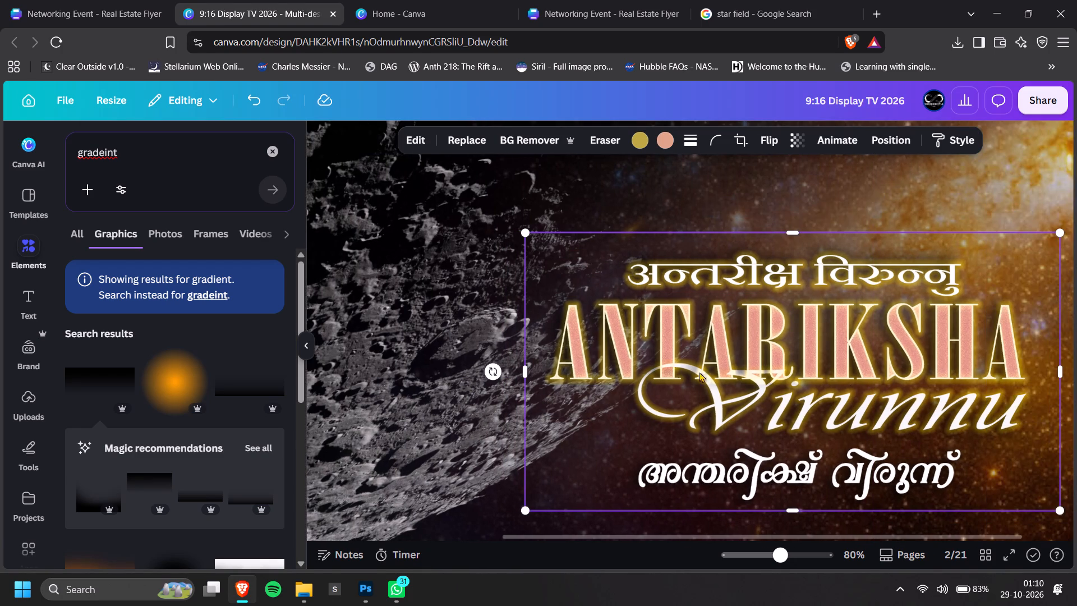
{"action": "scroll", "coordinate": [1016, 397], "scroll_direction": "down", "scroll_amount": 1}
{"action": "left_click_drag", "start_coordinate": [1051, 361], "coordinate": [1040, 361]}
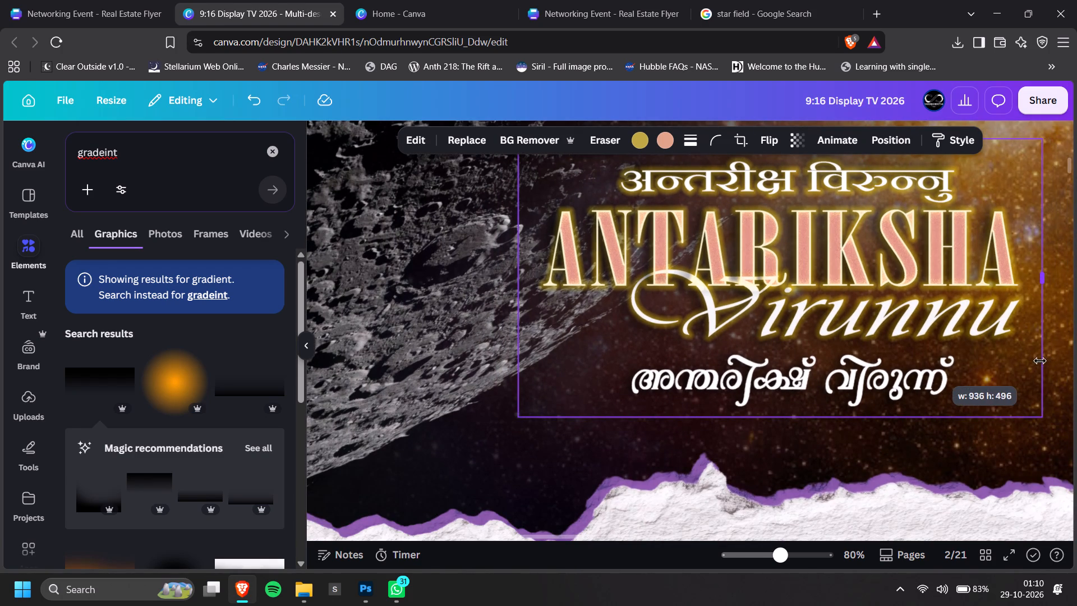
{"action": "left_click_drag", "start_coordinate": [1040, 361], "coordinate": [1039, 361]}
Move the Antariksha Virunnu title slightly right, to the alignment guide near page 2's right edge.
{"action": "left_click", "coordinate": [753, 460]}
{"action": "left_click_drag", "start_coordinate": [656, 339], "coordinate": [671, 341]}
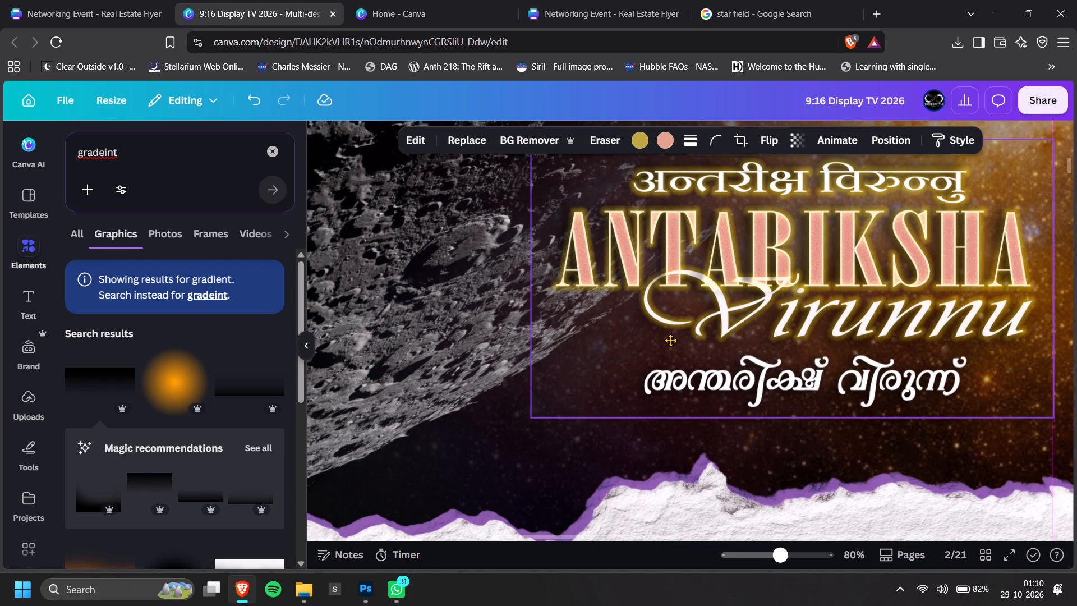
{"action": "left_click_drag", "start_coordinate": [671, 341], "coordinate": [673, 341]}
{"action": "scroll", "coordinate": [697, 345], "scroll_direction": "down", "scroll_amount": 3, "text": "ctrl"}
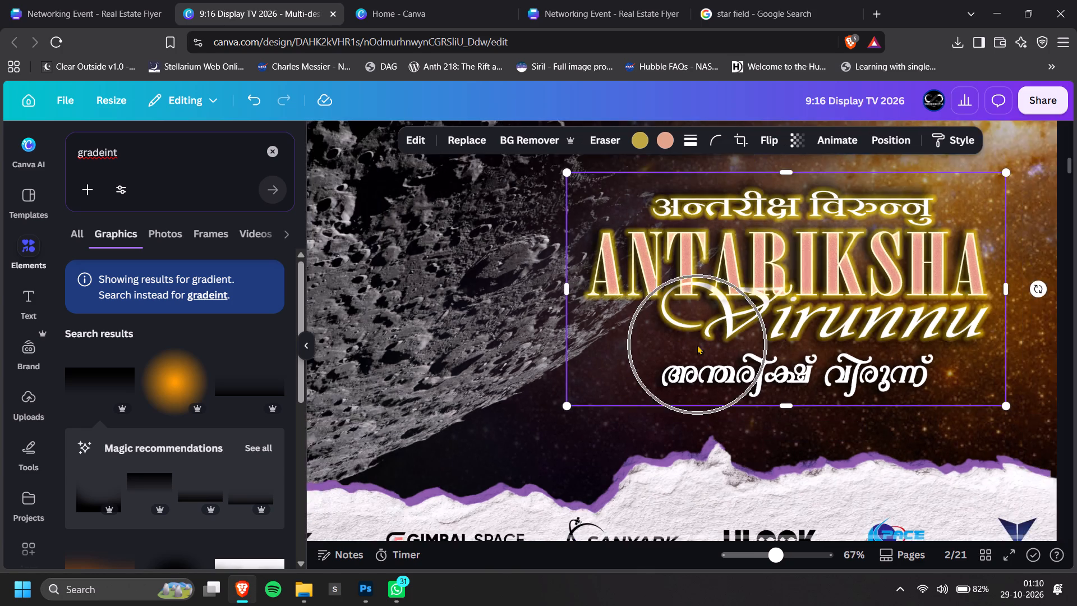
Cut page 1's header logos, sponsor captions, institute text and dark gradient strip to the clipboard, and restore them on page 1.
{"action": "scroll", "coordinate": [850, 337], "scroll_direction": "down", "scroll_amount": 2, "text": "ctrl"}
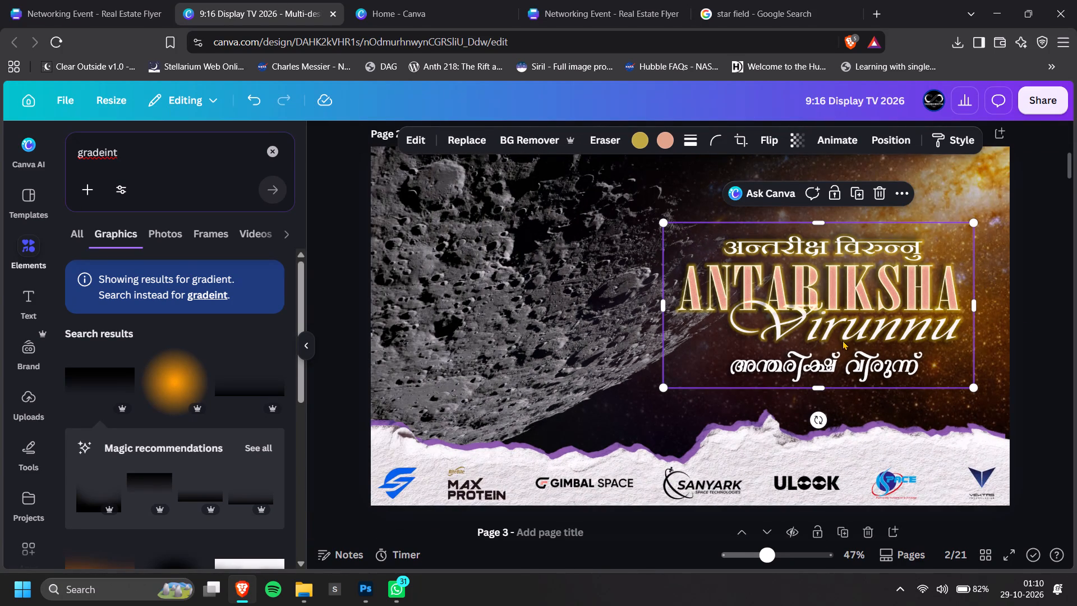
{"action": "left_click", "coordinate": [992, 303]}
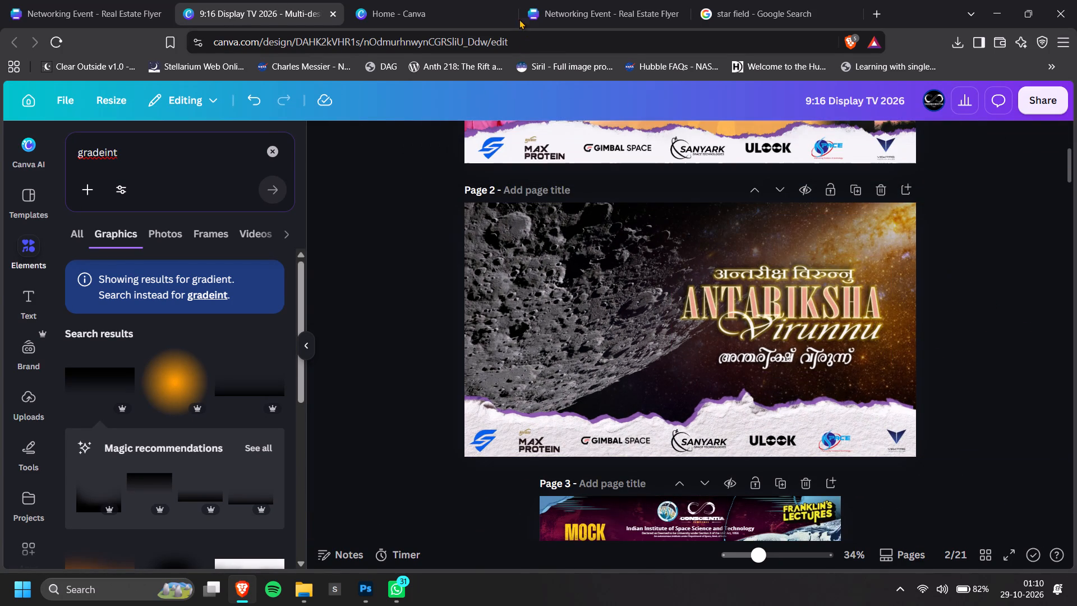
{"action": "scroll", "coordinate": [684, 270], "scroll_direction": "up", "scroll_amount": 3}
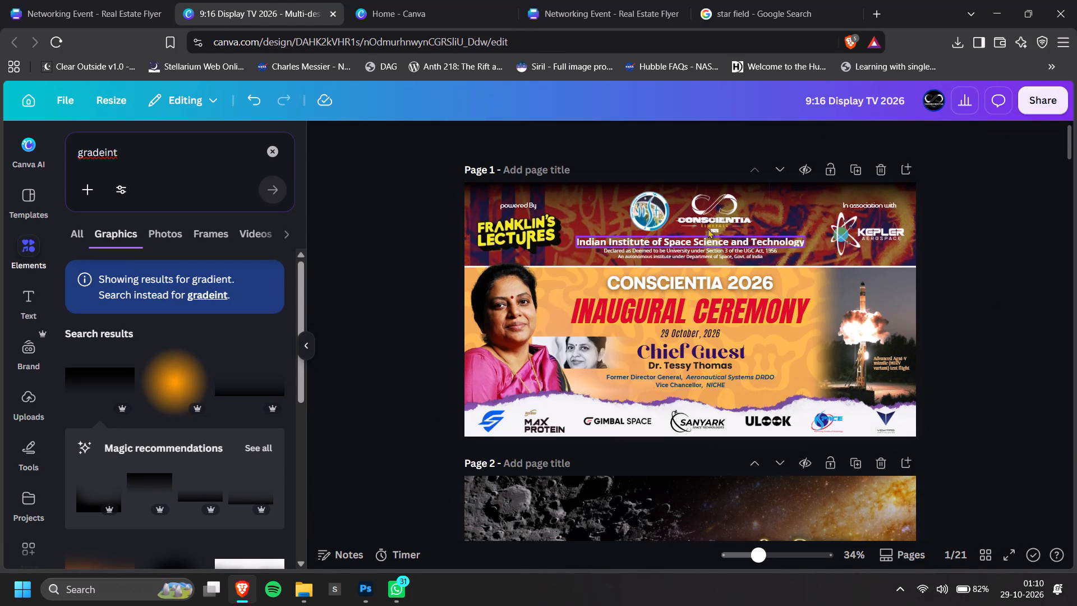
{"action": "scroll", "coordinate": [712, 218], "scroll_direction": "up", "scroll_amount": 2, "text": "ctrl"}
{"action": "left_click", "coordinate": [712, 218]}
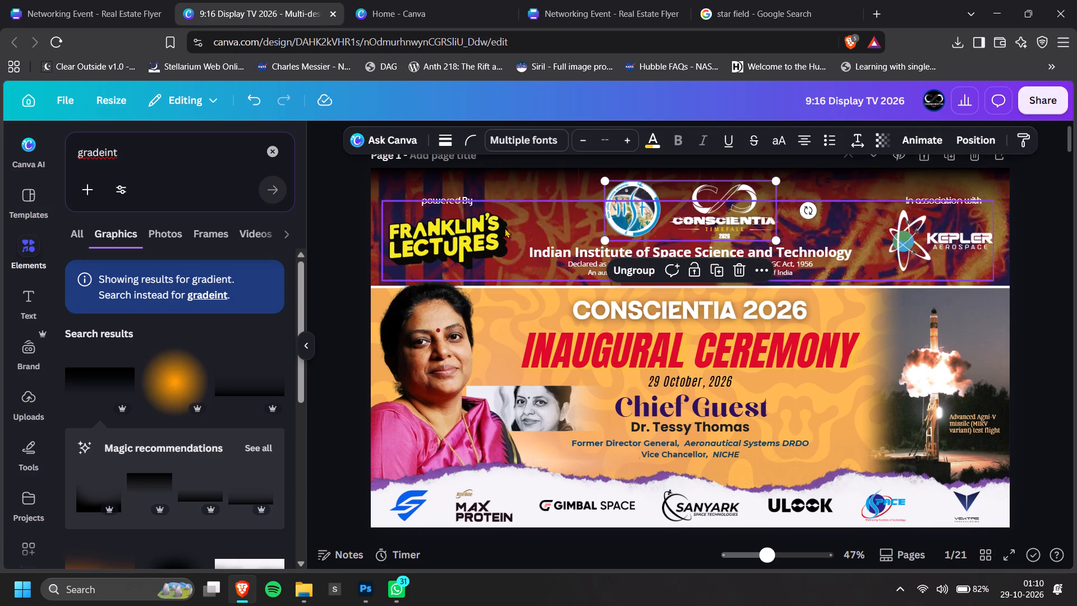
{"action": "left_click", "coordinate": [439, 218], "text": "shift"}
{"action": "left_click", "coordinate": [444, 197], "text": "shift"}
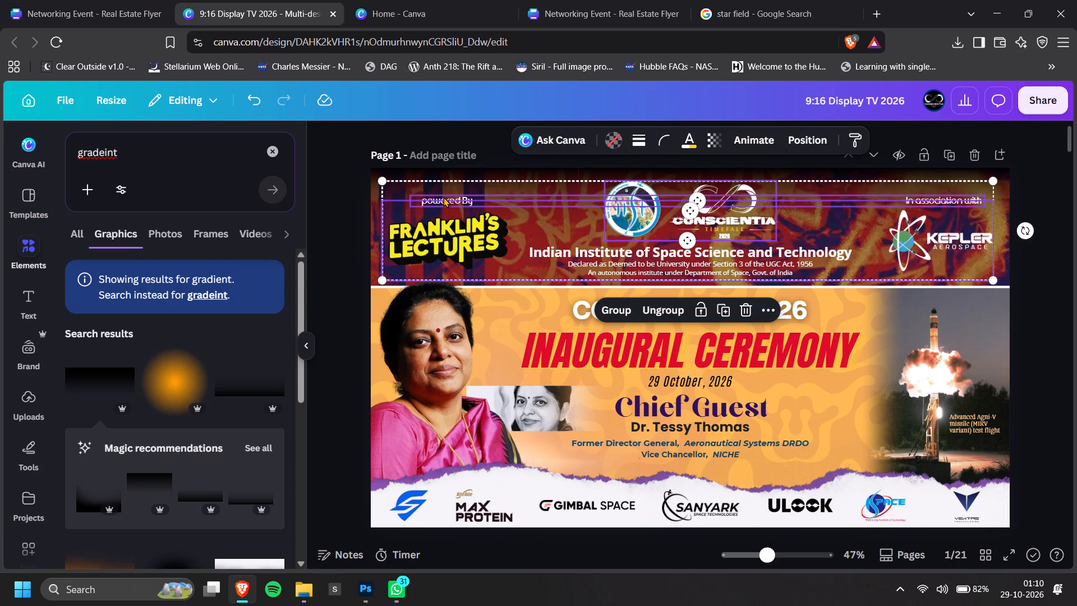
{"action": "left_click", "coordinate": [742, 253], "text": "shift"}
{"action": "left_click", "coordinate": [743, 263], "text": "shift"}
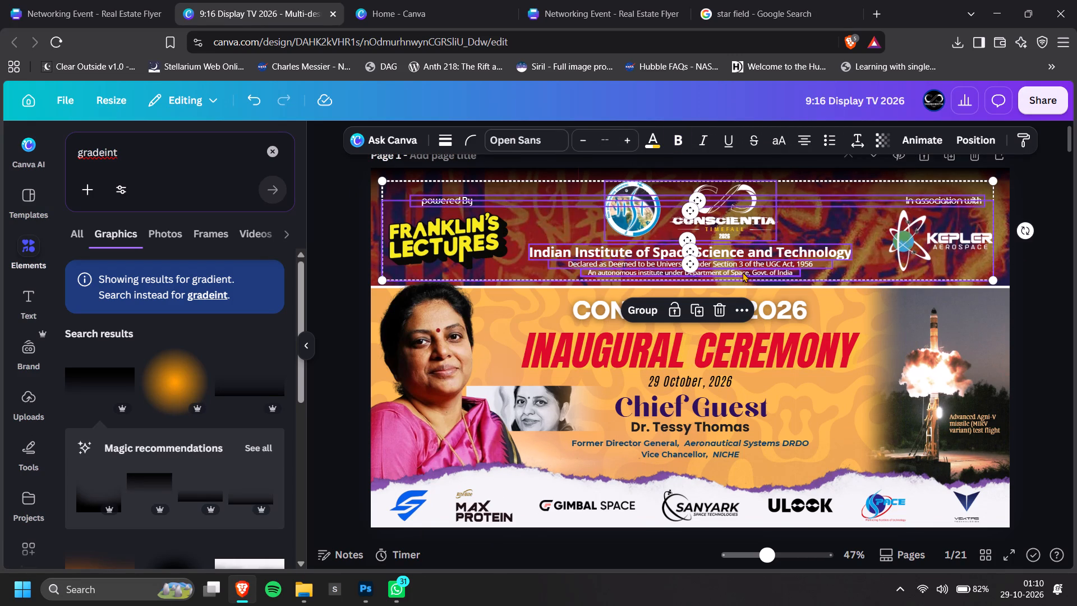
{"action": "left_click", "coordinate": [743, 272], "text": "shift"}
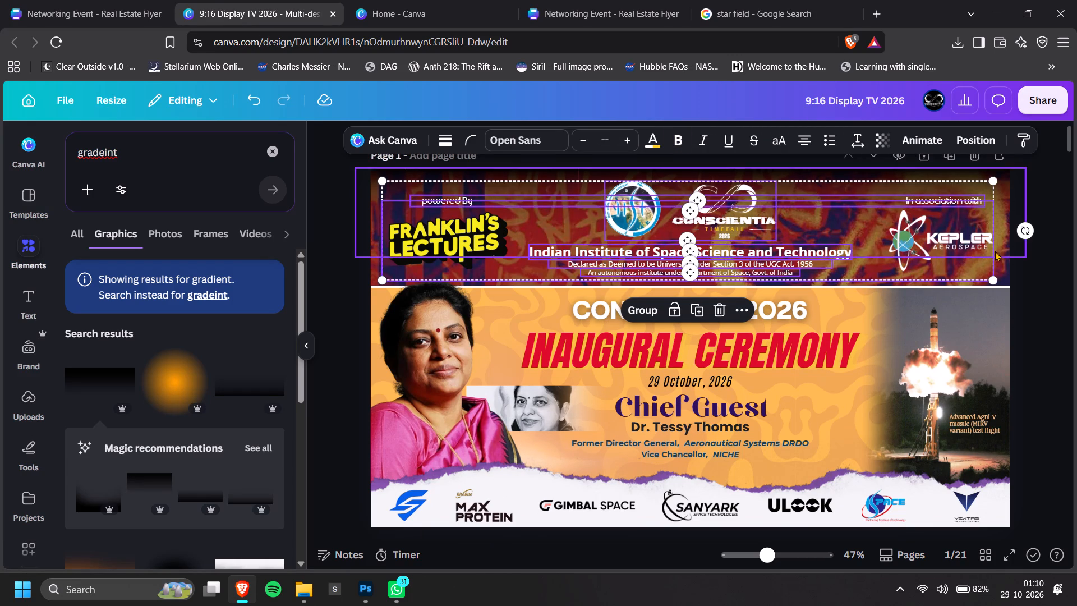
{"action": "left_click", "coordinate": [997, 246], "text": "shift"}
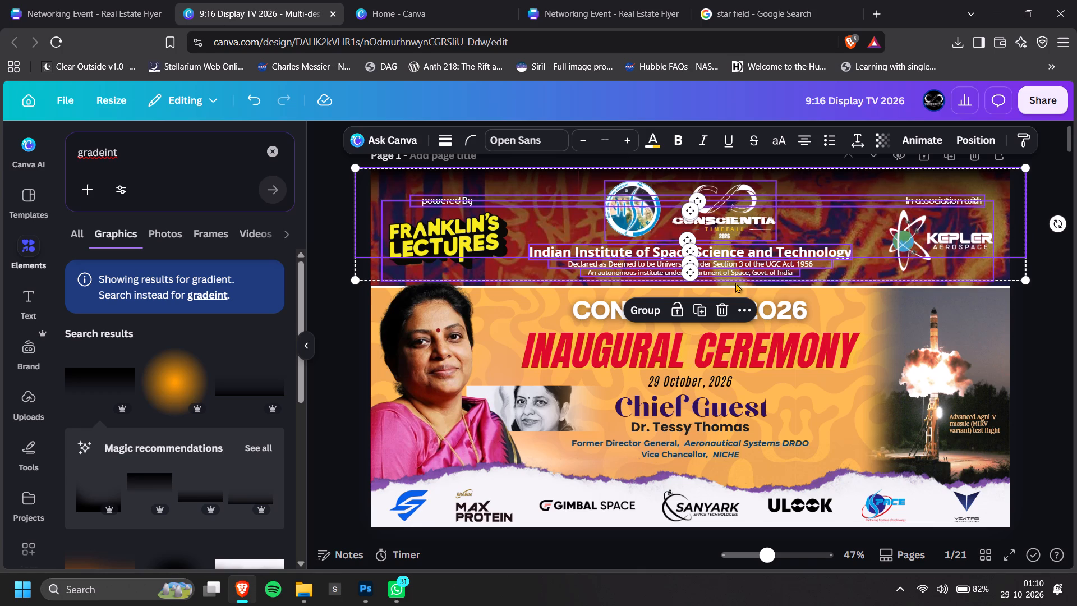
{"action": "key", "text": "ctrl+x"}
{"action": "key", "text": "ctrl+x"}
{"action": "key", "text": "ctrl+z"}
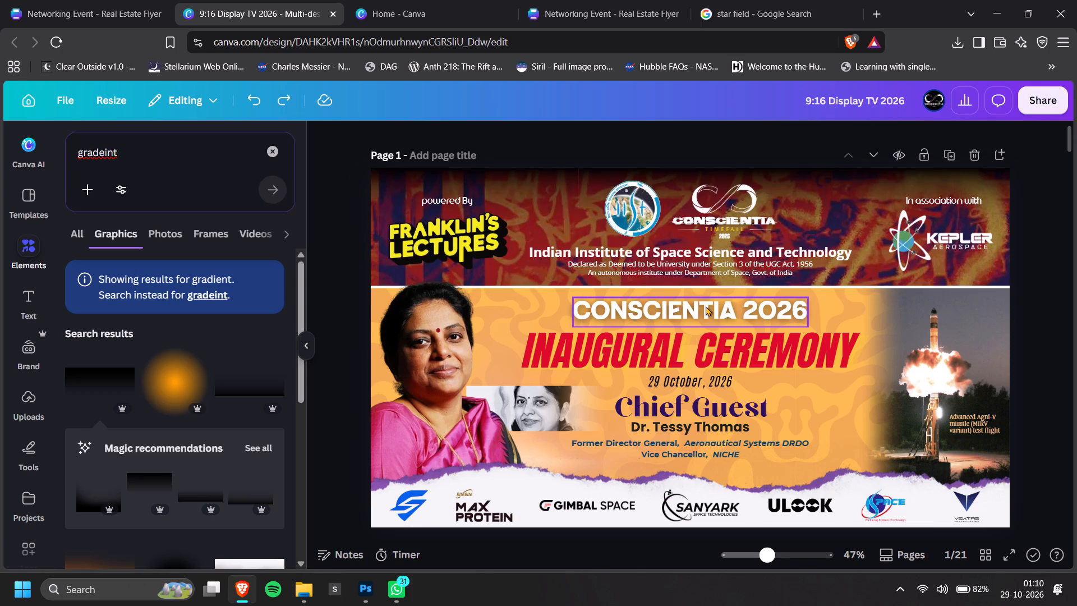
Paste the header elements onto page 2 above the Antariksha Virunnu artwork.
{"action": "scroll", "coordinate": [706, 306], "scroll_direction": "down", "scroll_amount": 2, "text": "ctrl"}
{"action": "scroll", "coordinate": [863, 328], "scroll_direction": "down", "scroll_amount": 2}
{"action": "scroll", "coordinate": [927, 355], "scroll_direction": "down", "scroll_amount": 1}
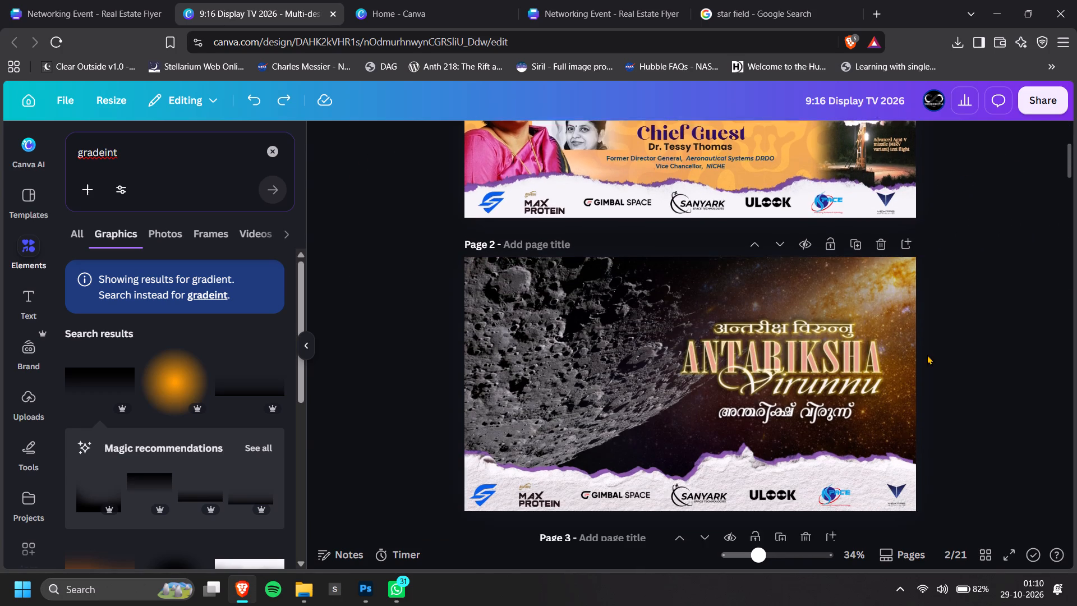
{"action": "scroll", "coordinate": [941, 333], "scroll_direction": "up", "scroll_amount": 1, "text": "ctrl"}
{"action": "key", "text": "ctrl+v"}
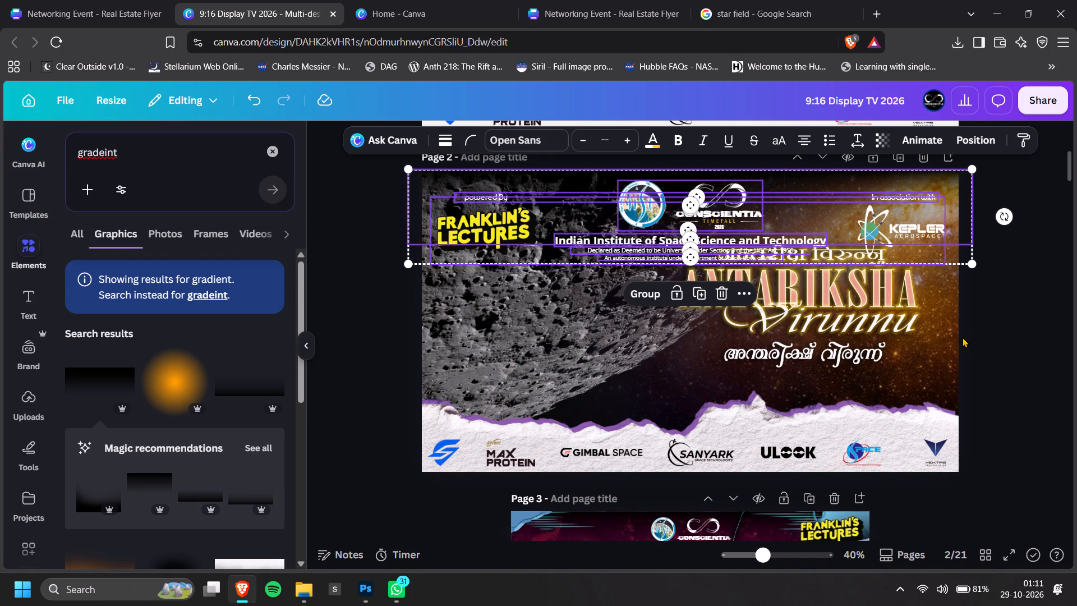
Shrink the pasted header on page 2 to about 1713 px wide and group its elements.
{"action": "scroll", "coordinate": [839, 280], "scroll_direction": "up", "scroll_amount": 2, "text": "ctrl"}
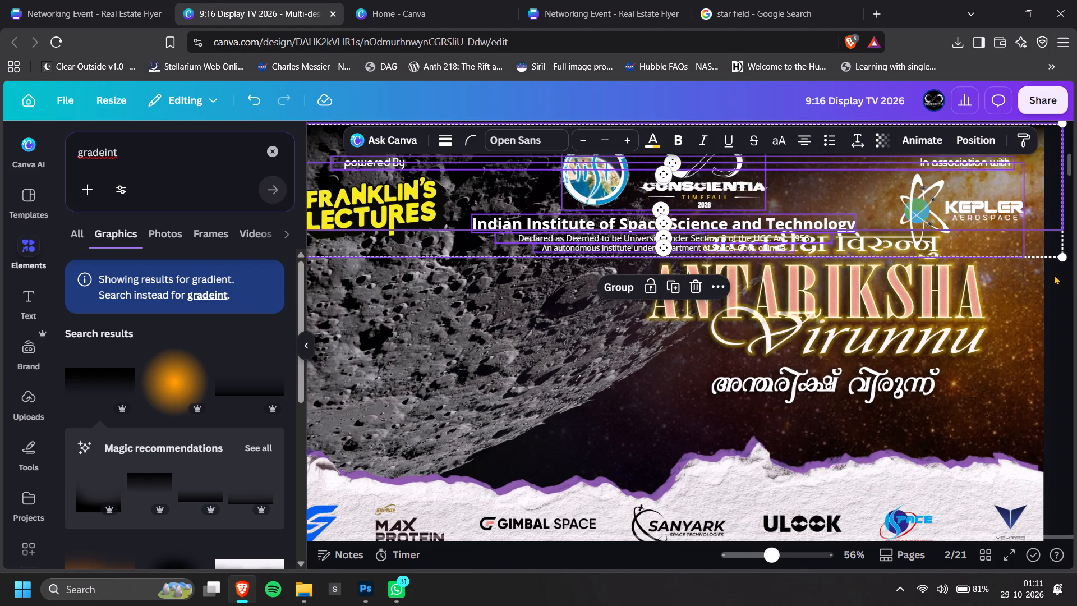
{"action": "left_click_drag", "start_coordinate": [1061, 263], "coordinate": [1011, 238]}
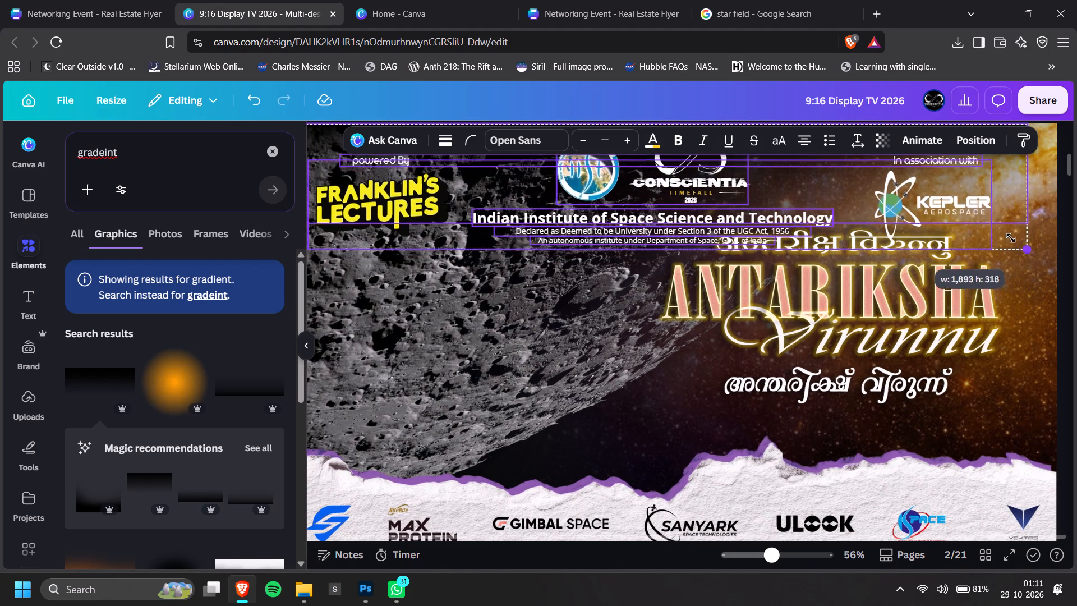
{"action": "left_click_drag", "start_coordinate": [1011, 238], "coordinate": [954, 230]}
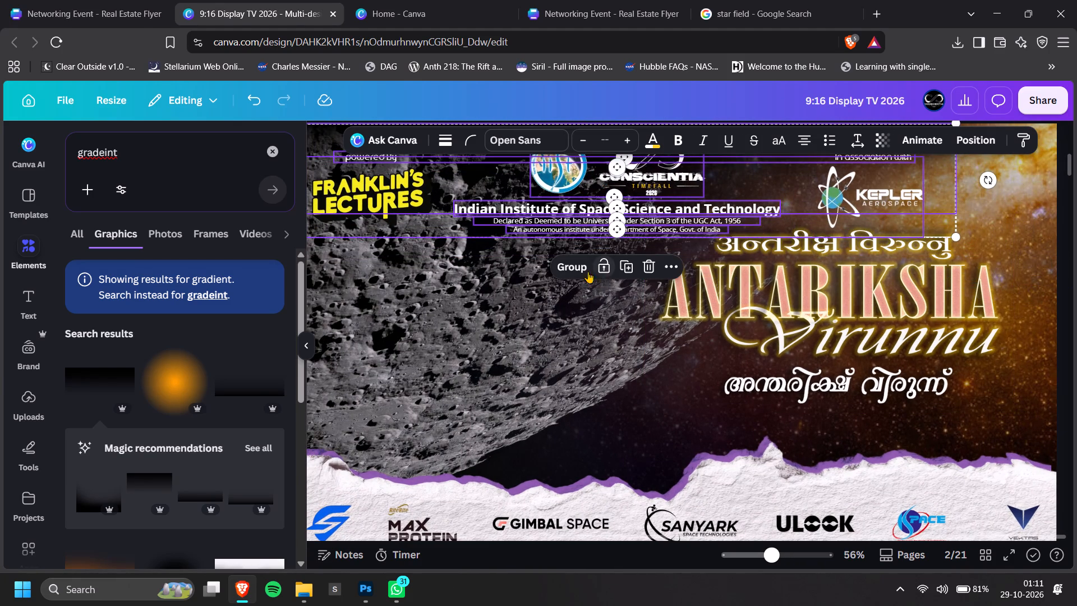
{"action": "left_click", "coordinate": [573, 265]}
Move the grouped header toward the middle of page 2 and align it to the page's horizontal centre.
{"action": "scroll", "coordinate": [800, 281], "scroll_direction": "down", "scroll_amount": 2, "text": "ctrl"}
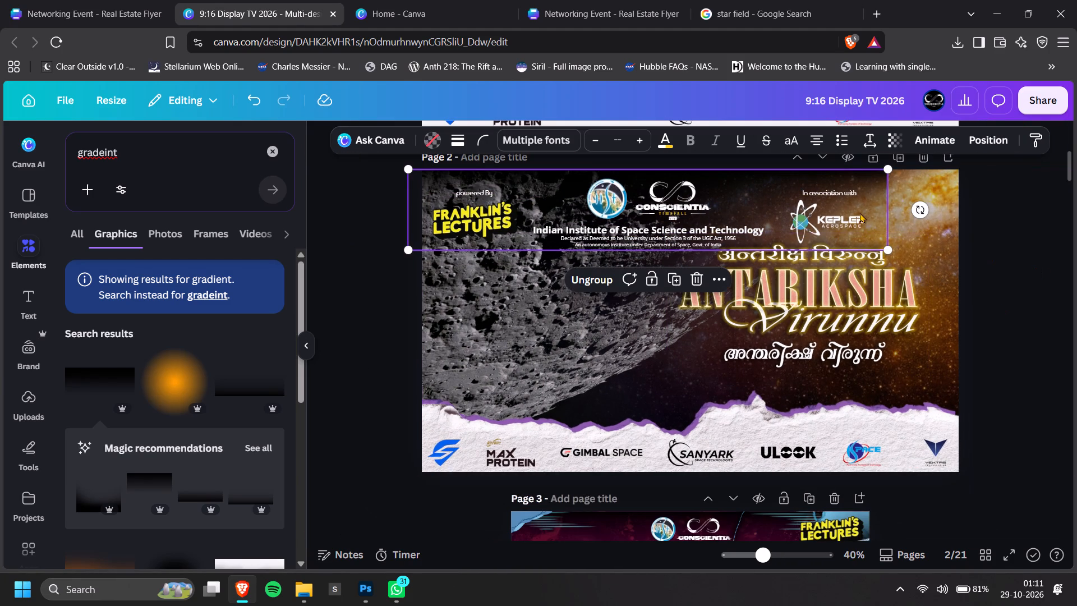
{"action": "left_click_drag", "start_coordinate": [734, 223], "coordinate": [774, 224]}
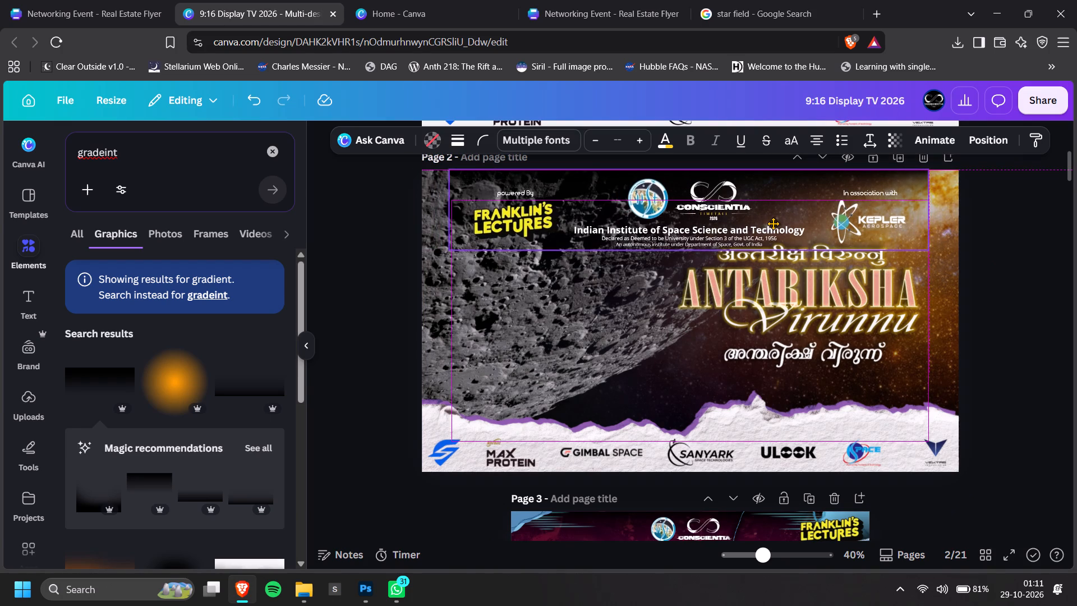
{"action": "left_click_drag", "start_coordinate": [774, 224], "coordinate": [773, 224]}
{"action": "left_click", "coordinate": [987, 141]}
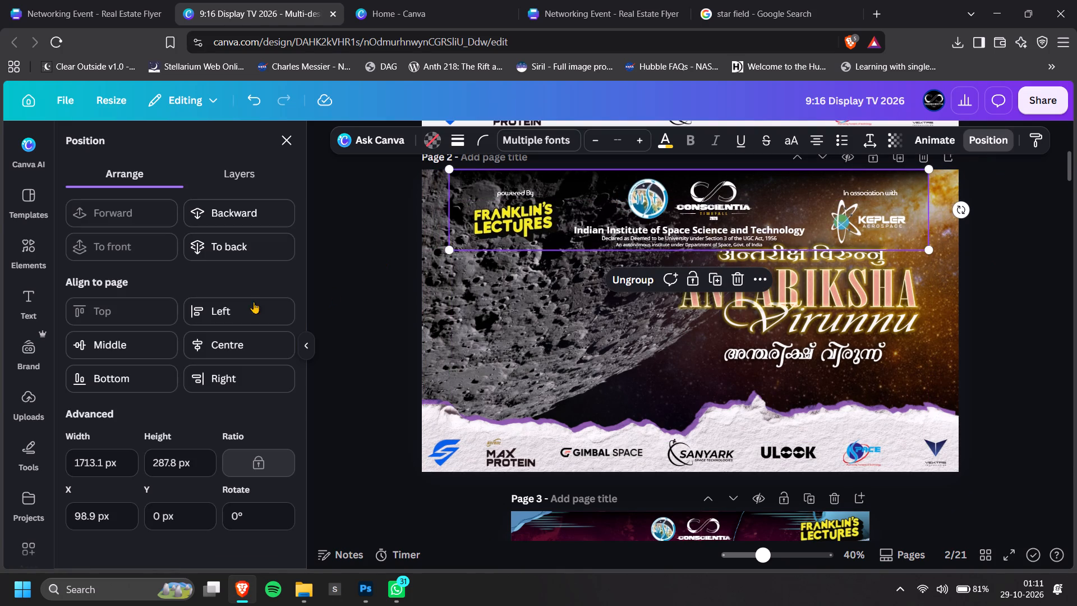
{"action": "left_click", "coordinate": [250, 340]}
{"action": "double_click", "coordinate": [1014, 293]}
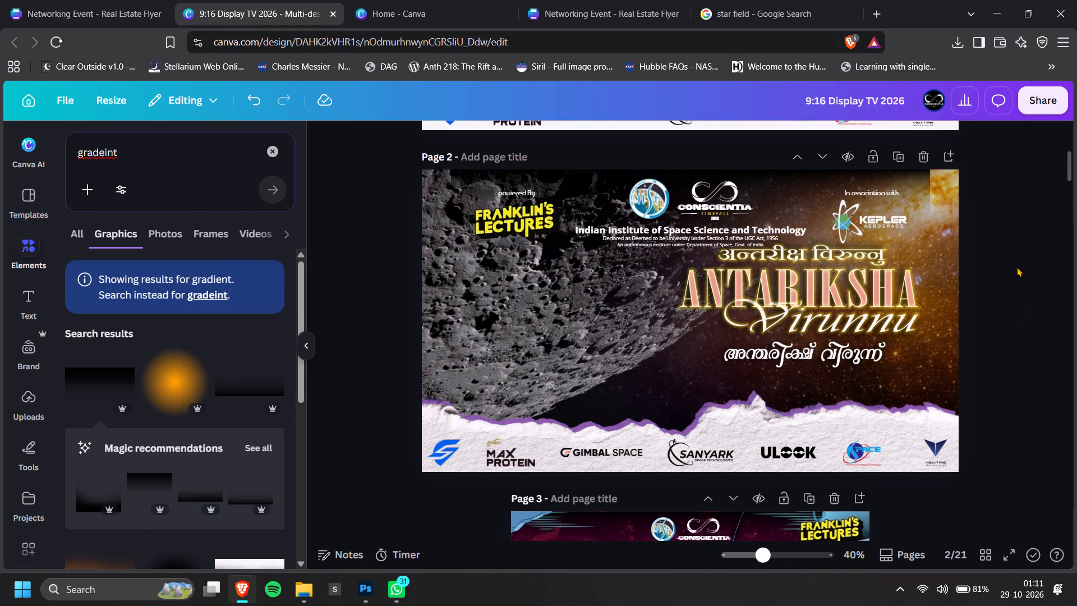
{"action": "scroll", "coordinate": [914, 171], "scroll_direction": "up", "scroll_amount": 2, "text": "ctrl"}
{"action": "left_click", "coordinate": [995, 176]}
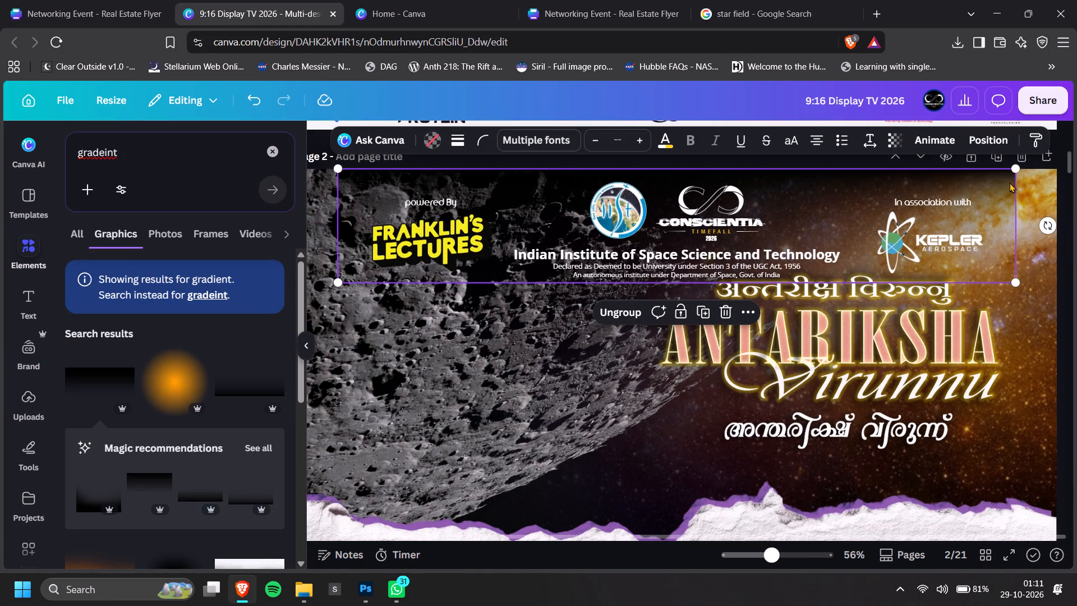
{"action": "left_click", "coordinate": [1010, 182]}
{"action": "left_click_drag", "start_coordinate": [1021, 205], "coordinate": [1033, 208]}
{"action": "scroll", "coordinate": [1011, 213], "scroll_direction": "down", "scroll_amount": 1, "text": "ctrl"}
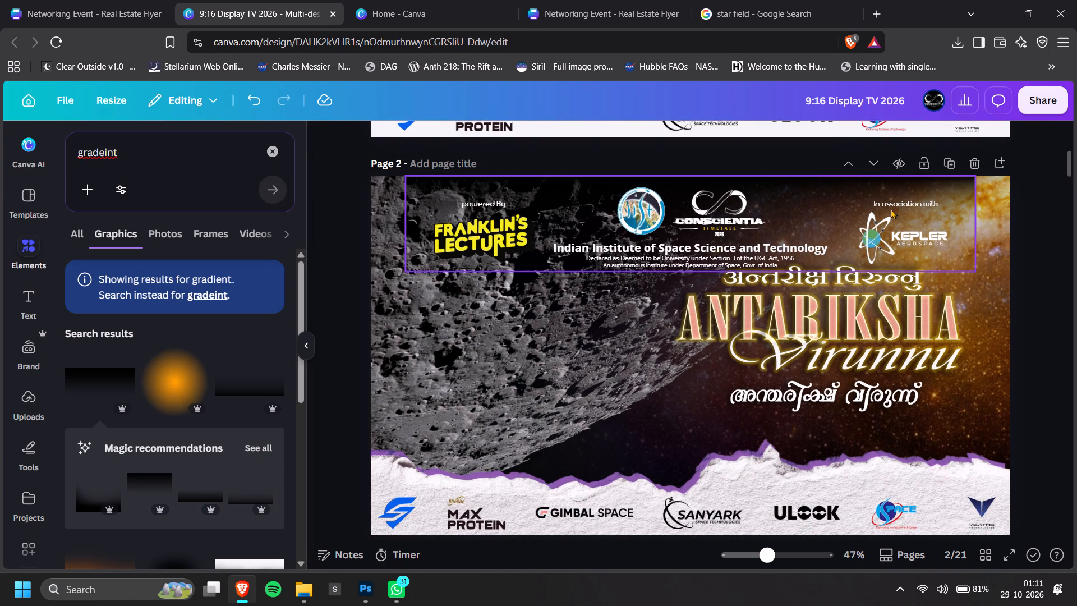
Expand the header group's layers on page 2 and ungroup the black gradient behind the Kepler Aerospace logo.
{"action": "left_click", "coordinate": [891, 209]}
{"action": "key", "text": "alt+1"}
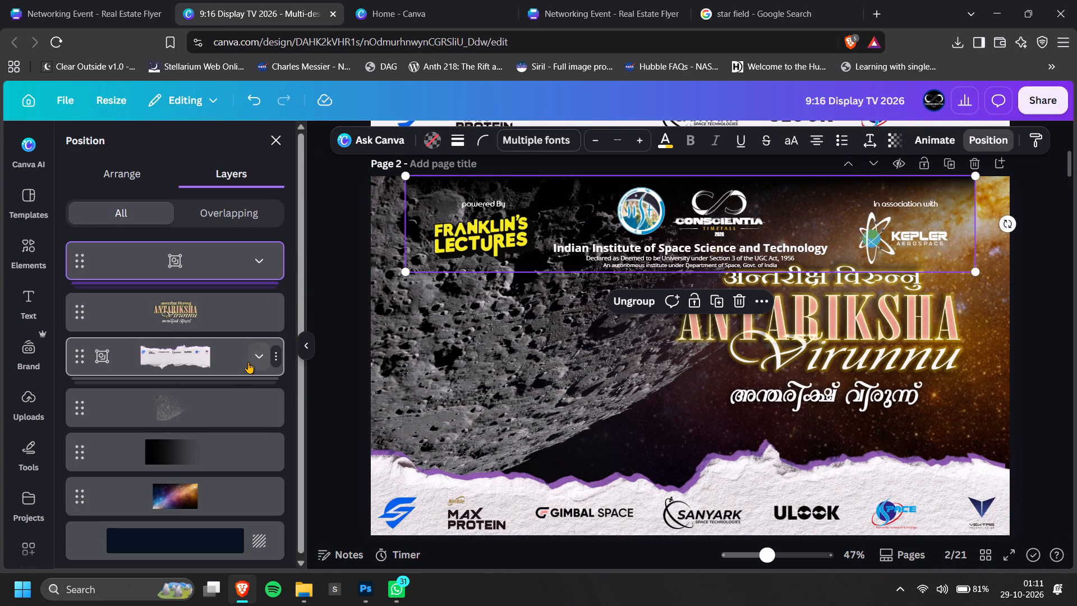
{"action": "scroll", "coordinate": [244, 368], "scroll_direction": "down", "scroll_amount": 3}
{"action": "scroll", "coordinate": [192, 443], "scroll_direction": "up", "scroll_amount": 2}
{"action": "left_click", "coordinate": [245, 265]}
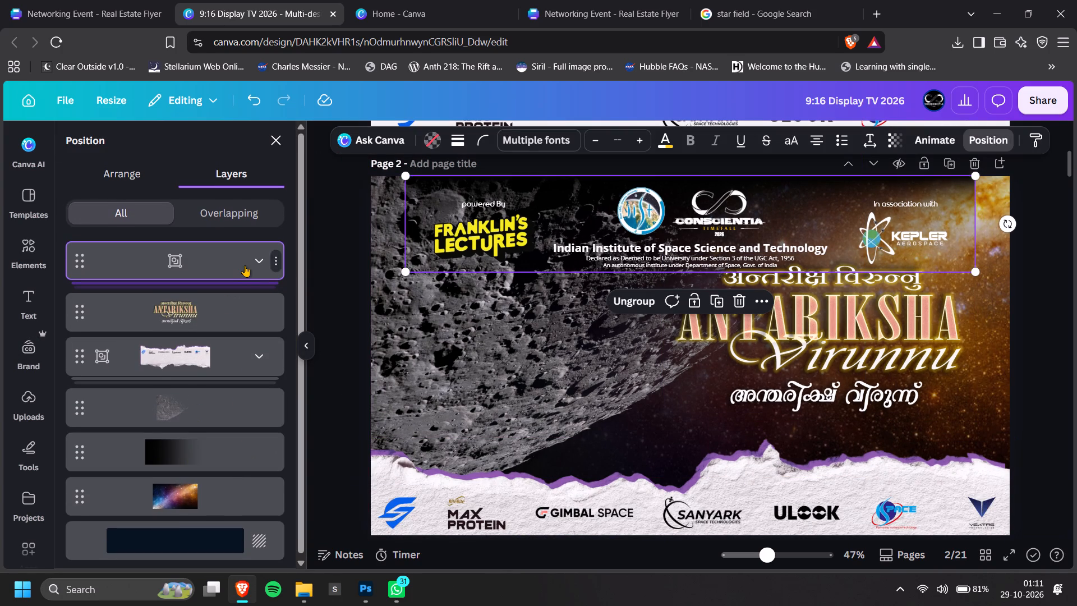
{"action": "left_click", "coordinate": [254, 265]}
{"action": "scroll", "coordinate": [204, 399], "scroll_direction": "down", "scroll_amount": 6}
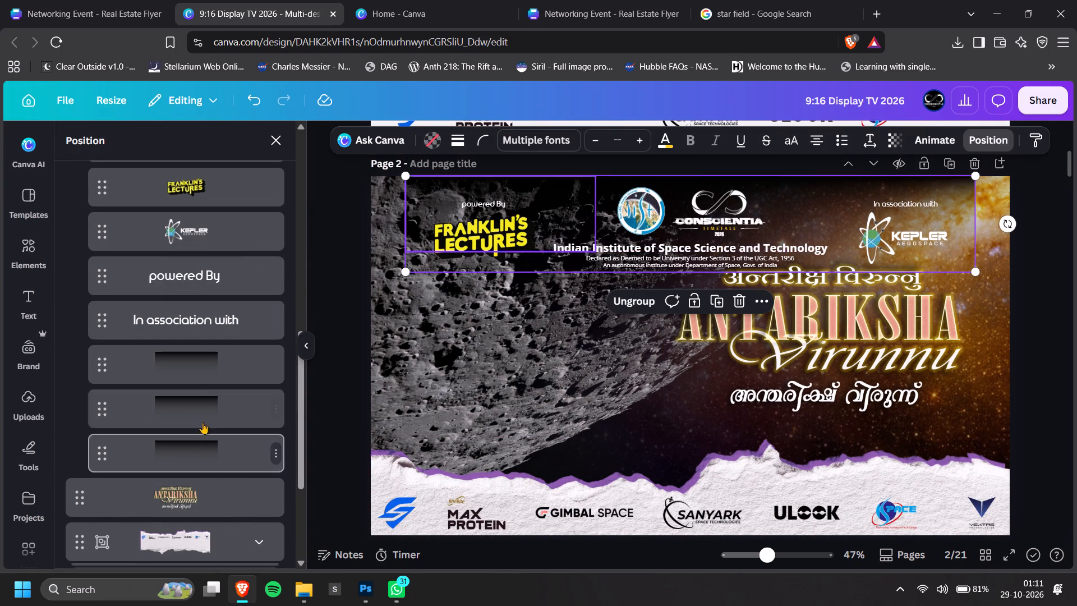
{"action": "left_click", "coordinate": [204, 375]}
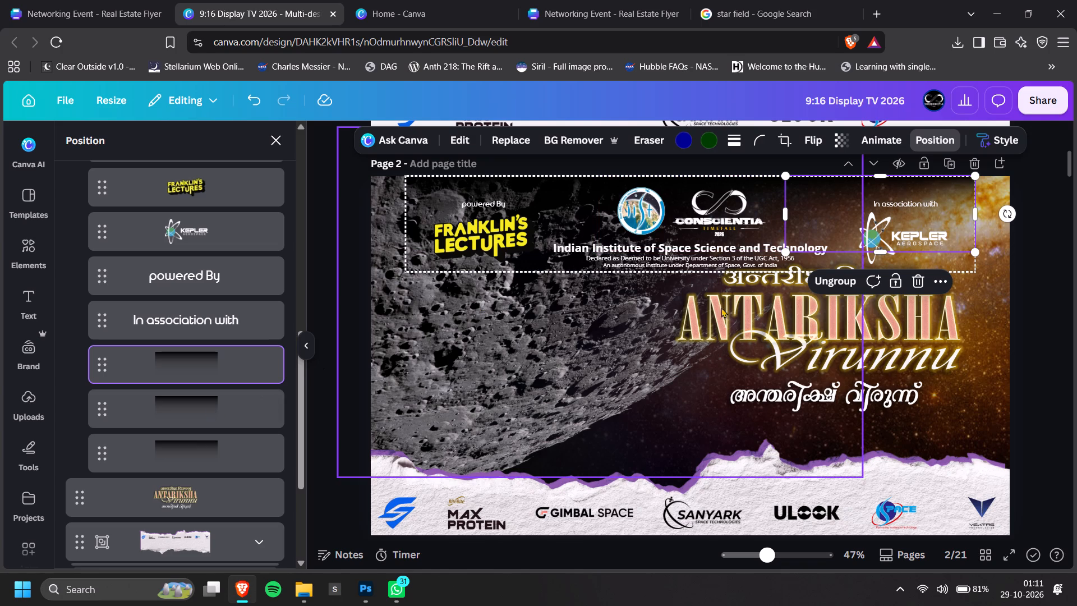
{"action": "left_click", "coordinate": [821, 286]}
Ungroup the two remaining black gradients, behind Franklin's Lectures and behind the central Conscientia logos, from page 2's header group.
{"action": "scroll", "coordinate": [252, 385], "scroll_direction": "down", "scroll_amount": 7}
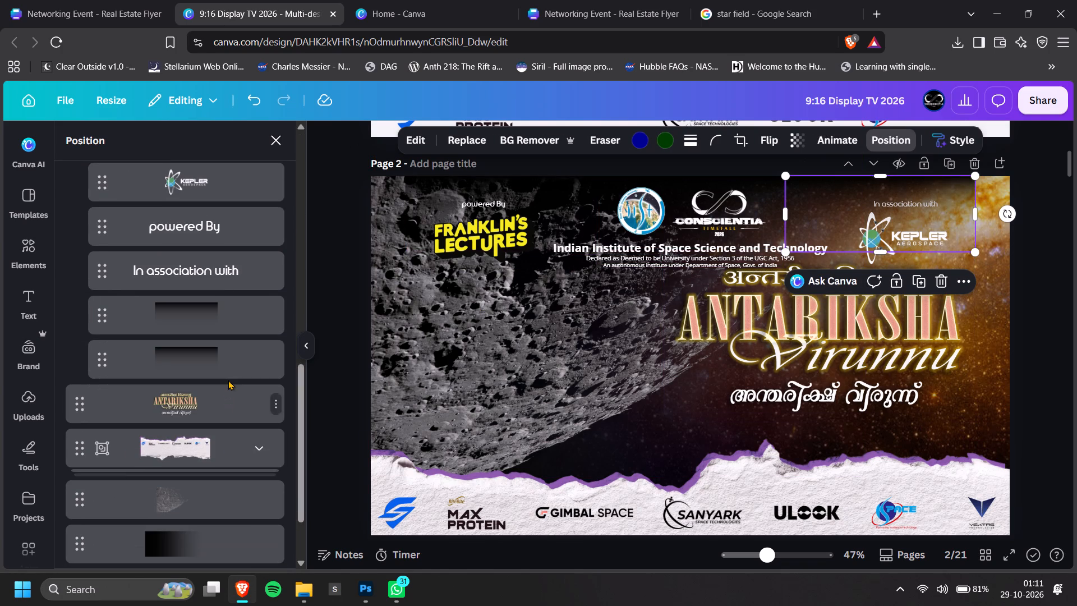
{"action": "left_click", "coordinate": [228, 362]}
{"action": "left_click", "coordinate": [473, 276]}
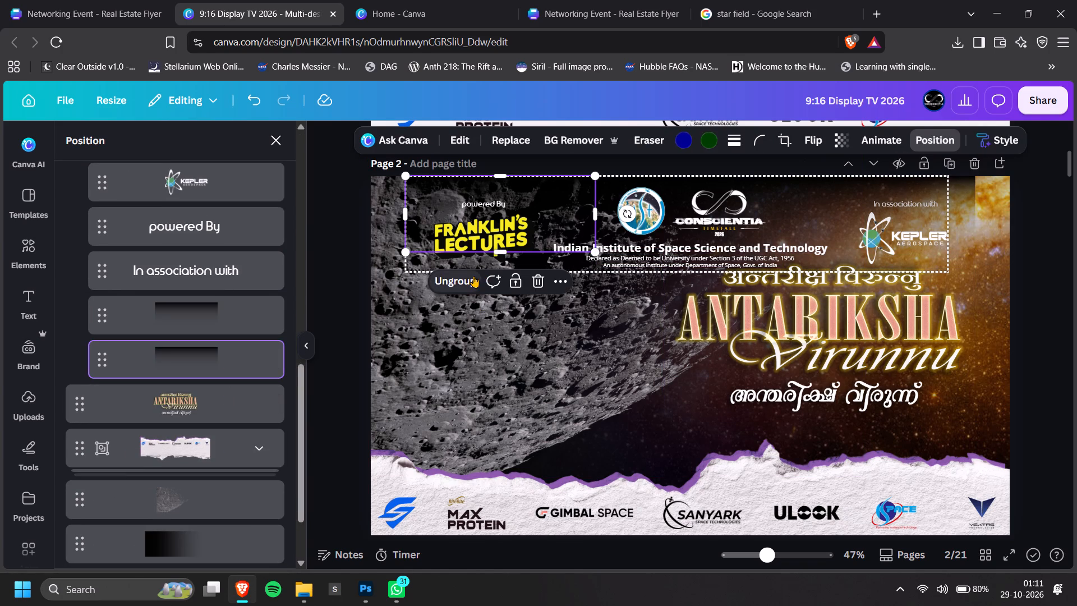
{"action": "scroll", "coordinate": [244, 356], "scroll_direction": "down", "scroll_amount": 6}
{"action": "left_click", "coordinate": [212, 429]}
{"action": "left_click", "coordinate": [206, 444]}
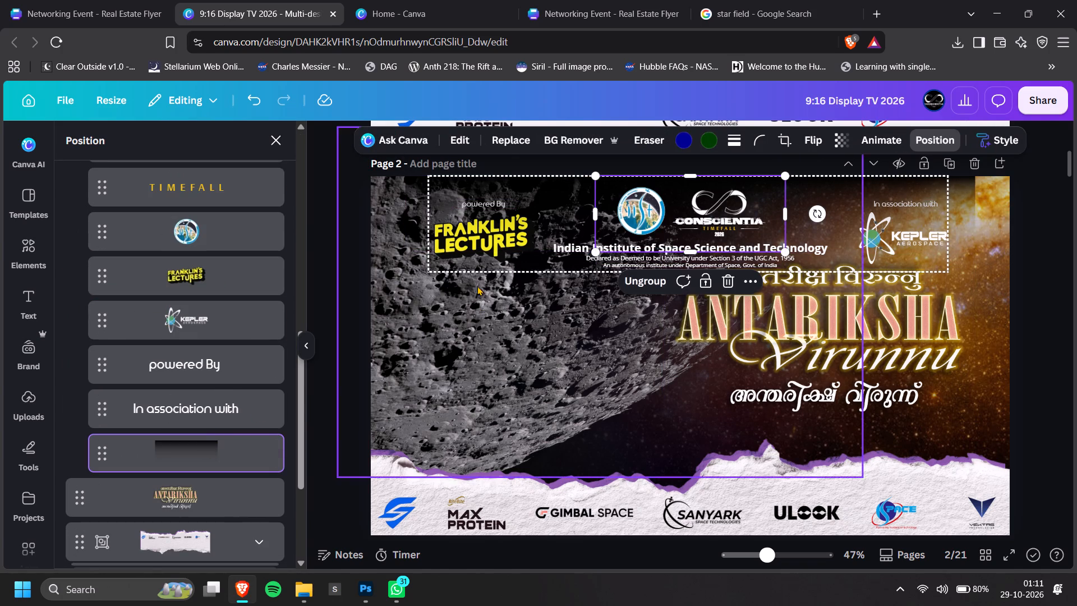
{"action": "left_click", "coordinate": [633, 283]}
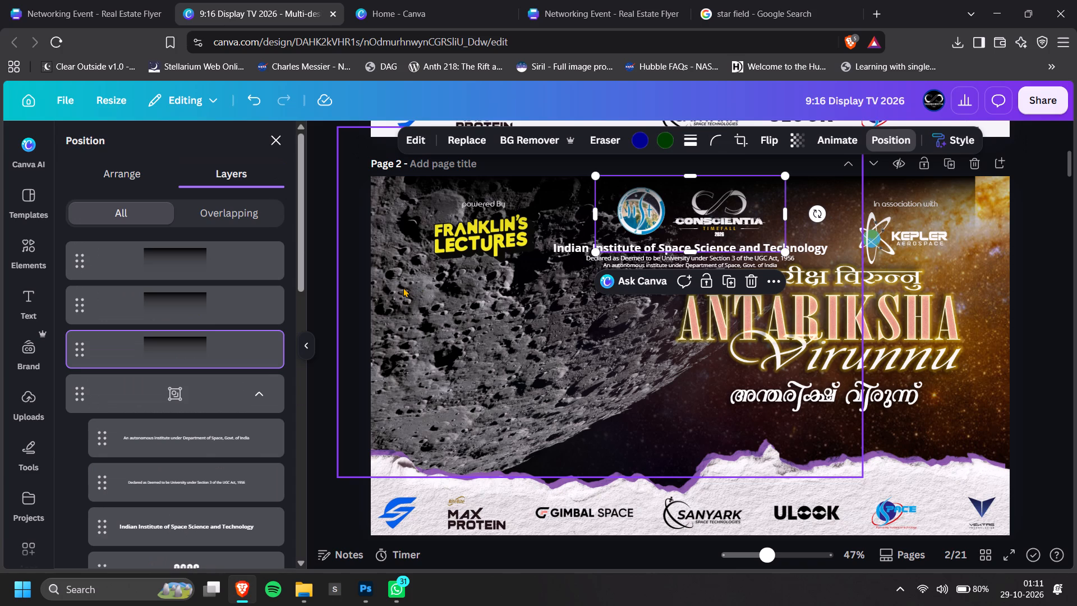
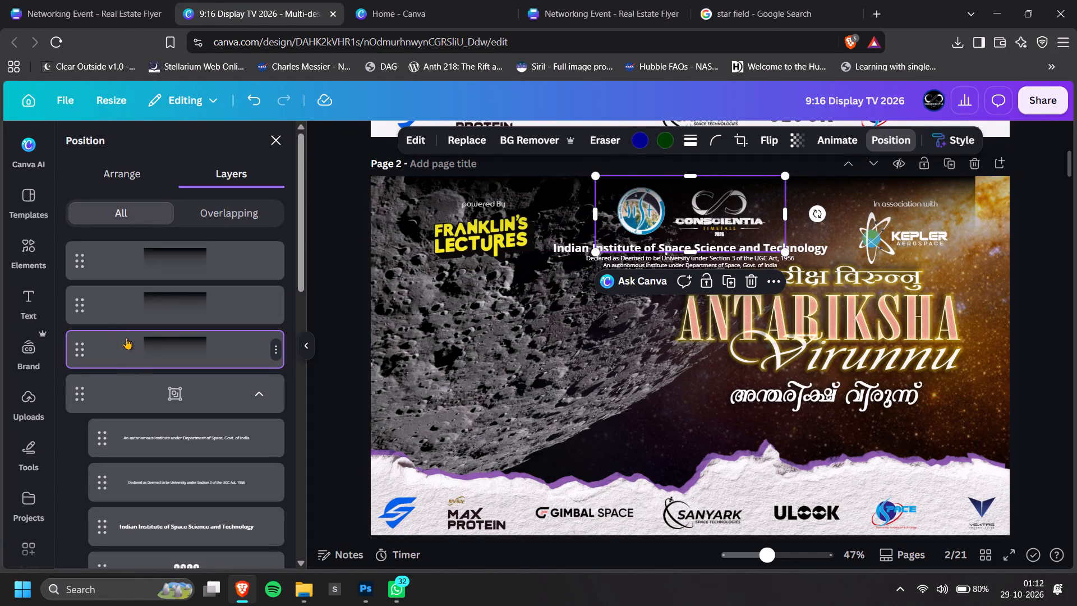
Group the three black gradients on page 2 and enlarge the group past both side edges of the page.
{"action": "left_click", "coordinate": [147, 259], "text": "shift"}
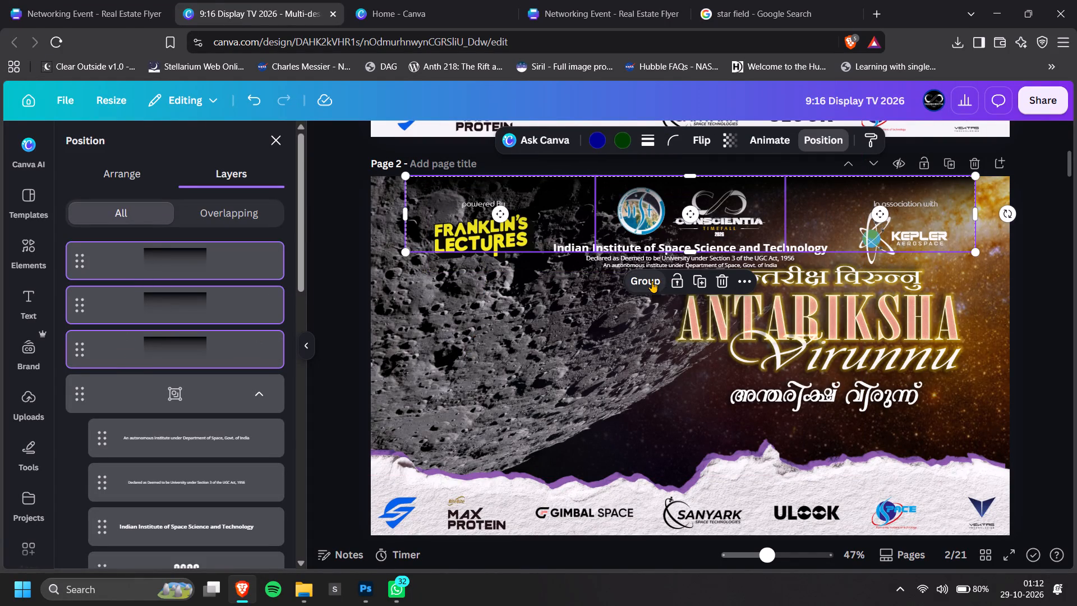
{"action": "left_click", "coordinate": [652, 281]}
{"action": "scroll", "coordinate": [652, 281], "scroll_direction": "down", "scroll_amount": 3, "text": "ctrl"}
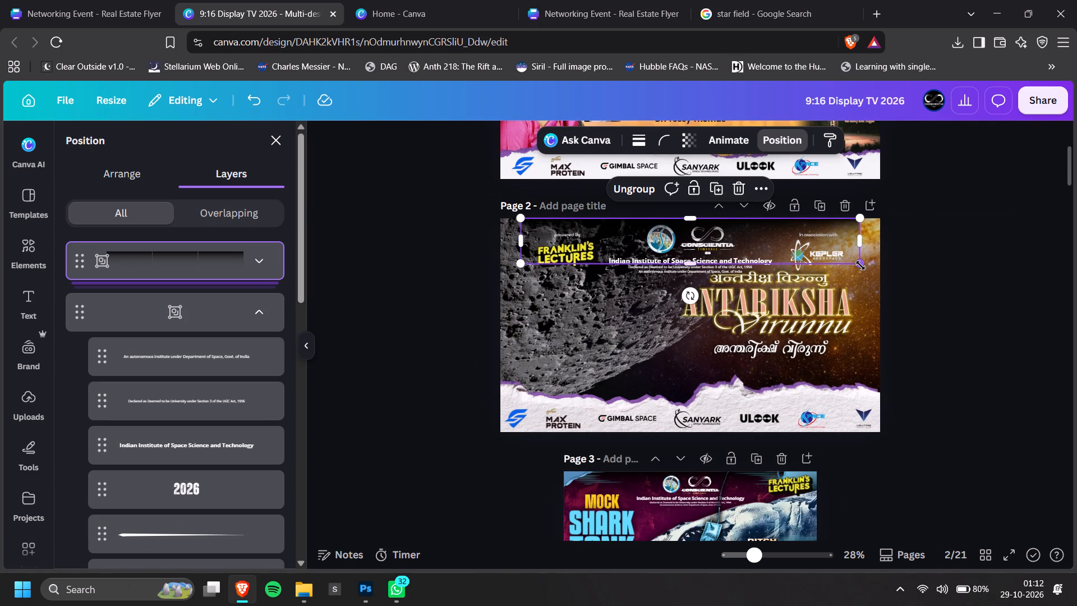
{"action": "left_click_drag", "start_coordinate": [861, 266], "coordinate": [886, 276]}
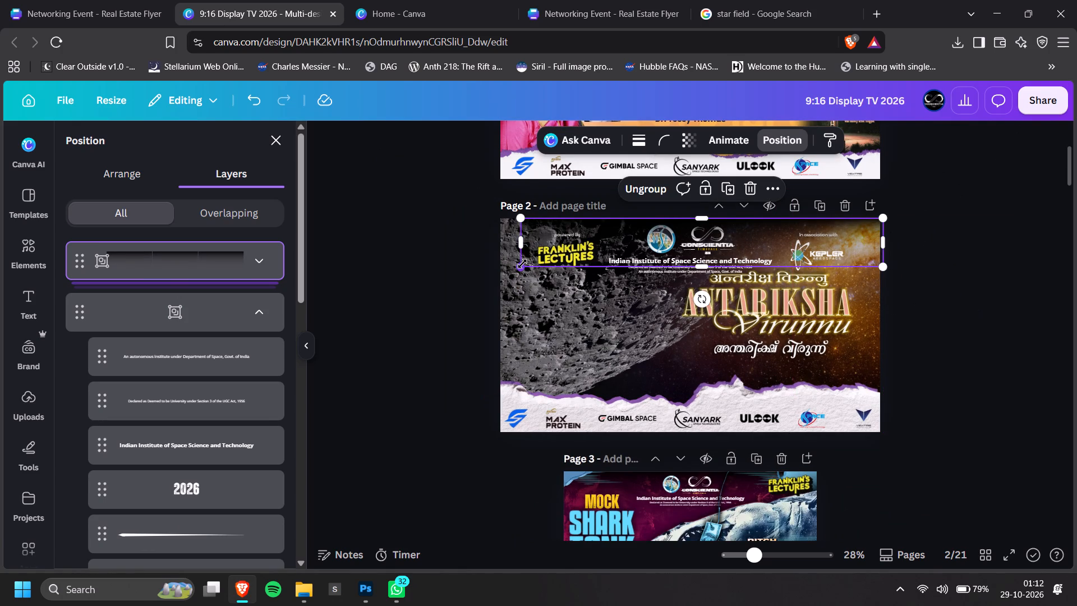
{"action": "left_click_drag", "start_coordinate": [522, 264], "coordinate": [481, 268]}
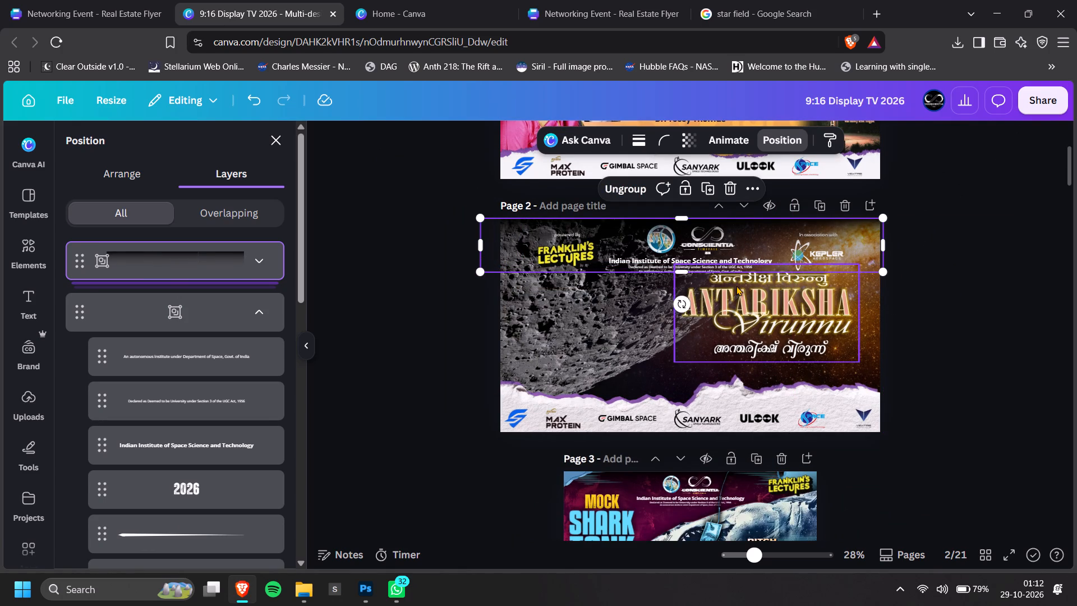
Send the gradient group behind the header logos and text, and extend its lower edge further down the page.
{"action": "key", "text": "ctrl+bracketleft"}
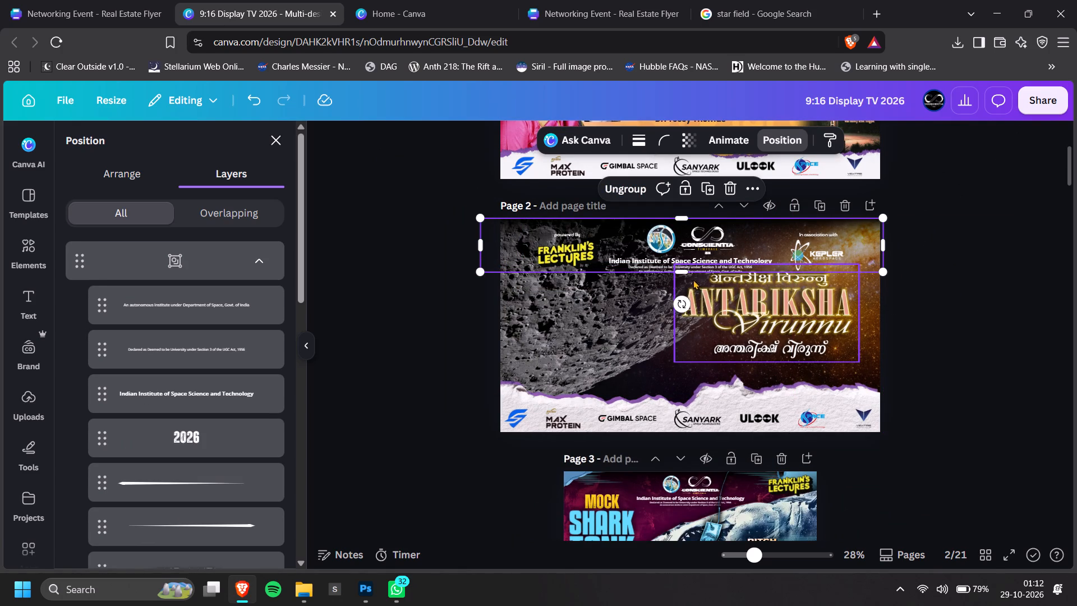
{"action": "left_click_drag", "start_coordinate": [690, 274], "coordinate": [692, 294]}
{"action": "double_click", "coordinate": [933, 307]}
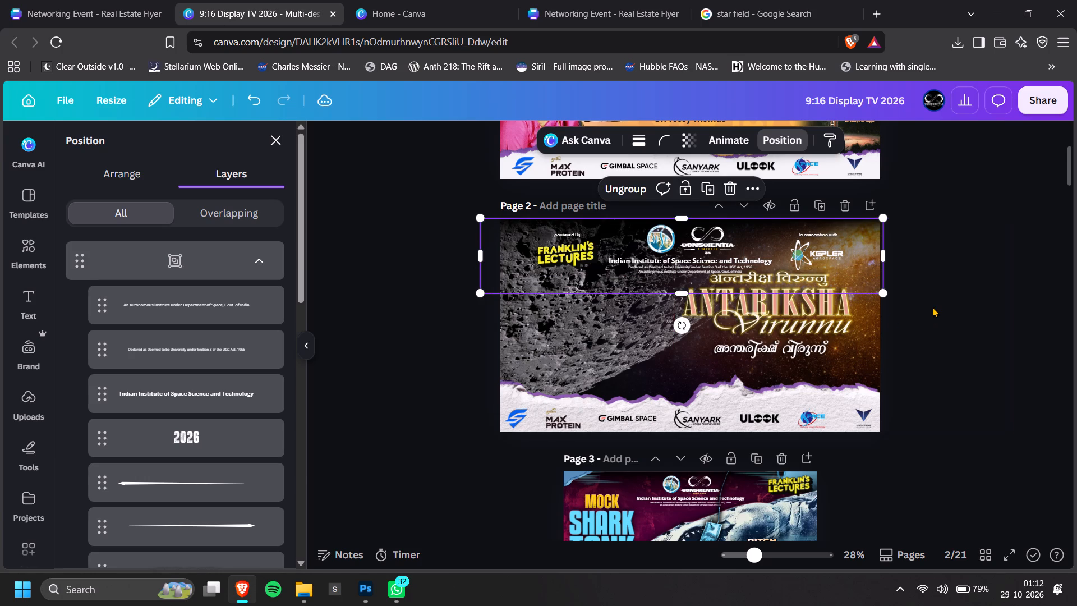
Shift the Antariksha Virunnu title artwork down, clear of the header, and scale it down slightly beside the moon.
{"action": "scroll", "coordinate": [933, 278], "scroll_direction": "up", "scroll_amount": 3, "text": "ctrl"}
{"action": "left_click_drag", "start_coordinate": [880, 396], "coordinate": [885, 420]}
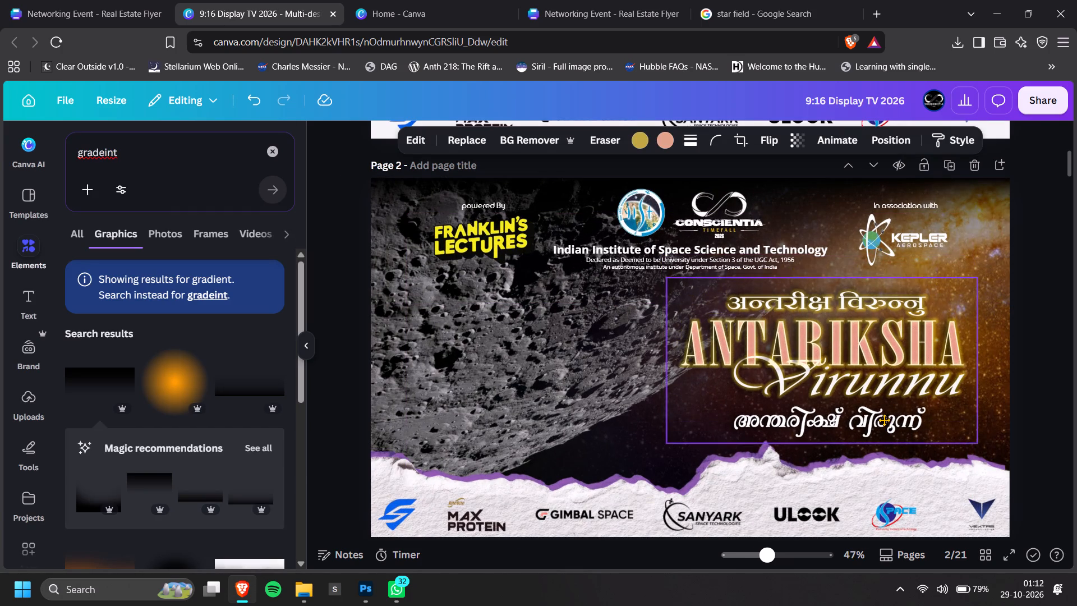
{"action": "left_click_drag", "start_coordinate": [885, 420], "coordinate": [890, 415]}
{"action": "left_click_drag", "start_coordinate": [678, 268], "coordinate": [682, 269]}
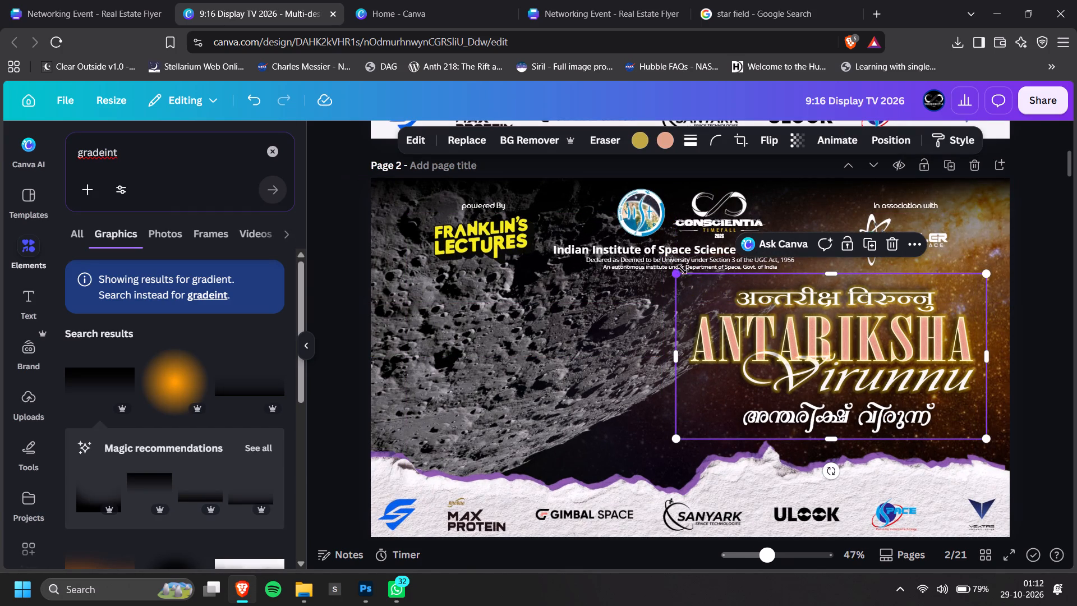
{"action": "left_click_drag", "start_coordinate": [682, 269], "coordinate": [707, 282]}
{"action": "left_click_drag", "start_coordinate": [869, 398], "coordinate": [872, 392]}
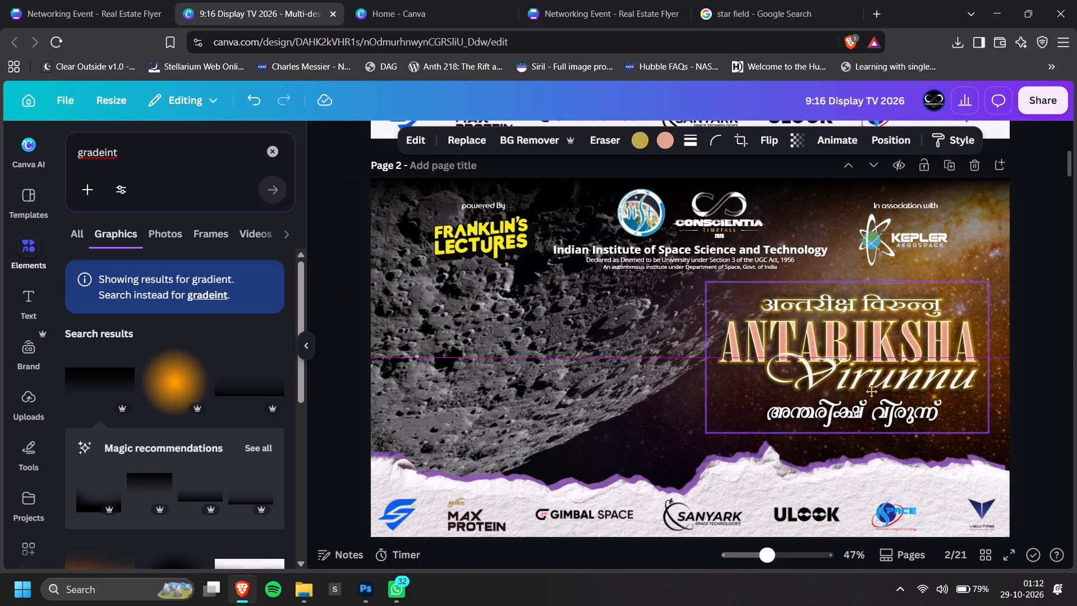
{"action": "left_click_drag", "start_coordinate": [872, 392], "coordinate": [870, 389]}
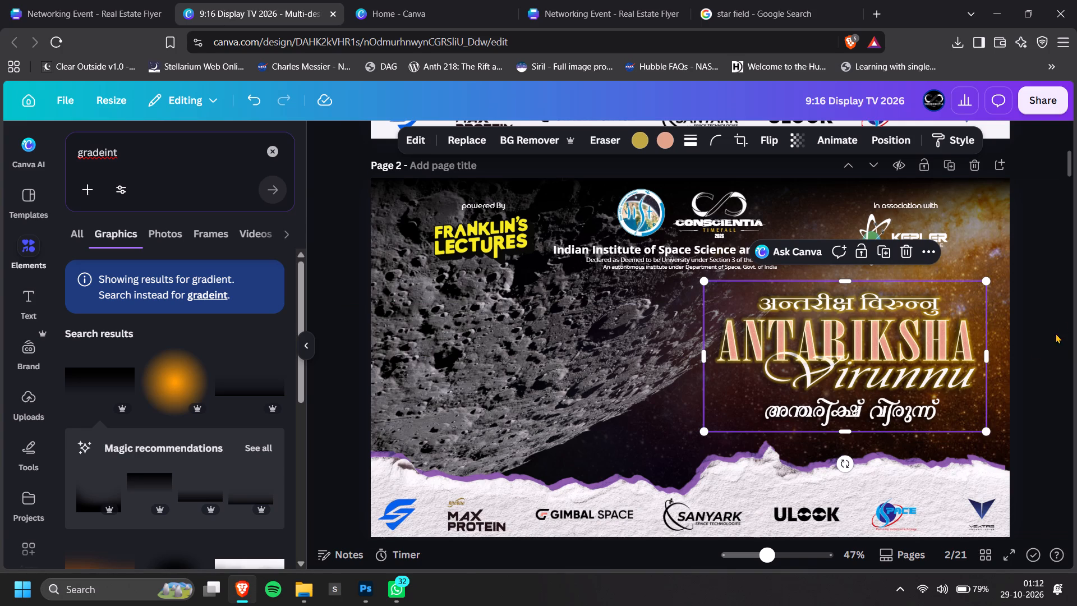
{"action": "left_click", "coordinate": [1044, 336]}
Expand the layers of page 2's bottom sponsor group and delete the purple torn-paper shape from it.
{"action": "scroll", "coordinate": [1044, 336], "scroll_direction": "down", "scroll_amount": 2, "text": "ctrl"}
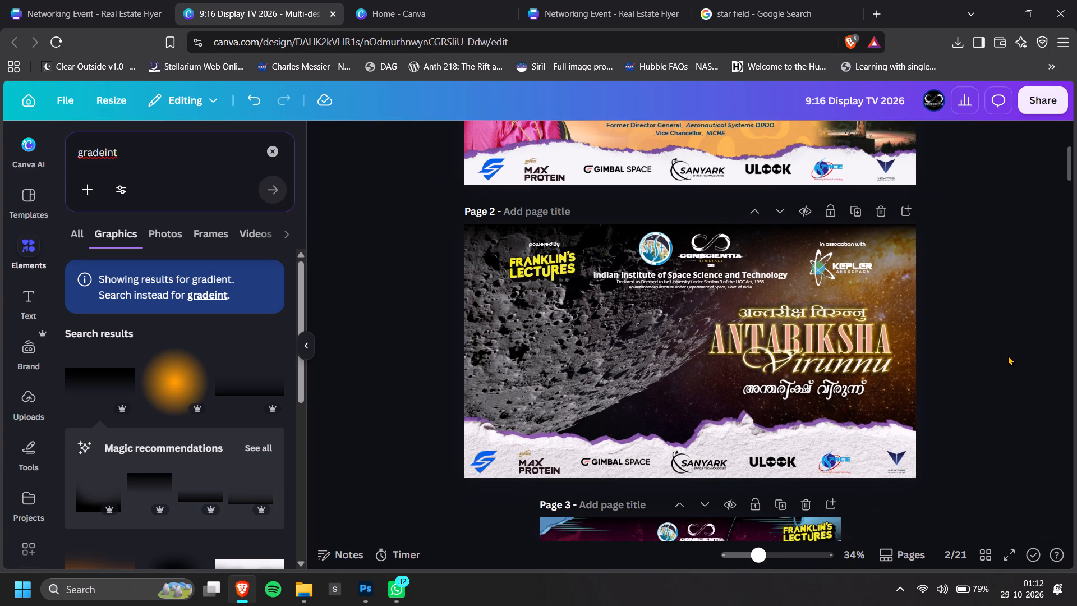
{"action": "scroll", "coordinate": [1008, 355], "scroll_direction": "down", "scroll_amount": 1}
{"action": "scroll", "coordinate": [825, 320], "scroll_direction": "up", "scroll_amount": 2, "text": "ctrl"}
{"action": "left_click", "coordinate": [803, 337]}
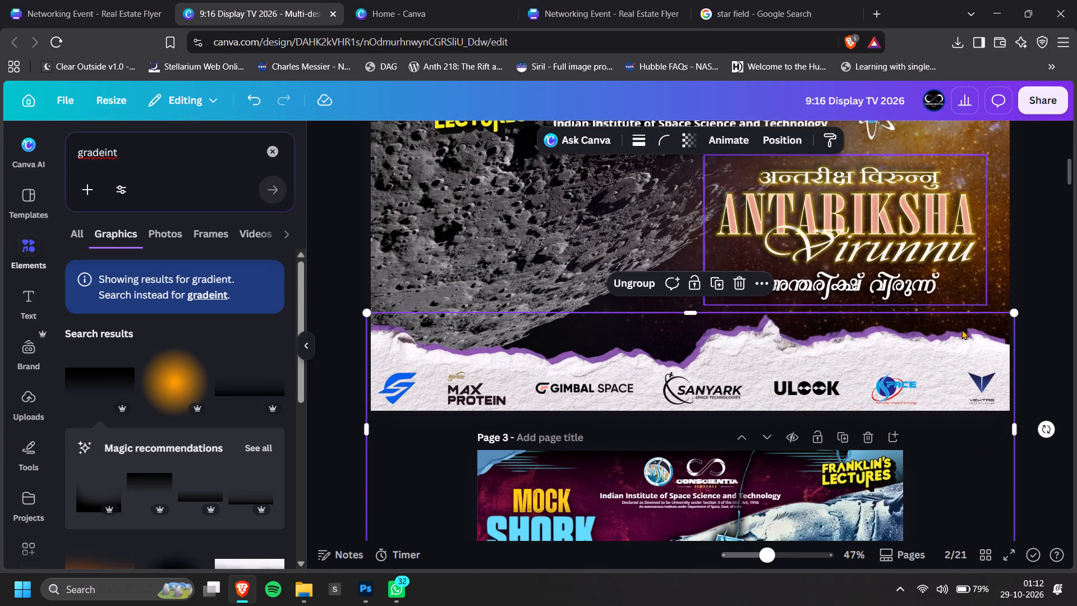
{"action": "scroll", "coordinate": [962, 329], "scroll_direction": "down", "scroll_amount": 2, "text": "ctrl"}
{"action": "key", "text": "alt+2"}
{"action": "key", "text": "alt+1"}
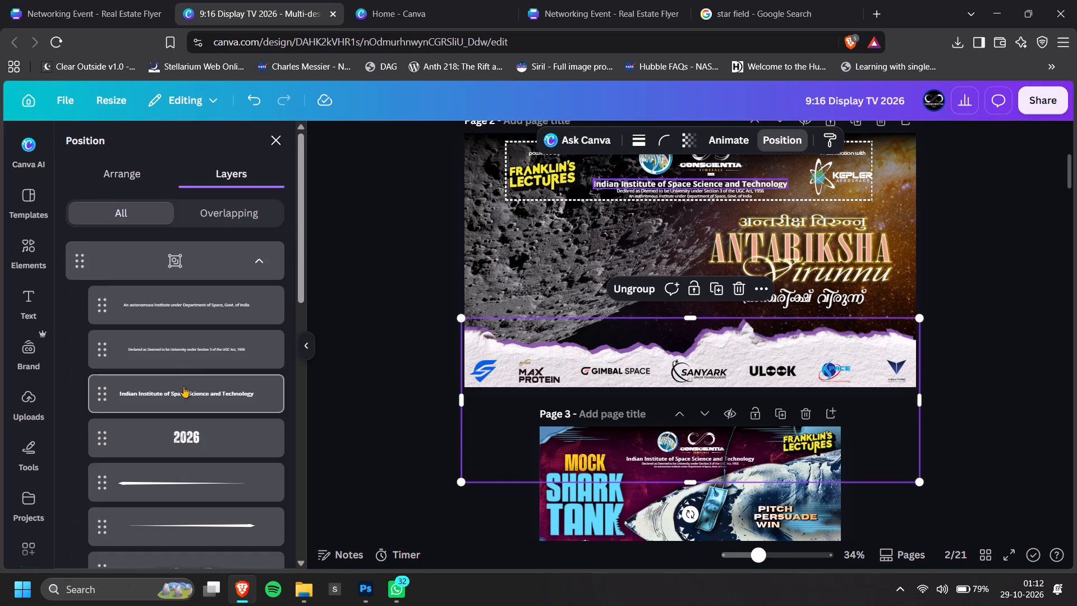
{"action": "scroll", "coordinate": [185, 389], "scroll_direction": "down", "scroll_amount": 7}
{"action": "left_click", "coordinate": [197, 373]}
{"action": "left_click", "coordinate": [261, 365]}
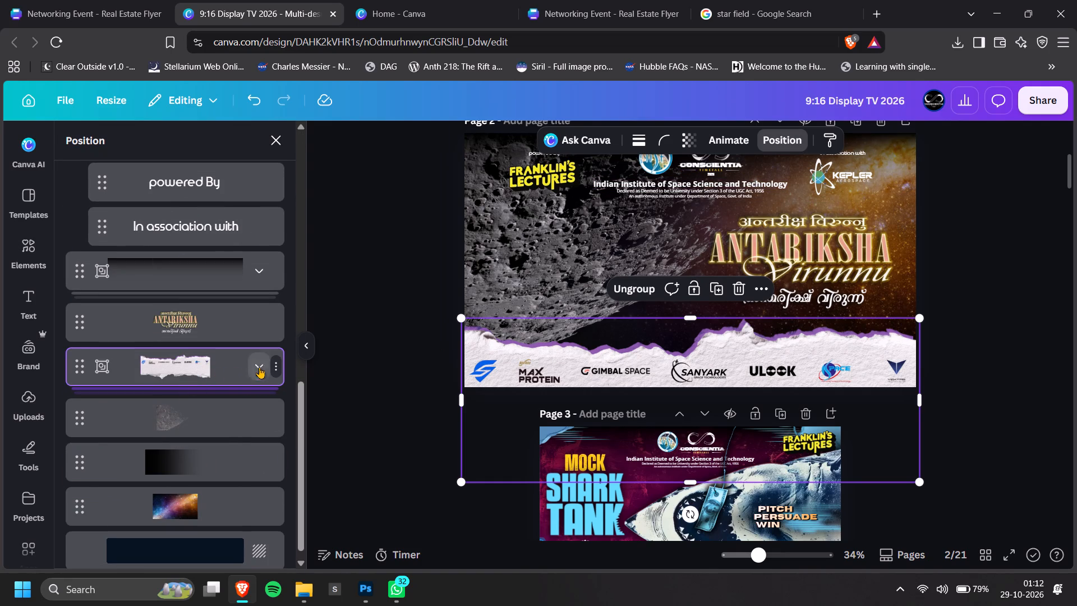
{"action": "scroll", "coordinate": [214, 421], "scroll_direction": "down", "scroll_amount": 6}
{"action": "left_click", "coordinate": [214, 350]}
{"action": "key", "text": "BackSpace"}
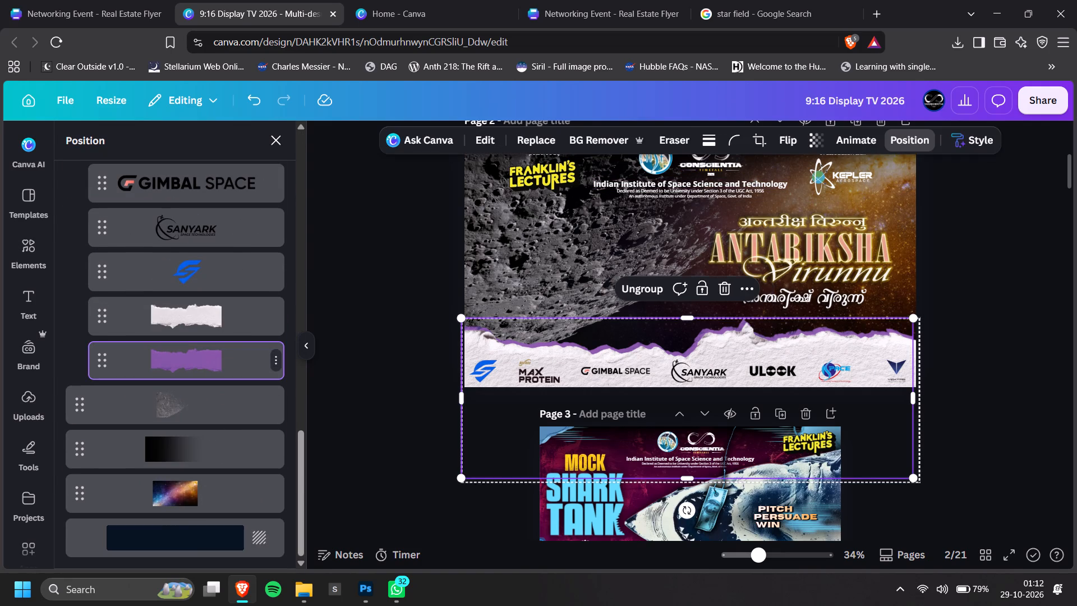
Delete the white torn-paper shape from page 2's sponsor group, keeping the sponsor logos.
{"action": "scroll", "coordinate": [205, 422], "scroll_direction": "down", "scroll_amount": 6}
{"action": "left_click", "coordinate": [212, 460]}
{"action": "scroll", "coordinate": [212, 460], "scroll_direction": "down", "scroll_amount": 1}
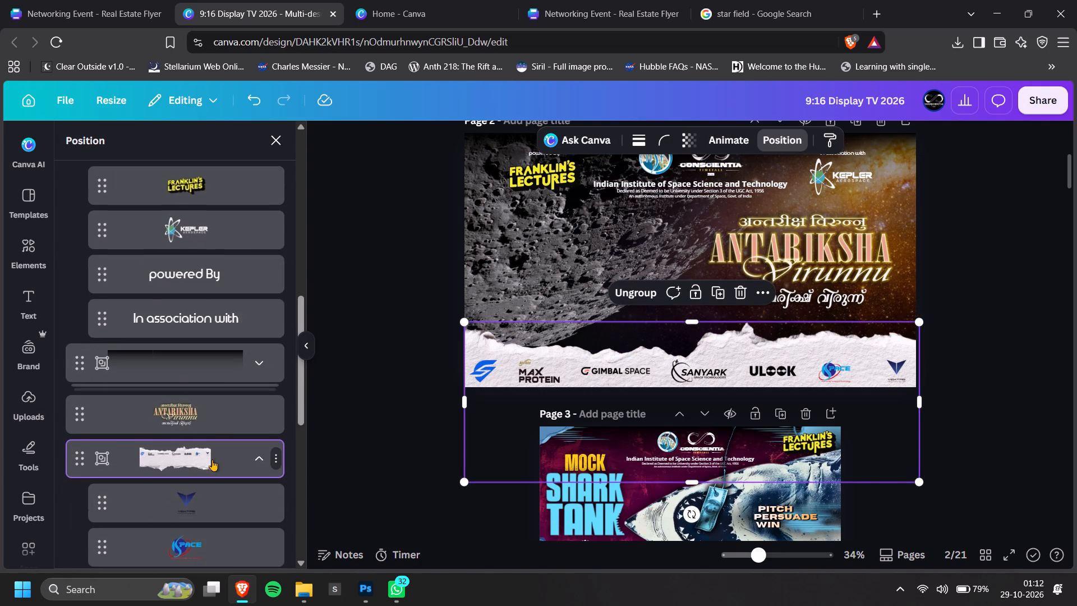
{"action": "scroll", "coordinate": [212, 460], "scroll_direction": "down", "scroll_amount": 2}
{"action": "scroll", "coordinate": [214, 392], "scroll_direction": "up", "scroll_amount": 1}
{"action": "scroll", "coordinate": [214, 392], "scroll_direction": "down", "scroll_amount": 4}
{"action": "left_click", "coordinate": [214, 380]}
{"action": "left_click", "coordinate": [217, 370]}
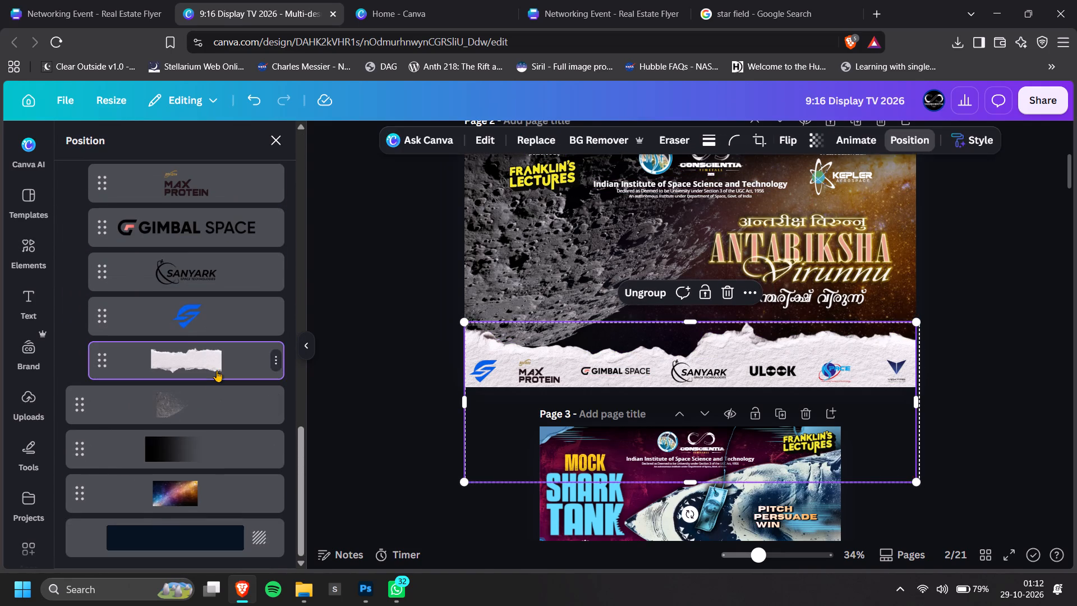
{"action": "key", "text": "BackSpace"}
{"action": "double_click", "coordinate": [960, 305]}
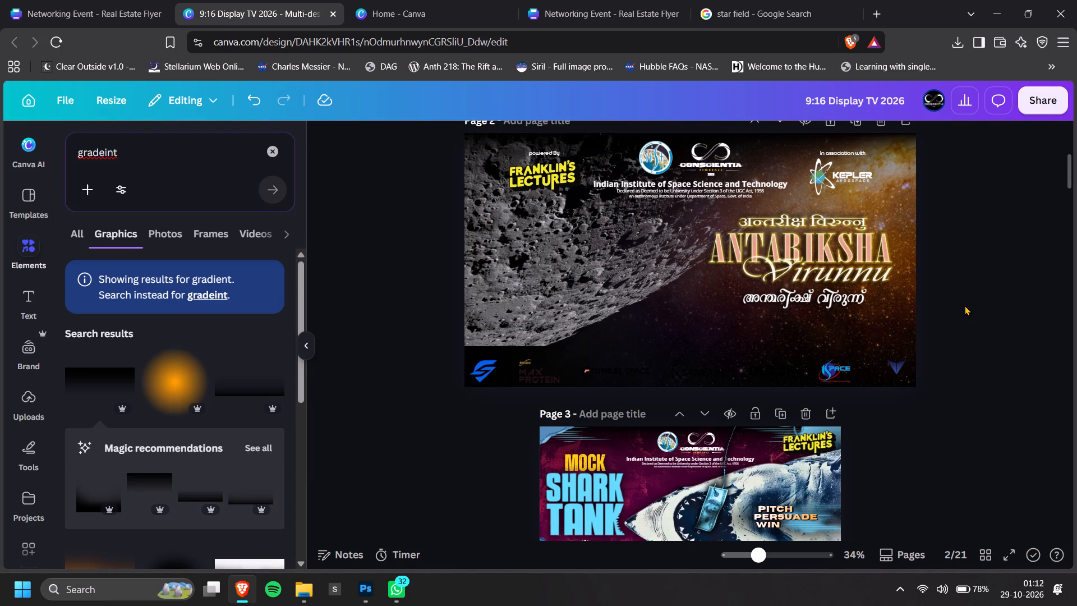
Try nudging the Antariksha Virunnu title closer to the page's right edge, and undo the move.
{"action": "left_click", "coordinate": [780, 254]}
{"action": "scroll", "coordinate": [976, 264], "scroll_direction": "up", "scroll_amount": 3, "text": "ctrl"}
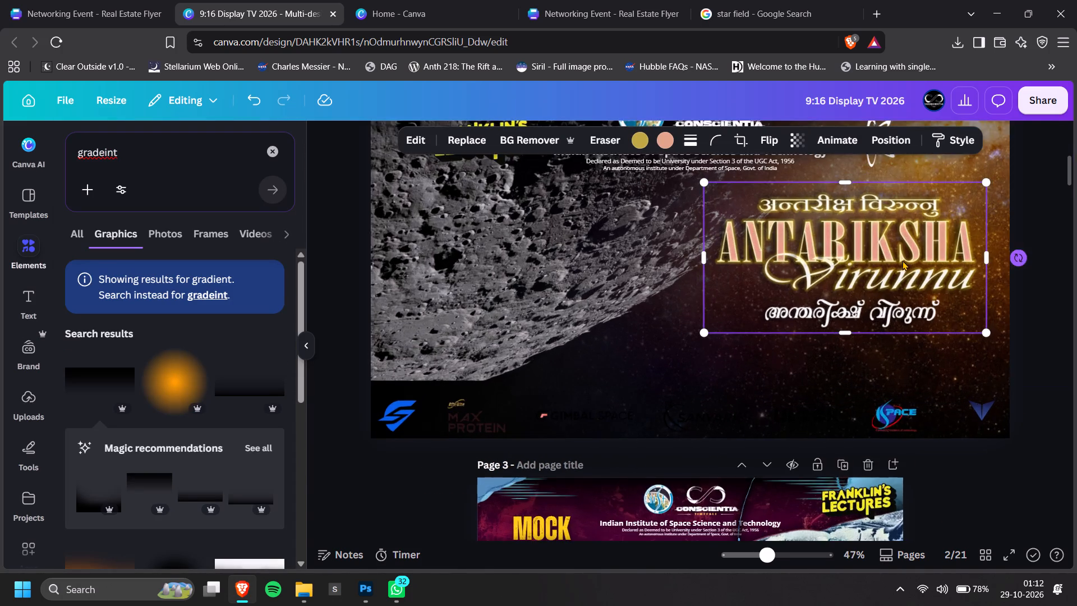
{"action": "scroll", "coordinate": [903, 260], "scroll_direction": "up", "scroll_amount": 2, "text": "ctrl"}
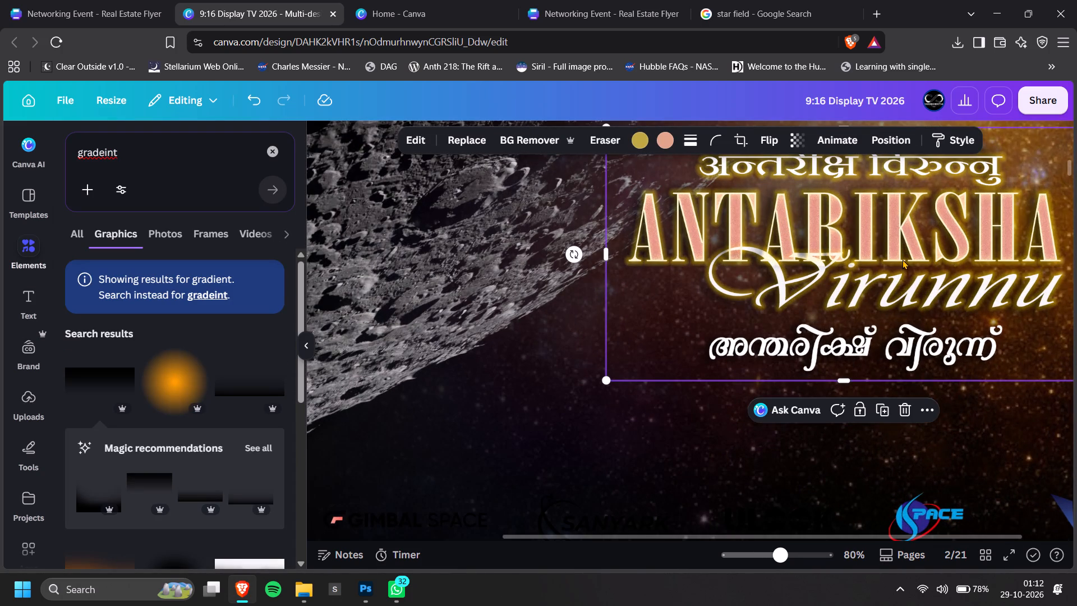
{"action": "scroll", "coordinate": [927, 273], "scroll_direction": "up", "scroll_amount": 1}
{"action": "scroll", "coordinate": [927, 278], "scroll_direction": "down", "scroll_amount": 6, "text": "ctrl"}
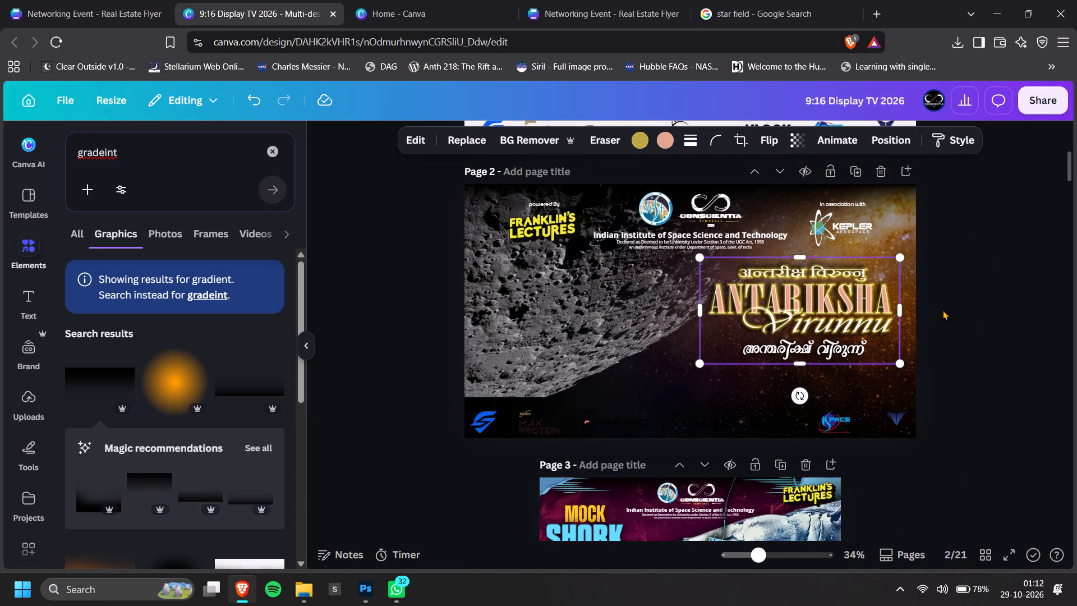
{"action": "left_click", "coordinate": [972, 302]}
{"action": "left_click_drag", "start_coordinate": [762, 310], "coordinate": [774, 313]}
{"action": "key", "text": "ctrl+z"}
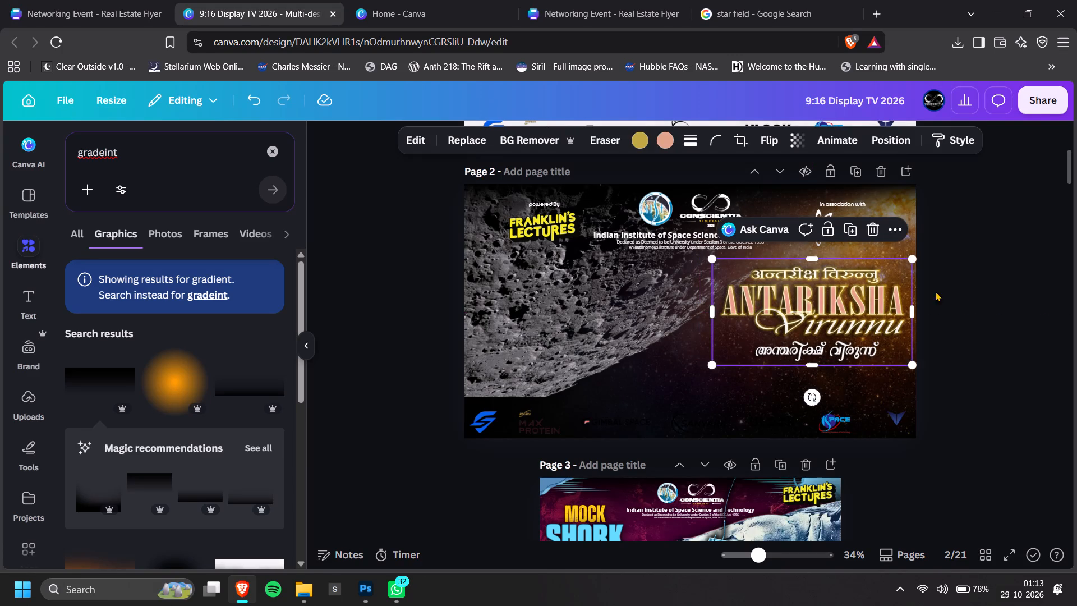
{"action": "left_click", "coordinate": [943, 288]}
Add a square shape over page 2's sponsor logos and widen it into a full-width band starting at the moon's lower edge.
{"action": "scroll", "coordinate": [629, 405], "scroll_direction": "up", "scroll_amount": 1, "text": "ctrl"}
{"action": "double_click", "coordinate": [148, 149]}
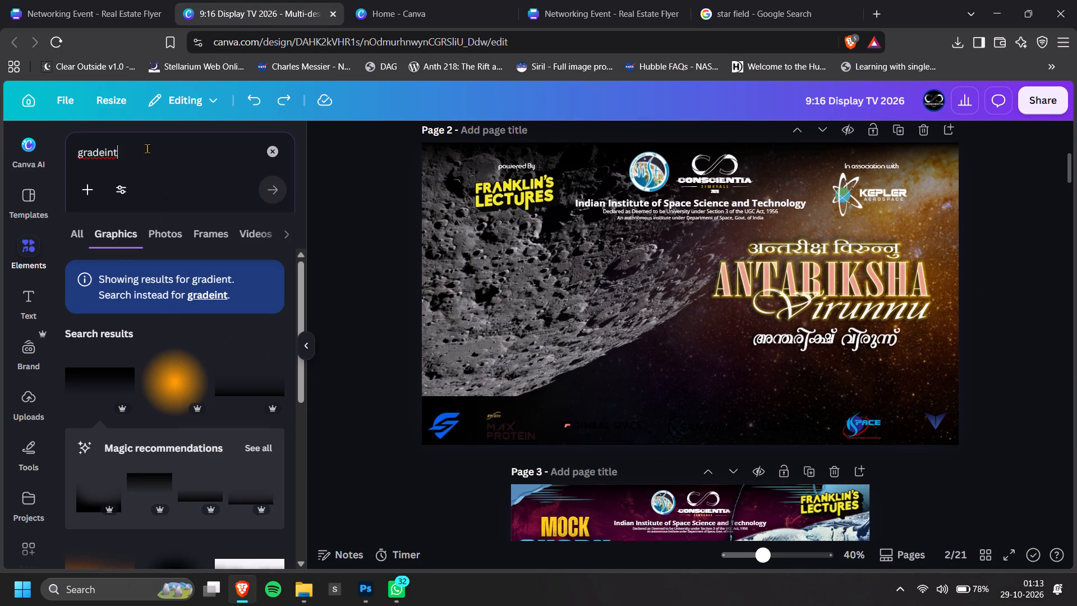
{"action": "key", "text": "BackSpace"}
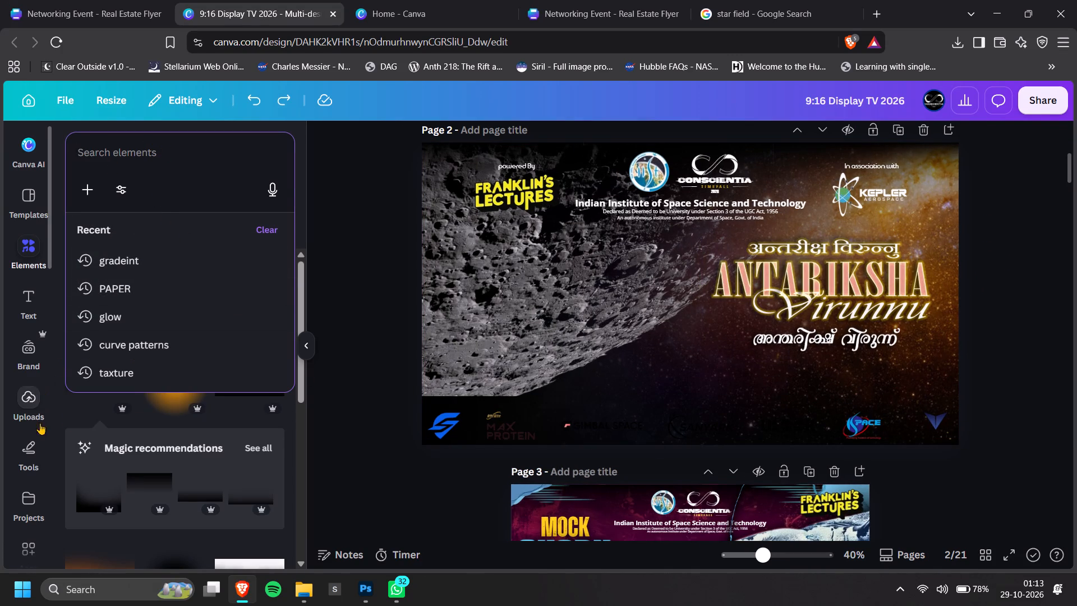
{"action": "left_click", "coordinate": [32, 448]}
{"action": "left_click", "coordinate": [65, 274]}
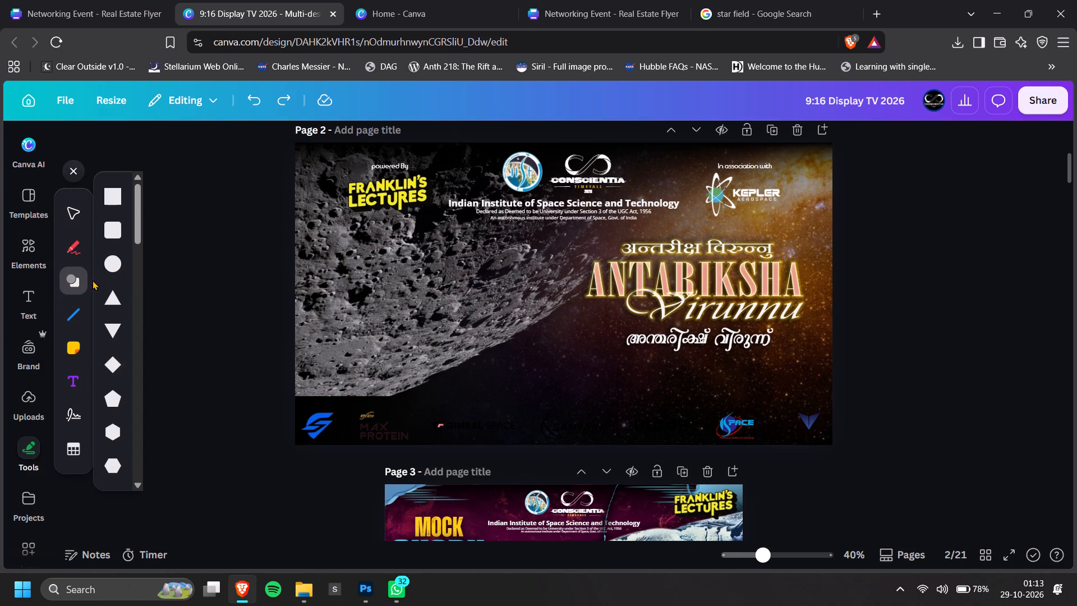
{"action": "left_click", "coordinate": [107, 199]}
{"action": "left_click_drag", "start_coordinate": [554, 302], "coordinate": [285, 456]}
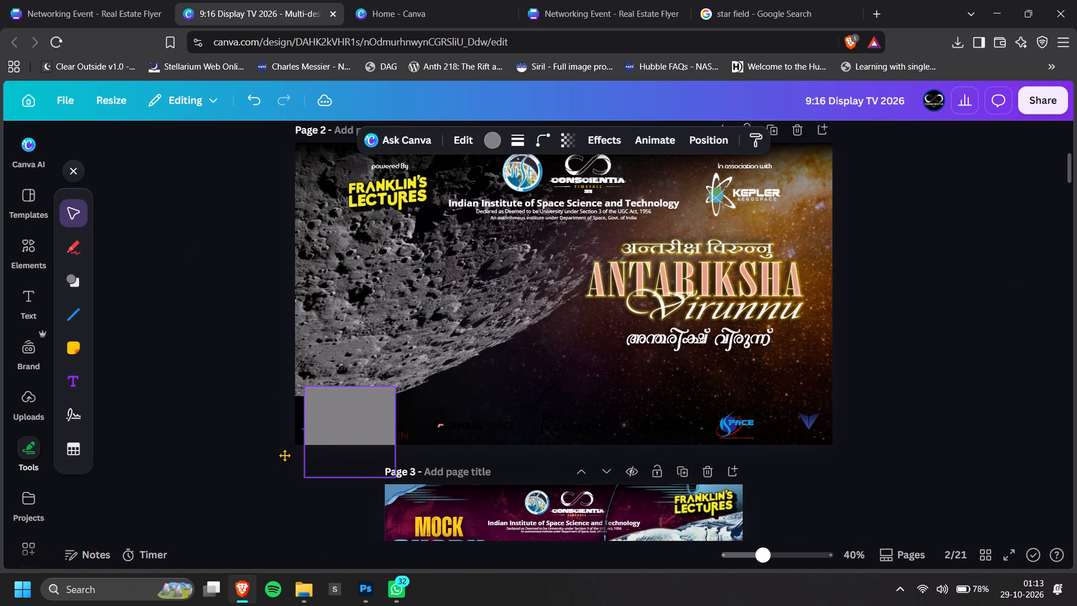
{"action": "left_click_drag", "start_coordinate": [285, 456], "coordinate": [301, 460]}
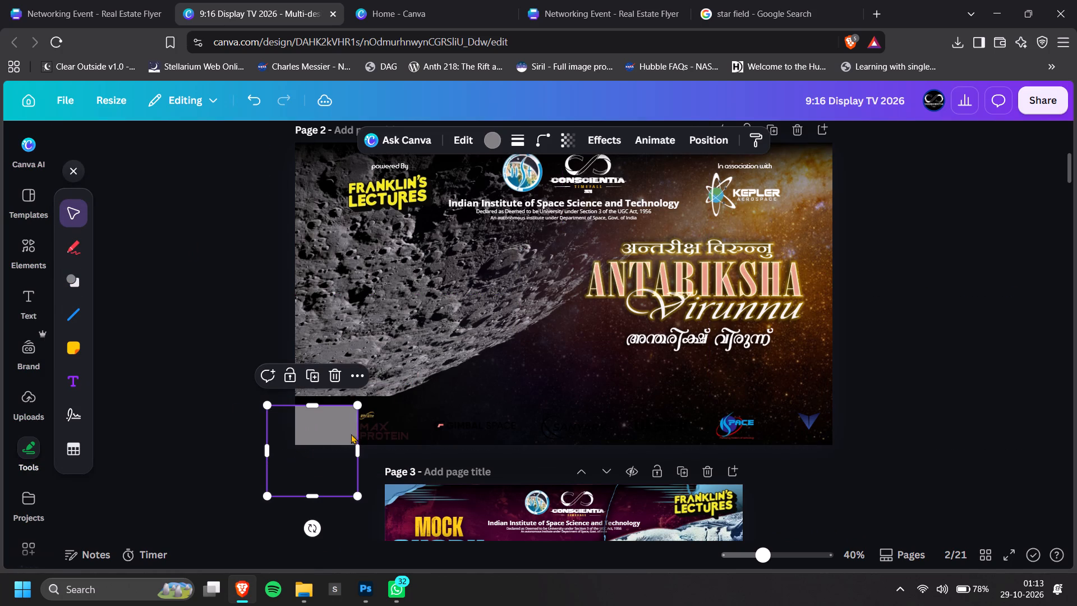
{"action": "left_click_drag", "start_coordinate": [338, 427], "coordinate": [338, 417]}
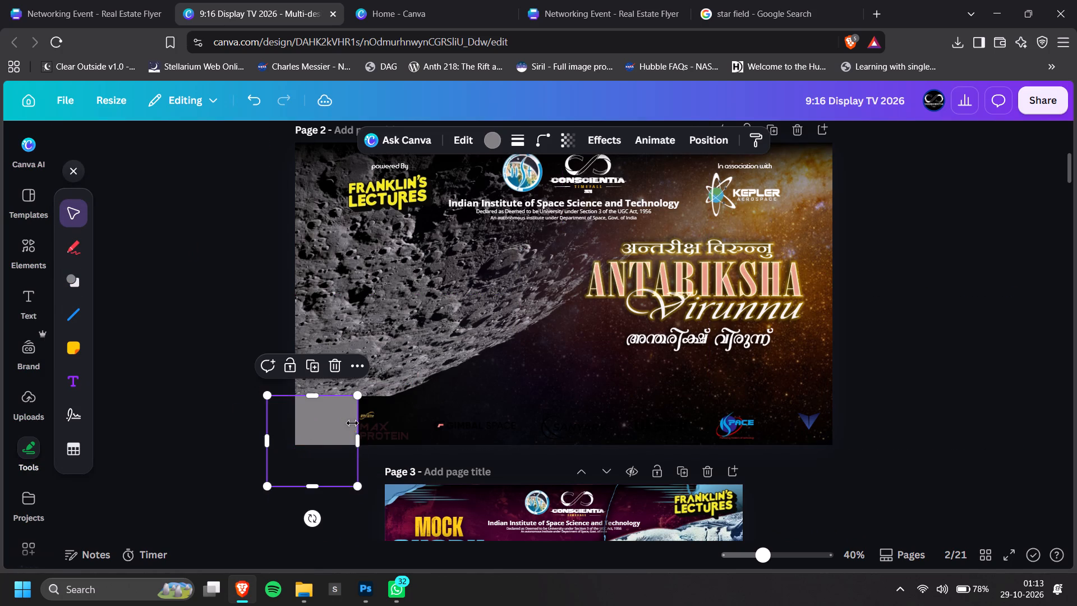
{"action": "left_click_drag", "start_coordinate": [354, 424], "coordinate": [934, 455]}
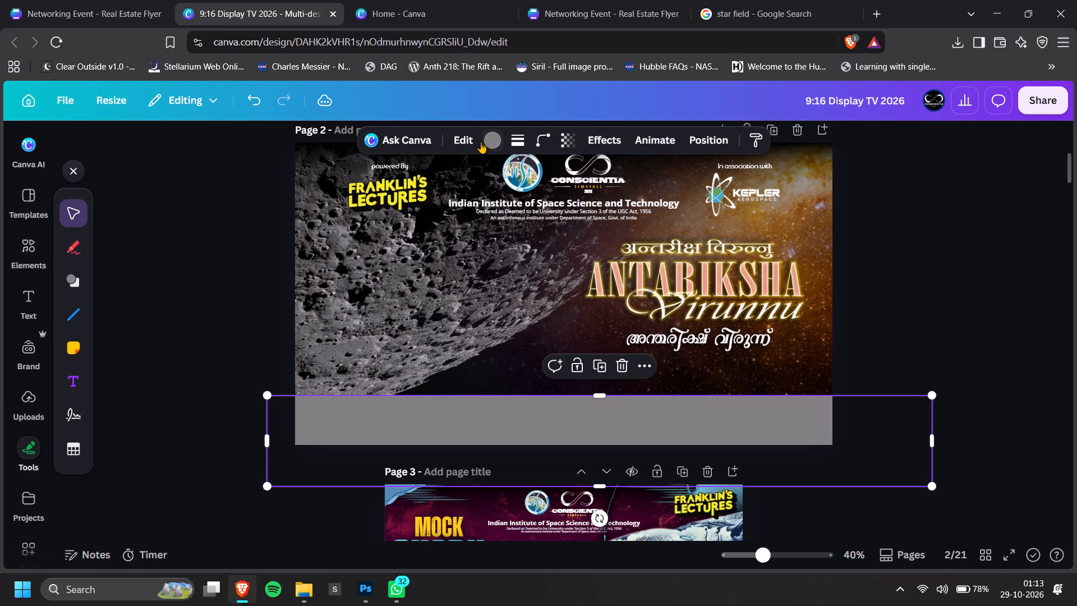
Fill the bottom band with orange and send it behind the sponsor logos.
{"action": "left_click", "coordinate": [490, 140]}
{"action": "left_click", "coordinate": [271, 242]}
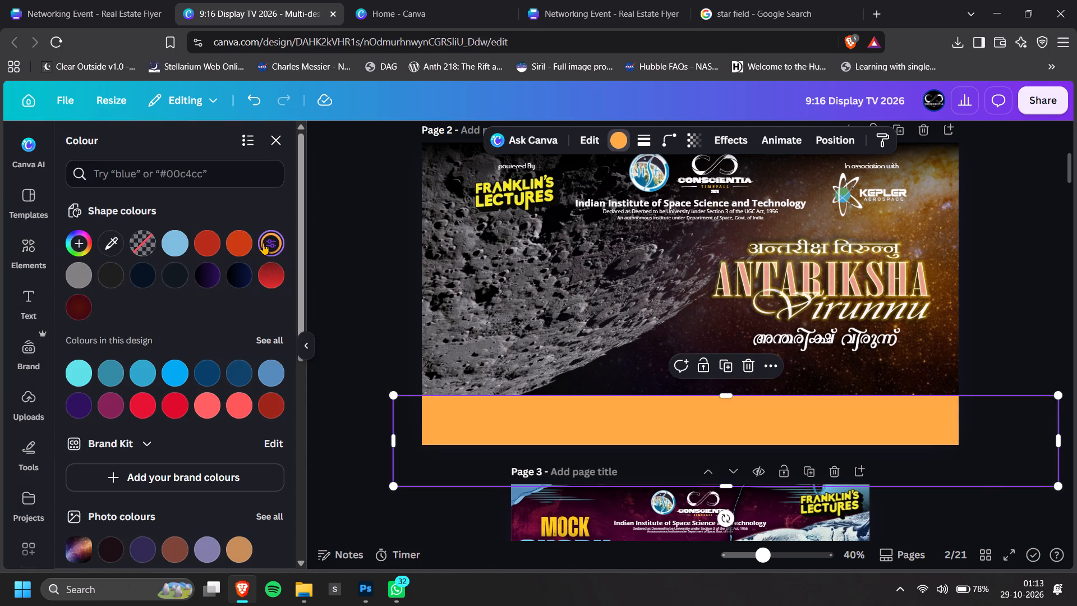
{"action": "key", "text": "ctrl+bracketleft"}
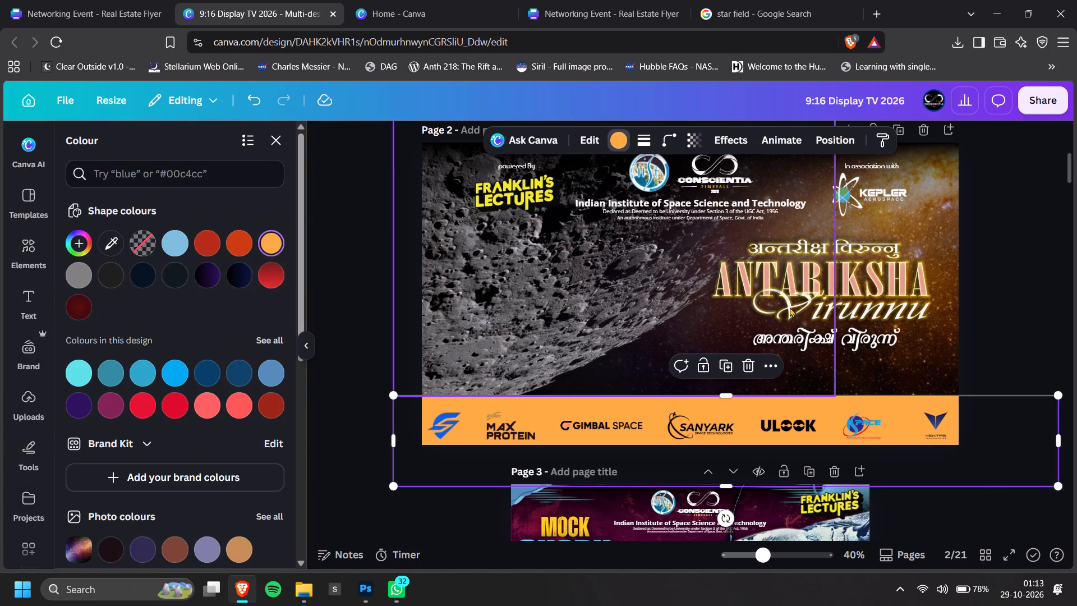
Try bright blue, lavender and light grey fills on the sponsor band, and settle on white.
{"action": "scroll", "coordinate": [1037, 264], "scroll_direction": "down", "scroll_amount": 1, "text": "ctrl"}
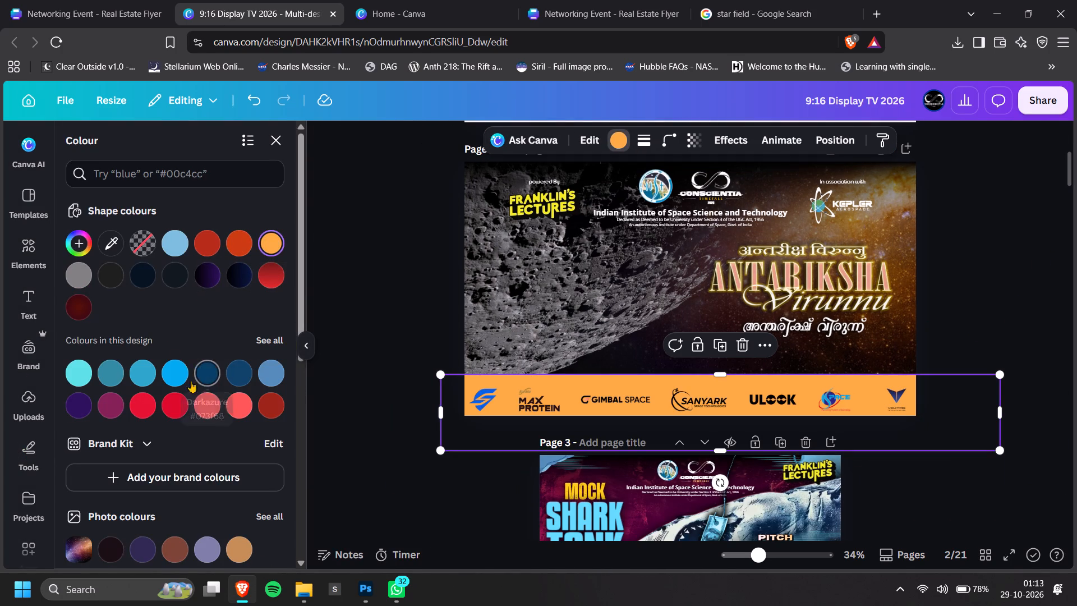
{"action": "left_click", "coordinate": [172, 371]}
{"action": "scroll", "coordinate": [174, 373], "scroll_direction": "down", "scroll_amount": 2}
{"action": "left_click", "coordinate": [221, 371]}
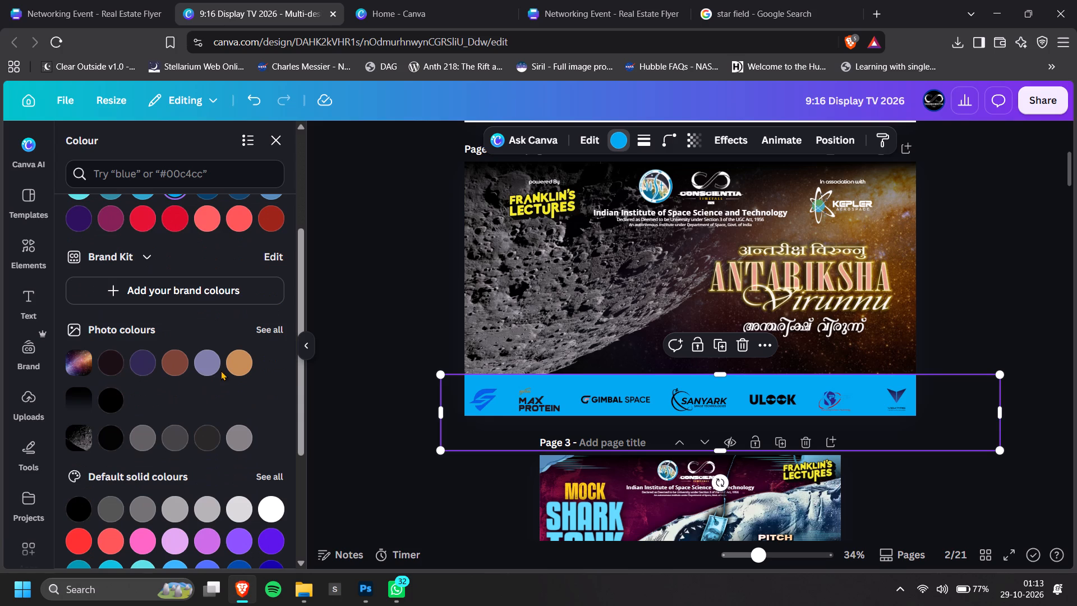
{"action": "left_click_drag", "start_coordinate": [219, 370], "coordinate": [213, 370]}
{"action": "left_click", "coordinate": [204, 370]}
{"action": "scroll", "coordinate": [216, 383], "scroll_direction": "down", "scroll_amount": 1}
{"action": "left_click", "coordinate": [236, 417]}
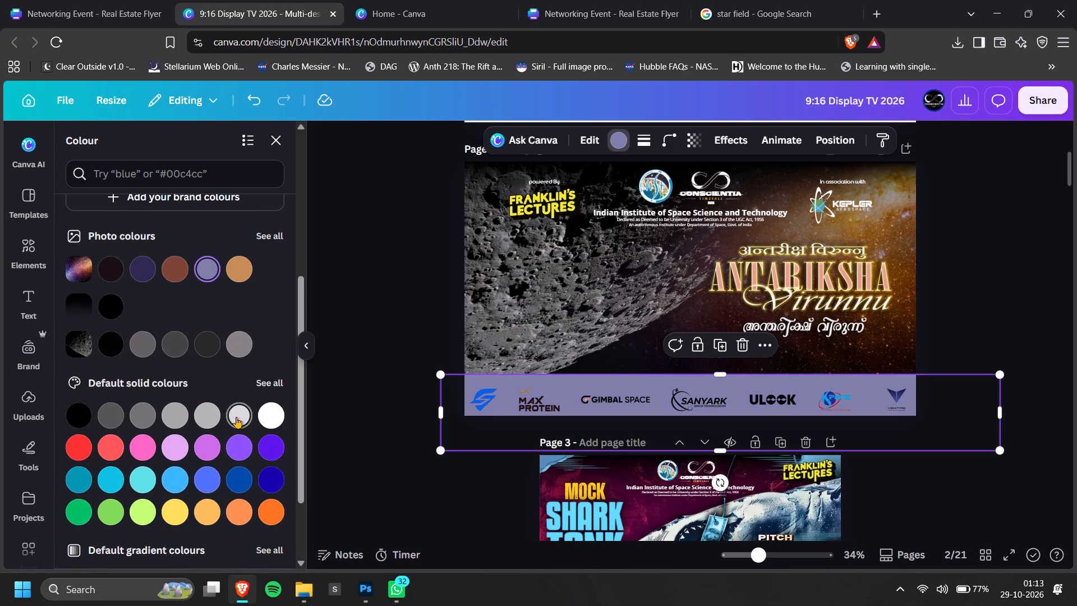
{"action": "left_click", "coordinate": [276, 419]}
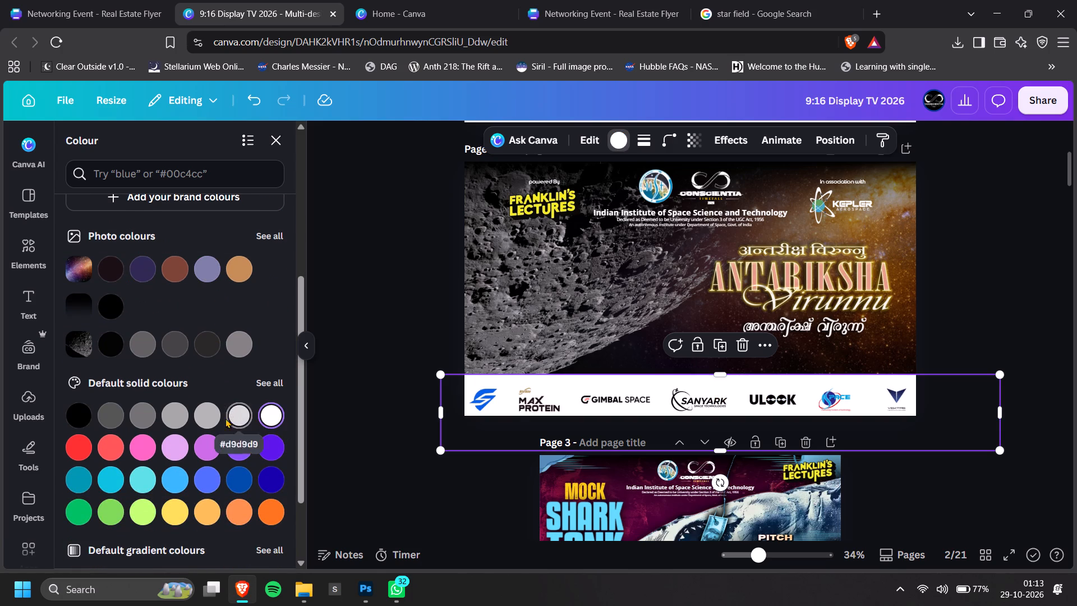
Lower the top edge of page 2's white sponsor band slightly, making the band about 300 px high.
{"action": "left_click_drag", "start_coordinate": [723, 374], "coordinate": [733, 379]}
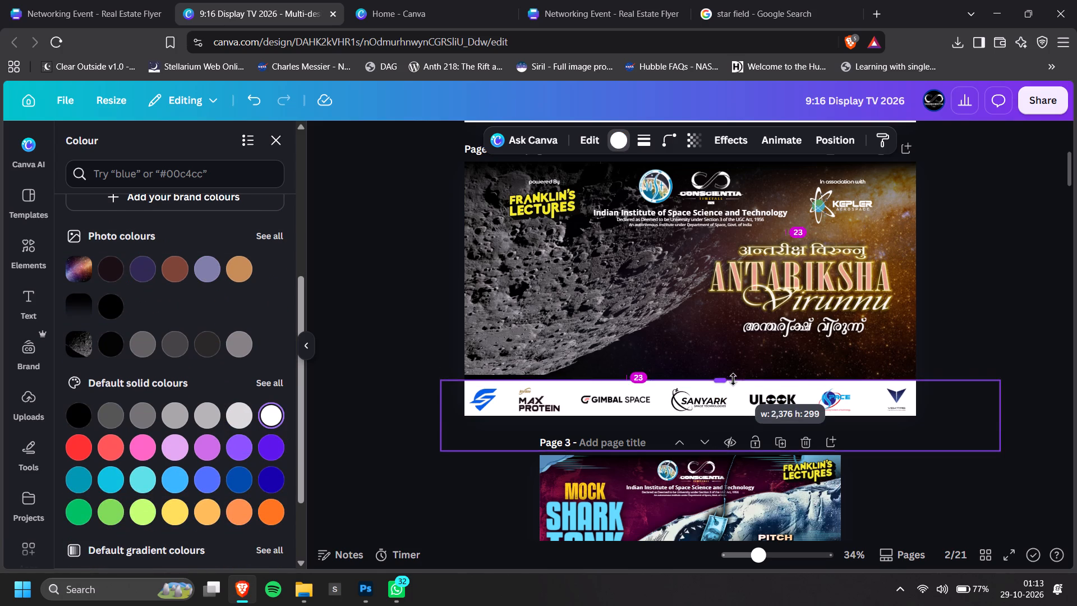
{"action": "left_click_drag", "start_coordinate": [733, 379], "coordinate": [739, 382]}
{"action": "double_click", "coordinate": [984, 331]}
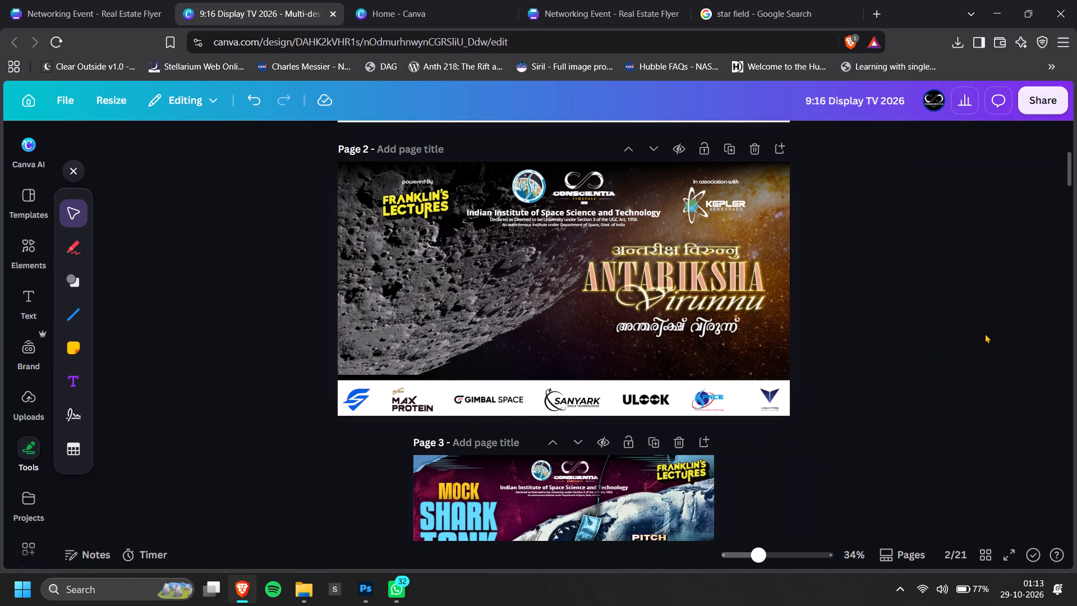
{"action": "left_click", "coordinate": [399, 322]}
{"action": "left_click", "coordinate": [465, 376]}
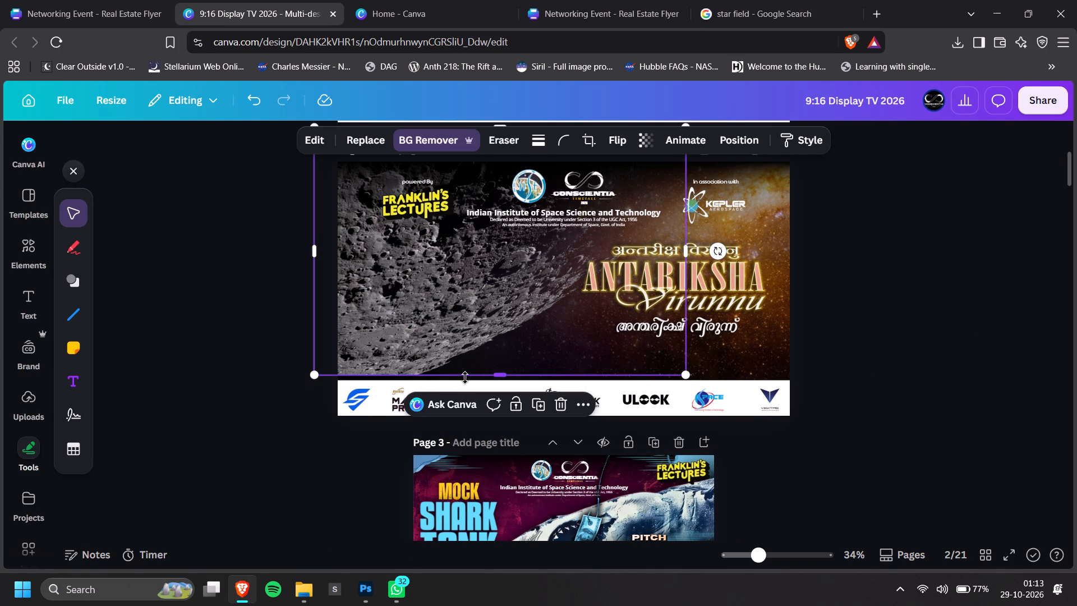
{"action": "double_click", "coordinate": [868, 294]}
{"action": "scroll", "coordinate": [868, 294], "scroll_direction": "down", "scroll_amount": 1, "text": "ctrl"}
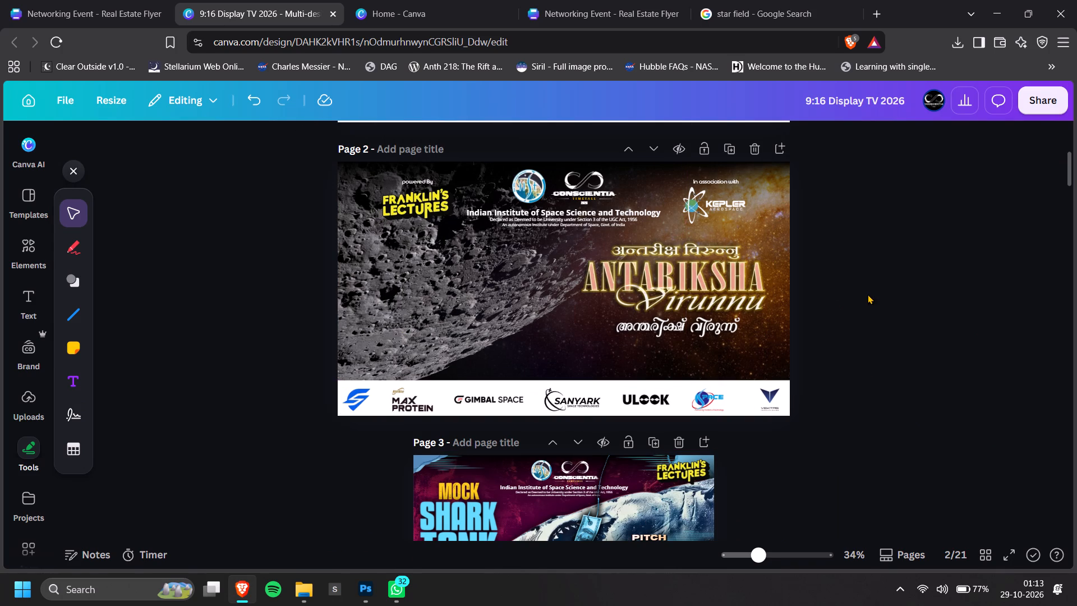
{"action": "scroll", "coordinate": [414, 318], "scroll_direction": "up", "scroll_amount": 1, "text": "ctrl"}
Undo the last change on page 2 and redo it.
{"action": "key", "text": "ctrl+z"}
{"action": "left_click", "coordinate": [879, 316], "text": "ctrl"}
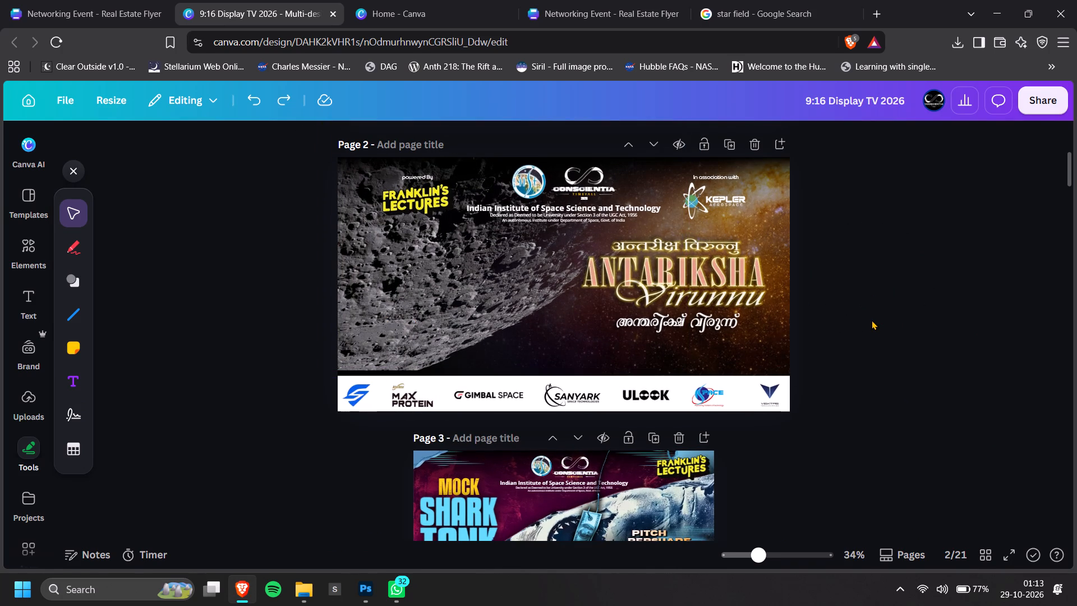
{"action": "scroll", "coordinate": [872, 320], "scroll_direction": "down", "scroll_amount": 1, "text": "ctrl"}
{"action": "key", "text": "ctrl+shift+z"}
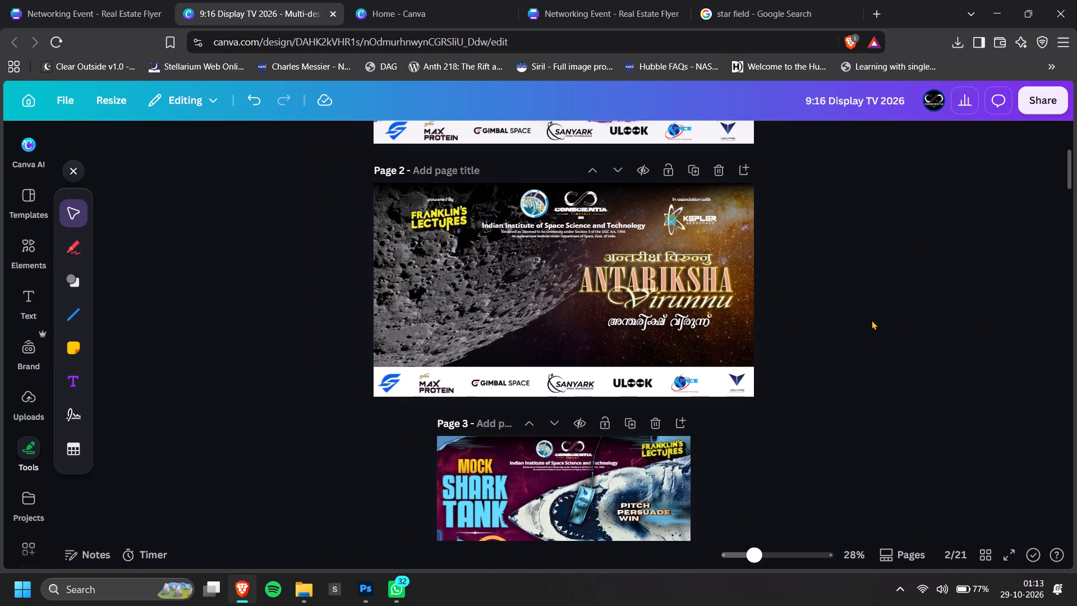
Move the moon image toward page 2's left side and slightly down, so its lower edge sits behind the white sponsor band.
{"action": "left_click_drag", "start_coordinate": [435, 321], "coordinate": [386, 324]}
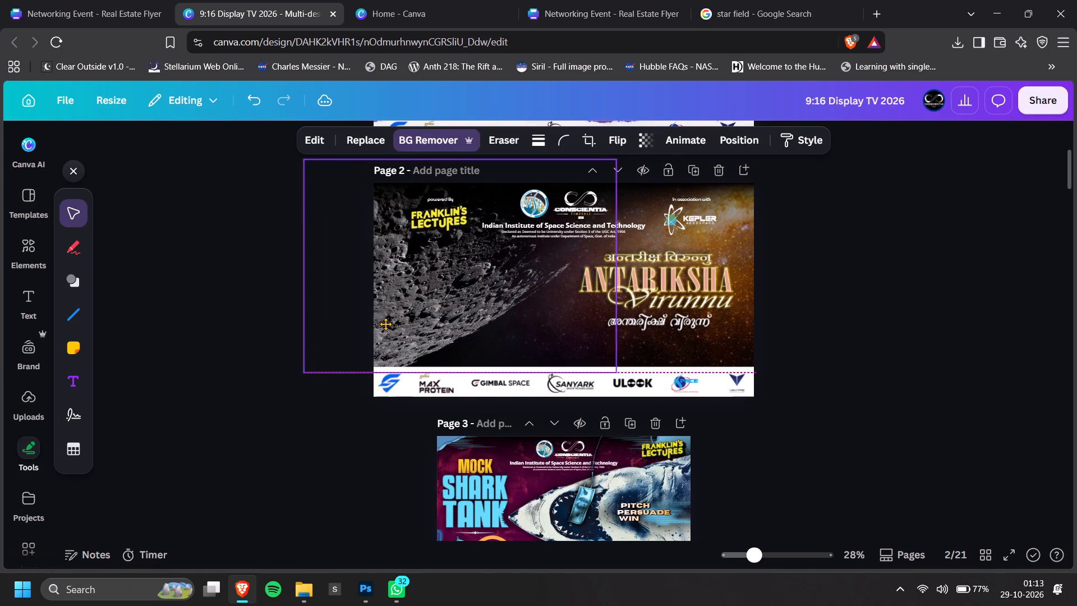
{"action": "left_click_drag", "start_coordinate": [386, 324], "coordinate": [388, 324]}
{"action": "double_click", "coordinate": [827, 297]}
Nudge the Antariksha Virunnu title slightly closer to the moon and a little lower on page 2.
{"action": "scroll", "coordinate": [718, 272], "scroll_direction": "up", "scroll_amount": 2, "text": "ctrl"}
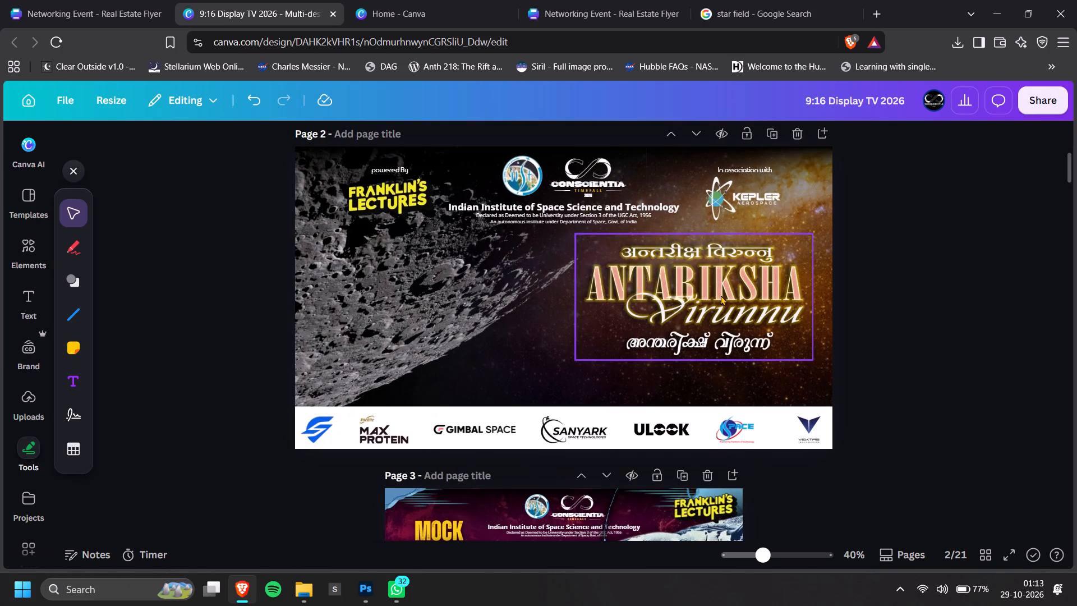
{"action": "left_click_drag", "start_coordinate": [721, 295], "coordinate": [723, 299]}
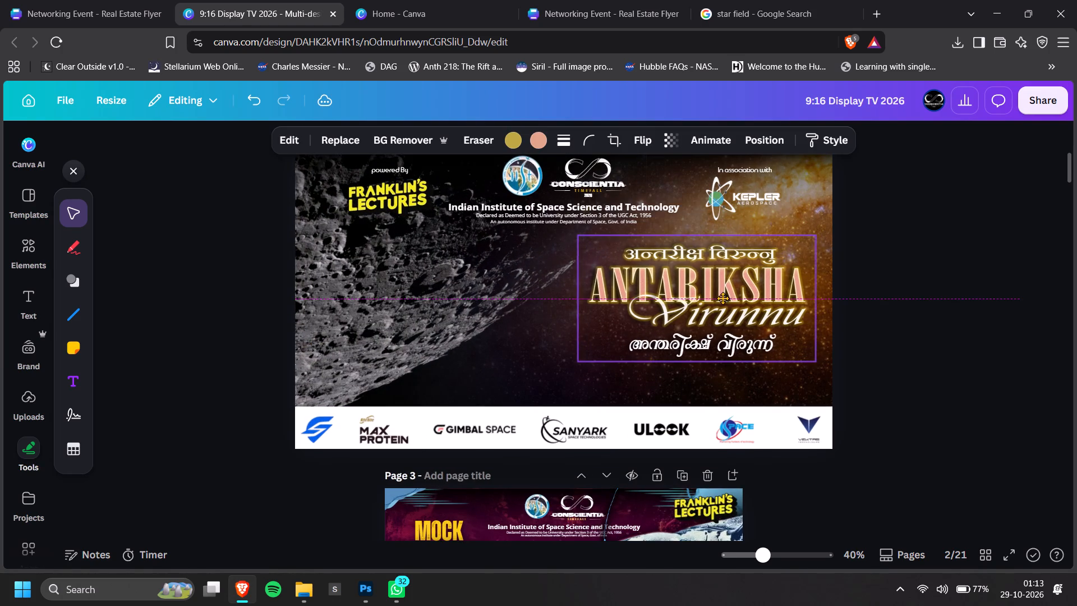
{"action": "left_click_drag", "start_coordinate": [723, 299], "coordinate": [716, 299]}
{"action": "left_click", "coordinate": [949, 258]}
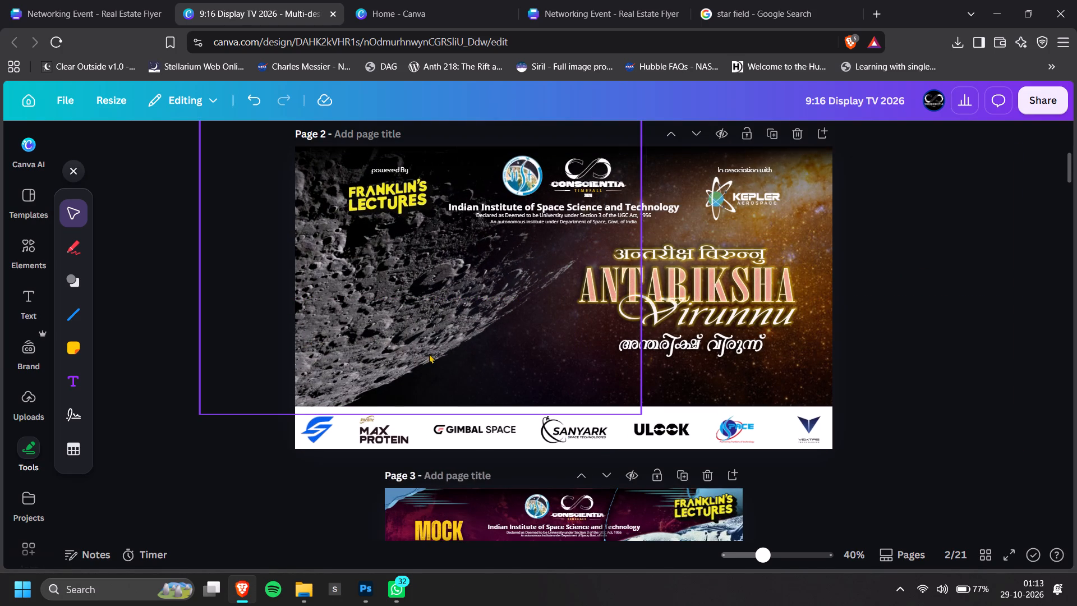
Capture a rectangular screenshot of the whole page 2 design, from its header logos down to the sponsor strip.
{"action": "scroll", "coordinate": [924, 321], "scroll_direction": "down", "scroll_amount": 1, "text": "ctrl"}
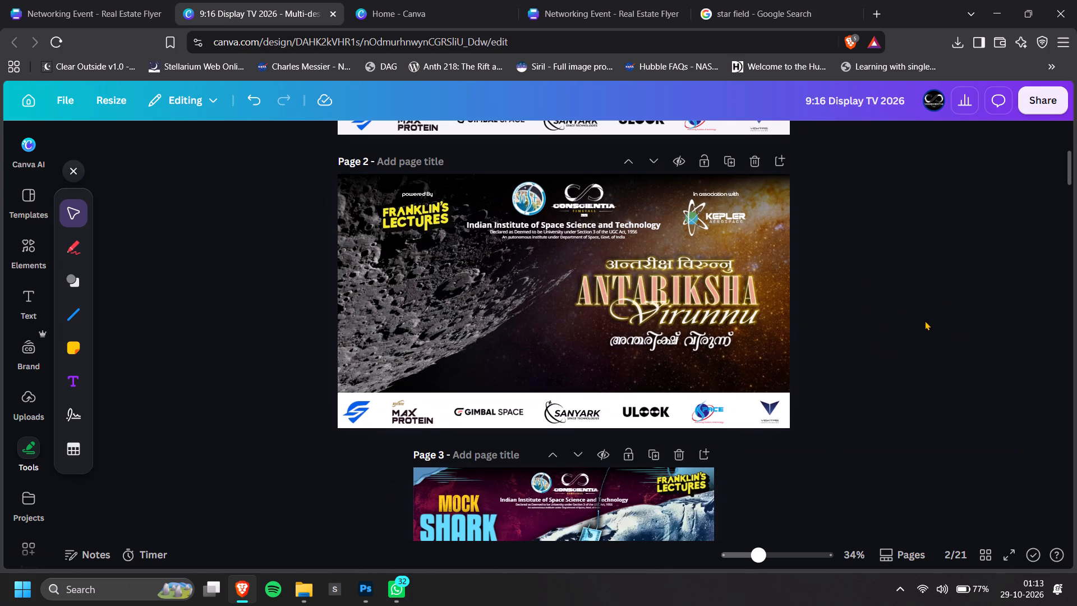
{"action": "scroll", "coordinate": [901, 283], "scroll_direction": "up", "scroll_amount": 1, "text": "ctrl"}
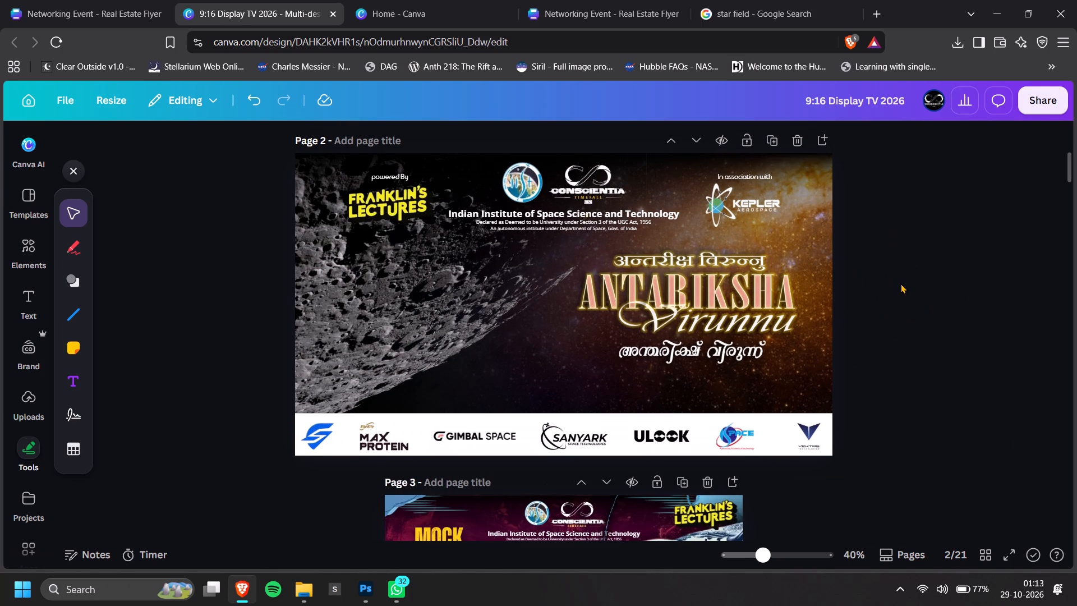
{"action": "scroll", "coordinate": [901, 283], "scroll_direction": "up", "scroll_amount": 1}
{"action": "scroll", "coordinate": [904, 282], "scroll_direction": "down", "scroll_amount": 1}
{"action": "key", "text": "Print"}
{"action": "left_click_drag", "start_coordinate": [221, 140], "coordinate": [849, 467]}
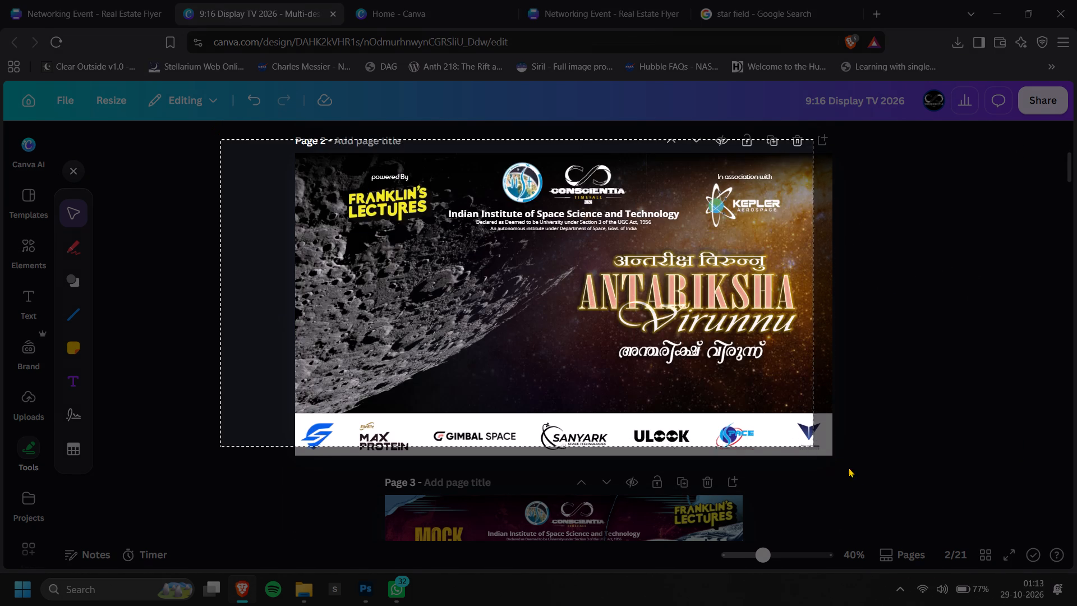
{"action": "left_click_drag", "start_coordinate": [849, 467], "coordinate": [877, 474]}
Switch from the Canva design to another open application window.
{"action": "key", "text": "alt+Tab"}
{"action": "key", "text": "alt+Tab"}
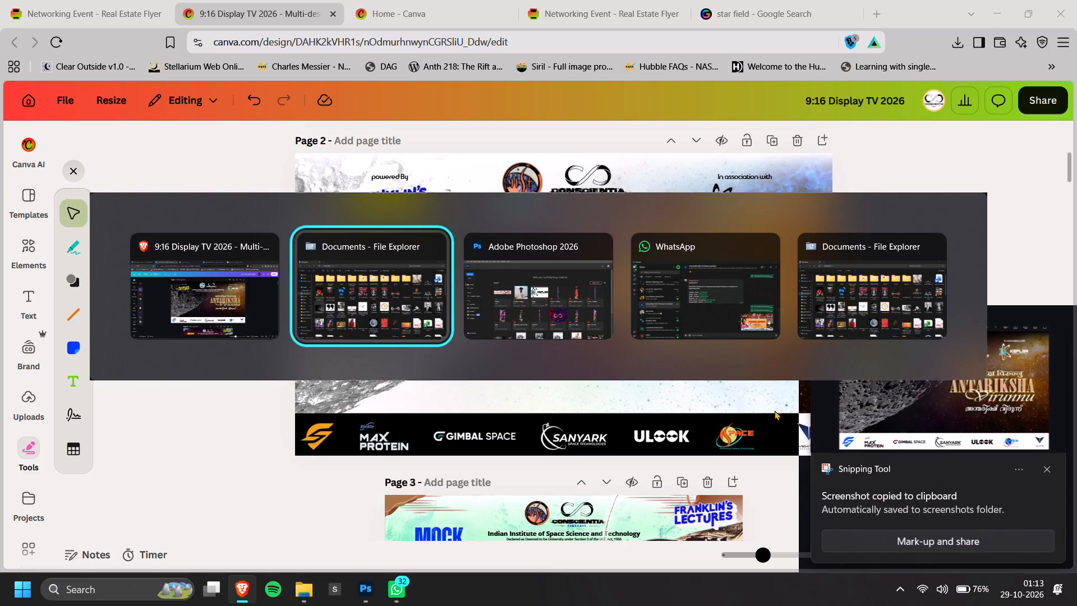
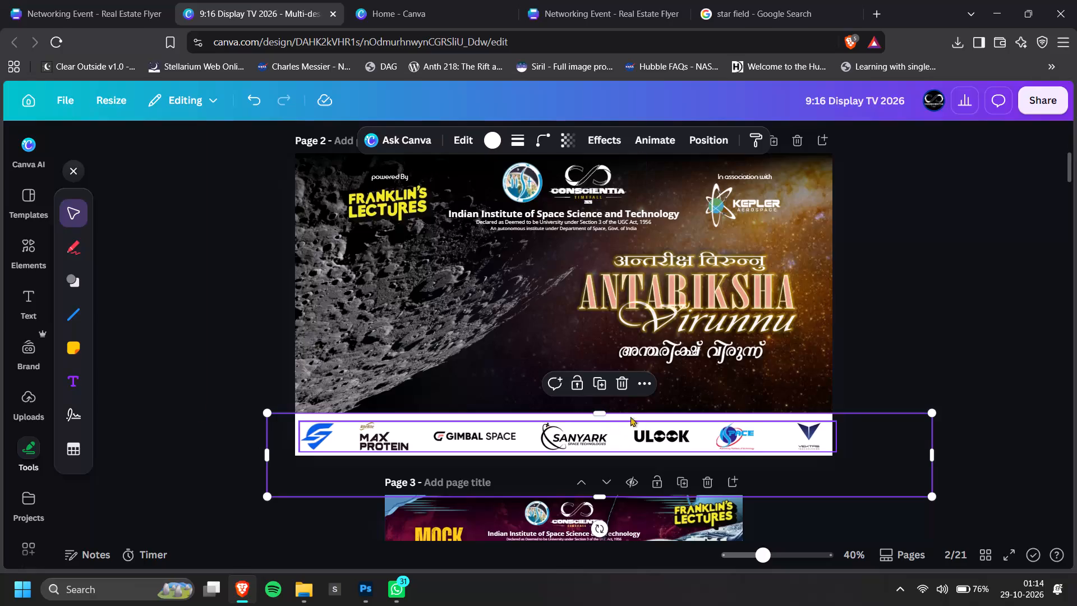
Add a solid black outline to page 2's white sponsor band, with a stroke weight slightly above 8.
{"action": "left_click", "coordinate": [516, 143]}
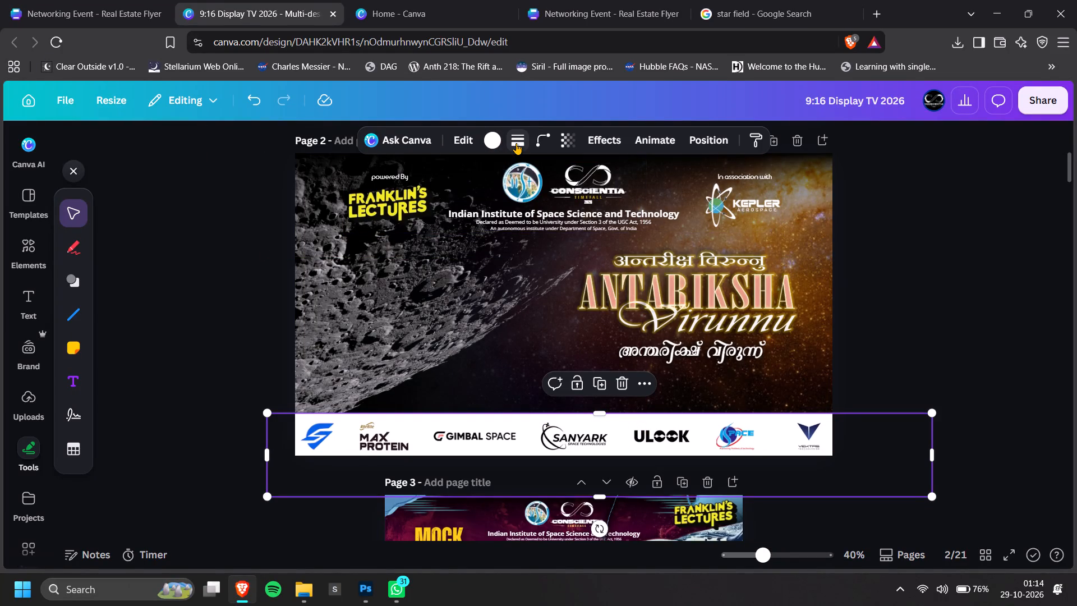
{"action": "left_click_drag", "start_coordinate": [439, 240], "coordinate": [435, 240]}
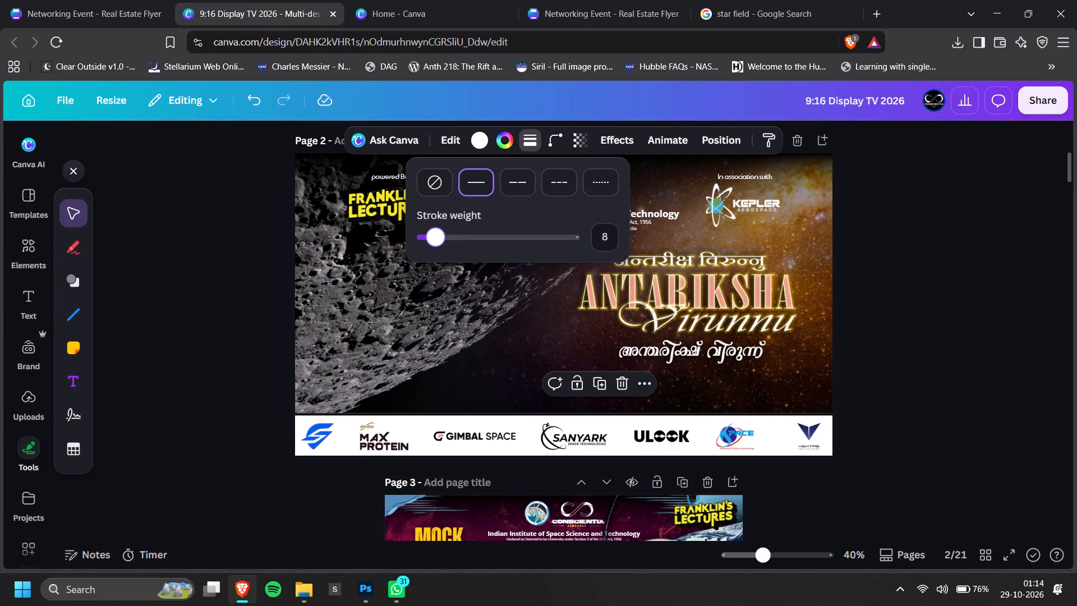
{"action": "left_click_drag", "start_coordinate": [435, 240], "coordinate": [445, 244]}
{"action": "double_click", "coordinate": [906, 335]}
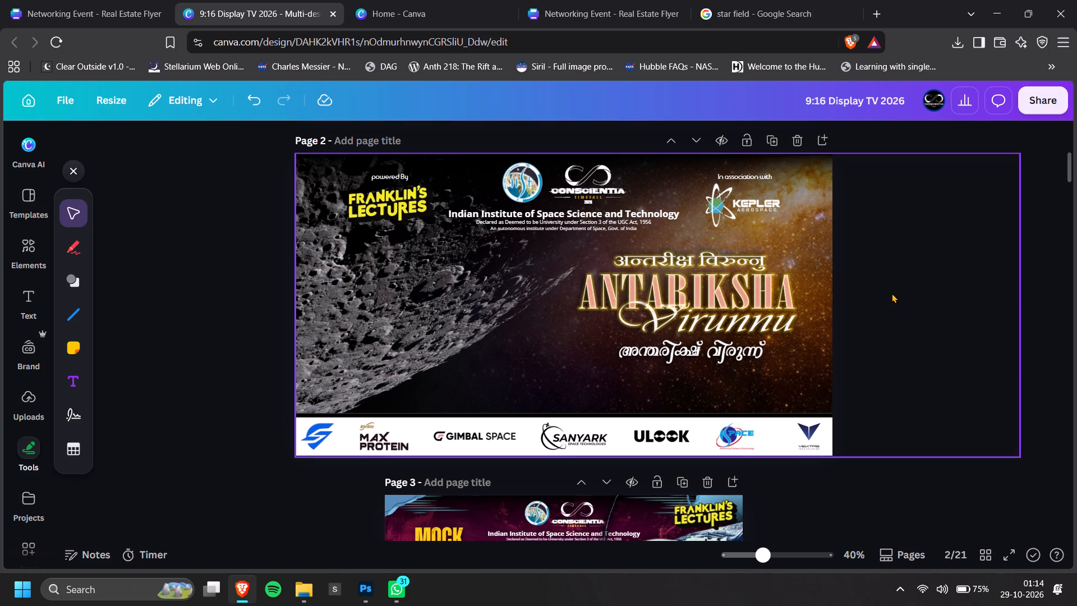
{"action": "left_click", "coordinate": [927, 295]}
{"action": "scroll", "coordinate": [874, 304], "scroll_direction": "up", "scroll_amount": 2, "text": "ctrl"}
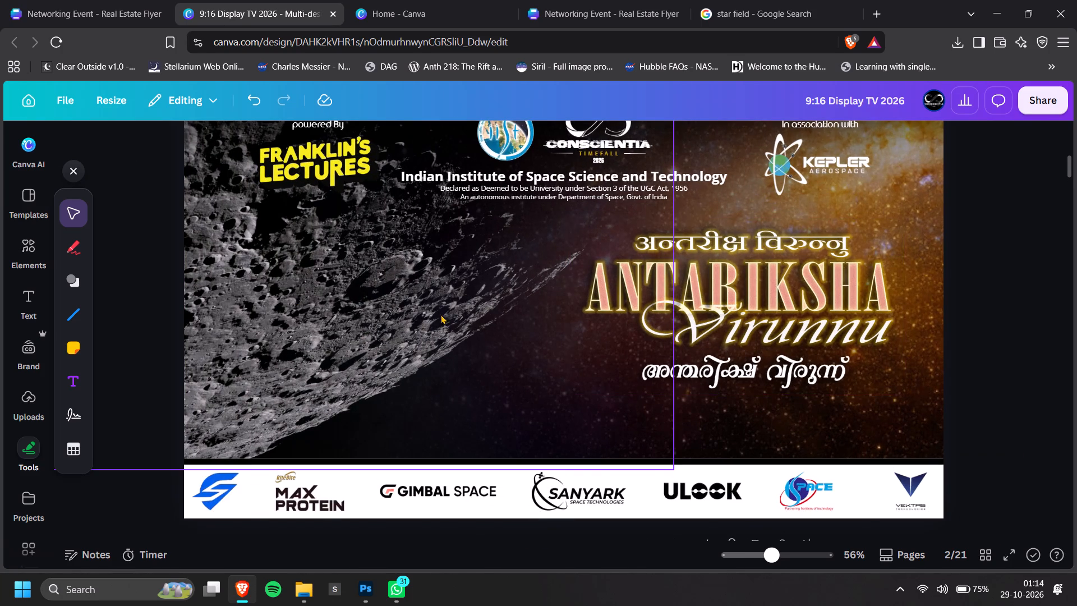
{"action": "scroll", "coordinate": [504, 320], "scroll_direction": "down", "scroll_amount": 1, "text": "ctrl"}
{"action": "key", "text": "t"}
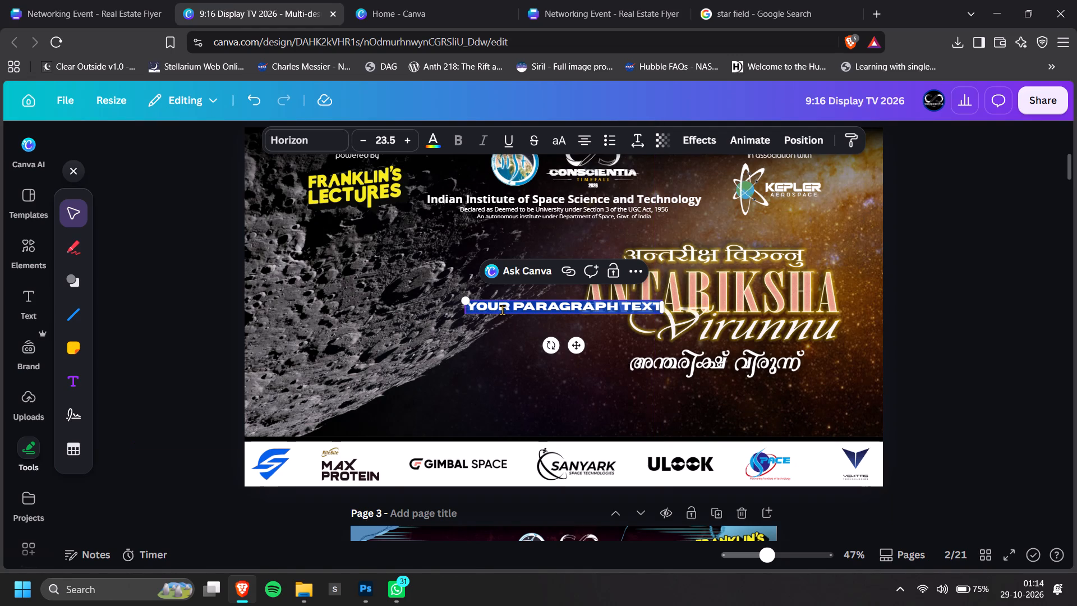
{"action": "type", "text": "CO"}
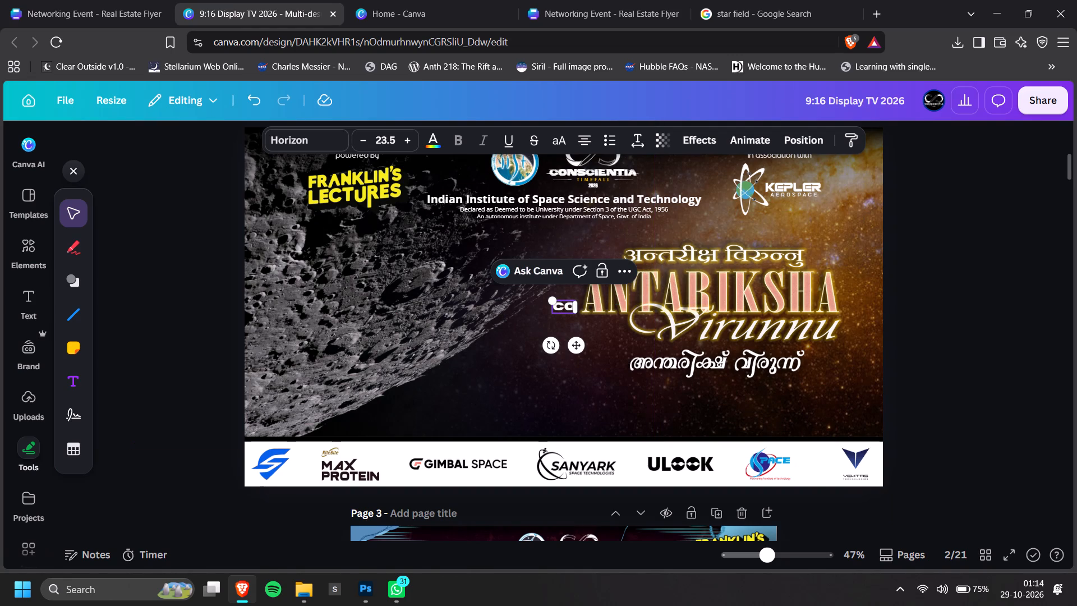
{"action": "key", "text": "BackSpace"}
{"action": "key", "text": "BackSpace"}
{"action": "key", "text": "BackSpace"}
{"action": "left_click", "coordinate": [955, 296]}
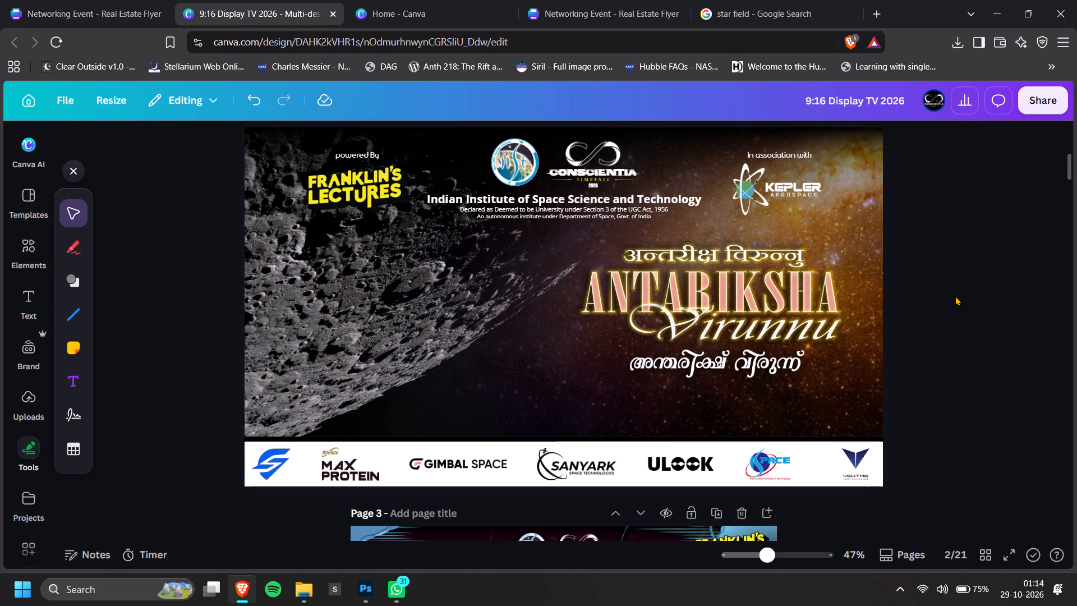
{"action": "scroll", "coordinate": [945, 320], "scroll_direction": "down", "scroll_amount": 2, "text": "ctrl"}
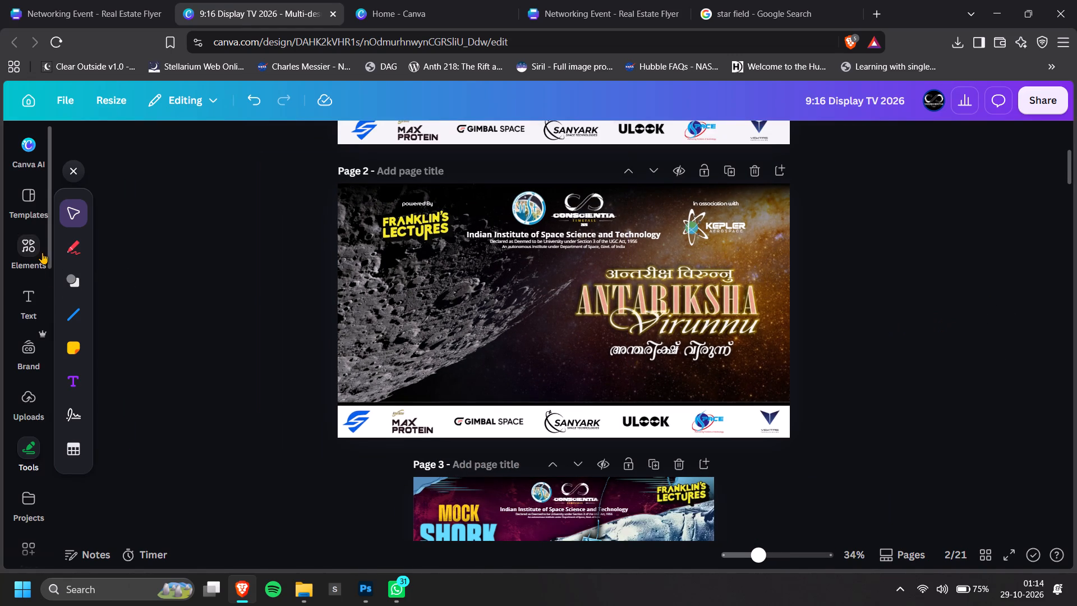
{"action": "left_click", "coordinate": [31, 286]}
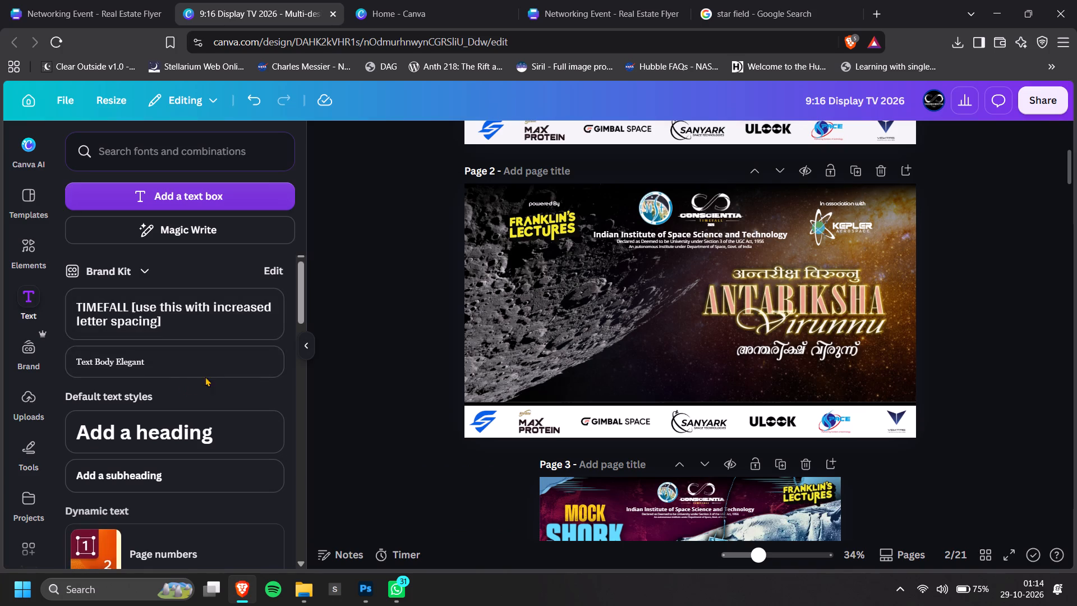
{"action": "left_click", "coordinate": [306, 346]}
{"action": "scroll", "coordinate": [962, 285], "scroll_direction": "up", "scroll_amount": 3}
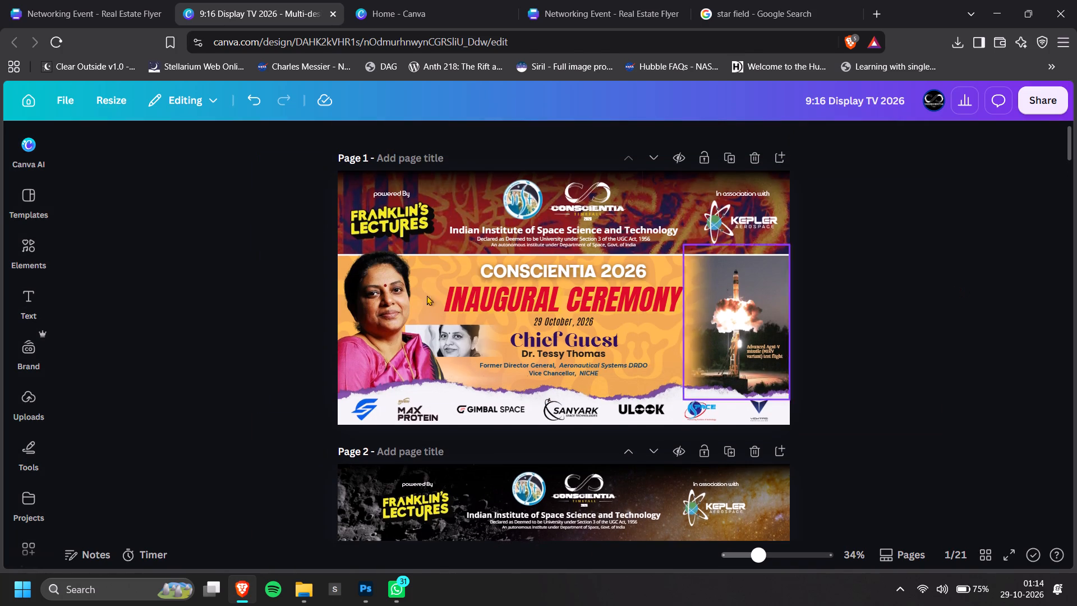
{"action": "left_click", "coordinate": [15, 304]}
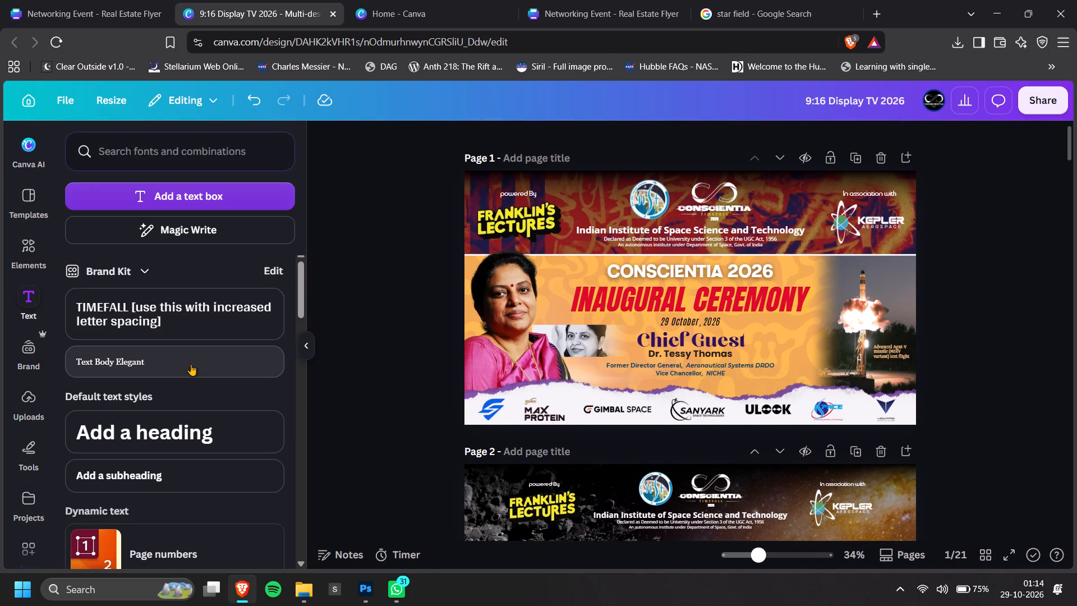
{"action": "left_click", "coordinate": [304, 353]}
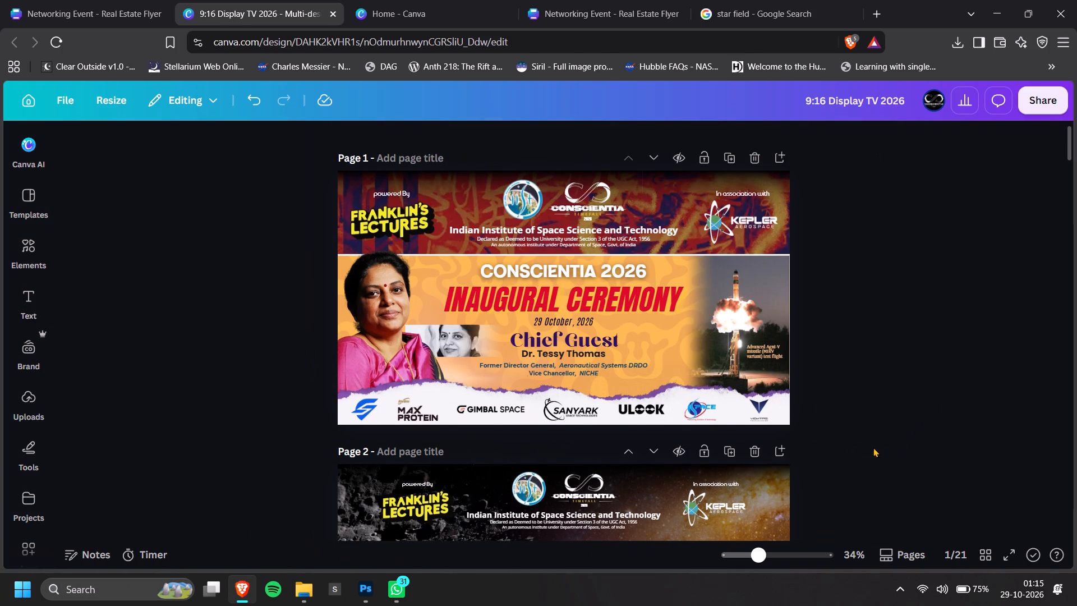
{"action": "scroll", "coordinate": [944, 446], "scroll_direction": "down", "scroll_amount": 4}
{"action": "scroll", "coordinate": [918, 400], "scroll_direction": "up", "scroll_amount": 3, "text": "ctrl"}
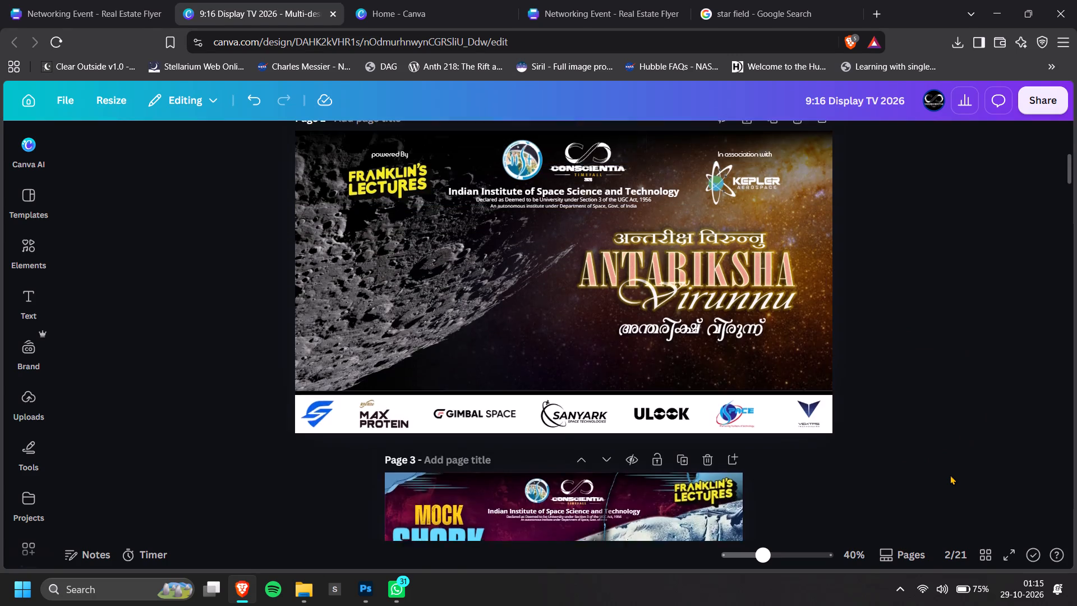
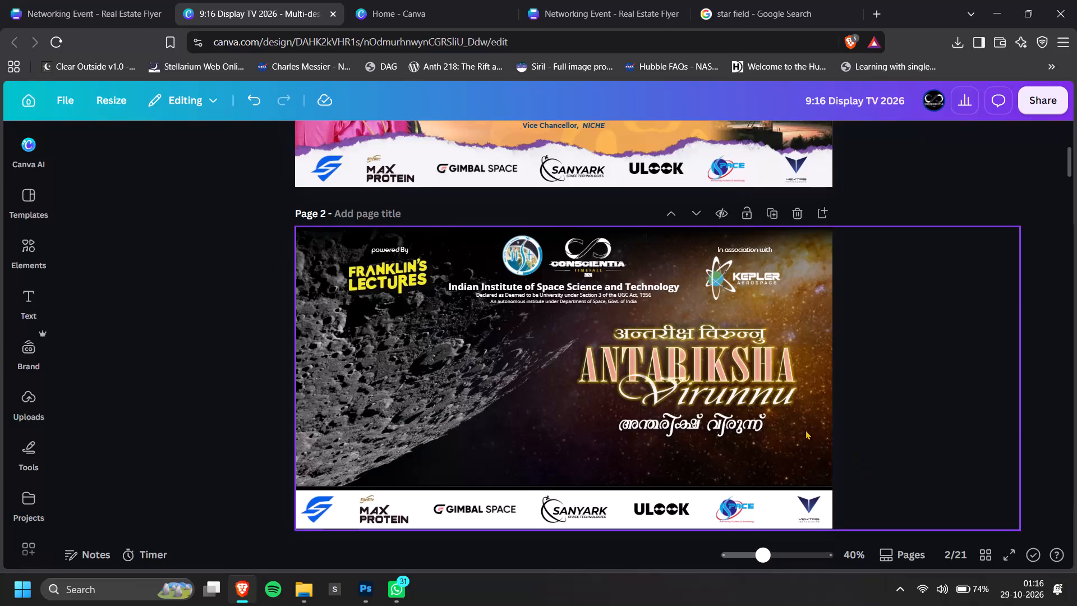
Move page 2's three-line Antariksha Virunnu title group slightly down and a touch left, and check its placement on the page.
{"action": "left_click_drag", "start_coordinate": [752, 402], "coordinate": [757, 422]}
{"action": "left_click", "coordinate": [890, 322]}
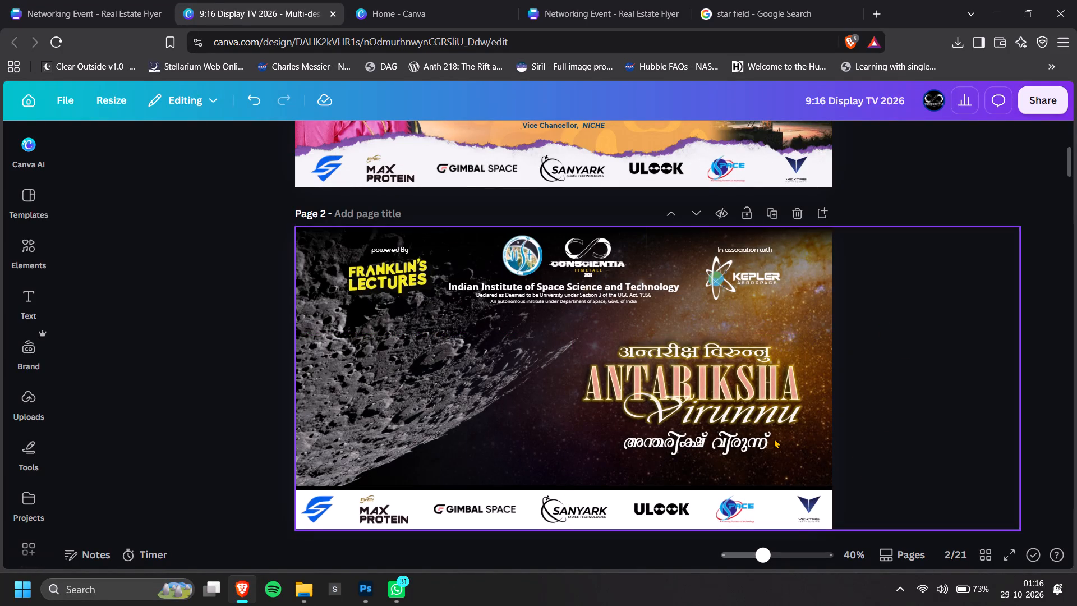
{"action": "left_click_drag", "start_coordinate": [774, 438], "coordinate": [765, 438]}
{"action": "left_click", "coordinate": [969, 358]}
{"action": "scroll", "coordinate": [920, 371], "scroll_direction": "up", "scroll_amount": 1}
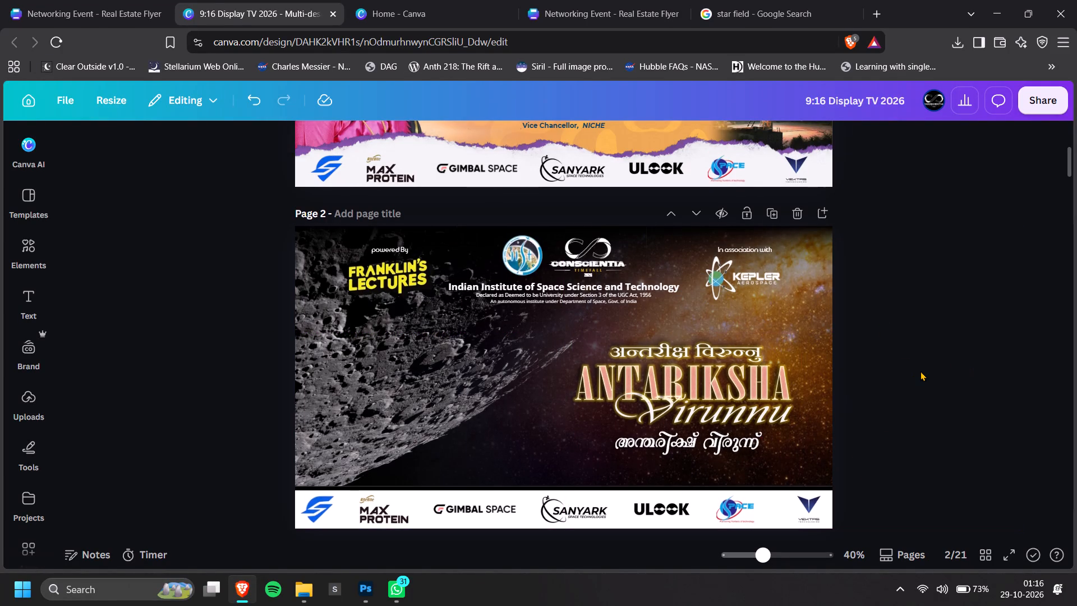
{"action": "scroll", "coordinate": [920, 371], "scroll_direction": "up", "scroll_amount": 3}
{"action": "scroll", "coordinate": [901, 372], "scroll_direction": "down", "scroll_amount": 3}
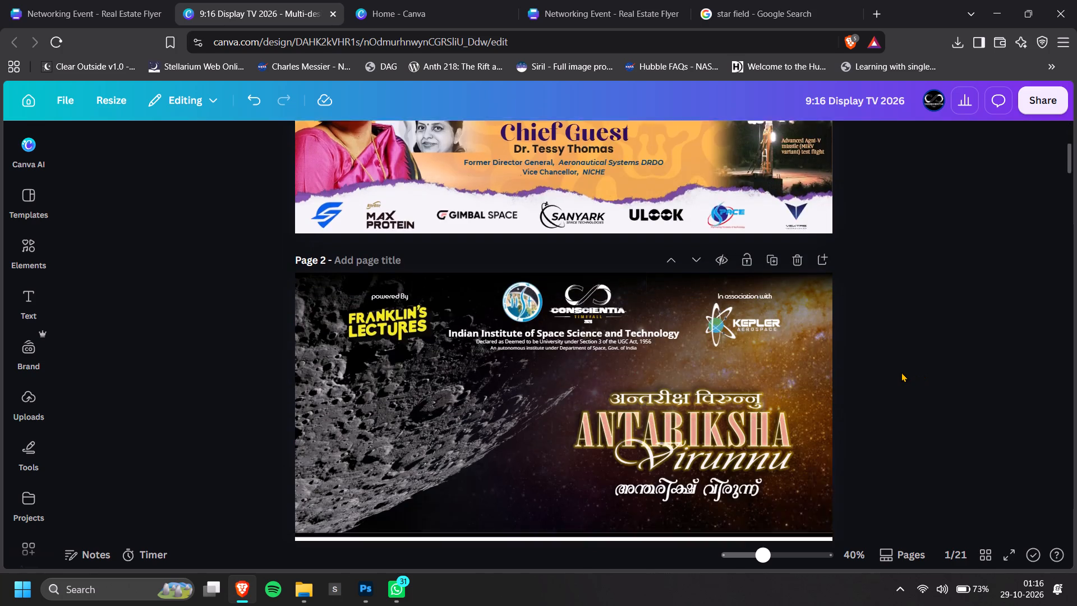
{"action": "scroll", "coordinate": [901, 372], "scroll_direction": "down", "scroll_amount": 1}
{"action": "scroll", "coordinate": [302, 269], "scroll_direction": "up", "scroll_amount": 1, "text": "ctrl"}
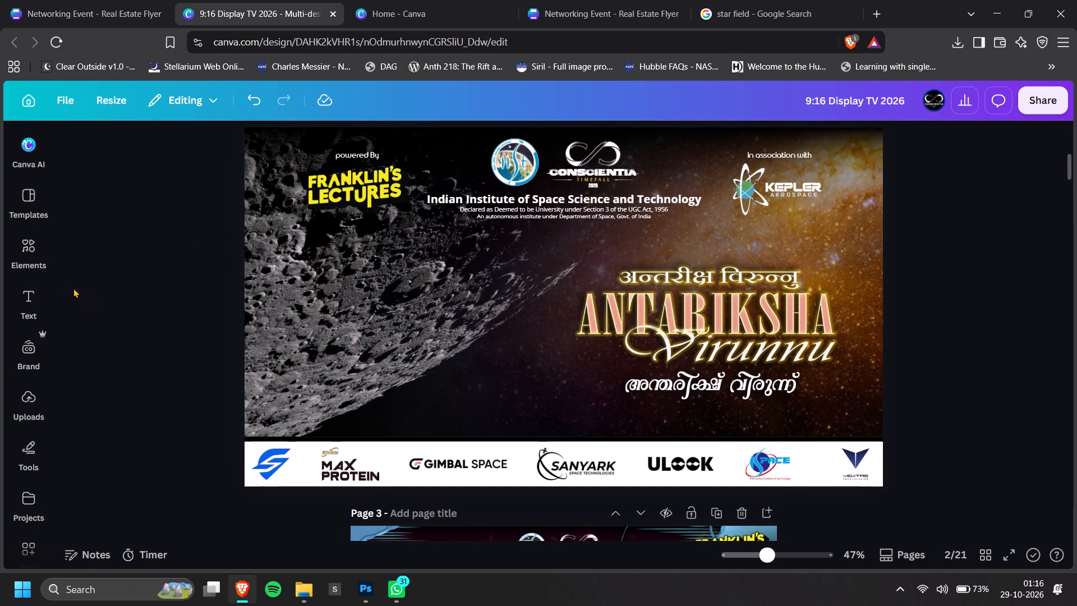
Switch to the Networking Event flyer design showing the print shop preview and close it.
{"action": "left_click", "coordinate": [94, 0]}
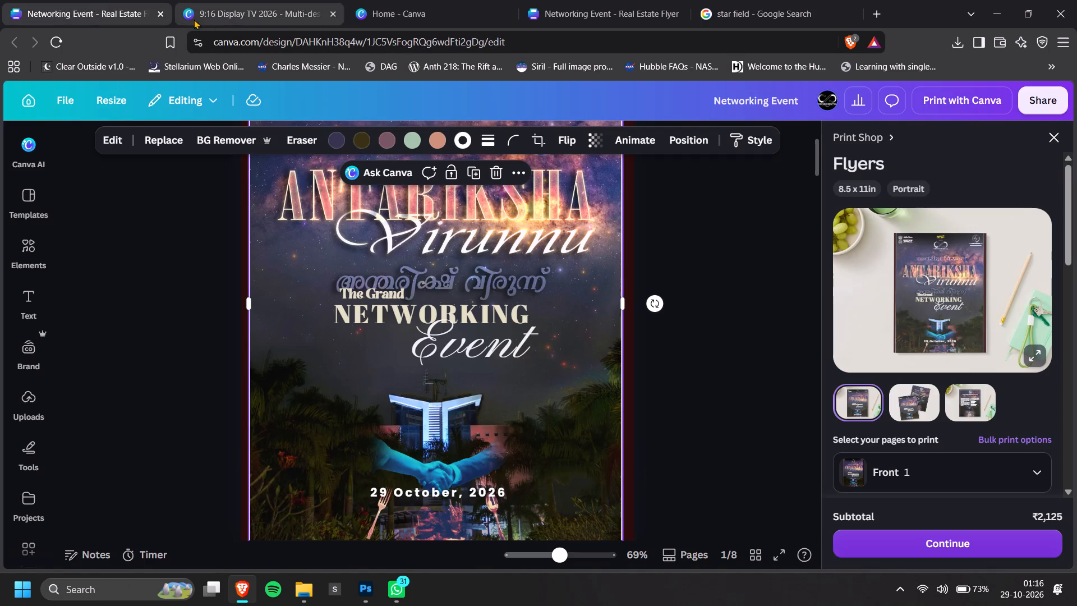
{"action": "left_click", "coordinate": [159, 17]}
From the Canva home page, expand the recent designs list and open the Hostel Banners 2026 design.
{"action": "left_click", "coordinate": [273, 0]}
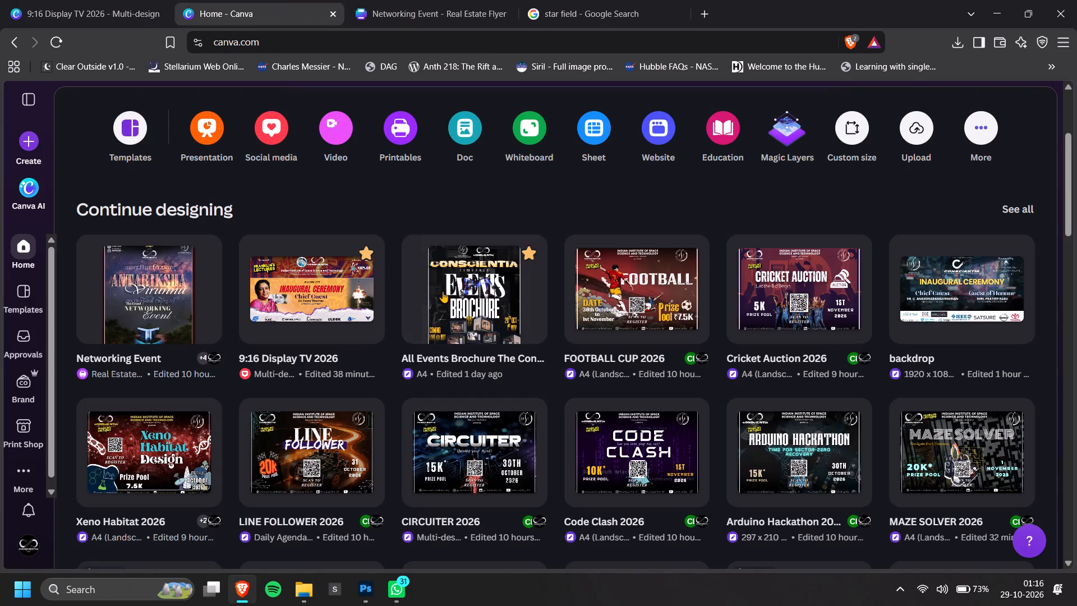
{"action": "scroll", "coordinate": [513, 385], "scroll_direction": "down", "scroll_amount": 5}
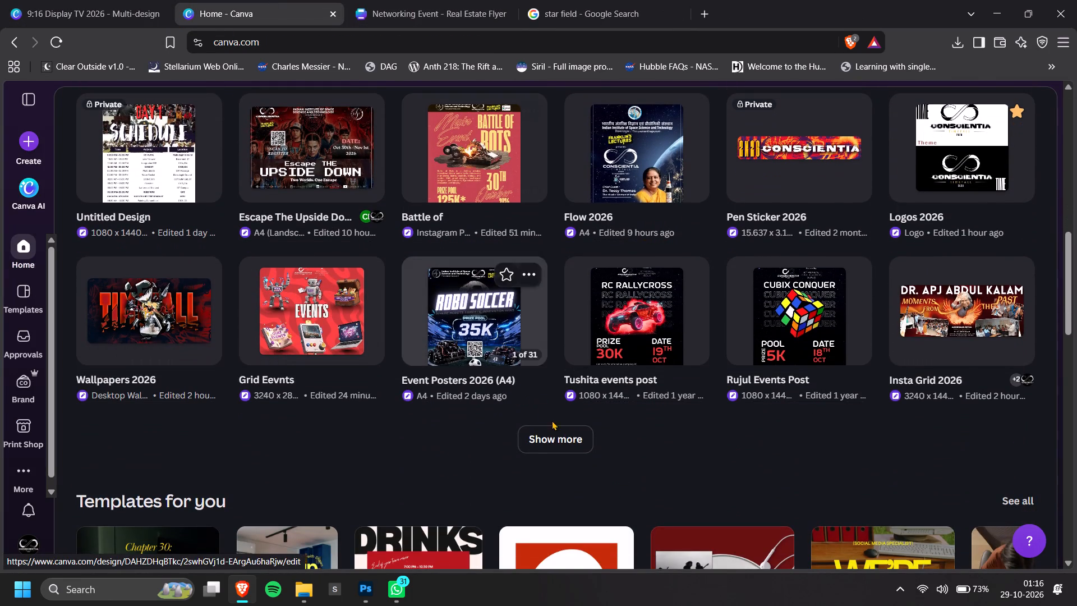
{"action": "left_click", "coordinate": [554, 424]}
{"action": "left_click", "coordinate": [554, 446]}
{"action": "scroll", "coordinate": [553, 449], "scroll_direction": "down", "scroll_amount": 1}
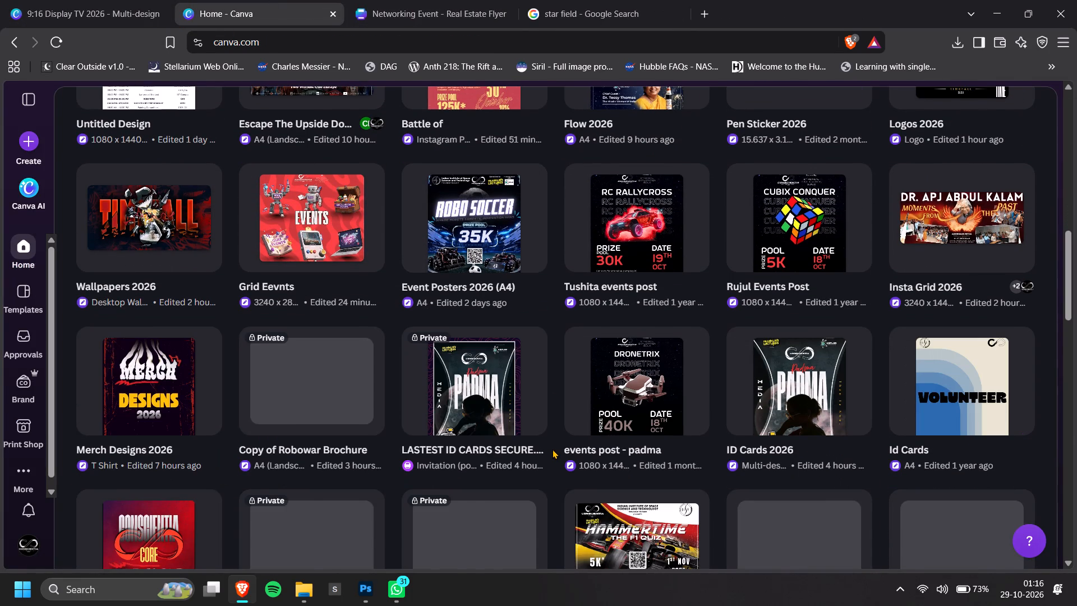
{"action": "scroll", "coordinate": [553, 449], "scroll_direction": "up", "scroll_amount": 1}
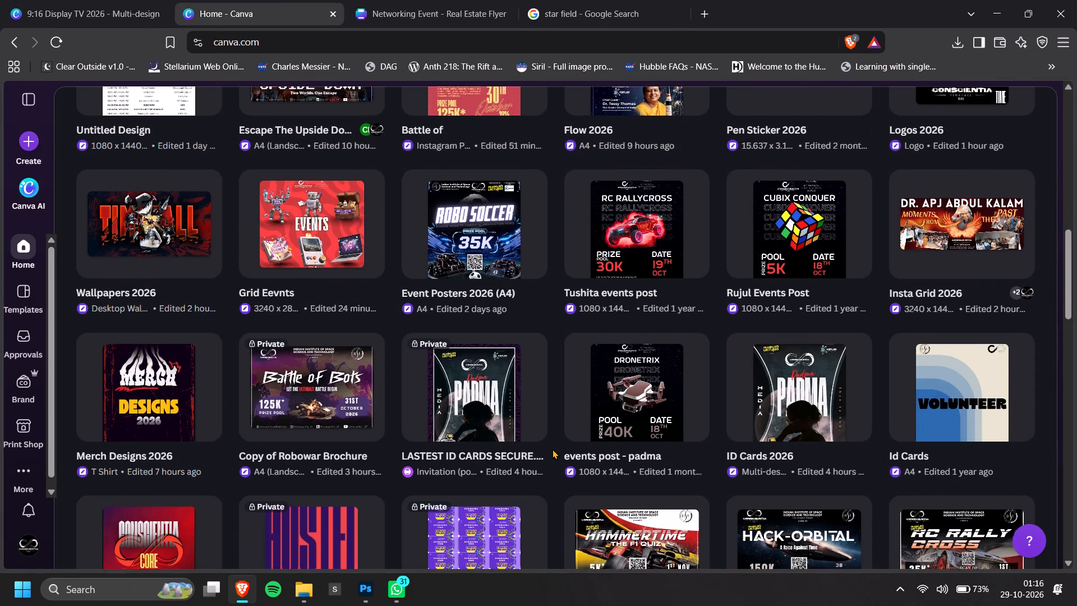
{"action": "scroll", "coordinate": [553, 449], "scroll_direction": "up", "scroll_amount": 4}
{"action": "scroll", "coordinate": [553, 449], "scroll_direction": "down", "scroll_amount": 6}
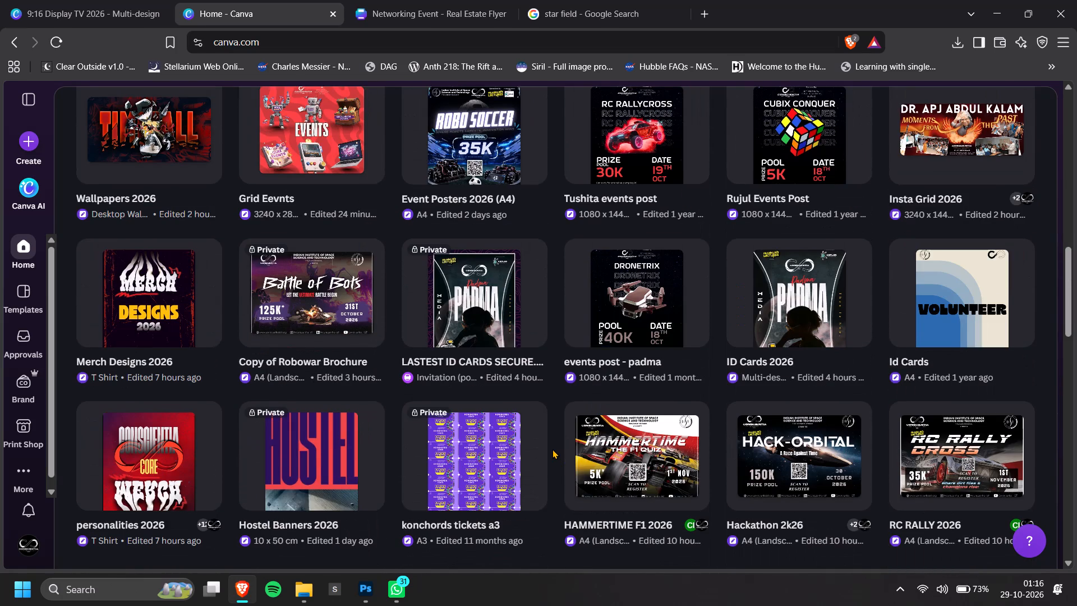
{"action": "left_click", "coordinate": [296, 476]}
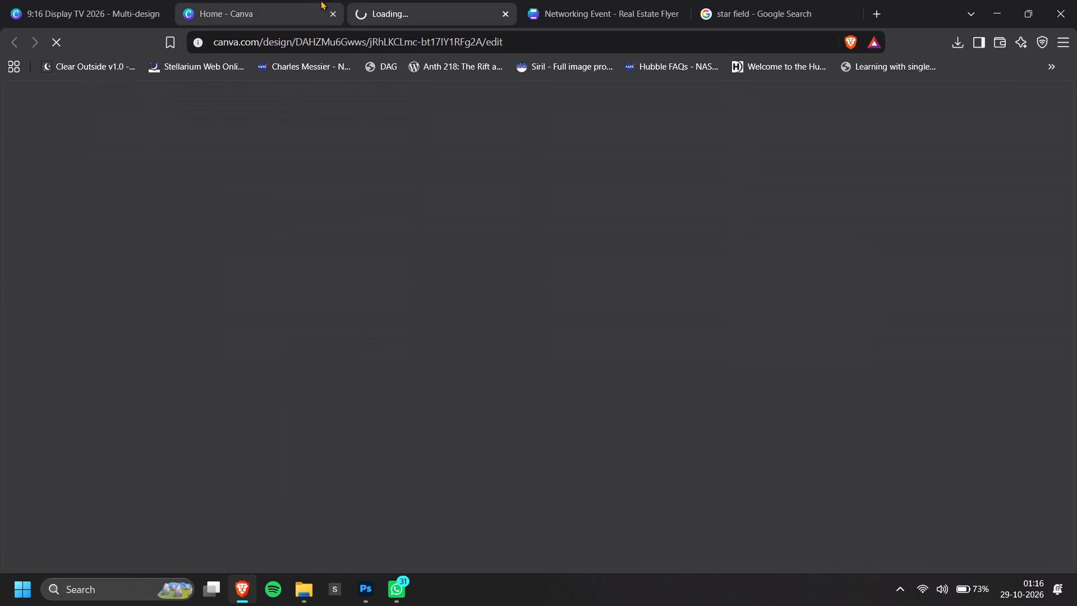
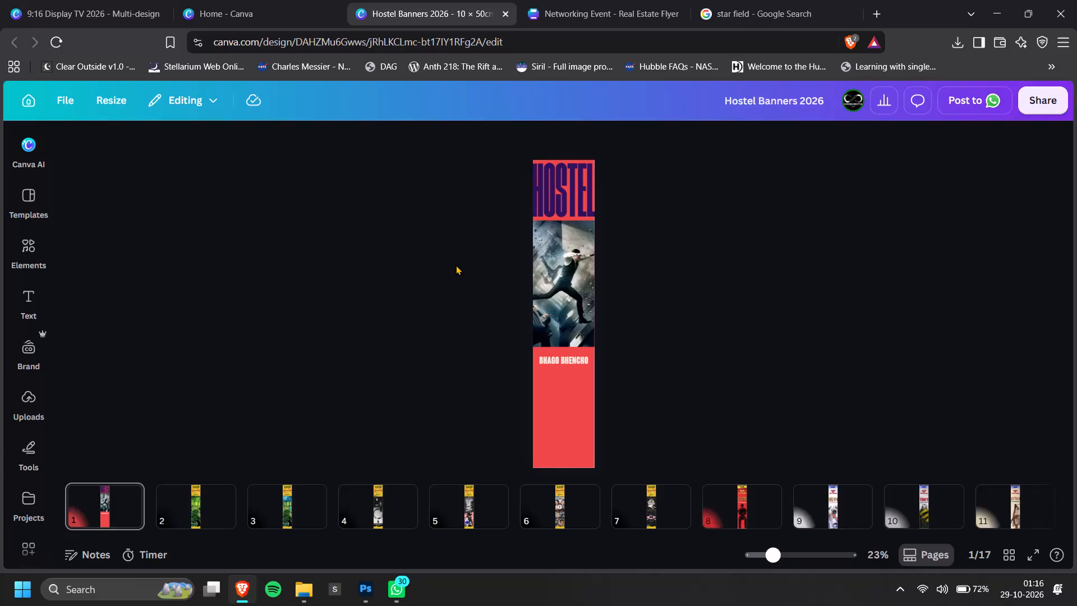
Copy the large HOSTEL heading text from page 1 of the banner and close the Hostel Banners 2026 design.
{"action": "left_click", "coordinate": [576, 204]}
{"action": "key", "text": "ctrl+c"}
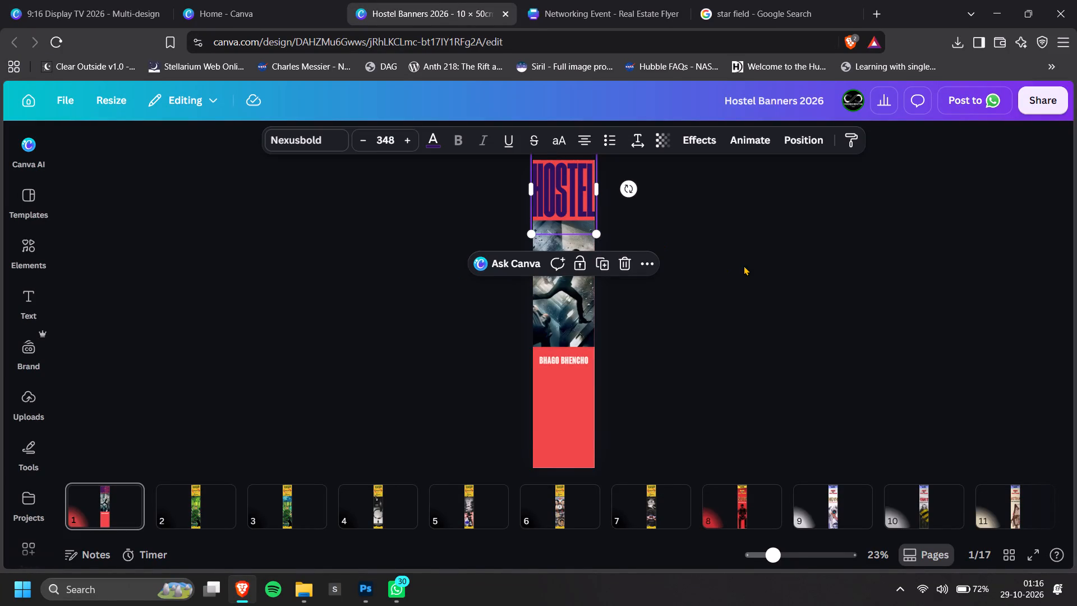
{"action": "left_click", "coordinate": [744, 265], "text": "ctrl"}
{"action": "left_click", "coordinate": [504, 11]}
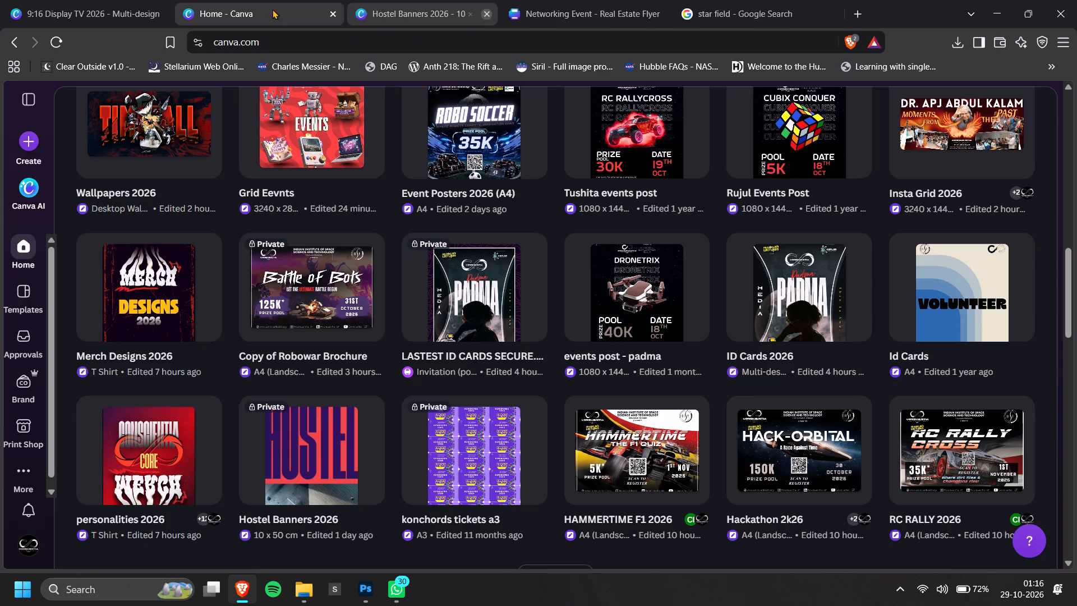
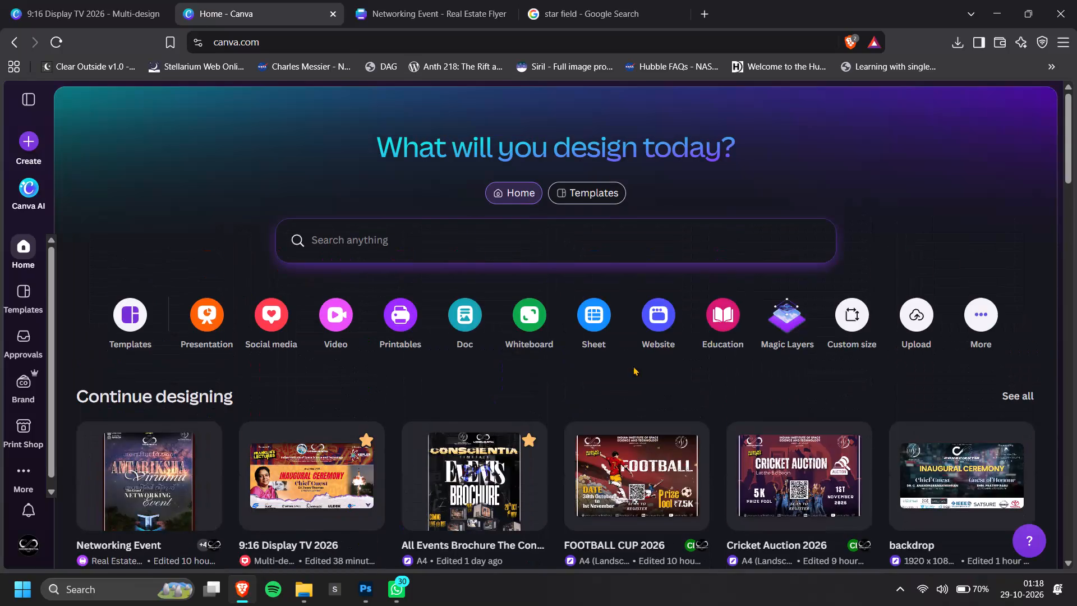
Switch to the Networking Event design and look over the Antariksha Virunnu guest list on page 4.
{"action": "left_click", "coordinate": [480, 0]}
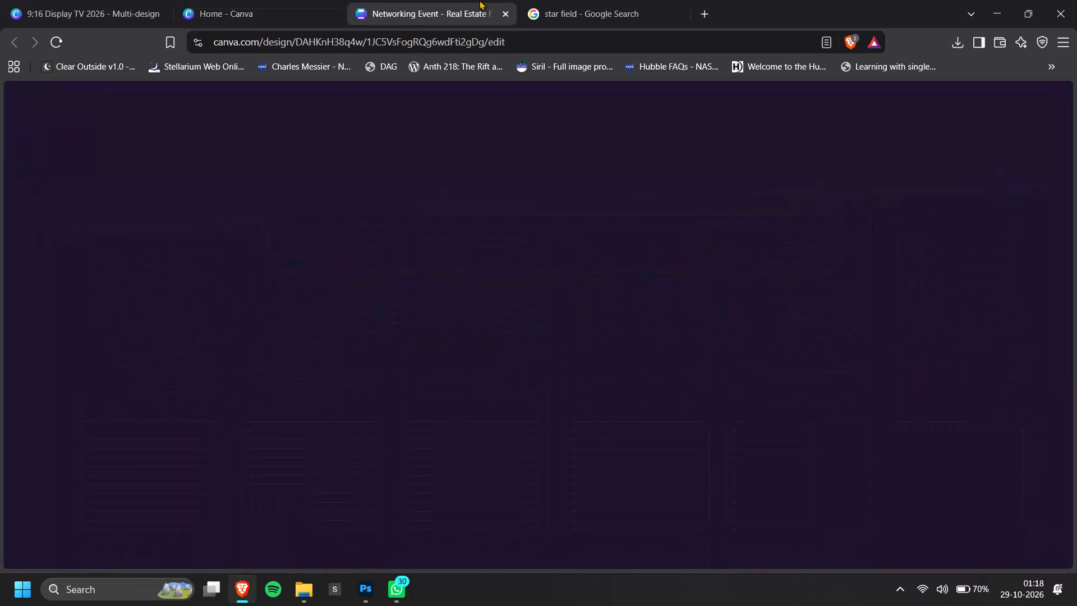
{"action": "left_click", "coordinate": [682, 322]}
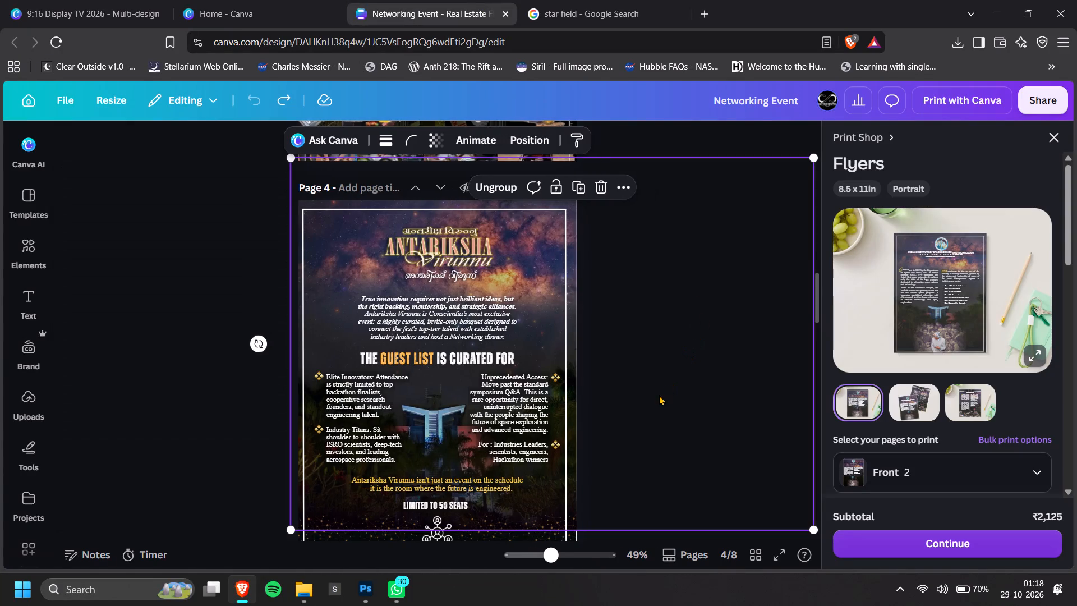
{"action": "scroll", "coordinate": [659, 395], "scroll_direction": "down", "scroll_amount": 1, "text": "ctrl"}
{"action": "double_click", "coordinate": [263, 347]}
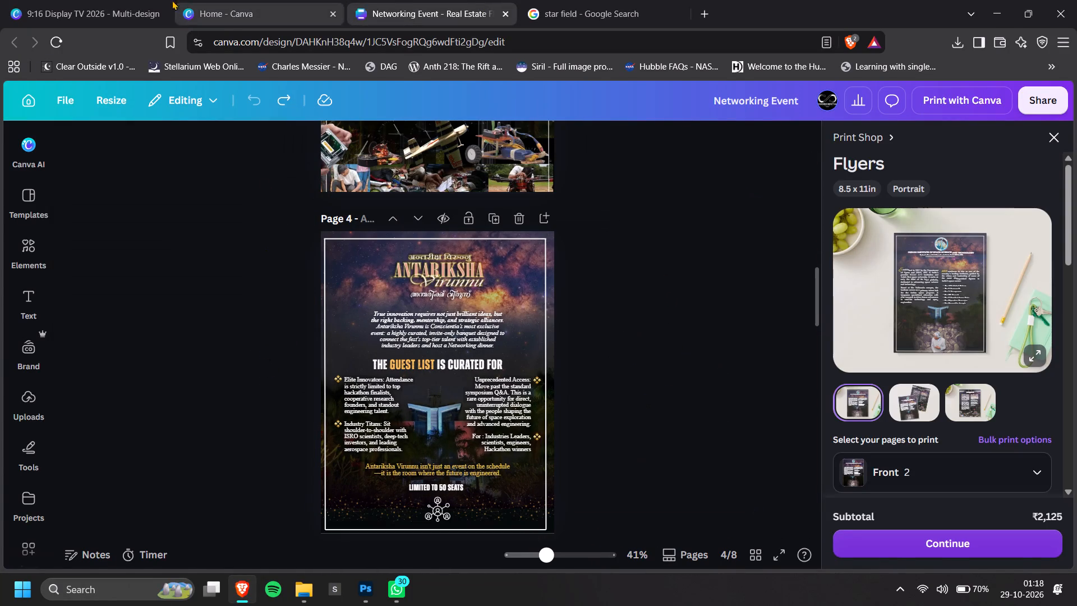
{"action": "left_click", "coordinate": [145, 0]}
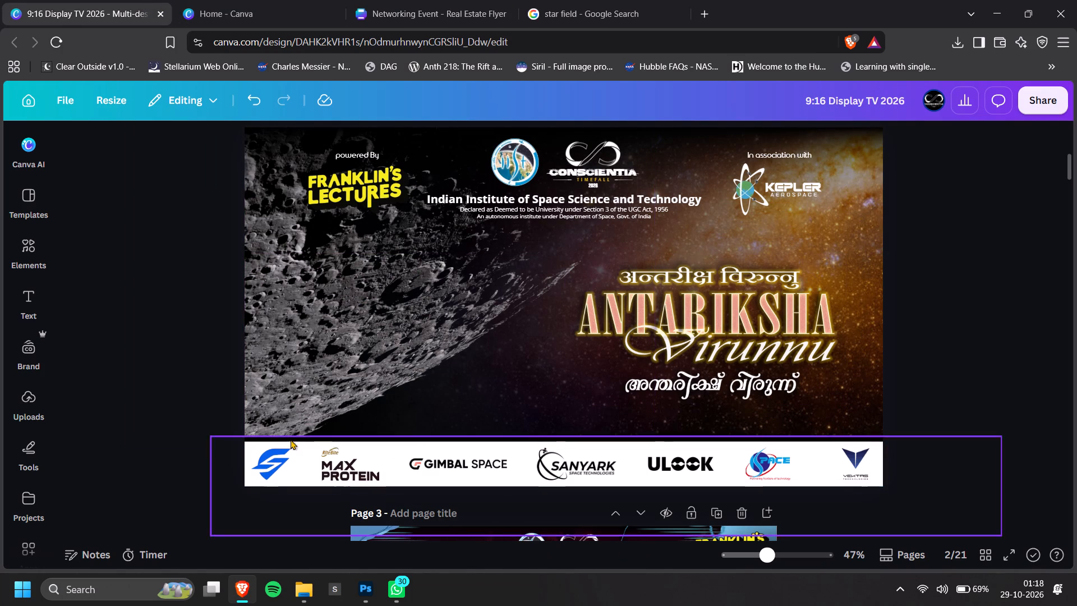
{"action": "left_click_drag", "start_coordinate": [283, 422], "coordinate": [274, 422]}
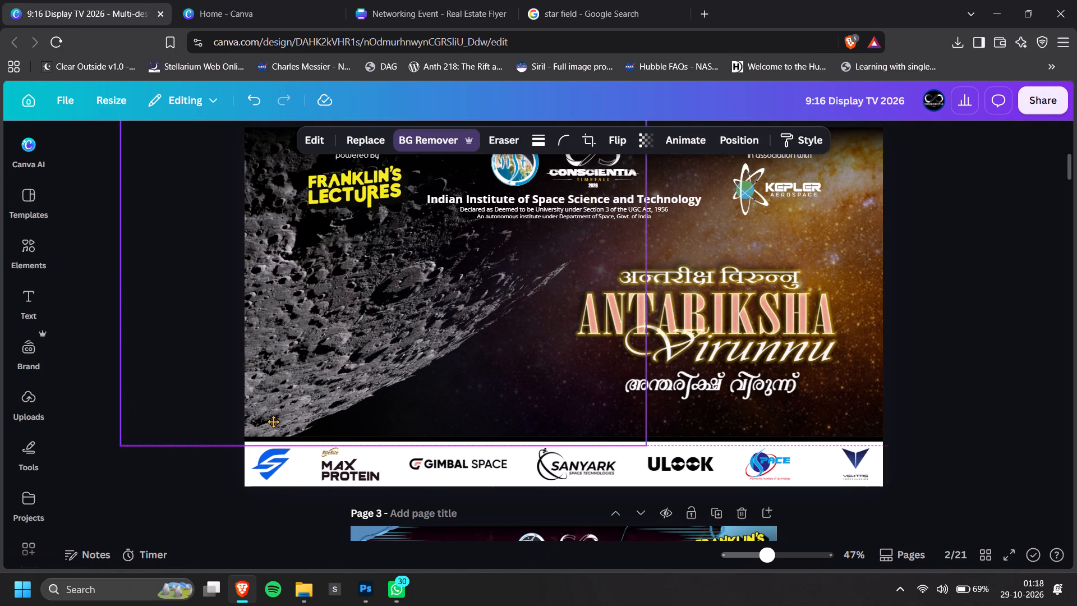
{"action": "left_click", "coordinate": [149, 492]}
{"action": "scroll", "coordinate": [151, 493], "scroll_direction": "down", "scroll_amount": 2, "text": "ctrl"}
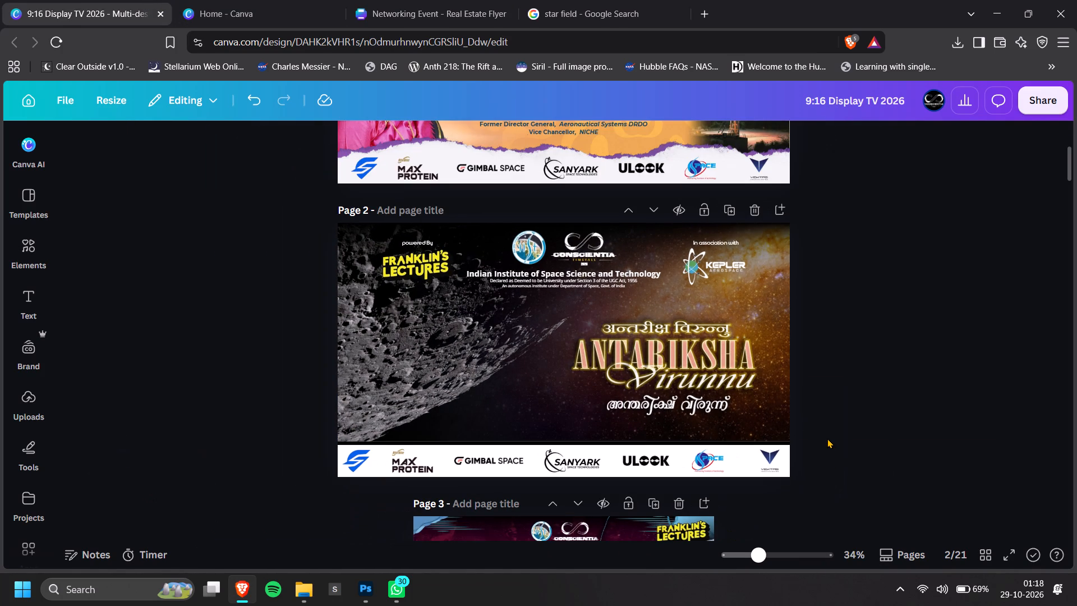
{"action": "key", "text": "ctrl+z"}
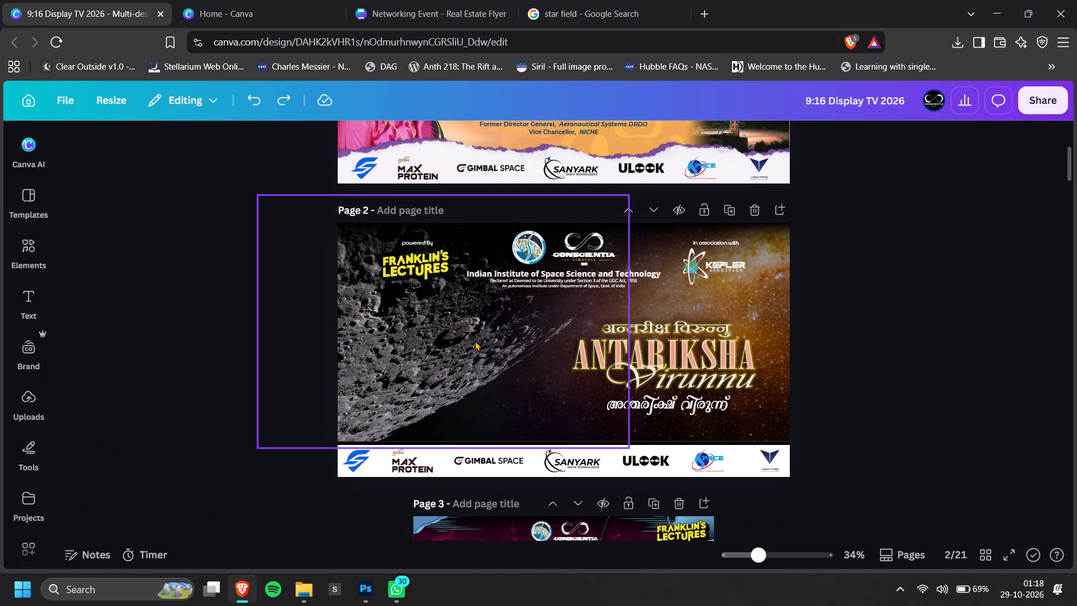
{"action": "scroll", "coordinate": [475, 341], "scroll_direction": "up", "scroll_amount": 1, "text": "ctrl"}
Paste the copied HOSTEL heading onto page 2 of the 9:16 Display TV 2026 design.
{"action": "left_click", "coordinate": [422, 0]}
{"action": "left_click", "coordinate": [133, 3]}
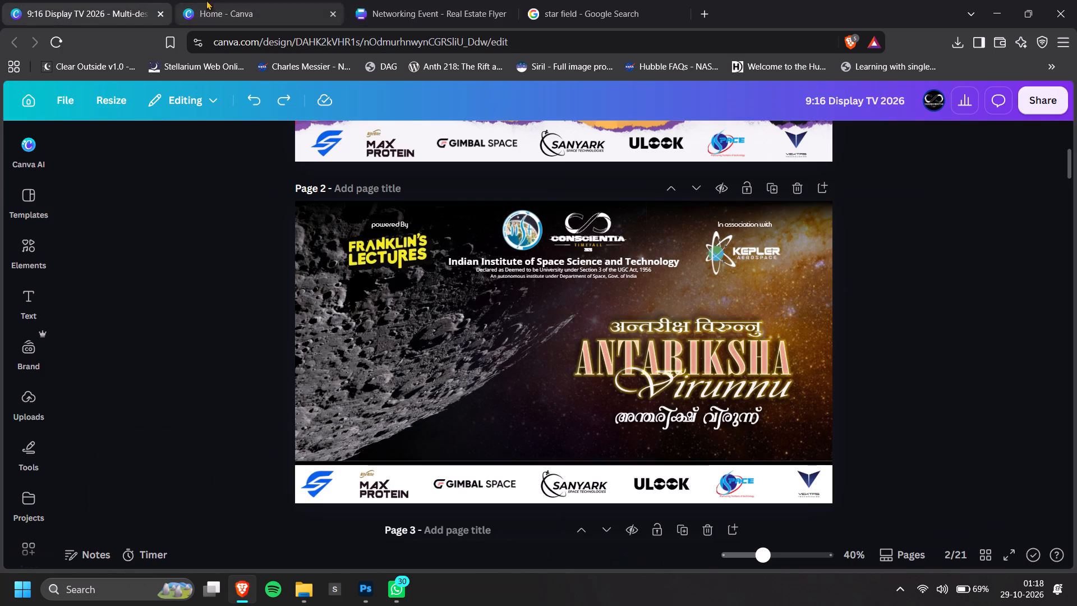
{"action": "key", "text": "ctrl+v"}
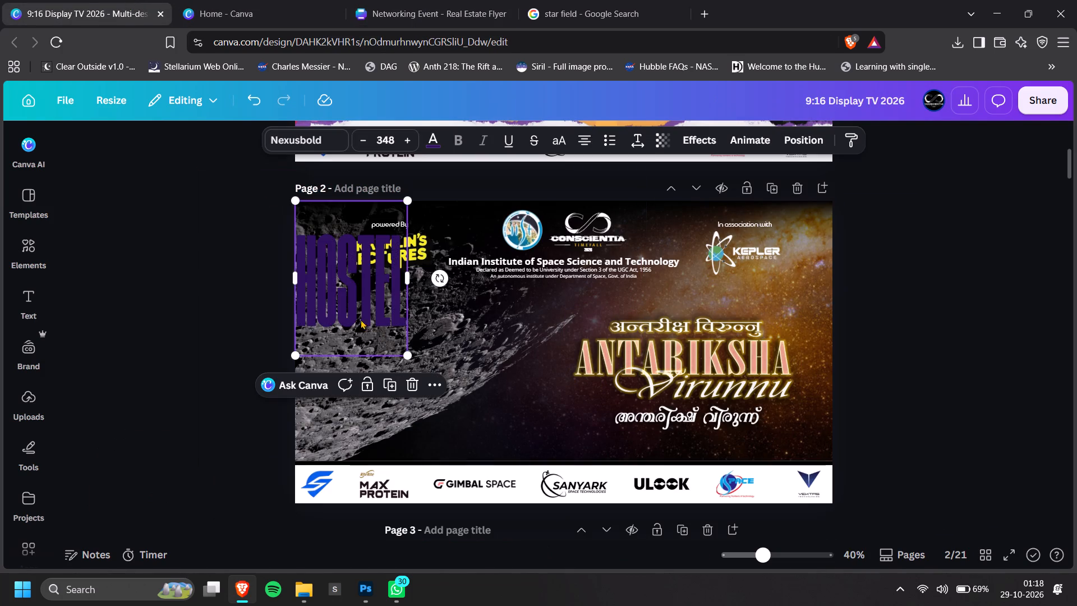
Recolour the HOSTEL heading white and place it over the moon in the page's lower-left area.
{"action": "left_click", "coordinate": [431, 140]}
{"action": "left_click", "coordinate": [177, 325]}
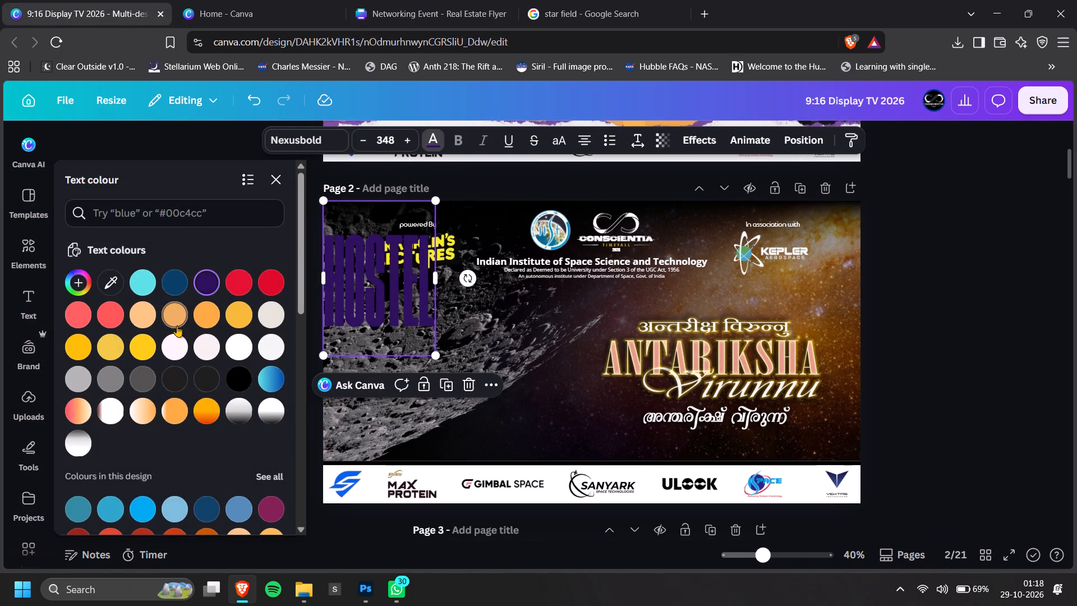
{"action": "left_click_drag", "start_coordinate": [386, 310], "coordinate": [397, 428]}
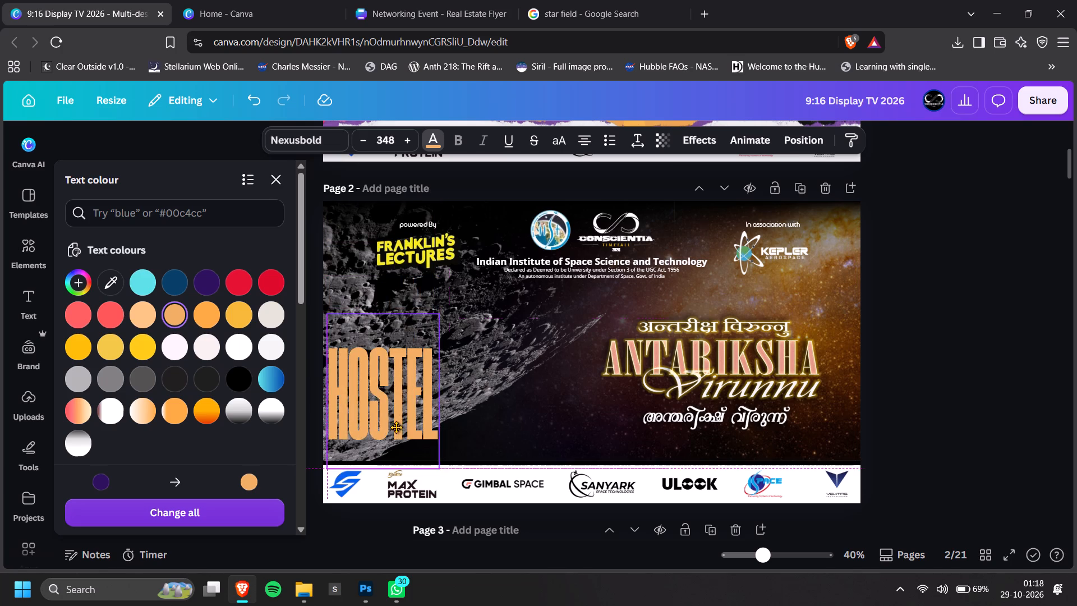
{"action": "left_click_drag", "start_coordinate": [397, 428], "coordinate": [397, 429]}
{"action": "left_click", "coordinate": [284, 315]}
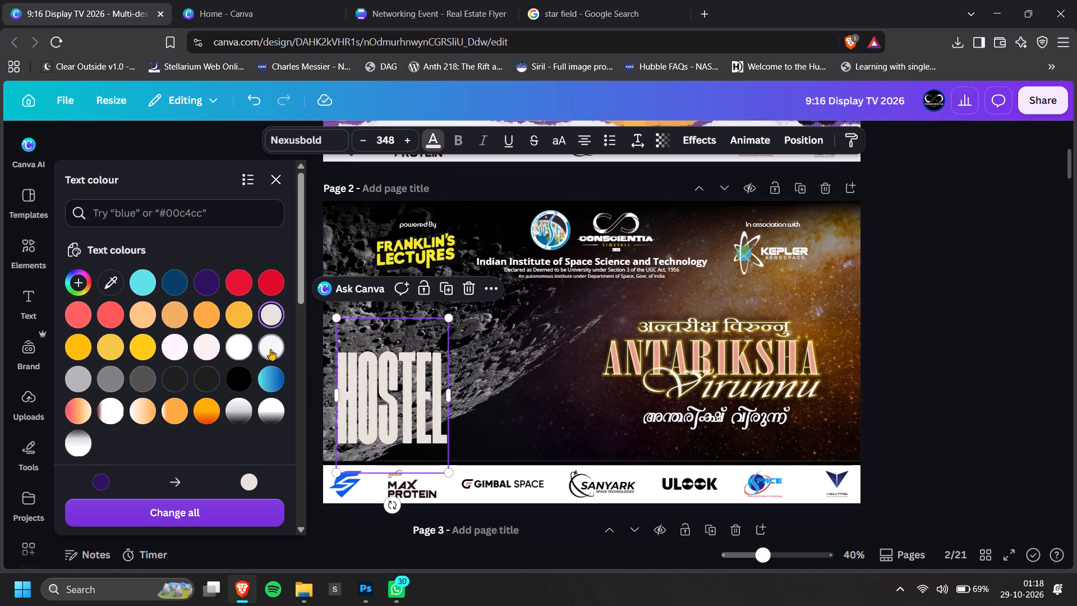
{"action": "left_click", "coordinate": [246, 348]}
{"action": "double_click", "coordinate": [895, 327]}
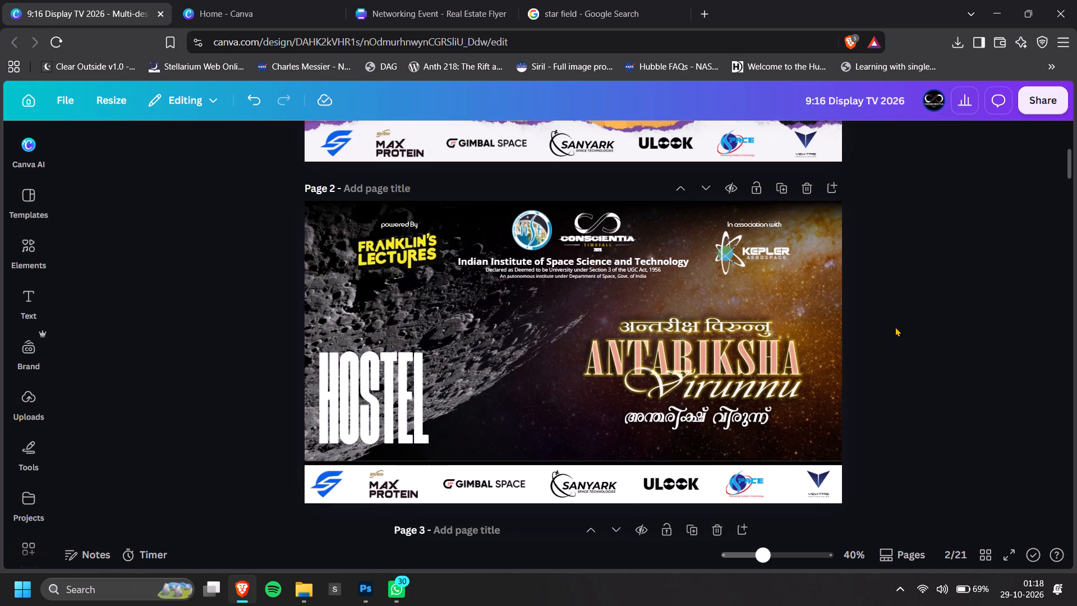
Replace the HOSTEL text with CONSCIENTIA 2026 and widen its text box until it fits on one line.
{"action": "double_click", "coordinate": [368, 385]}
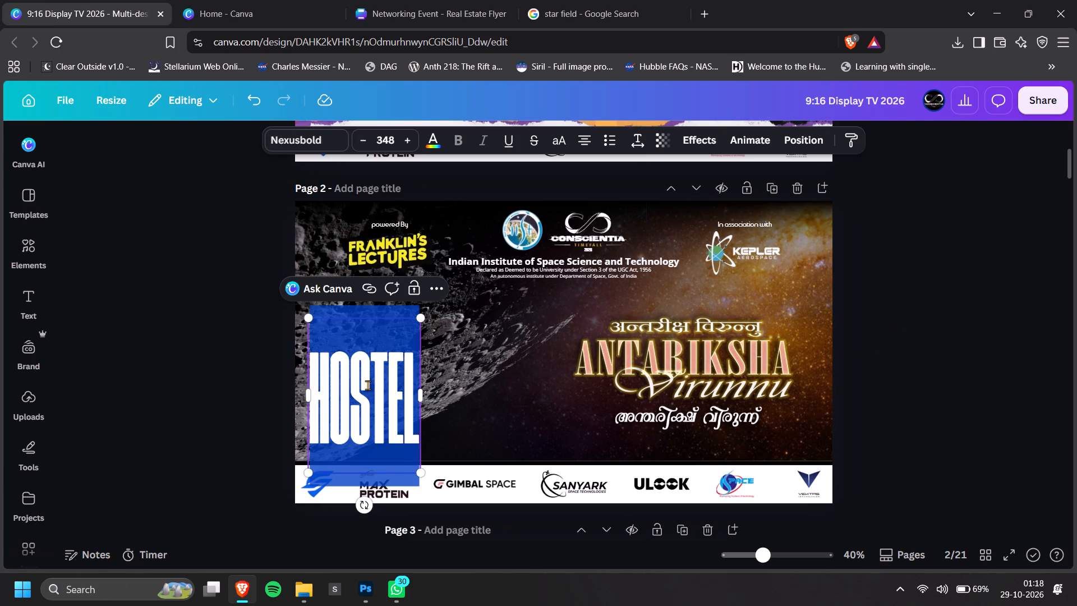
{"action": "key", "text": "c"}
{"action": "type", "text": "ONSCIENTIA"}
{"action": "key", "text": "space"}
{"action": "type", "text": "2026"}
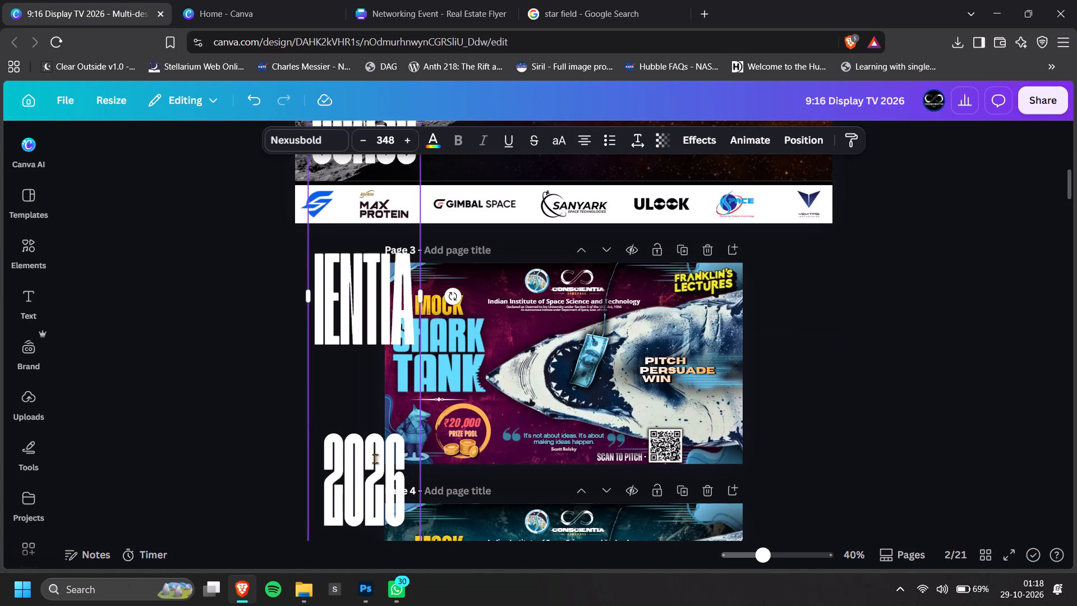
{"action": "left_click_drag", "start_coordinate": [420, 345], "coordinate": [508, 319]}
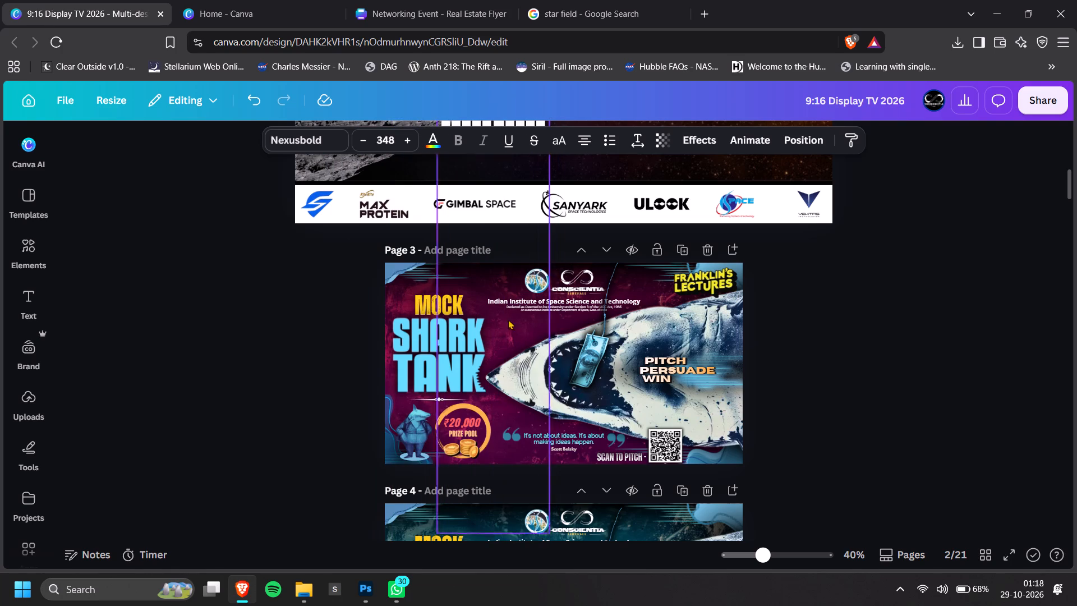
{"action": "left_click_drag", "start_coordinate": [508, 319], "coordinate": [484, 315]}
{"action": "left_click_drag", "start_coordinate": [490, 307], "coordinate": [692, 281]}
{"action": "left_click", "coordinate": [941, 262]}
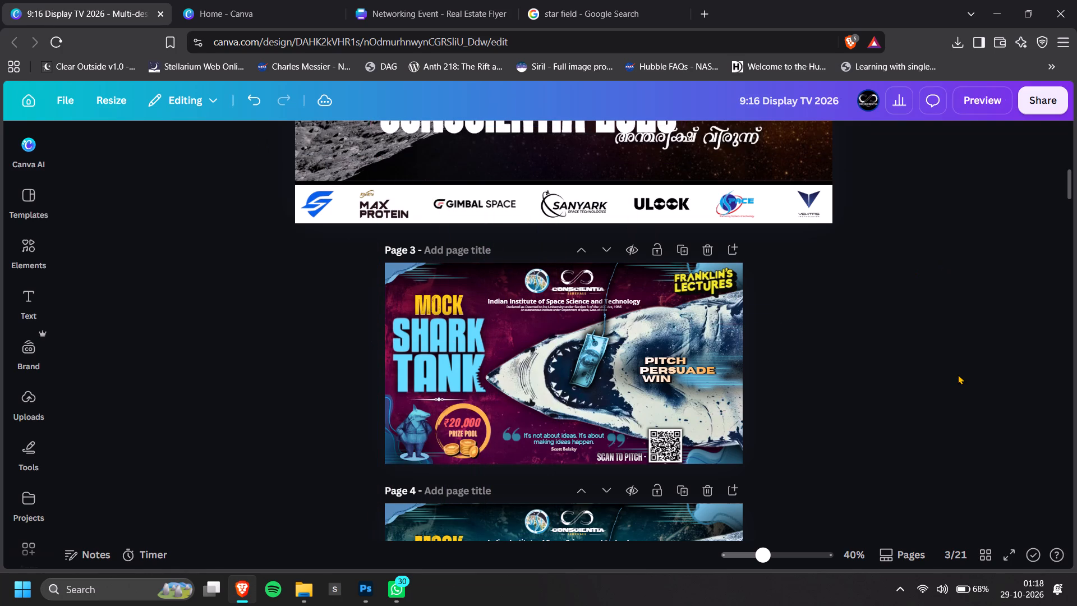
Scale the CONSCIENTIA 2026 heading down to font size 249 and place it at page 2's lower left, just above the sponsor strip.
{"action": "scroll", "coordinate": [958, 374], "scroll_direction": "up", "scroll_amount": 2}
{"action": "left_click_drag", "start_coordinate": [546, 269], "coordinate": [461, 319]}
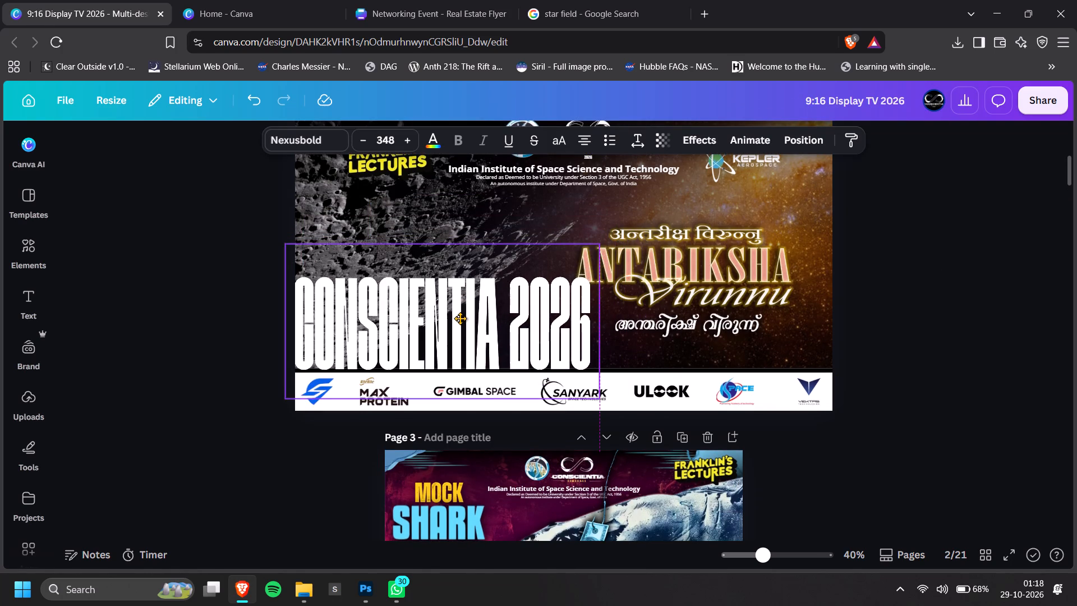
{"action": "left_click_drag", "start_coordinate": [461, 319], "coordinate": [461, 321]}
{"action": "left_click", "coordinate": [883, 272]}
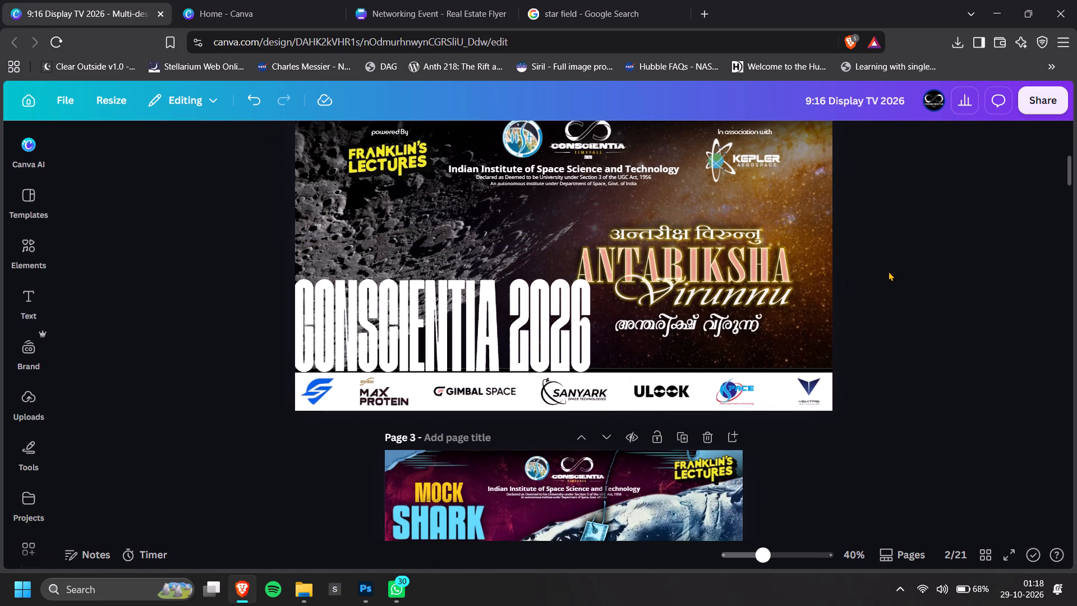
{"action": "scroll", "coordinate": [875, 291], "scroll_direction": "down", "scroll_amount": 1, "text": "ctrl"}
{"action": "left_click", "coordinate": [509, 307]}
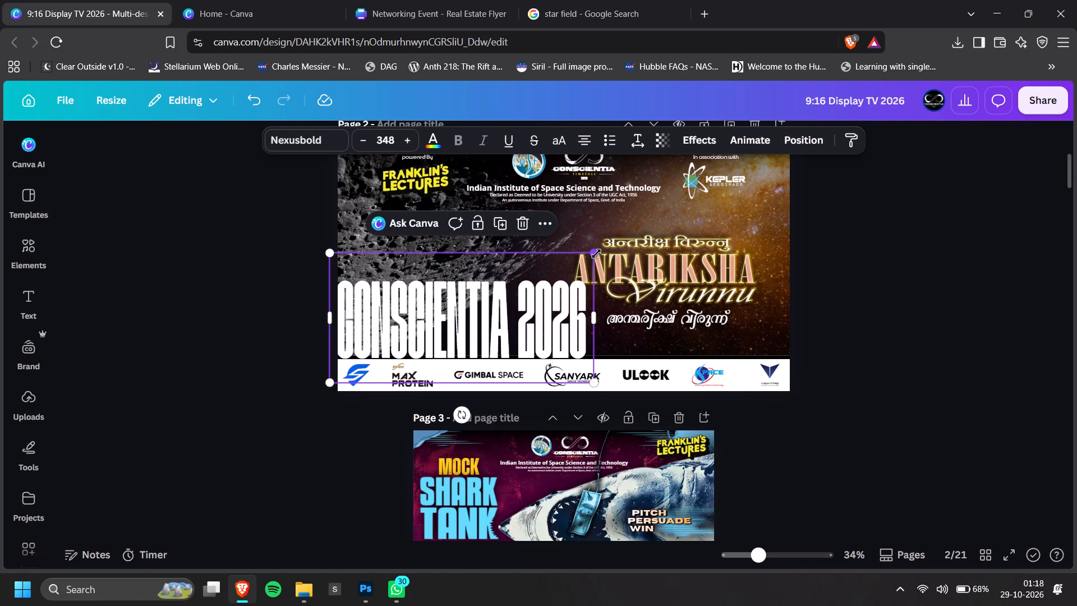
{"action": "left_click_drag", "start_coordinate": [596, 254], "coordinate": [519, 287]}
{"action": "left_click_drag", "start_coordinate": [476, 328], "coordinate": [482, 319]}
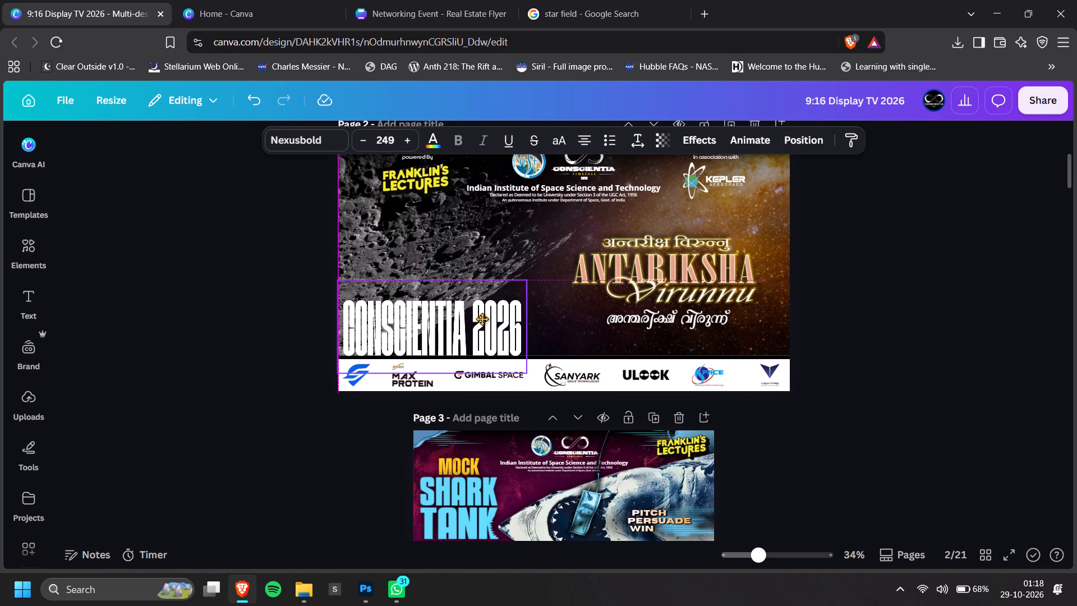
{"action": "left_click_drag", "start_coordinate": [482, 319], "coordinate": [480, 319]}
{"action": "left_click", "coordinate": [284, 330]}
{"action": "scroll", "coordinate": [297, 334], "scroll_direction": "down", "scroll_amount": 2, "text": "ctrl"}
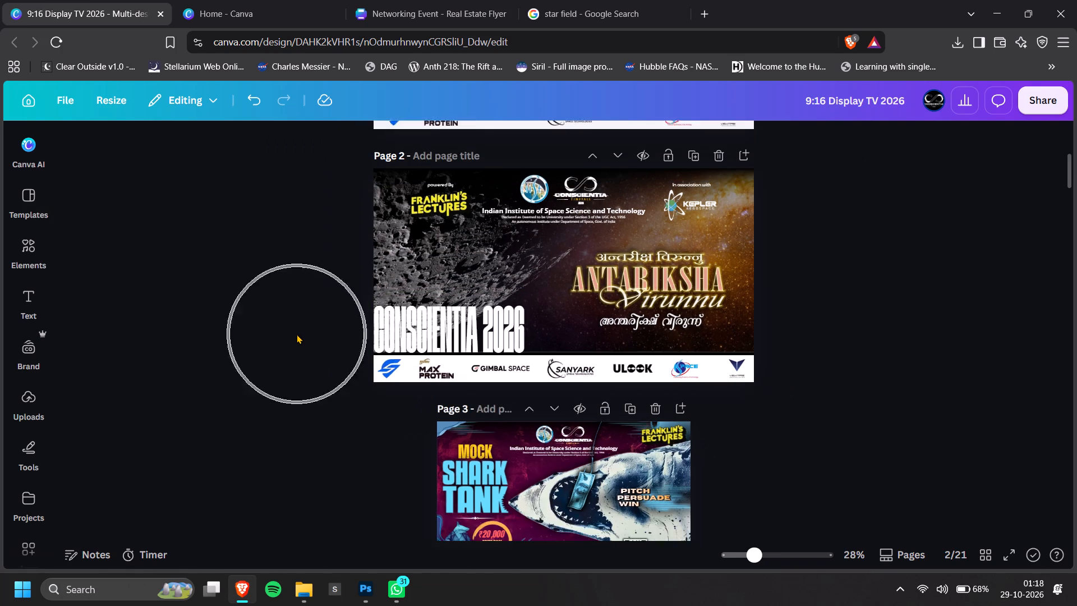
Raise the CONSCIENTIA 2026 heading slightly and break it into two lines, with 2026 below CONSCIENTIA.
{"action": "scroll", "coordinate": [282, 319], "scroll_direction": "up", "scroll_amount": 5, "text": "ctrl"}
{"action": "left_click", "coordinate": [347, 332]}
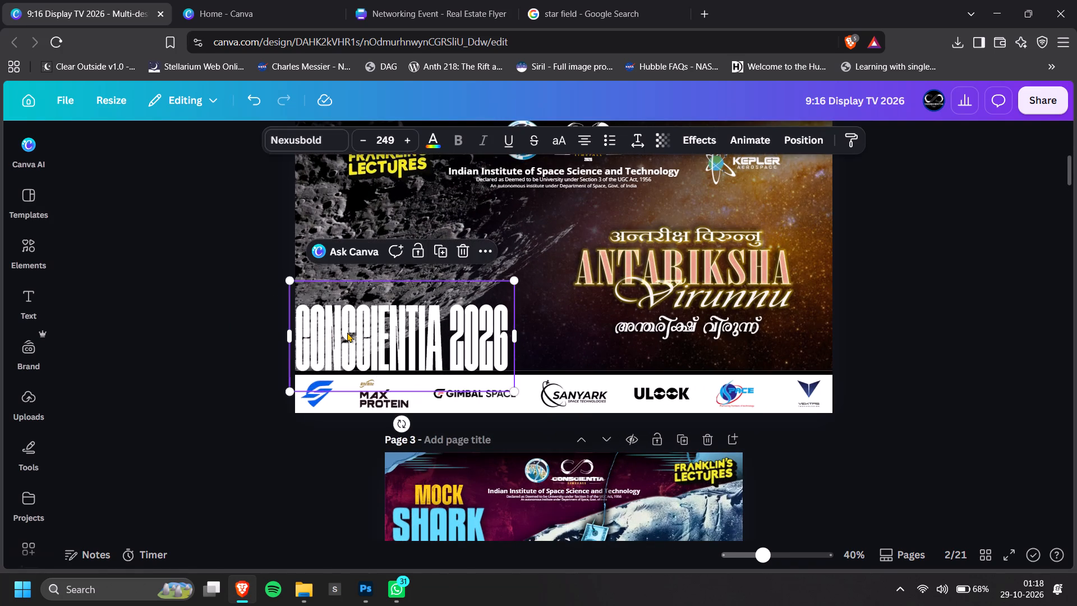
{"action": "left_click_drag", "start_coordinate": [446, 332], "coordinate": [448, 302]}
{"action": "left_click", "coordinate": [448, 302]}
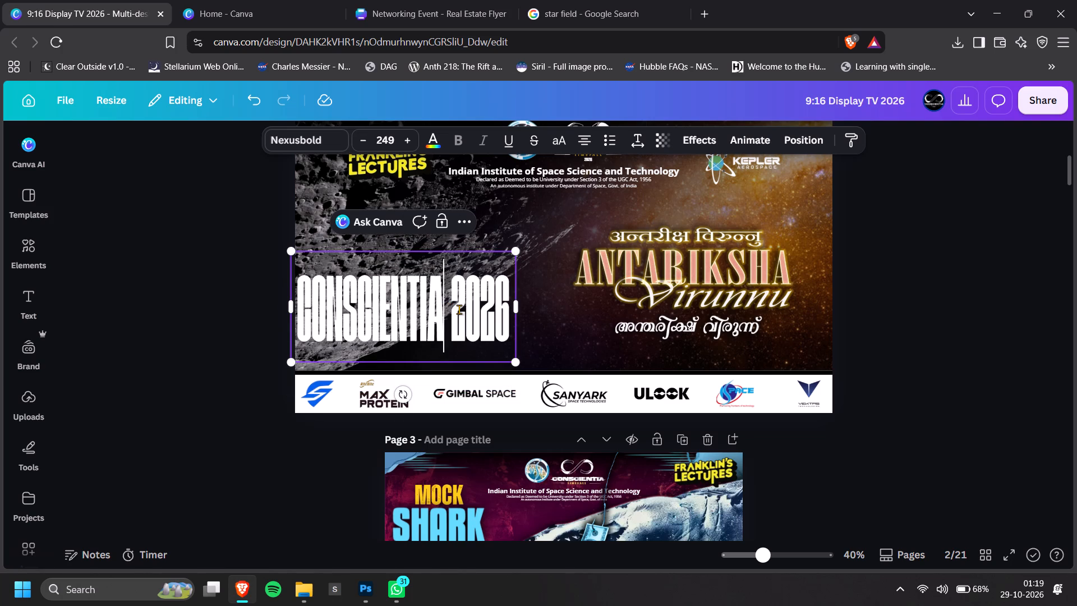
{"action": "key", "text": "Right"}
{"action": "key", "text": "BackSpace"}
{"action": "key", "text": "Return"}
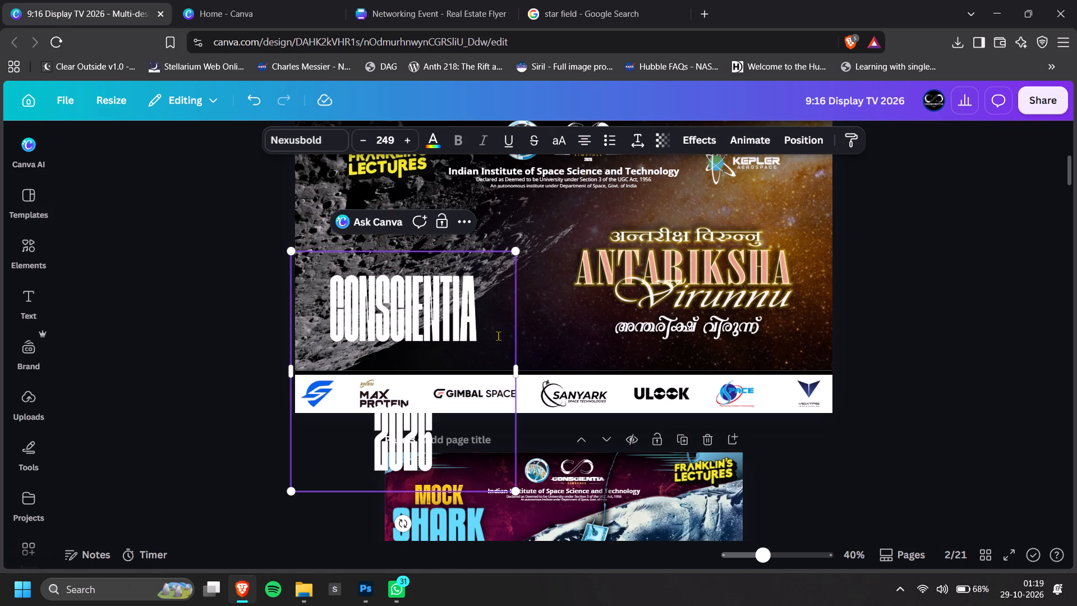
{"action": "left_click", "coordinate": [883, 281]}
Move the two-line heading higher over the moon and tighten its line spacing to about 0.77.
{"action": "left_click_drag", "start_coordinate": [418, 329], "coordinate": [432, 243]}
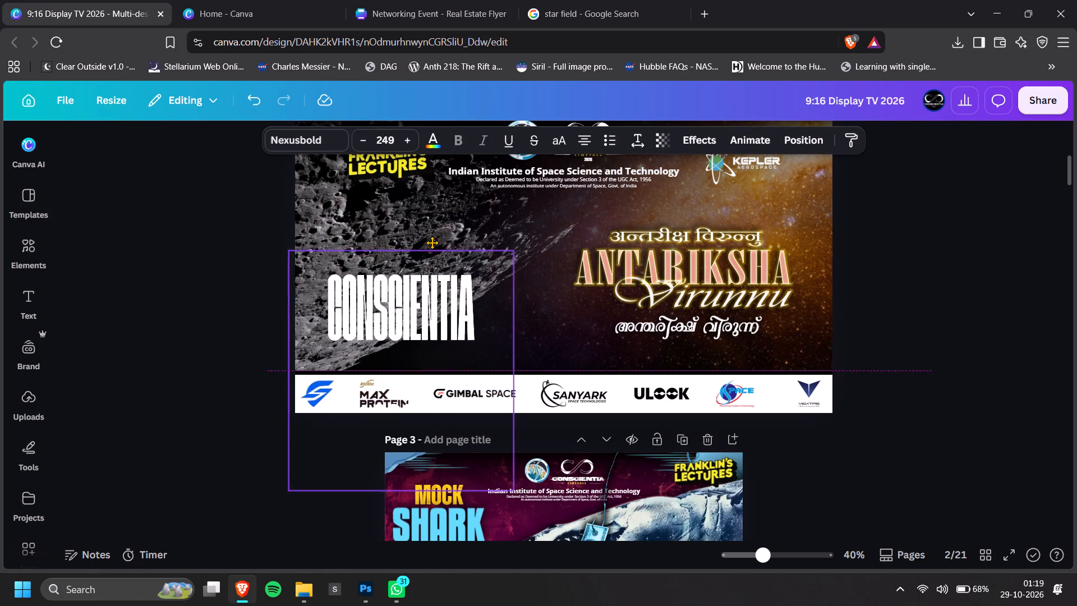
{"action": "left_click_drag", "start_coordinate": [432, 243], "coordinate": [433, 237]}
{"action": "left_click", "coordinate": [629, 140]}
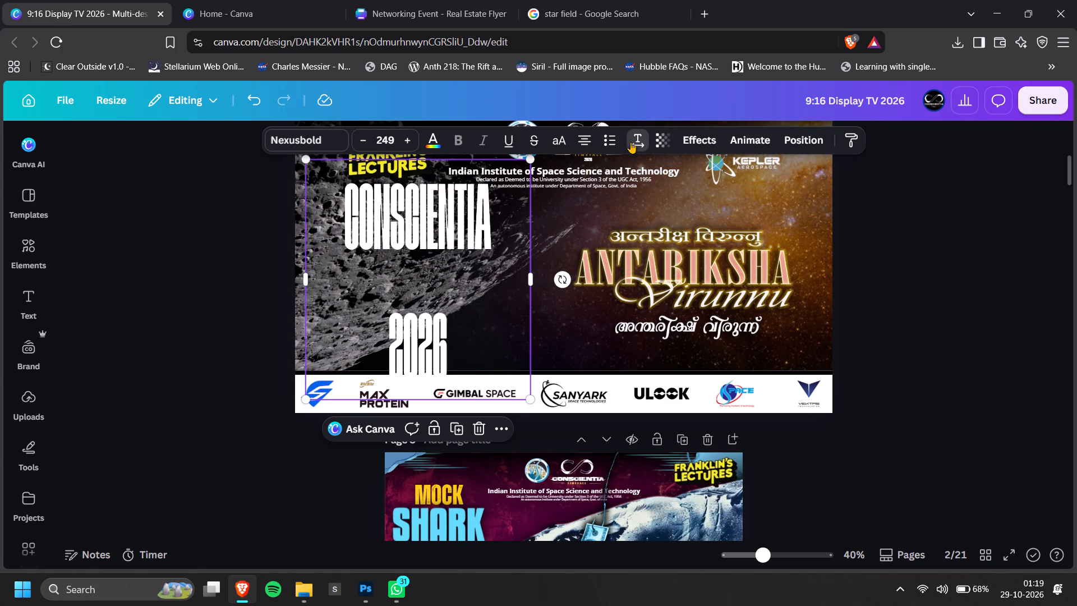
{"action": "left_click_drag", "start_coordinate": [593, 241], "coordinate": [579, 245]}
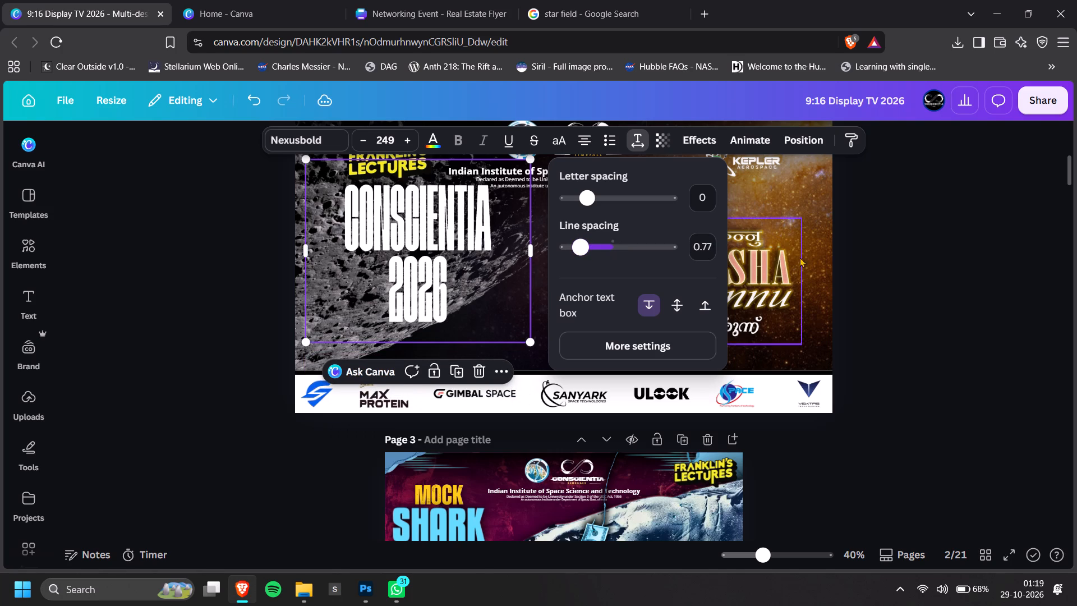
{"action": "left_click_drag", "start_coordinate": [582, 246], "coordinate": [581, 259]}
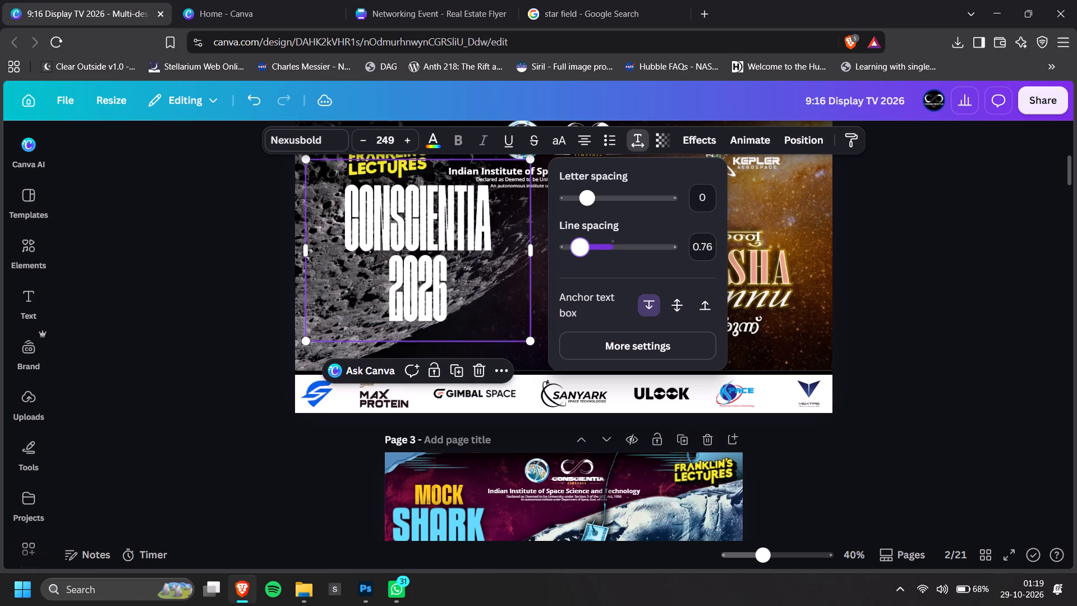
{"action": "left_click_drag", "start_coordinate": [581, 259], "coordinate": [580, 259]}
Left-align the CONSCIENTIA 2026 heading and lower it to sit just above the sponsor strip on page 2.
{"action": "left_click", "coordinate": [592, 139]}
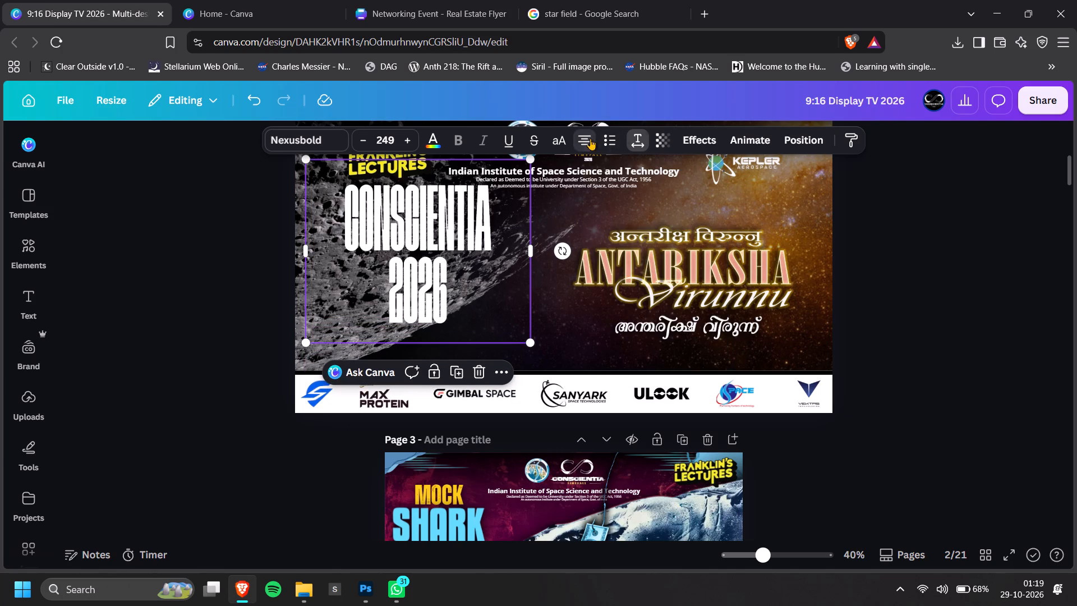
{"action": "left_click_drag", "start_coordinate": [375, 269], "coordinate": [376, 308]}
{"action": "left_click", "coordinate": [181, 300]}
{"action": "scroll", "coordinate": [181, 300], "scroll_direction": "down", "scroll_amount": 4, "text": "ctrl"}
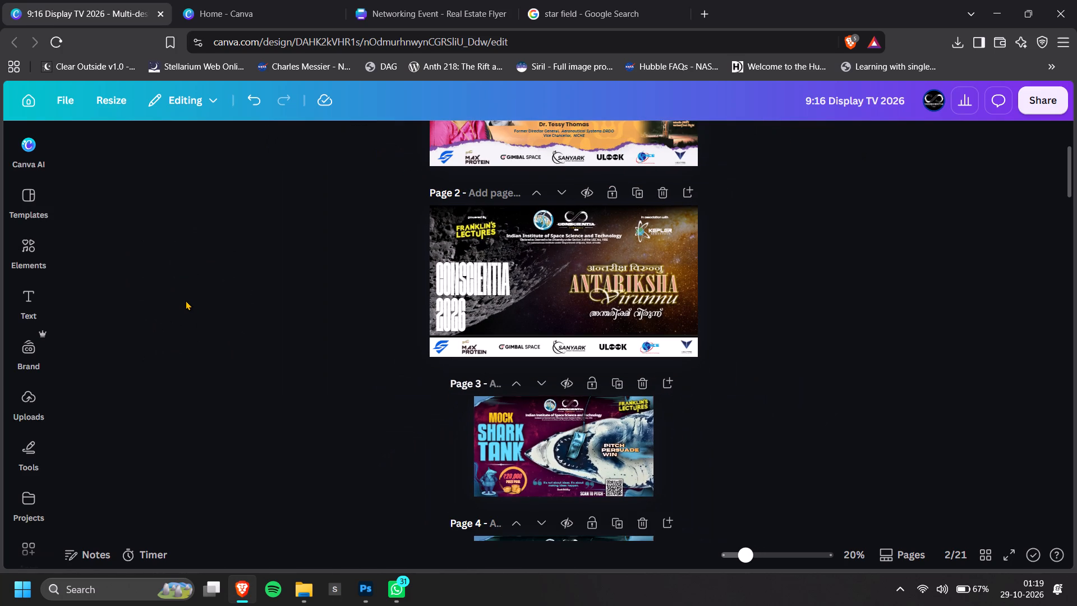
{"action": "scroll", "coordinate": [241, 294], "scroll_direction": "up", "scroll_amount": 5, "text": "ctrl"}
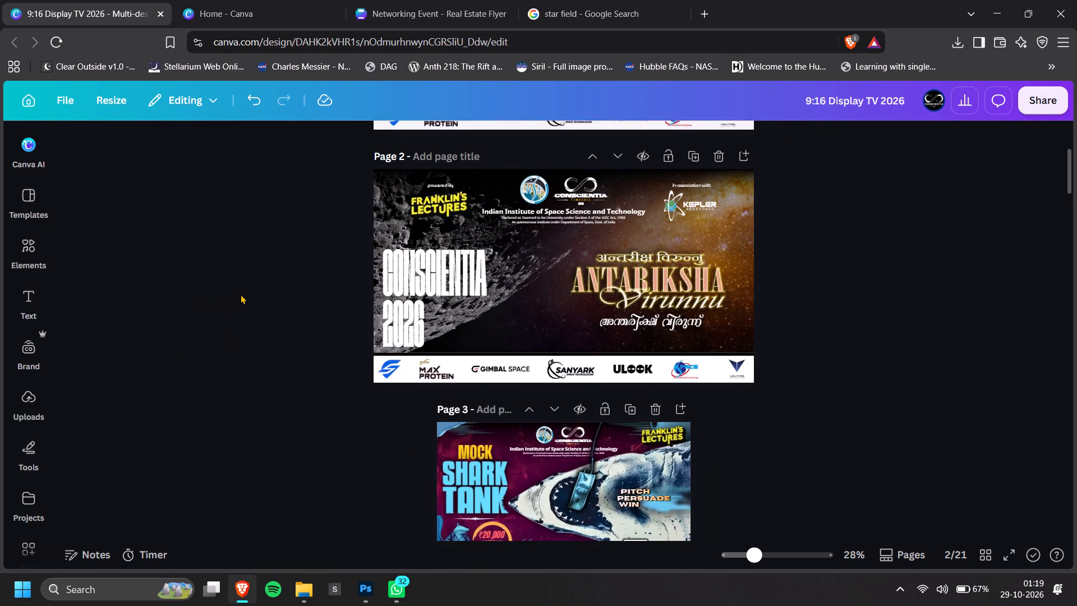
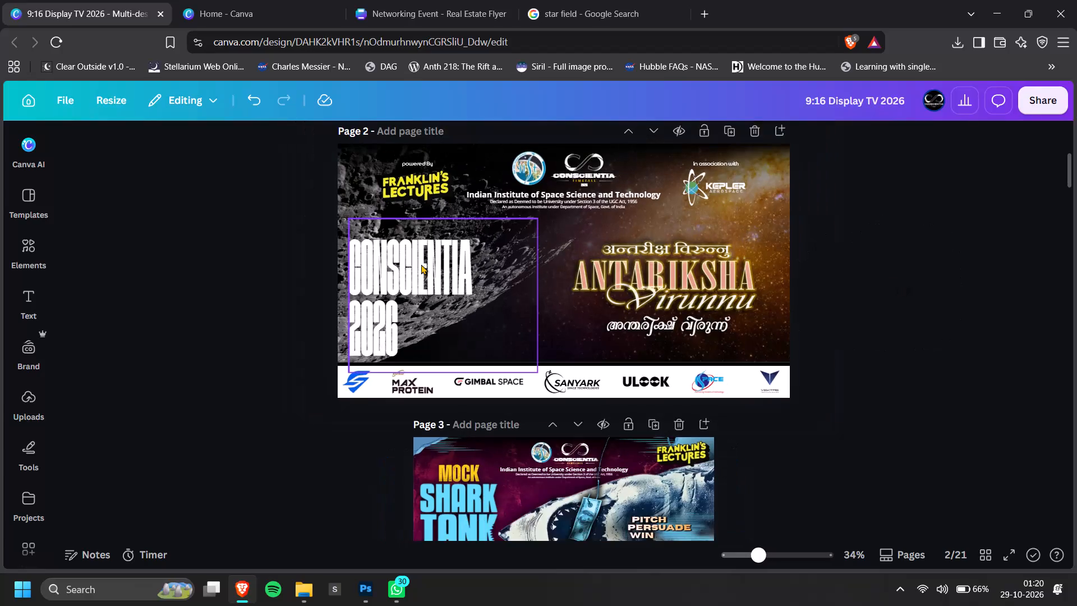
Set the letter spacing of the CONSCIENTIA 2026 heading on page 2 to 14.
{"action": "scroll", "coordinate": [421, 264], "scroll_direction": "up", "scroll_amount": 2, "text": "ctrl"}
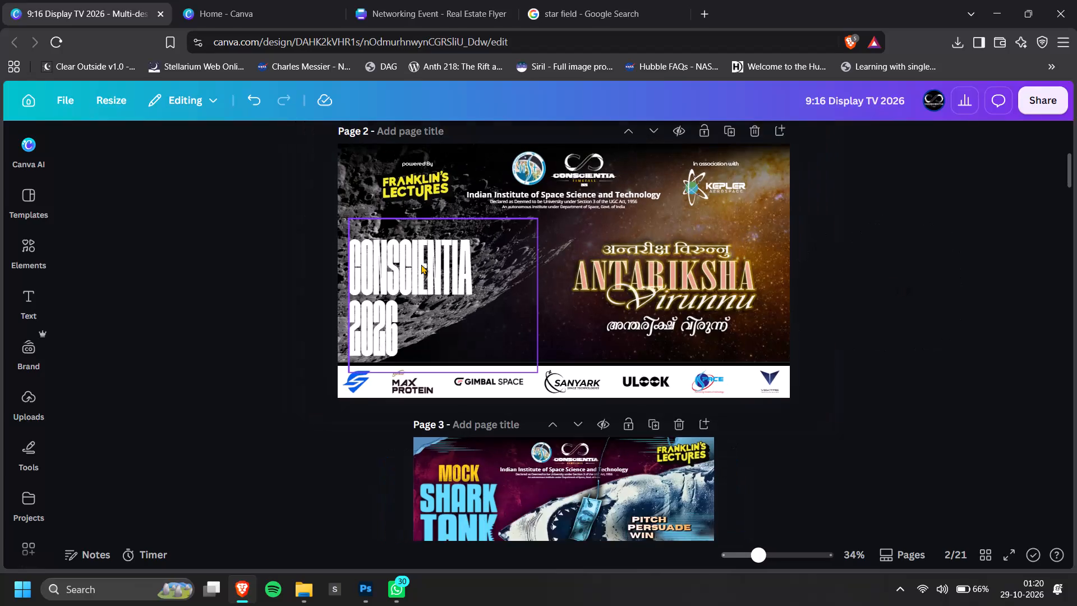
{"action": "scroll", "coordinate": [421, 264], "scroll_direction": "up", "scroll_amount": 1, "text": "ctrl"}
{"action": "left_click", "coordinate": [411, 260]}
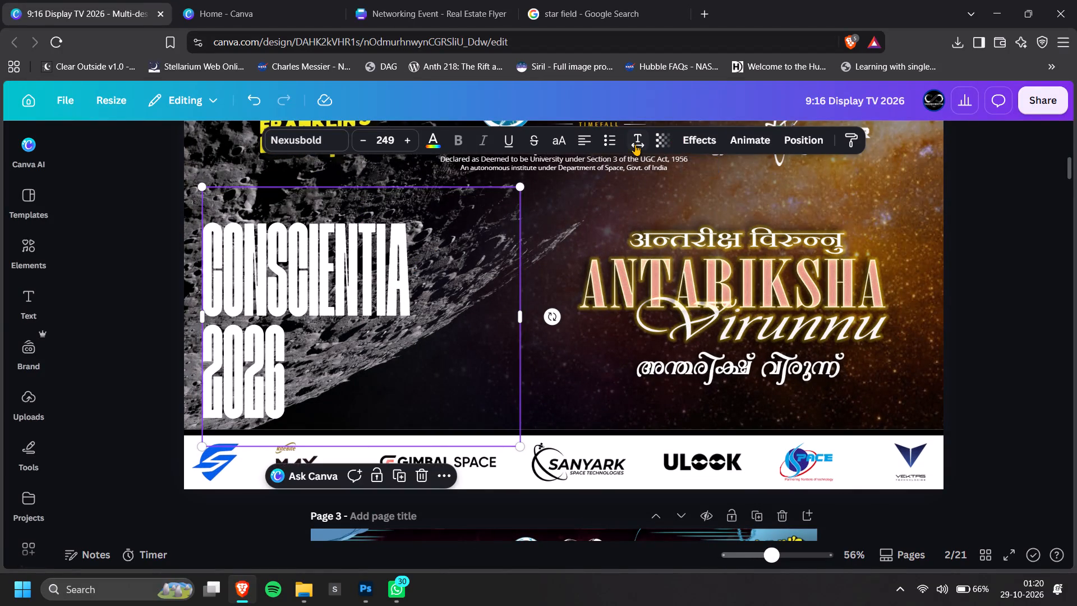
{"action": "left_click", "coordinate": [635, 144]}
{"action": "left_click", "coordinate": [703, 245]}
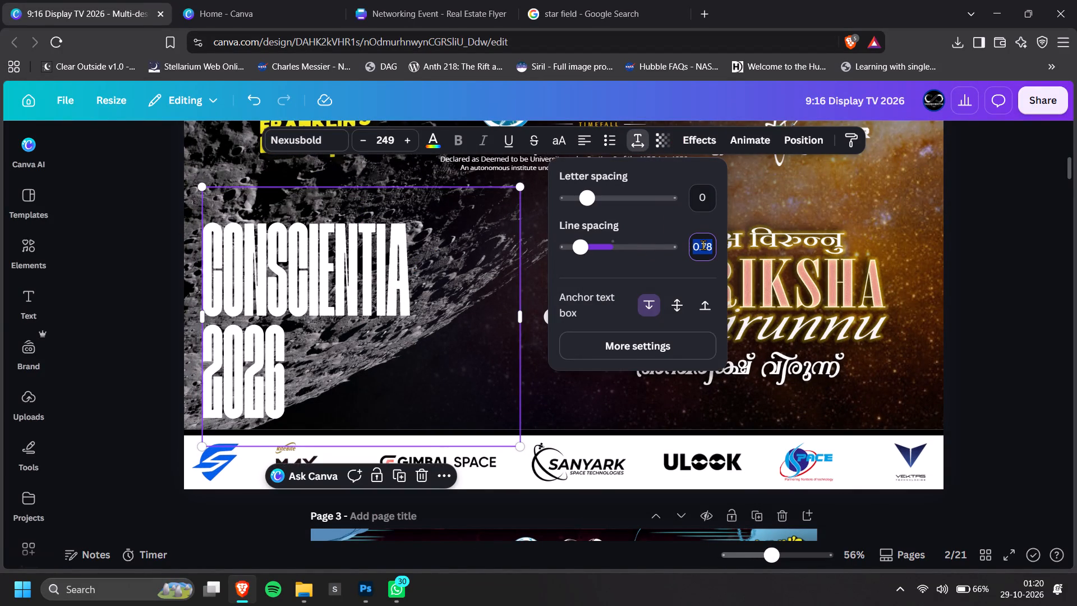
{"action": "left_click", "coordinate": [591, 201]}
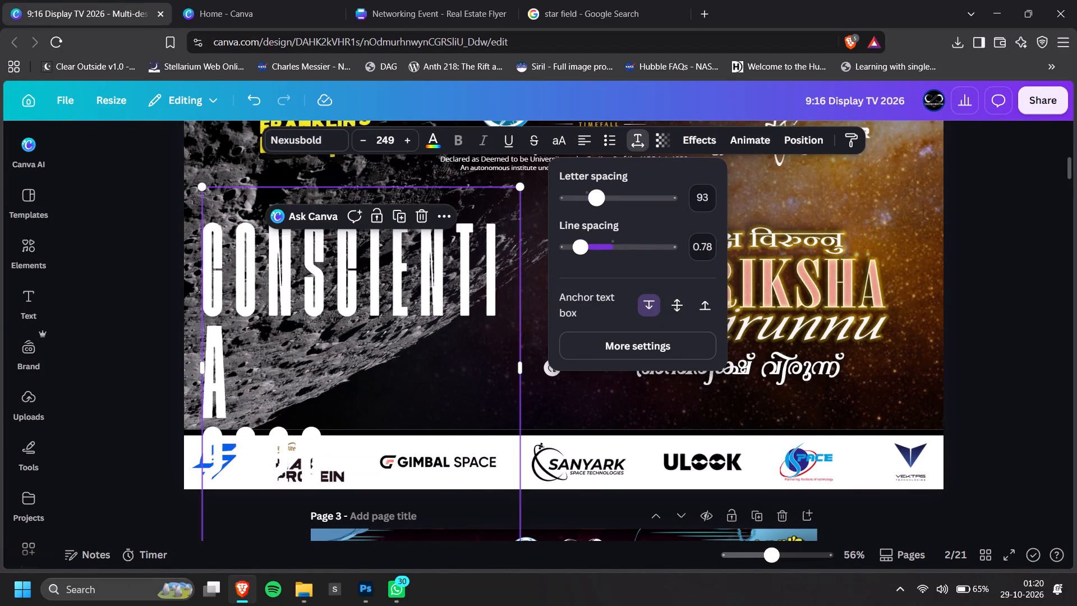
{"action": "double_click", "coordinate": [1019, 238]}
Raise the Antariksha Virunnu title artwork slightly on page 2.
{"action": "scroll", "coordinate": [973, 265], "scroll_direction": "down", "scroll_amount": 3, "text": "ctrl"}
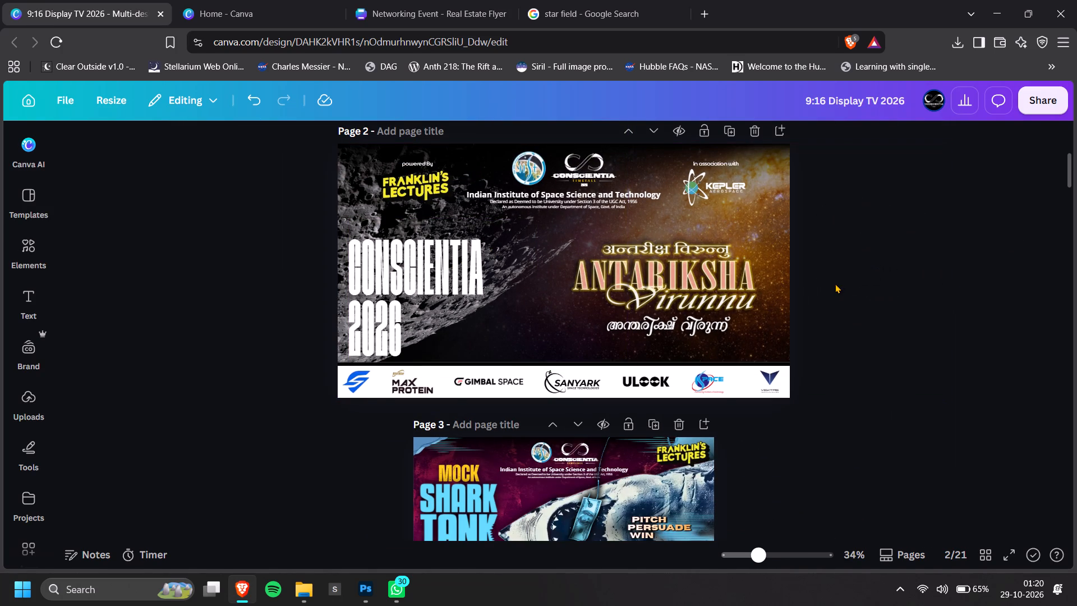
{"action": "scroll", "coordinate": [835, 283], "scroll_direction": "up", "scroll_amount": 2, "text": "ctrl"}
{"action": "left_click_drag", "start_coordinate": [771, 288], "coordinate": [773, 276]}
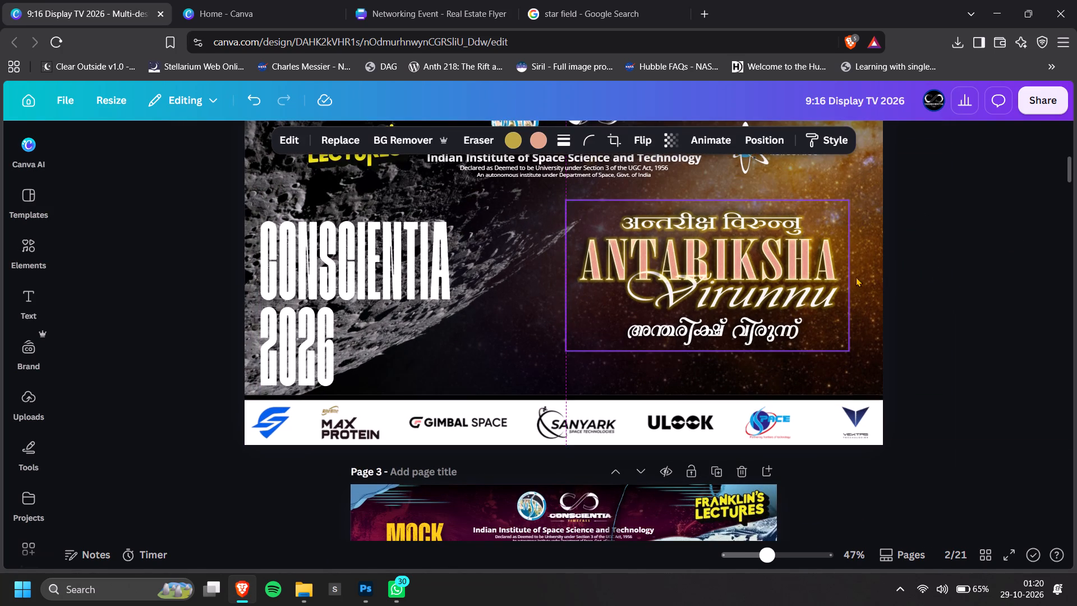
{"action": "left_click", "coordinate": [938, 268]}
Add a new text element reading "Chapter 1" in the Geom font on page 2.
{"action": "key", "text": "t"}
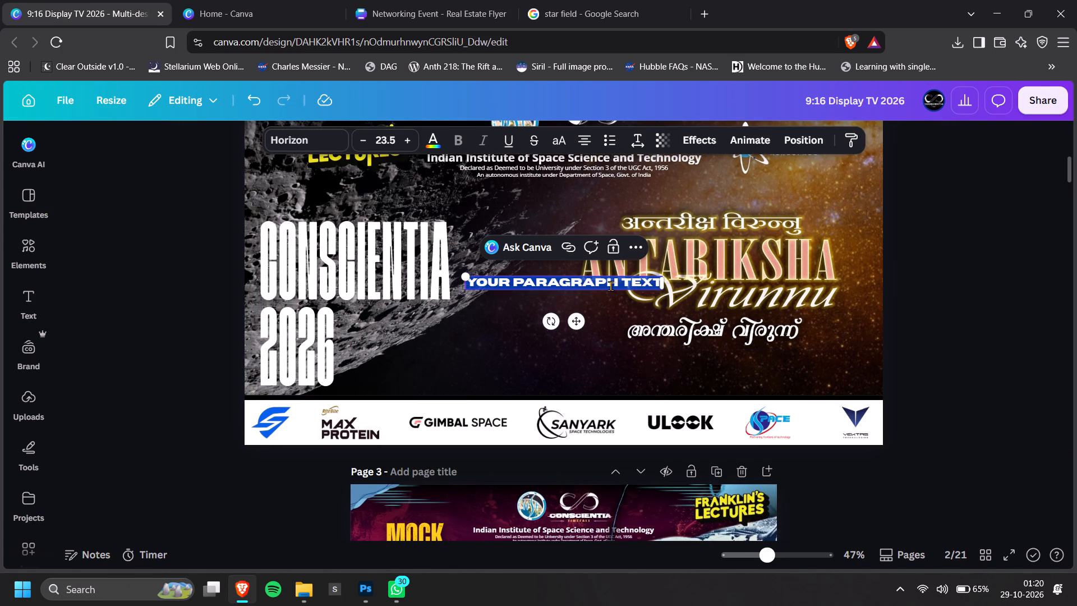
{"action": "left_click", "coordinate": [312, 141]}
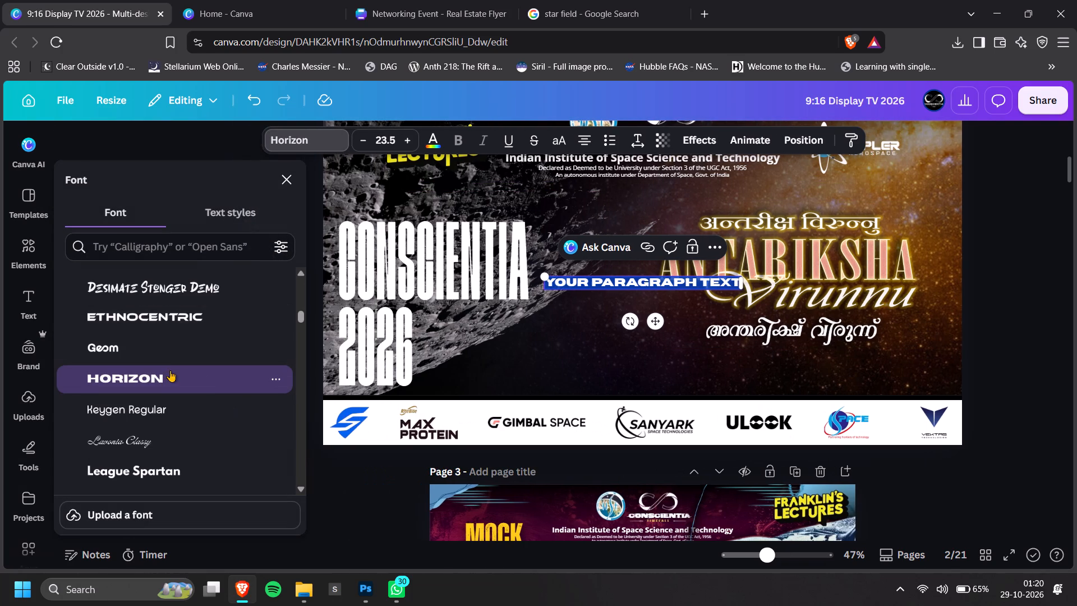
{"action": "left_click", "coordinate": [192, 346]}
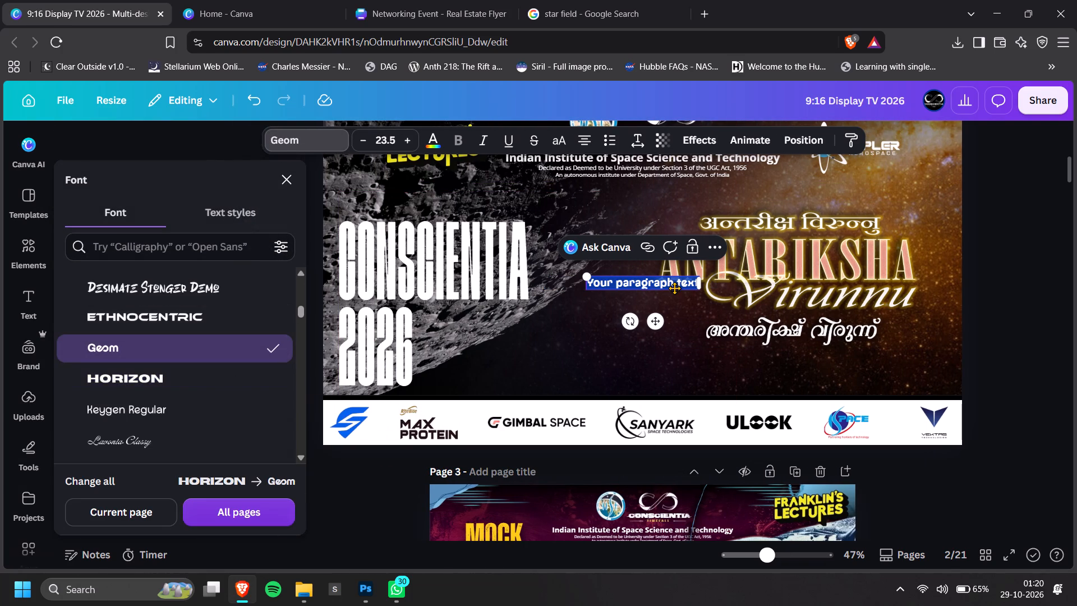
{"action": "type", "text": "Chapter"}
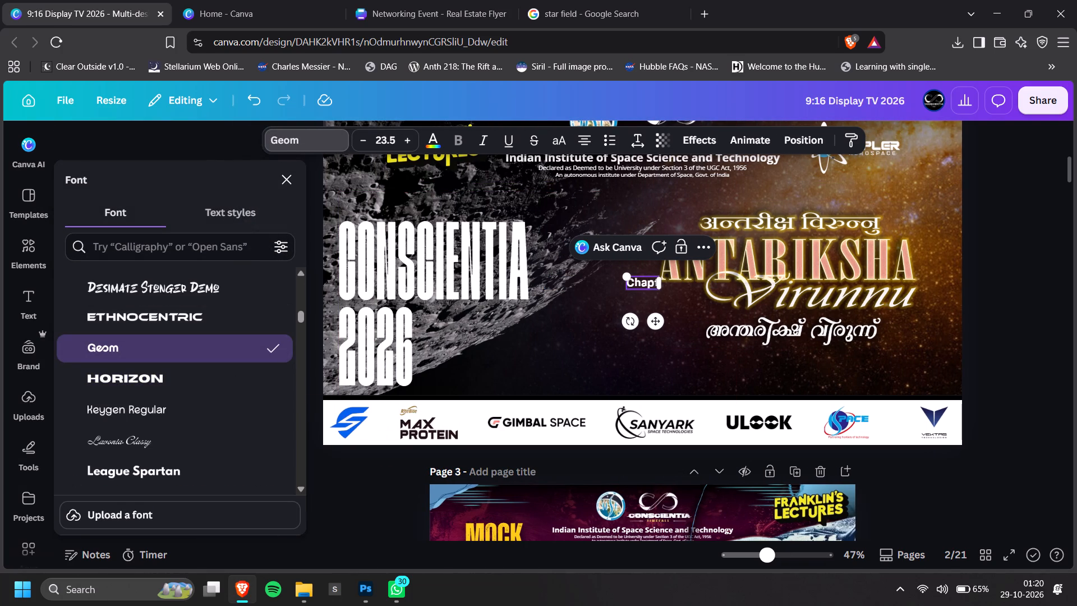
{"action": "key", "text": "space"}
{"action": "key", "text": "1"}
{"action": "double_click", "coordinate": [1024, 316]}
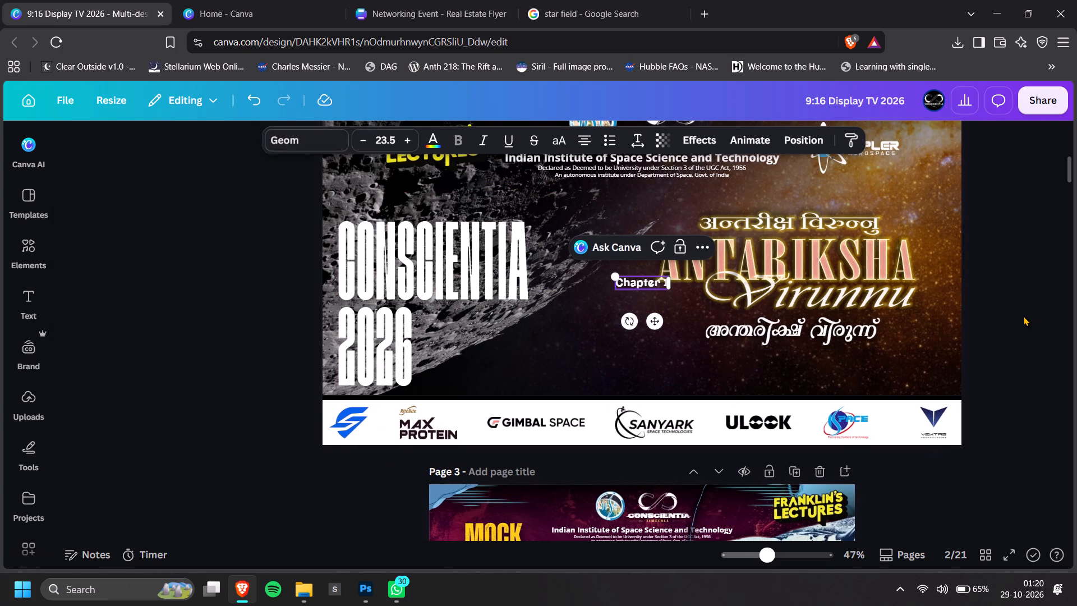
Enlarge the Chapter 1 text to font size 52.5 and place it beneath the Malayalam line of the Antariksha Virunnu title.
{"action": "left_click_drag", "start_coordinate": [557, 281], "coordinate": [555, 315]}
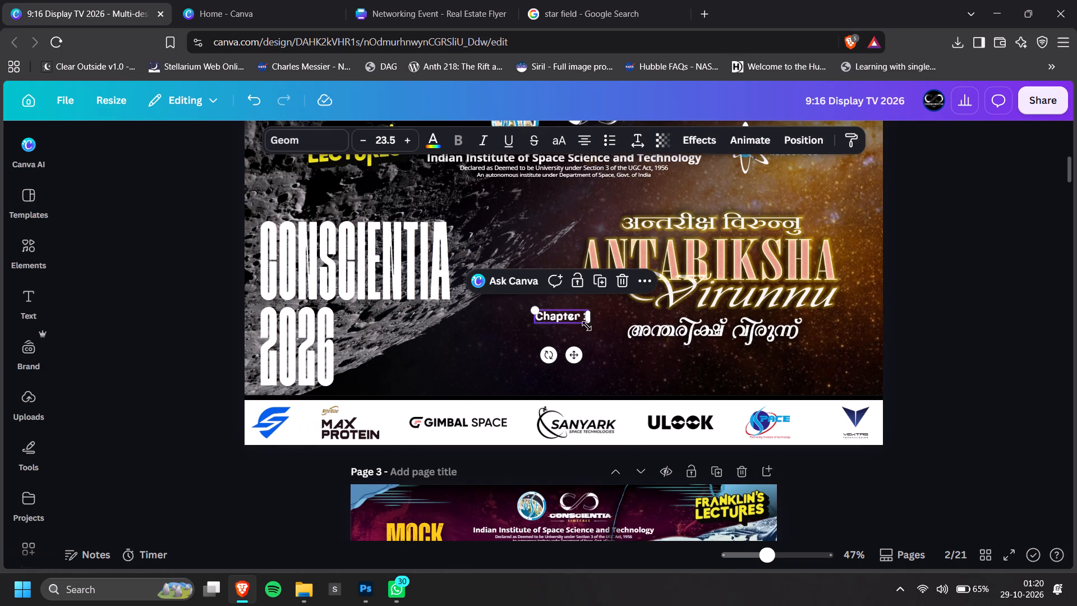
{"action": "left_click_drag", "start_coordinate": [594, 326], "coordinate": [656, 363]}
{"action": "left_click_drag", "start_coordinate": [637, 334], "coordinate": [739, 371]}
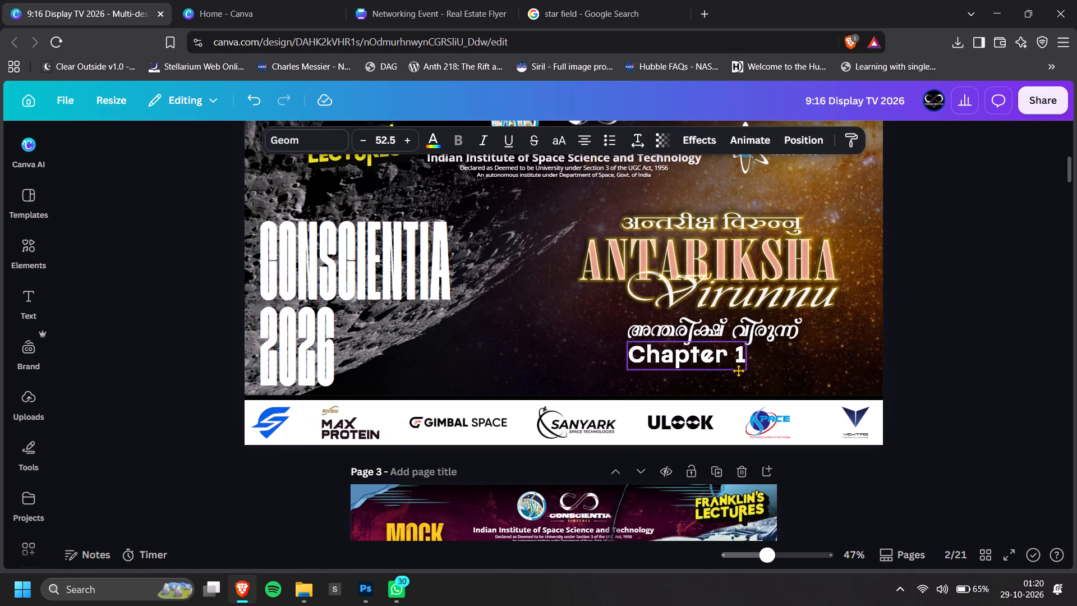
{"action": "left_click_drag", "start_coordinate": [739, 371], "coordinate": [745, 374]}
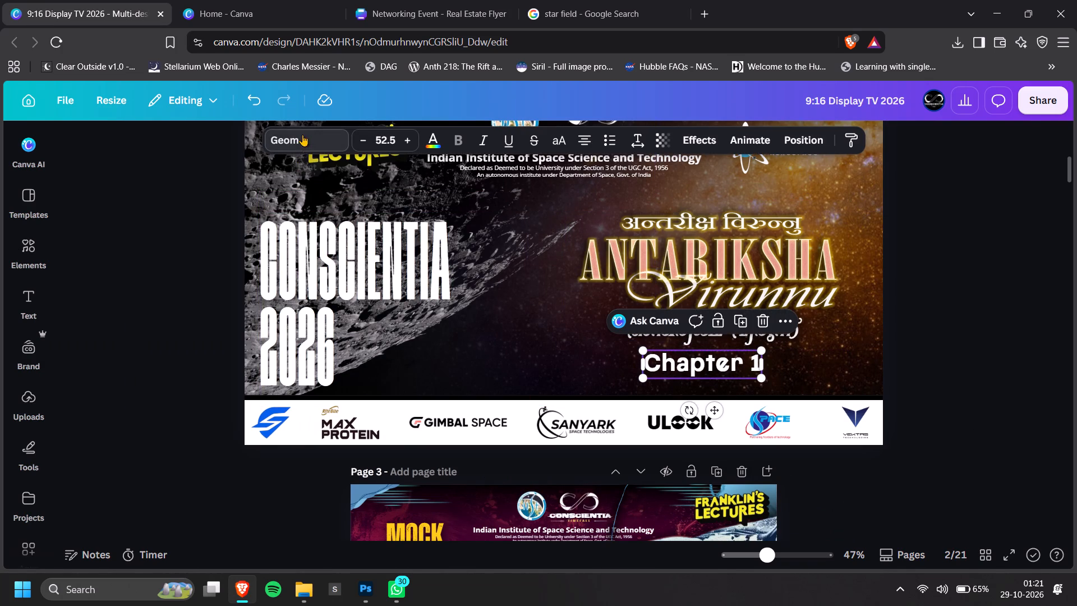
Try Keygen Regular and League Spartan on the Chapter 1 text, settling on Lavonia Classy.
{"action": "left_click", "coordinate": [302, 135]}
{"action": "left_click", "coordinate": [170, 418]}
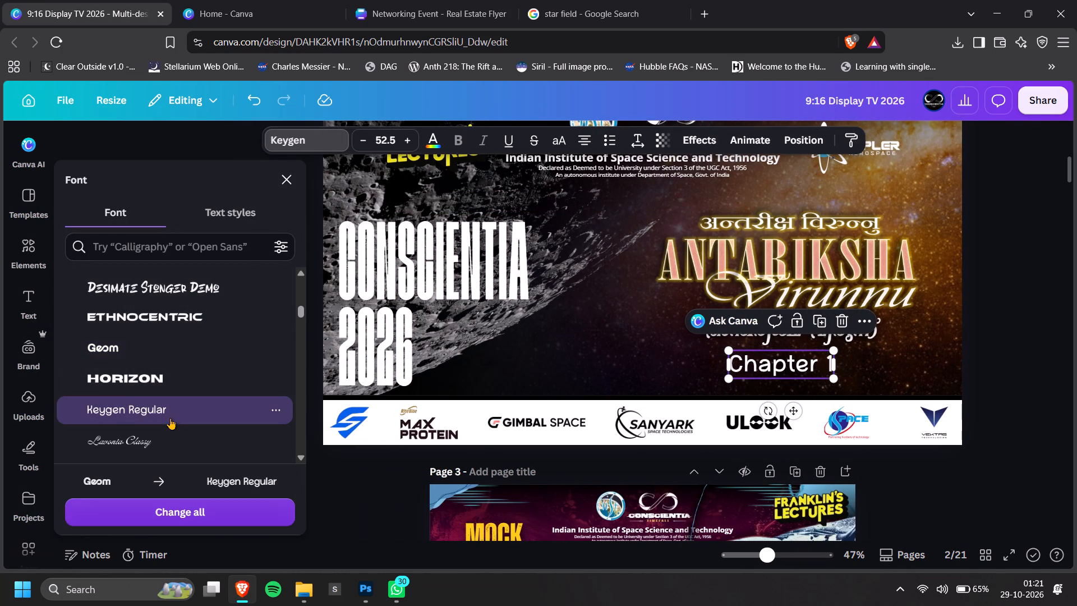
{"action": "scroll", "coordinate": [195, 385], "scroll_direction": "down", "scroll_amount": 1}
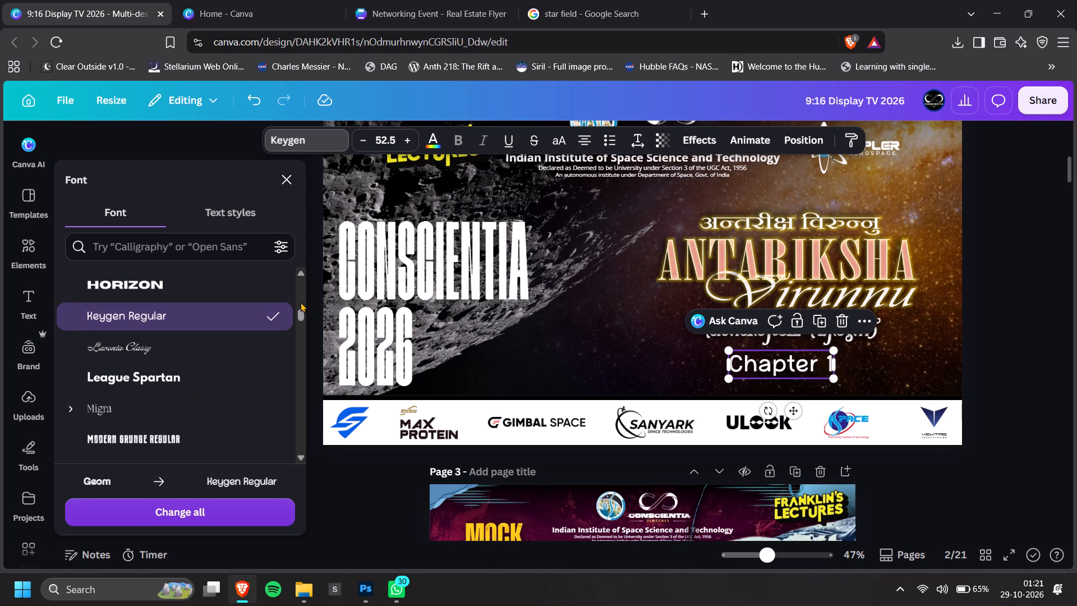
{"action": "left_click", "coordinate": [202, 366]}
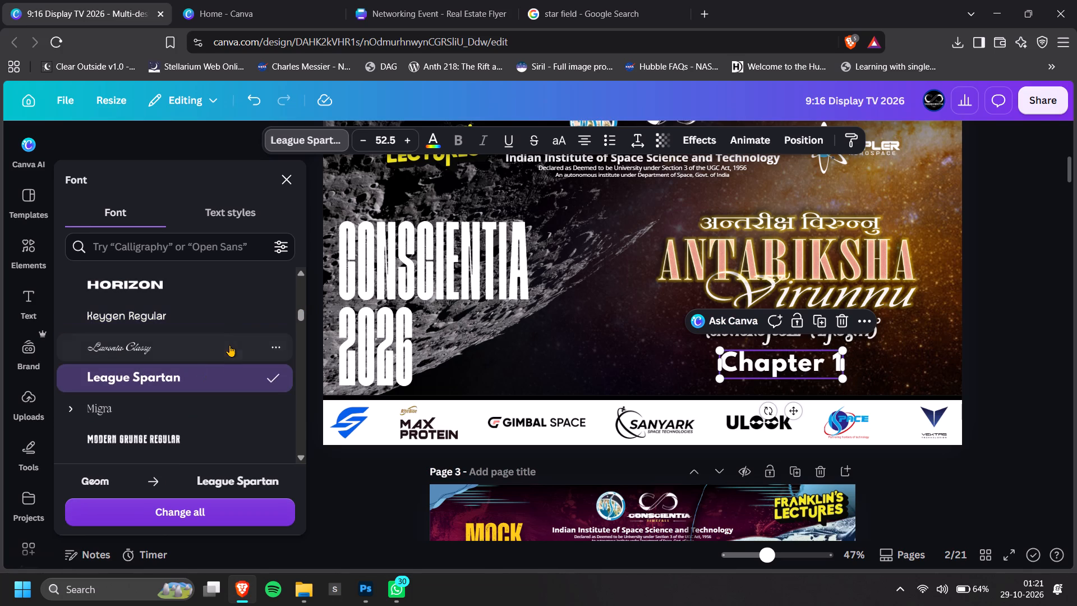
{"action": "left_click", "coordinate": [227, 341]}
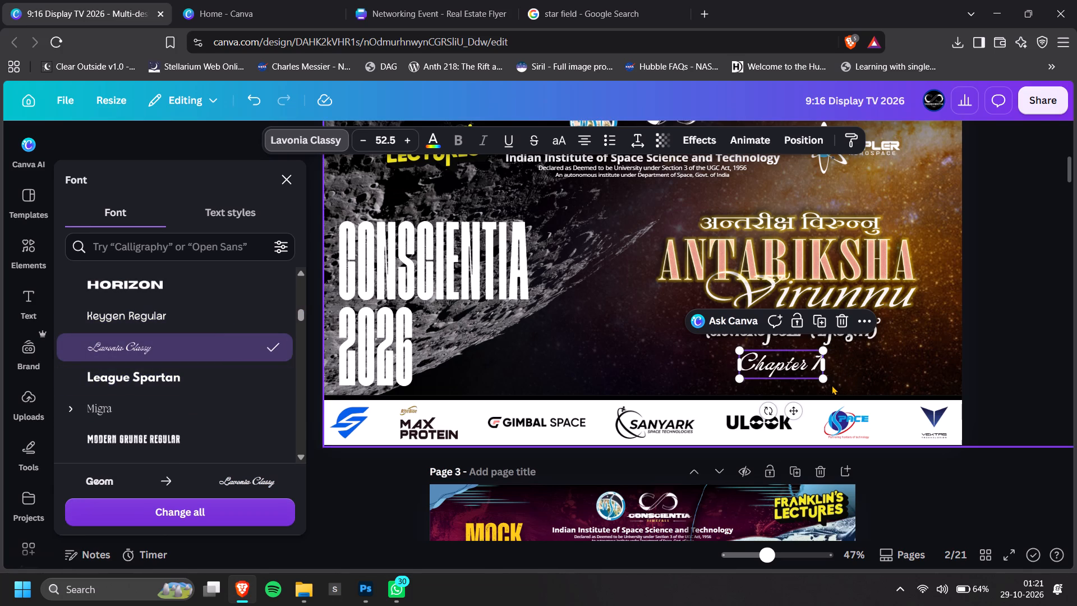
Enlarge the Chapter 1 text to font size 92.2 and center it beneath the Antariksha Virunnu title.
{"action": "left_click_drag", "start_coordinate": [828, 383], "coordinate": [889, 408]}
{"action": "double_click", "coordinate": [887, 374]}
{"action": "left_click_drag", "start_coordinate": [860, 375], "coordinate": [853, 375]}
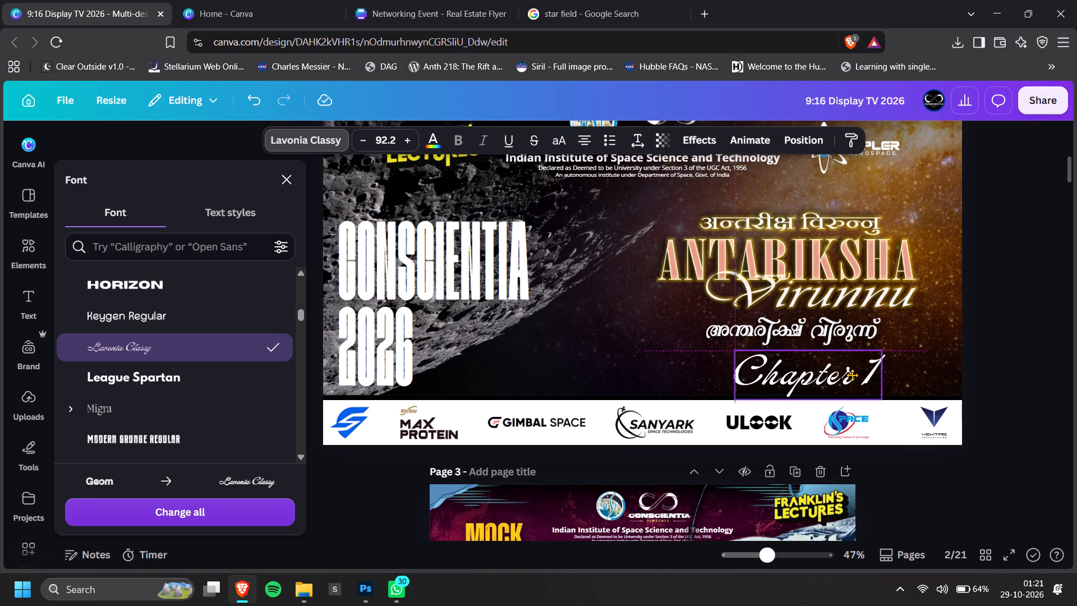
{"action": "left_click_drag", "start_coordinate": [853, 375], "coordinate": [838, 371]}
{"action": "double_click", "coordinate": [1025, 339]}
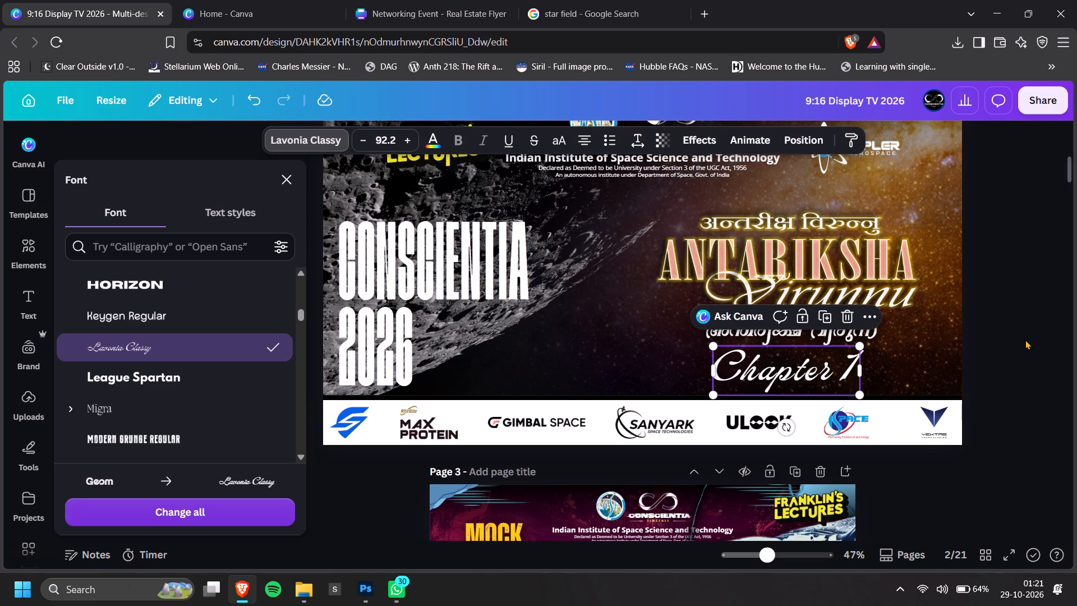
Reduce the Chapter 1 text to font size 66.3 and recenter it between the Malayalam line and the sponsor strip.
{"action": "scroll", "coordinate": [983, 357], "scroll_direction": "down", "scroll_amount": 2, "text": "ctrl"}
{"action": "scroll", "coordinate": [698, 288], "scroll_direction": "up", "scroll_amount": 3, "text": "ctrl"}
{"action": "left_click", "coordinate": [696, 415]}
{"action": "left_click_drag", "start_coordinate": [635, 377], "coordinate": [676, 389]}
{"action": "left_click_drag", "start_coordinate": [734, 421], "coordinate": [720, 413]}
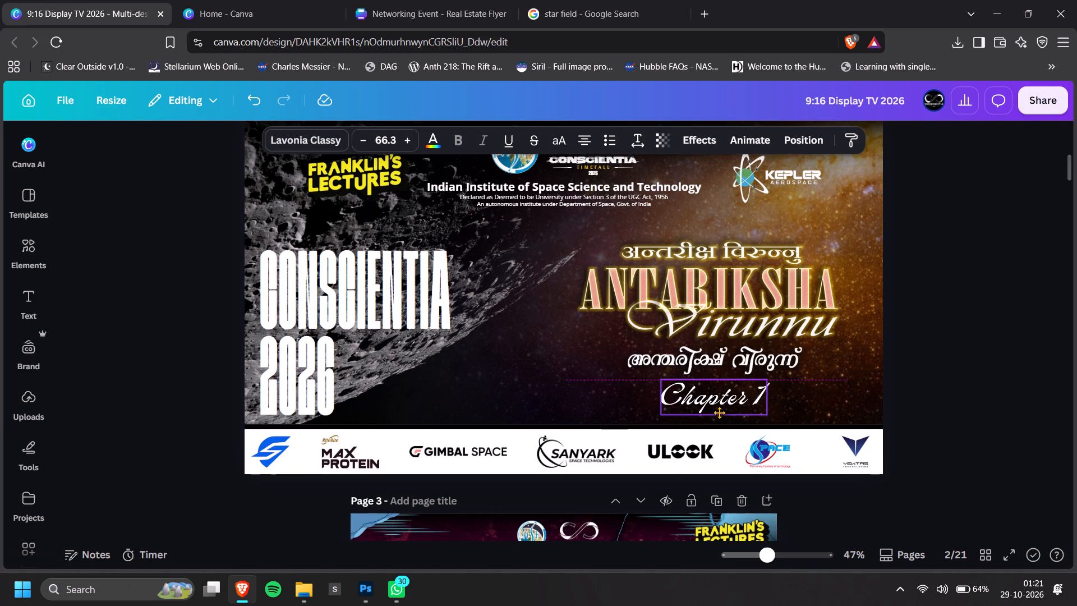
{"action": "left_click_drag", "start_coordinate": [720, 413], "coordinate": [714, 414]}
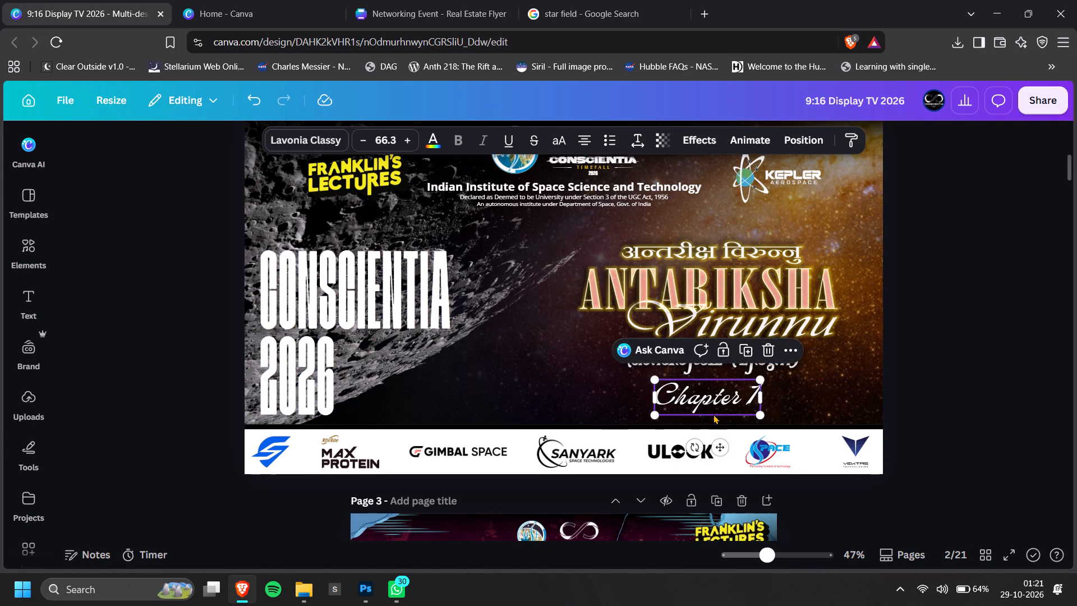
Change the Chapter 1 text color from white to a light peach orange.
{"action": "left_click", "coordinate": [430, 147]}
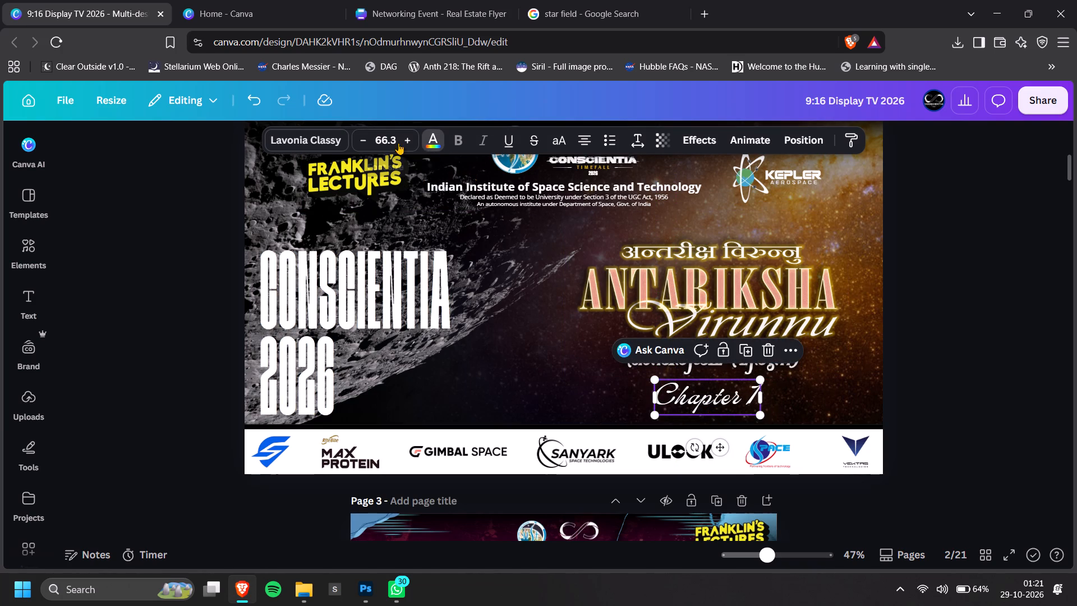
{"action": "left_click", "coordinate": [425, 143]}
{"action": "left_click", "coordinate": [434, 141]}
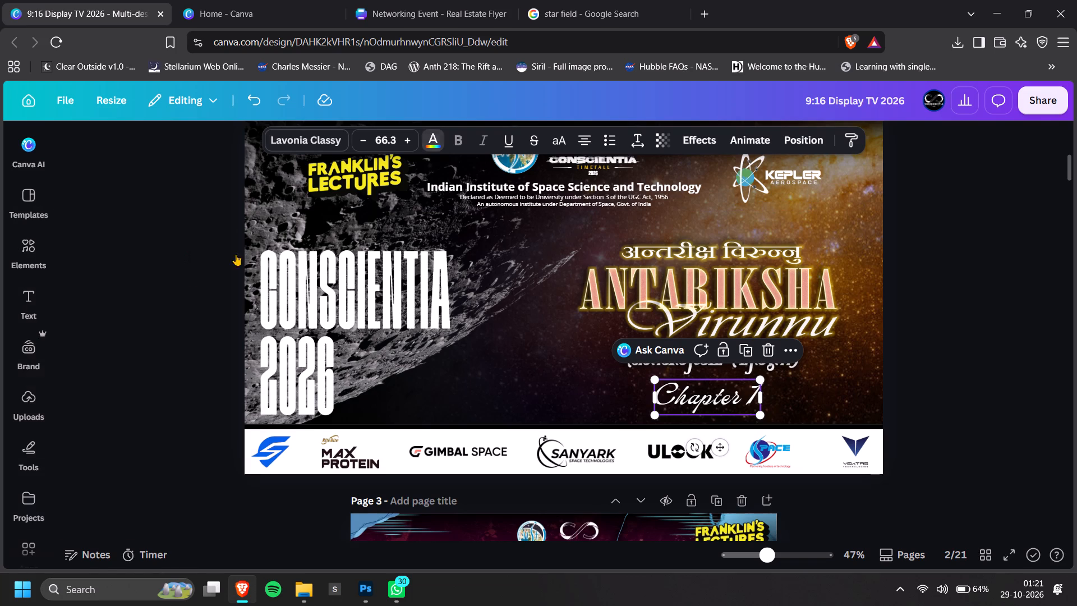
{"action": "left_click", "coordinate": [138, 312]}
{"action": "left_click", "coordinate": [1054, 295]}
{"action": "double_click", "coordinate": [1025, 293]}
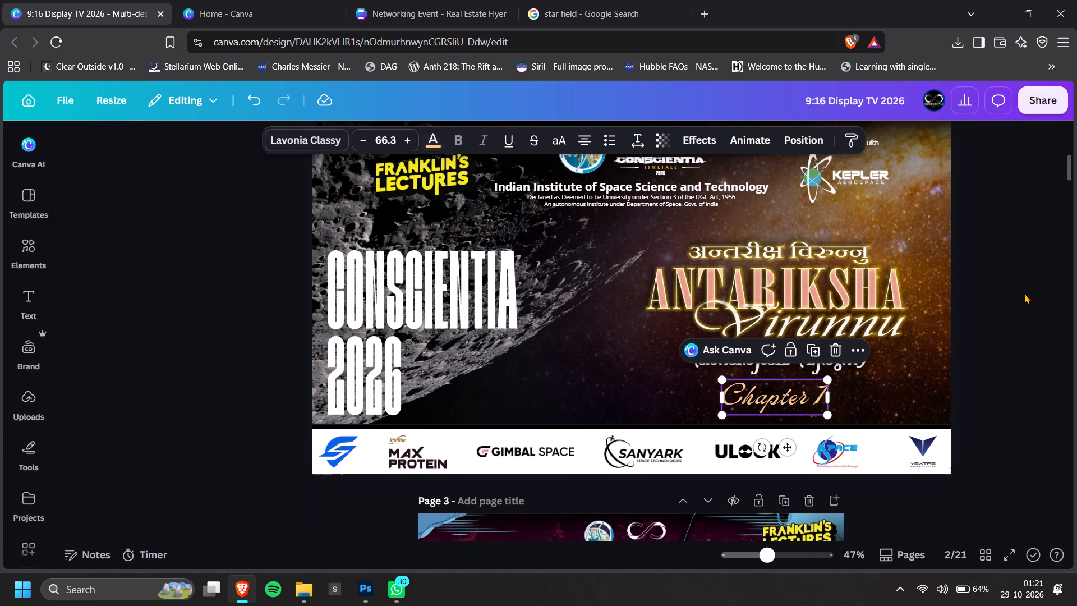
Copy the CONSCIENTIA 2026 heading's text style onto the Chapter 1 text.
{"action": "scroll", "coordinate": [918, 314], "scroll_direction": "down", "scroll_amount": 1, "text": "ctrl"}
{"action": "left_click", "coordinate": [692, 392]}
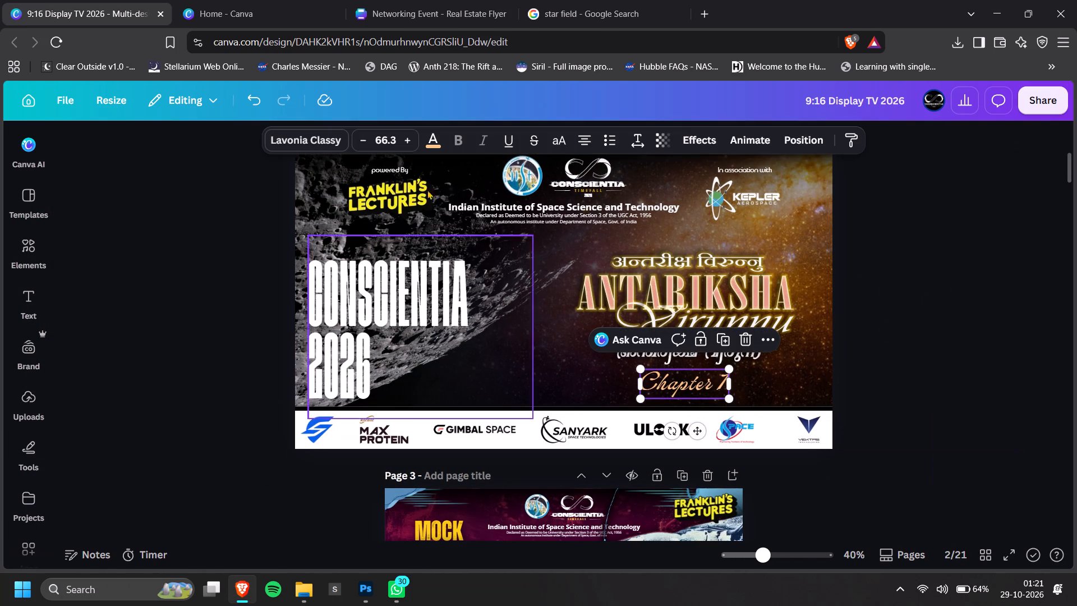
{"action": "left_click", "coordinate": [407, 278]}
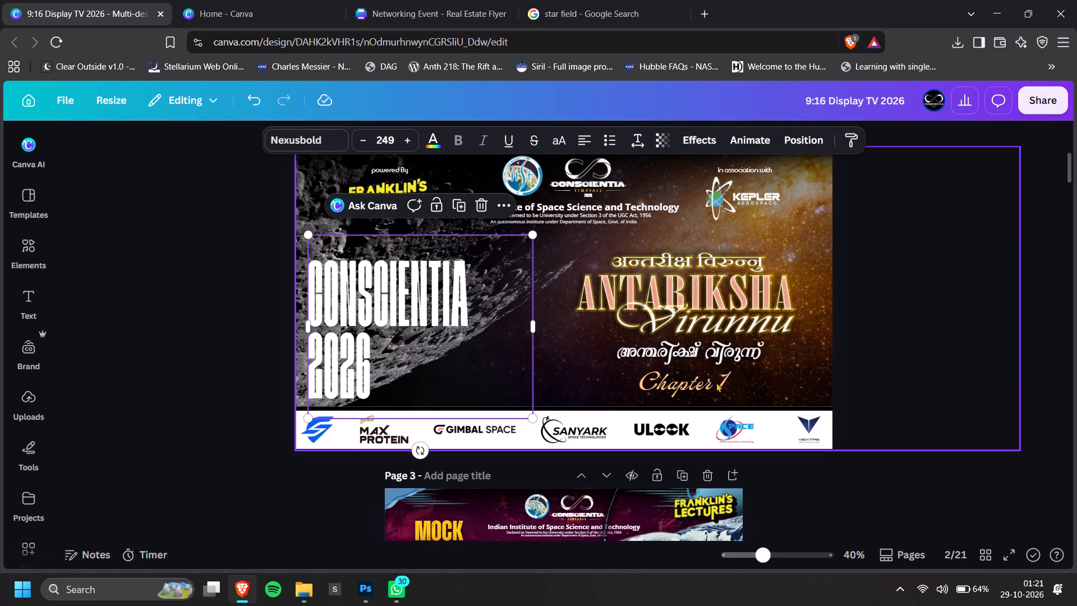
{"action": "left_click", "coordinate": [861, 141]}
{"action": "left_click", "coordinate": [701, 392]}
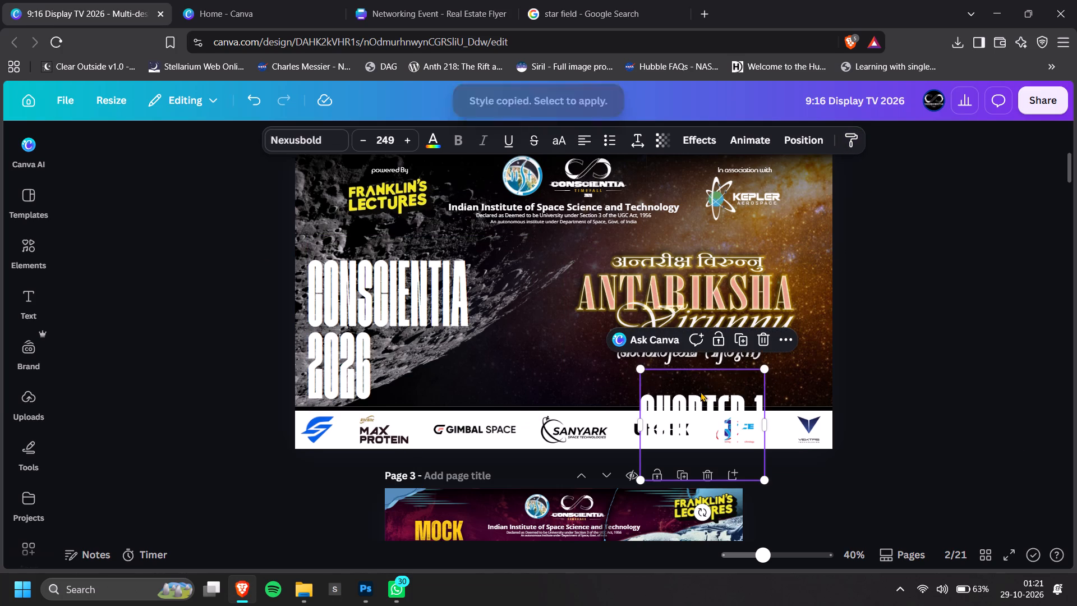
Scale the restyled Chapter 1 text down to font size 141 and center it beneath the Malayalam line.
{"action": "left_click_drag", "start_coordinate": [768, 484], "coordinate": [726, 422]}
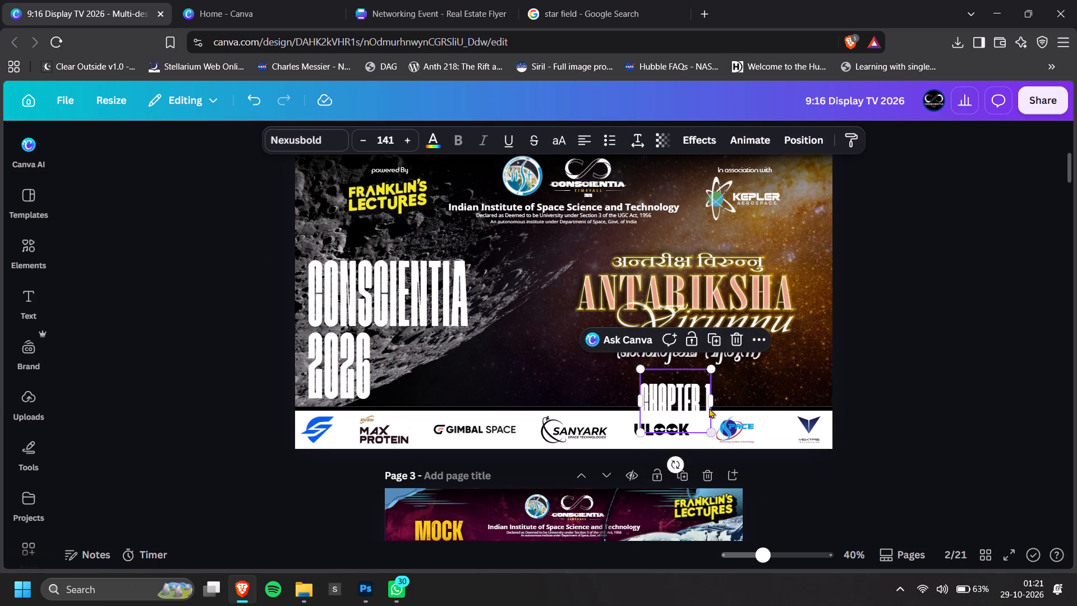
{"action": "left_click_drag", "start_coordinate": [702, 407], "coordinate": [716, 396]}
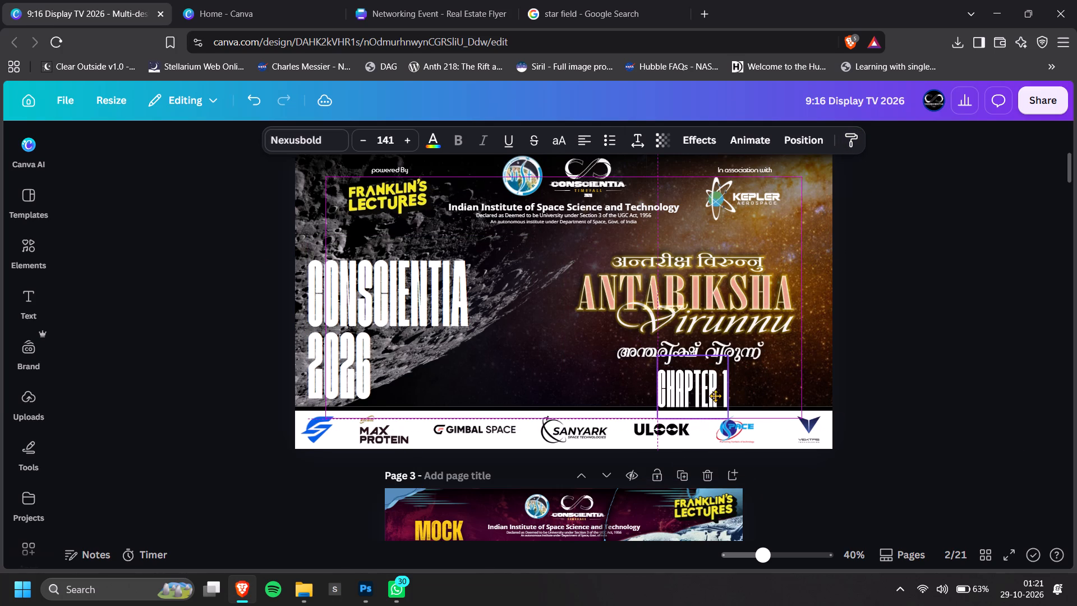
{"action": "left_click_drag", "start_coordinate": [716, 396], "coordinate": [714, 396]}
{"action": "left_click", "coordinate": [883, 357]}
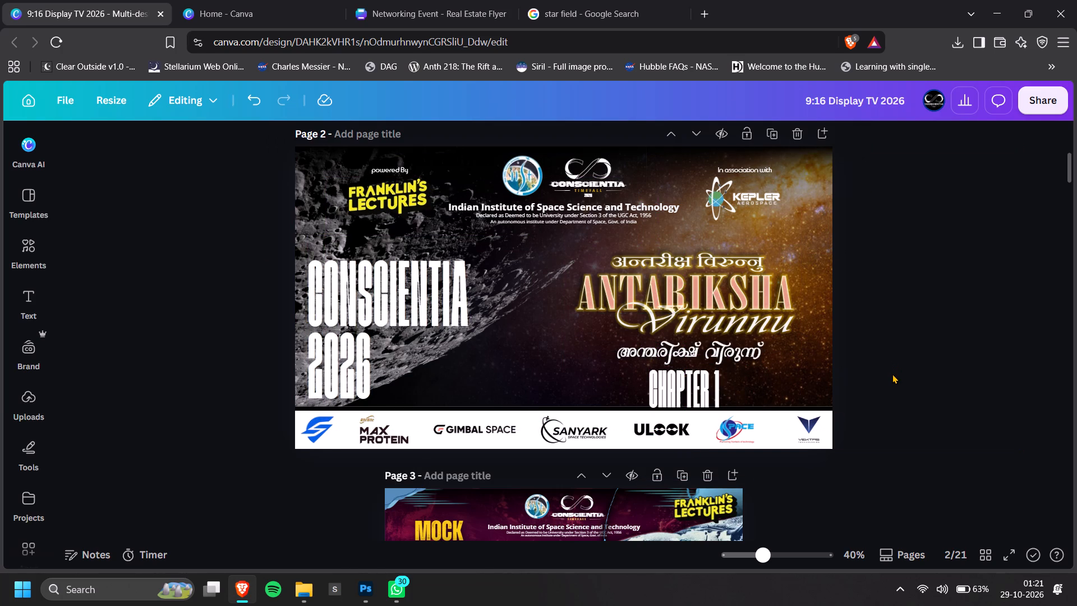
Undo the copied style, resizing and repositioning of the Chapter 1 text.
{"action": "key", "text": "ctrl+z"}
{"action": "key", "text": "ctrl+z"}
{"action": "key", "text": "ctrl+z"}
Try Keygen Regular and Poppins on the peach Chapter 1 text, and set it in Psionic Regular.
{"action": "scroll", "coordinate": [671, 390], "scroll_direction": "up", "scroll_amount": 3, "text": "ctrl"}
{"action": "left_click", "coordinate": [702, 376]}
{"action": "left_click", "coordinate": [284, 136]}
{"action": "scroll", "coordinate": [284, 136], "scroll_direction": "up", "scroll_amount": 1}
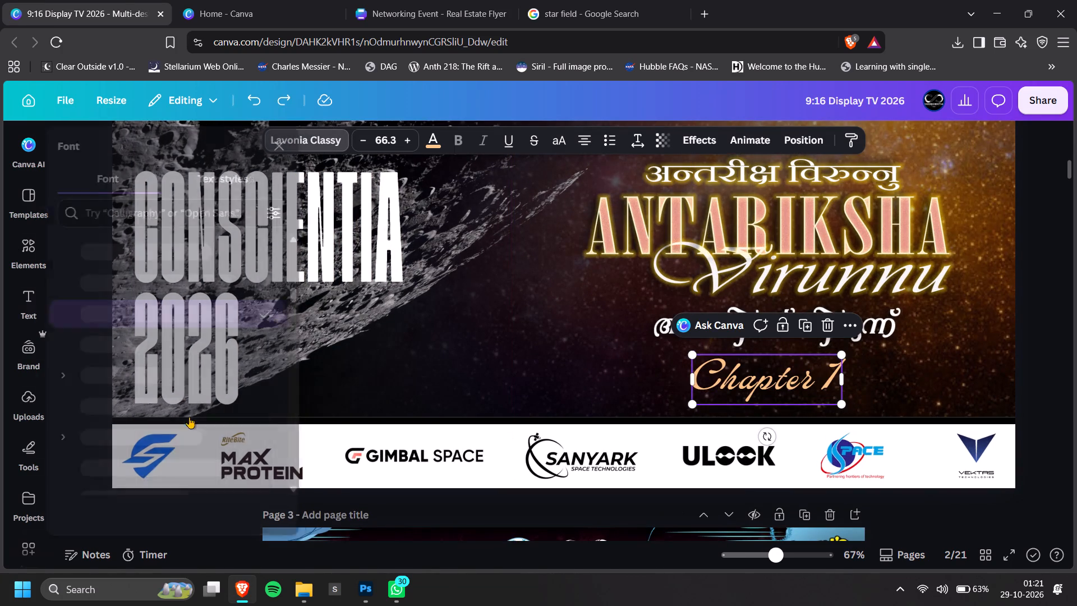
{"action": "left_click", "coordinate": [173, 313]}
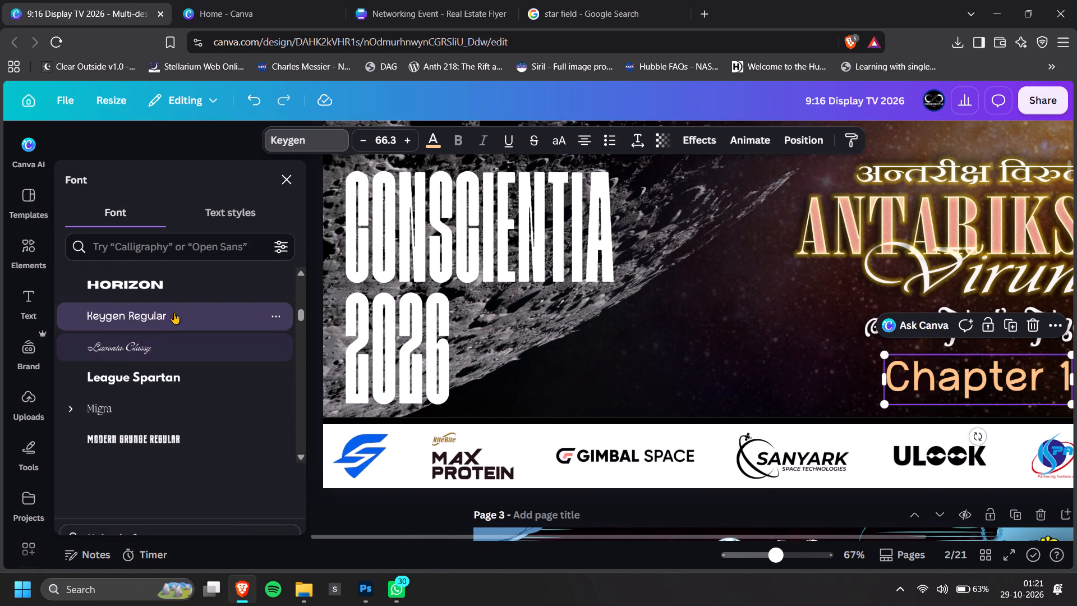
{"action": "scroll", "coordinate": [592, 332], "scroll_direction": "down", "scroll_amount": 2, "text": "shift"}
{"action": "scroll", "coordinate": [672, 351], "scroll_direction": "up", "scroll_amount": 3}
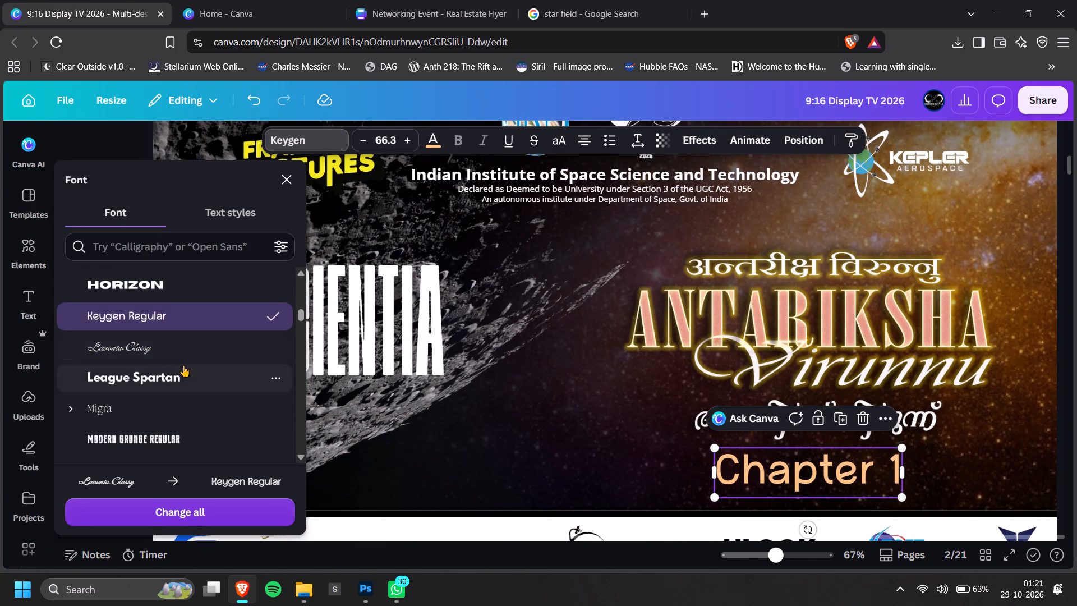
{"action": "scroll", "coordinate": [181, 368], "scroll_direction": "down", "scroll_amount": 3}
{"action": "left_click", "coordinate": [181, 355]}
{"action": "left_click", "coordinate": [194, 375]}
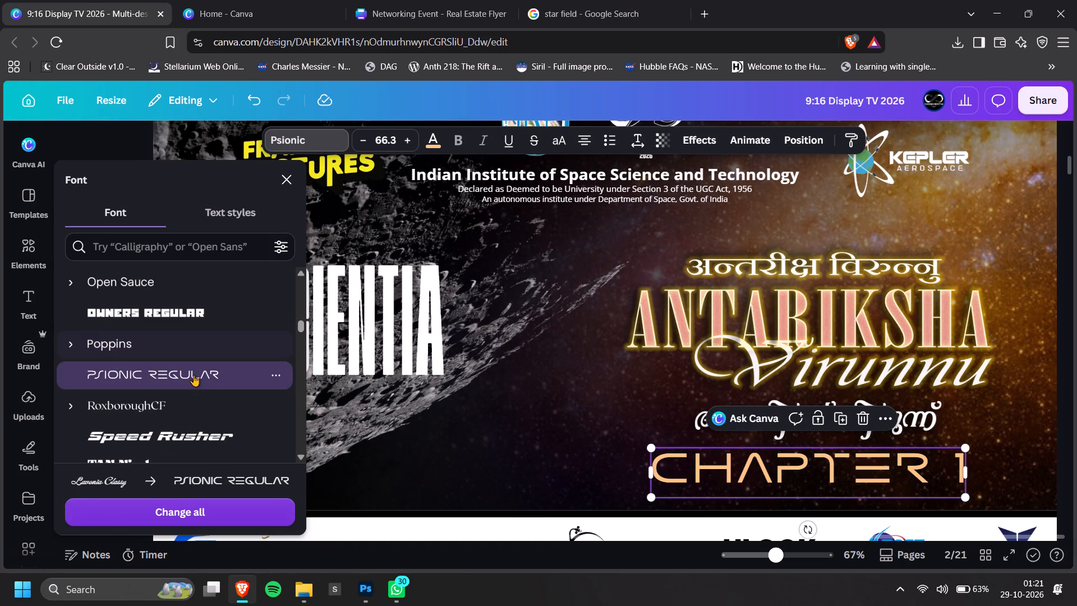
Set the peach Chapter 1 text in the RoxboroughCF font.
{"action": "left_click", "coordinate": [208, 408]}
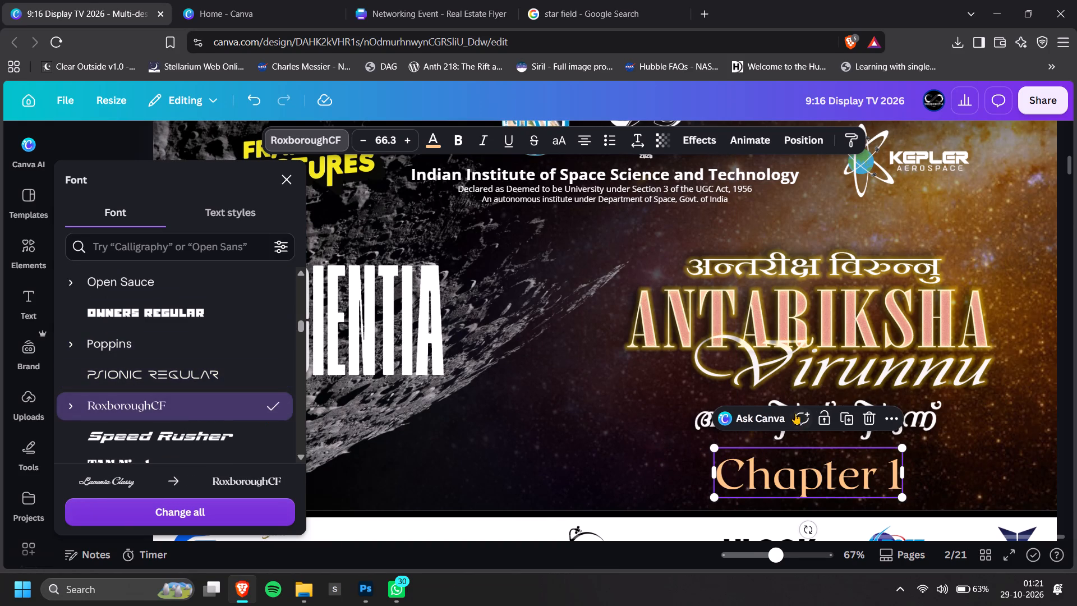
{"action": "scroll", "coordinate": [873, 415], "scroll_direction": "down", "scroll_amount": 2, "text": "ctrl"}
{"action": "double_click", "coordinate": [1008, 373]}
Enlarge the Antariksha Virunnu title artwork on page 2 and realign it above the Chapter 1 text.
{"action": "scroll", "coordinate": [748, 454], "scroll_direction": "up", "scroll_amount": 1, "text": "ctrl"}
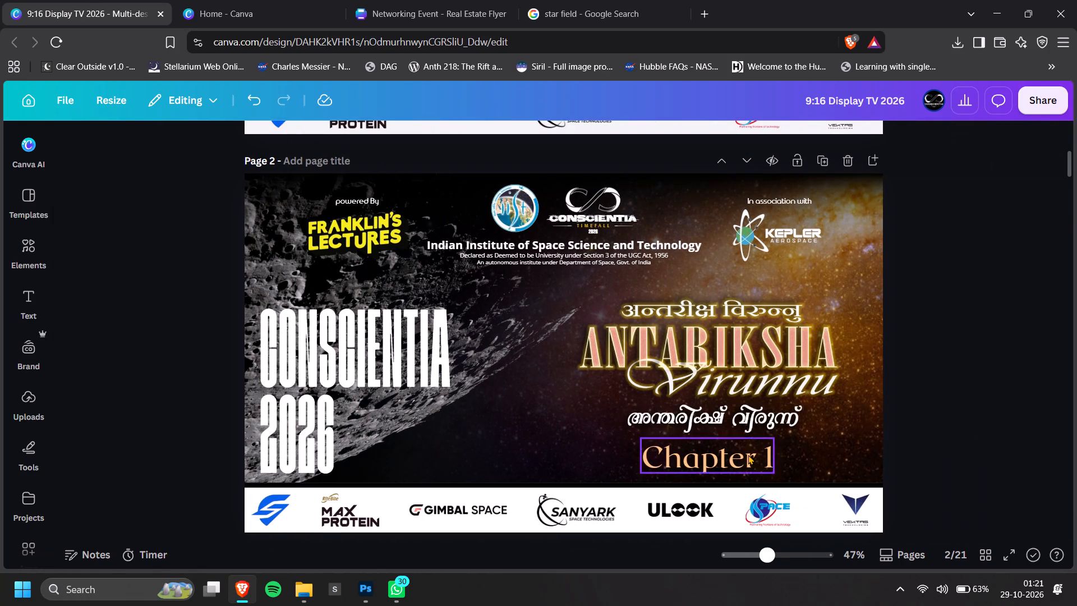
{"action": "scroll", "coordinate": [748, 454], "scroll_direction": "up", "scroll_amount": 2, "text": "ctrl"}
{"action": "left_click", "coordinate": [748, 454]}
{"action": "left_click", "coordinate": [816, 299]}
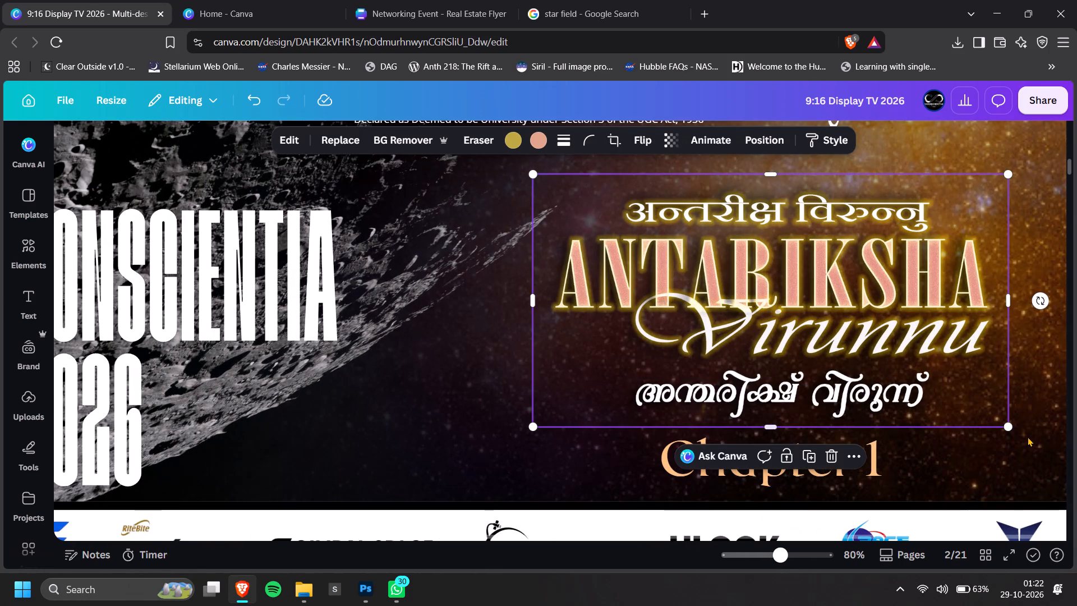
{"action": "left_click_drag", "start_coordinate": [1012, 427], "coordinate": [1057, 447]}
{"action": "left_click_drag", "start_coordinate": [963, 386], "coordinate": [960, 379]}
{"action": "scroll", "coordinate": [965, 378], "scroll_direction": "down", "scroll_amount": 3, "text": "ctrl"}
{"action": "double_click", "coordinate": [989, 372]}
{"action": "left_click_drag", "start_coordinate": [745, 350], "coordinate": [739, 339]}
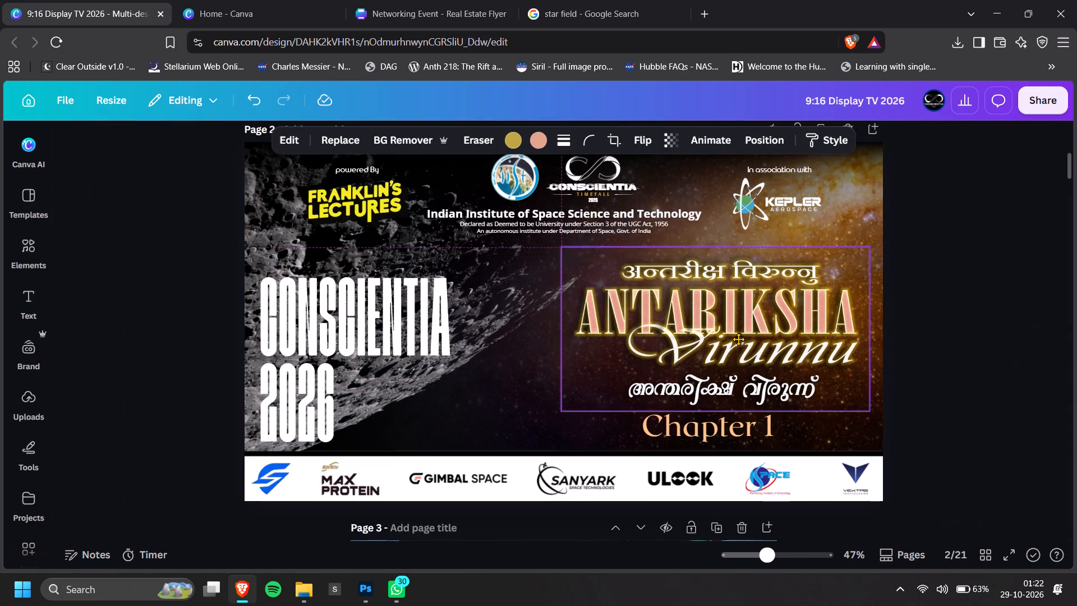
{"action": "left_click_drag", "start_coordinate": [739, 339], "coordinate": [738, 343]}
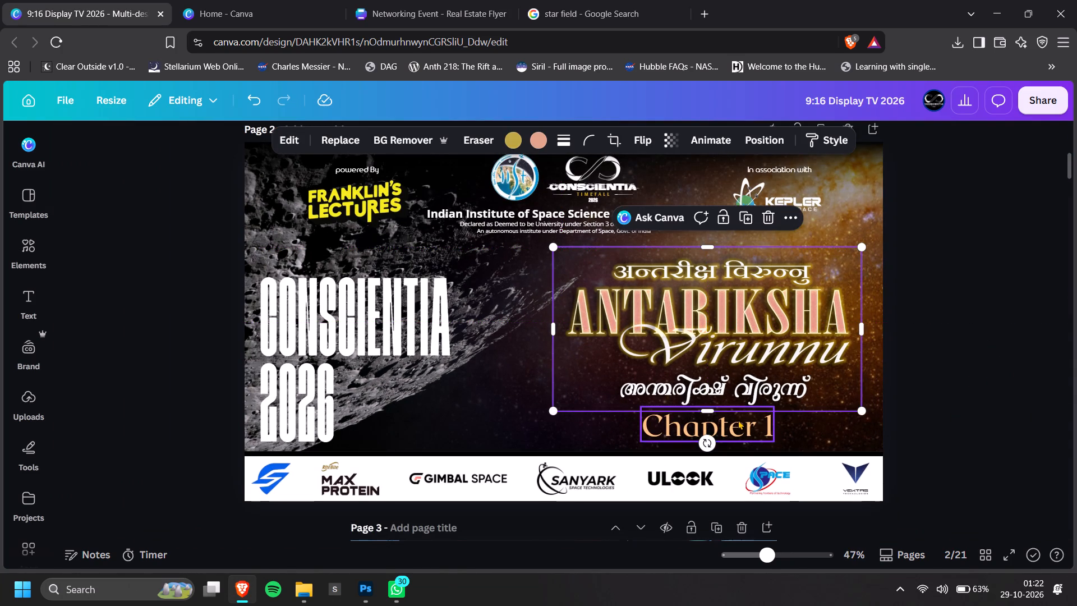
Scale the Chapter 1 text down to font size 57.1 and center it beneath the Malayalam line.
{"action": "left_click", "coordinate": [738, 420]}
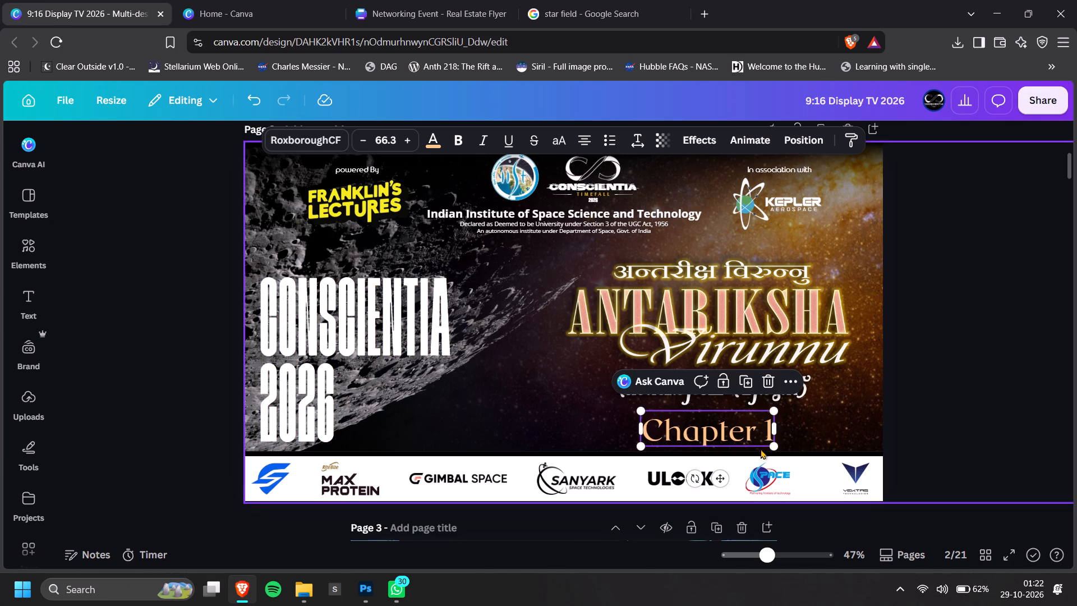
{"action": "left_click_drag", "start_coordinate": [770, 447], "coordinate": [753, 435]}
{"action": "left_click_drag", "start_coordinate": [715, 429], "coordinate": [725, 429]}
{"action": "left_click", "coordinate": [956, 387]}
{"action": "scroll", "coordinate": [956, 387], "scroll_direction": "down", "scroll_amount": 3, "text": "ctrl"}
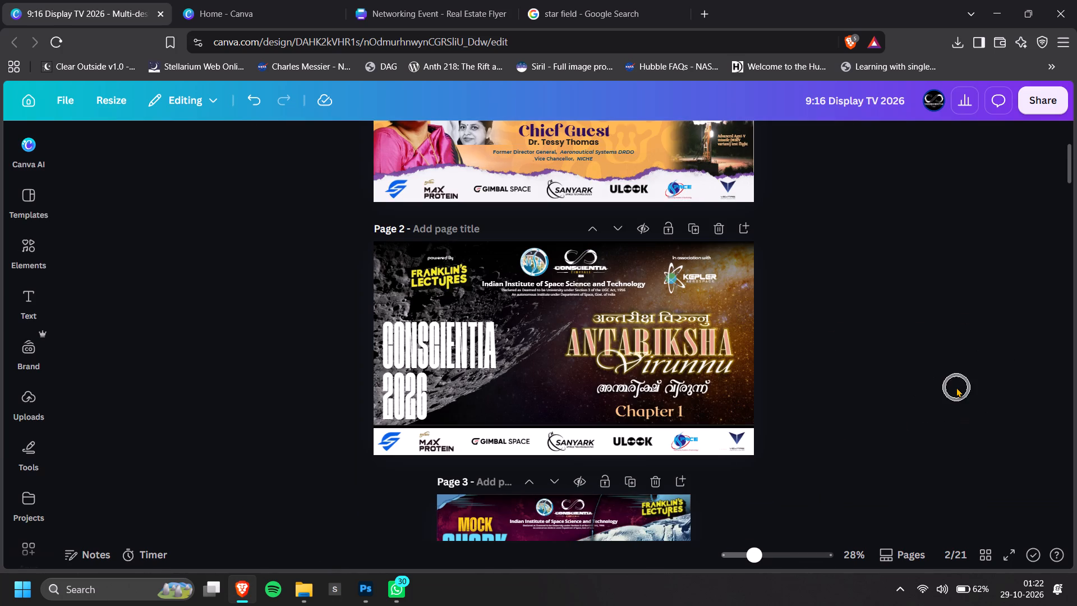
Set the letter spacing of the Chapter 1 text to 0.
{"action": "scroll", "coordinate": [696, 428], "scroll_direction": "up", "scroll_amount": 6, "text": "ctrl"}
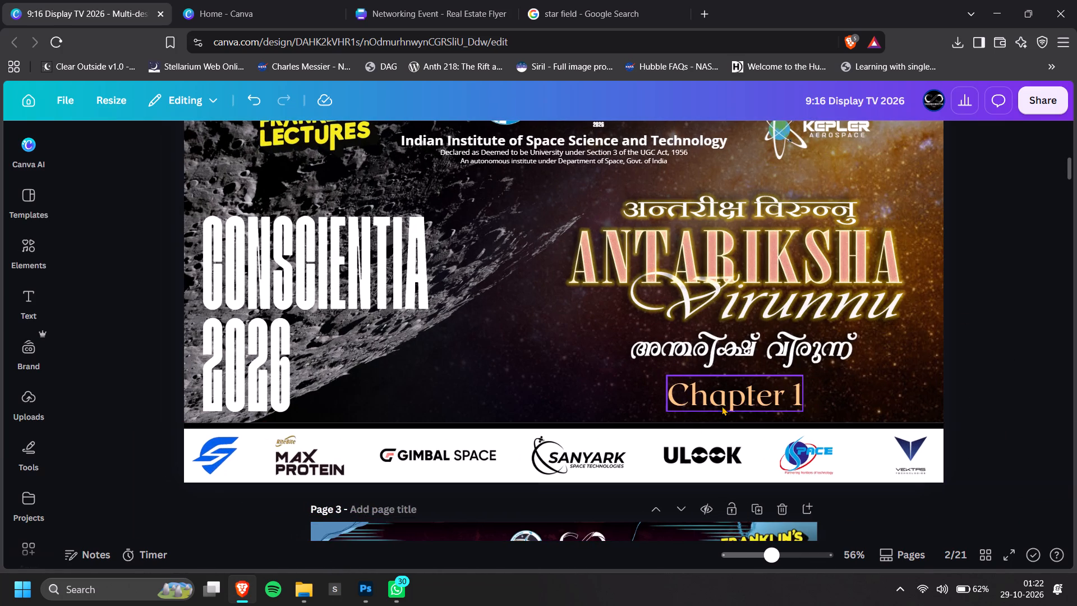
{"action": "left_click", "coordinate": [730, 403]}
{"action": "left_click", "coordinate": [650, 142]}
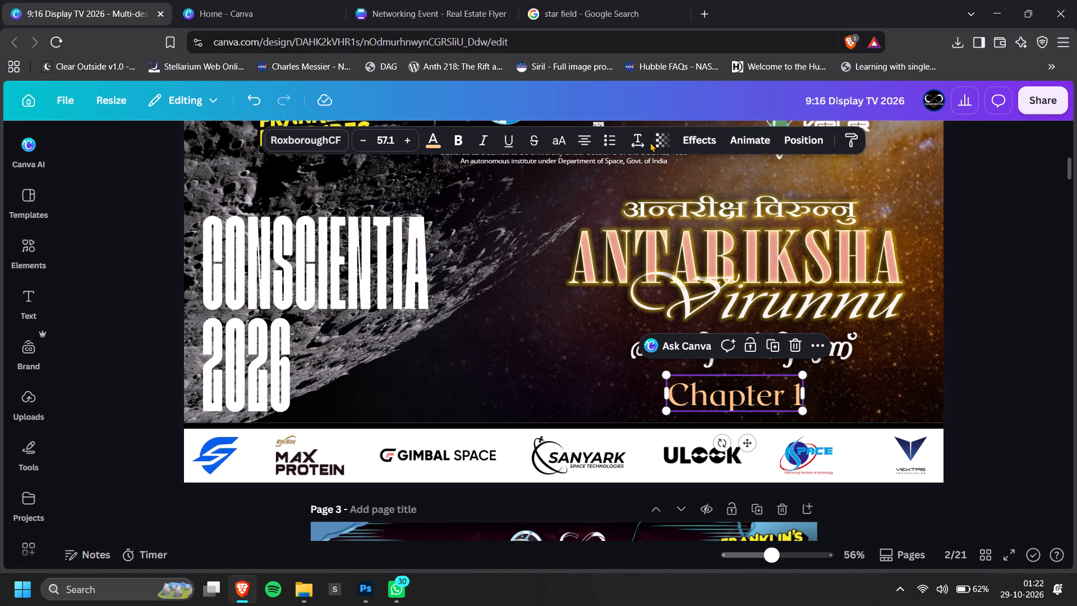
{"action": "left_click", "coordinate": [646, 142]}
{"action": "left_click", "coordinate": [704, 194]}
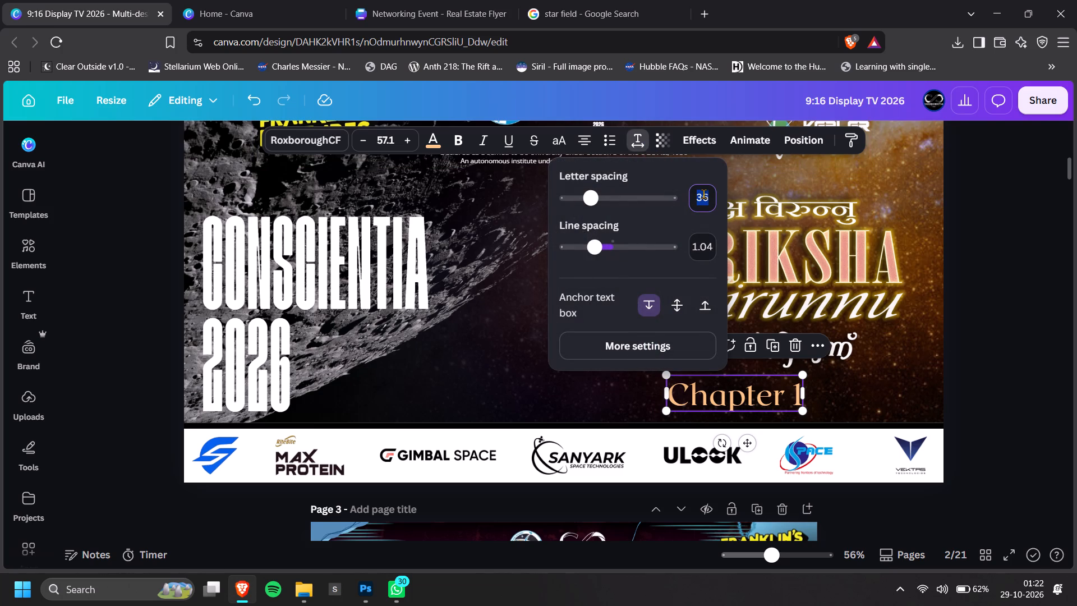
{"action": "key", "text": "0"}
{"action": "key", "text": "Return"}
{"action": "double_click", "coordinate": [968, 300]}
{"action": "scroll", "coordinate": [969, 305], "scroll_direction": "down", "scroll_amount": 4, "text": "ctrl"}
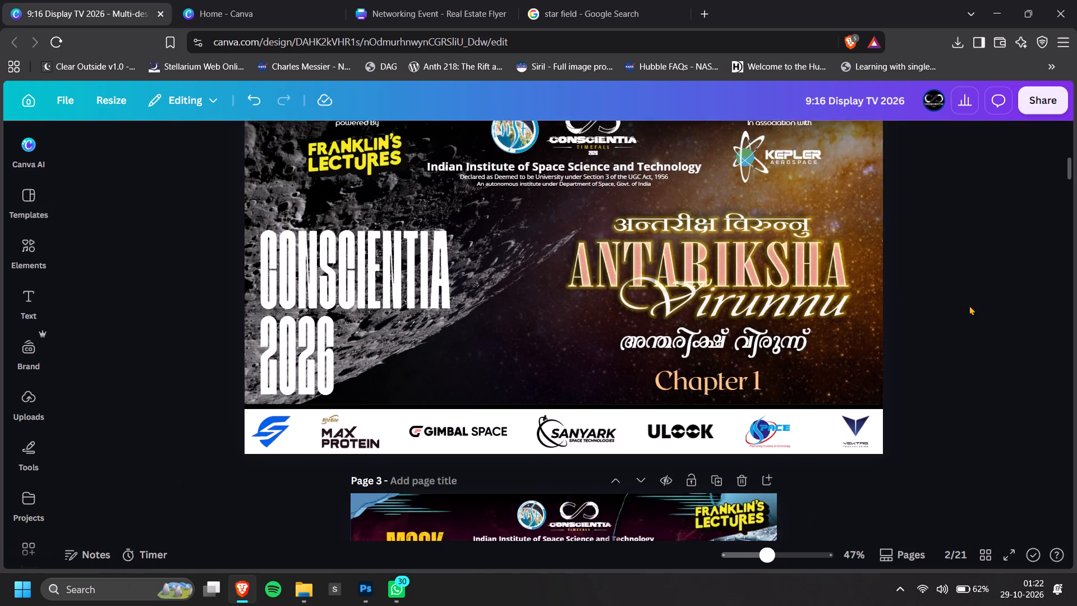
Make the Chapter 1 text bold.
{"action": "scroll", "coordinate": [695, 323], "scroll_direction": "up", "scroll_amount": 7, "text": "ctrl"}
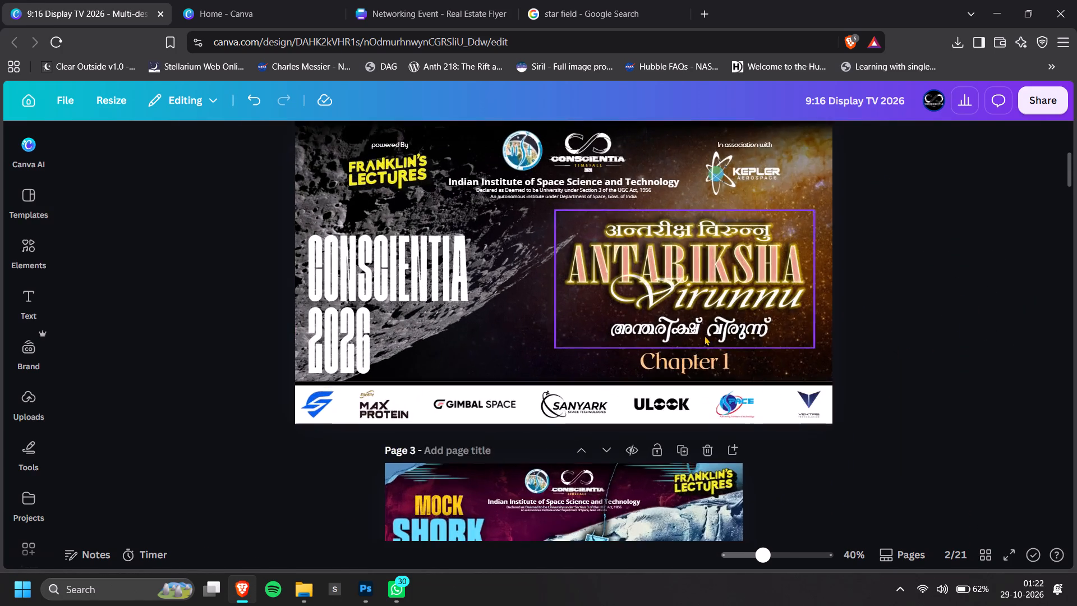
{"action": "left_click", "coordinate": [765, 384]}
{"action": "left_click", "coordinate": [458, 143]}
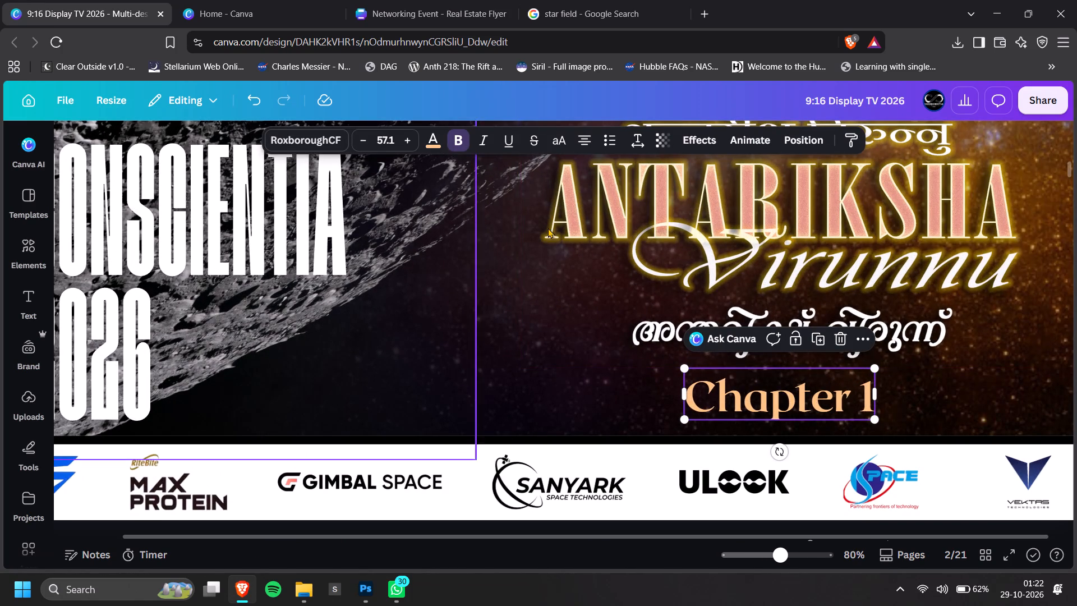
Scale the bold Chapter 1 text down to font size 50.9 and re-center it beneath the Malayalam line.
{"action": "left_click_drag", "start_coordinate": [781, 397], "coordinate": [783, 392]}
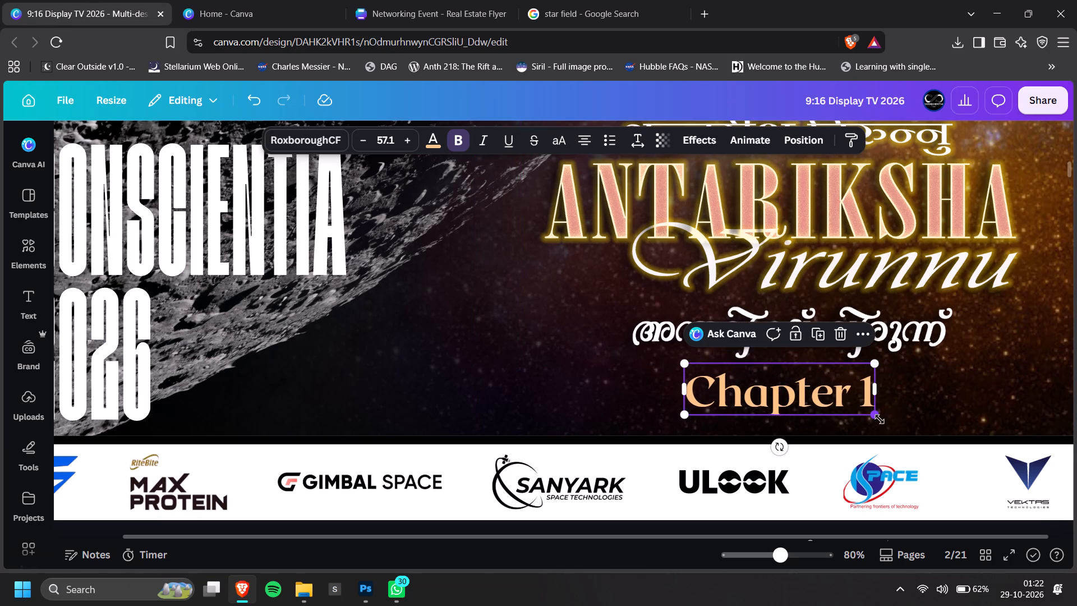
{"action": "left_click_drag", "start_coordinate": [880, 419], "coordinate": [858, 410]}
{"action": "left_click_drag", "start_coordinate": [786, 394], "coordinate": [797, 394]}
{"action": "scroll", "coordinate": [924, 384], "scroll_direction": "down", "scroll_amount": 2, "text": "ctrl"}
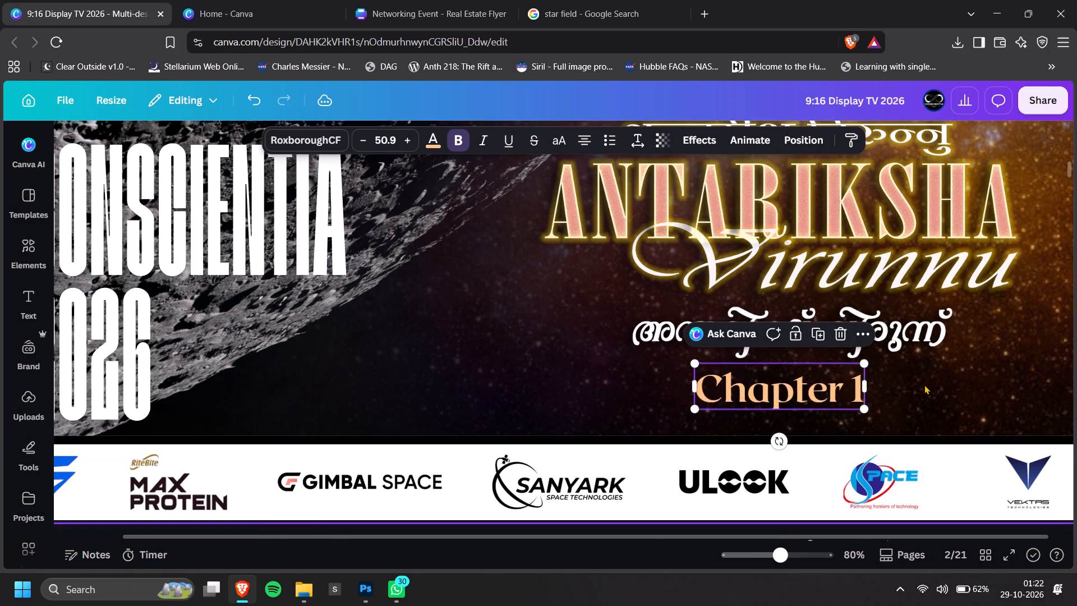
{"action": "scroll", "coordinate": [924, 384], "scroll_direction": "down", "scroll_amount": 4, "text": "ctrl"}
{"action": "double_click", "coordinate": [970, 369]}
{"action": "scroll", "coordinate": [970, 369], "scroll_direction": "down", "scroll_amount": 2, "text": "ctrl"}
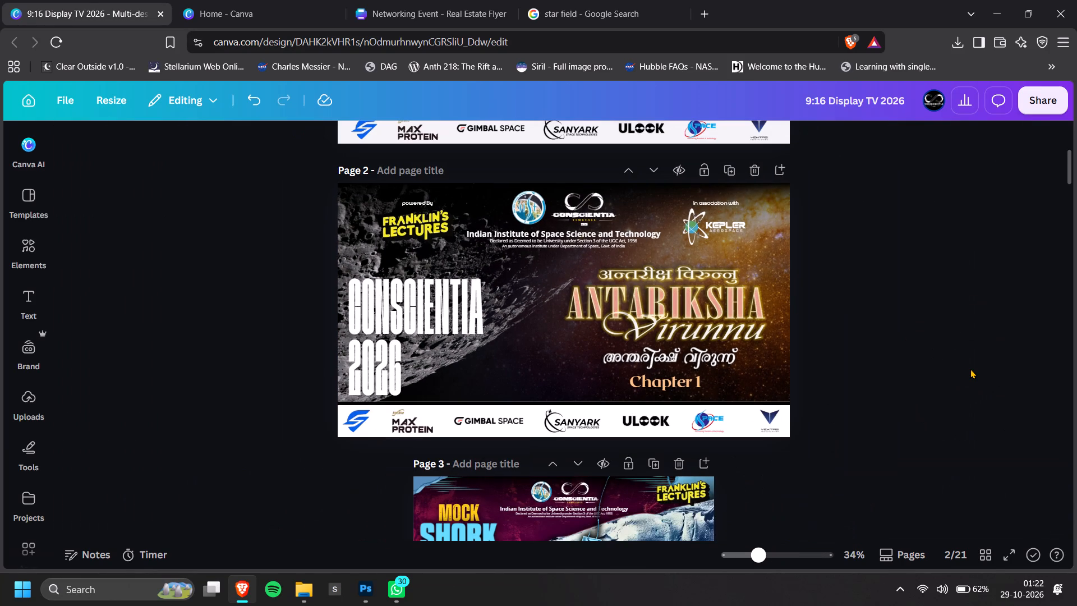
Enlarge the CONSCIENTIA 2026 heading on page 2 to font size 260.
{"action": "left_click", "coordinate": [378, 342]}
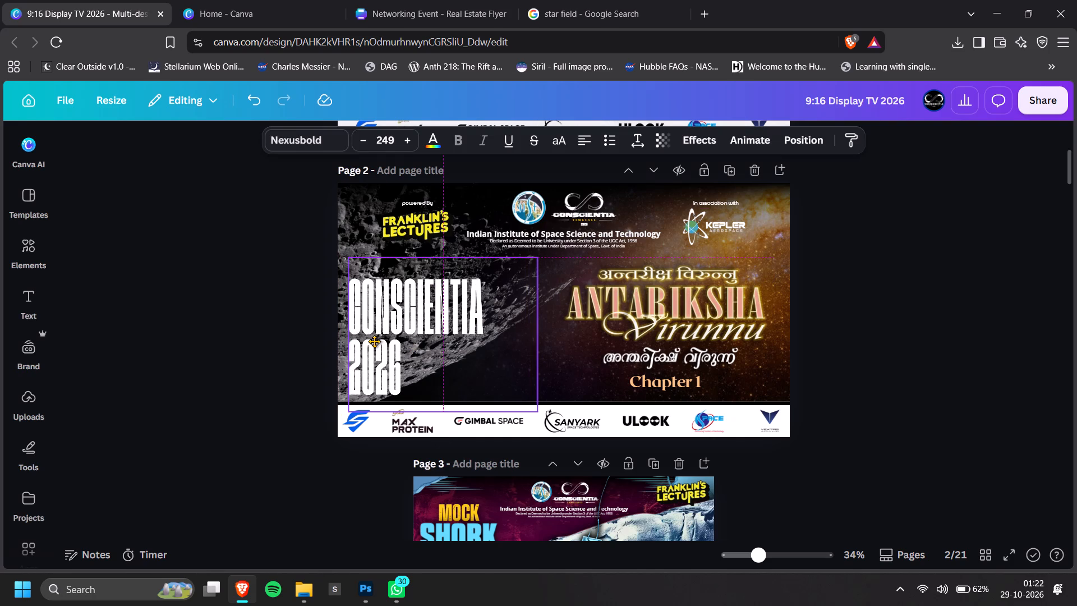
{"action": "left_click", "coordinate": [790, 328]}
{"action": "scroll", "coordinate": [802, 334], "scroll_direction": "down", "scroll_amount": 2, "text": "ctrl"}
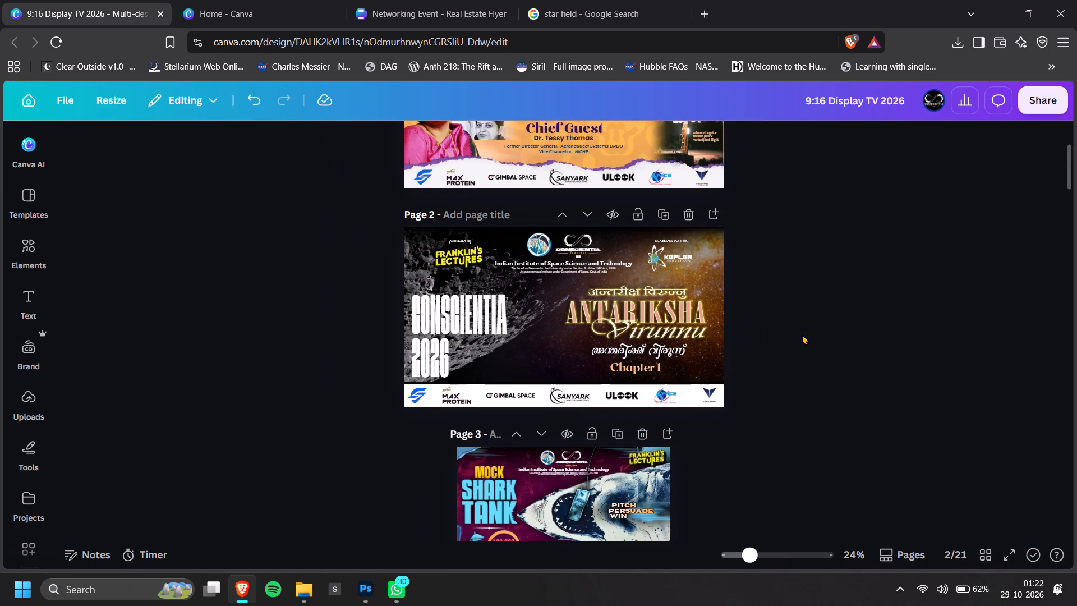
{"action": "scroll", "coordinate": [428, 349], "scroll_direction": "up", "scroll_amount": 1, "text": "ctrl"}
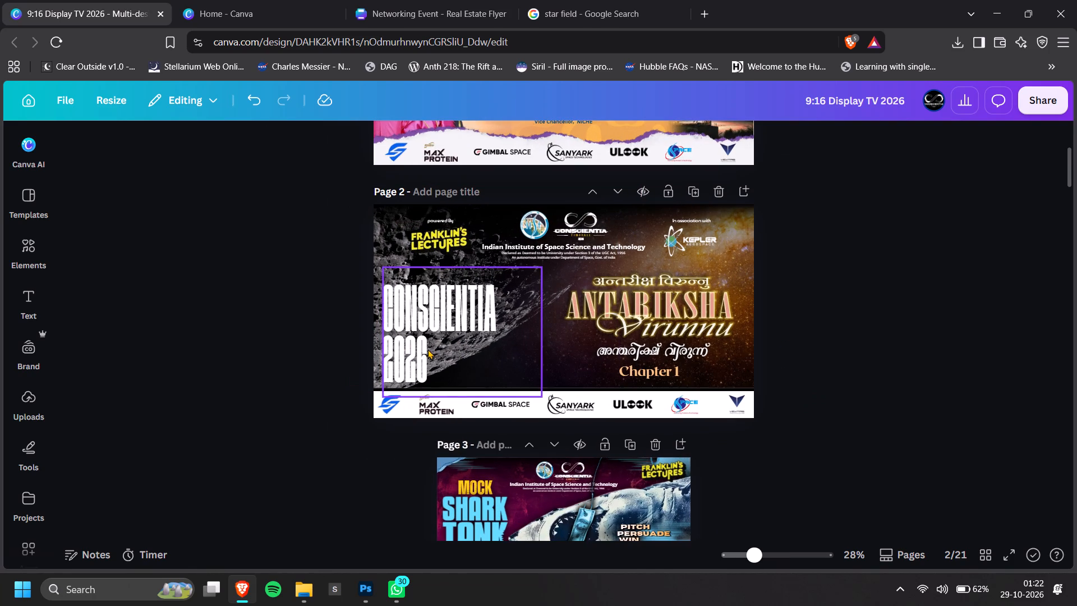
{"action": "left_click", "coordinate": [389, 324]}
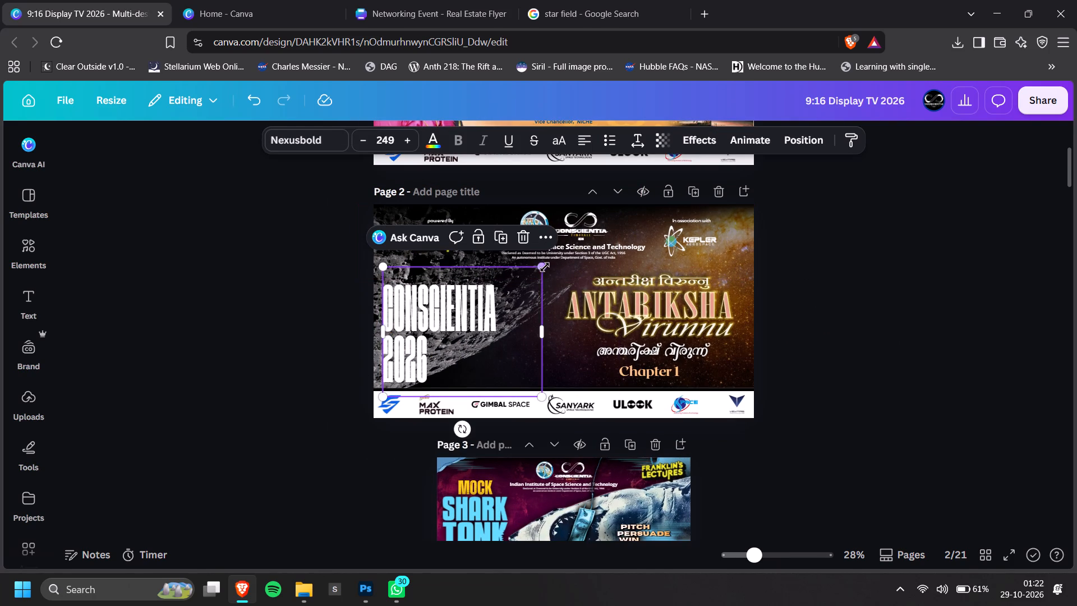
{"action": "left_click_drag", "start_coordinate": [544, 267], "coordinate": [548, 258]}
{"action": "left_click", "coordinate": [848, 265]}
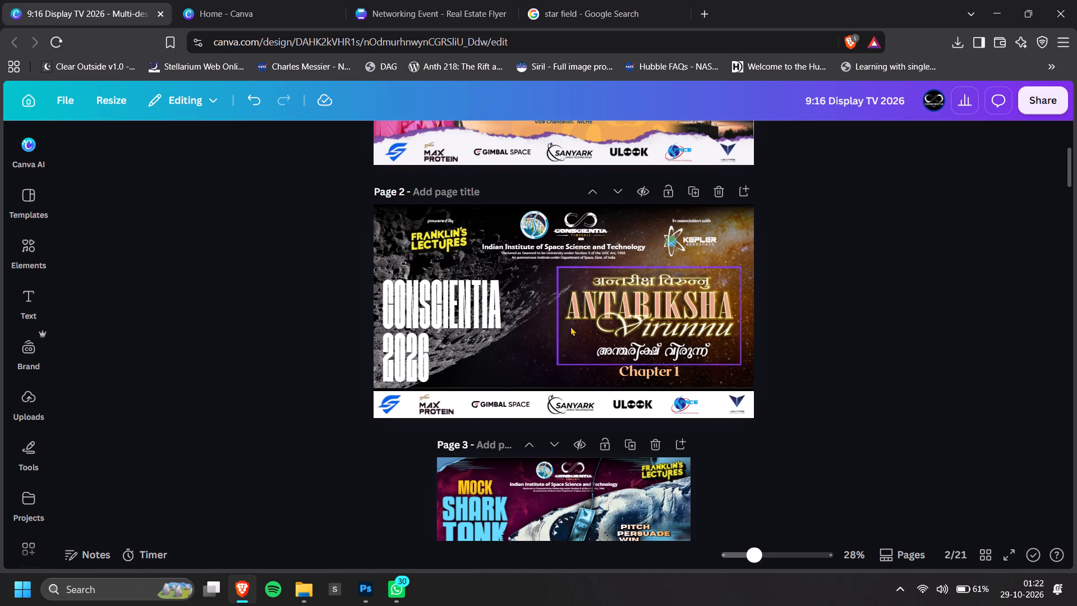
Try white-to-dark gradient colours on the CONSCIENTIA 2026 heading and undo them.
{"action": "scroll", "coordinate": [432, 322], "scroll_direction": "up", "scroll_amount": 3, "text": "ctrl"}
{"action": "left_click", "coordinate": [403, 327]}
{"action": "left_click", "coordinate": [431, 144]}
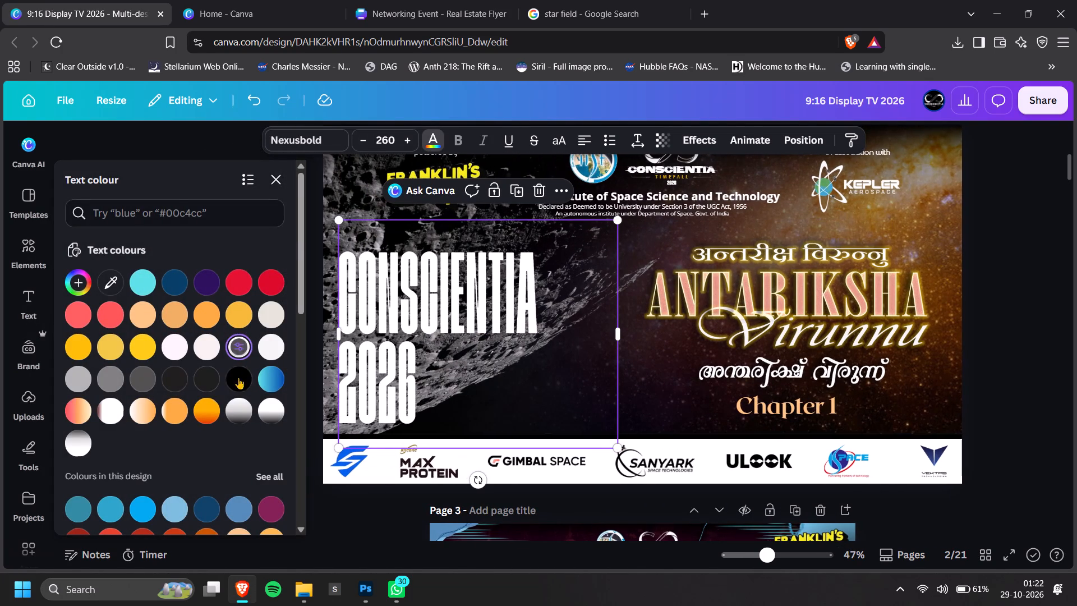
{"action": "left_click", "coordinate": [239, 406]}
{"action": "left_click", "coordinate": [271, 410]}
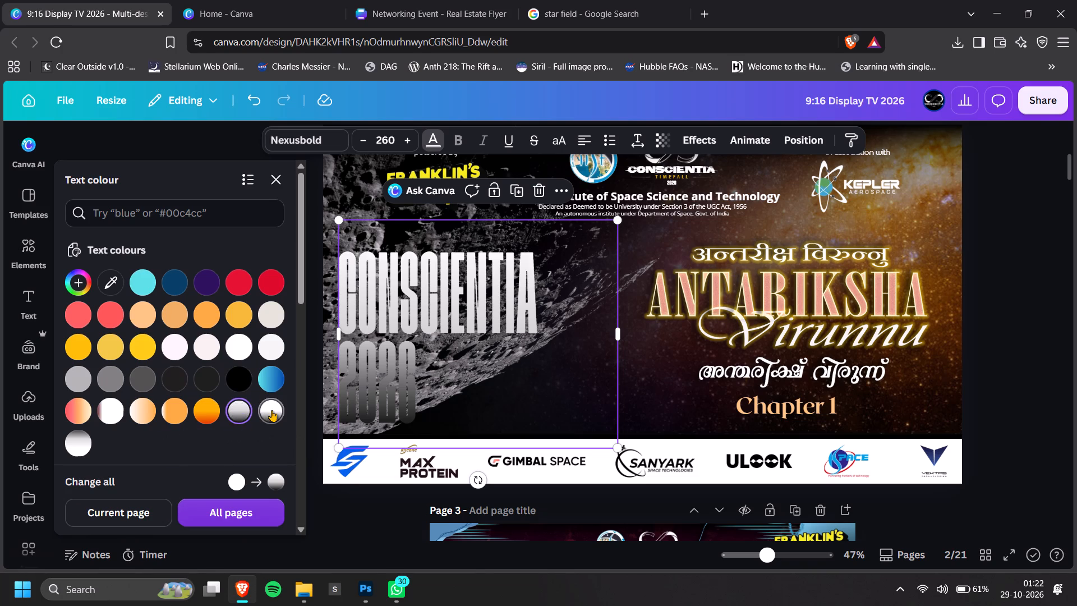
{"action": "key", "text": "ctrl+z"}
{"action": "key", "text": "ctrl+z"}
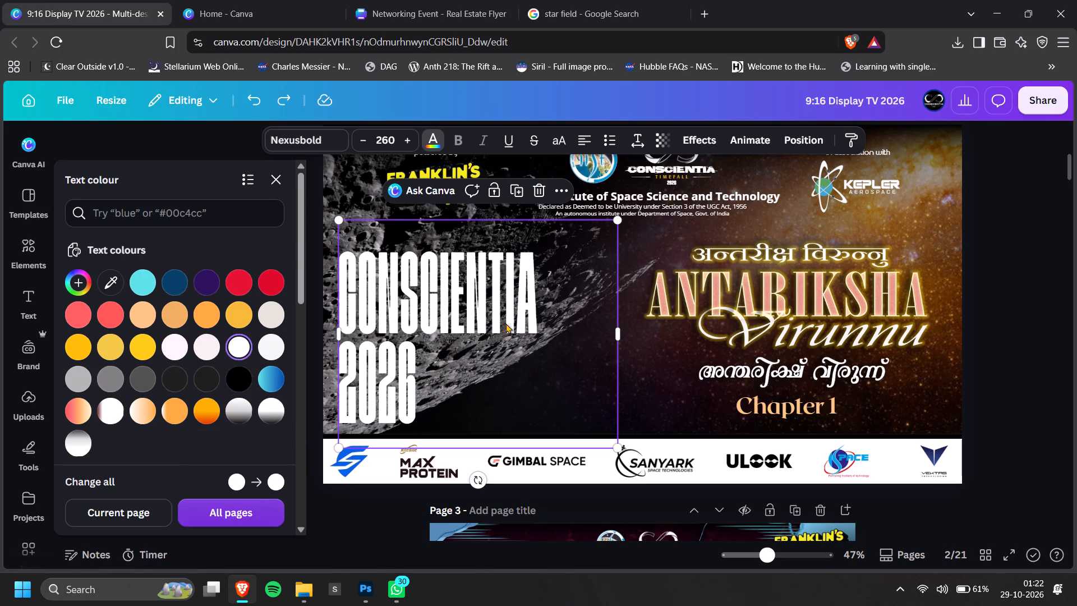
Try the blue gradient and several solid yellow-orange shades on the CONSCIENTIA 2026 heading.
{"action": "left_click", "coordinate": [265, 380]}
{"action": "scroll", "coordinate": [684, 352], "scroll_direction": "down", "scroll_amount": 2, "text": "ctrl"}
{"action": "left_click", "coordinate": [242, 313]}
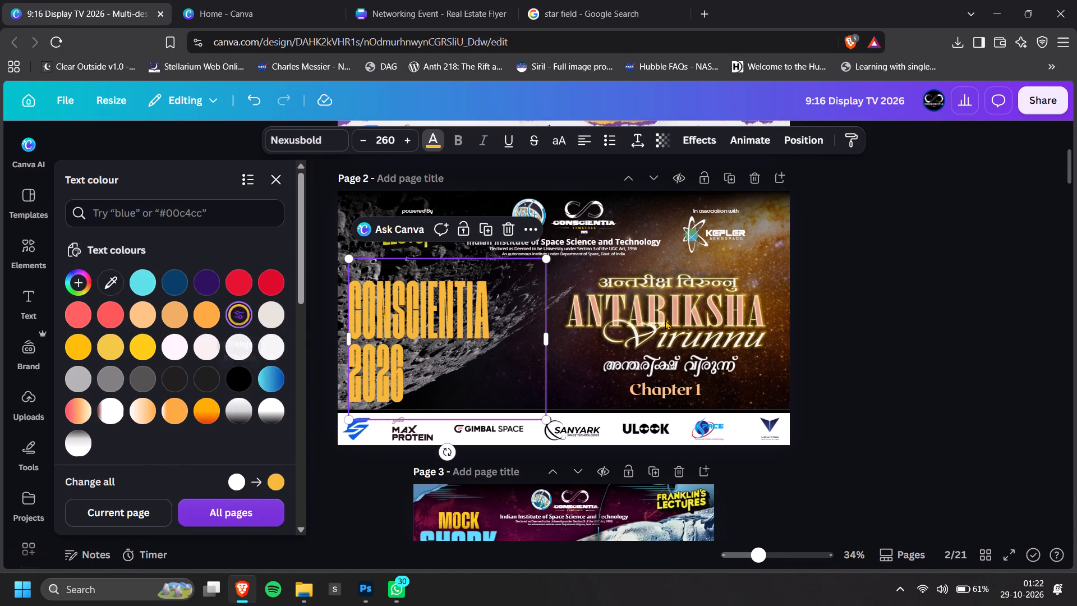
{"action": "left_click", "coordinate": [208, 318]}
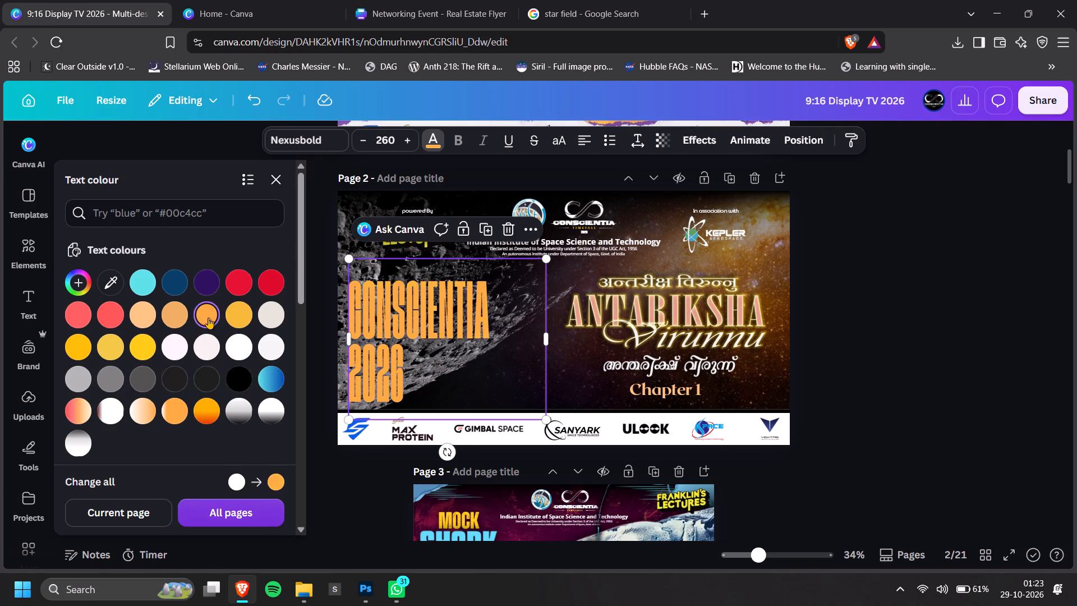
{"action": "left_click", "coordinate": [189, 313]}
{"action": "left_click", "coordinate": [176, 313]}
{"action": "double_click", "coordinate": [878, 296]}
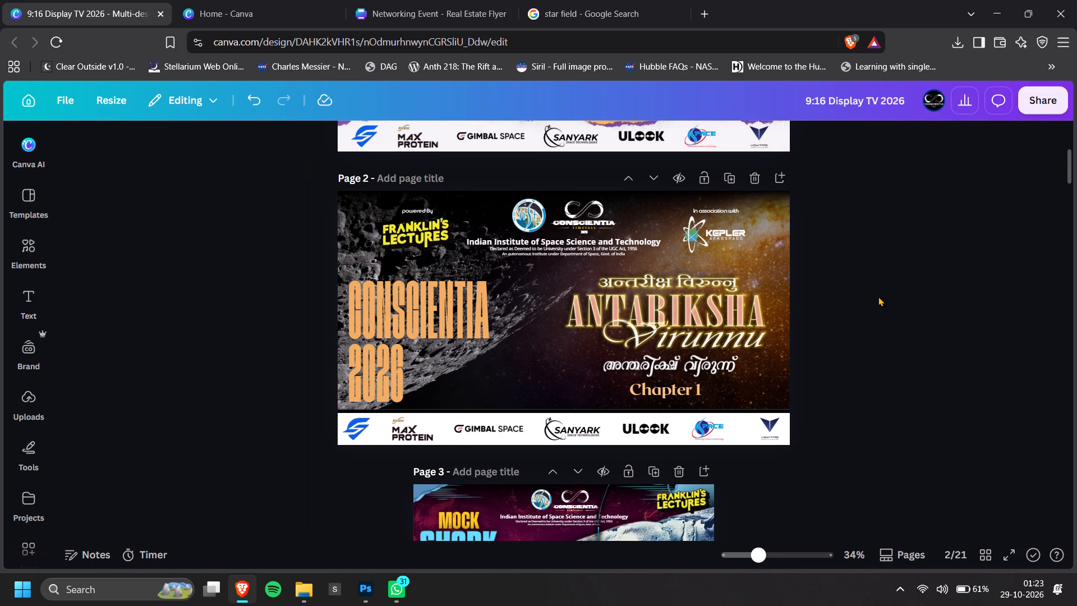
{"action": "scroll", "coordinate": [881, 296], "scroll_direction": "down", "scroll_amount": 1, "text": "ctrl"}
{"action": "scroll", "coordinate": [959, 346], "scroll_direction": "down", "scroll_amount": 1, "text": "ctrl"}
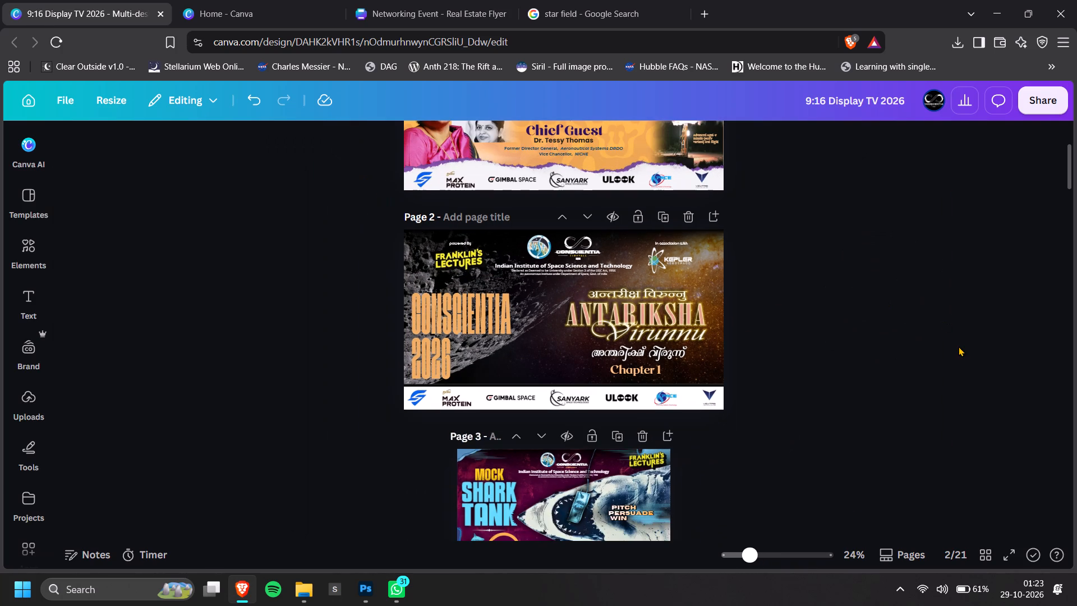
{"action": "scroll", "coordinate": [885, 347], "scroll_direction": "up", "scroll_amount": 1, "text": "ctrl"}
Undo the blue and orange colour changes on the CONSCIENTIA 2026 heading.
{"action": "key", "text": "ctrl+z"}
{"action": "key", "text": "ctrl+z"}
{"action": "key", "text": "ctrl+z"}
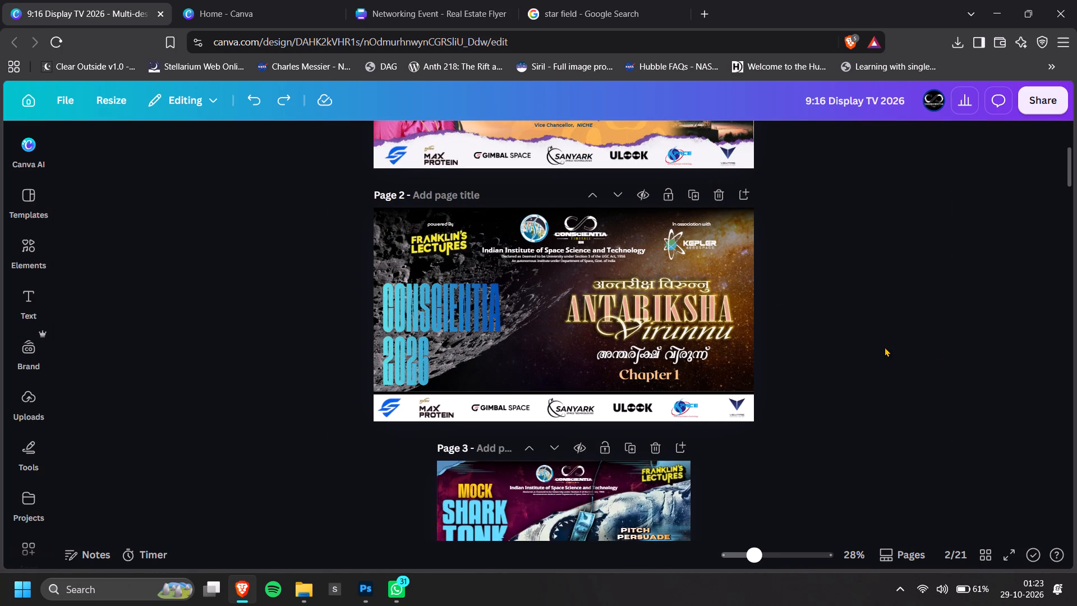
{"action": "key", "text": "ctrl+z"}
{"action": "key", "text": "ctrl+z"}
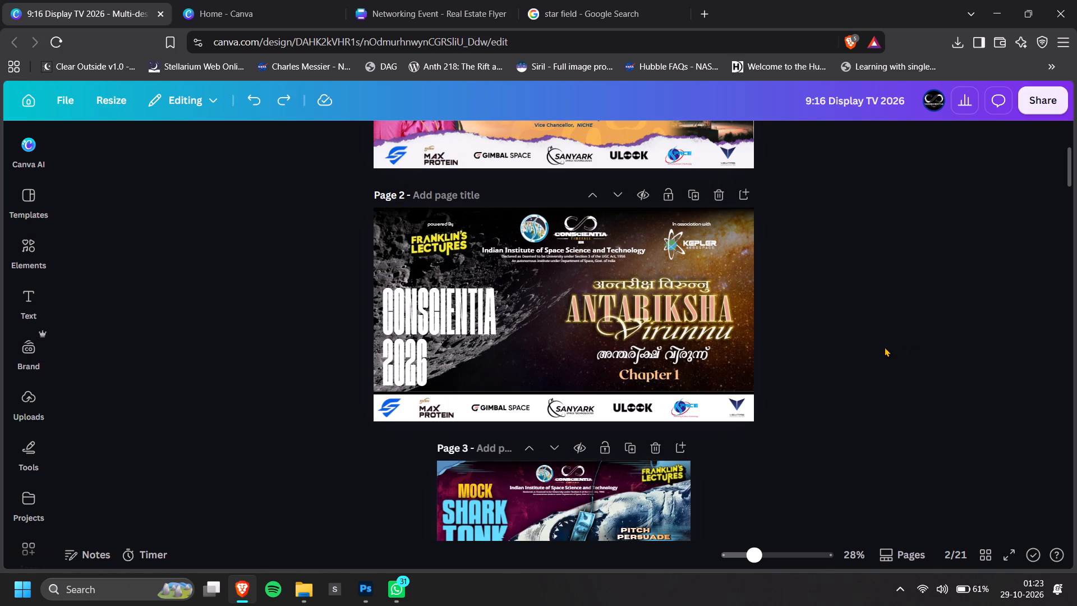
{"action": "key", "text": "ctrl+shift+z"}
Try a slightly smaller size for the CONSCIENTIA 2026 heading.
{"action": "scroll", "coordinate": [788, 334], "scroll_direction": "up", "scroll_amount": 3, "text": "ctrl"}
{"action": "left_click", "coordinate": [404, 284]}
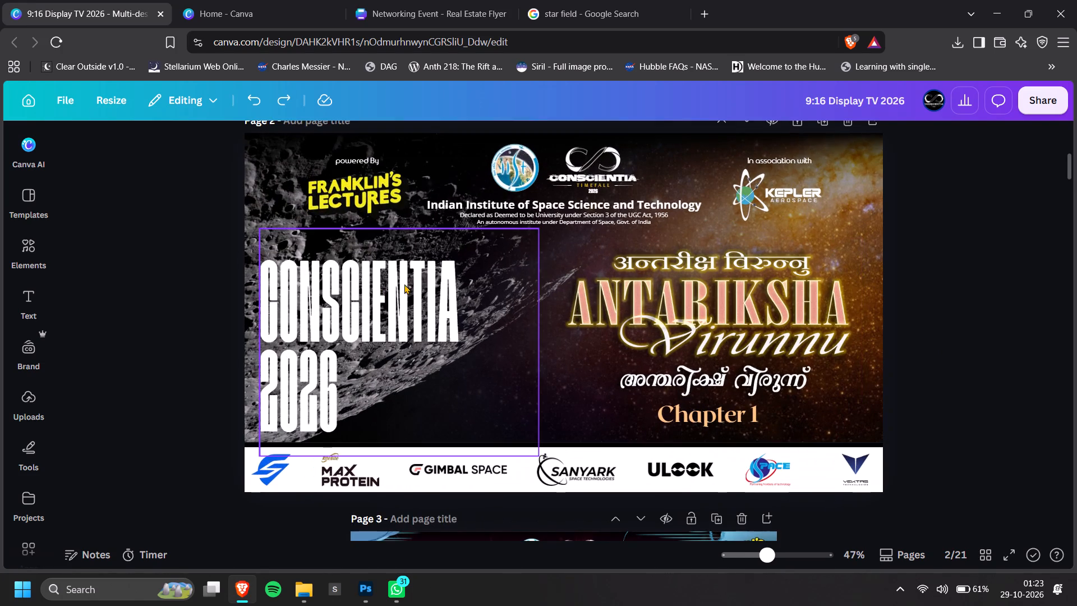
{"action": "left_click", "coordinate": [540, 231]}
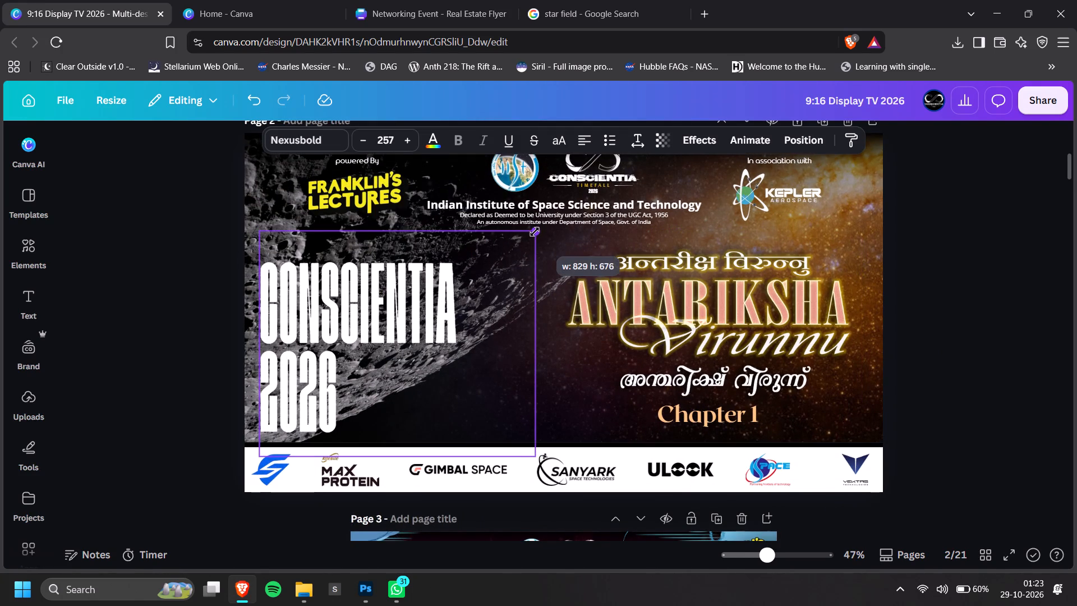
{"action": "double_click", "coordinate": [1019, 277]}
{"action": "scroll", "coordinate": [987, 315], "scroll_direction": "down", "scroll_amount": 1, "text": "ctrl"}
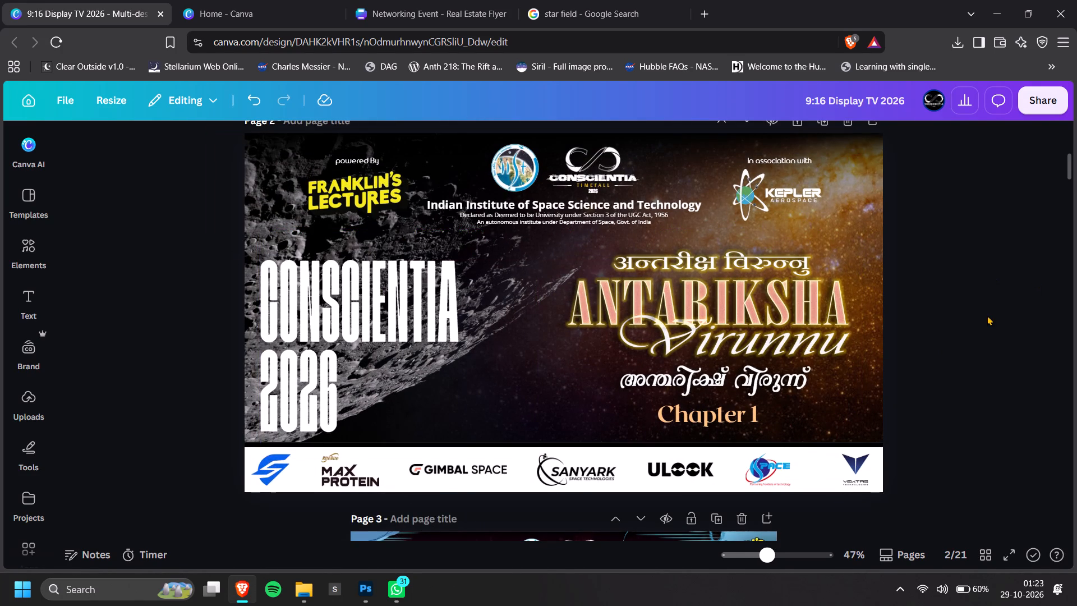
Change the word CONSCIENTIA in the page 2 heading to the Speed Rusher font and widen its text box.
{"action": "scroll", "coordinate": [506, 270], "scroll_direction": "up", "scroll_amount": 2, "text": "ctrl"}
{"action": "left_click", "coordinate": [398, 299]}
{"action": "left_click", "coordinate": [391, 310]}
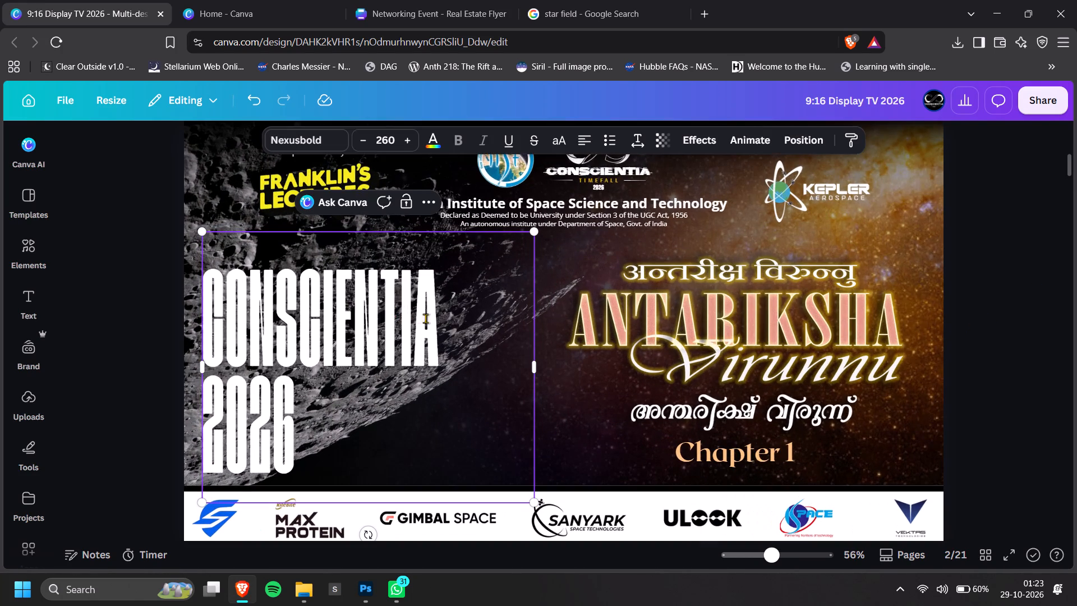
{"action": "left_click_drag", "start_coordinate": [439, 318], "coordinate": [134, 297]}
{"action": "left_click", "coordinate": [288, 143]}
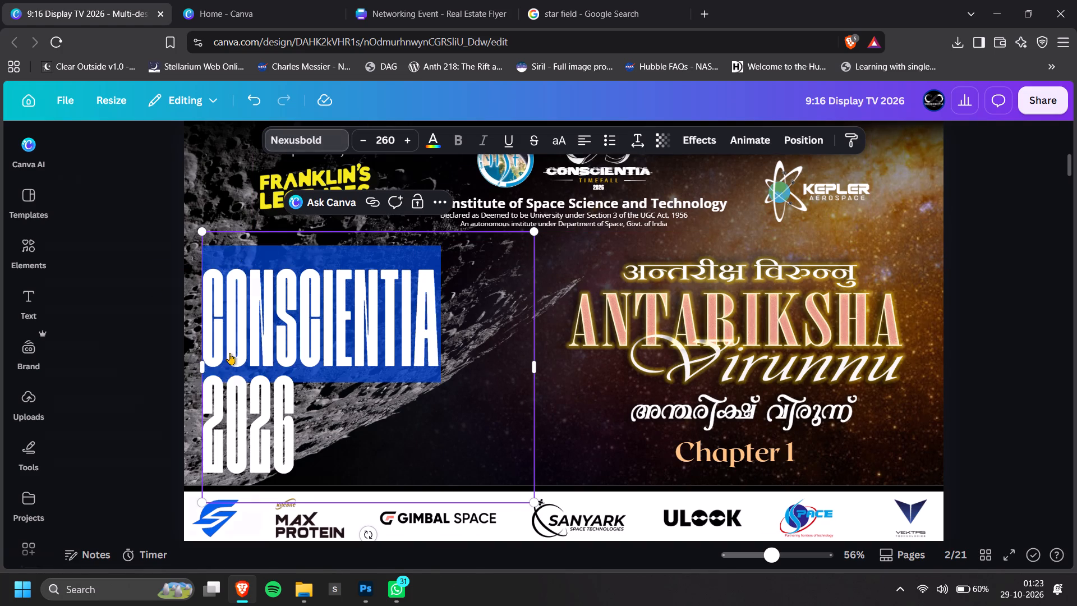
{"action": "scroll", "coordinate": [220, 412], "scroll_direction": "down", "scroll_amount": 2}
{"action": "scroll", "coordinate": [222, 312], "scroll_direction": "up", "scroll_amount": 1}
{"action": "left_click", "coordinate": [217, 340]}
{"action": "left_click_drag", "start_coordinate": [676, 380], "coordinate": [765, 378]}
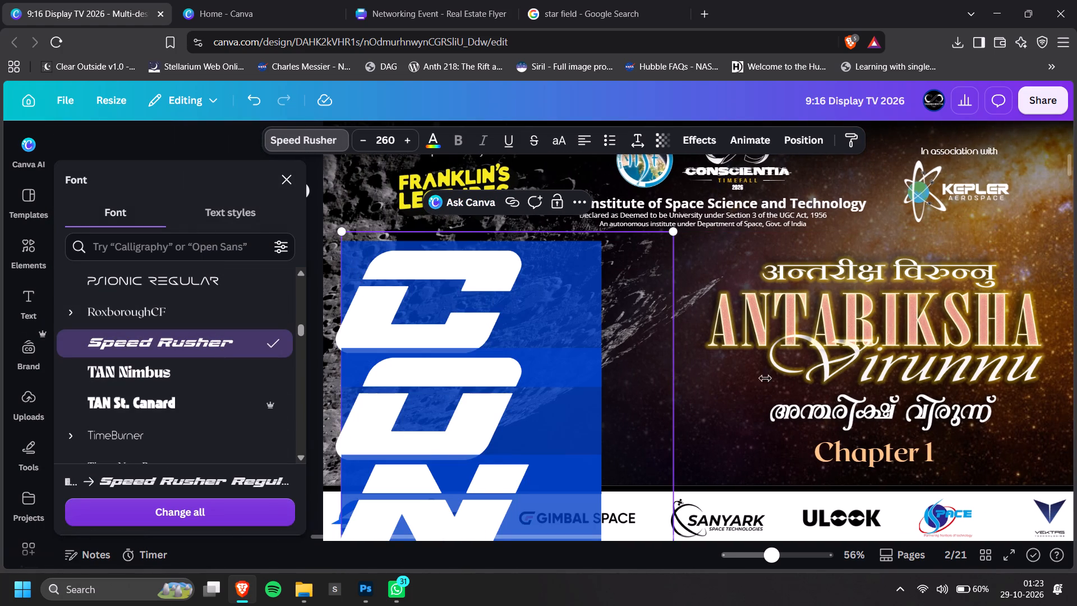
{"action": "left_click_drag", "start_coordinate": [765, 378], "coordinate": [993, 347]}
Set the font size of the word CONSCIENTIA to 100.
{"action": "scroll", "coordinate": [983, 348], "scroll_direction": "down", "scroll_amount": 4, "text": "ctrl"}
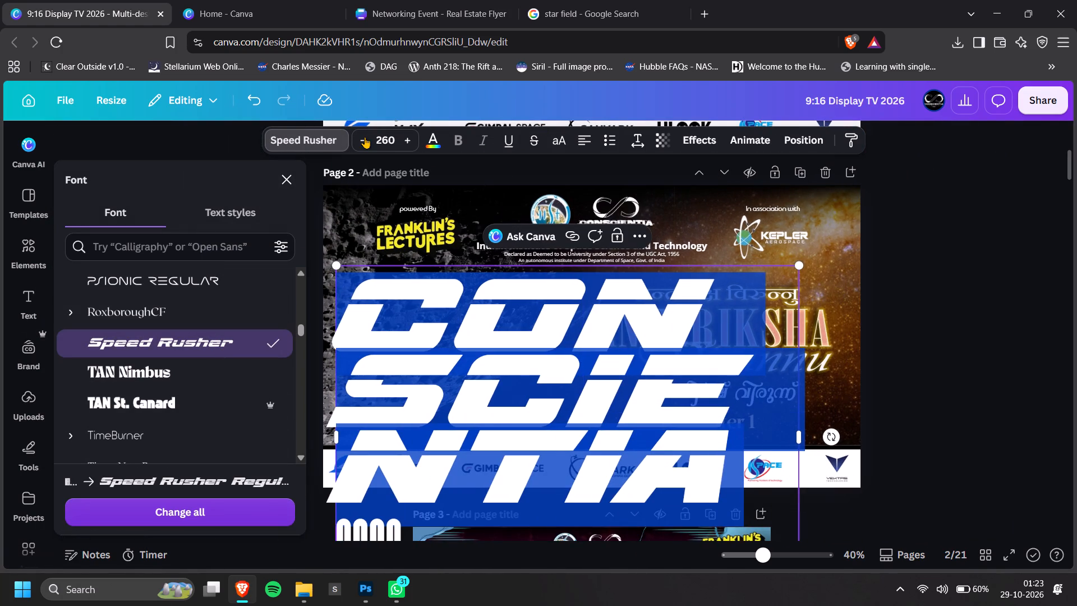
{"action": "double_click", "coordinate": [365, 137]}
{"action": "left_click", "coordinate": [376, 141]}
{"action": "type", "text": "100"}
{"action": "key", "text": "Return"}
{"action": "double_click", "coordinate": [951, 299]}
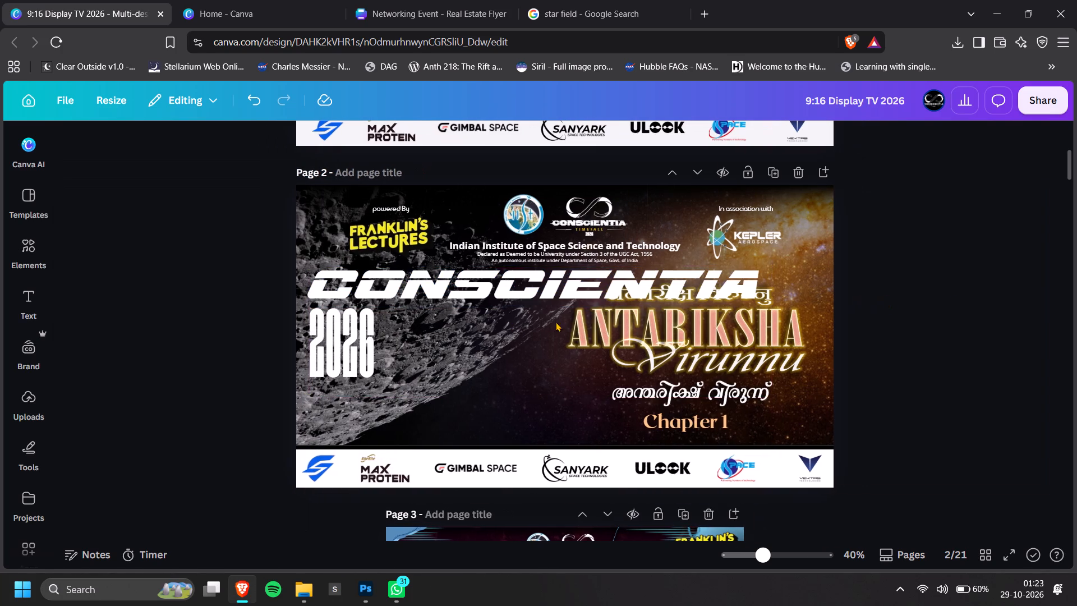
Scale the CONSCIENTIA 2026 heading down to fit beside the Antariksha title and place it low over the moon, above the sponsor strip.
{"action": "left_click_drag", "start_coordinate": [477, 319], "coordinate": [467, 357]}
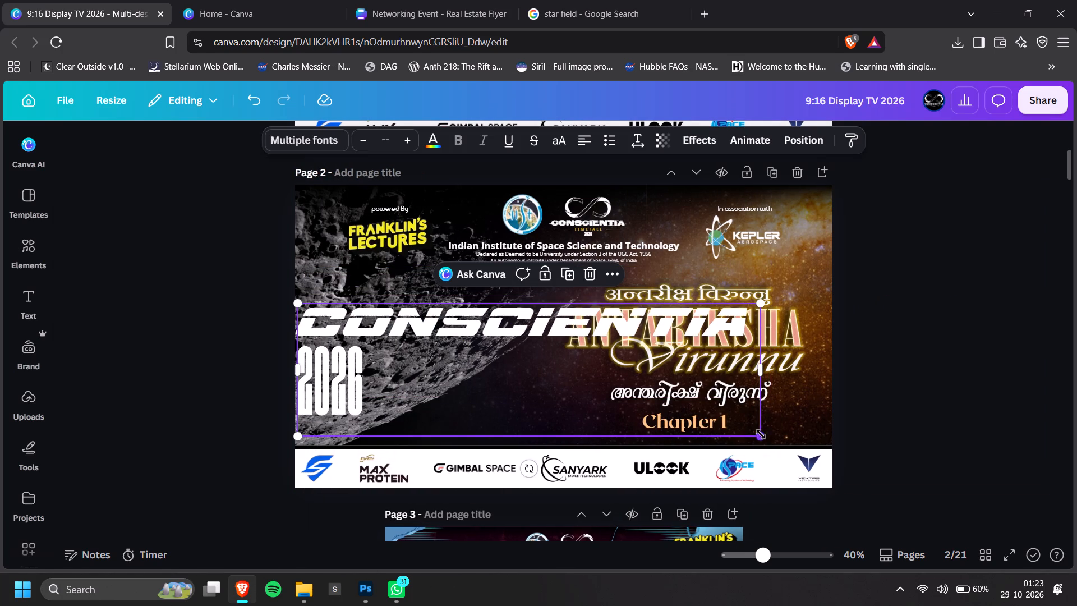
{"action": "left_click_drag", "start_coordinate": [761, 434], "coordinate": [564, 357]}
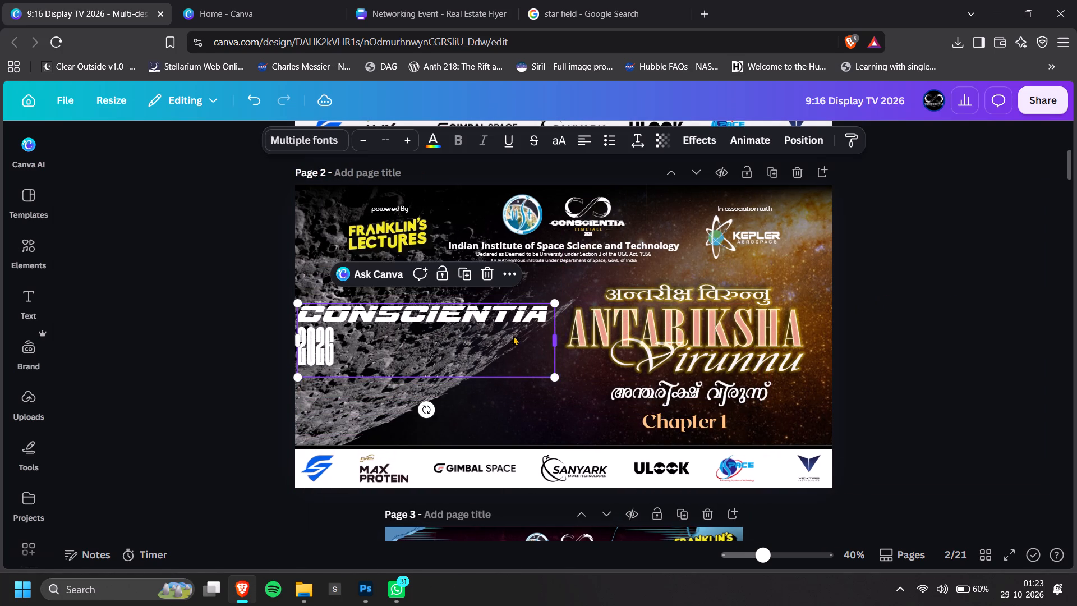
{"action": "left_click_drag", "start_coordinate": [509, 333], "coordinate": [517, 323]}
{"action": "left_click", "coordinate": [844, 283]}
{"action": "scroll", "coordinate": [986, 305], "scroll_direction": "down", "scroll_amount": 1, "text": "ctrl"}
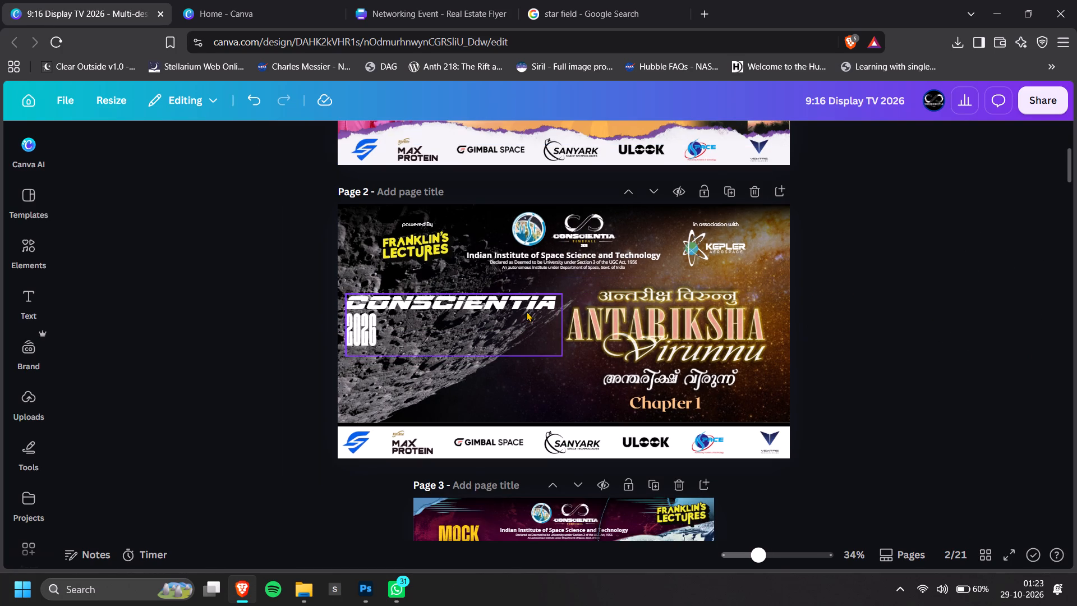
{"action": "left_click_drag", "start_coordinate": [489, 310], "coordinate": [501, 379]}
{"action": "left_click", "coordinate": [886, 341]}
Right-align the CONSCIENTIA 2026 heading text.
{"action": "left_click", "coordinate": [429, 389]}
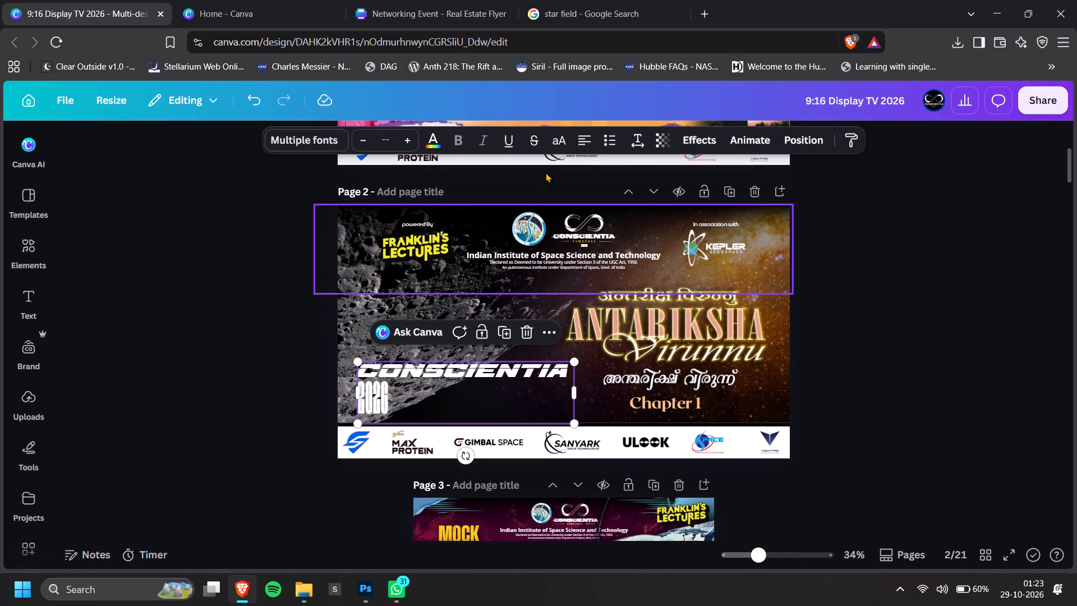
{"action": "left_click", "coordinate": [591, 135]}
{"action": "left_click", "coordinate": [590, 139]}
{"action": "left_click", "coordinate": [938, 322]}
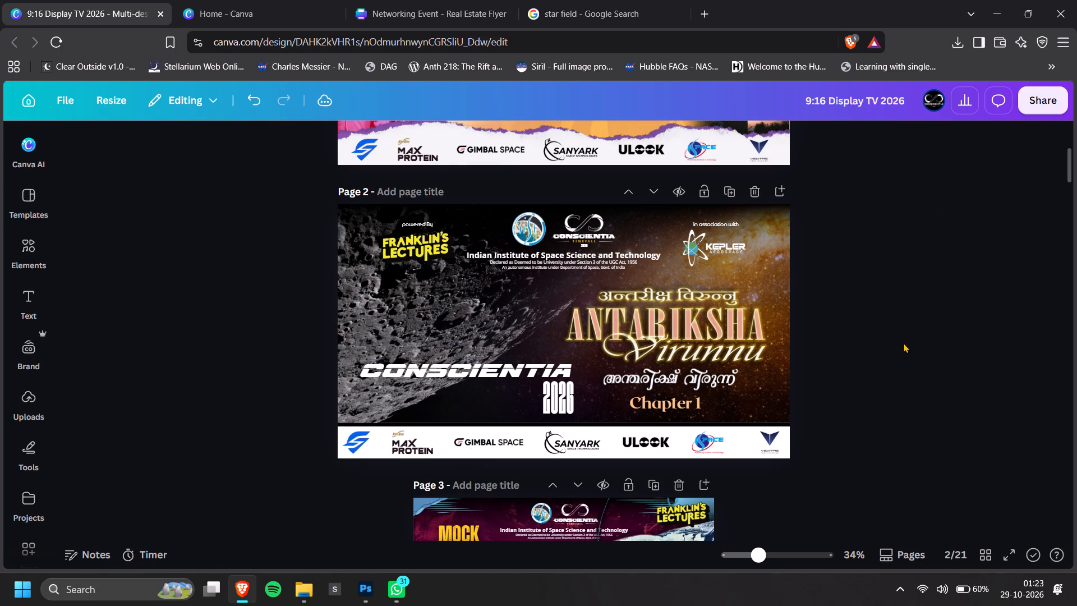
Fine-tune the position of the CONSCIENTIA 2026 heading beside the Malayalam title and Chapter 1 subtitle.
{"action": "left_click_drag", "start_coordinate": [516, 388], "coordinate": [508, 389]}
{"action": "left_click", "coordinate": [868, 357]}
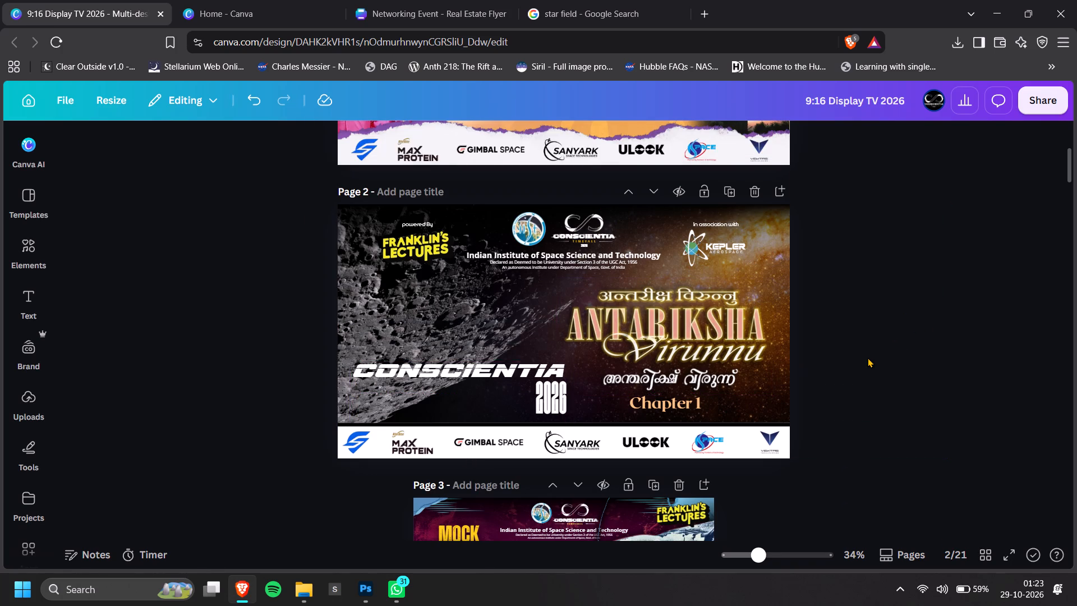
{"action": "scroll", "coordinate": [868, 357], "scroll_direction": "down", "scroll_amount": 2, "text": "ctrl"}
{"action": "scroll", "coordinate": [518, 398], "scroll_direction": "up", "scroll_amount": 5, "text": "ctrl"}
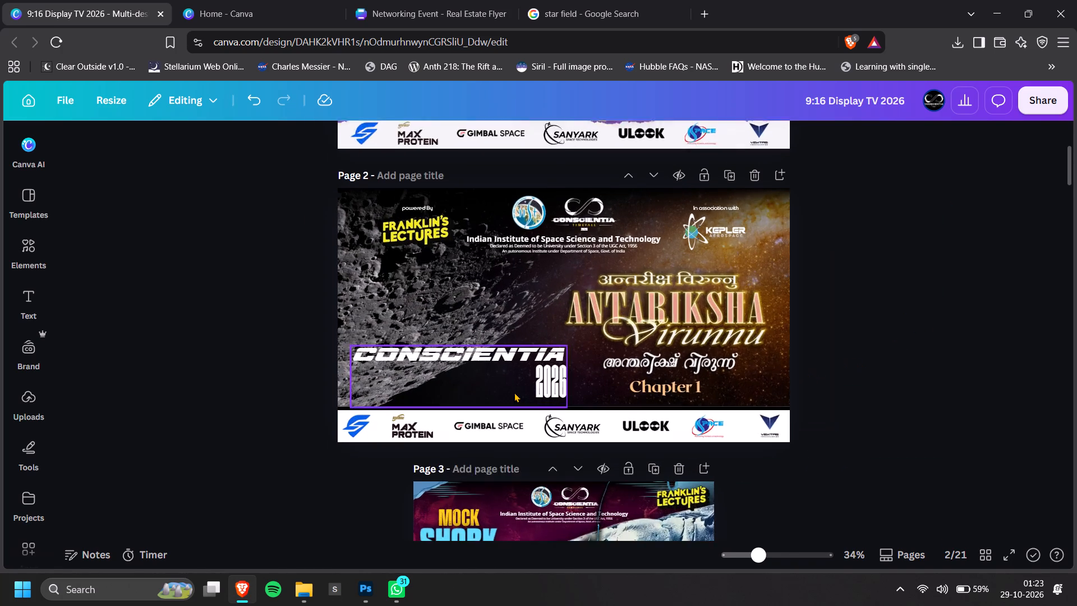
{"action": "left_click_drag", "start_coordinate": [516, 385], "coordinate": [524, 383]}
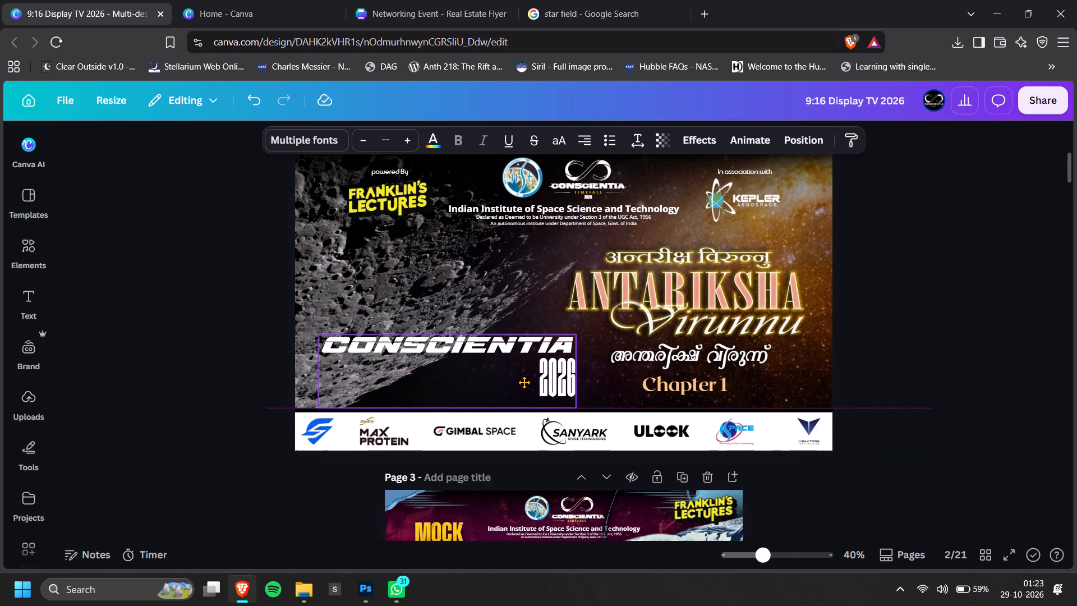
{"action": "left_click_drag", "start_coordinate": [524, 383], "coordinate": [527, 382]}
{"action": "left_click", "coordinate": [958, 320]}
{"action": "scroll", "coordinate": [958, 320], "scroll_direction": "down", "scroll_amount": 2, "text": "ctrl"}
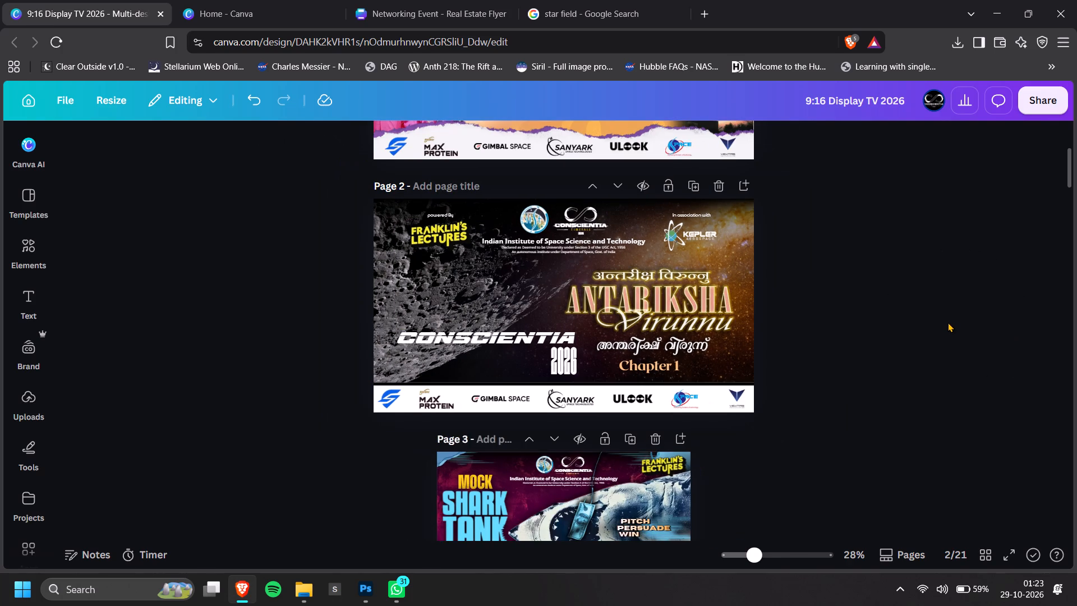
{"action": "scroll", "coordinate": [947, 323], "scroll_direction": "down", "scroll_amount": 2, "text": "ctrl"}
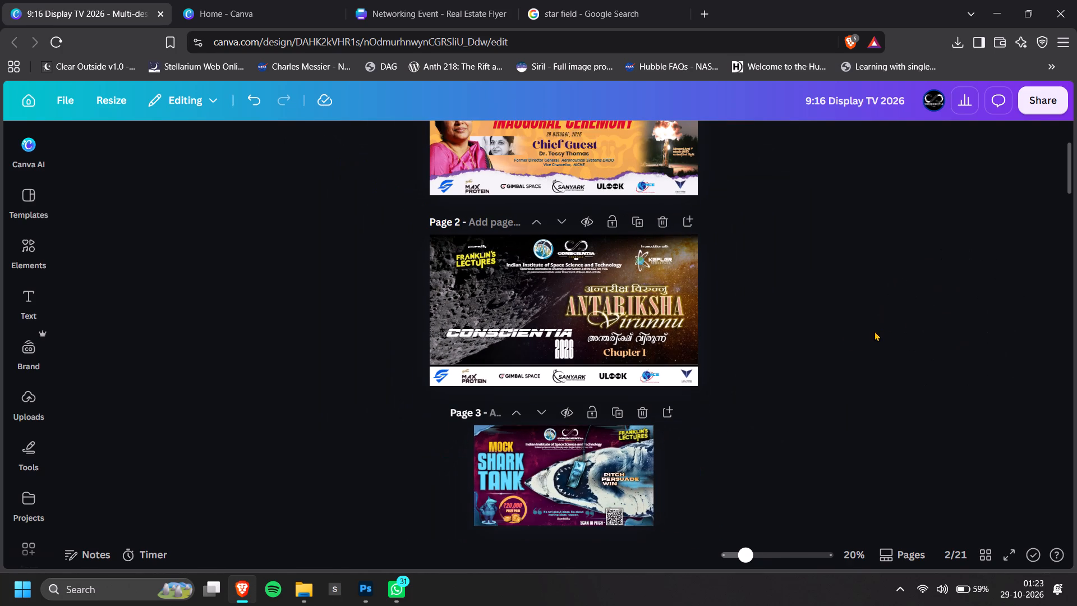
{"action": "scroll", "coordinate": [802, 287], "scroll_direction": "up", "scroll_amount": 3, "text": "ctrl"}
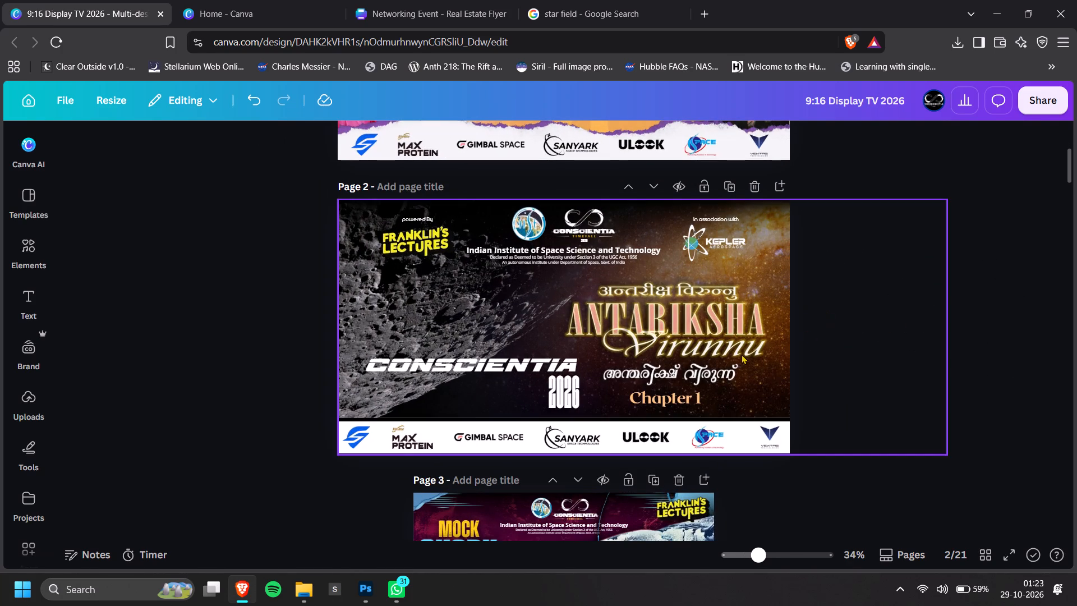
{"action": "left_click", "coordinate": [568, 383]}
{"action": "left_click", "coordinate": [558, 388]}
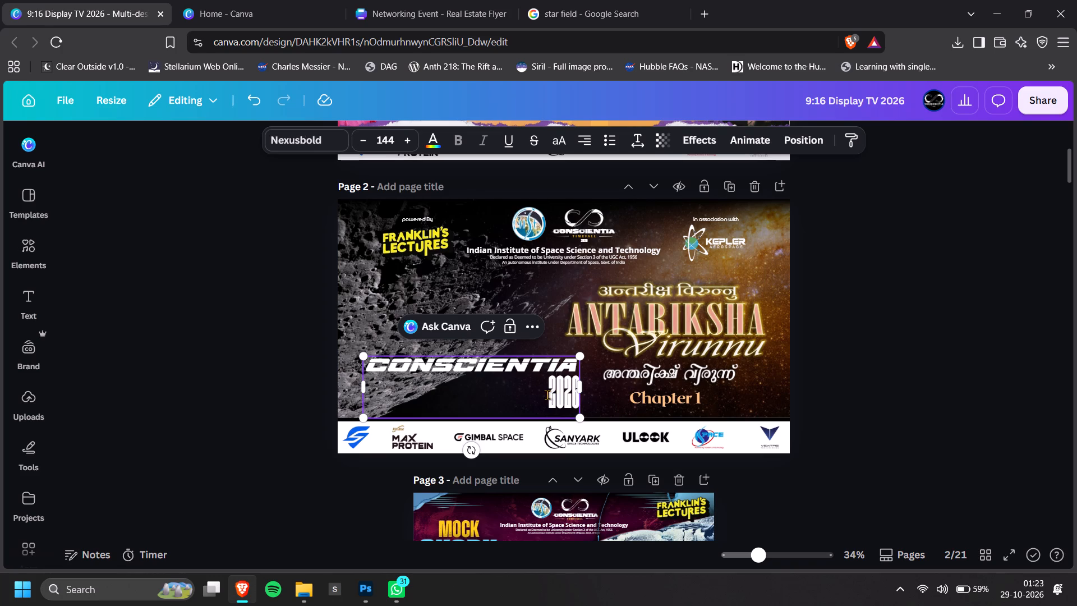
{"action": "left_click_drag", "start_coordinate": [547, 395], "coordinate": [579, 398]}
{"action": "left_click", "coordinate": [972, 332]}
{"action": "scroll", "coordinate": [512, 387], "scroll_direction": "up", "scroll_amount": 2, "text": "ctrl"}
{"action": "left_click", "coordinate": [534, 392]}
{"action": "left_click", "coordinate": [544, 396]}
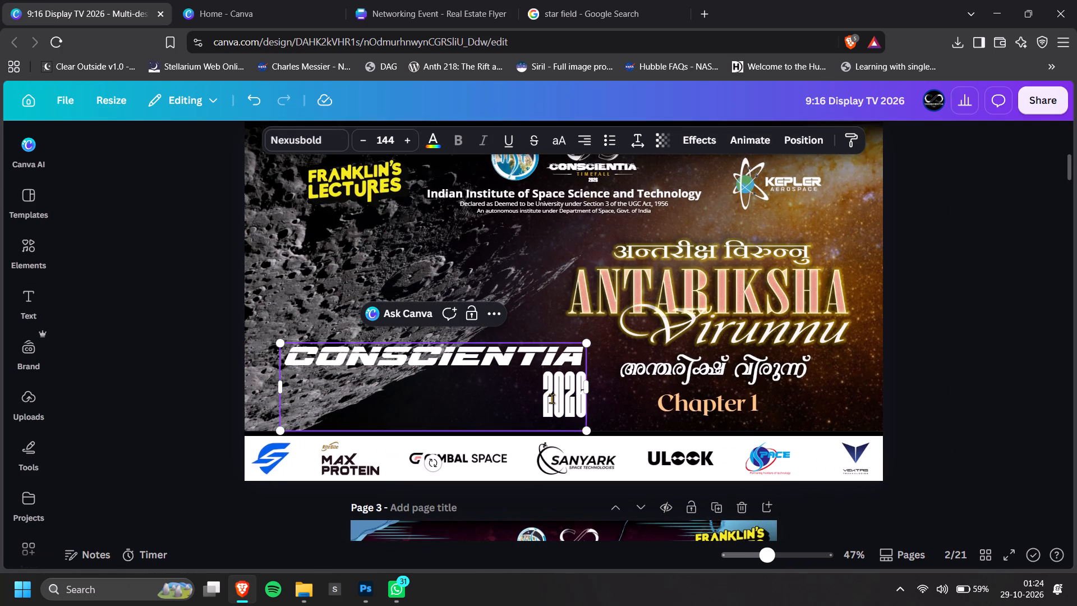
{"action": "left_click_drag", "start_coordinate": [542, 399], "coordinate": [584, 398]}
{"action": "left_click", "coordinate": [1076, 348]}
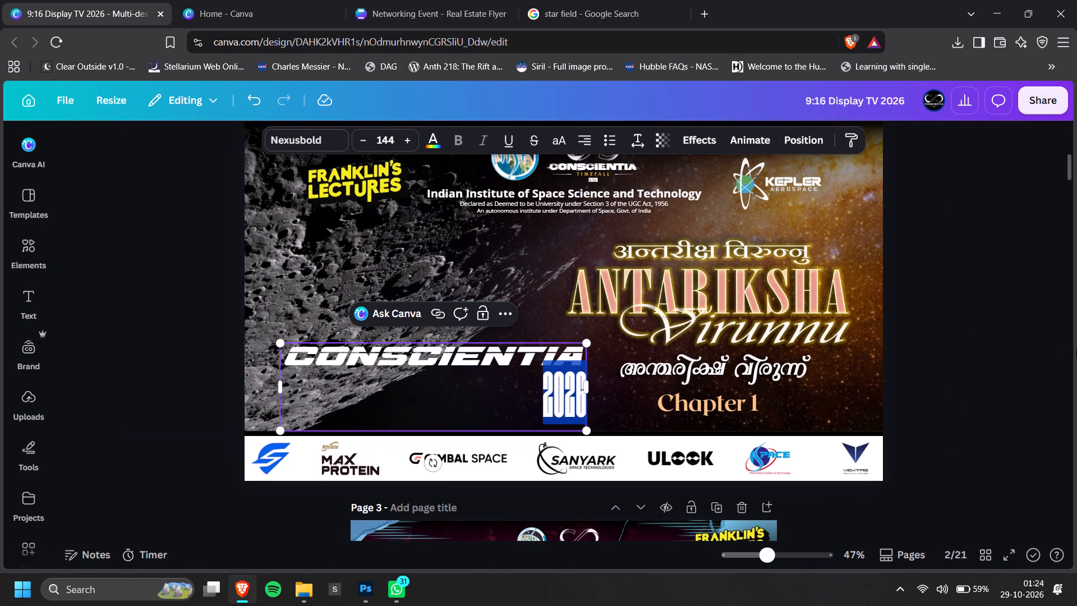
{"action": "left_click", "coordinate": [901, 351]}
Duplicate the CONSCIENTIA 2026 heading and place the copy higher over the moon surface.
{"action": "left_click_drag", "start_coordinate": [537, 370], "coordinate": [464, 261], "text": "alt"}
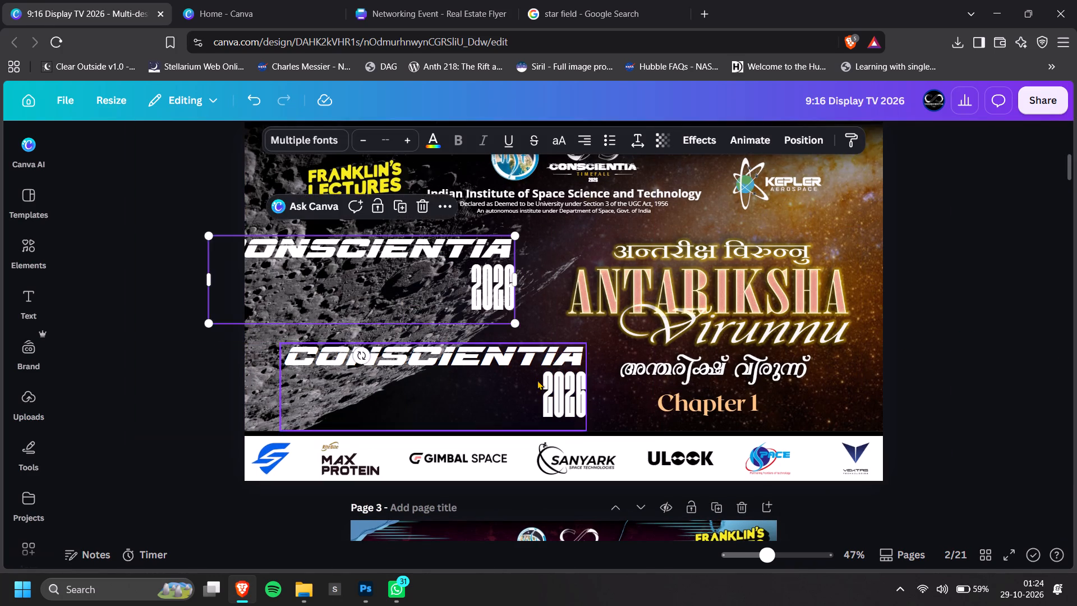
Delete the 2026 line from the lower heading, leaving only the word CONSCIENTIA.
{"action": "left_click", "coordinate": [537, 380]}
{"action": "left_click", "coordinate": [536, 401]}
{"action": "left_click", "coordinate": [542, 407]}
{"action": "key", "text": "Delete"}
{"action": "key", "text": "Delete"}
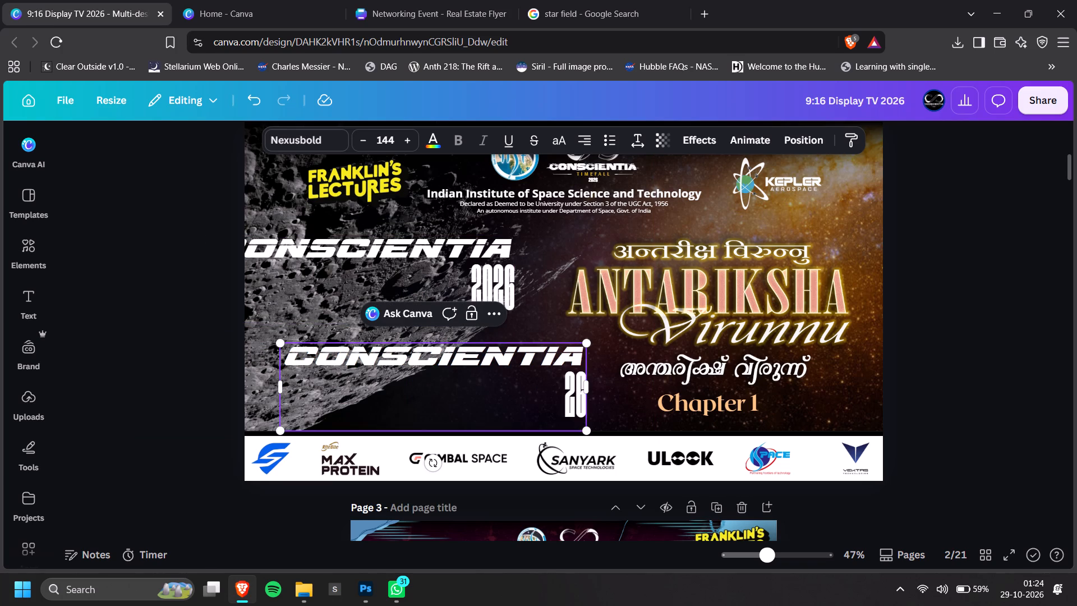
{"action": "key", "text": "Delete"}
{"action": "key", "text": "Delete"}
{"action": "key", "text": "Delete"}
{"action": "key", "text": "Pause"}
{"action": "key", "text": "BackSpace"}
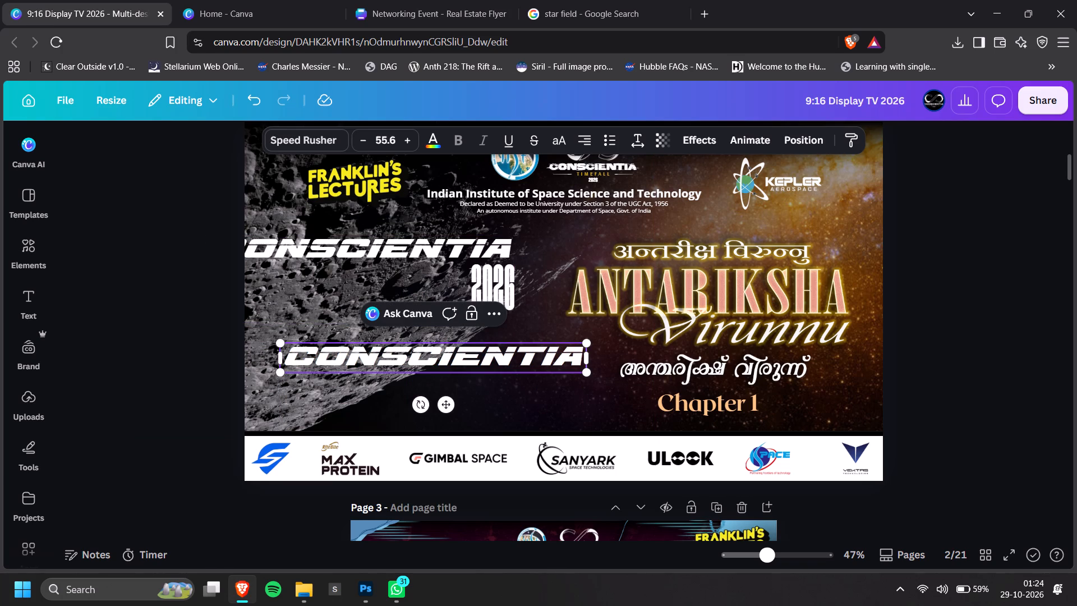
{"action": "double_click", "coordinate": [965, 368]}
Move the lower CONSCIENTIA text slightly down and duplicate it directly beneath.
{"action": "left_click_drag", "start_coordinate": [527, 366], "coordinate": [528, 369]}
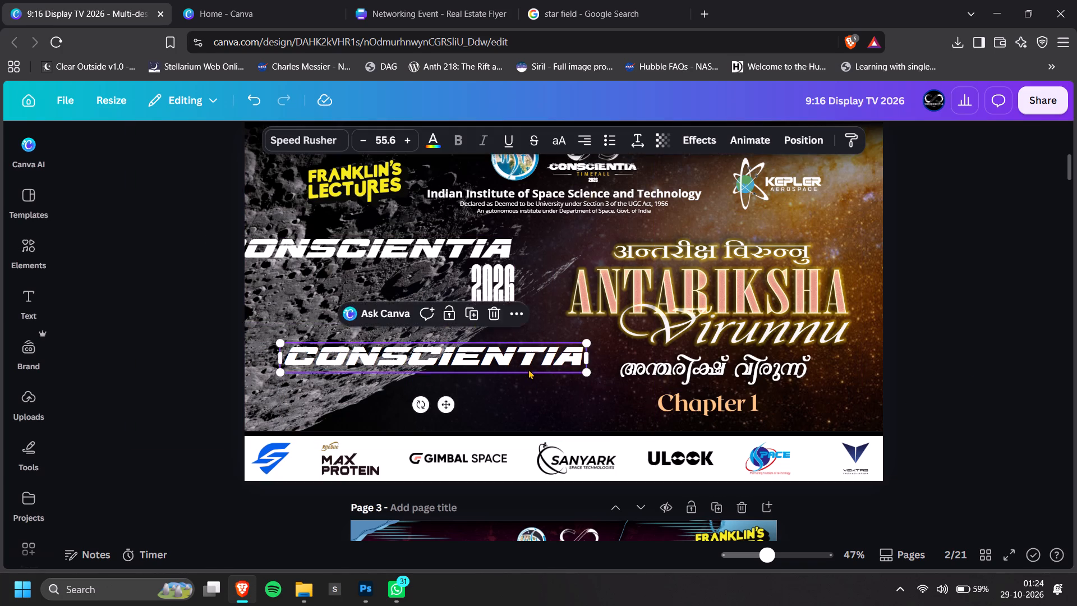
{"action": "left_click_drag", "start_coordinate": [528, 369], "coordinate": [530, 382]}
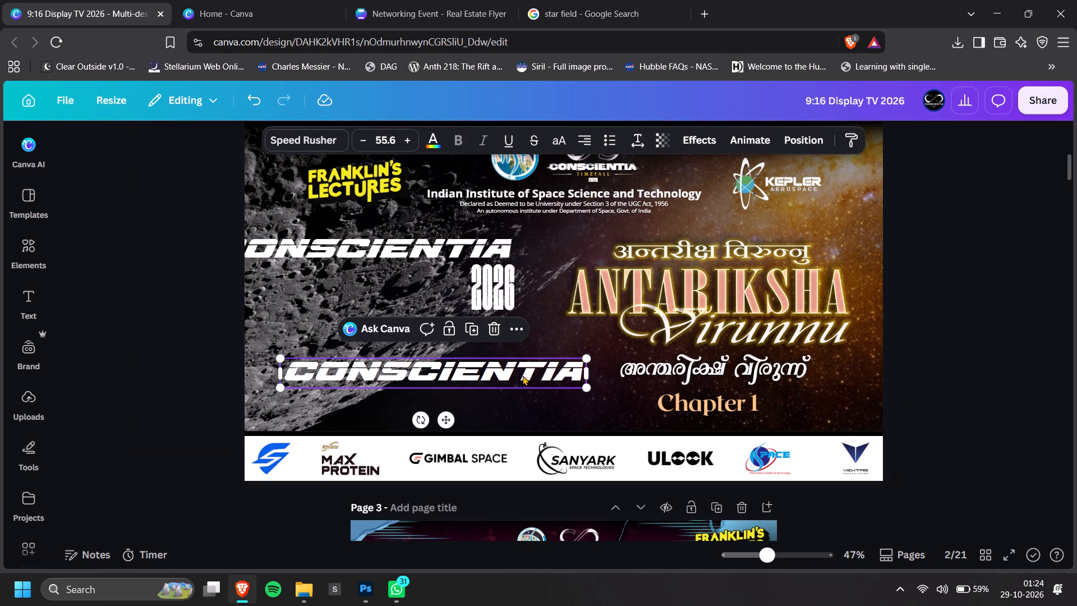
{"action": "left_click_drag", "start_coordinate": [448, 380], "coordinate": [451, 403], "text": "alt"}
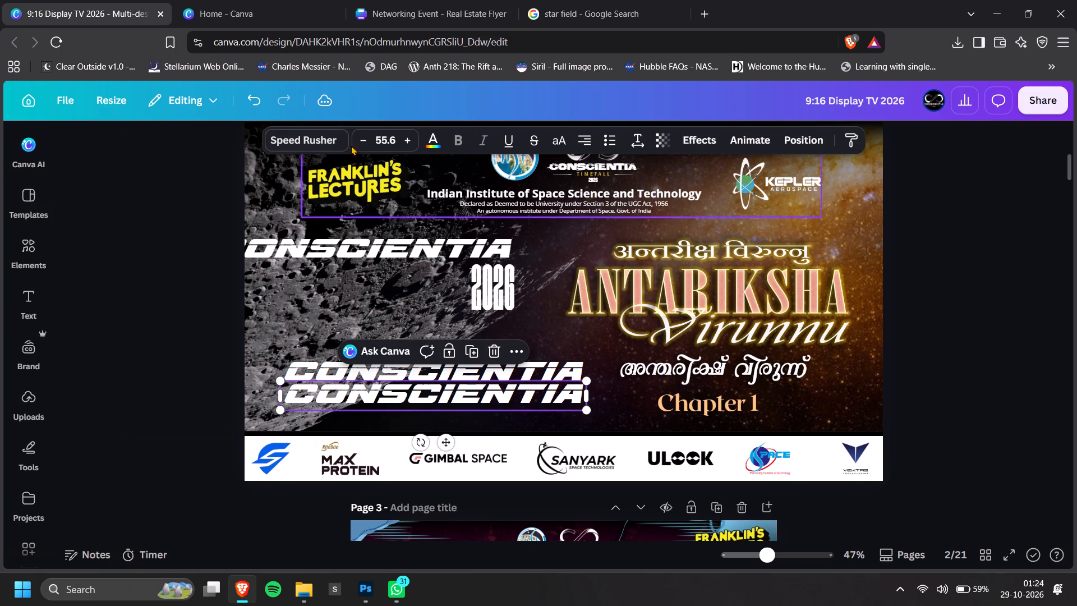
Browse the font list and replace the duplicated CONSCIENTIA line's text with 2026.
{"action": "left_click", "coordinate": [335, 135]}
{"action": "scroll", "coordinate": [182, 383], "scroll_direction": "up", "scroll_amount": 3}
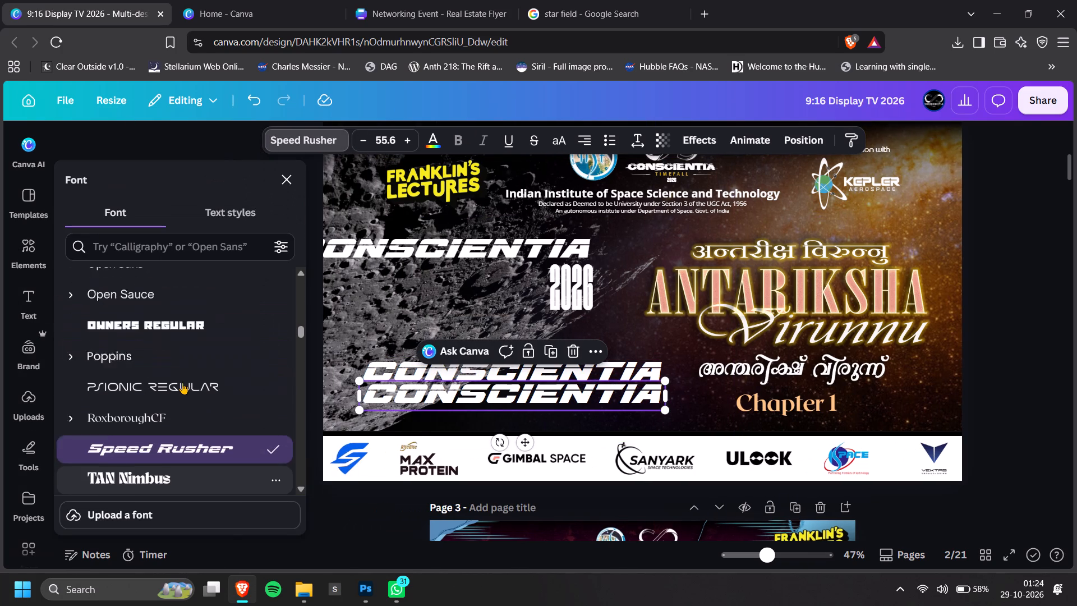
{"action": "scroll", "coordinate": [182, 383], "scroll_direction": "up", "scroll_amount": 1}
{"action": "left_click", "coordinate": [182, 383]}
{"action": "double_click", "coordinate": [560, 401]}
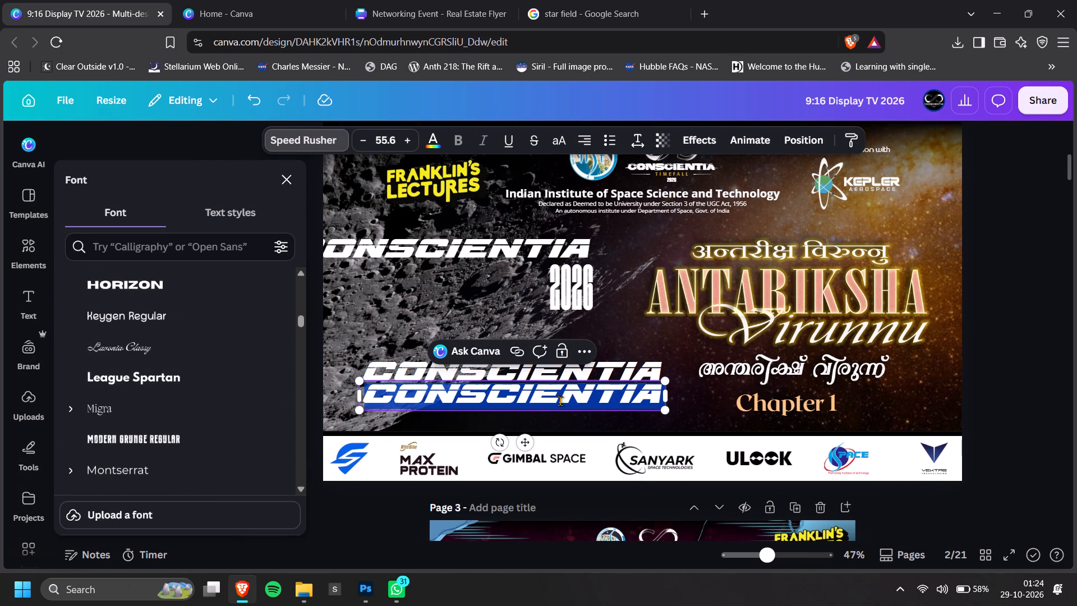
{"action": "type", "text": "2026"}
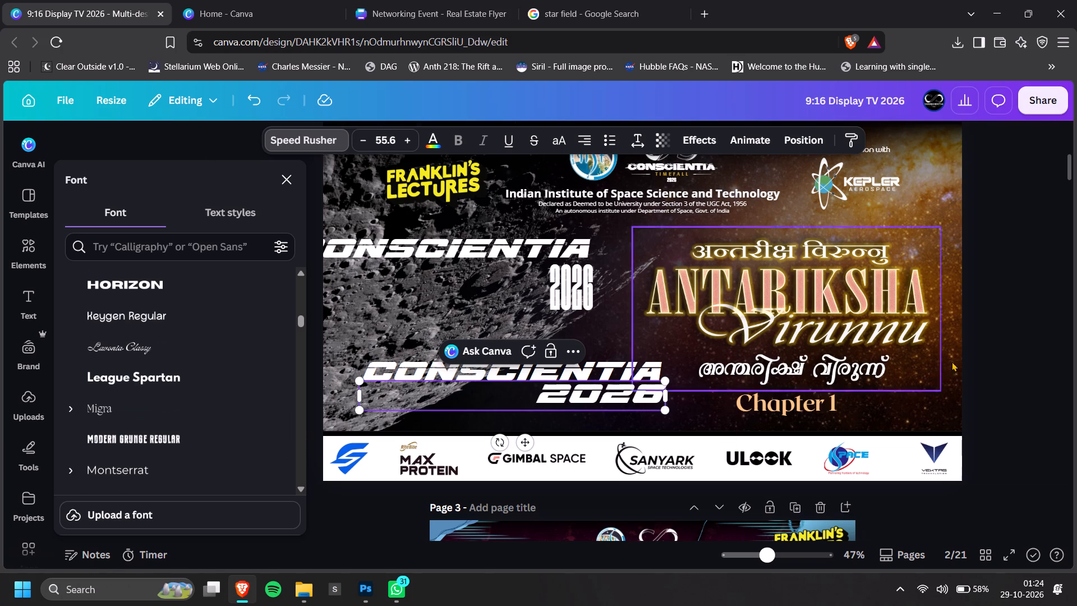
{"action": "left_click_drag", "start_coordinate": [1076, 352], "coordinate": [1065, 351]}
{"action": "double_click", "coordinate": [1042, 354]}
{"action": "scroll", "coordinate": [979, 380], "scroll_direction": "down", "scroll_amount": 2, "text": "ctrl"}
{"action": "scroll", "coordinate": [510, 392], "scroll_direction": "up", "scroll_amount": 2, "text": "ctrl"}
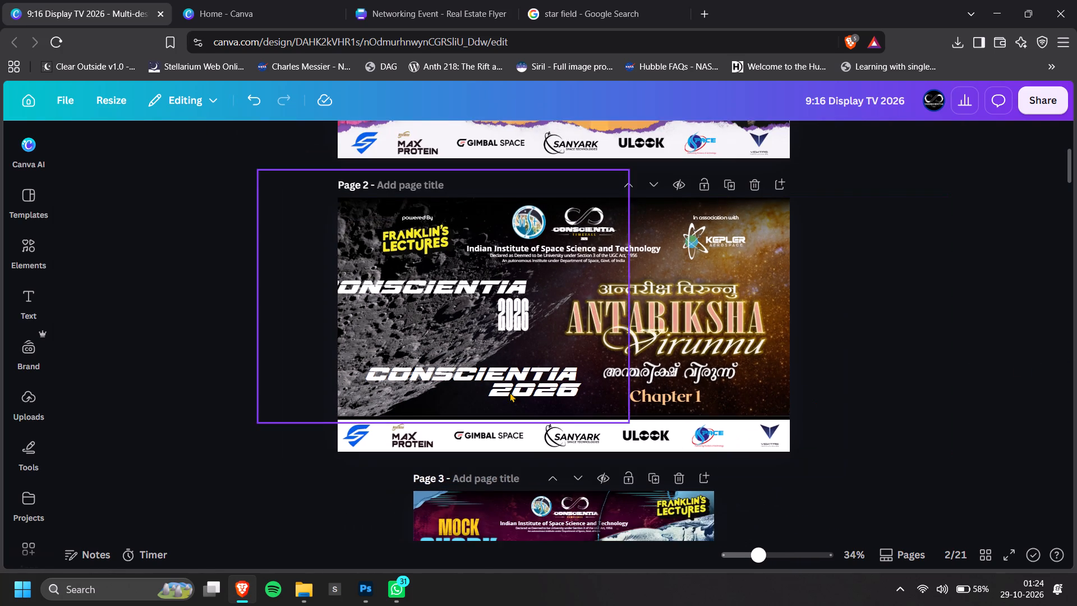
Align the lower 2026 with the right end of CONSCIENTIA and set its font size to 36, trying 49 first.
{"action": "scroll", "coordinate": [510, 392], "scroll_direction": "up", "scroll_amount": 2, "text": "ctrl"}
{"action": "left_click_drag", "start_coordinate": [519, 389], "coordinate": [514, 392]}
{"action": "left_click", "coordinate": [373, 137]}
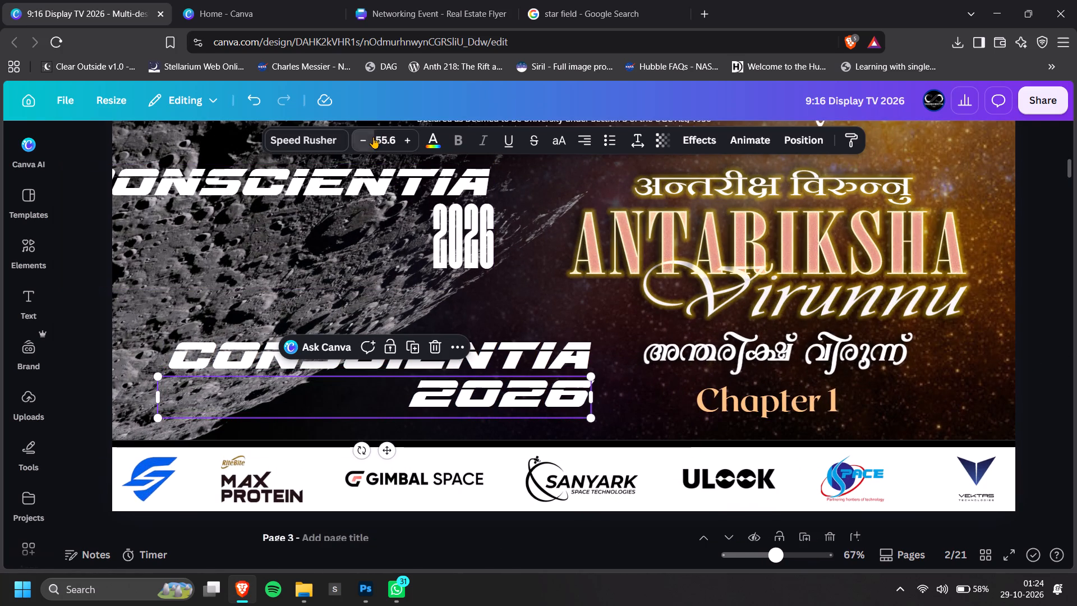
{"action": "left_click", "coordinate": [384, 137]}
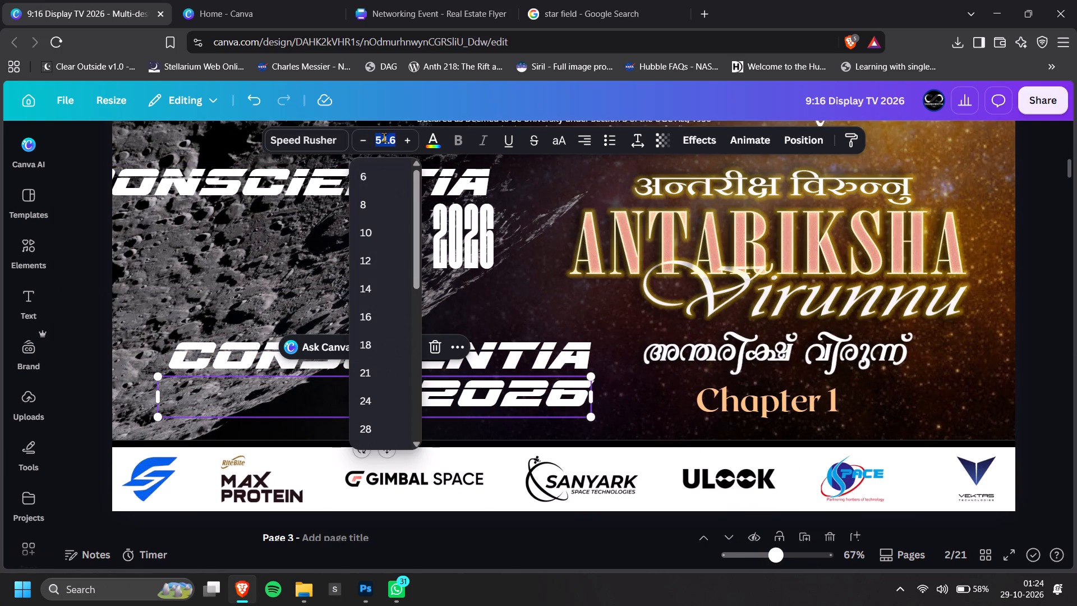
{"action": "type", "text": "49"}
{"action": "key", "text": "Return"}
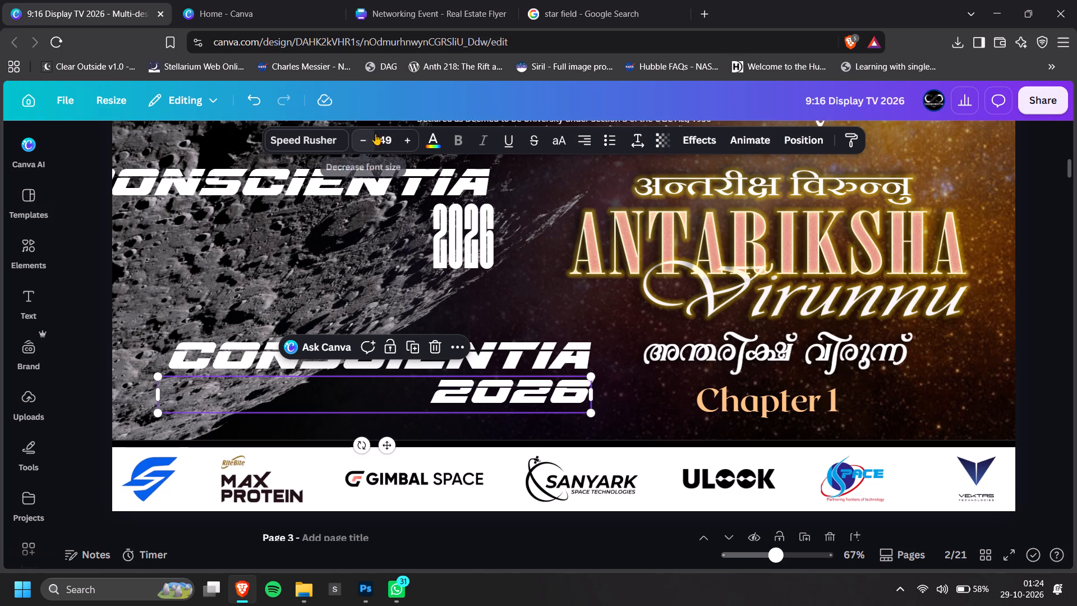
{"action": "left_click", "coordinate": [379, 134]}
{"action": "key", "text": "2"}
{"action": "key", "text": "BackSpace"}
{"action": "type", "text": "36"}
{"action": "key", "text": "Return"}
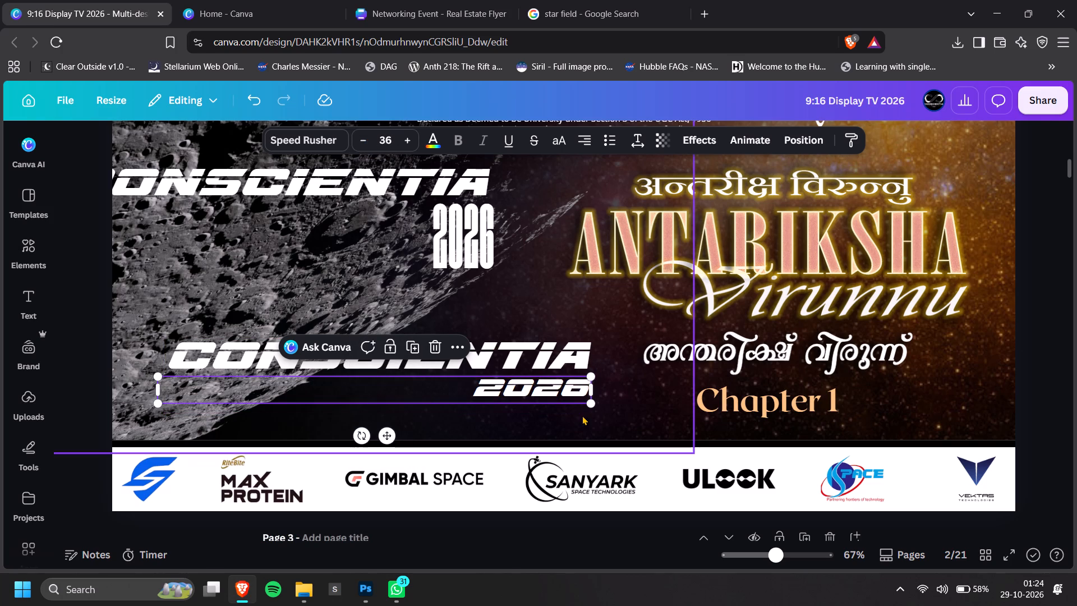
Shrink the lower 2026 and CONSCIENTIA text boxes so that each fits its text width.
{"action": "double_click", "coordinate": [154, 385]}
{"action": "left_click", "coordinate": [179, 356]}
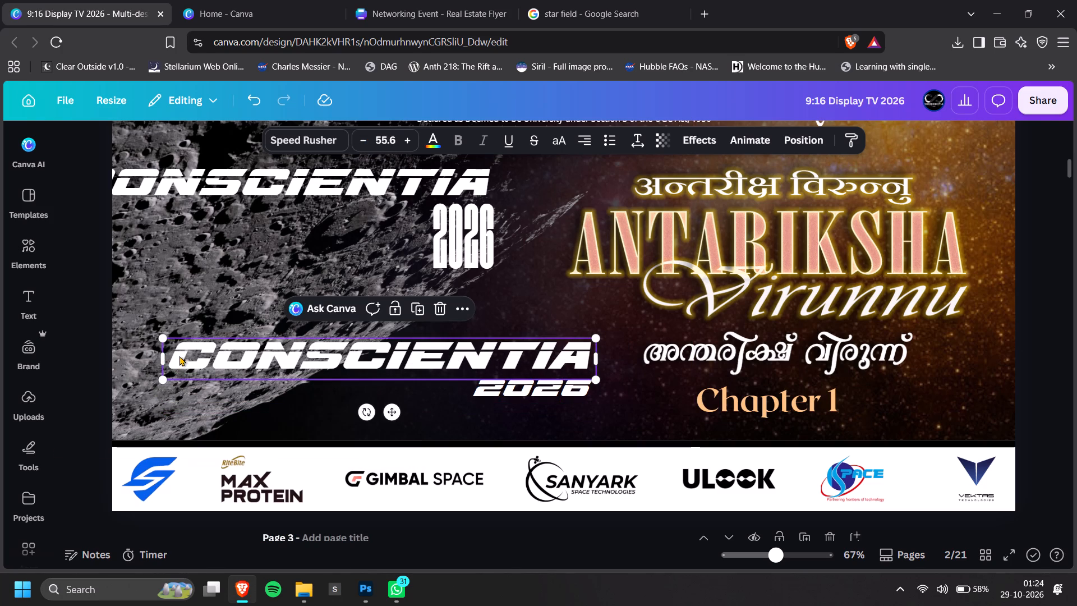
{"action": "left_click", "coordinate": [163, 355]}
{"action": "double_click", "coordinate": [159, 356]}
{"action": "left_click", "coordinate": [526, 292]}
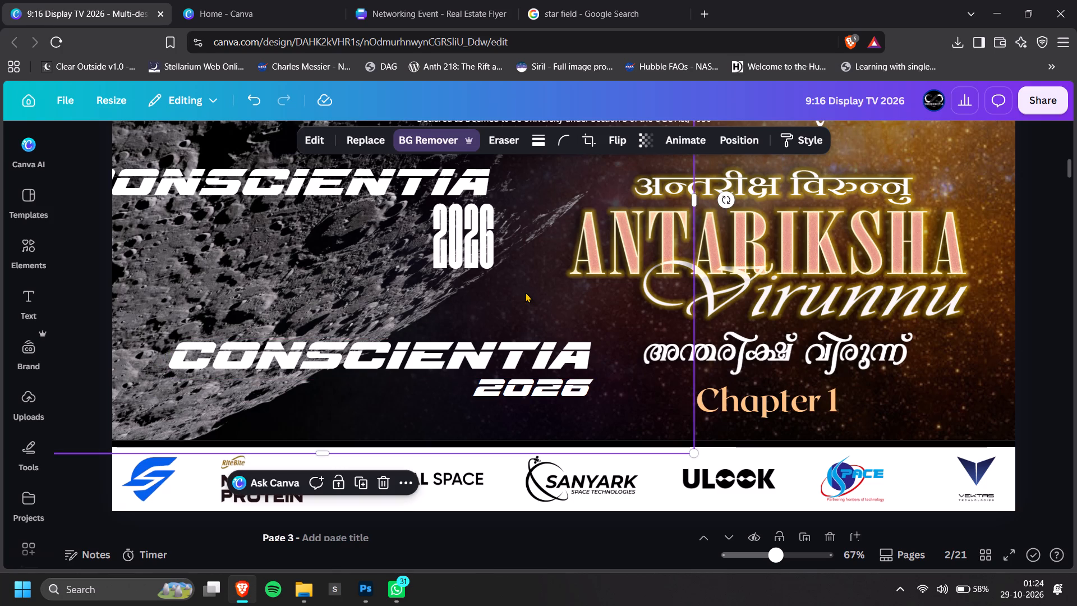
{"action": "left_click", "coordinate": [572, 392]}
{"action": "left_click", "coordinate": [807, 359]}
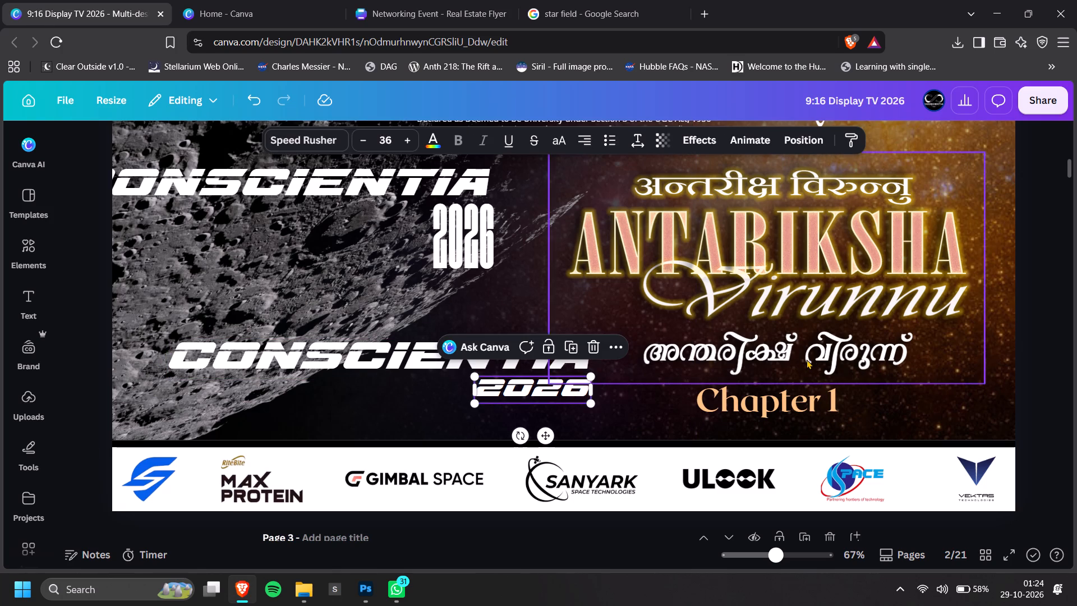
Delete the CONSCIENTIA line from the upper heading, leaving only its 2026 line.
{"action": "scroll", "coordinate": [1076, 360], "scroll_direction": "down", "scroll_amount": 3, "text": "ctrl"}
{"action": "left_click", "coordinate": [1050, 361]}
{"action": "left_click", "coordinate": [1034, 364]}
{"action": "scroll", "coordinate": [1034, 364], "scroll_direction": "down", "scroll_amount": 2, "text": "ctrl"}
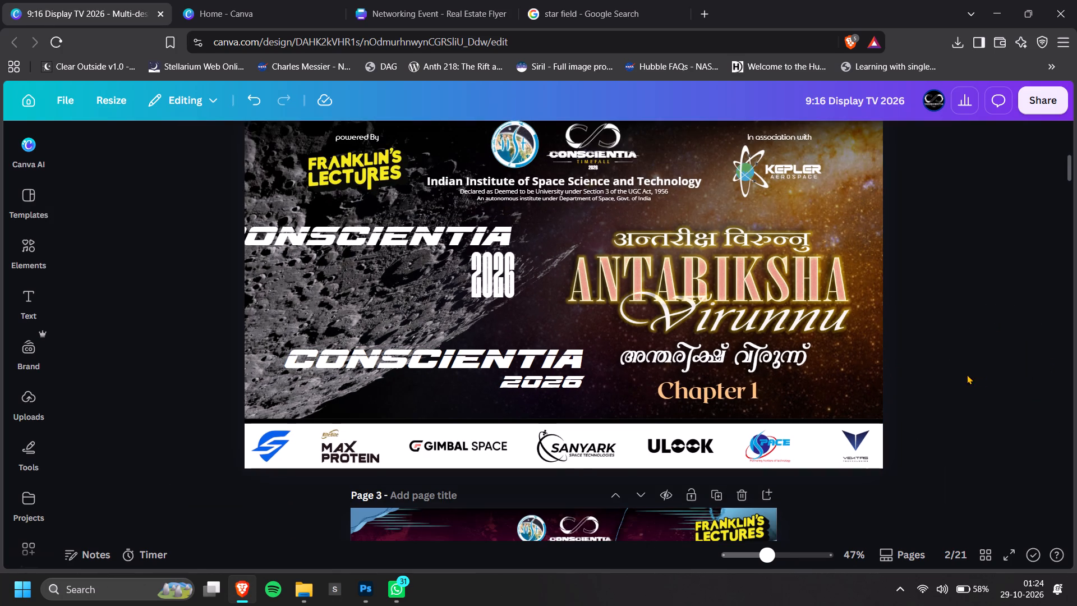
{"action": "left_click", "coordinate": [418, 241]}
{"action": "double_click", "coordinate": [426, 240]}
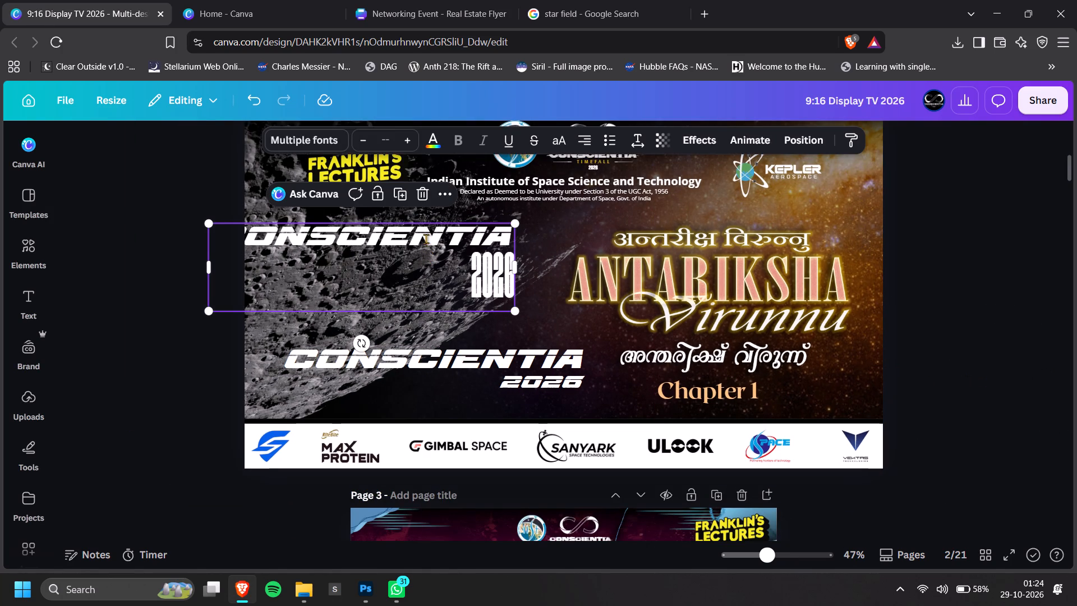
{"action": "double_click", "coordinate": [426, 239]}
{"action": "double_click", "coordinate": [428, 239]}
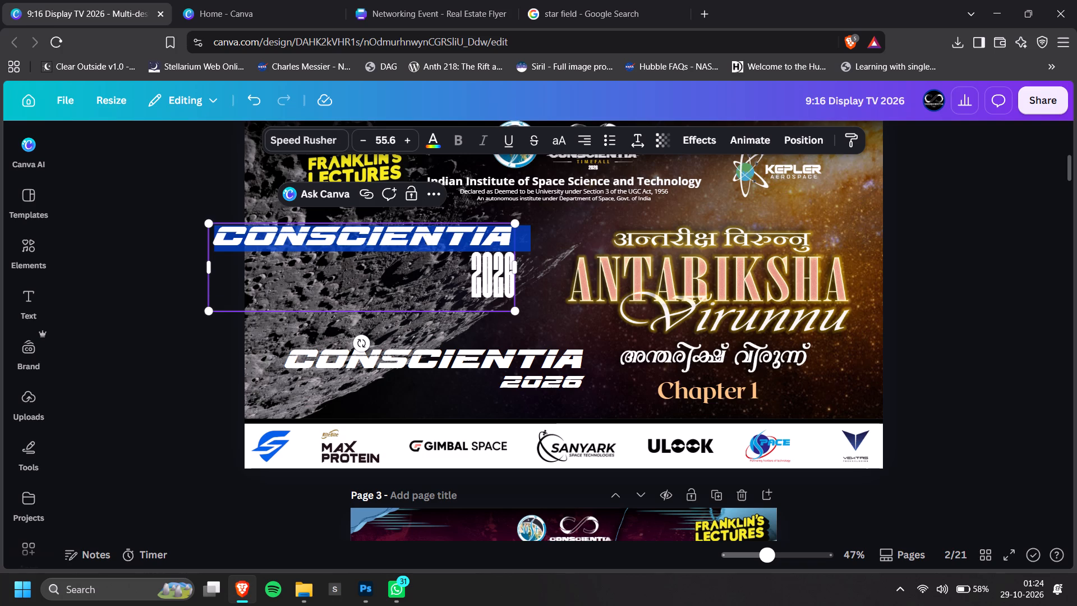
{"action": "key", "text": "BackSpace"}
{"action": "key", "text": "BackSpace"}
{"action": "double_click", "coordinate": [952, 228]}
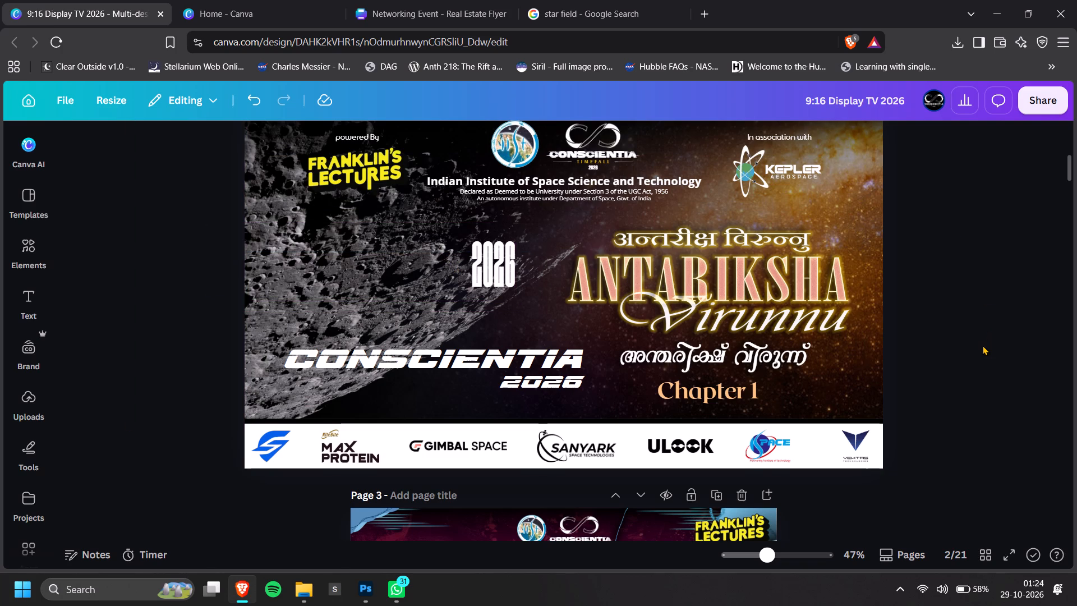
Move the lower CONSCIENTIA and 2026 lines together slightly down towards the sponsor strip.
{"action": "scroll", "coordinate": [983, 345], "scroll_direction": "down", "scroll_amount": 1, "text": "ctrl"}
{"action": "scroll", "coordinate": [477, 361], "scroll_direction": "up", "scroll_amount": 2, "text": "ctrl"}
{"action": "left_click", "coordinate": [479, 361]}
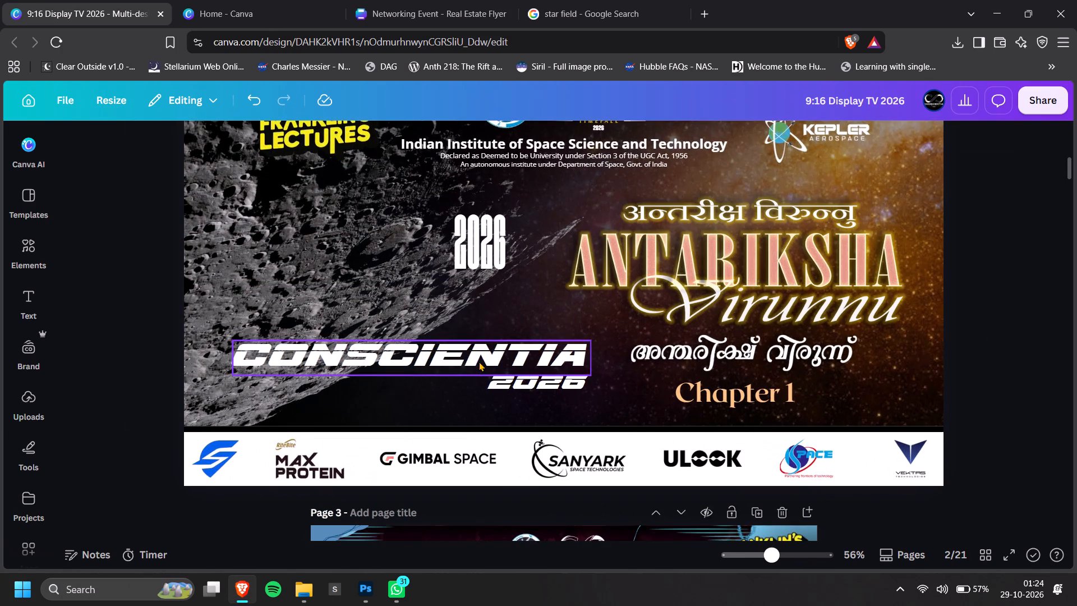
{"action": "left_click", "coordinate": [511, 392], "text": "shift"}
{"action": "left_click_drag", "start_coordinate": [504, 384], "coordinate": [504, 389]}
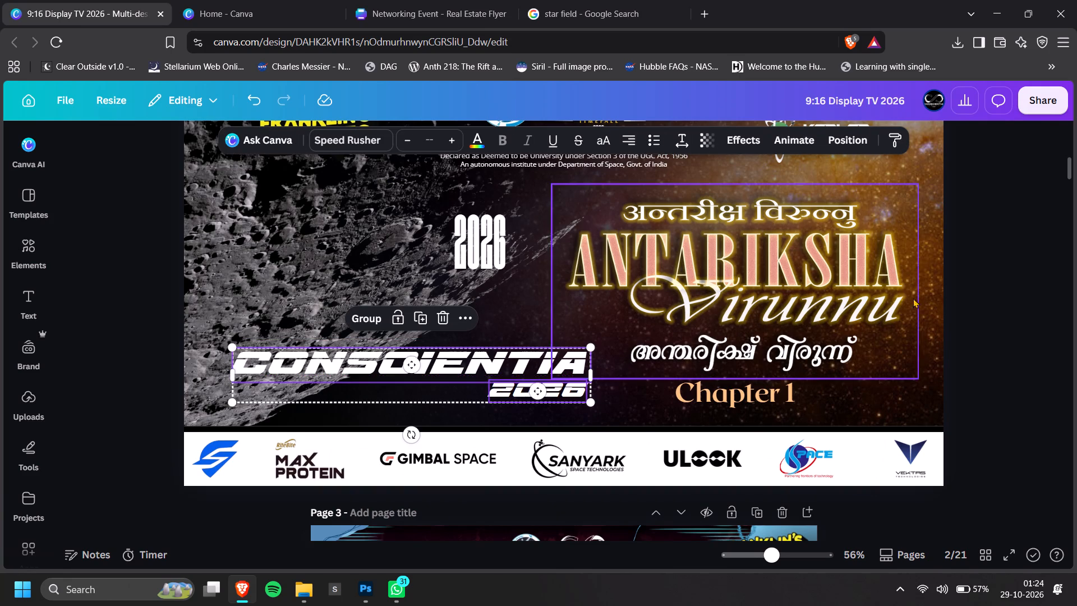
{"action": "left_click", "coordinate": [978, 272]}
Apply the Glow effect to the CONSCIENTIA text and increase its intensity.
{"action": "left_click", "coordinate": [509, 369]}
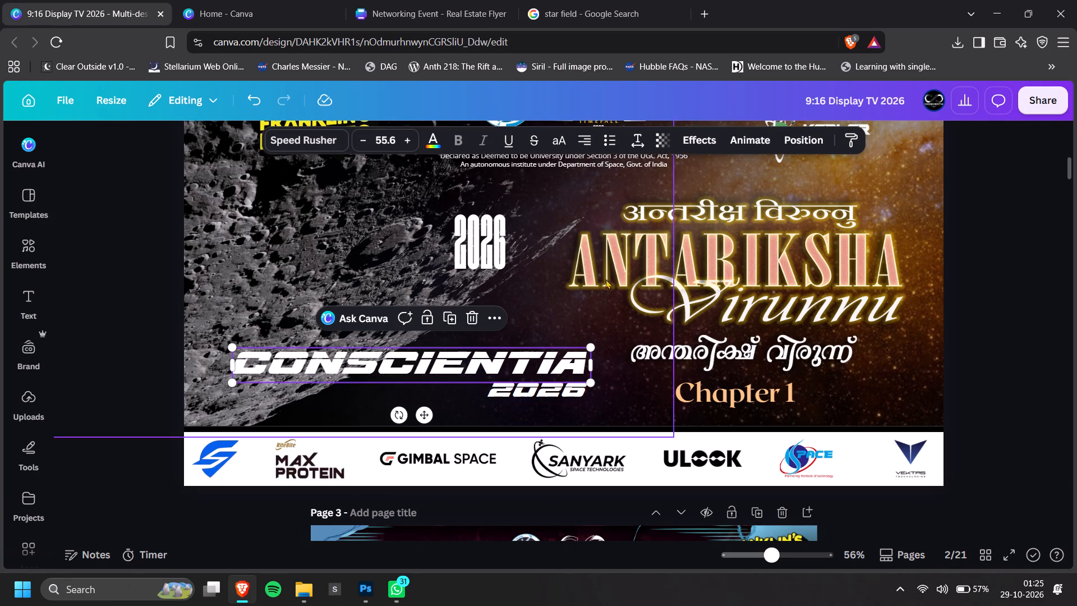
{"action": "left_click", "coordinate": [684, 137]}
{"action": "left_click", "coordinate": [178, 255]}
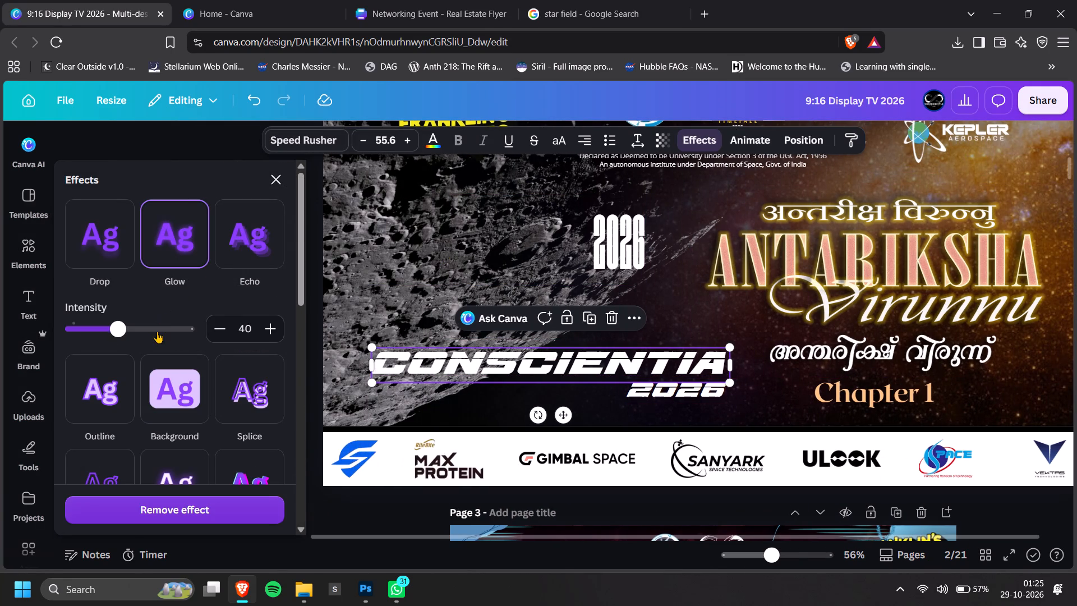
{"action": "left_click_drag", "start_coordinate": [137, 332], "coordinate": [389, 337]}
Bring the Speed Rusher 2026 line forward two levels in the layer order.
{"action": "left_click", "coordinate": [647, 388]}
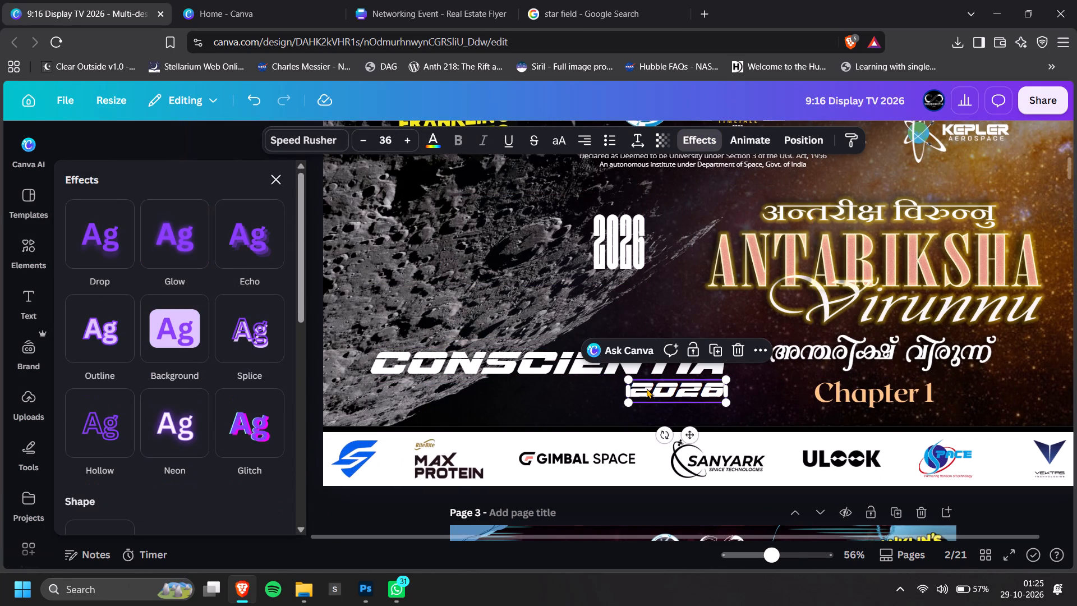
{"action": "key", "text": "ctrl+bracketright"}
{"action": "key", "text": "ctrl+bracketright"}
{"action": "scroll", "coordinate": [771, 447], "scroll_direction": "down", "scroll_amount": 3, "text": "ctrl"}
{"action": "double_click", "coordinate": [964, 315]}
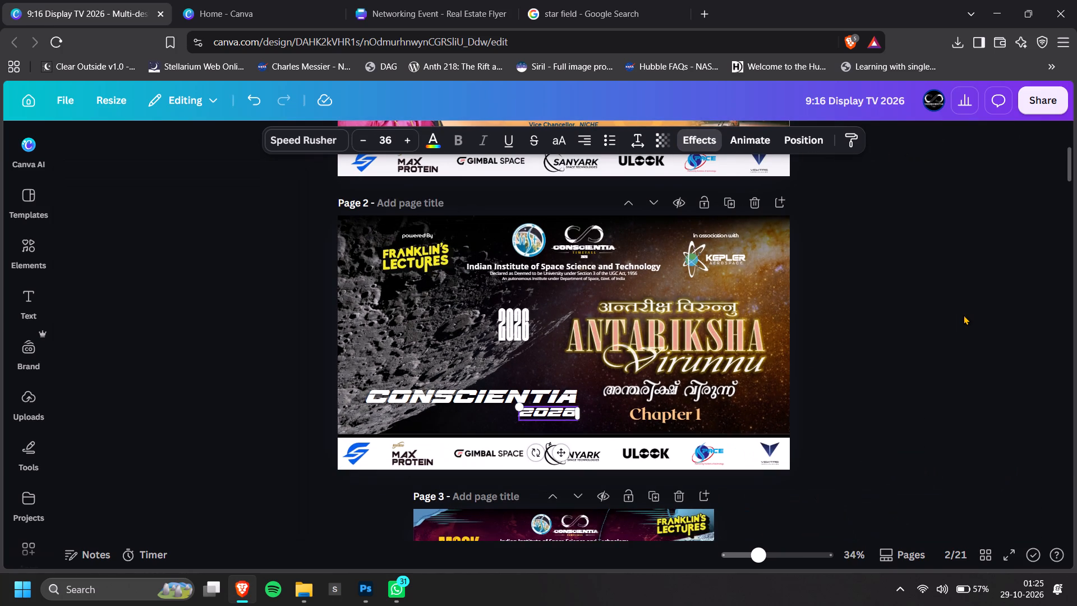
Move the leftover Nexusbold 2026 text away from the moon image and delete it.
{"action": "scroll", "coordinate": [378, 432], "scroll_direction": "up", "scroll_amount": 4, "text": "ctrl"}
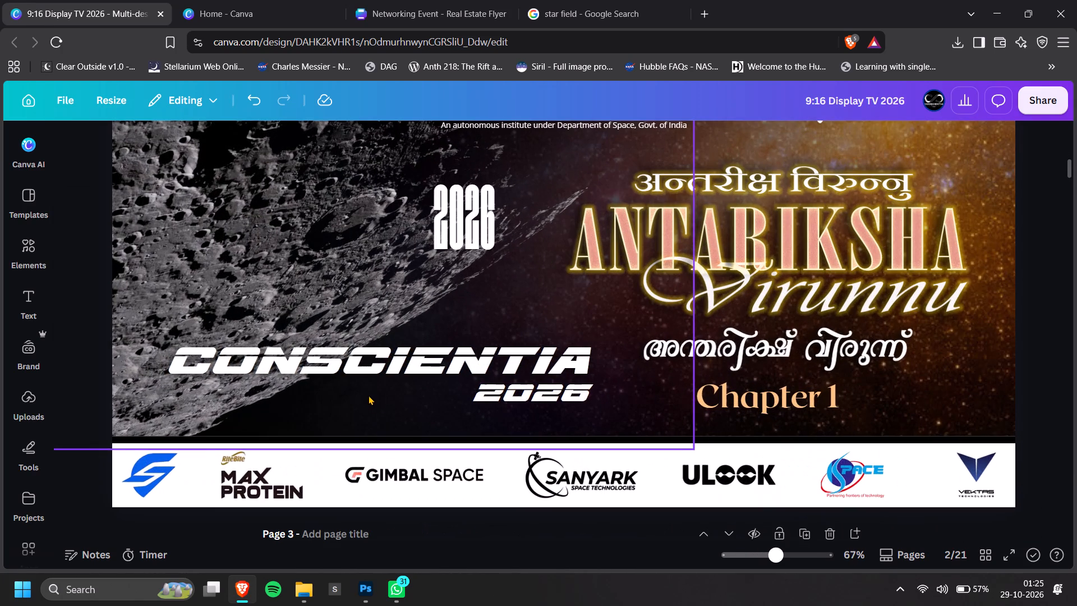
{"action": "left_click", "coordinate": [460, 236]}
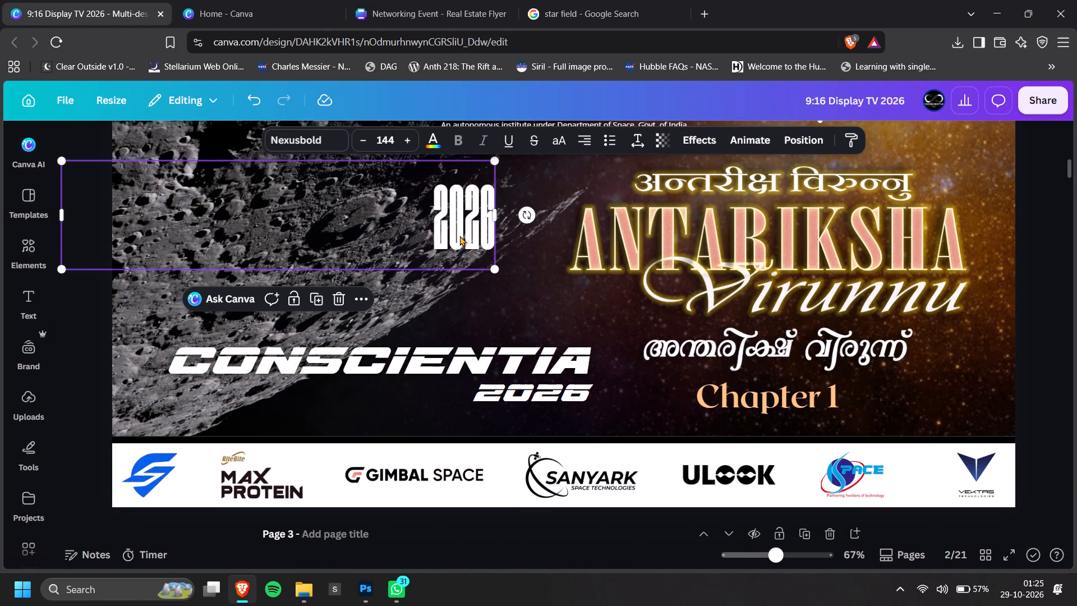
{"action": "scroll", "coordinate": [463, 234], "scroll_direction": "down", "scroll_amount": 4, "text": "ctrl"}
{"action": "left_click", "coordinate": [905, 236]}
{"action": "scroll", "coordinate": [920, 244], "scroll_direction": "up", "scroll_amount": 1}
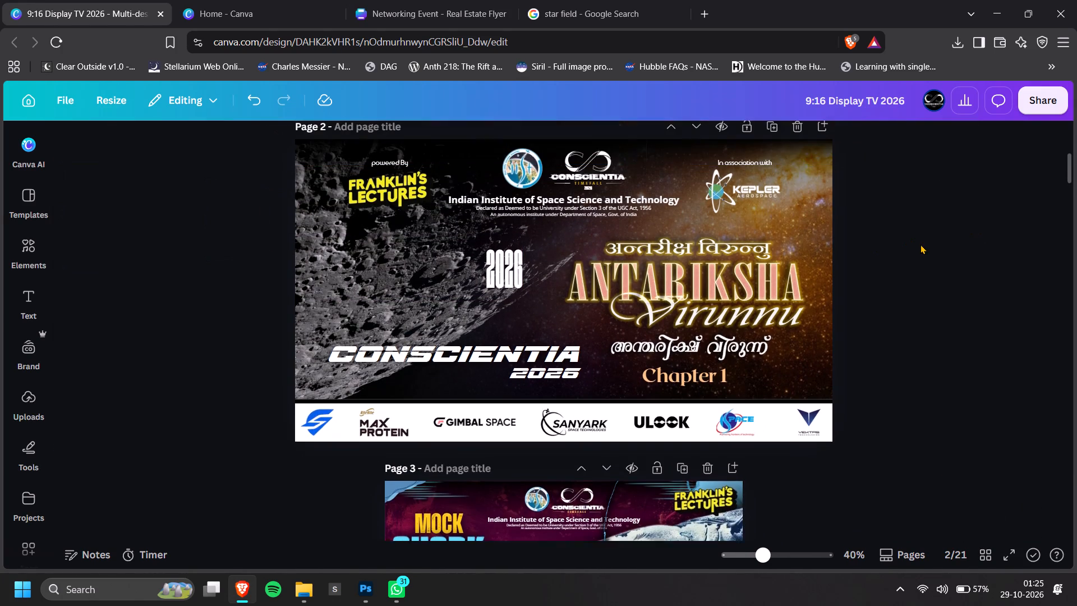
{"action": "left_click_drag", "start_coordinate": [509, 319], "coordinate": [799, 425]}
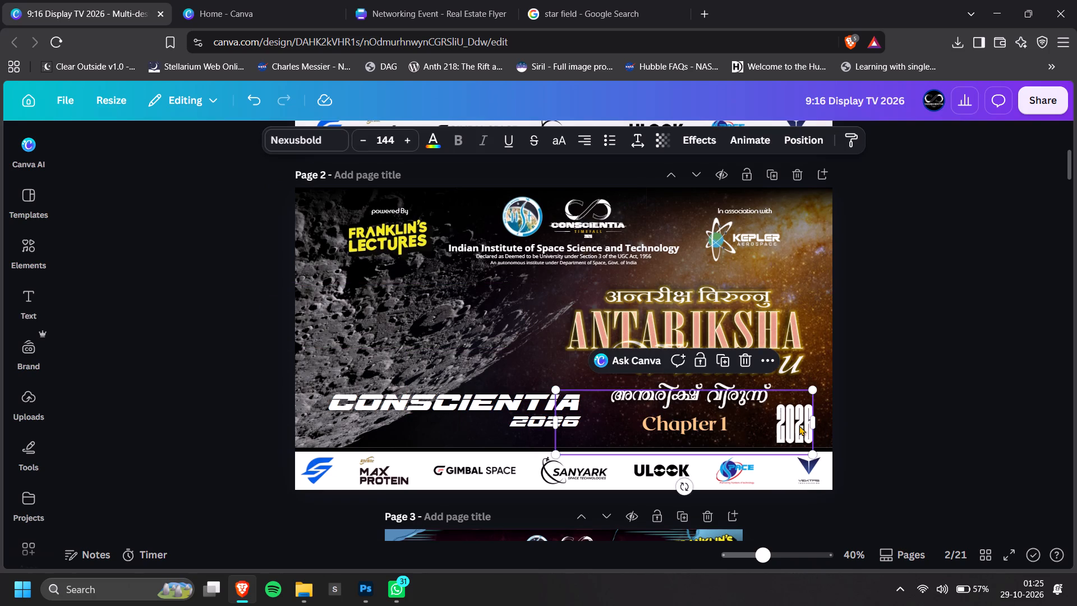
{"action": "left_click", "coordinate": [919, 380]}
{"action": "left_click", "coordinate": [785, 443]}
{"action": "key", "text": "BackSpace"}
{"action": "left_click", "coordinate": [914, 403]}
Italicize the Chapter 1 text beneath the Antariksha Virunnu title.
{"action": "scroll", "coordinate": [750, 437], "scroll_direction": "up", "scroll_amount": 4, "text": "ctrl"}
{"action": "left_click", "coordinate": [600, 428]}
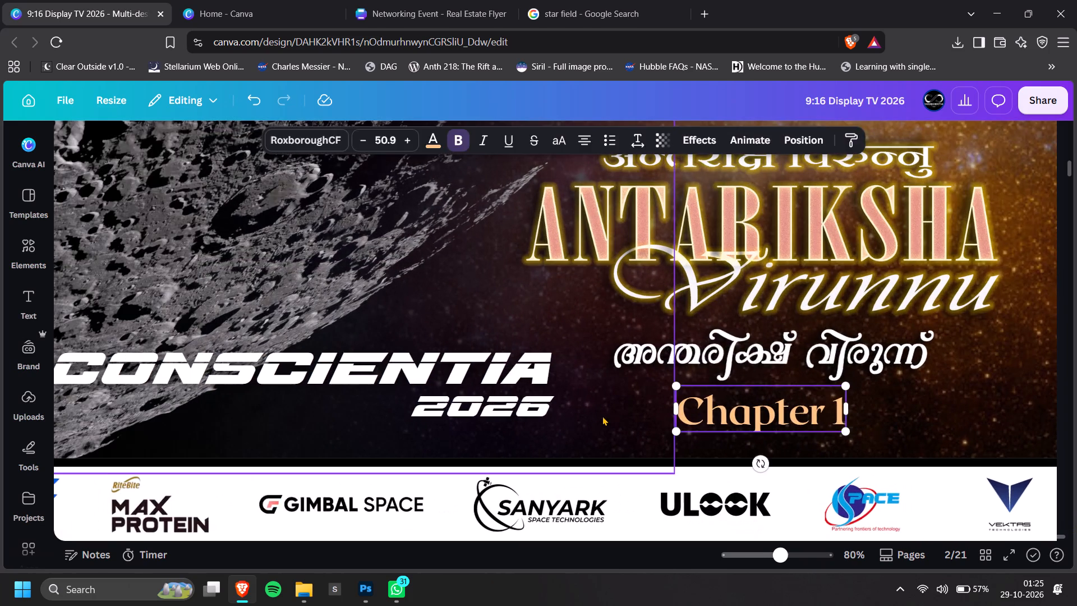
{"action": "left_click", "coordinate": [605, 411]}
{"action": "left_click", "coordinate": [708, 412]}
{"action": "left_click", "coordinate": [484, 131]}
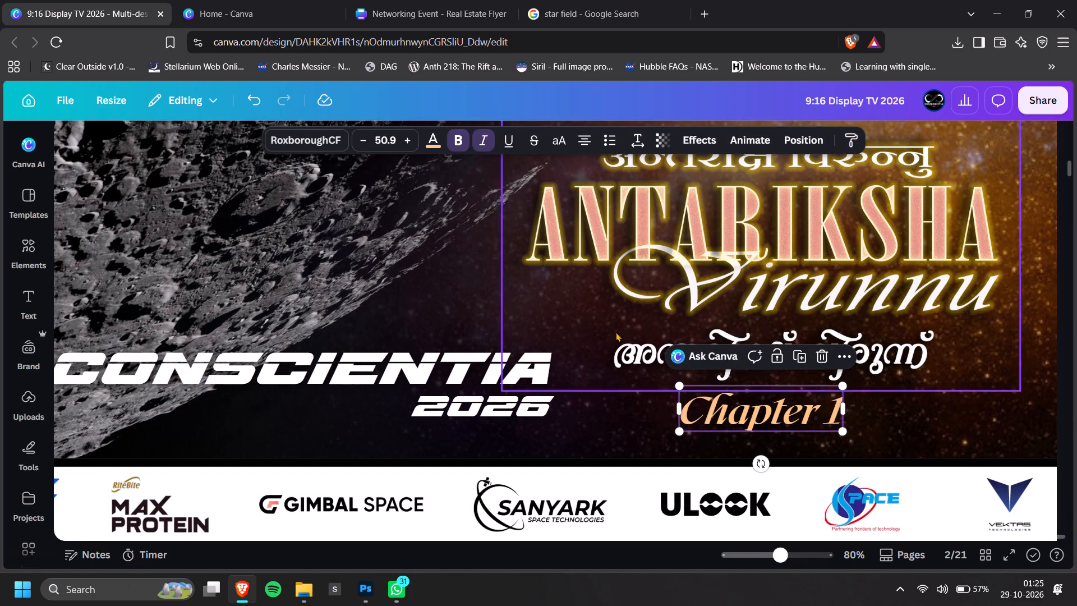
{"action": "scroll", "coordinate": [881, 394], "scroll_direction": "down", "scroll_amount": 3, "text": "ctrl"}
{"action": "double_click", "coordinate": [931, 379]}
{"action": "scroll", "coordinate": [938, 378], "scroll_direction": "down", "scroll_amount": 1, "text": "ctrl"}
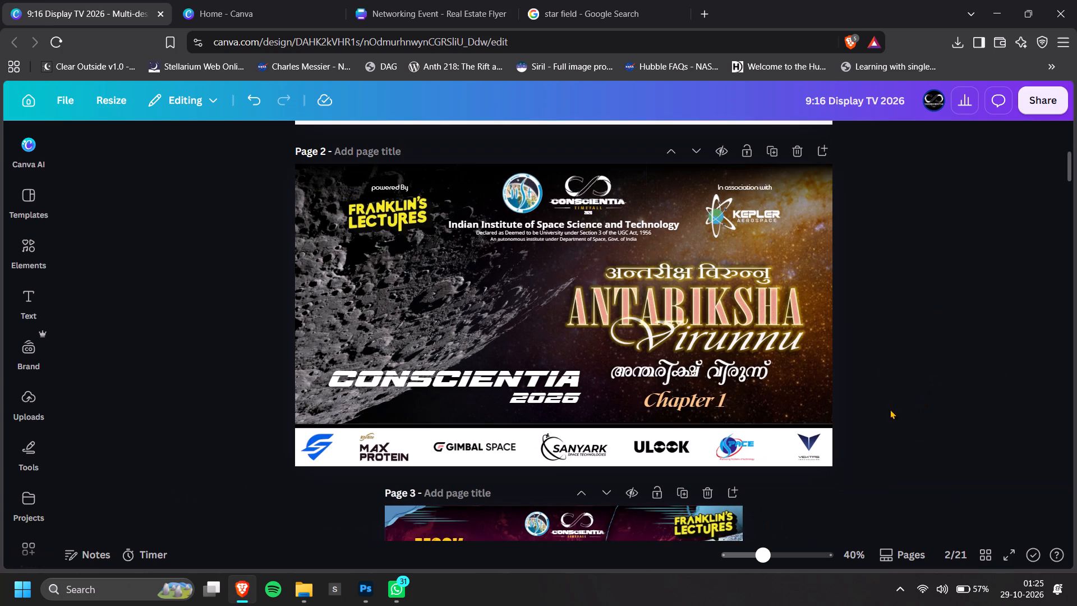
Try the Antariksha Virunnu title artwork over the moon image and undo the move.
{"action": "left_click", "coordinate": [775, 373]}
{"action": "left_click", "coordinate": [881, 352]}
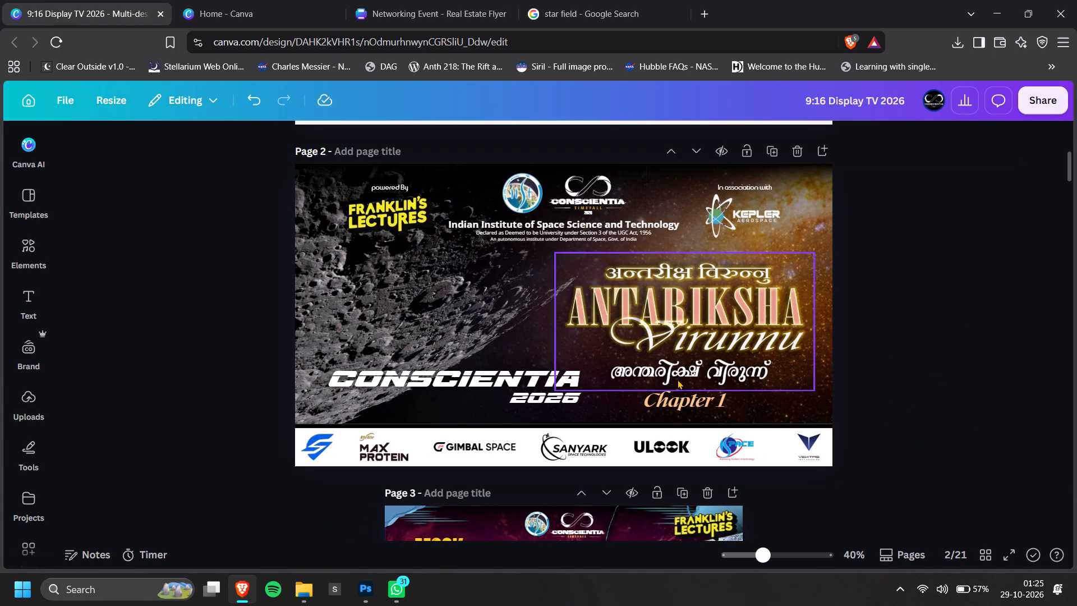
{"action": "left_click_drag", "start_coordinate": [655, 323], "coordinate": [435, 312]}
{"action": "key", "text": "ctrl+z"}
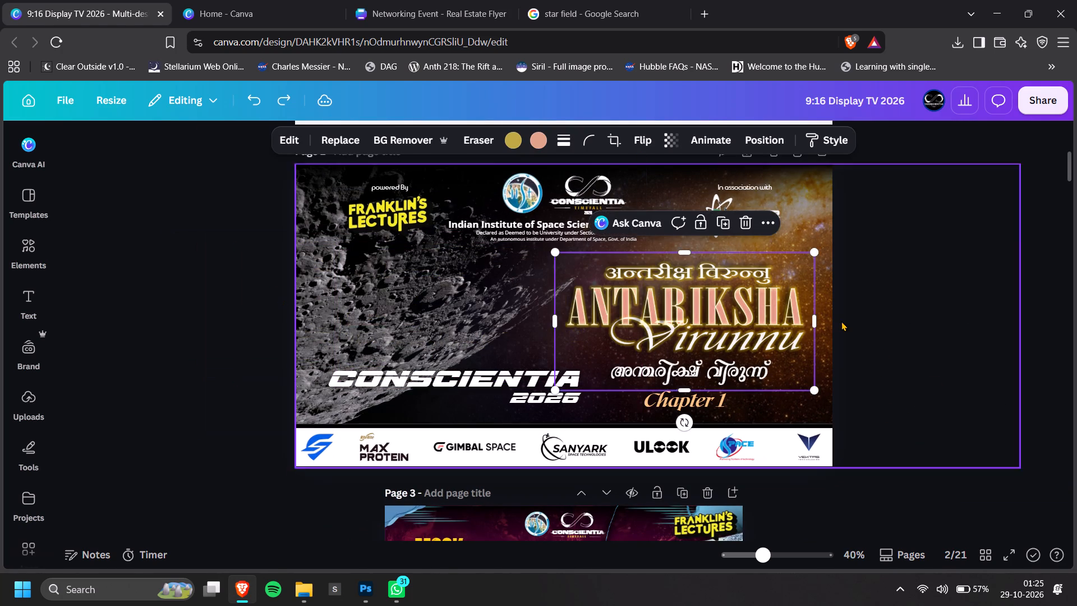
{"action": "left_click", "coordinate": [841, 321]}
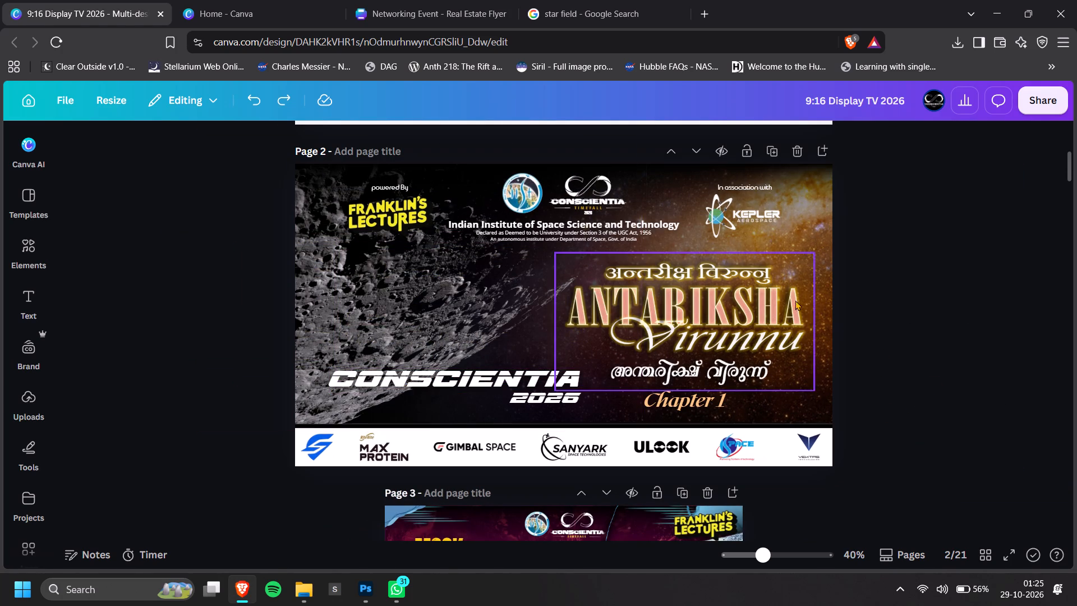
Add a new text box reading "29 October, 2026" to the Antariksha Virunnu page.
{"action": "scroll", "coordinate": [347, 302], "scroll_direction": "up", "scroll_amount": 3, "text": "ctrl"}
{"action": "key", "text": "t"}
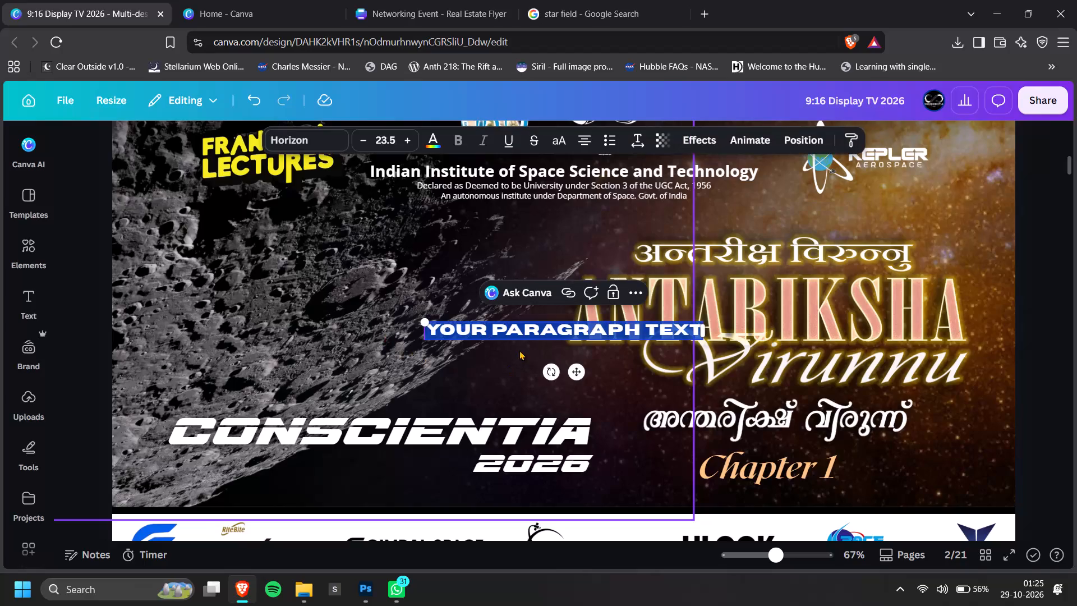
{"action": "type", "text": "29 October"}
{"action": "key", "text": "space"}
{"action": "key", "text": "BackSpace"}
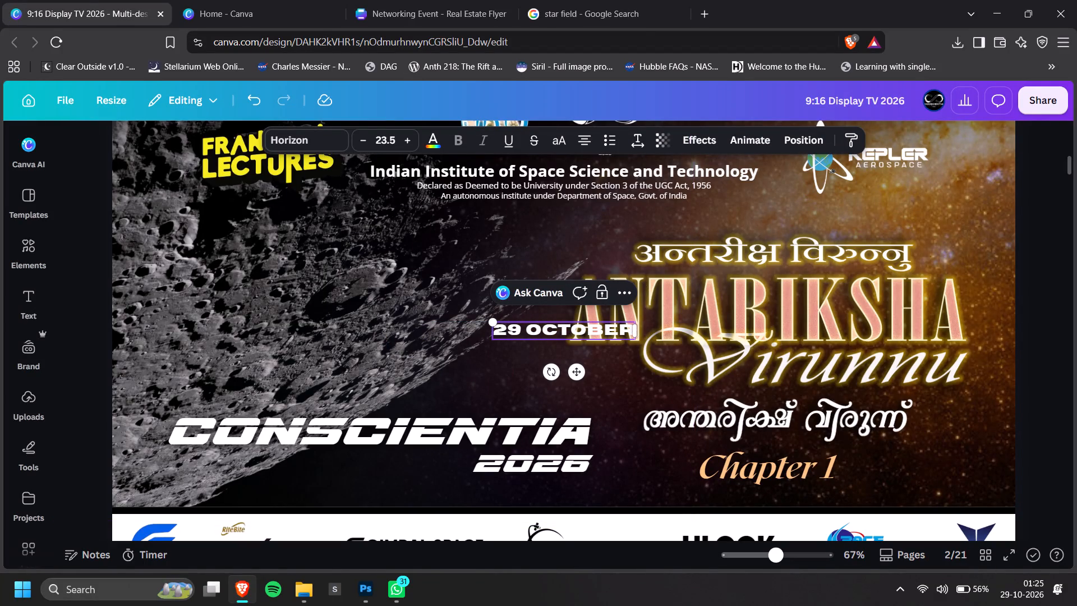
{"action": "type", "text": ", 2026"}
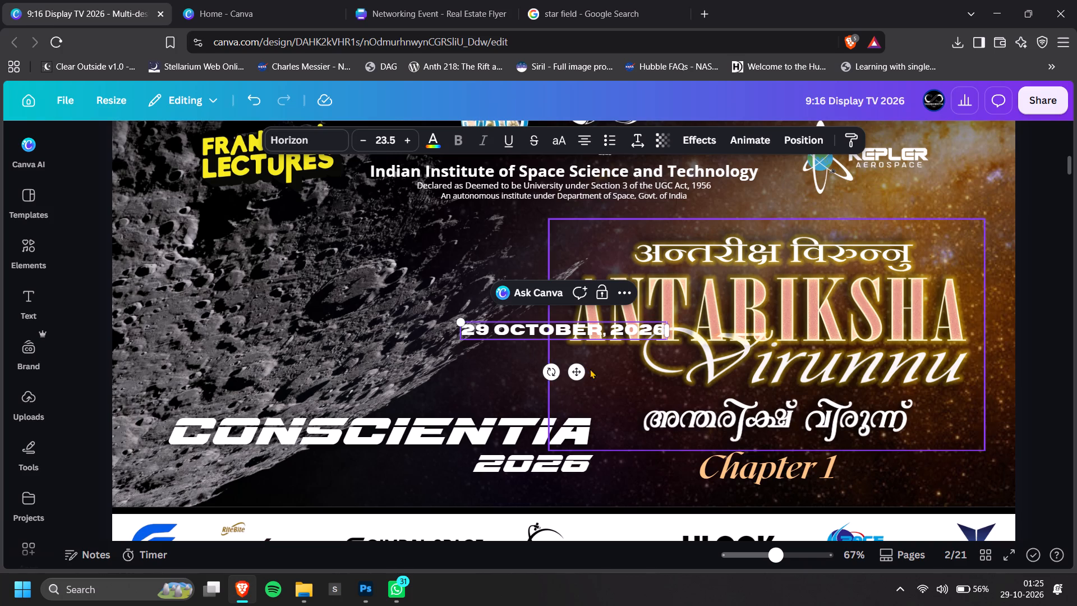
{"action": "left_click", "coordinate": [590, 369]}
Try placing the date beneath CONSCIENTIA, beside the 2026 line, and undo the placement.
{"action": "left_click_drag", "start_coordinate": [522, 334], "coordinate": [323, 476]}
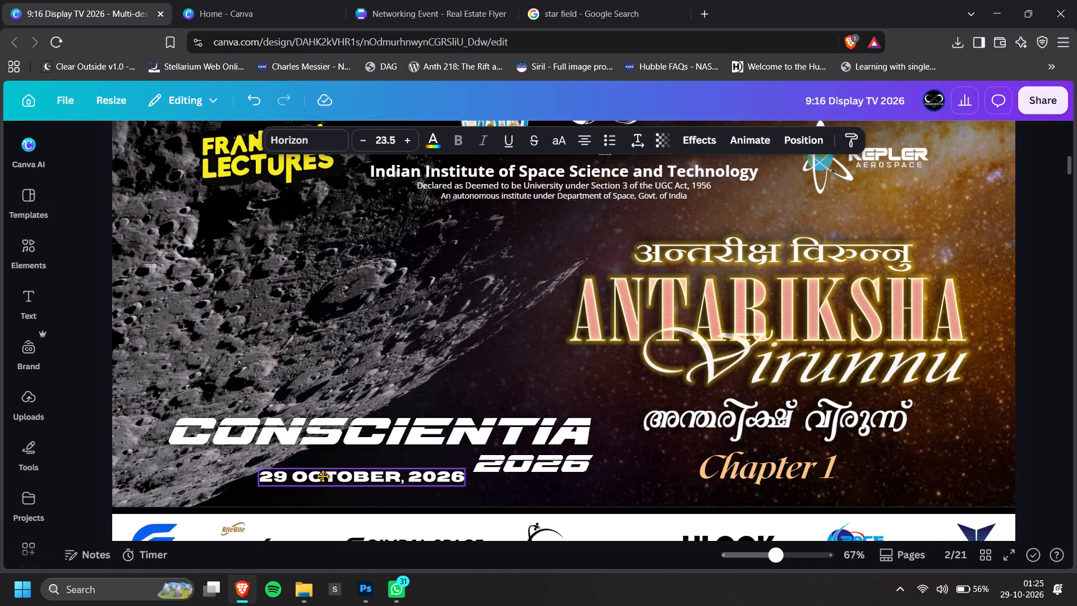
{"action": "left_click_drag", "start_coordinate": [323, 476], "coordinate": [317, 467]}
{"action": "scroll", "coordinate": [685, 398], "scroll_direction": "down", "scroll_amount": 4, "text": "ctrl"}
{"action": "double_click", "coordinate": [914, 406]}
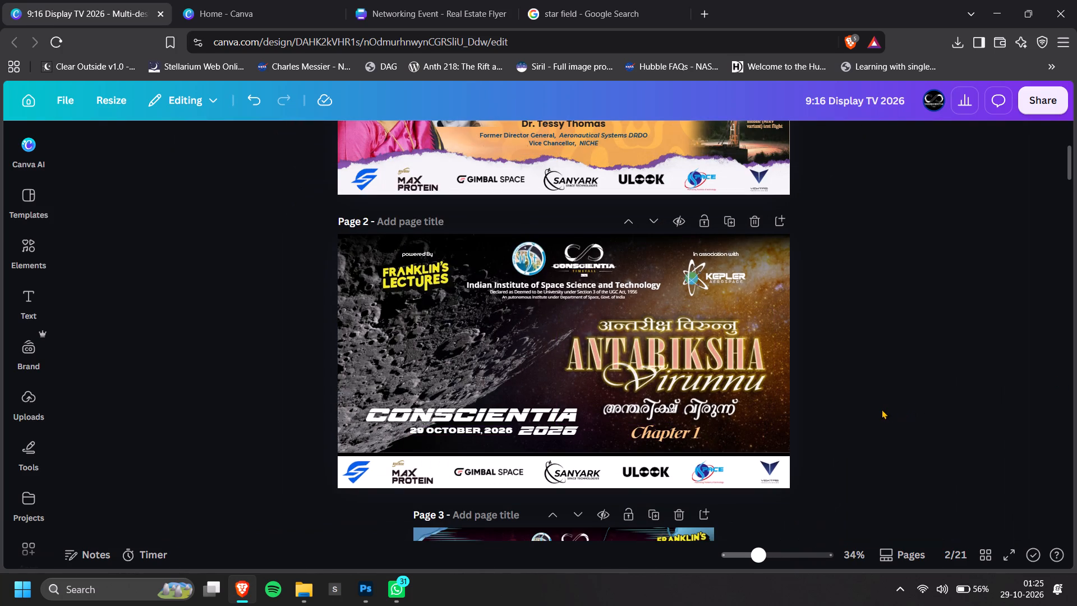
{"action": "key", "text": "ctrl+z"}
Move the date onto the moon image above CONSCIENTIA and narrow its box so it wraps onto three lines.
{"action": "scroll", "coordinate": [558, 317], "scroll_direction": "up", "scroll_amount": 3, "text": "ctrl"}
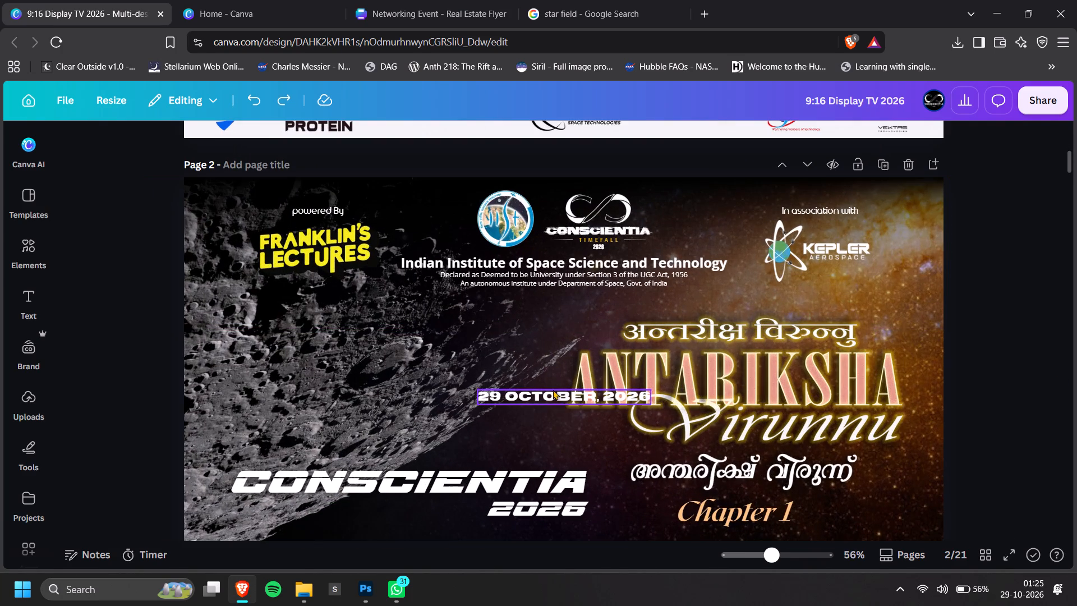
{"action": "left_click_drag", "start_coordinate": [553, 389], "coordinate": [354, 355]}
{"action": "scroll", "coordinate": [993, 328], "scroll_direction": "down", "scroll_amount": 2, "text": "ctrl"}
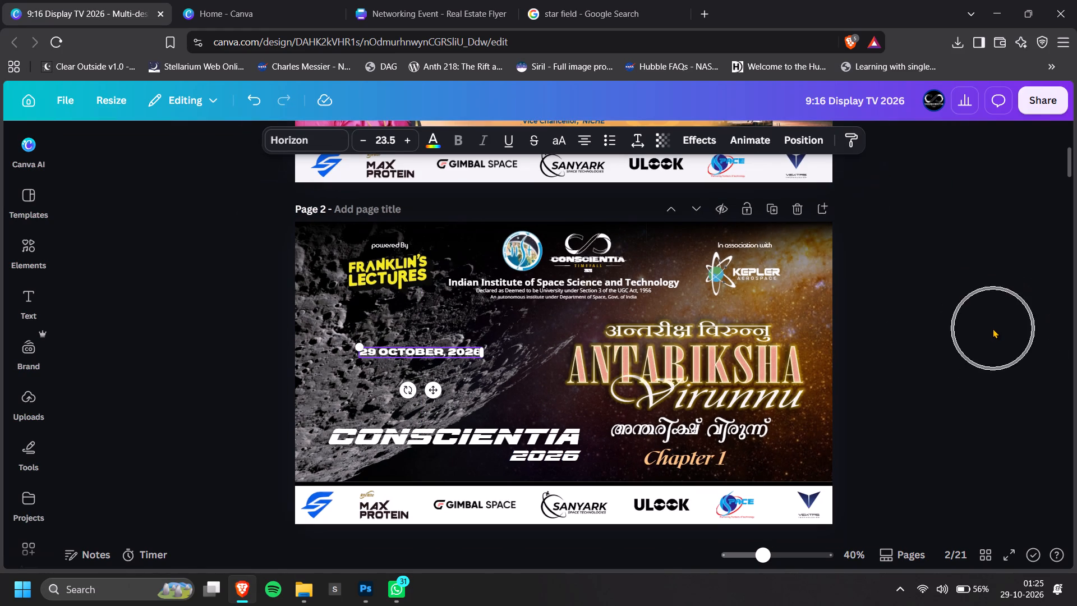
{"action": "left_click_drag", "start_coordinate": [486, 352], "coordinate": [434, 356]}
{"action": "left_click", "coordinate": [917, 328]}
{"action": "scroll", "coordinate": [918, 338], "scroll_direction": "down", "scroll_amount": 1, "text": "ctrl"}
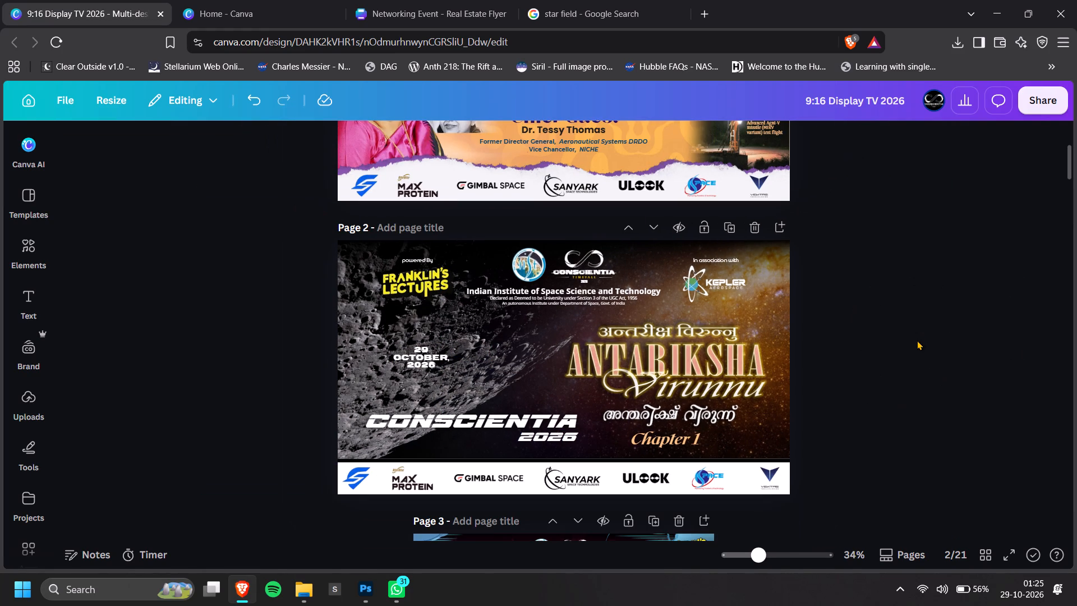
Left-align the three-line date text and move it further towards the page's left edge.
{"action": "scroll", "coordinate": [411, 369], "scroll_direction": "up", "scroll_amount": 1, "text": "ctrl"}
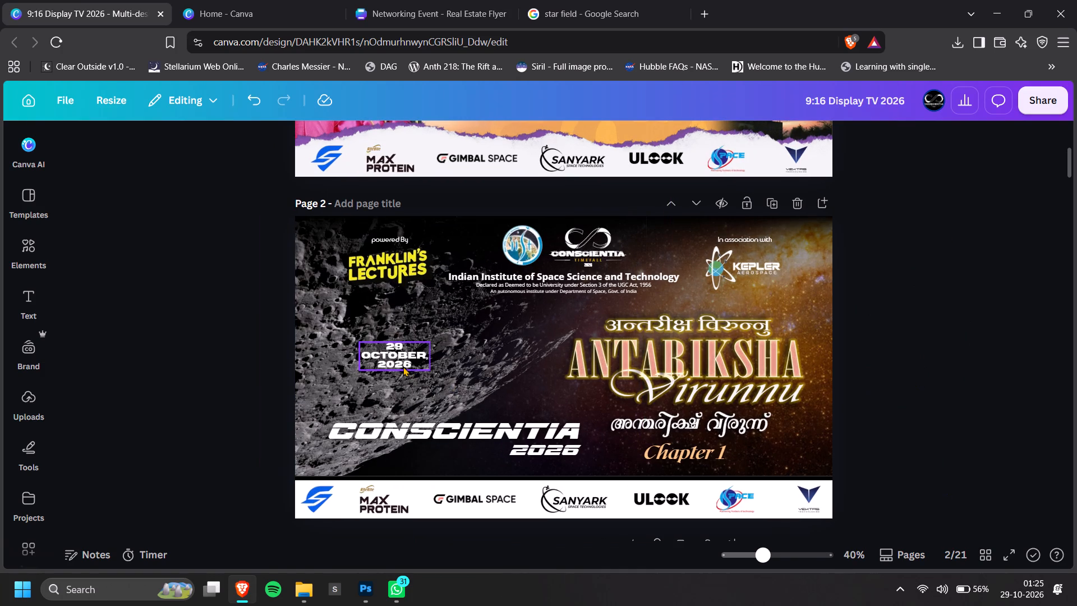
{"action": "left_click", "coordinate": [404, 343]}
{"action": "left_click", "coordinate": [583, 135]}
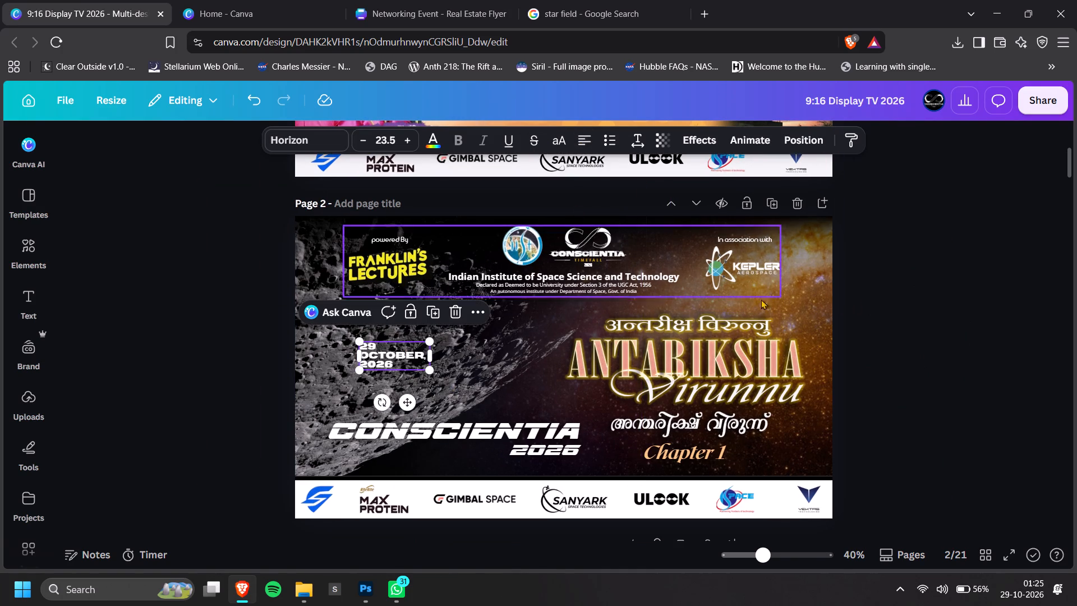
{"action": "left_click", "coordinate": [970, 292]}
{"action": "left_click_drag", "start_coordinate": [397, 350], "coordinate": [361, 355]}
Align the date text box vertically to the middle of the Antariksha Virunnu page.
{"action": "left_click", "coordinate": [798, 144]}
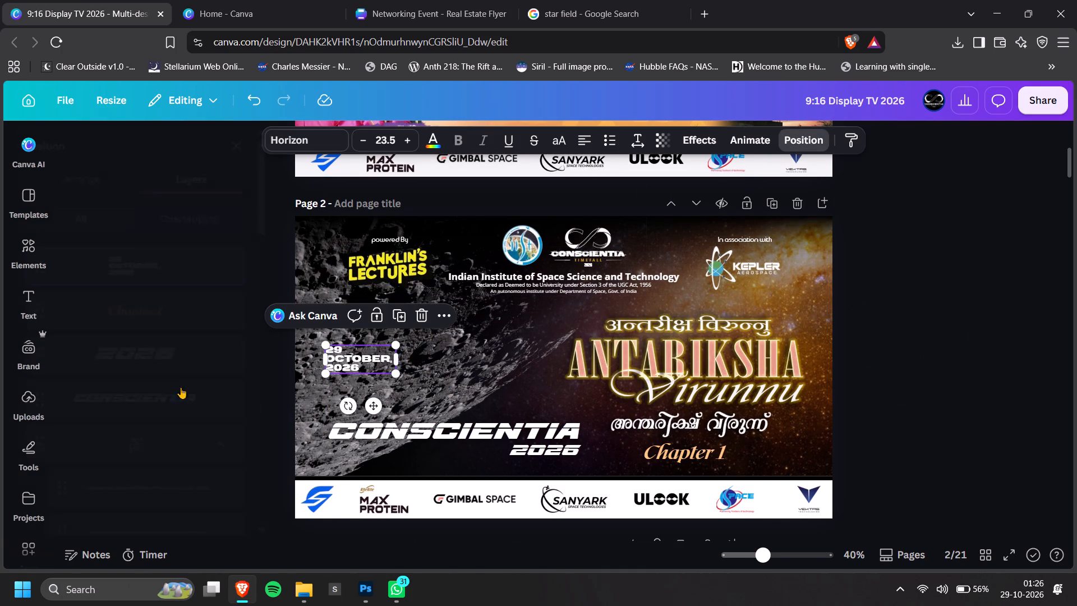
{"action": "left_click", "coordinate": [132, 223]}
{"action": "left_click", "coordinate": [132, 388]}
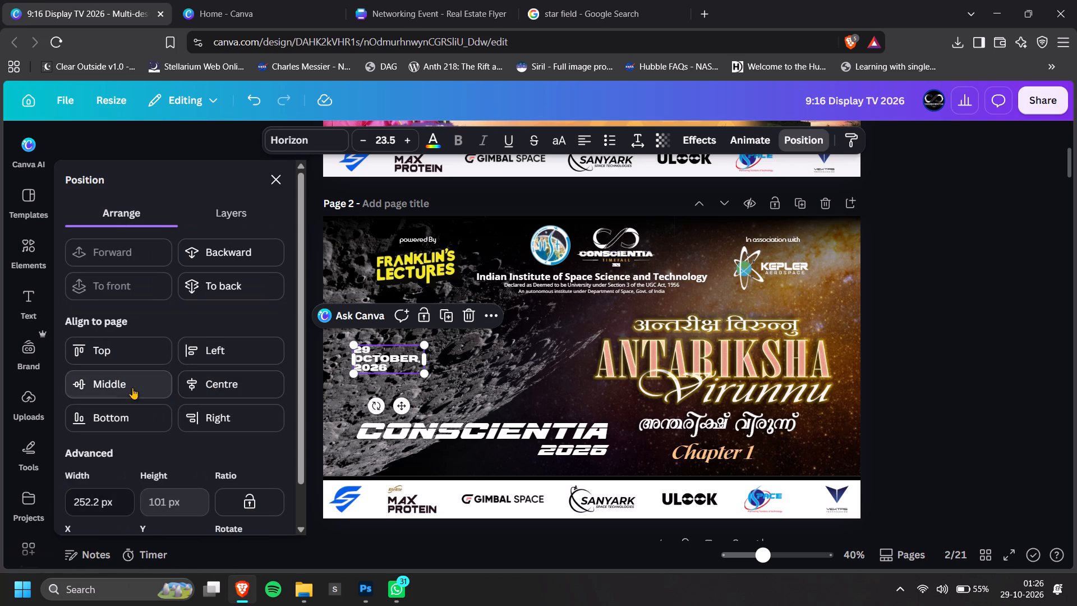
Apply the Glow effect to the date text and adjust its intensity.
{"action": "left_click_drag", "start_coordinate": [676, 140], "coordinate": [687, 140]}
{"action": "left_click", "coordinate": [689, 141]}
{"action": "left_click", "coordinate": [158, 264]}
{"action": "left_click_drag", "start_coordinate": [111, 332], "coordinate": [114, 333]}
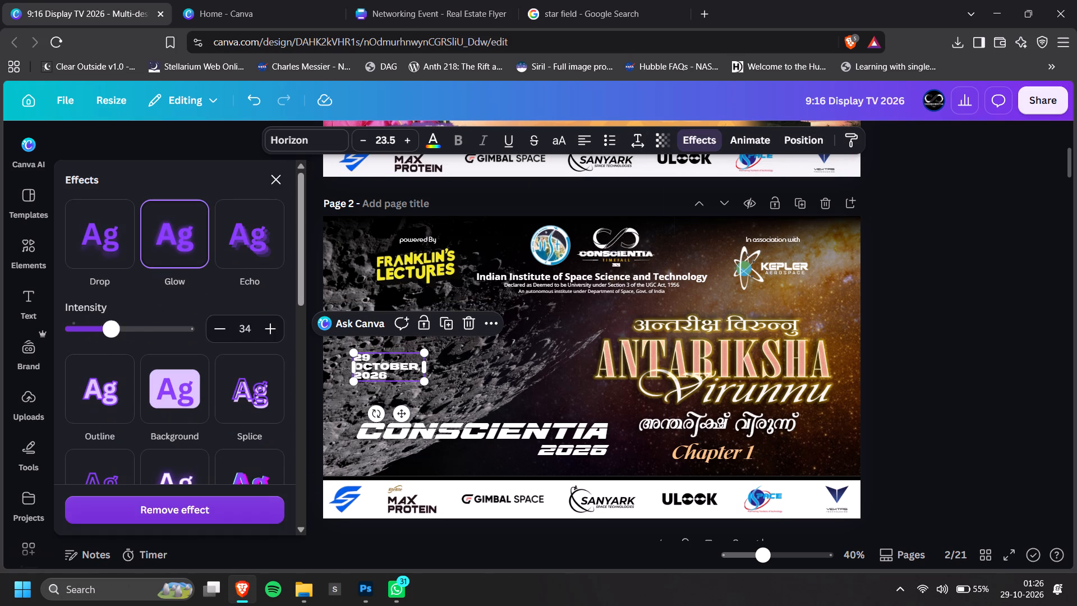
{"action": "left_click_drag", "start_coordinate": [114, 333], "coordinate": [705, 350]}
{"action": "double_click", "coordinate": [945, 316]}
{"action": "scroll", "coordinate": [337, 378], "scroll_direction": "up", "scroll_amount": 4, "text": "ctrl"}
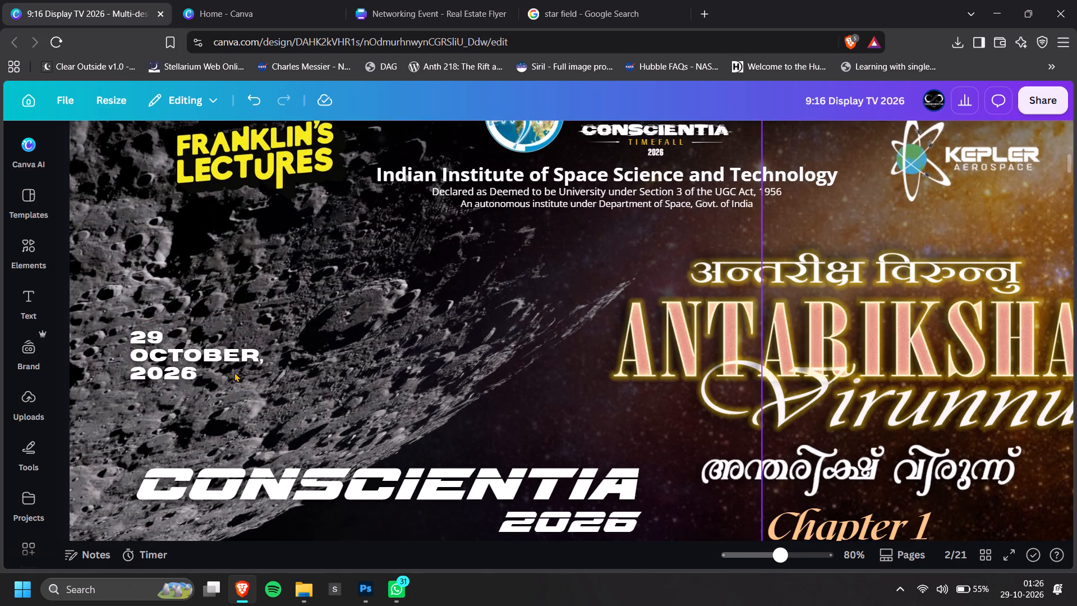
Nudge the CONSCIENTIA heading and its 2026 line slightly left to line the heading up with the date's left edge.
{"action": "left_click", "coordinate": [161, 363], "text": "alt"}
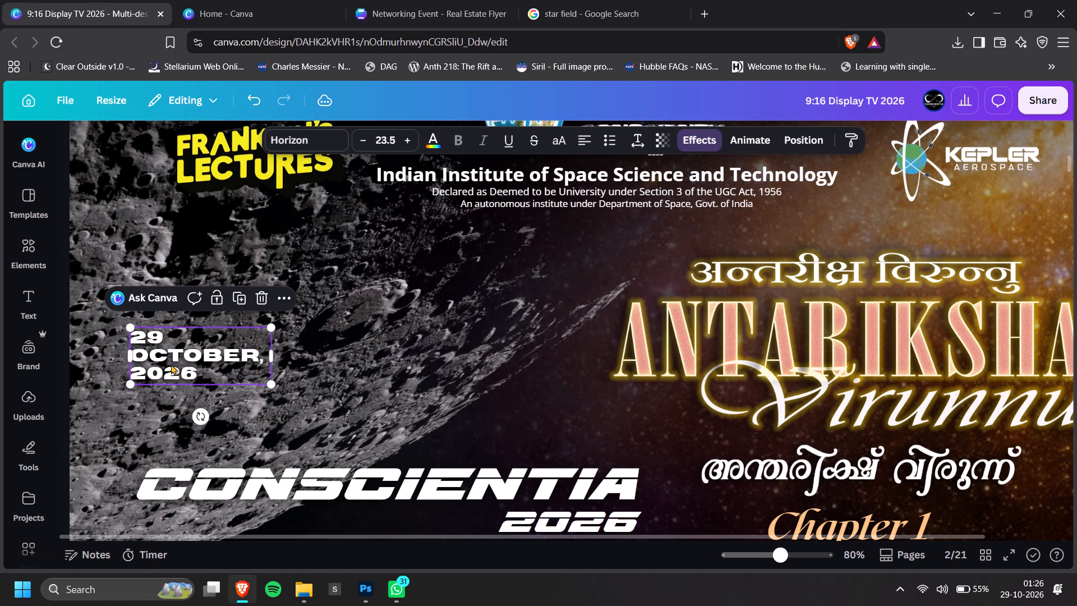
{"action": "scroll", "coordinate": [857, 345], "scroll_direction": "down", "scroll_amount": 2, "text": "ctrl"}
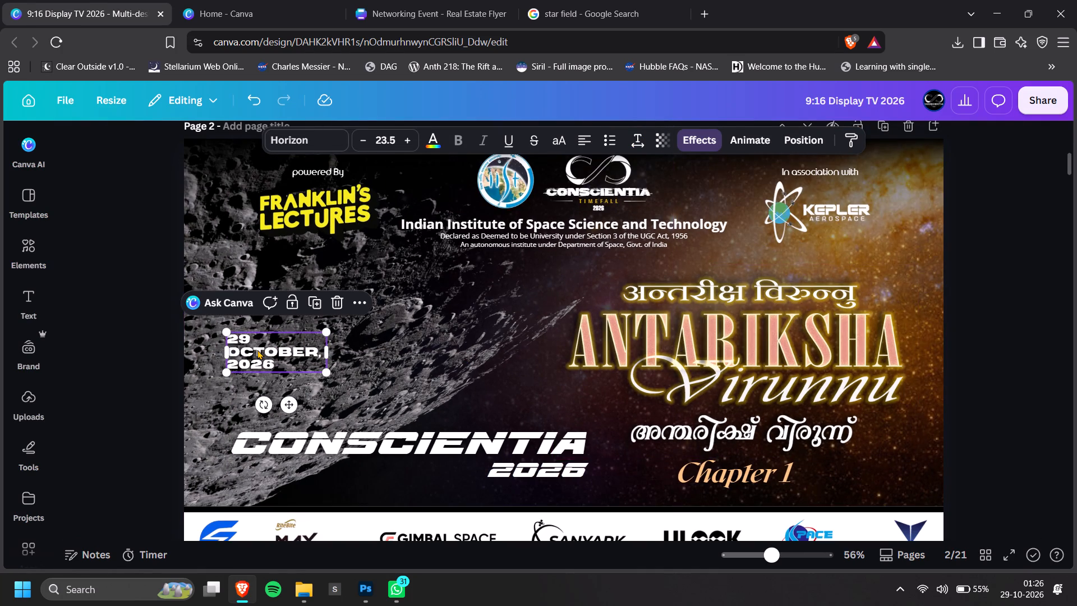
{"action": "left_click_drag", "start_coordinate": [236, 440], "coordinate": [232, 440]}
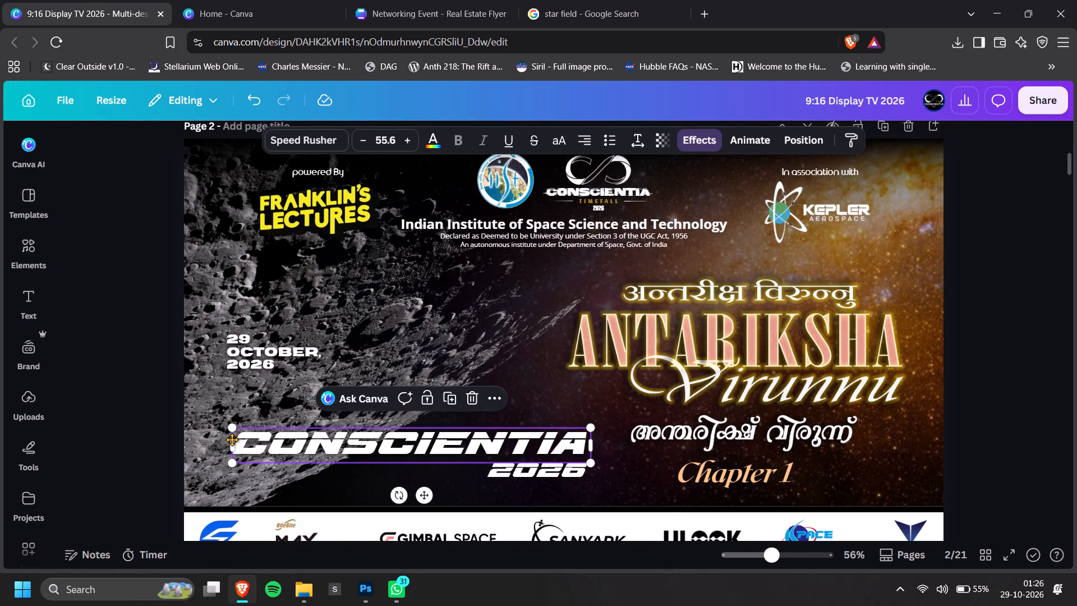
{"action": "left_click_drag", "start_coordinate": [232, 440], "coordinate": [228, 441]}
{"action": "left_click_drag", "start_coordinate": [577, 474], "coordinate": [573, 474]}
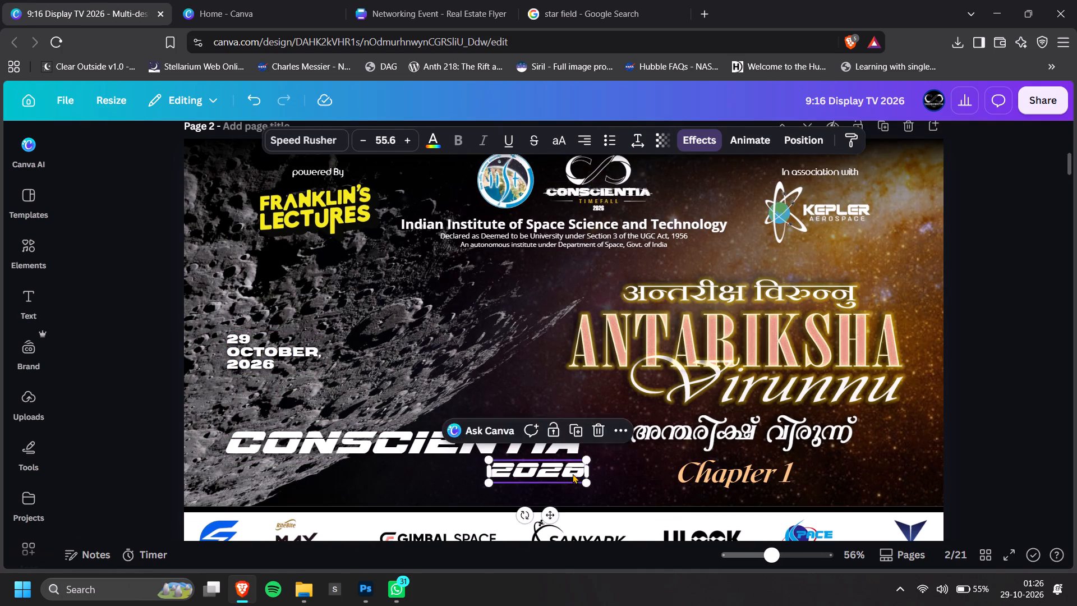
{"action": "left_click_drag", "start_coordinate": [573, 474], "coordinate": [572, 474]}
{"action": "double_click", "coordinate": [995, 388]}
{"action": "scroll", "coordinate": [995, 388], "scroll_direction": "down", "scroll_amount": 3, "text": "ctrl"}
{"action": "scroll", "coordinate": [440, 383], "scroll_direction": "up", "scroll_amount": 4, "text": "ctrl"}
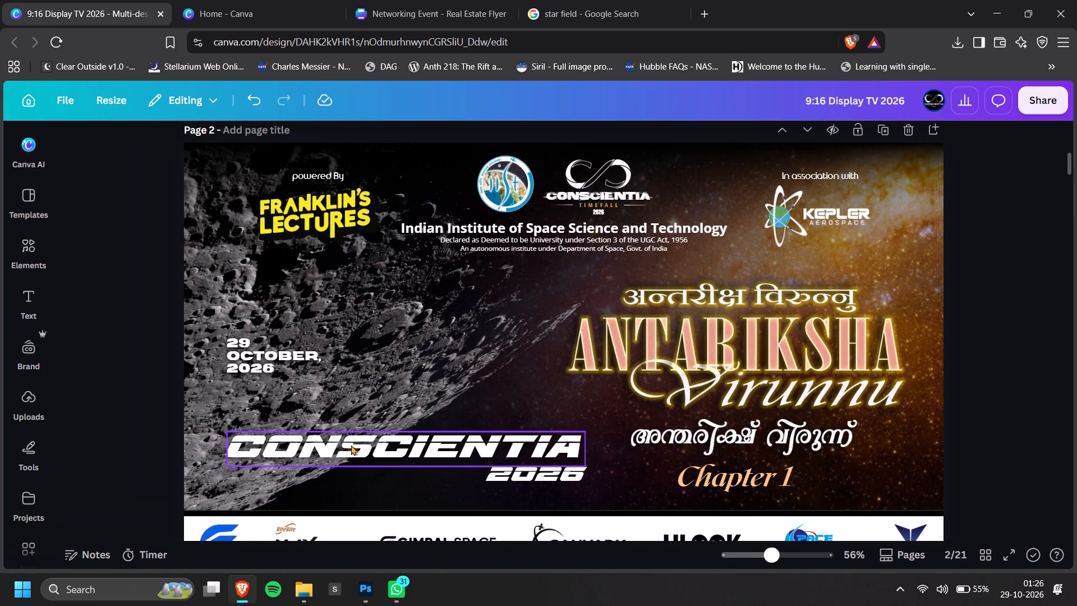
{"action": "left_click", "coordinate": [351, 446], "text": "alt"}
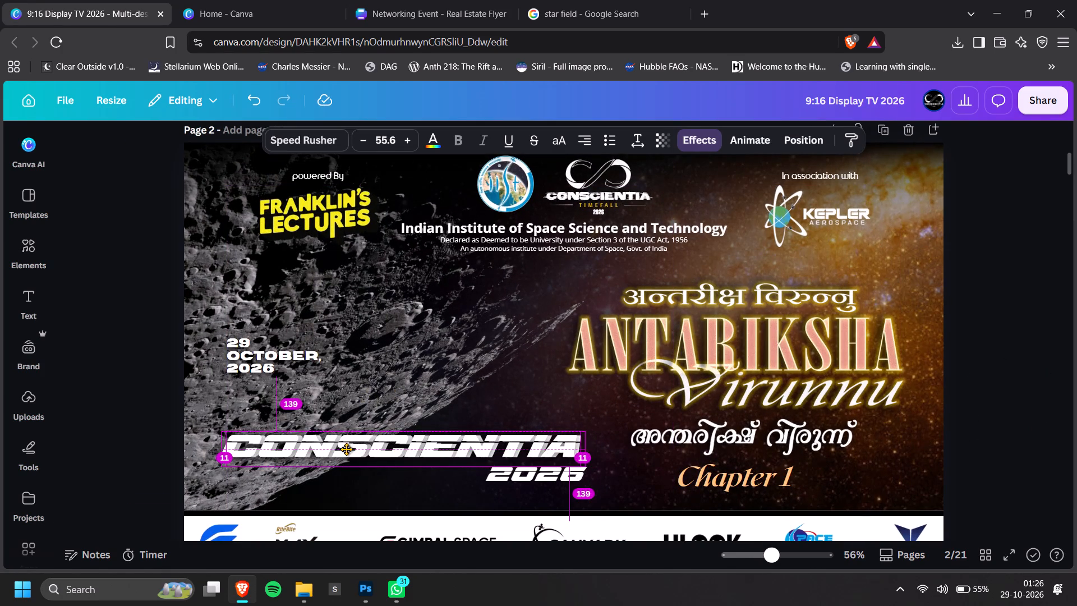
{"action": "double_click", "coordinate": [984, 338]}
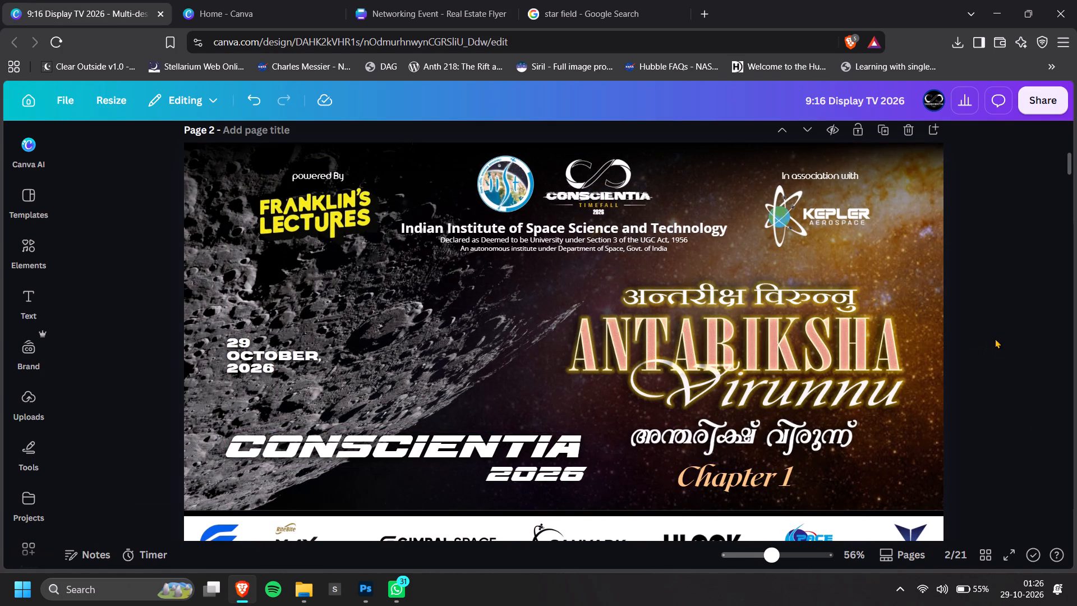
Try the League Spartan font on the top copy of the stacked date text and delete that duplicate.
{"action": "scroll", "coordinate": [1006, 352], "scroll_direction": "down", "scroll_amount": 2, "text": "ctrl"}
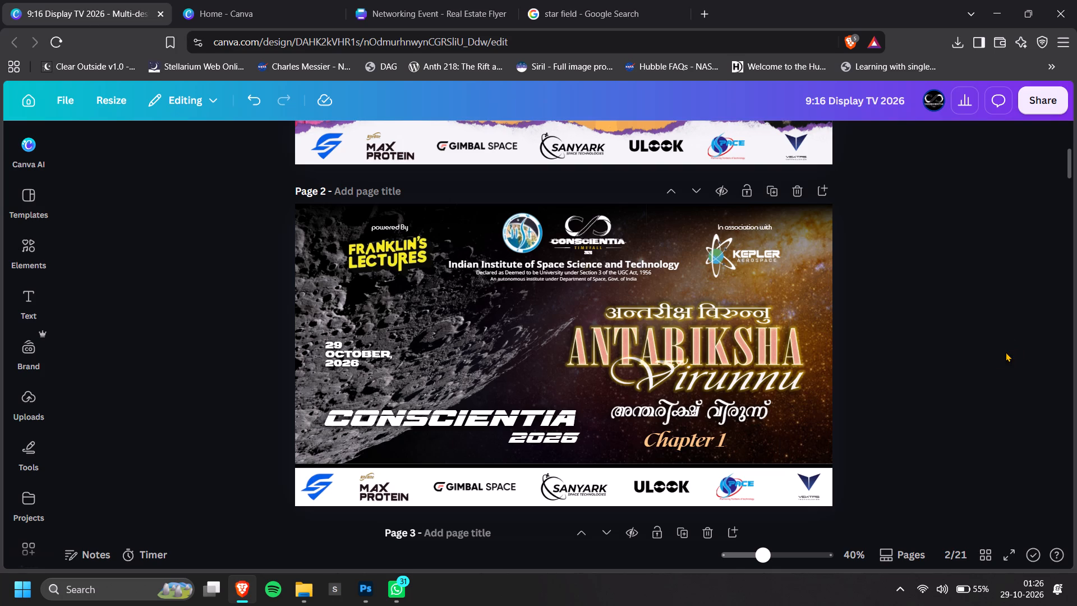
{"action": "left_click", "coordinate": [338, 361]}
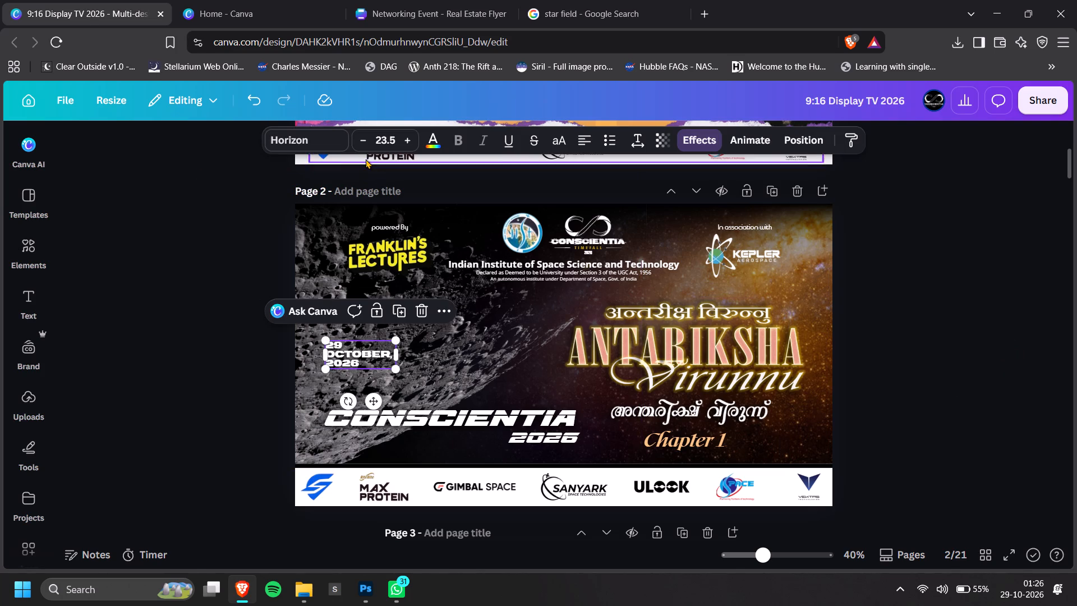
{"action": "left_click", "coordinate": [338, 142]}
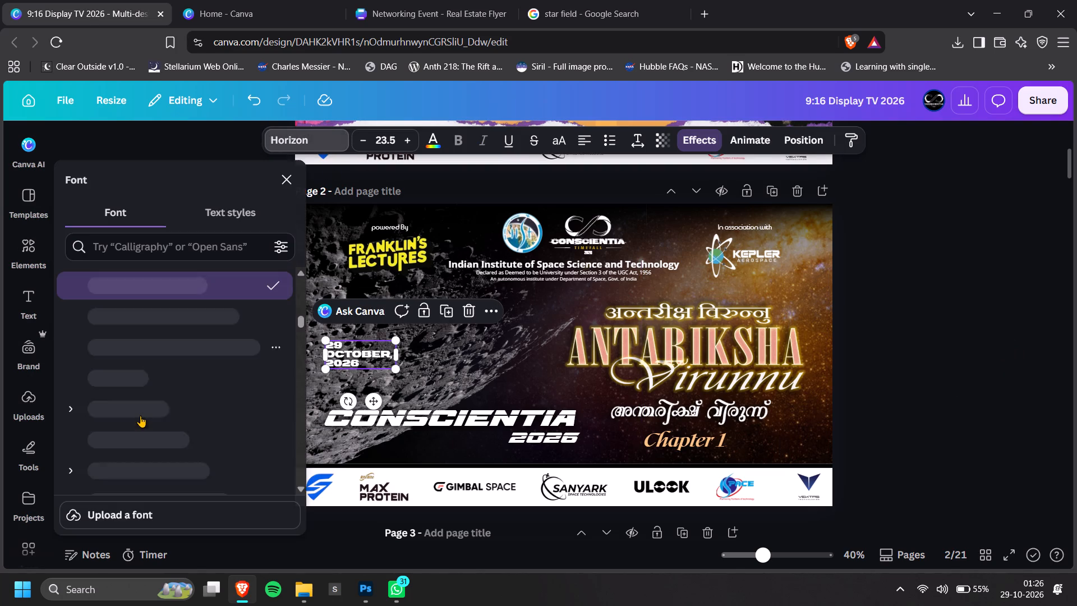
{"action": "left_click", "coordinate": [149, 383]}
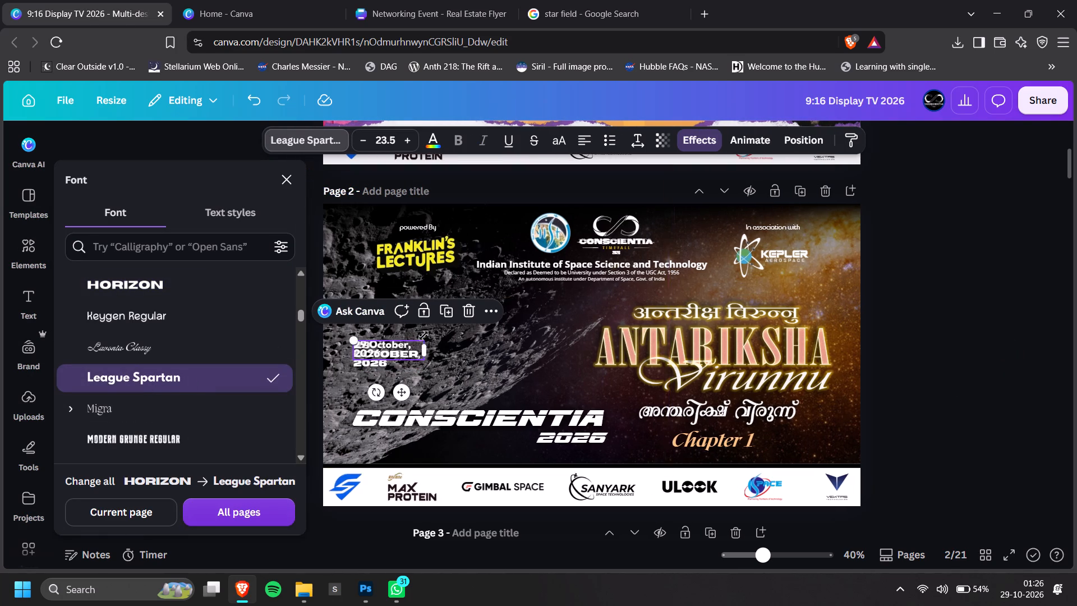
{"action": "key", "text": "BackSpace"}
{"action": "left_click", "coordinate": [278, 343]}
Change the remaining date text's font to League Spartan.
{"action": "left_click", "coordinate": [302, 350]}
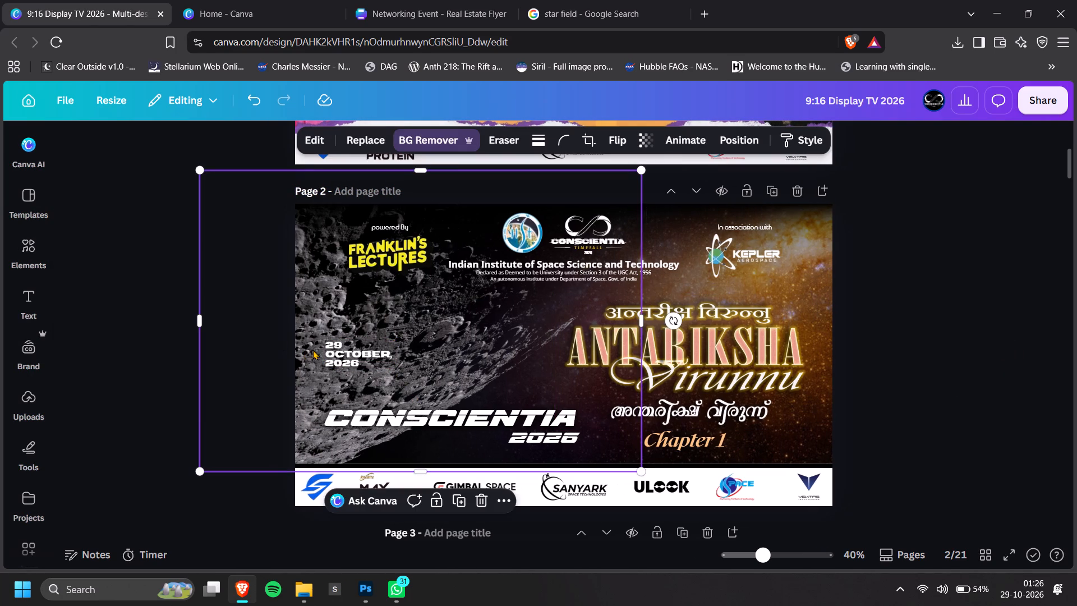
{"action": "left_click", "coordinate": [314, 350]}
{"action": "left_click", "coordinate": [344, 351]}
{"action": "left_click", "coordinate": [317, 143]}
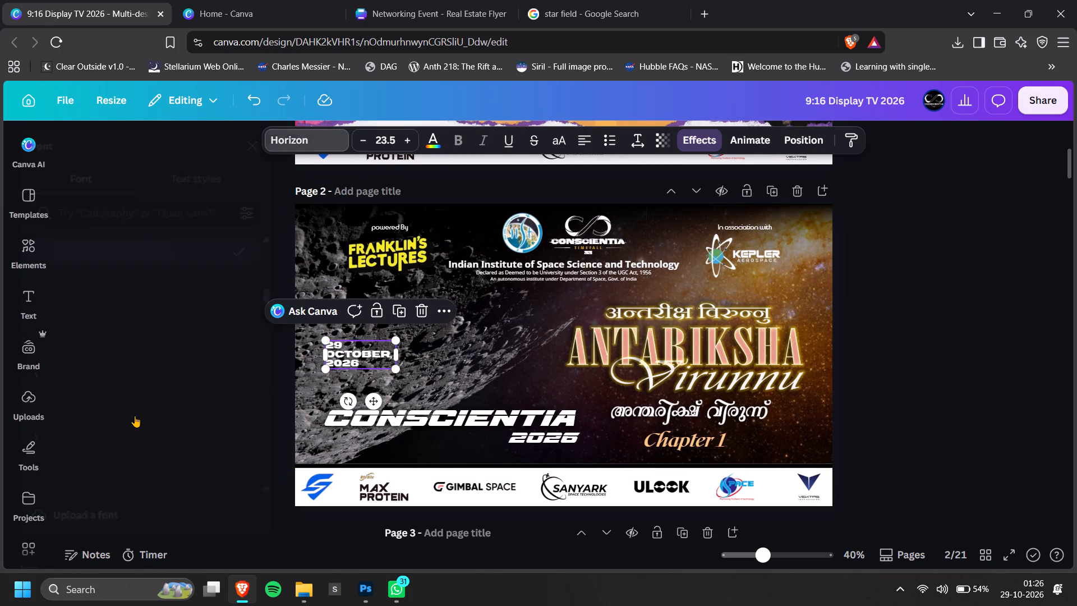
{"action": "left_click", "coordinate": [153, 382]}
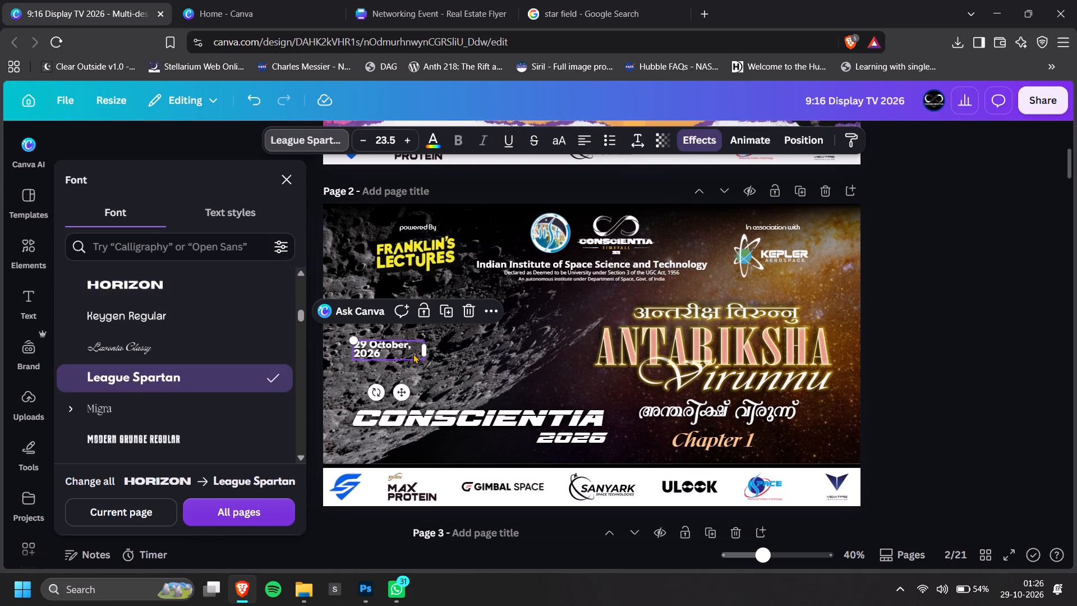
Enlarge the date text to size 44 and move it up slightly, keeping its left edge in line with CONSCIENTIA.
{"action": "left_click_drag", "start_coordinate": [426, 362], "coordinate": [486, 393]}
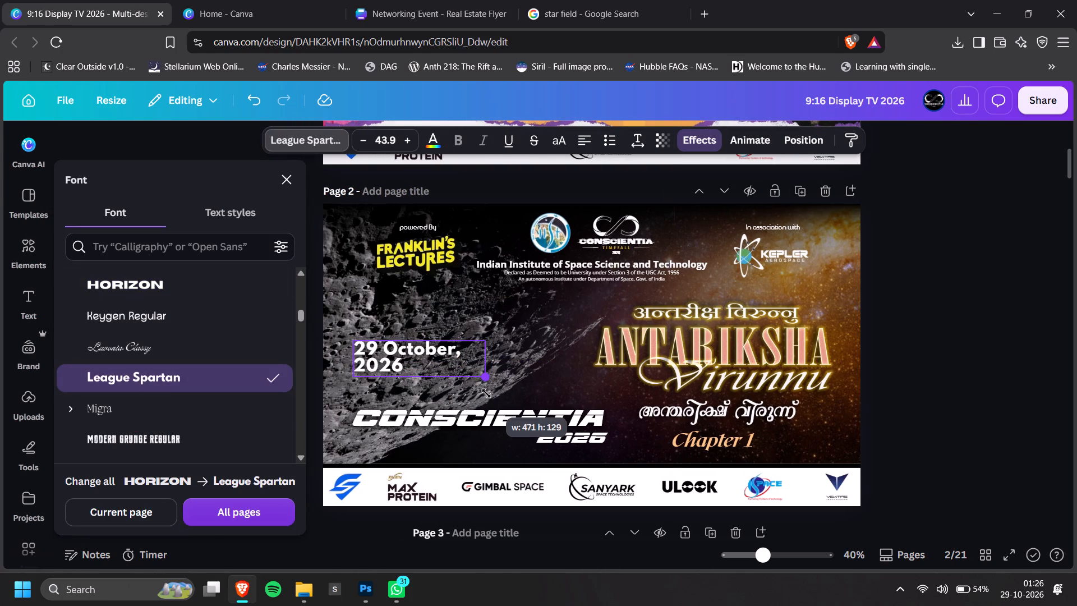
{"action": "left_click_drag", "start_coordinate": [486, 393], "coordinate": [482, 393]}
{"action": "left_click_drag", "start_coordinate": [444, 365], "coordinate": [441, 364]}
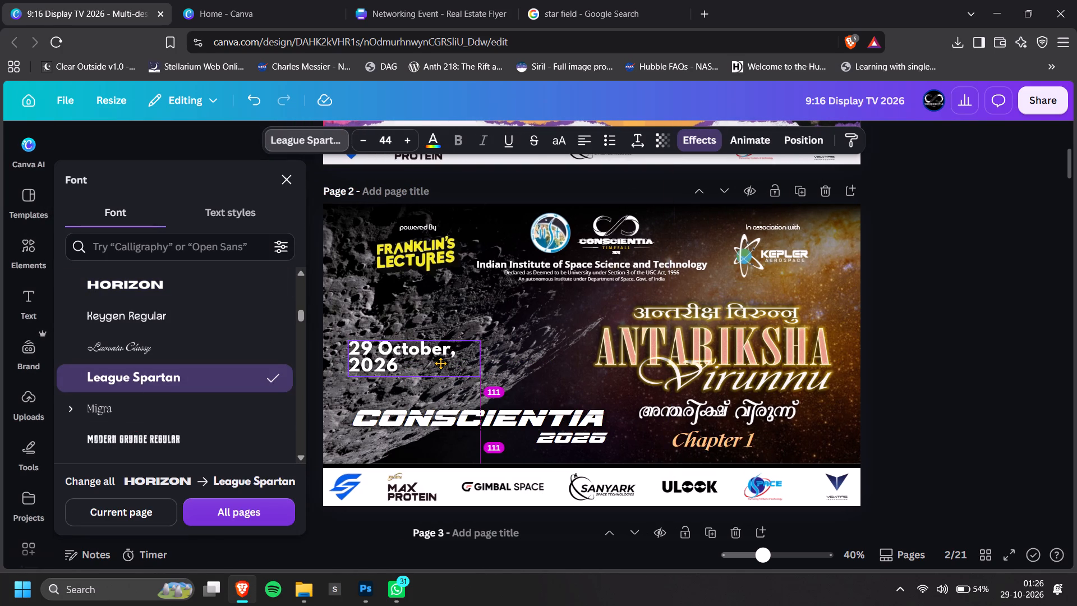
{"action": "left_click_drag", "start_coordinate": [441, 364], "coordinate": [442, 356]}
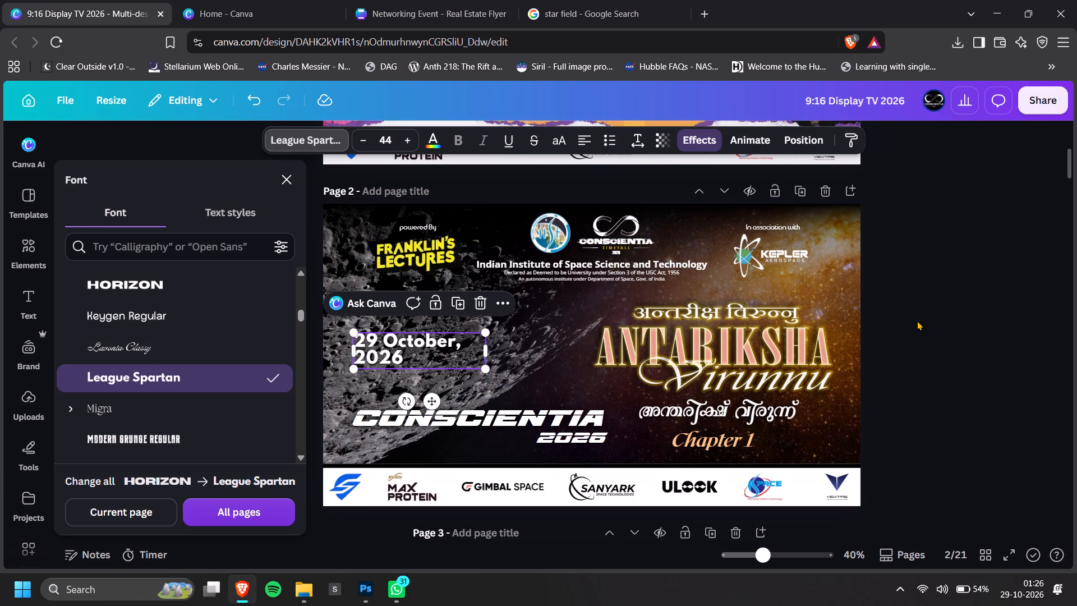
{"action": "double_click", "coordinate": [917, 320]}
{"action": "scroll", "coordinate": [923, 331], "scroll_direction": "down", "scroll_amount": 1, "text": "ctrl"}
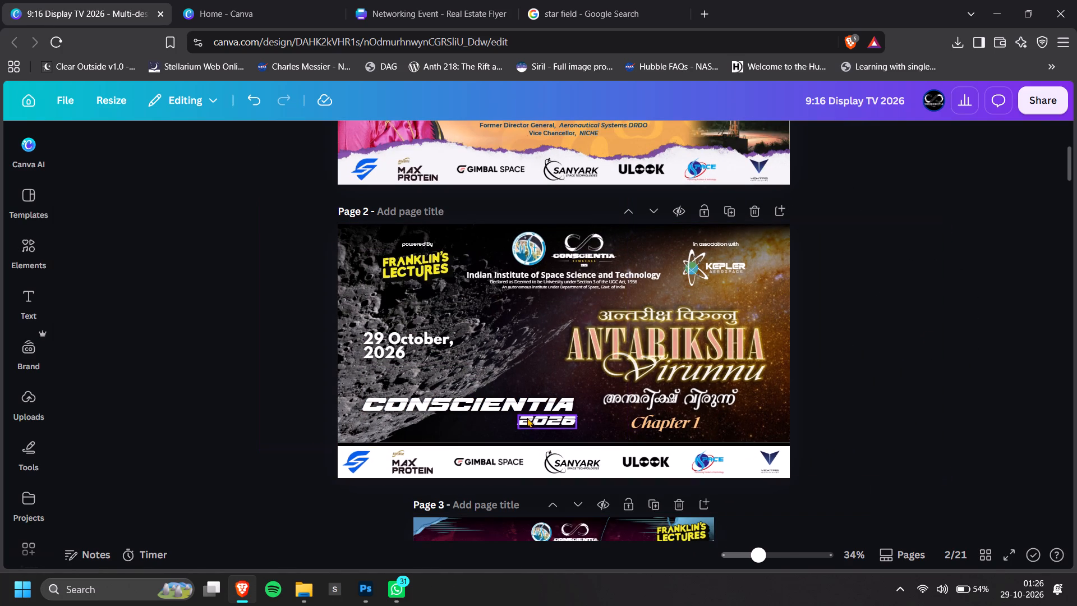
Recolour the 2026 line under CONSCIENTIA light orange to match the Chapter 1 text.
{"action": "scroll", "coordinate": [491, 401], "scroll_direction": "up", "scroll_amount": 1, "text": "ctrl"}
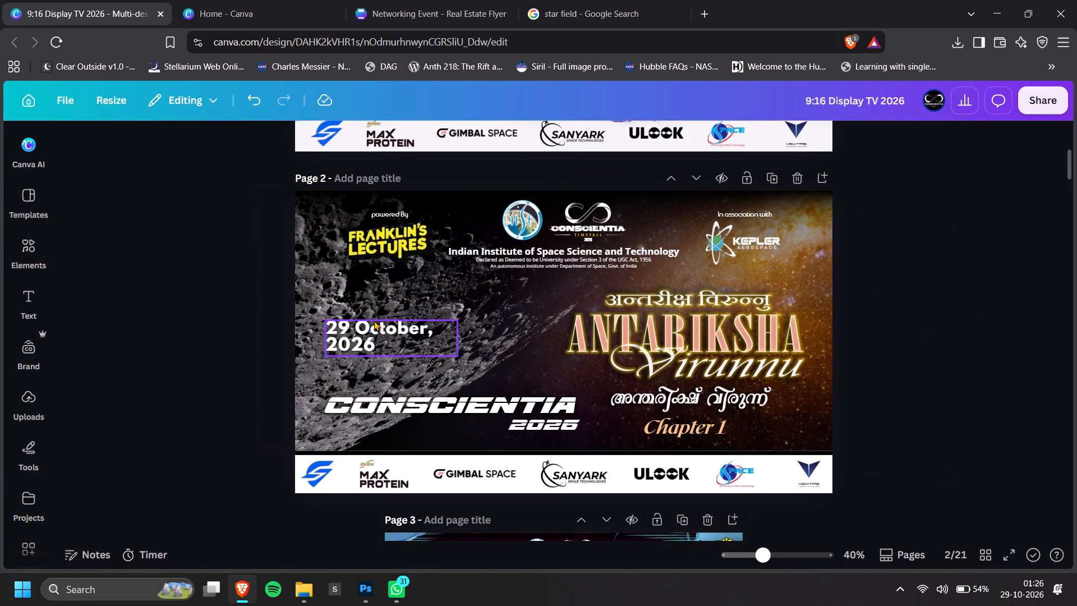
{"action": "left_click", "coordinate": [553, 421]}
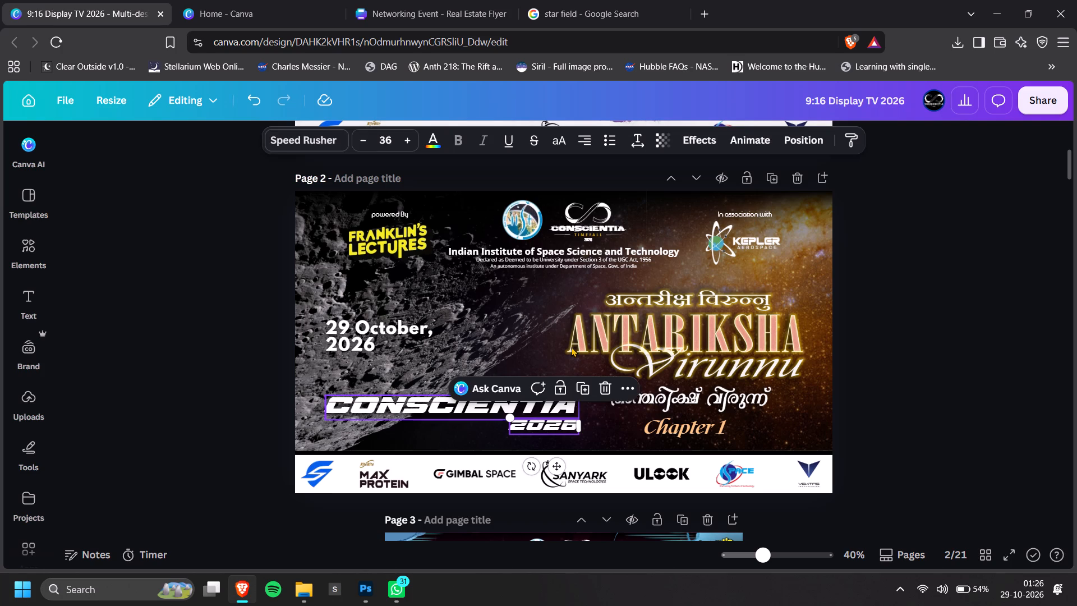
{"action": "left_click", "coordinate": [435, 146]}
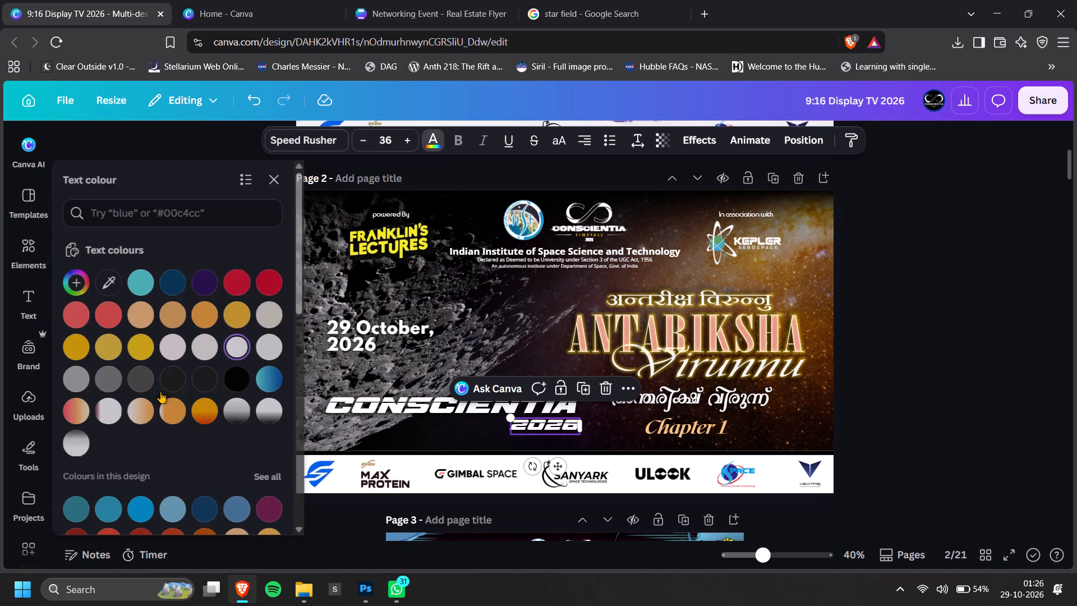
{"action": "left_click", "coordinate": [150, 320]}
{"action": "left_click", "coordinate": [1012, 325]}
{"action": "left_click", "coordinate": [998, 328]}
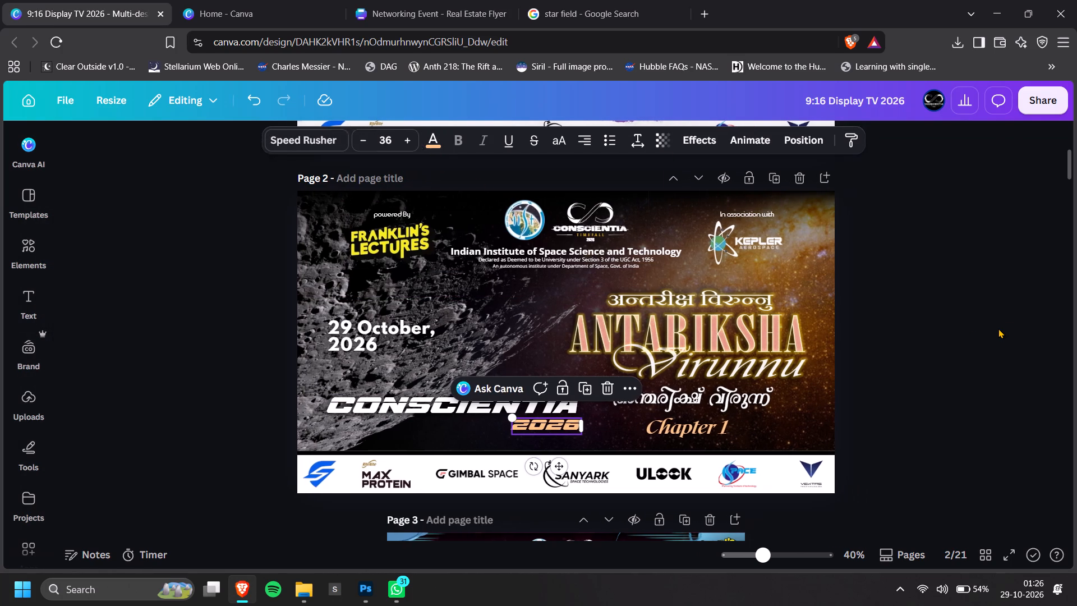
{"action": "scroll", "coordinate": [878, 351], "scroll_direction": "down", "scroll_amount": 1, "text": "ctrl"}
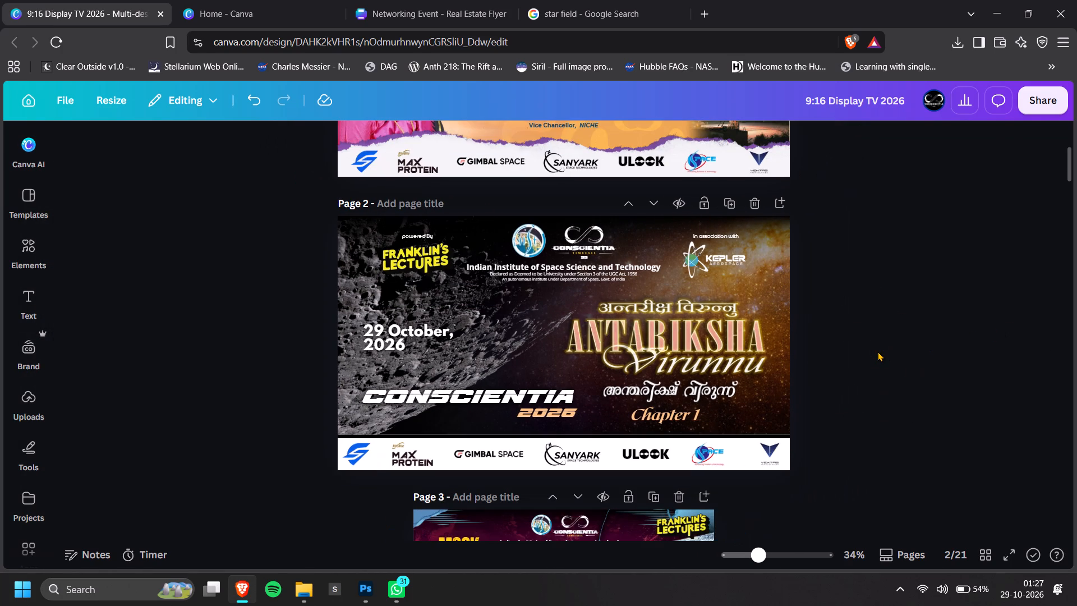
Move the 2026 line down slightly to widen its gap from the CONSCIENTIA heading.
{"action": "scroll", "coordinate": [584, 405], "scroll_direction": "up", "scroll_amount": 5, "text": "ctrl"}
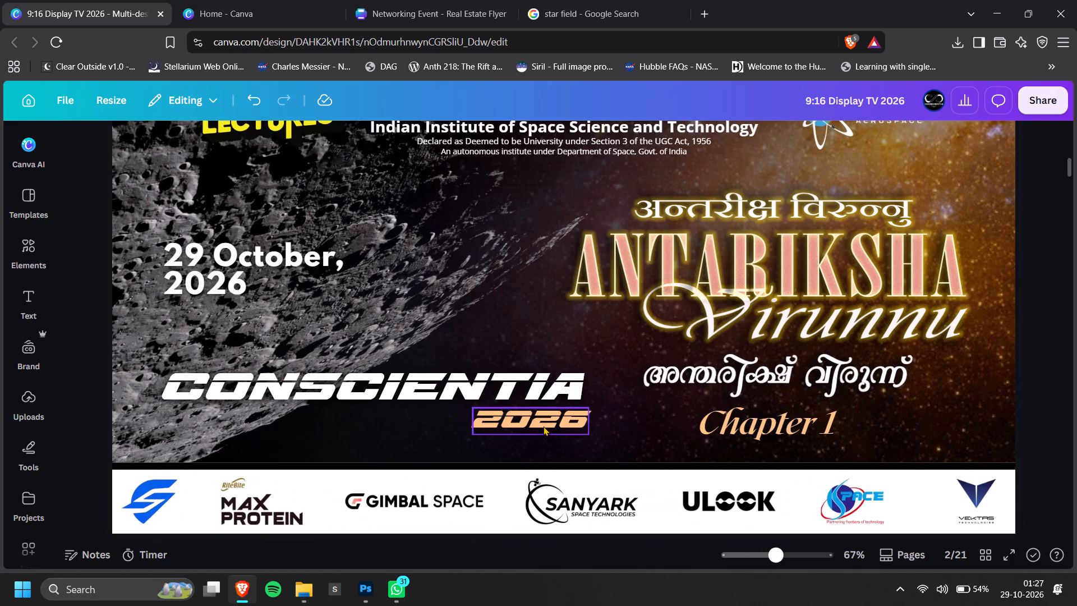
{"action": "left_click", "coordinate": [532, 423]}
{"action": "left_click", "coordinate": [527, 404], "text": "shift"}
{"action": "left_click_drag", "start_coordinate": [553, 401], "coordinate": [552, 407]}
Try League Spartan on the Chapter 1 text, and set its font to Speed Rusher.
{"action": "left_click", "coordinate": [782, 412]}
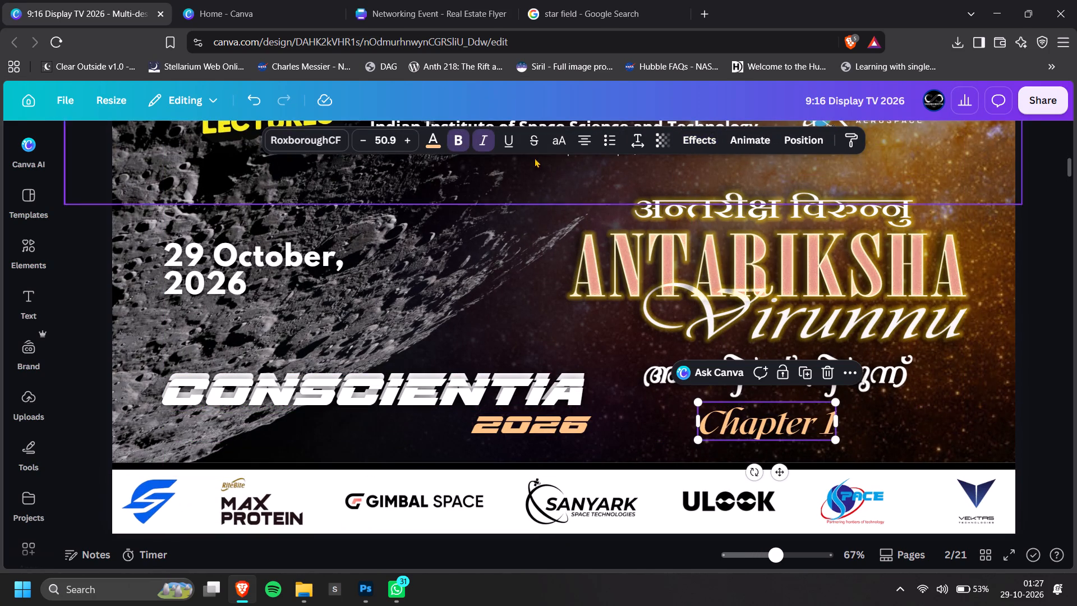
{"action": "left_click", "coordinate": [334, 139]}
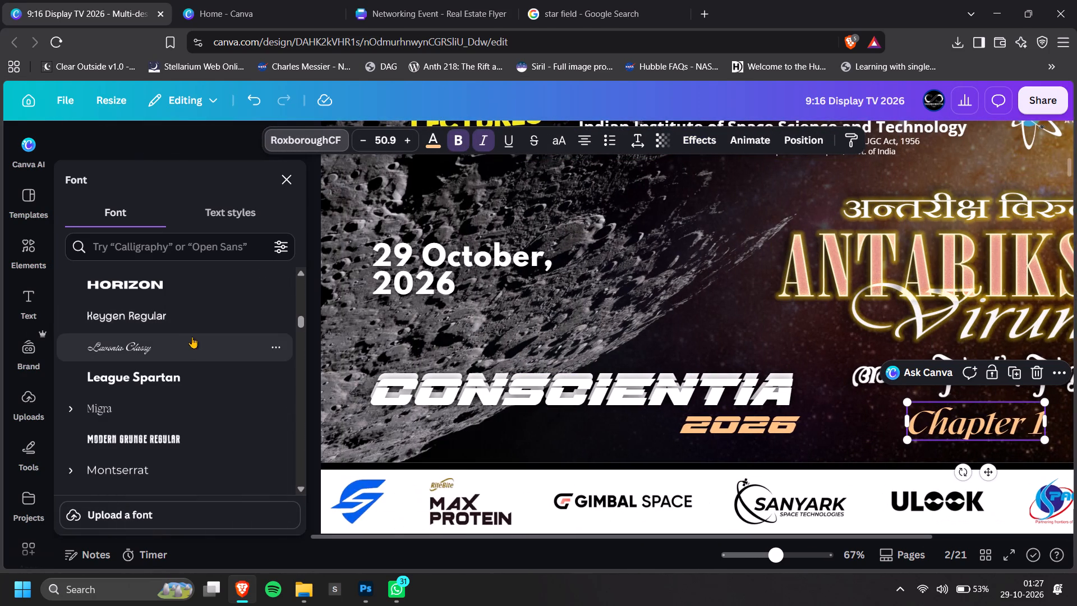
{"action": "left_click", "coordinate": [199, 374]}
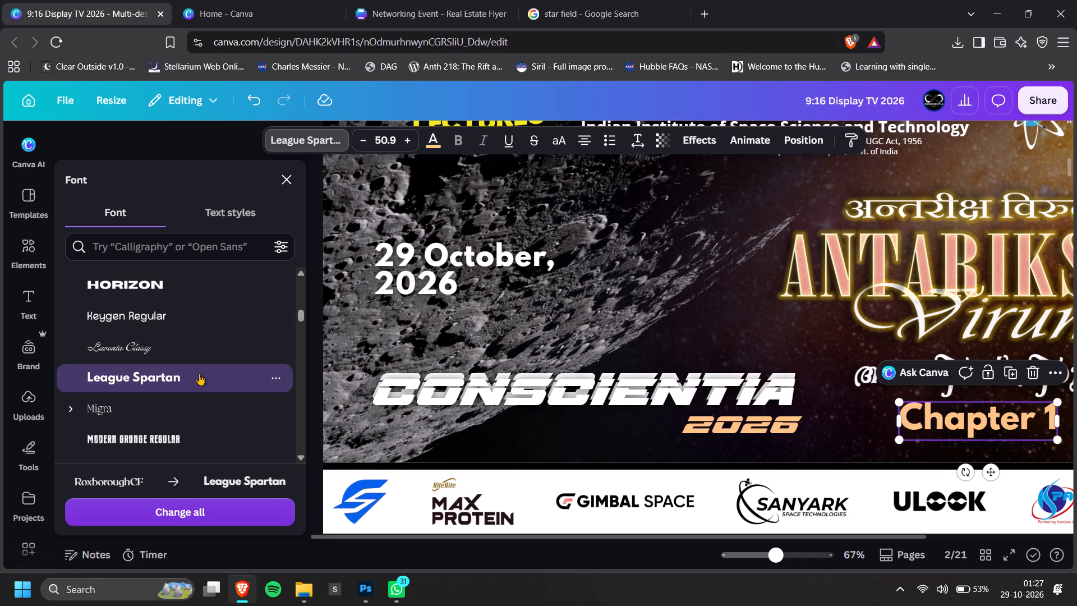
{"action": "scroll", "coordinate": [198, 377], "scroll_direction": "down", "scroll_amount": 3}
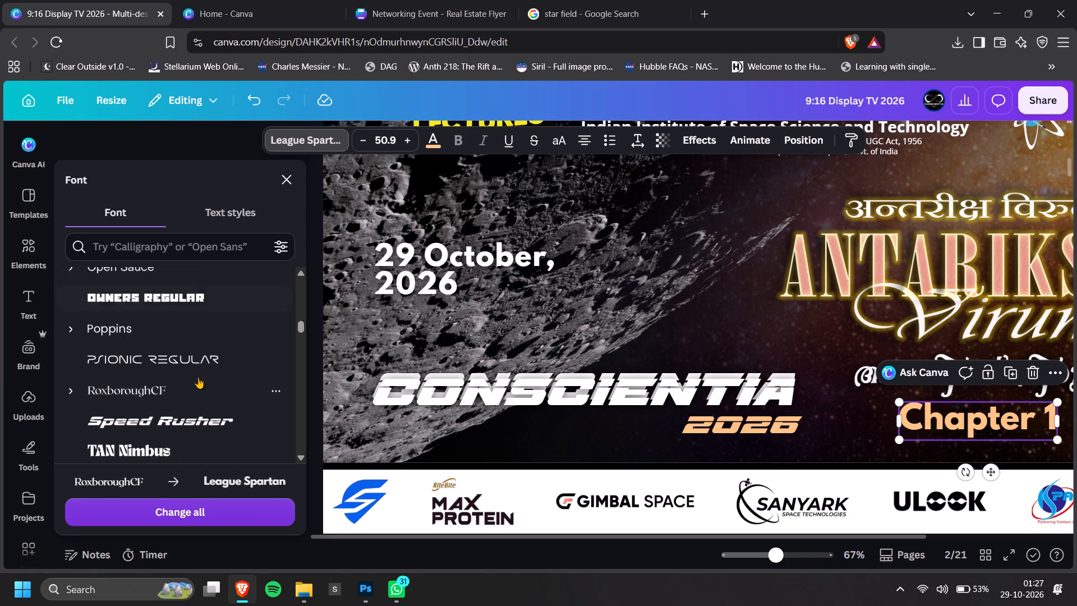
{"action": "scroll", "coordinate": [198, 377], "scroll_direction": "down", "scroll_amount": 1}
{"action": "left_click", "coordinate": [218, 322]}
{"action": "scroll", "coordinate": [786, 384], "scroll_direction": "down", "scroll_amount": 2, "text": "ctrl"}
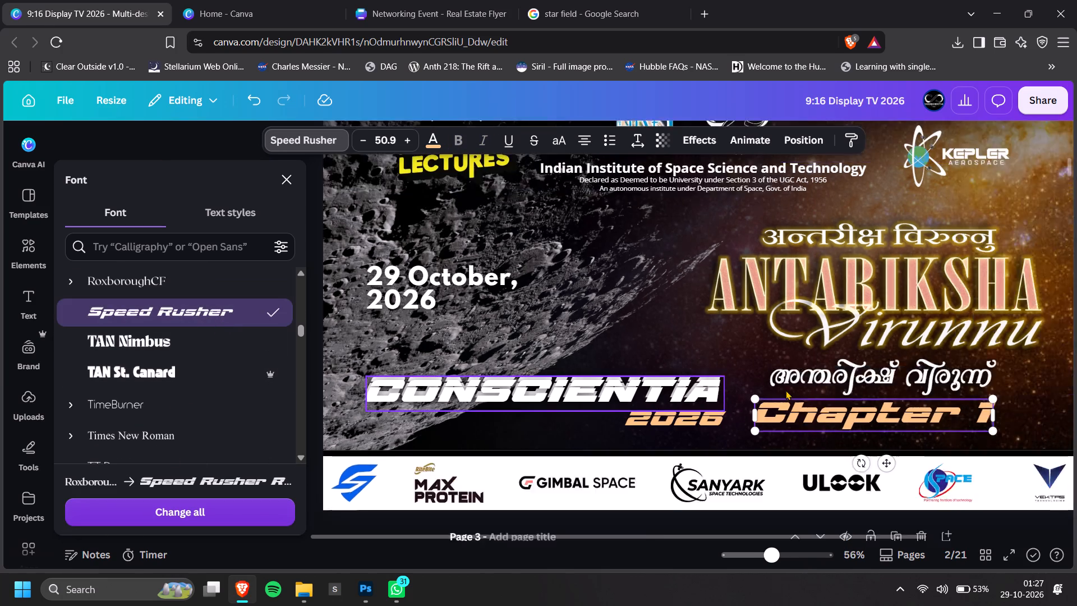
{"action": "scroll", "coordinate": [786, 390], "scroll_direction": "down", "scroll_amount": 2, "text": "ctrl"}
{"action": "double_click", "coordinate": [1006, 384]}
{"action": "left_click", "coordinate": [532, 388]}
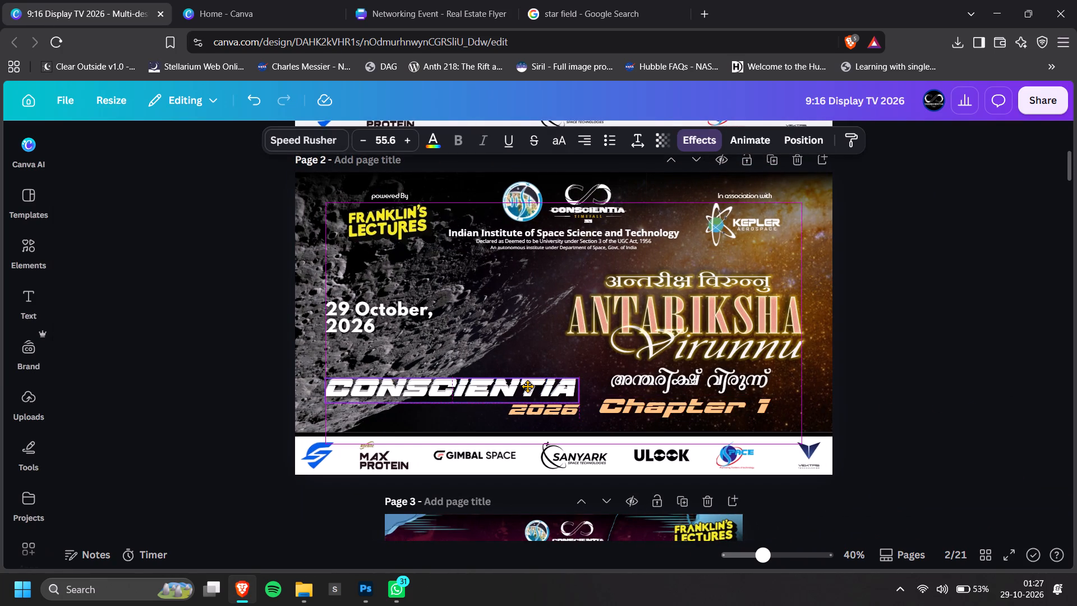
{"action": "left_click", "coordinate": [915, 388]}
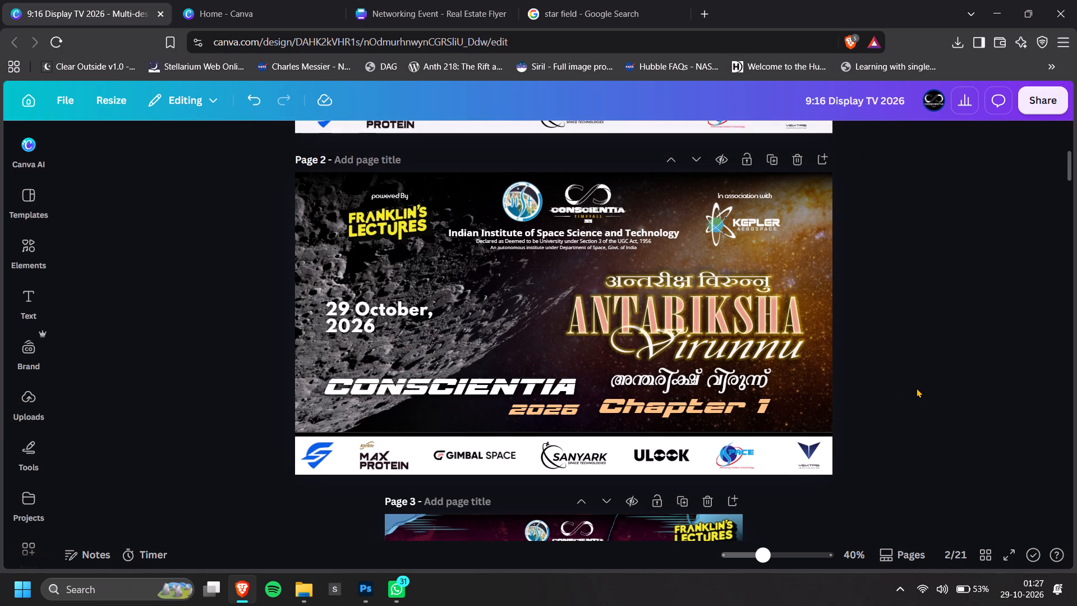
Group the two stacked CONSCIENTIA heading layers and move them down slightly, closer to the 2026 line.
{"action": "scroll", "coordinate": [537, 429], "scroll_direction": "up", "scroll_amount": 7, "text": "ctrl"}
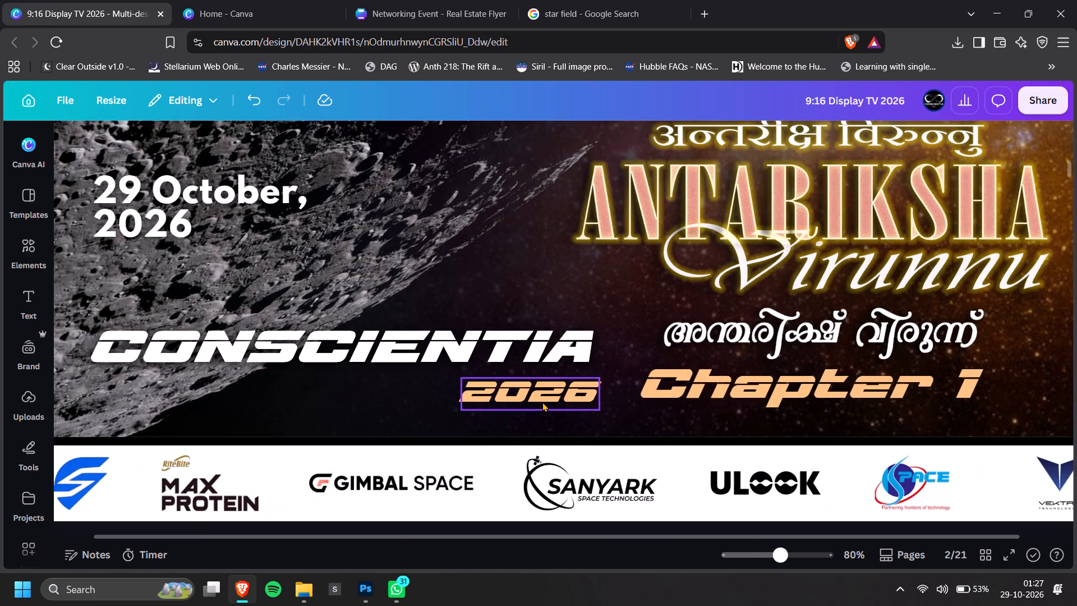
{"action": "left_click", "coordinate": [537, 362]}
{"action": "key", "text": "alt+1"}
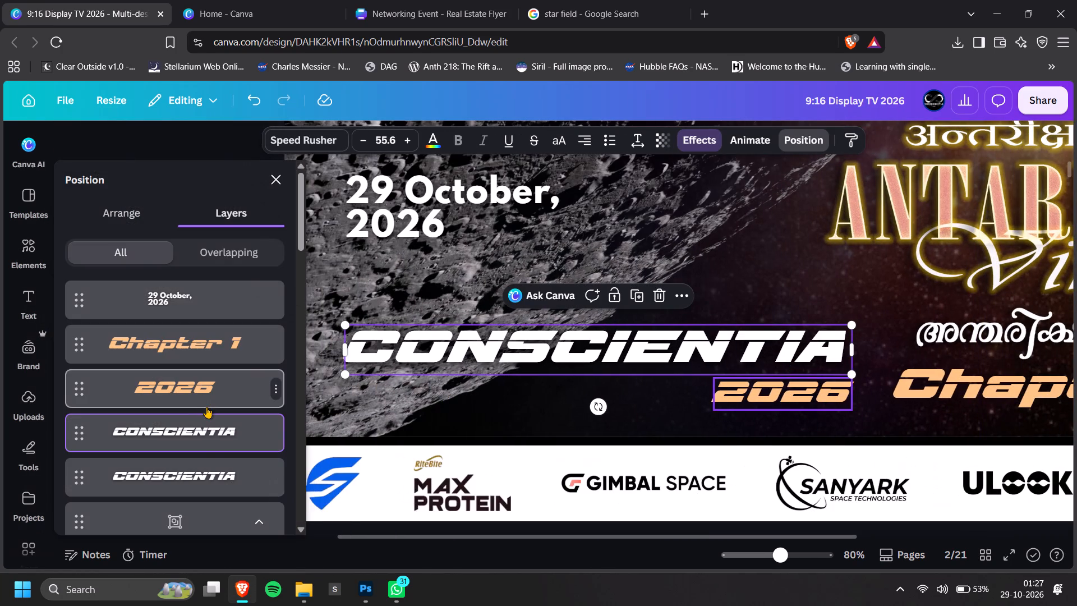
{"action": "left_click", "coordinate": [204, 471], "text": "ctrl"}
{"action": "left_click", "coordinate": [536, 297]}
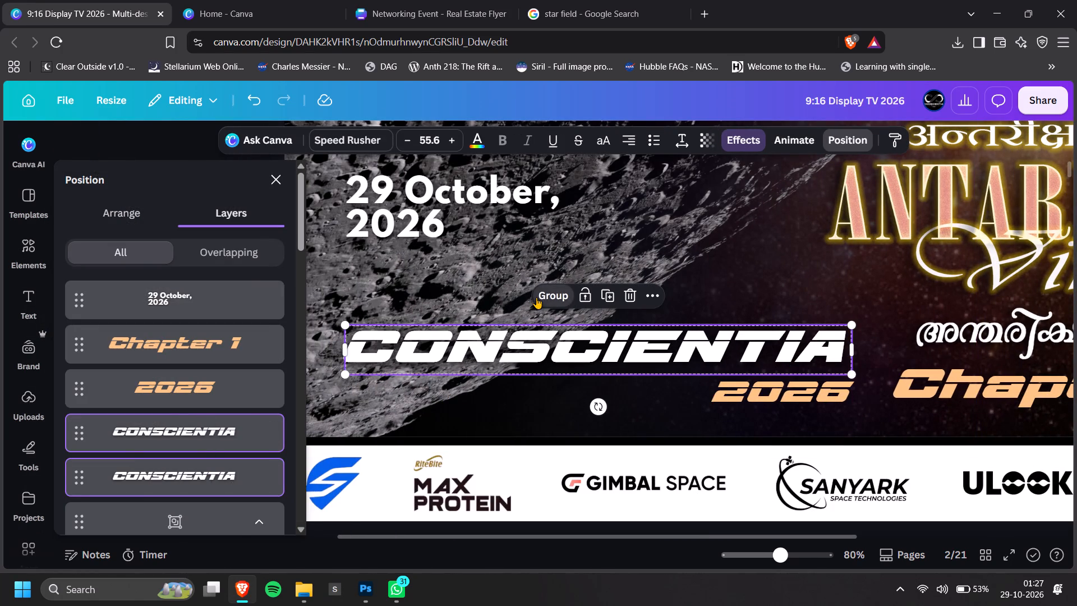
{"action": "left_click_drag", "start_coordinate": [636, 338], "coordinate": [639, 342]}
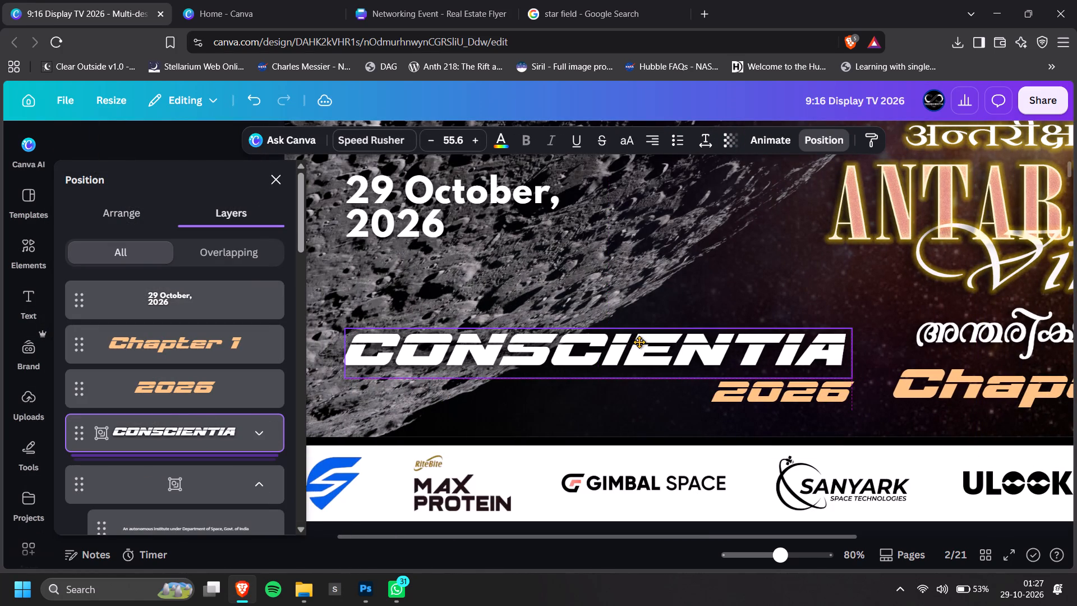
{"action": "left_click_drag", "start_coordinate": [639, 342], "coordinate": [642, 348]}
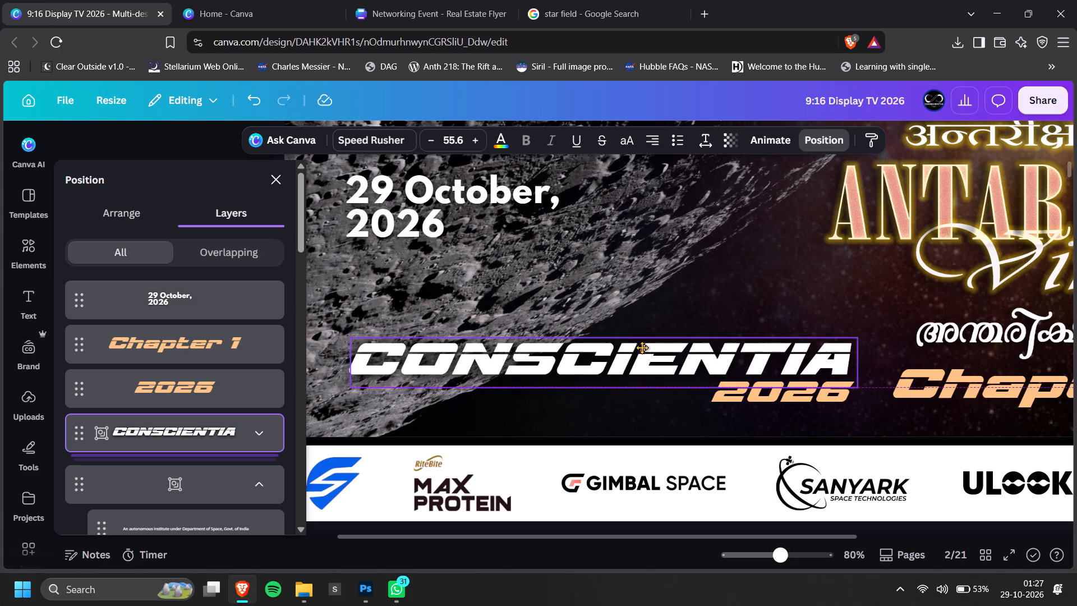
{"action": "left_click_drag", "start_coordinate": [642, 348], "coordinate": [639, 344]}
{"action": "scroll", "coordinate": [910, 411], "scroll_direction": "down", "scroll_amount": 3, "text": "ctrl"}
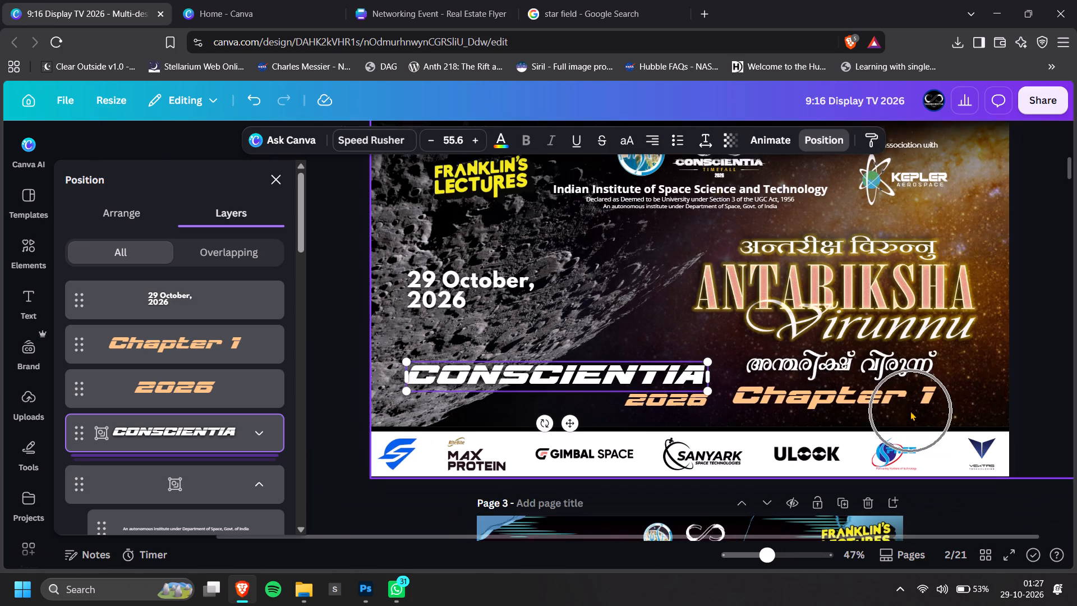
{"action": "left_click", "coordinate": [1002, 368]}
{"action": "left_click", "coordinate": [996, 402]}
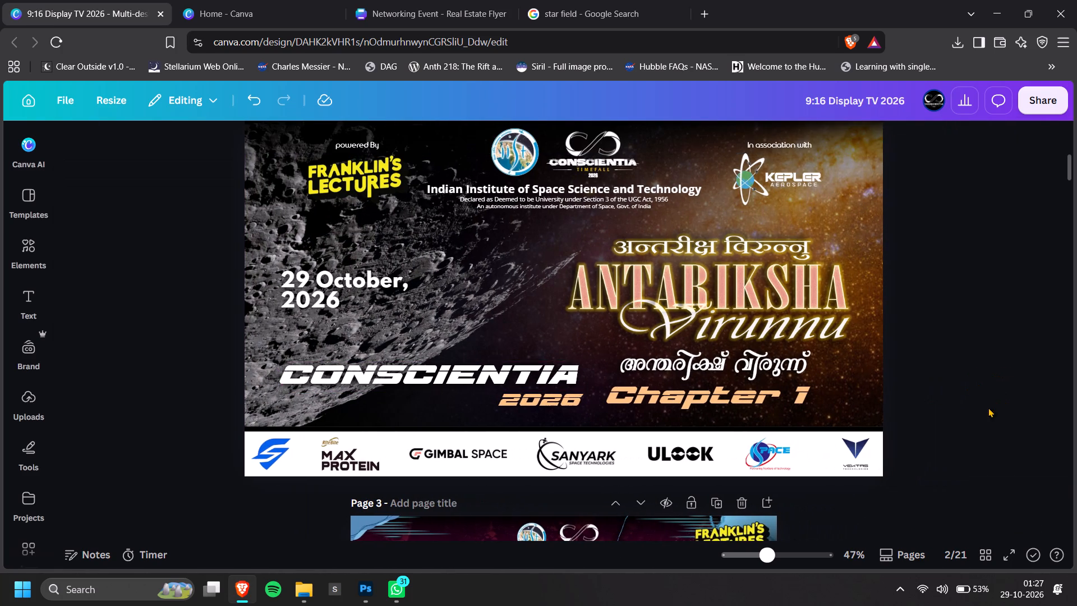
Shrink the Chapter 1 text to size 47.4 and centre it beneath the Malayalam title line.
{"action": "scroll", "coordinate": [778, 403], "scroll_direction": "up", "scroll_amount": 3, "text": "ctrl"}
{"action": "left_click", "coordinate": [778, 403]}
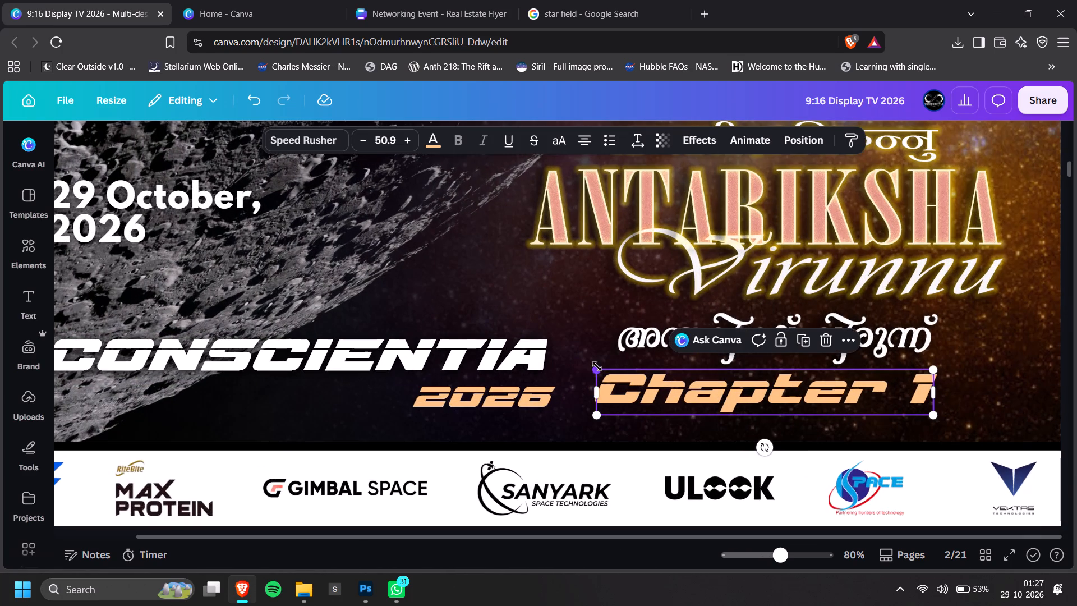
{"action": "left_click_drag", "start_coordinate": [595, 366], "coordinate": [618, 373]}
{"action": "left_click_drag", "start_coordinate": [749, 401], "coordinate": [751, 401]}
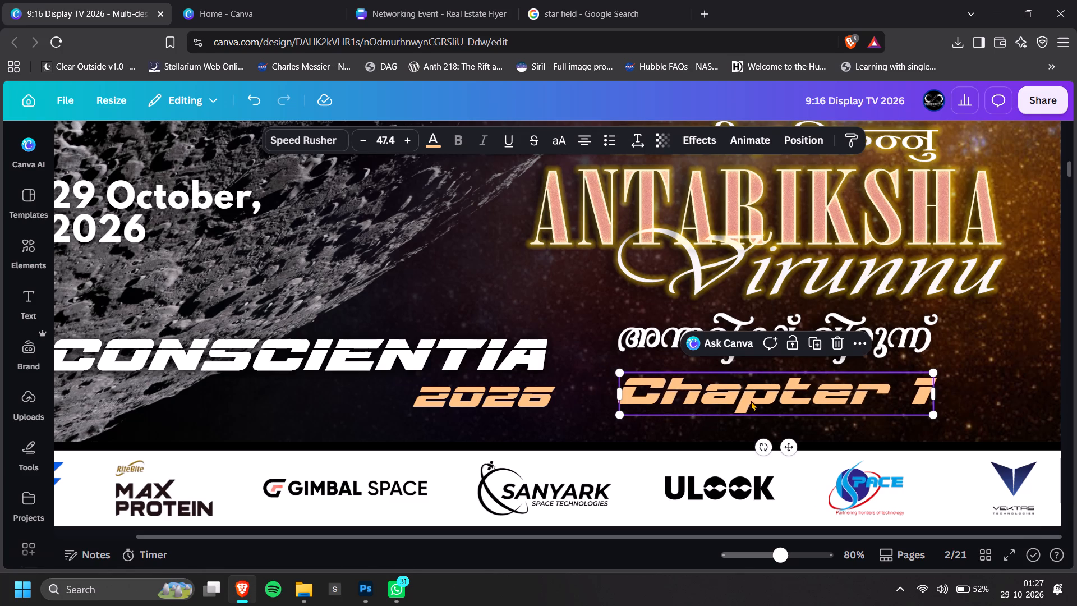
{"action": "left_click_drag", "start_coordinate": [751, 401], "coordinate": [738, 401]}
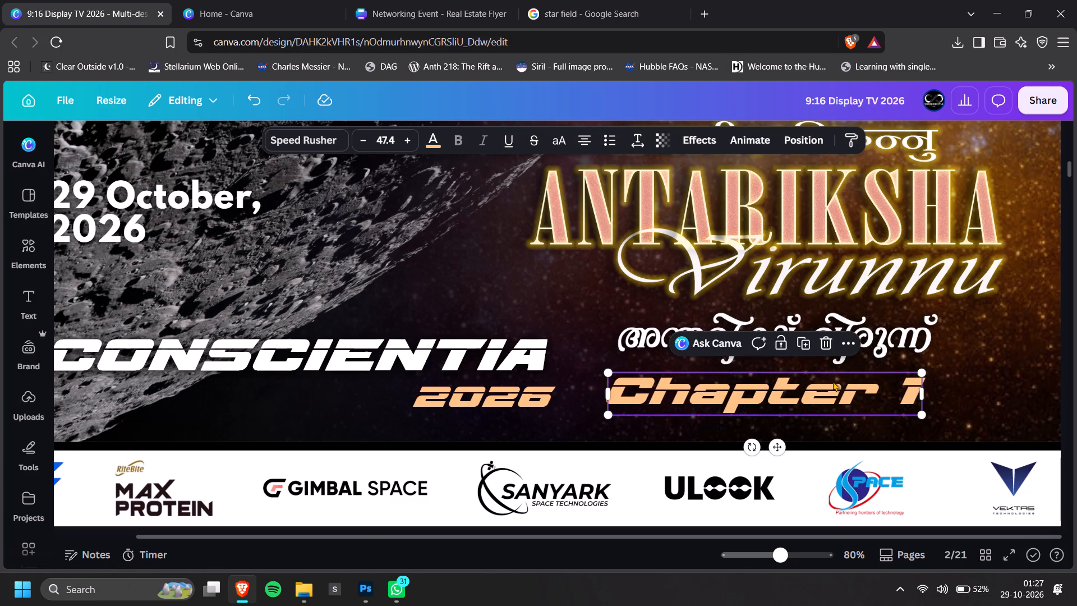
{"action": "scroll", "coordinate": [833, 381], "scroll_direction": "down", "scroll_amount": 2, "text": "ctrl"}
{"action": "left_click", "coordinate": [982, 383]}
{"action": "scroll", "coordinate": [982, 383], "scroll_direction": "down", "scroll_amount": 3, "text": "ctrl"}
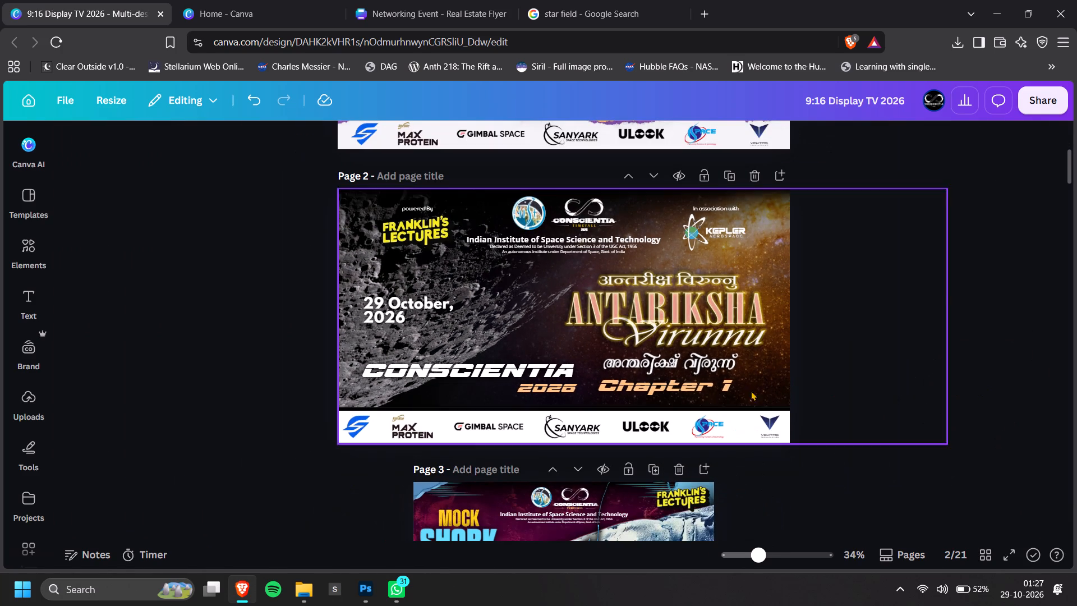
Recolour the Chapter 1 text with a white-to-black gradient.
{"action": "left_click", "coordinate": [680, 385]}
{"action": "left_click", "coordinate": [444, 139]}
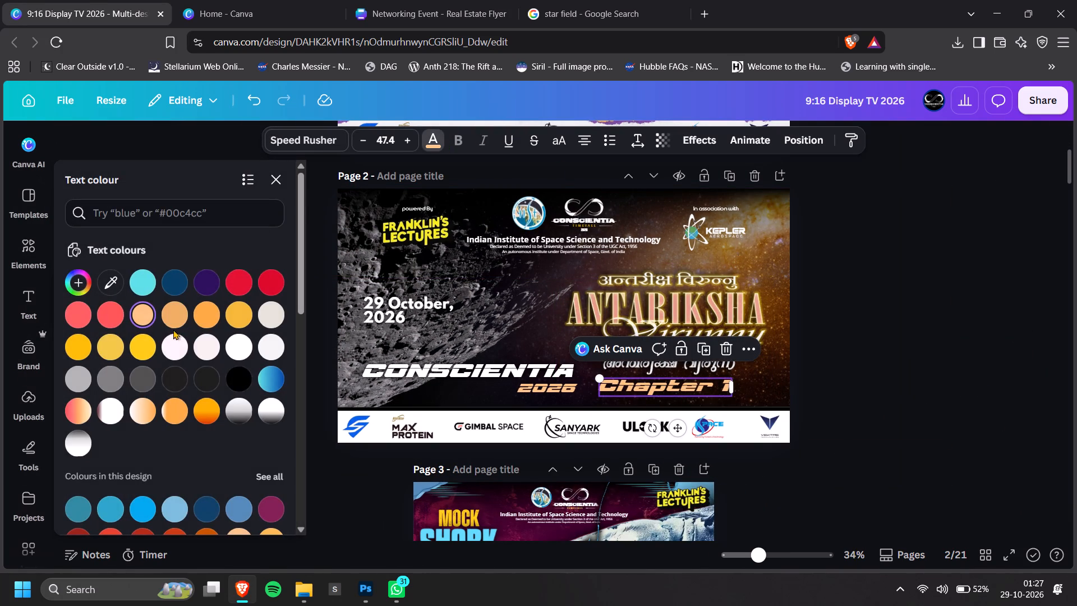
{"action": "left_click", "coordinate": [245, 417]}
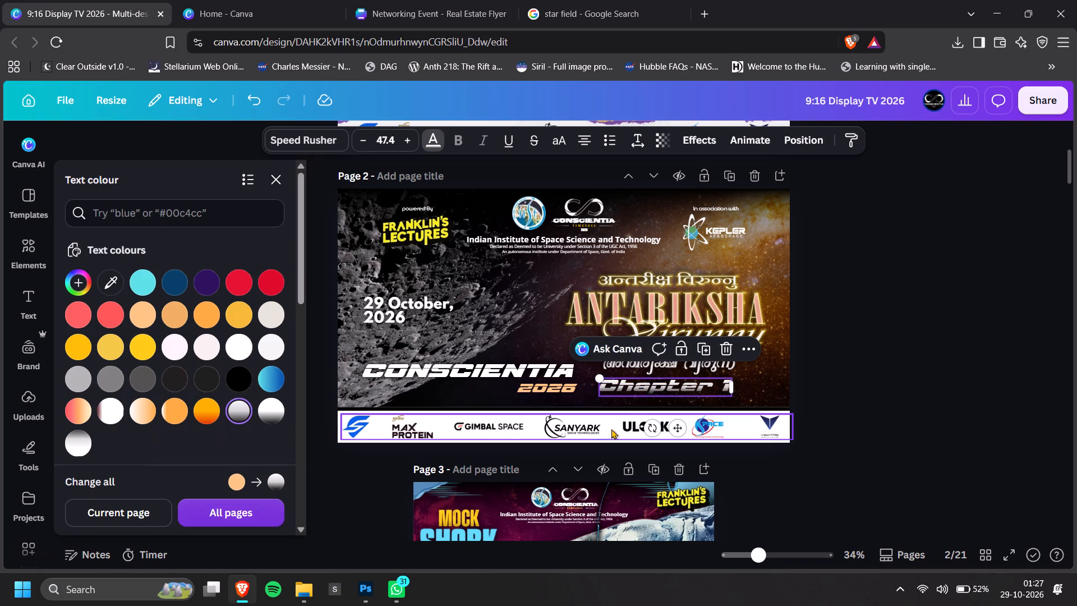
{"action": "left_click", "coordinate": [279, 419]}
{"action": "double_click", "coordinate": [880, 406]}
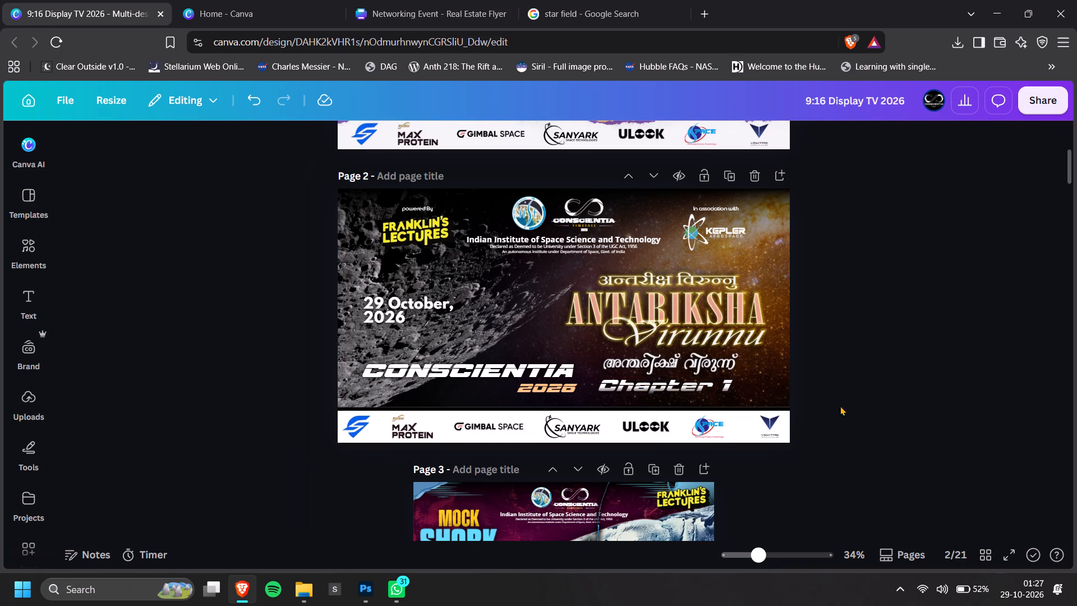
Change the Chapter 1 text to Chapter 2.
{"action": "scroll", "coordinate": [760, 396], "scroll_direction": "up", "scroll_amount": 4, "text": "ctrl"}
{"action": "double_click", "coordinate": [776, 373]}
{"action": "left_click", "coordinate": [827, 374]}
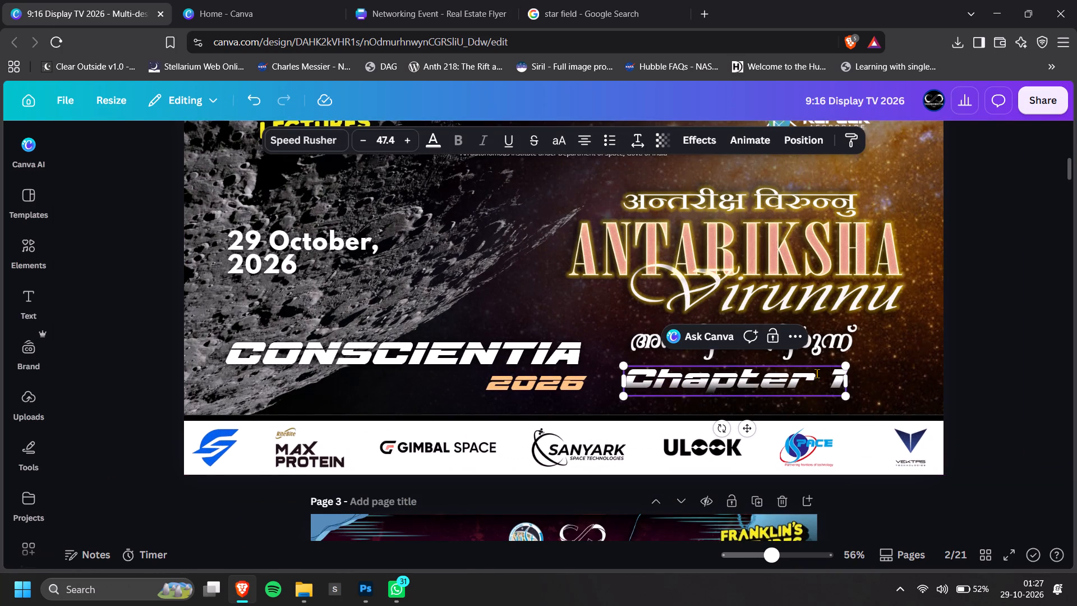
{"action": "key", "text": "Delete"}
{"action": "key", "text": "2"}
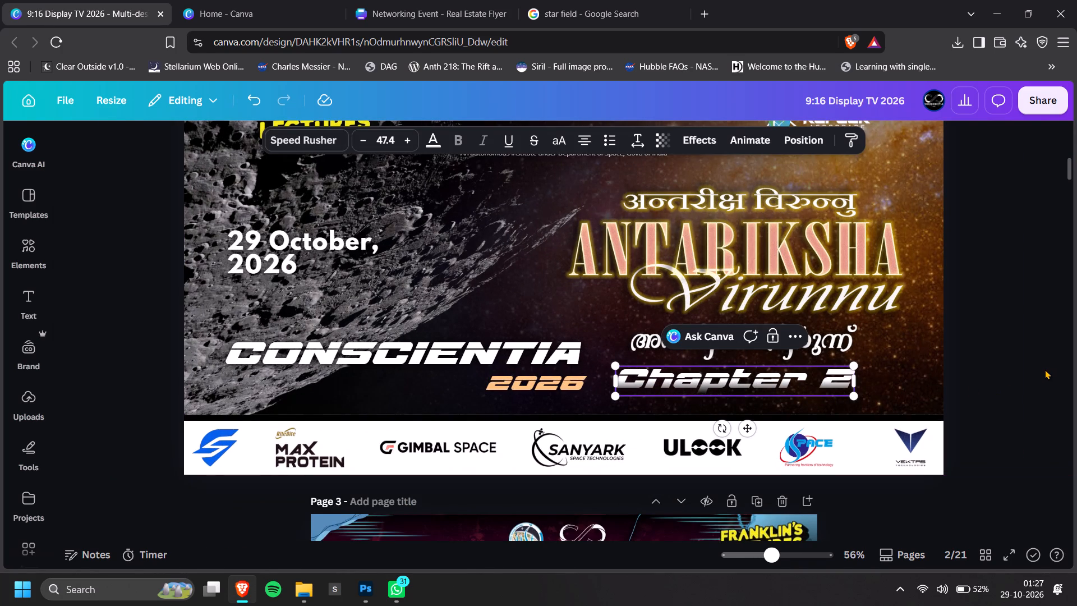
{"action": "left_click", "coordinate": [1045, 369]}
Reduce the Chapter 2 text to size 43.1 and position it beneath the Malayalam title line.
{"action": "left_click", "coordinate": [728, 371]}
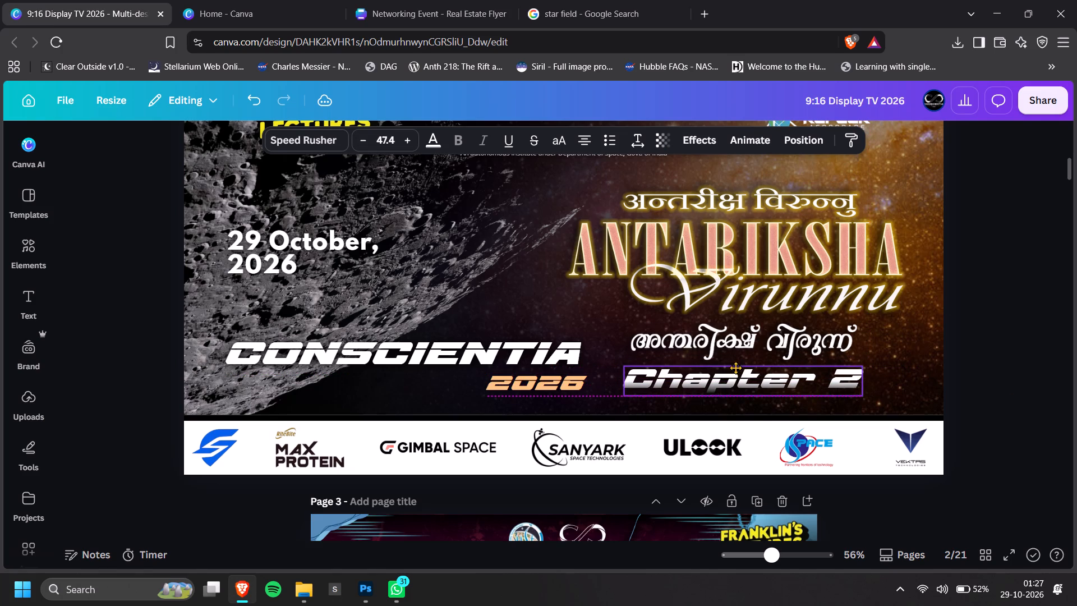
{"action": "left_click_drag", "start_coordinate": [615, 368], "coordinate": [638, 371]}
{"action": "left_click_drag", "start_coordinate": [736, 388], "coordinate": [730, 385]}
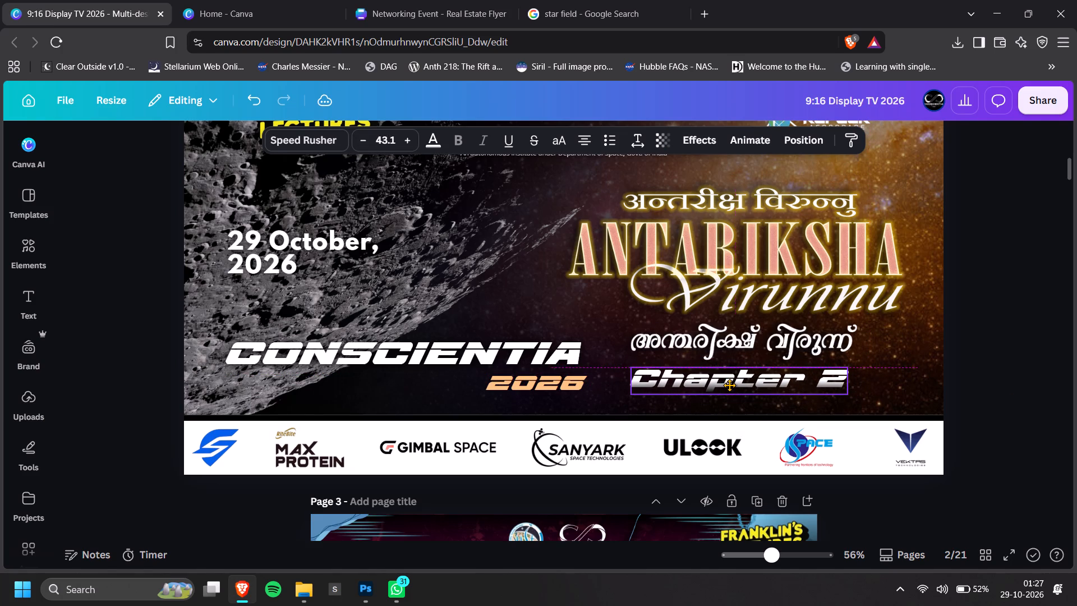
{"action": "left_click_drag", "start_coordinate": [730, 385], "coordinate": [725, 385]}
{"action": "left_click", "coordinate": [945, 351]}
{"action": "left_click", "coordinate": [754, 392]}
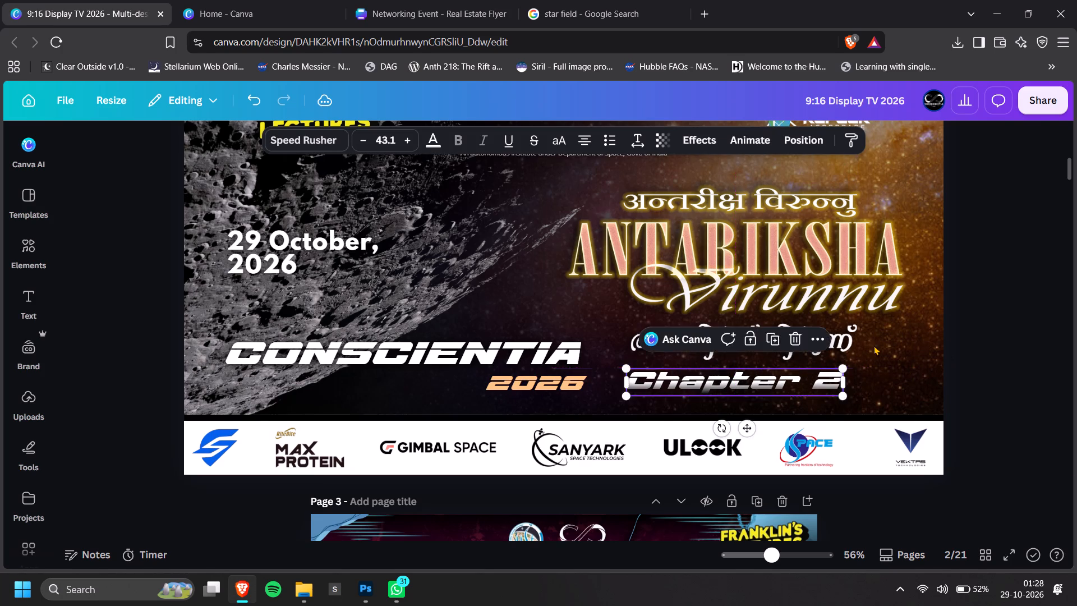
{"action": "left_click", "coordinate": [941, 329]}
{"action": "left_click", "coordinate": [769, 382]}
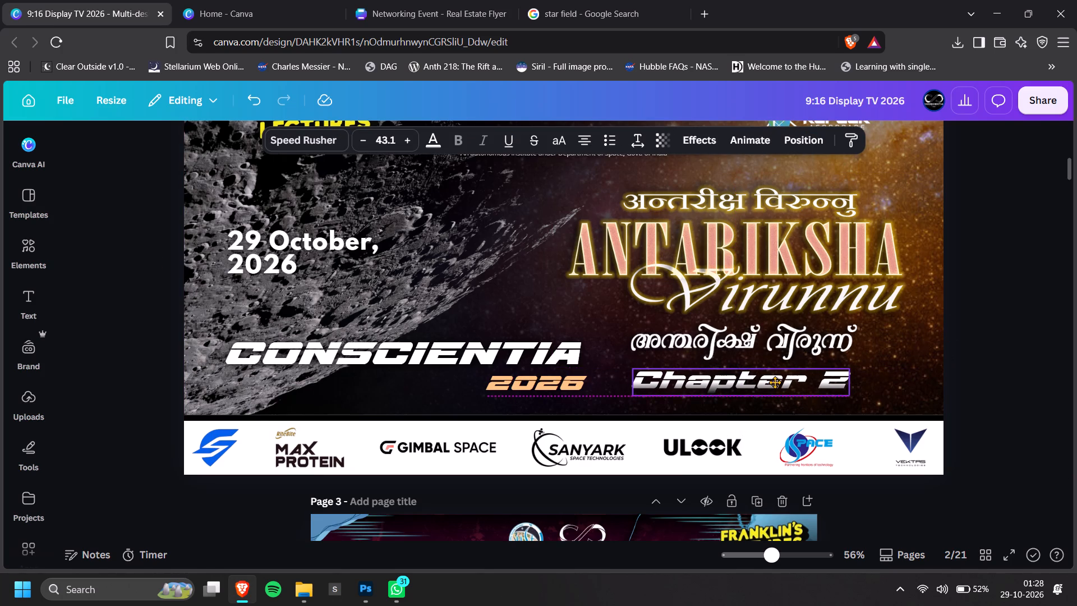
{"action": "left_click", "coordinate": [989, 313]}
Enlarge the Antariksha Virunnu title artwork slightly from its upper-left corner.
{"action": "scroll", "coordinate": [957, 346], "scroll_direction": "down", "scroll_amount": 2, "text": "ctrl"}
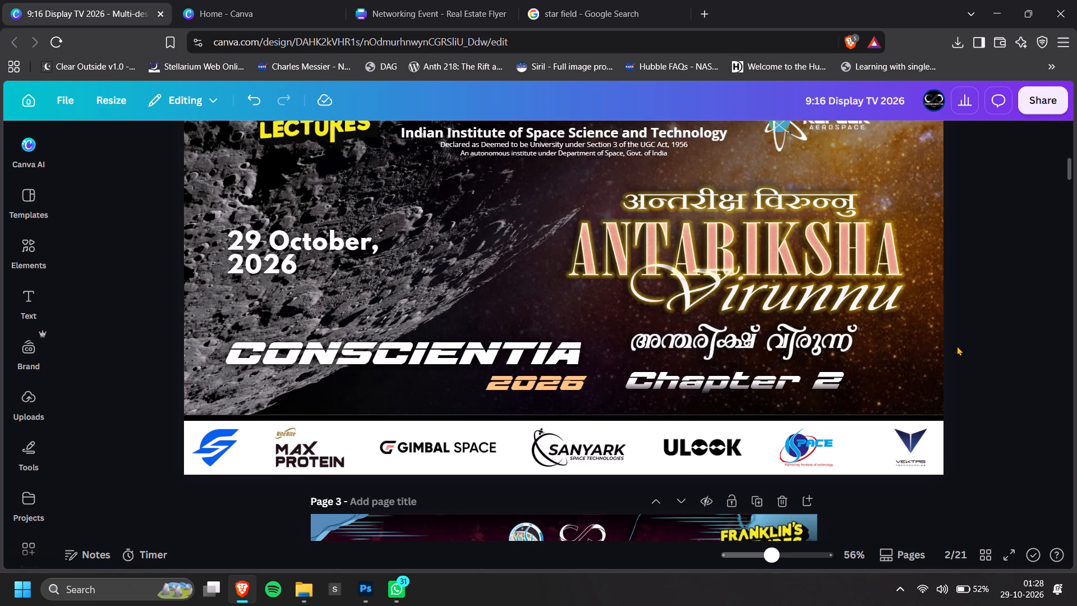
{"action": "scroll", "coordinate": [957, 346], "scroll_direction": "down", "scroll_amount": 1, "text": "ctrl"}
{"action": "scroll", "coordinate": [893, 349], "scroll_direction": "down", "scroll_amount": 1, "text": "ctrl"}
{"action": "left_click", "coordinate": [689, 315]}
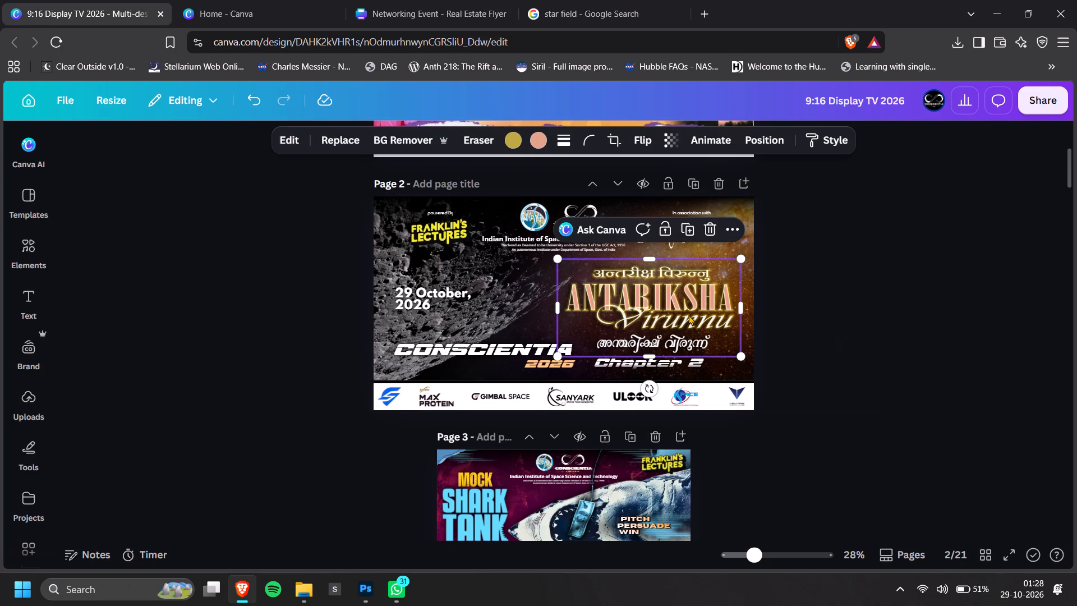
{"action": "scroll", "coordinate": [586, 284], "scroll_direction": "up", "scroll_amount": 3, "text": "ctrl"}
{"action": "left_click_drag", "start_coordinate": [555, 244], "coordinate": [546, 239]}
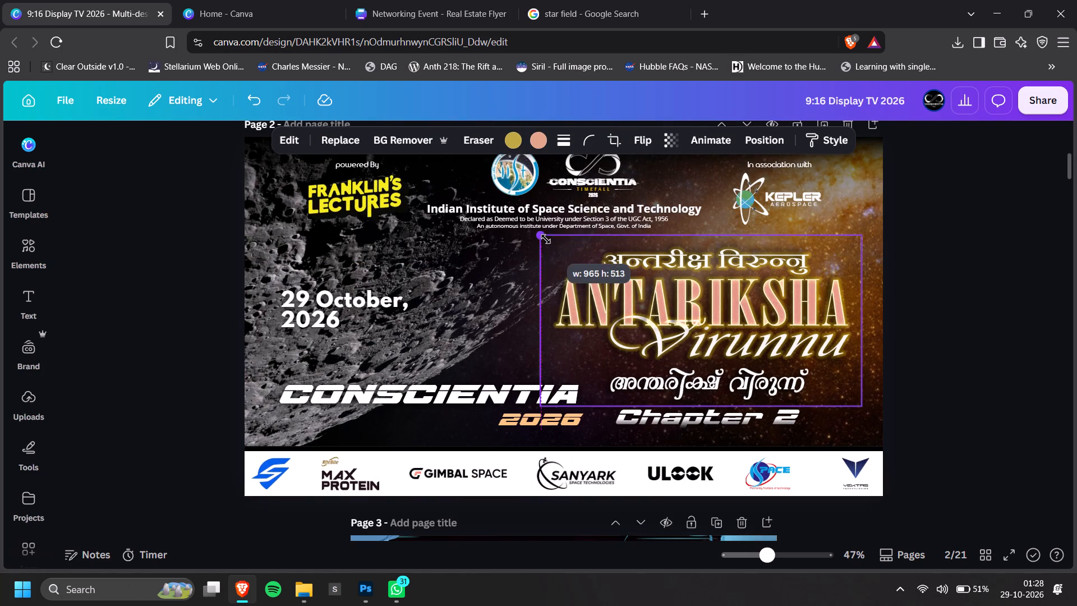
{"action": "left_click_drag", "start_coordinate": [546, 239], "coordinate": [546, 240]}
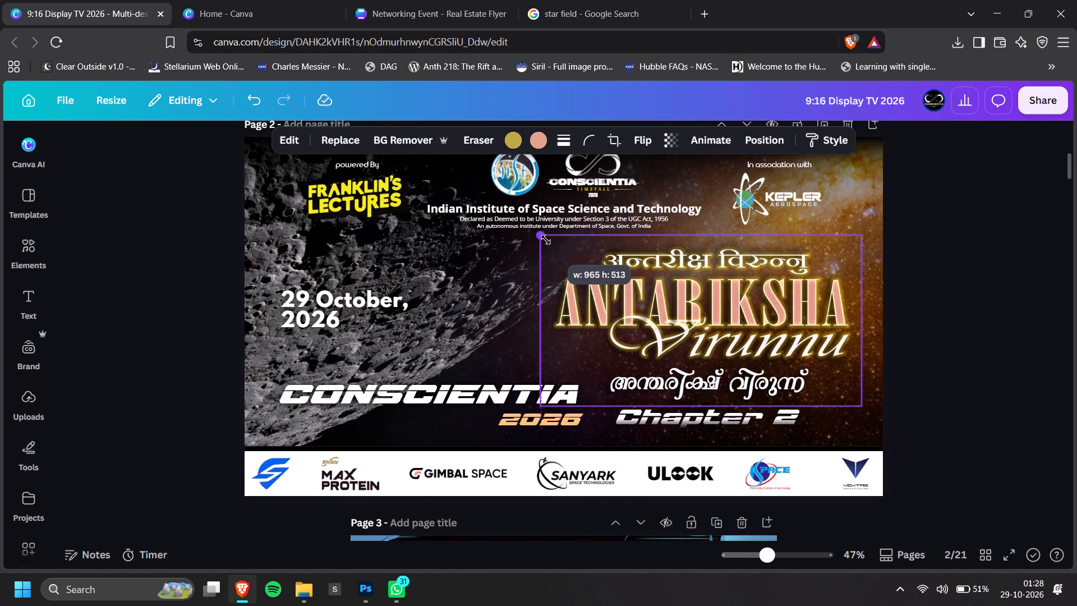
{"action": "left_click_drag", "start_coordinate": [546, 240], "coordinate": [547, 240]}
Shrink the CONSCIENTIA heading and 2026 line together until 2026 is size 32.1, then shift them right and down level with Chapter 2's lower edge.
{"action": "left_click", "coordinate": [430, 394], "text": "shift"}
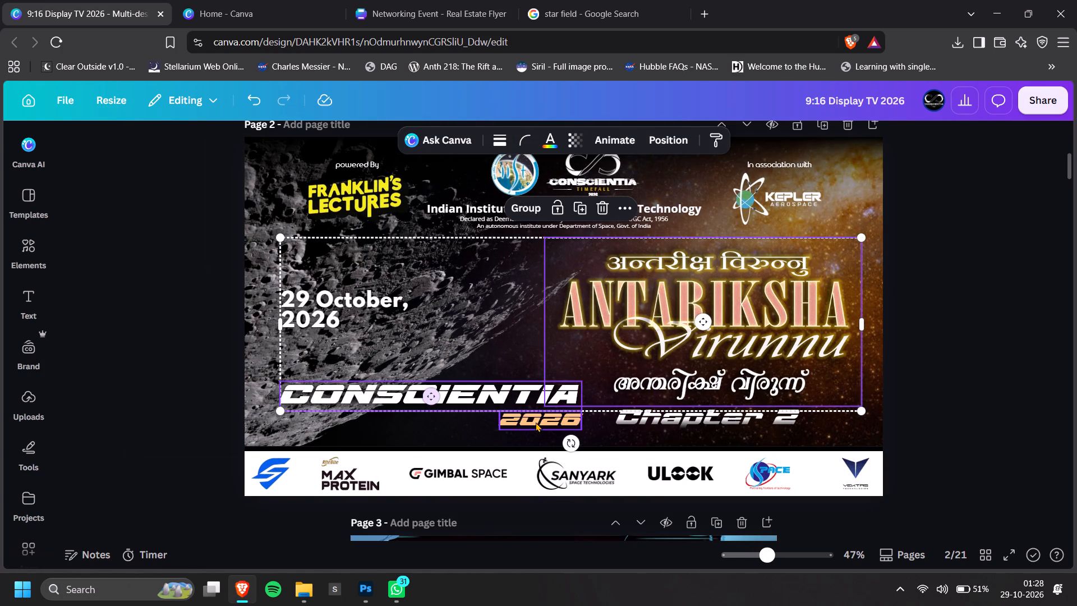
{"action": "left_click", "coordinate": [928, 375]}
{"action": "left_click", "coordinate": [542, 418]}
{"action": "left_click", "coordinate": [549, 402], "text": "shift"}
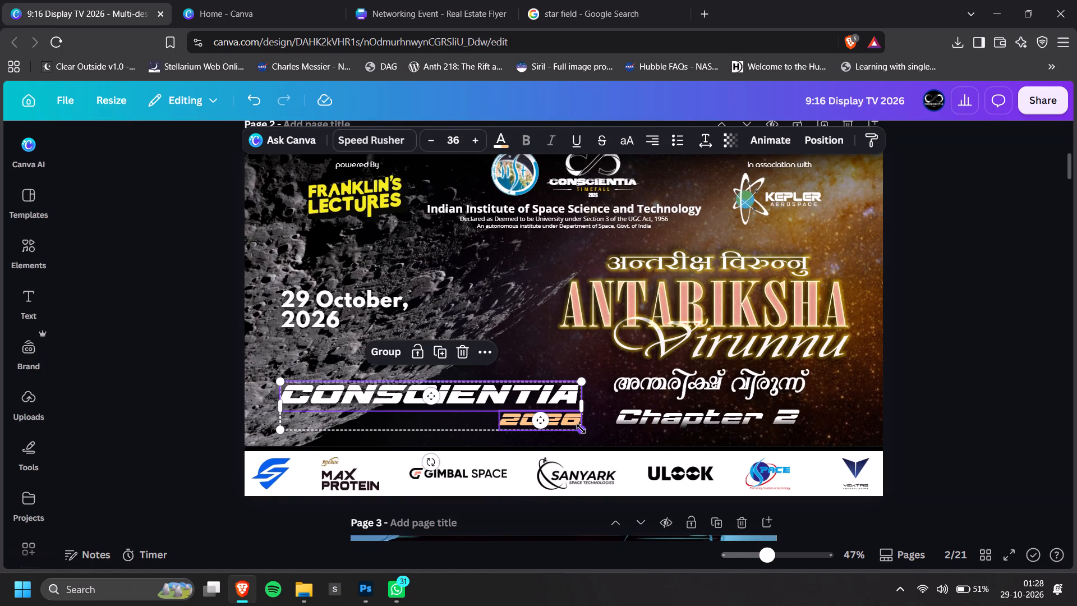
{"action": "left_click_drag", "start_coordinate": [581, 429], "coordinate": [566, 426]}
{"action": "left_click_drag", "start_coordinate": [565, 384], "coordinate": [560, 385]}
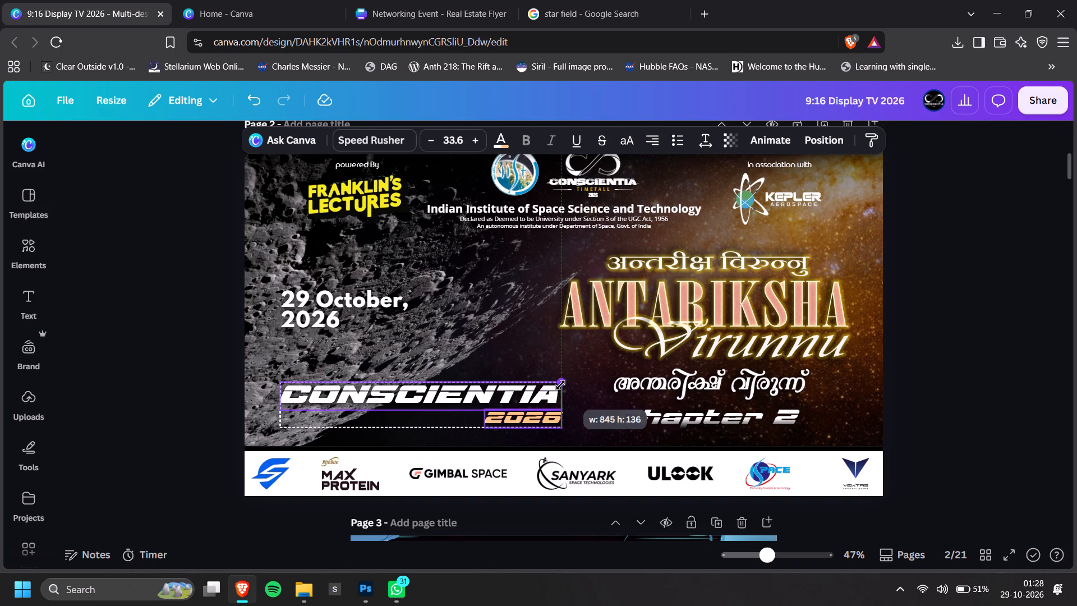
{"action": "left_click_drag", "start_coordinate": [560, 385], "coordinate": [551, 388]}
{"action": "left_click_drag", "start_coordinate": [501, 408], "coordinate": [508, 410]}
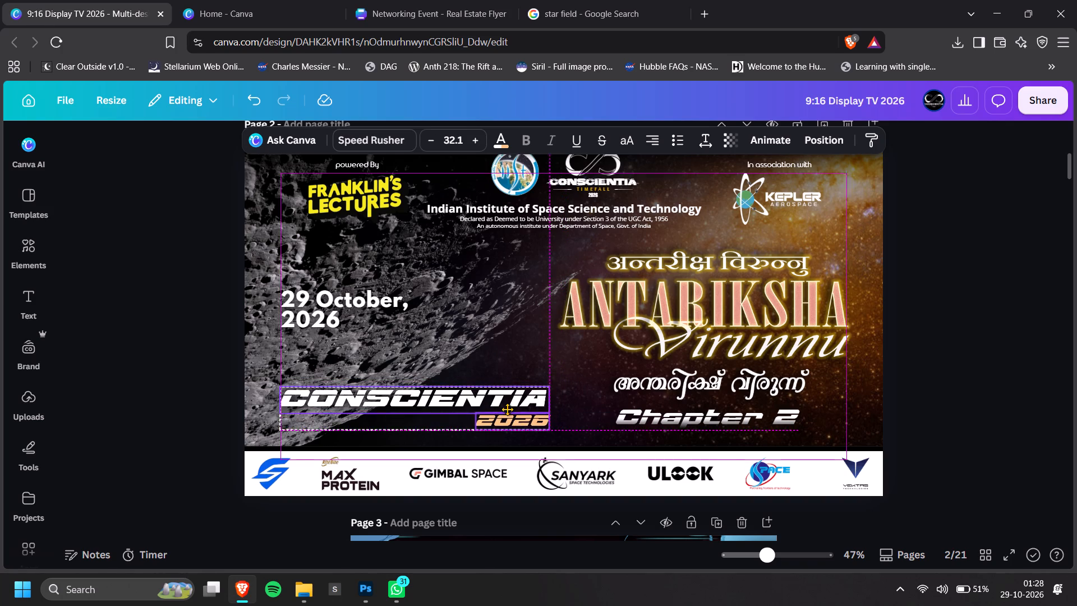
{"action": "left_click_drag", "start_coordinate": [508, 410], "coordinate": [514, 411]}
Scale the CONSCIENTIA heading and 2026 line up together until 2026 is size 35.4, with the left edge in line with the date.
{"action": "left_click_drag", "start_coordinate": [294, 387], "coordinate": [275, 382]}
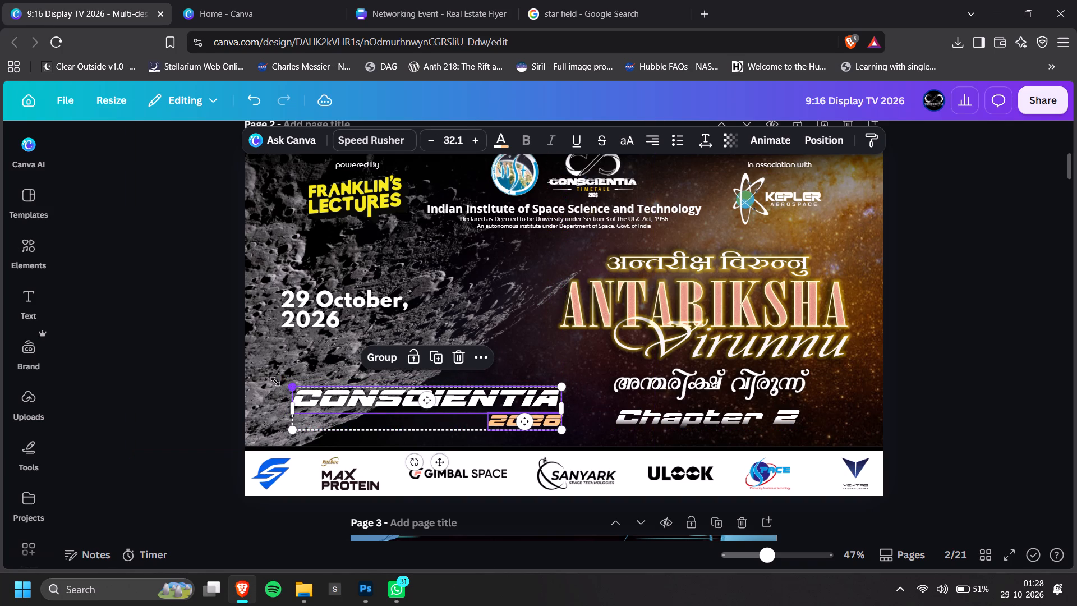
{"action": "left_click_drag", "start_coordinate": [275, 382], "coordinate": [284, 382]}
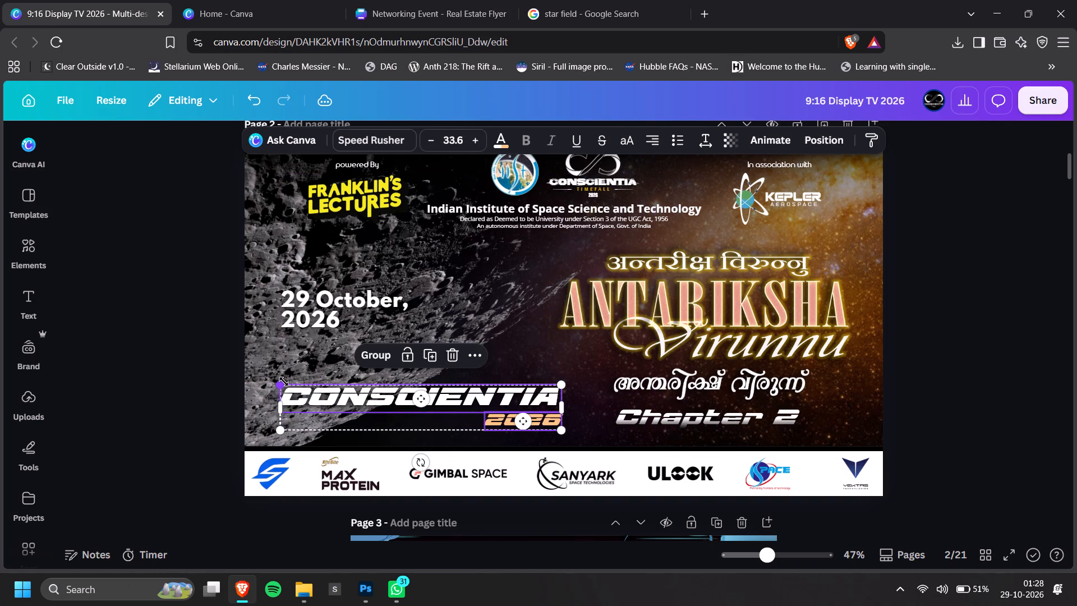
{"action": "left_click_drag", "start_coordinate": [559, 382], "coordinate": [572, 373]}
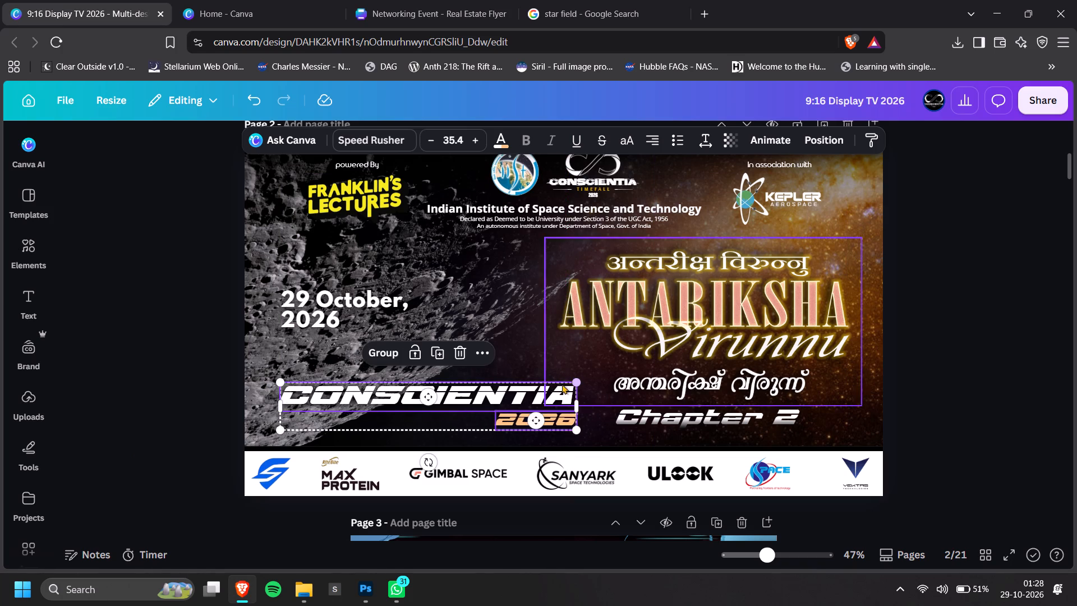
{"action": "left_click", "coordinate": [556, 391]}
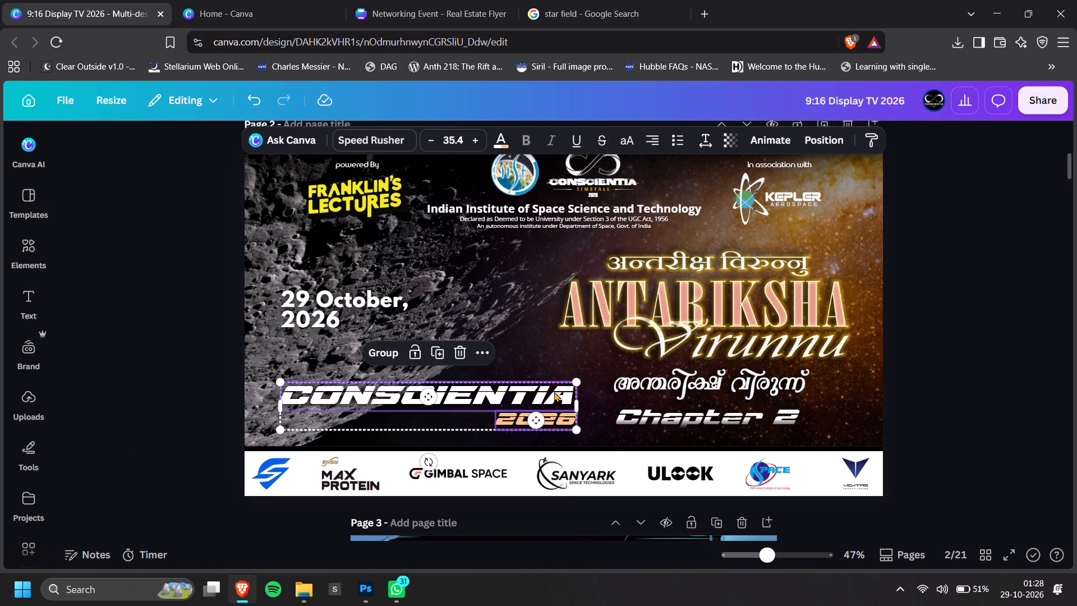
{"action": "left_click", "coordinate": [551, 396], "text": "alt"}
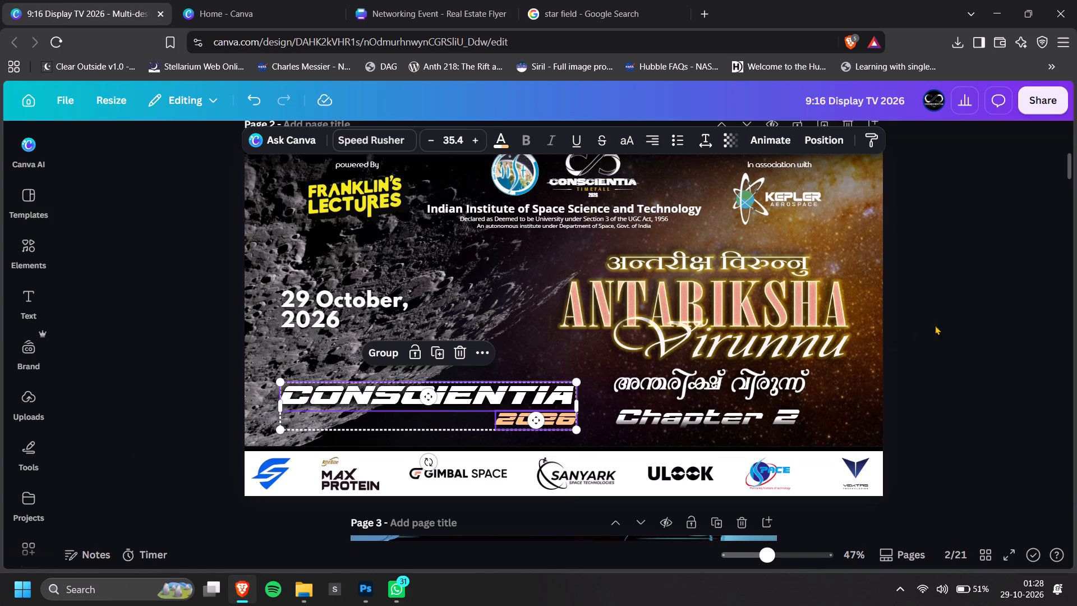
{"action": "left_click", "coordinate": [952, 322]}
{"action": "scroll", "coordinate": [961, 365], "scroll_direction": "down", "scroll_amount": 4, "text": "ctrl"}
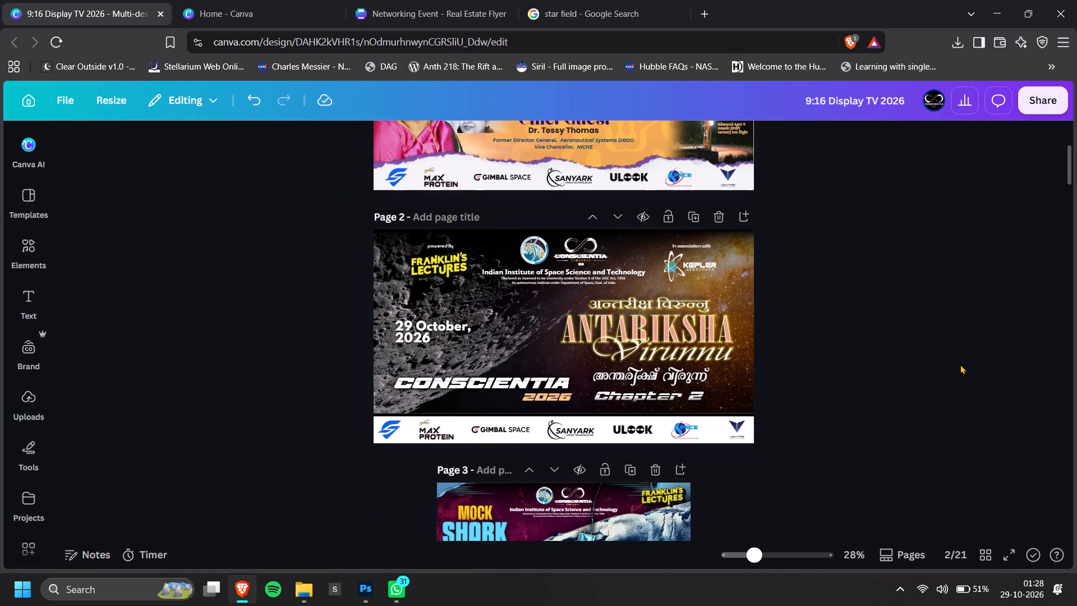
{"action": "scroll", "coordinate": [901, 311], "scroll_direction": "up", "scroll_amount": 2, "text": "ctrl"}
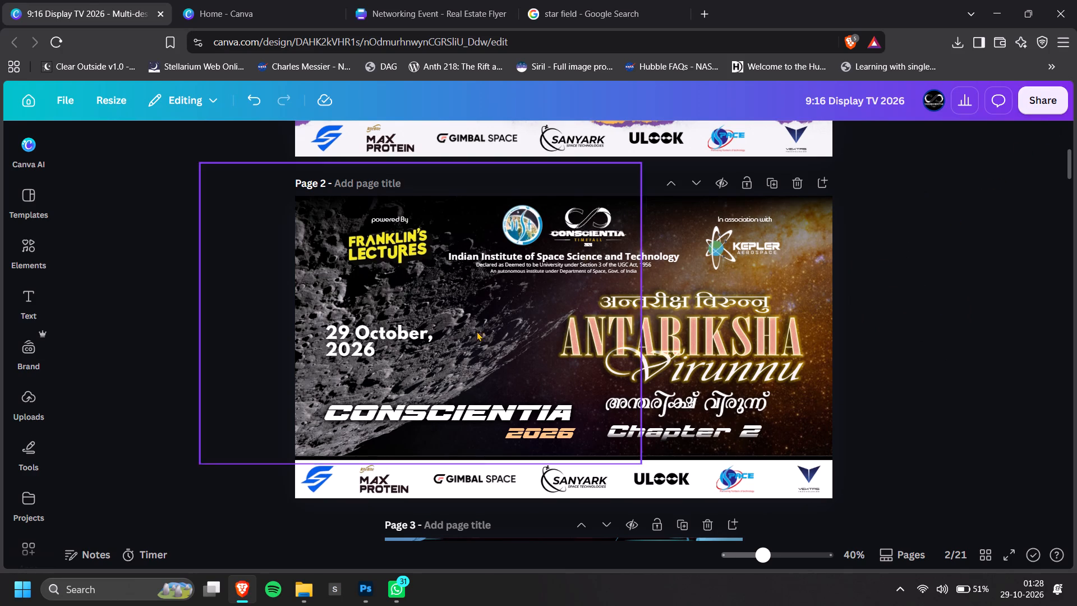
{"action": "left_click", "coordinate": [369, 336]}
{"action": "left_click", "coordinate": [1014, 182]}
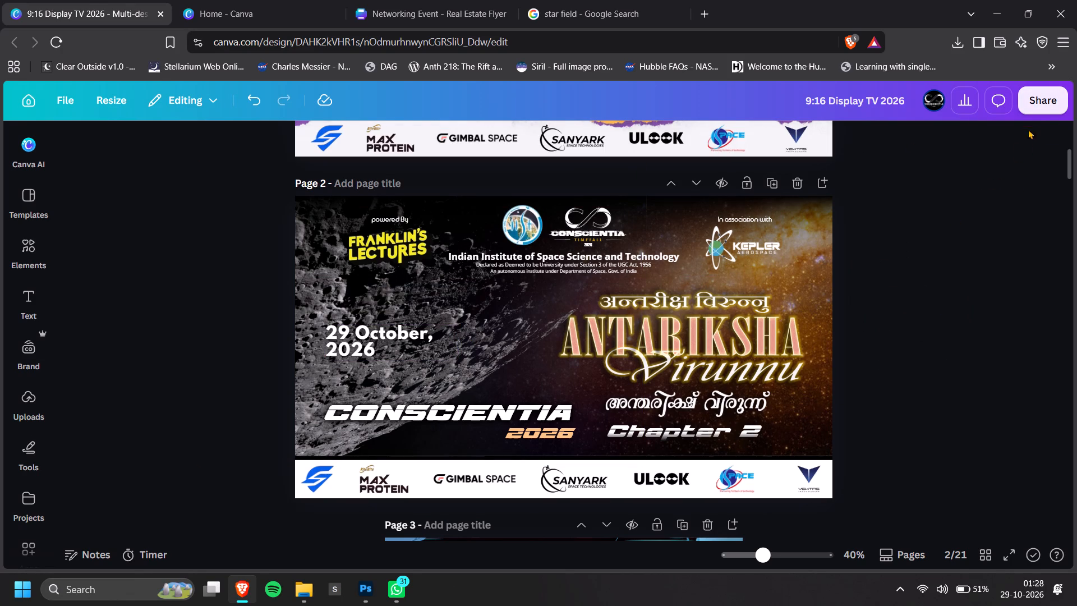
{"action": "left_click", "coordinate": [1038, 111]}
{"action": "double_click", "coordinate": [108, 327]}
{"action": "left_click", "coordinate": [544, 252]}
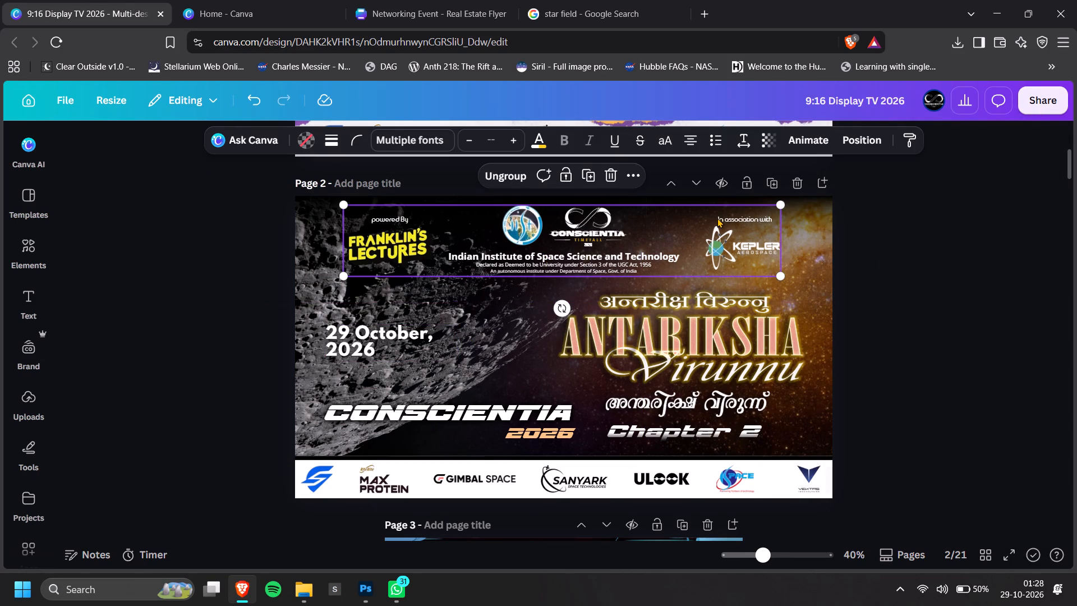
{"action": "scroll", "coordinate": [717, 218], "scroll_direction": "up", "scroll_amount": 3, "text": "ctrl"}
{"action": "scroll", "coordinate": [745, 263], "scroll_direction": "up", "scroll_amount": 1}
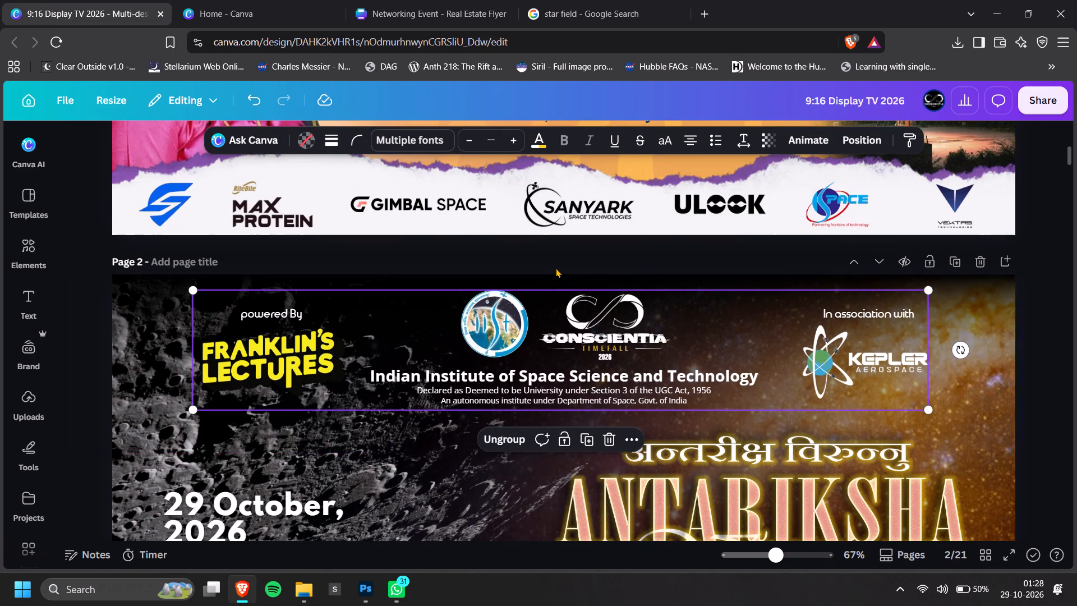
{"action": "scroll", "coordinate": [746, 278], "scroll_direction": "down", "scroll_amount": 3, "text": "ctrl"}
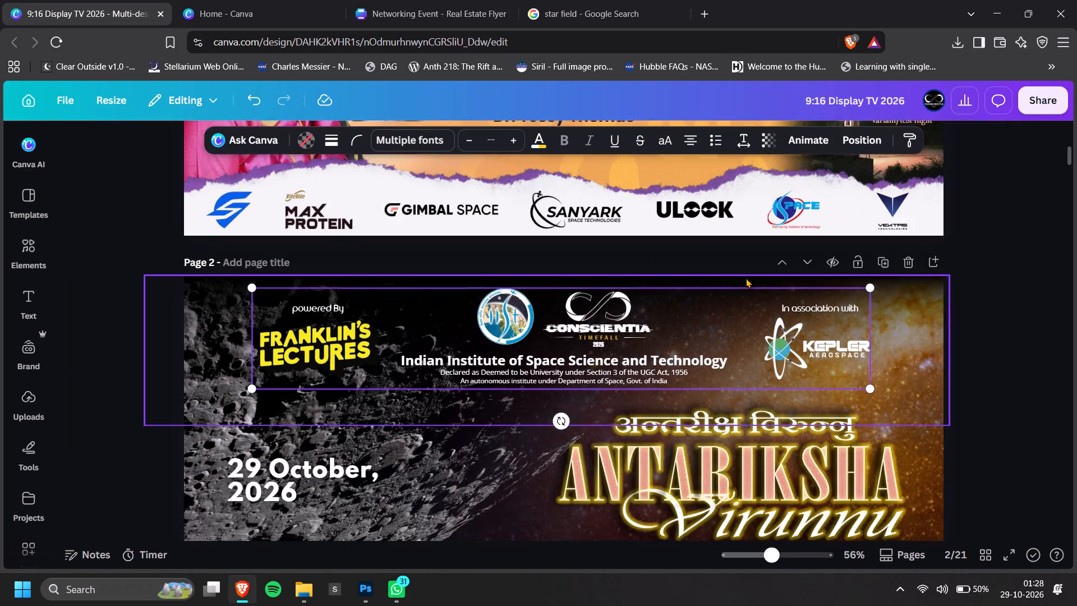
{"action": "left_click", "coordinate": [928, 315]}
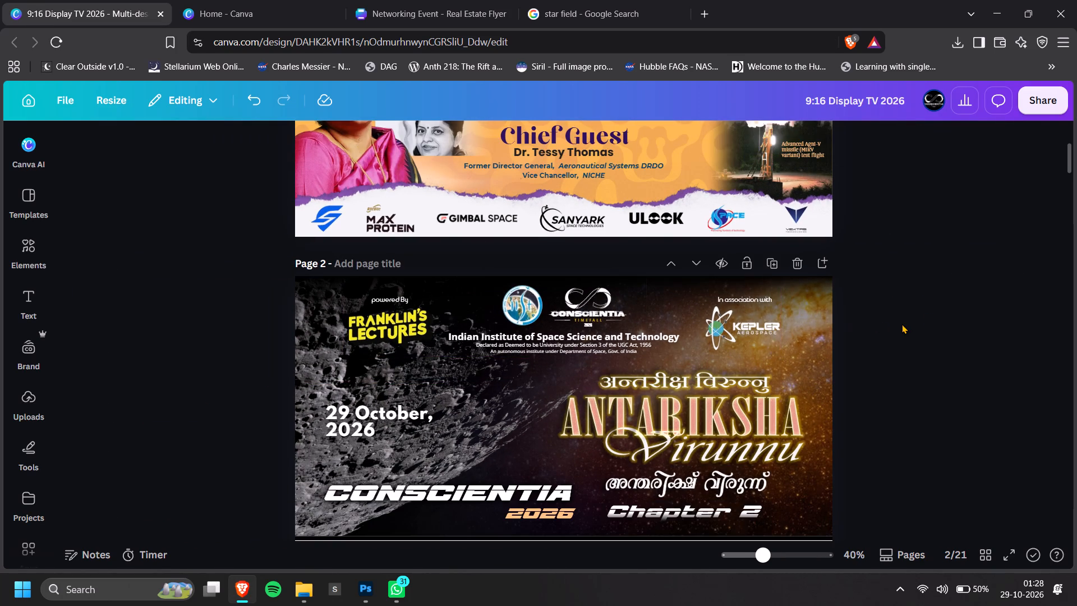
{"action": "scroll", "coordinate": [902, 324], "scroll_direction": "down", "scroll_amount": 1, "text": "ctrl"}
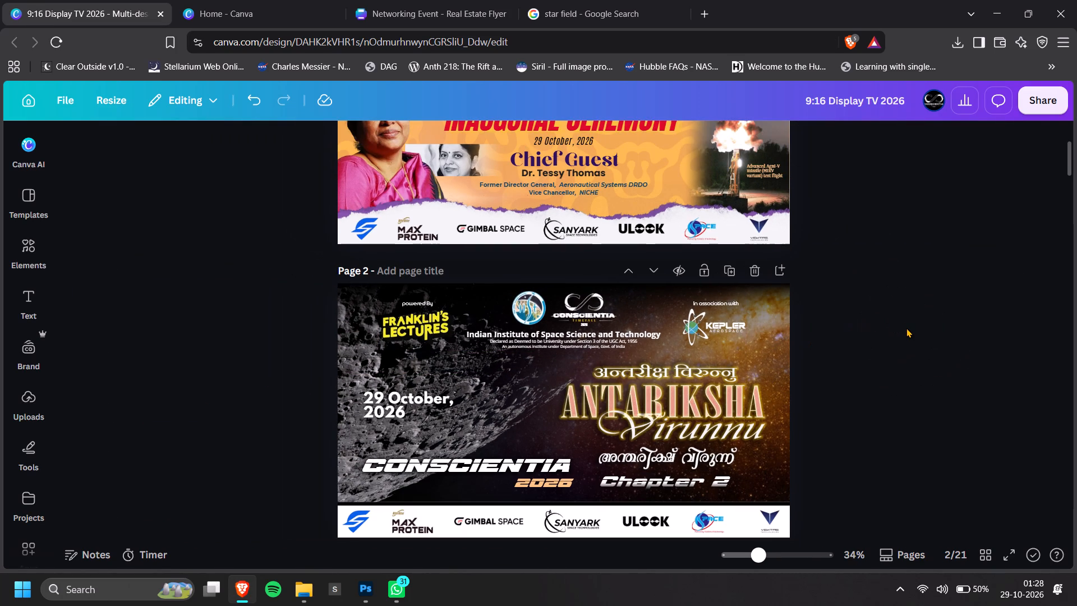
Extend the dark gradient overlay behind page 2's header logos downward to a height of about 505.
{"action": "left_click", "coordinate": [760, 317]}
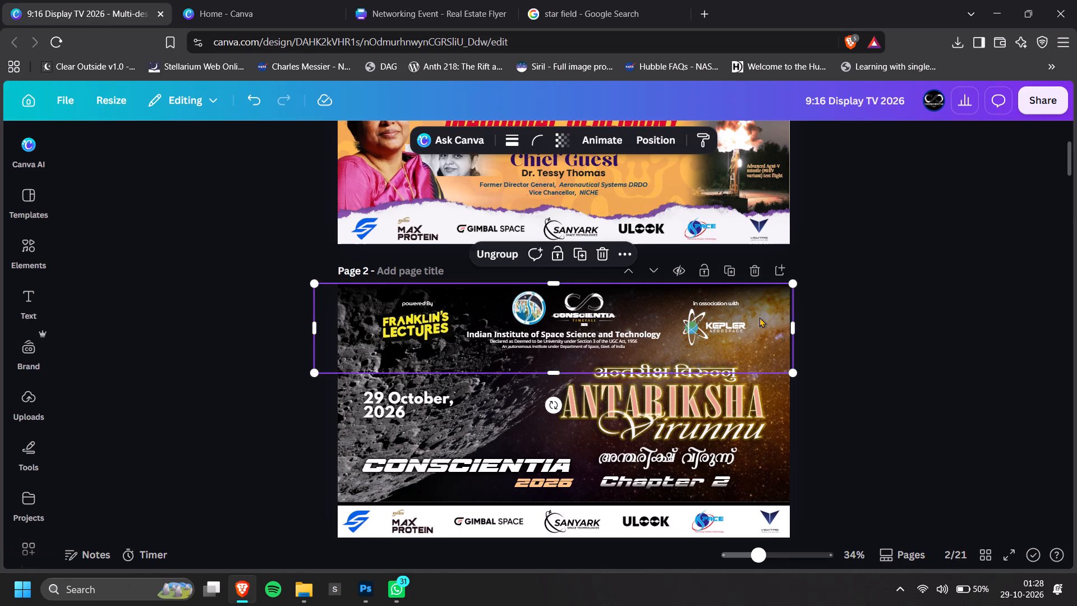
{"action": "left_click_drag", "start_coordinate": [752, 374], "coordinate": [751, 403]}
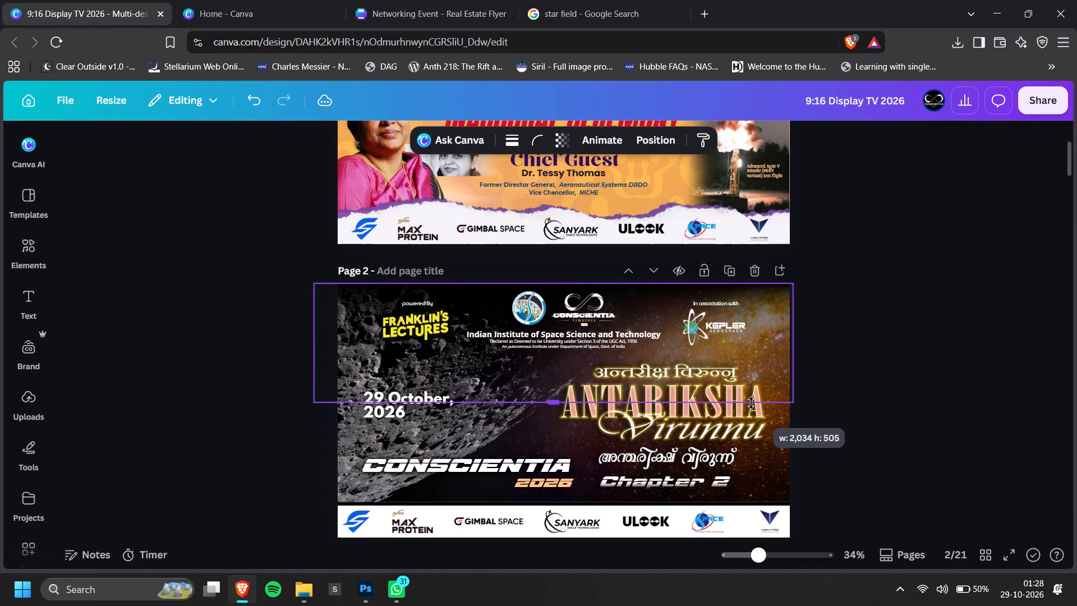
{"action": "left_click_drag", "start_coordinate": [751, 403], "coordinate": [751, 402]}
{"action": "double_click", "coordinate": [910, 336]}
{"action": "scroll", "coordinate": [745, 339], "scroll_direction": "up", "scroll_amount": 4, "text": "ctrl"}
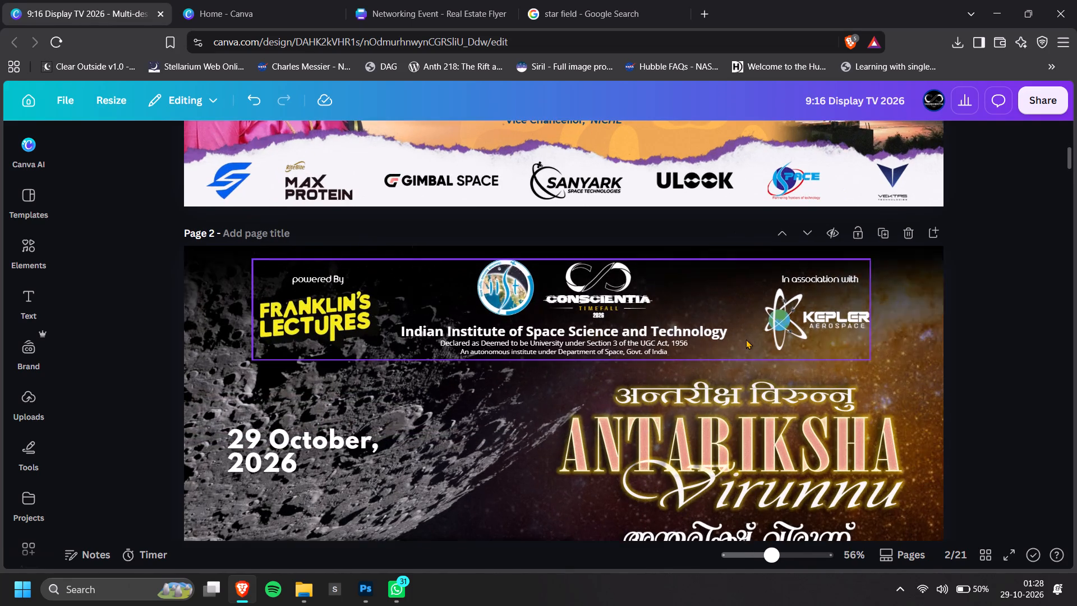
{"action": "scroll", "coordinate": [914, 353], "scroll_direction": "up", "scroll_amount": 3, "text": "ctrl"}
{"action": "scroll", "coordinate": [915, 353], "scroll_direction": "down", "scroll_amount": 6, "text": "ctrl"}
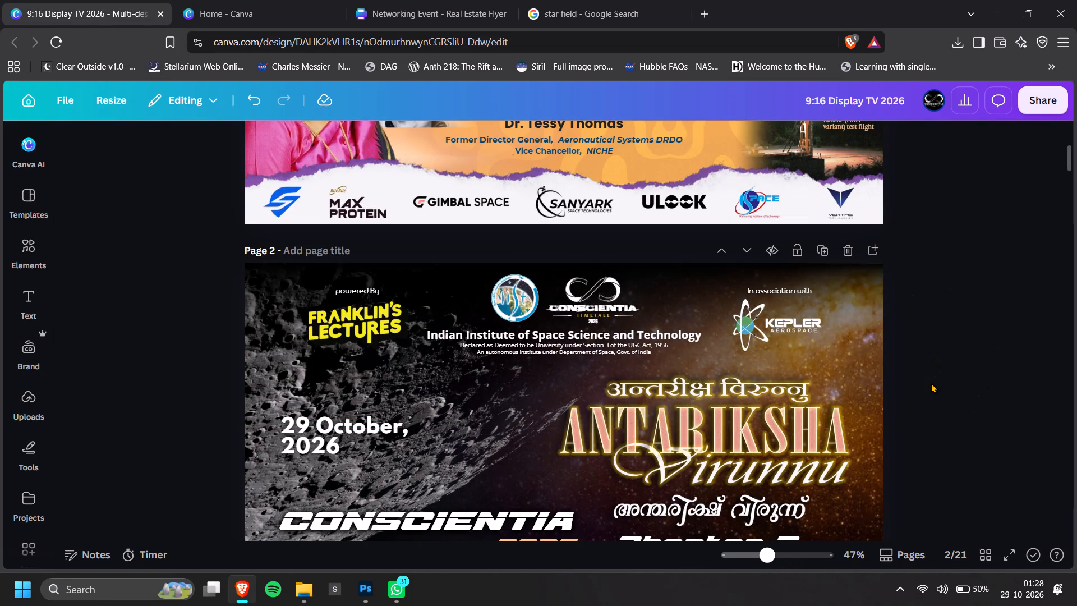
{"action": "left_click", "coordinate": [931, 384]}
Bring the Antariksha Virunnu title artwork forward in the layer order, above the gradient overlay.
{"action": "left_click", "coordinate": [745, 481]}
{"action": "key", "text": "ctrl+bracketright"}
{"action": "key", "text": "ctrl+bracketright"}
{"action": "key", "text": "ctrl+bracketright"}
{"action": "key", "text": "ctrl+bracketright"}
{"action": "key", "text": "ctrl+bracketright"}
{"action": "key", "text": "ctrl+bracketright"}
{"action": "key", "text": "ctrl+bracketright"}
{"action": "key", "text": "ctrl+bracketright"}
{"action": "key", "text": "ctrl+bracketright"}
{"action": "key", "text": "ctrl+bracketright"}
{"action": "key", "text": "ctrl+bracketright"}
{"action": "key", "text": "ctrl+bracketright"}
{"action": "key", "text": "ctrl+bracketright"}
{"action": "key", "text": "ctrl+bracketright"}
{"action": "key", "text": "ctrl+bracketright"}
{"action": "key", "text": "ctrl+bracketright"}
{"action": "key", "text": "ctrl+bracketright"}
{"action": "key", "text": "ctrl+bracketright"}
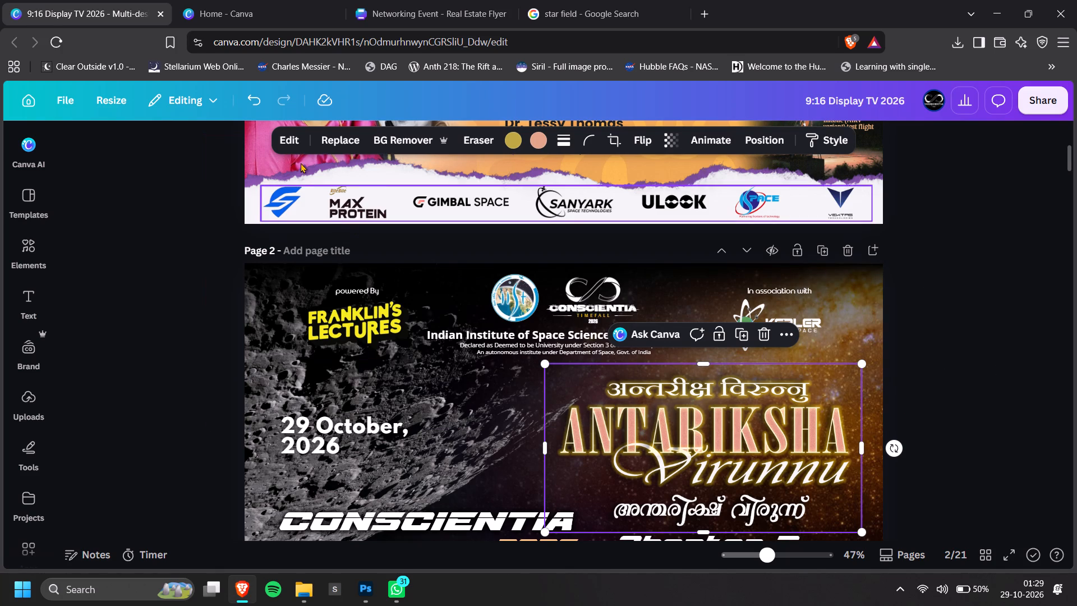
Set the brightness of the Antariksha Virunnu title artwork to 22.
{"action": "left_click", "coordinate": [280, 145]}
{"action": "left_click", "coordinate": [86, 337]}
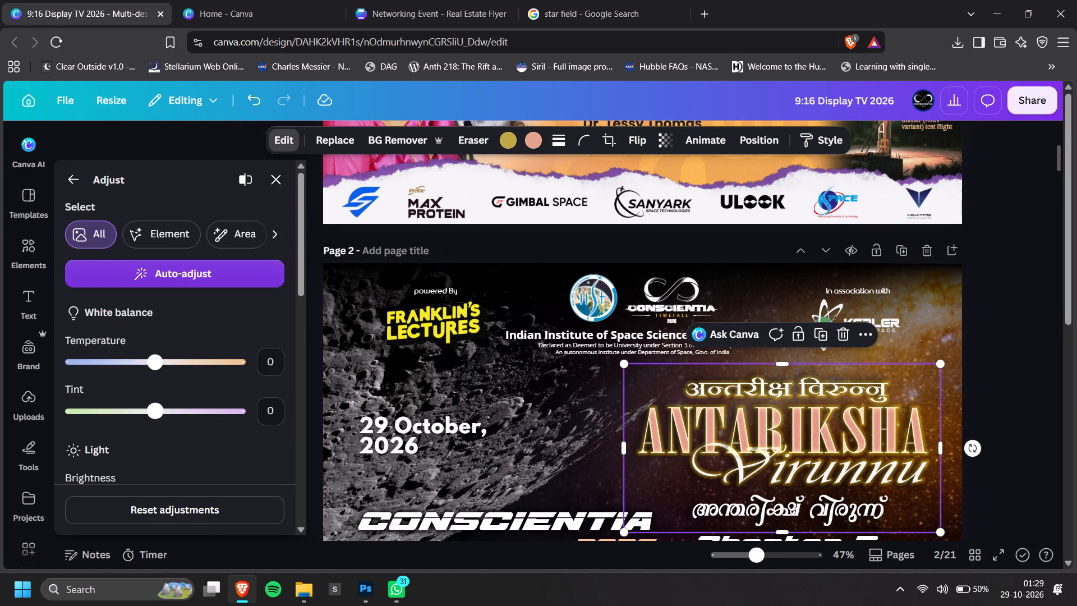
{"action": "scroll", "coordinate": [172, 378], "scroll_direction": "down", "scroll_amount": 1}
{"action": "left_click", "coordinate": [172, 406]}
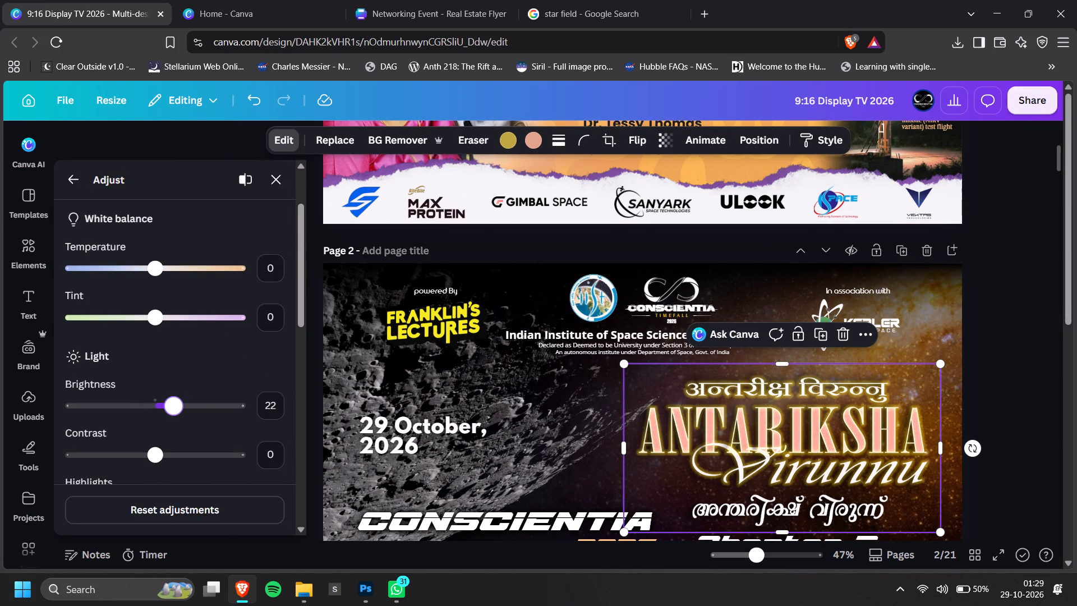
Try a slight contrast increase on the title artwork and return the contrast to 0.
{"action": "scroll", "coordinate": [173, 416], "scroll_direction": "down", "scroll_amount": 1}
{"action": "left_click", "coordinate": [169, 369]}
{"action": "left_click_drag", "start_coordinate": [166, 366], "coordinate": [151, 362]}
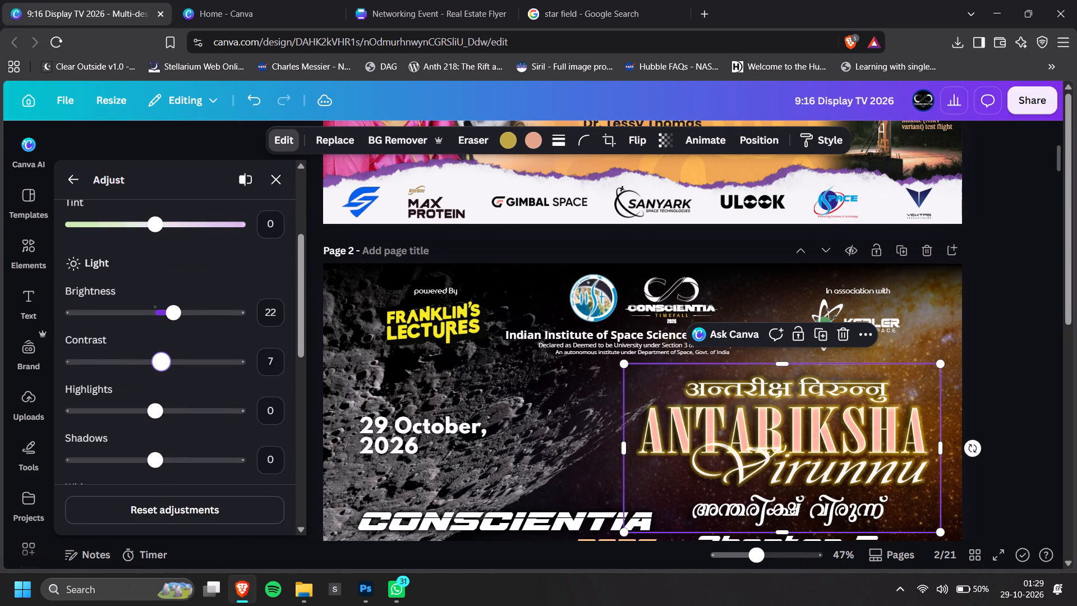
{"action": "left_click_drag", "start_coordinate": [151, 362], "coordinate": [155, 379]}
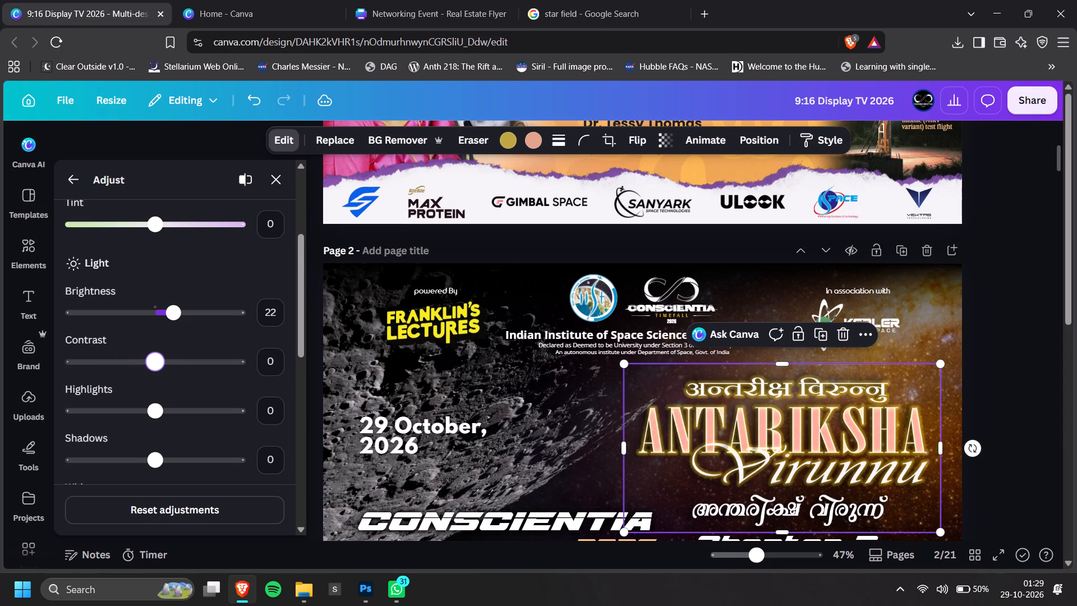
Lower the title artwork's highlights to -31.
{"action": "scroll", "coordinate": [157, 401], "scroll_direction": "down", "scroll_amount": 1}
{"action": "left_click_drag", "start_coordinate": [168, 323], "coordinate": [129, 338]}
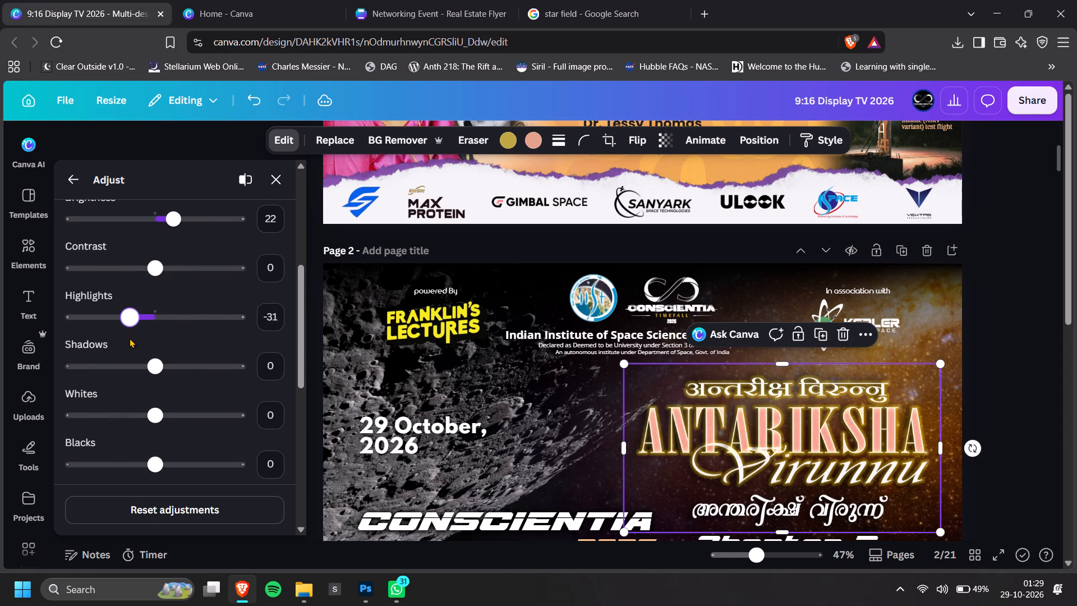
{"action": "scroll", "coordinate": [791, 389], "scroll_direction": "down", "scroll_amount": 2, "text": "ctrl"}
{"action": "double_click", "coordinate": [895, 421]}
{"action": "scroll", "coordinate": [895, 421], "scroll_direction": "down", "scroll_amount": 1}
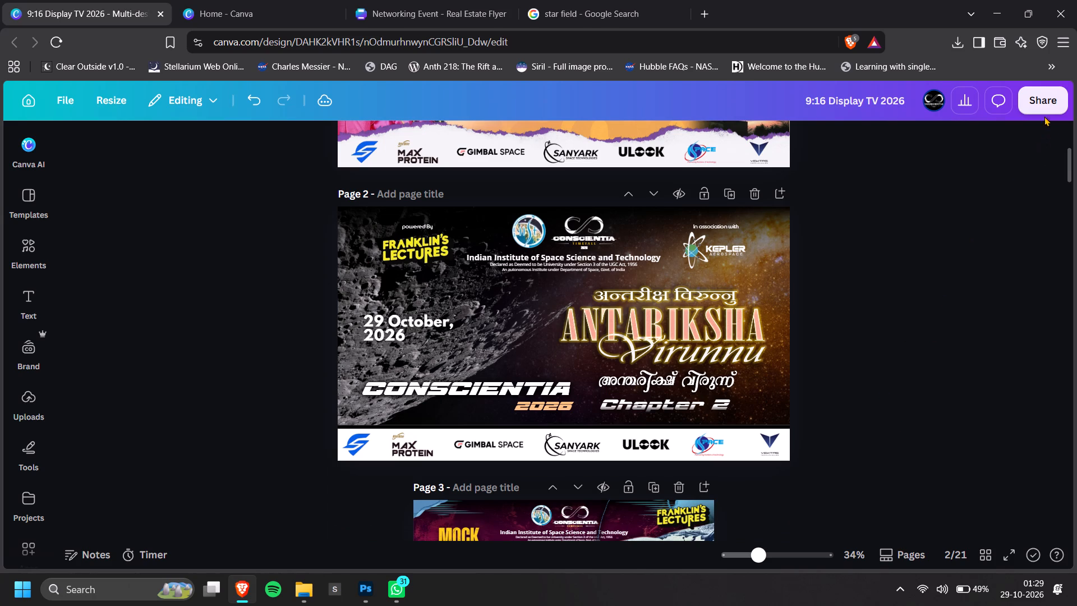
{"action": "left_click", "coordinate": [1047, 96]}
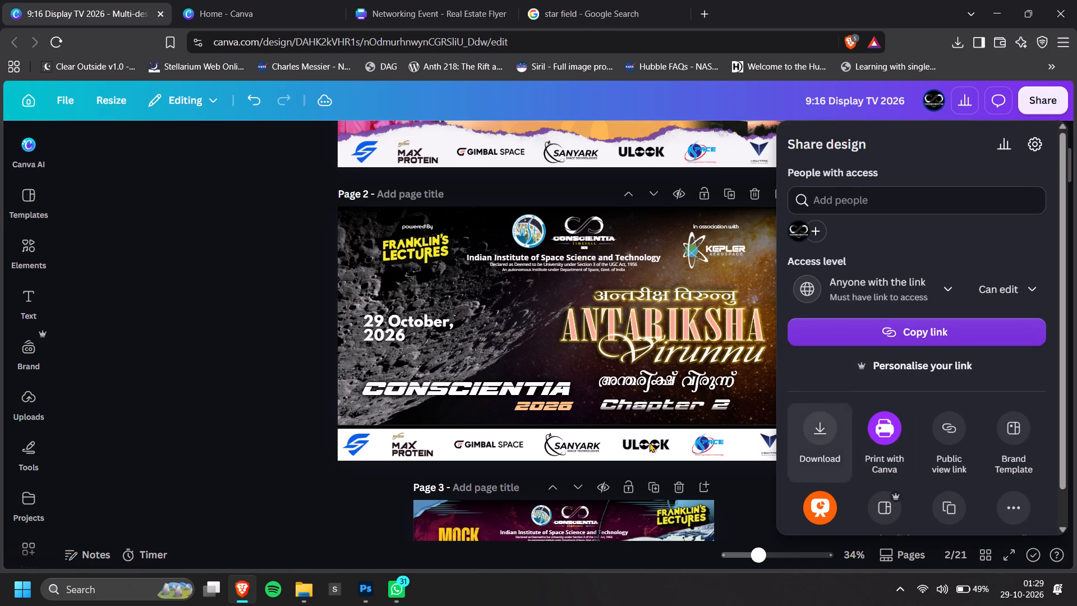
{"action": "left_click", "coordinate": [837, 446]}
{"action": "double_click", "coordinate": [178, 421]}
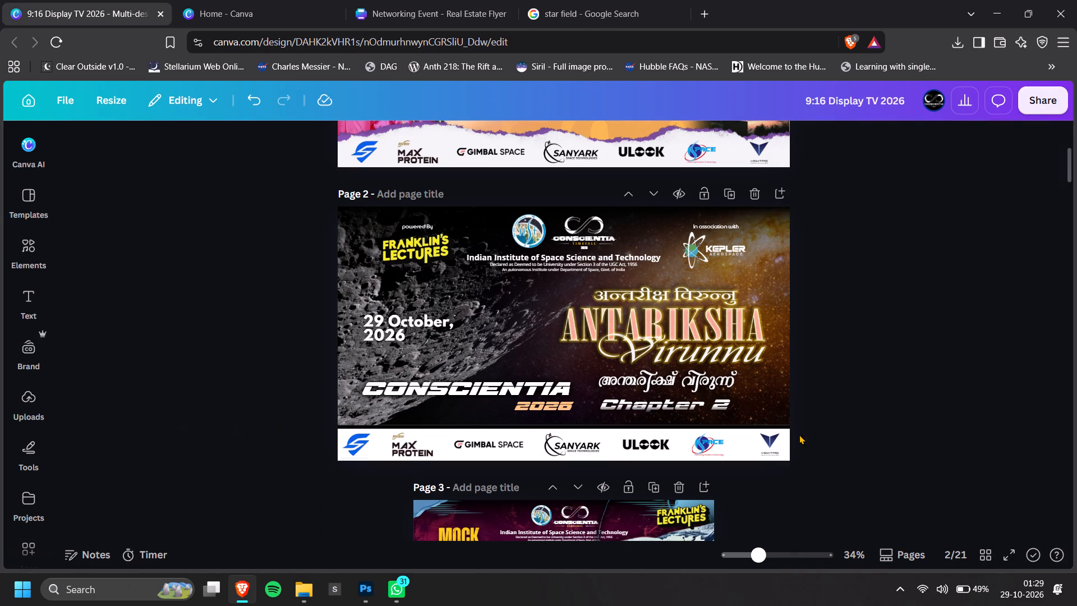
Set both overlapping 2026 text layers beneath the CONSCIENTIA heading to font size 32.
{"action": "scroll", "coordinate": [871, 386], "scroll_direction": "up", "scroll_amount": 2, "text": "ctrl"}
{"action": "scroll", "coordinate": [545, 421], "scroll_direction": "up", "scroll_amount": 3, "text": "ctrl"}
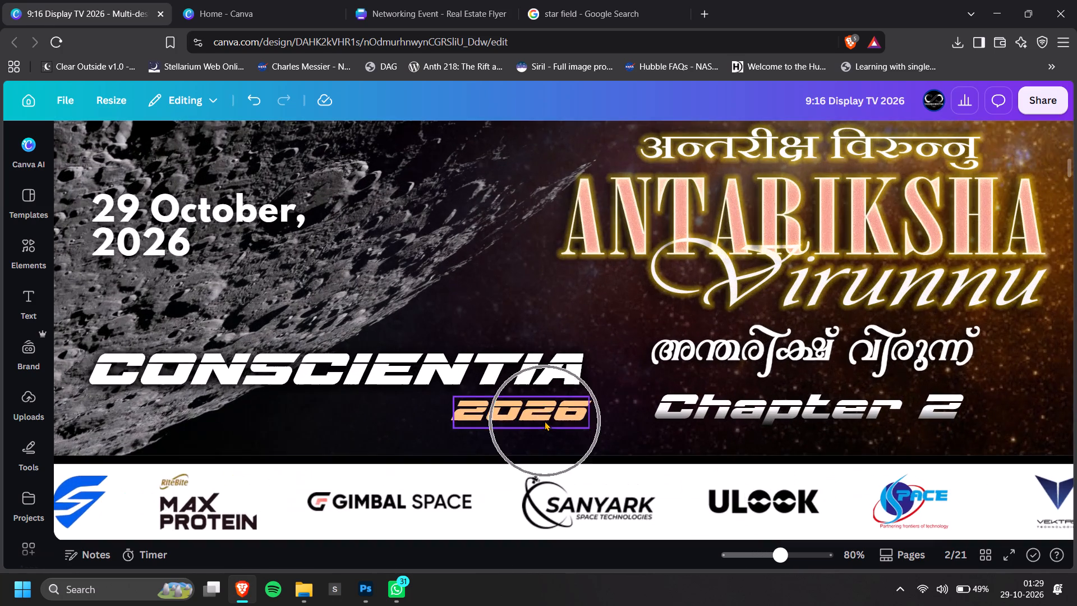
{"action": "left_click", "coordinate": [545, 421]}
{"action": "left_click", "coordinate": [390, 149]}
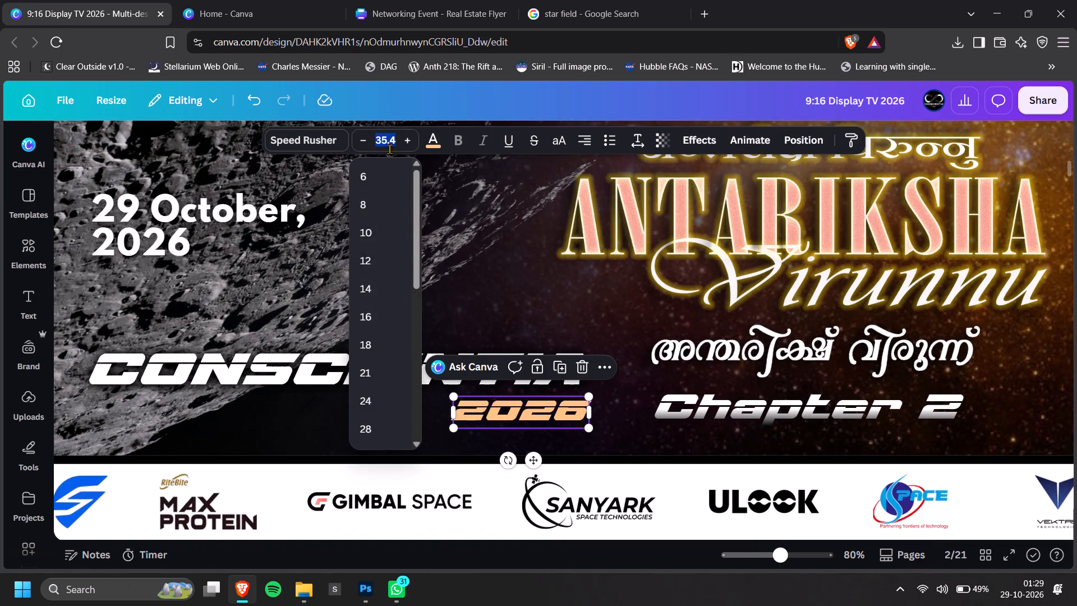
{"action": "type", "text": "32"}
{"action": "key", "text": "Return"}
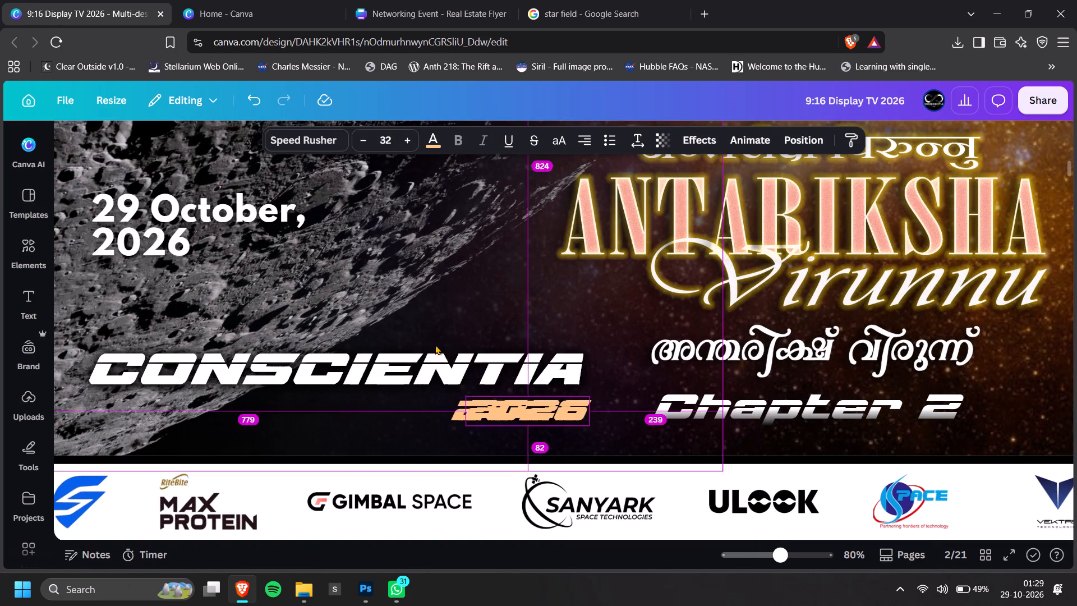
{"action": "key", "text": "alt+1"}
{"action": "left_click", "coordinate": [209, 458]}
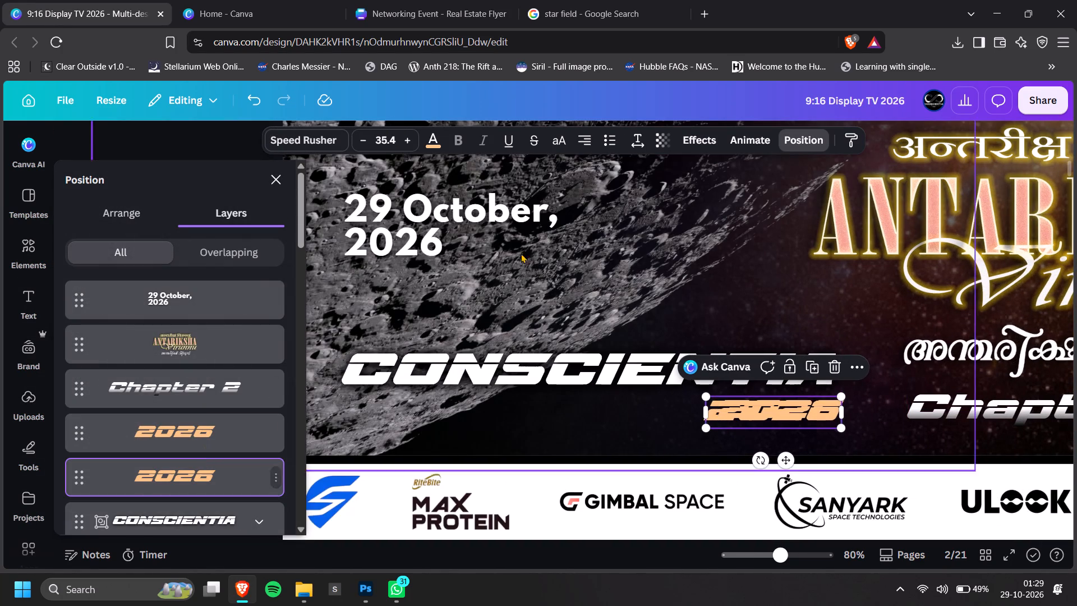
{"action": "left_click", "coordinate": [388, 143]}
{"action": "type", "text": "32"}
{"action": "key", "text": "Return"}
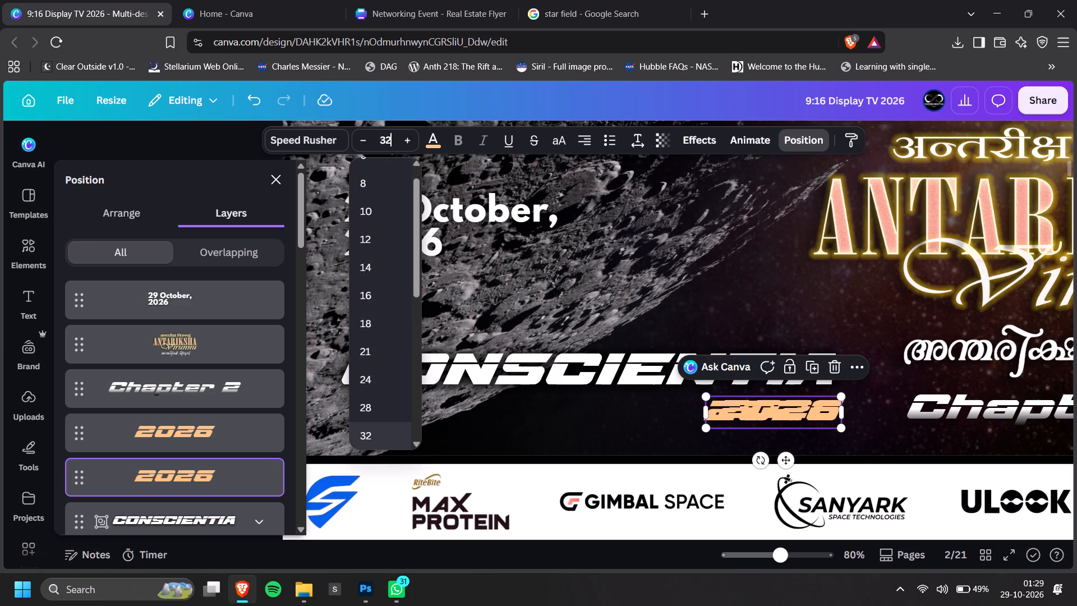
{"action": "scroll", "coordinate": [655, 265], "scroll_direction": "down", "scroll_amount": 5, "text": "ctrl"}
{"action": "double_click", "coordinate": [1009, 293]}
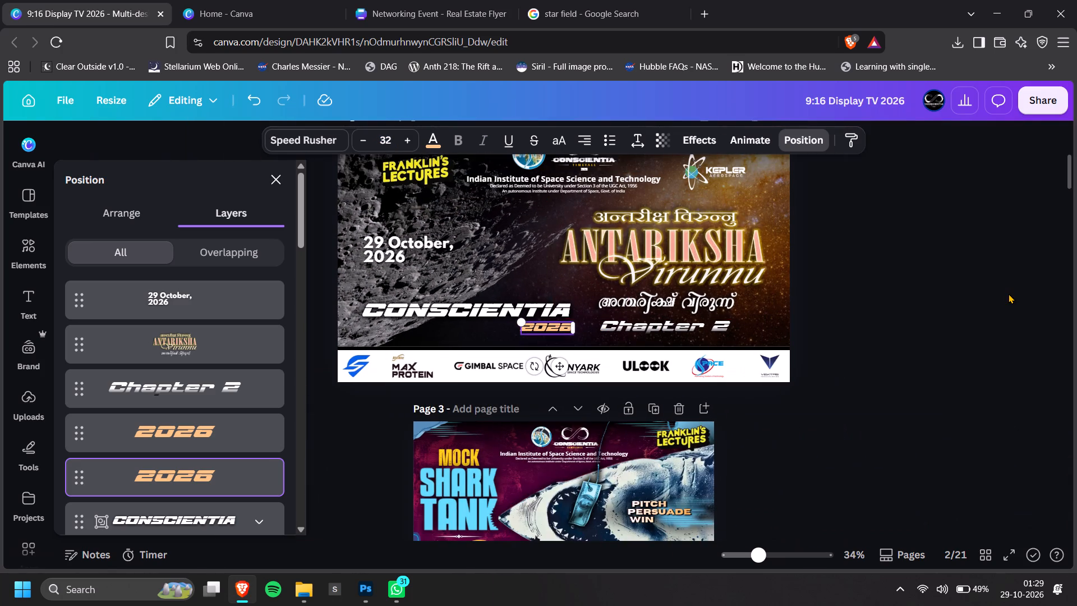
Shift both 2026 text layers slightly left so they overlap exactly and end in line with CONSCIENTIA's right edge.
{"action": "scroll", "coordinate": [909, 305], "scroll_direction": "down", "scroll_amount": 1, "text": "ctrl"}
{"action": "scroll", "coordinate": [878, 317], "scroll_direction": "up", "scroll_amount": 1}
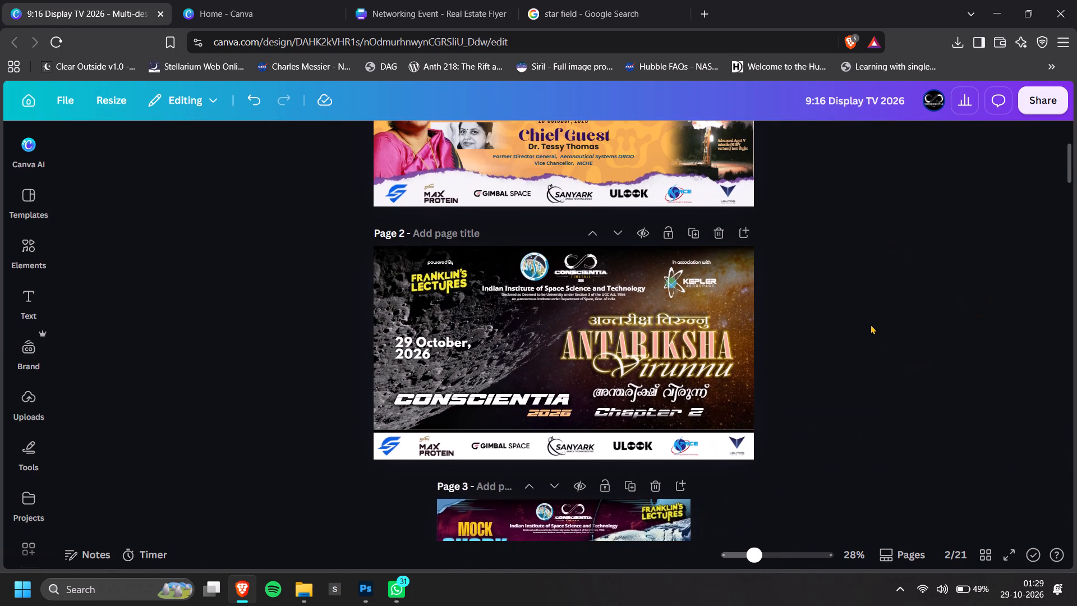
{"action": "scroll", "coordinate": [535, 434], "scroll_direction": "up", "scroll_amount": 10, "text": "ctrl"}
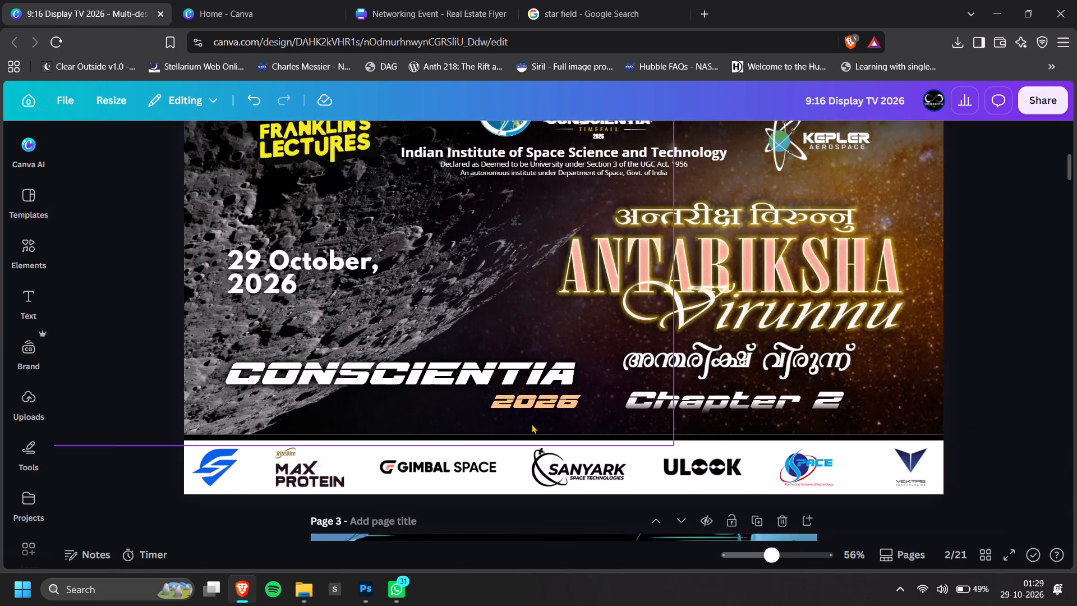
{"action": "left_click_drag", "start_coordinate": [550, 389], "coordinate": [544, 391]}
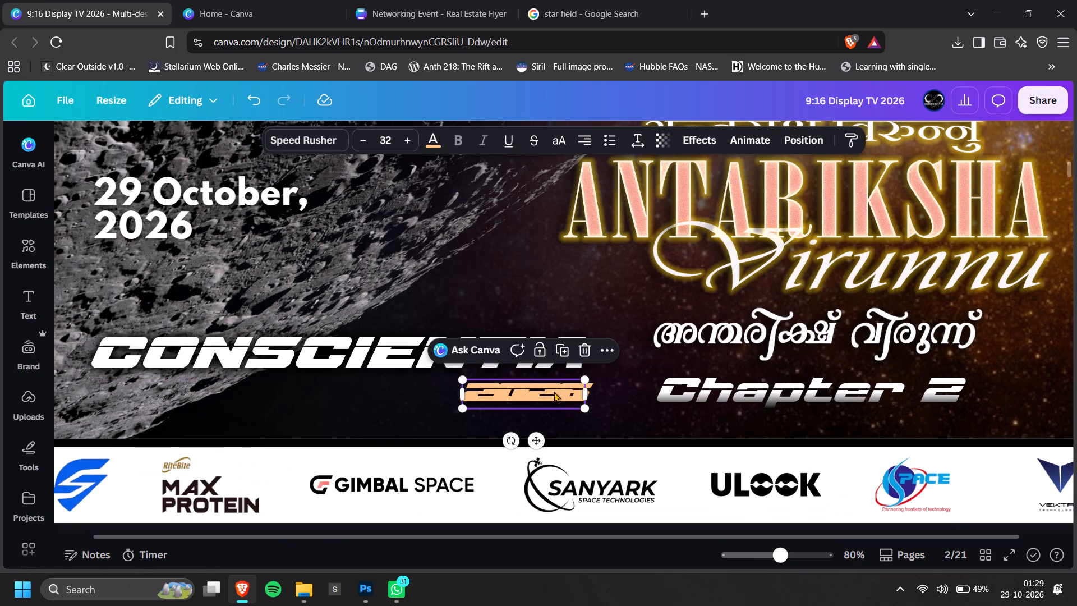
{"action": "left_click", "coordinate": [601, 394]}
{"action": "left_click_drag", "start_coordinate": [589, 393], "coordinate": [582, 393]}
{"action": "scroll", "coordinate": [774, 390], "scroll_direction": "down", "scroll_amount": 5, "text": "ctrl"}
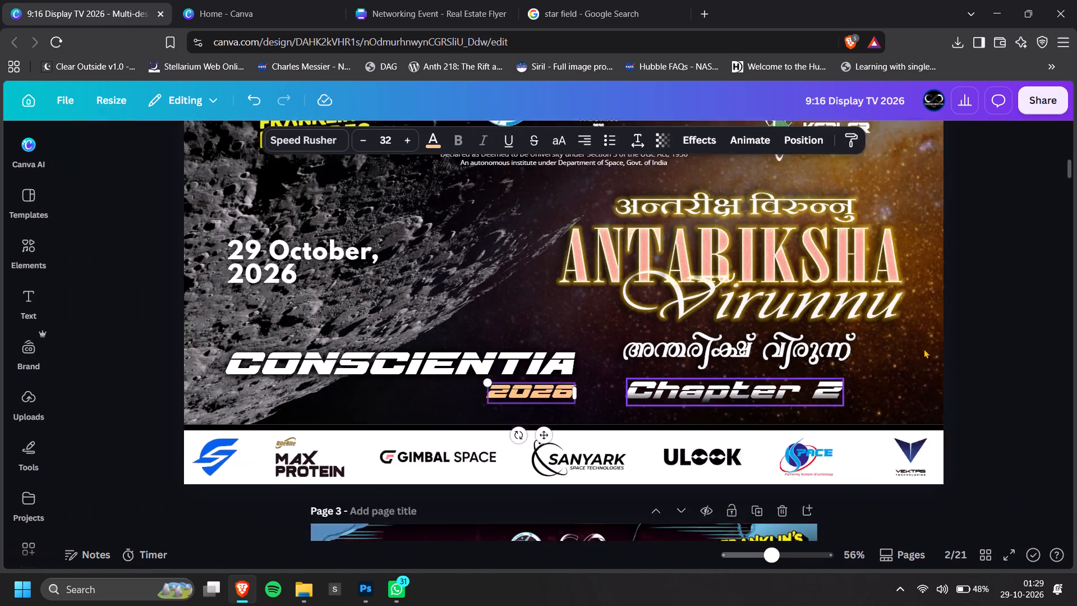
{"action": "double_click", "coordinate": [975, 325]}
Download only page 2 as a high-quality PNG at size 2.25.
{"action": "scroll", "coordinate": [966, 335], "scroll_direction": "down", "scroll_amount": 2, "text": "ctrl"}
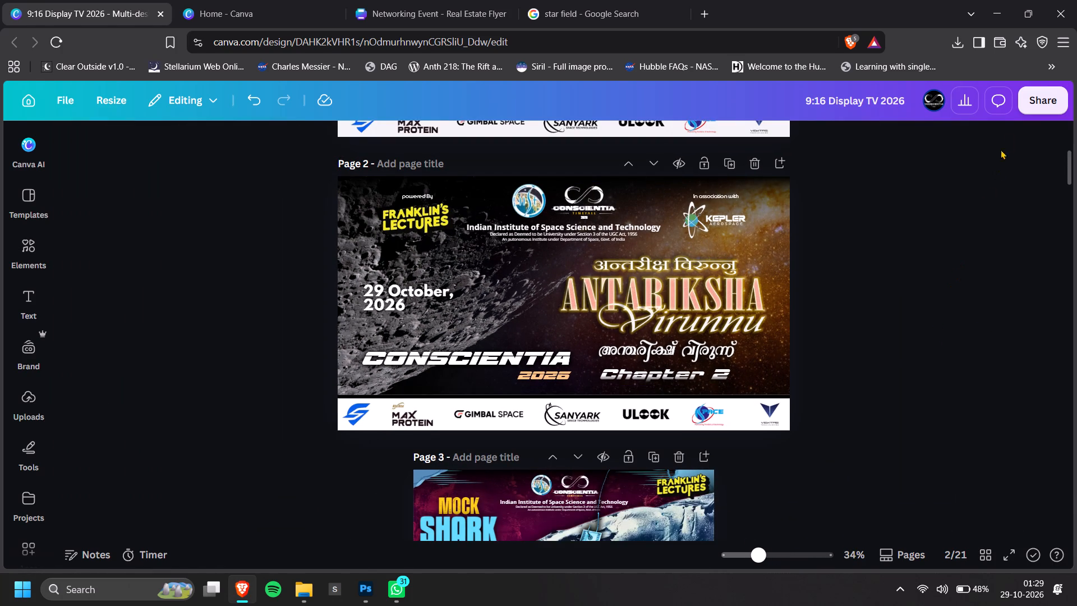
{"action": "left_click", "coordinate": [1023, 109]}
{"action": "left_click", "coordinate": [821, 431]}
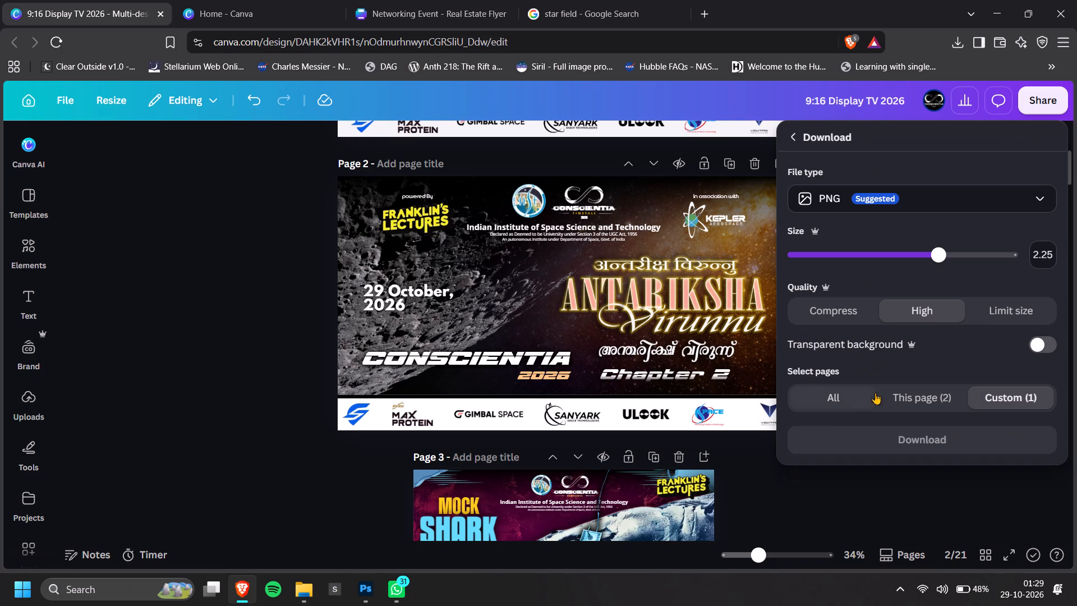
{"action": "left_click", "coordinate": [921, 399]}
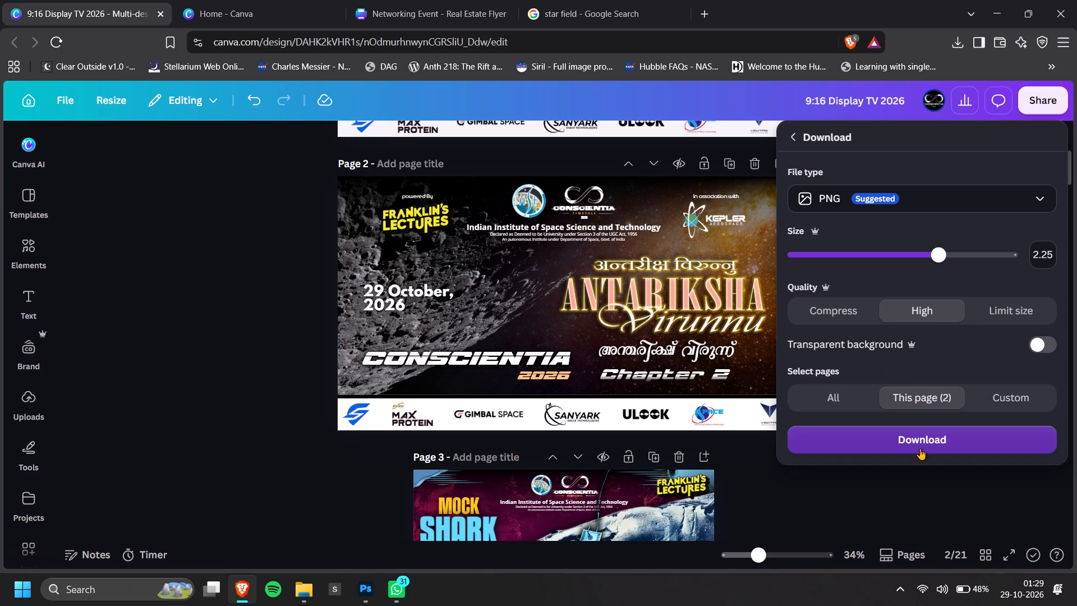
{"action": "left_click", "coordinate": [920, 448]}
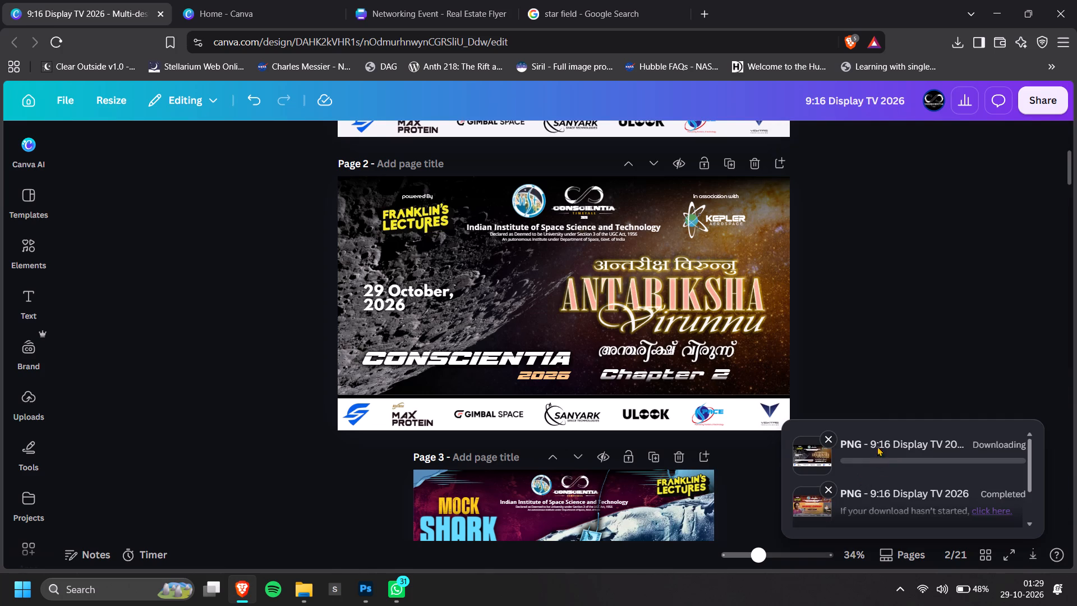
{"action": "left_click", "coordinate": [902, 344]}
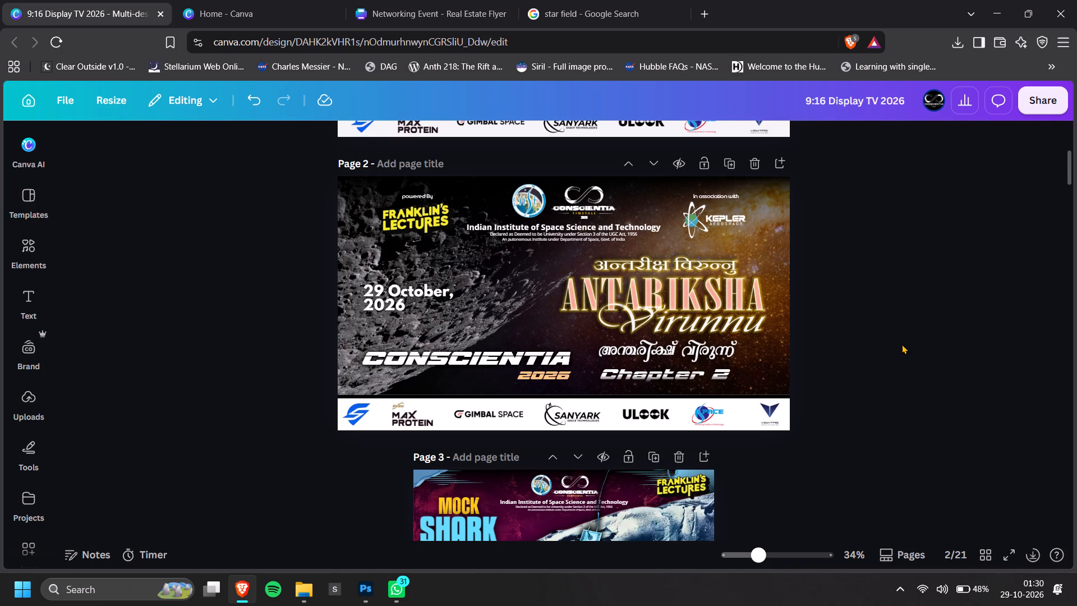
Select the grouped header logos and institute text across the top of page 2.
{"action": "left_click", "coordinate": [552, 189]}
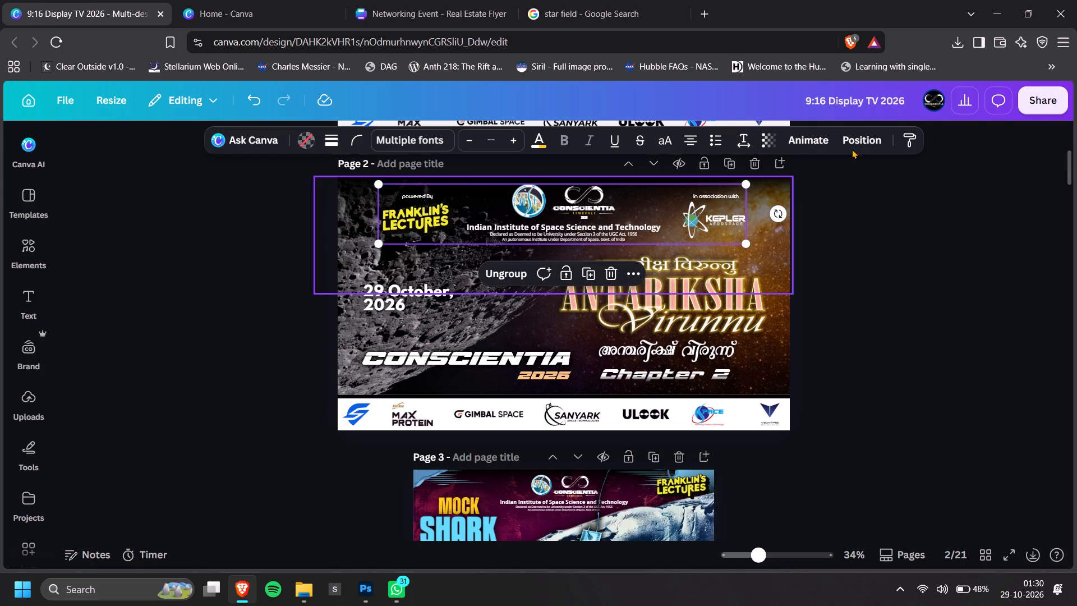
{"action": "left_click", "coordinate": [867, 141]}
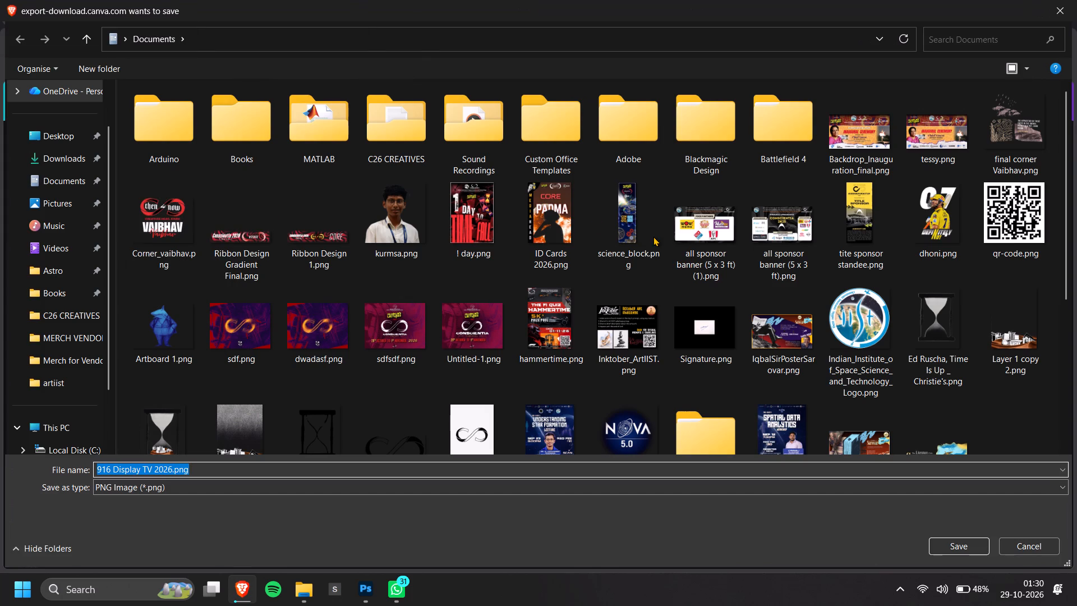
Save the exported page 2 PNG as Networking in the Documents folder.
{"action": "type", "text": "Networking"}
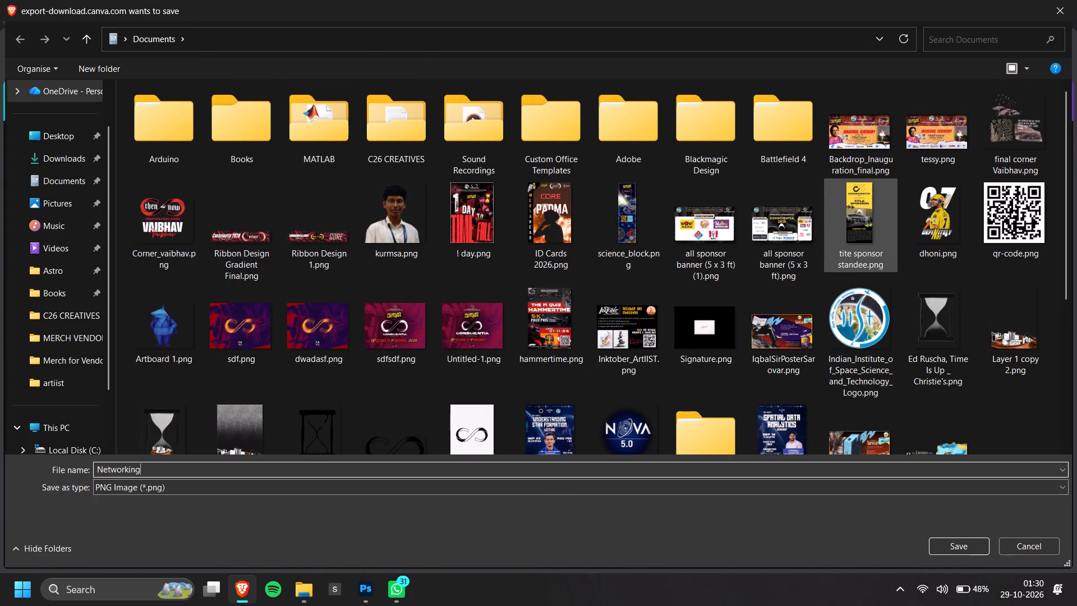
{"action": "key", "text": "Return"}
Centre the header logo group horizontally on page 2, comparing the layout with and without the change.
{"action": "left_click", "coordinate": [949, 299]}
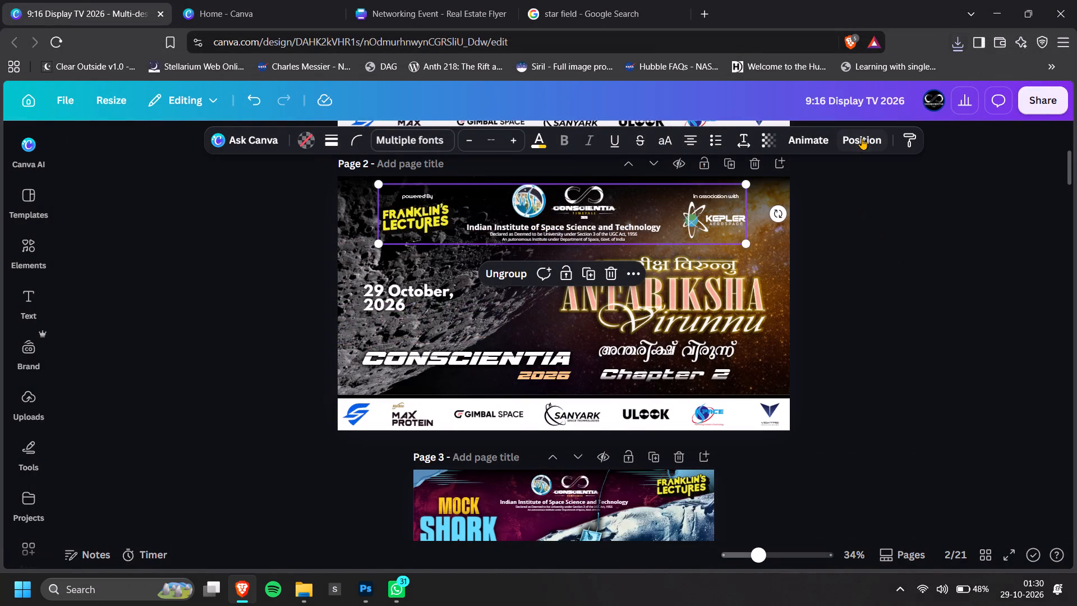
{"action": "left_click", "coordinate": [862, 138]}
{"action": "left_click", "coordinate": [111, 217]}
{"action": "left_click", "coordinate": [220, 382]}
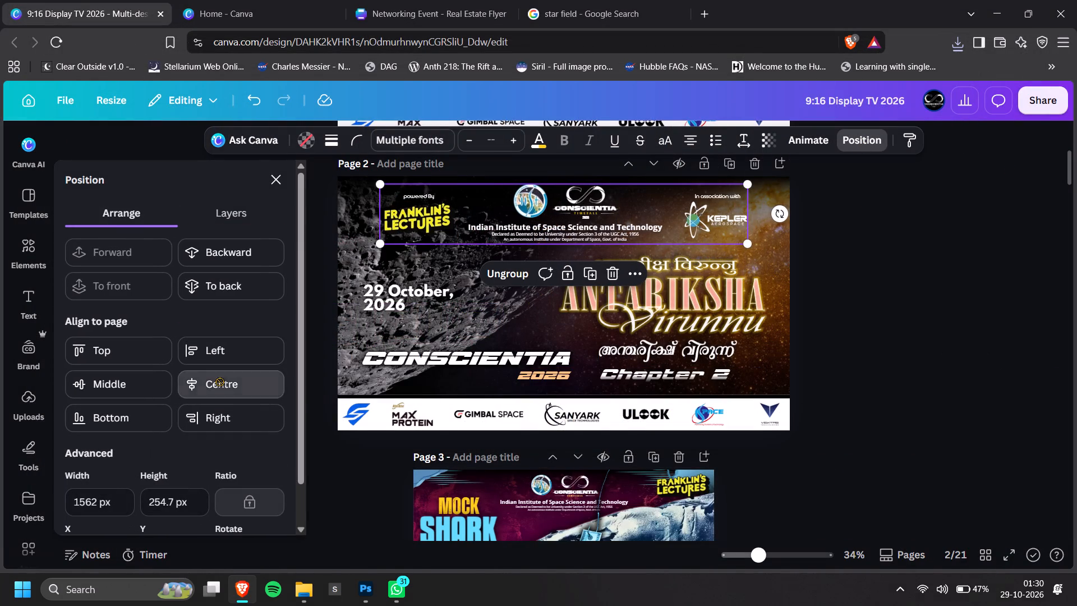
{"action": "double_click", "coordinate": [1017, 248]}
{"action": "scroll", "coordinate": [908, 261], "scroll_direction": "down", "scroll_amount": 2, "text": "ctrl"}
{"action": "key", "text": "ctrl+z"}
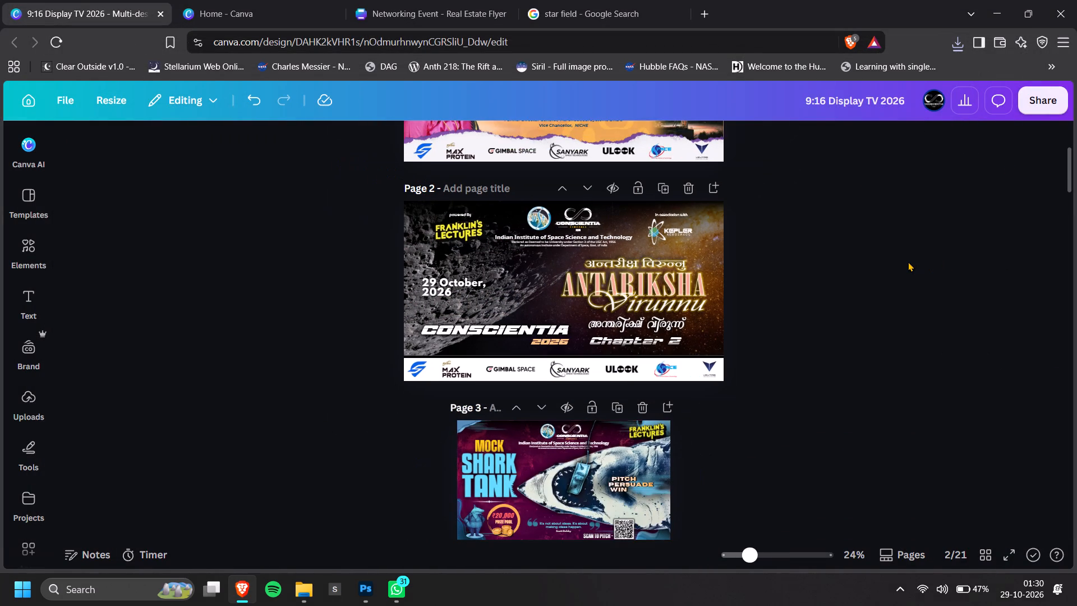
{"action": "scroll", "coordinate": [887, 246], "scroll_direction": "up", "scroll_amount": 3, "text": "ctrl"}
{"action": "key", "text": "ctrl+shift+z"}
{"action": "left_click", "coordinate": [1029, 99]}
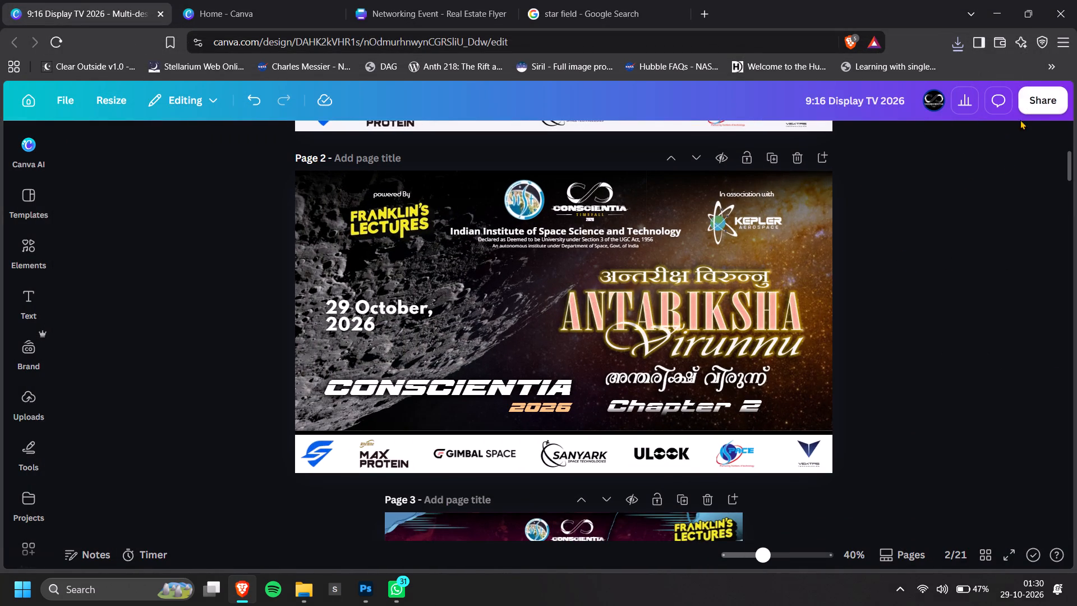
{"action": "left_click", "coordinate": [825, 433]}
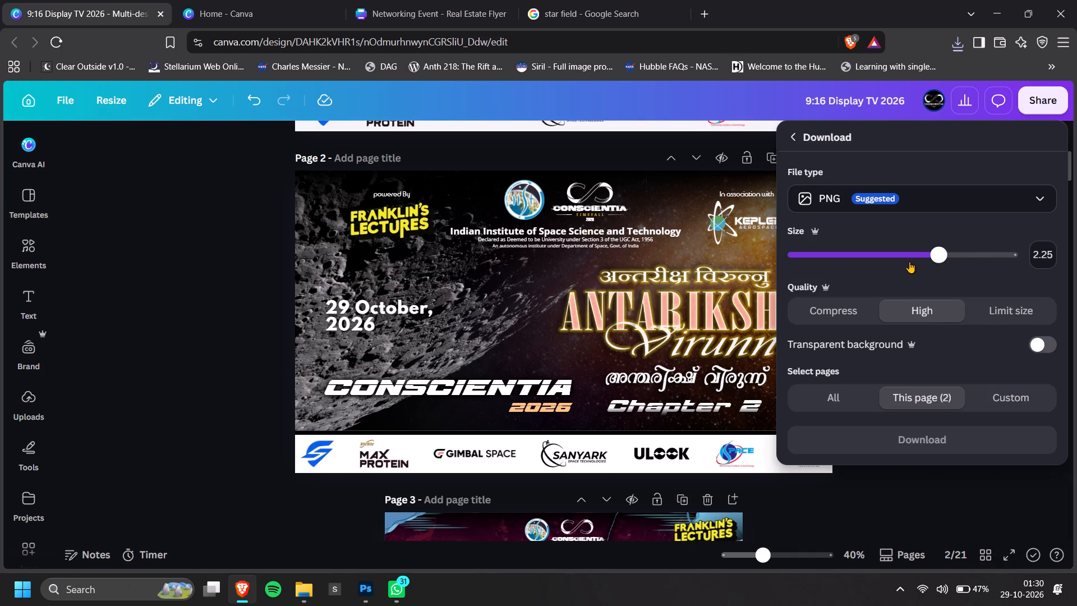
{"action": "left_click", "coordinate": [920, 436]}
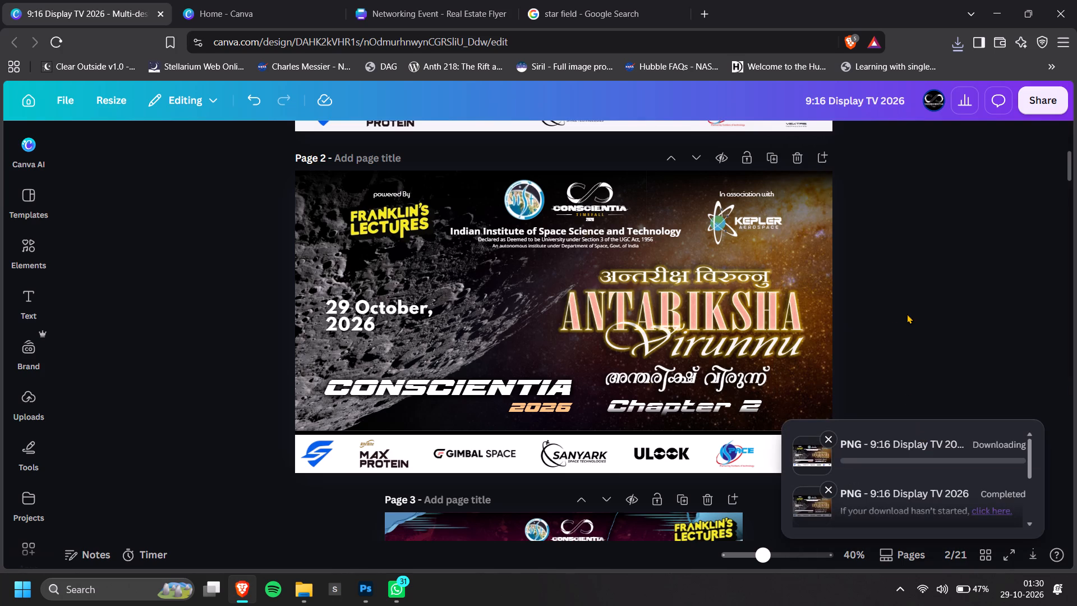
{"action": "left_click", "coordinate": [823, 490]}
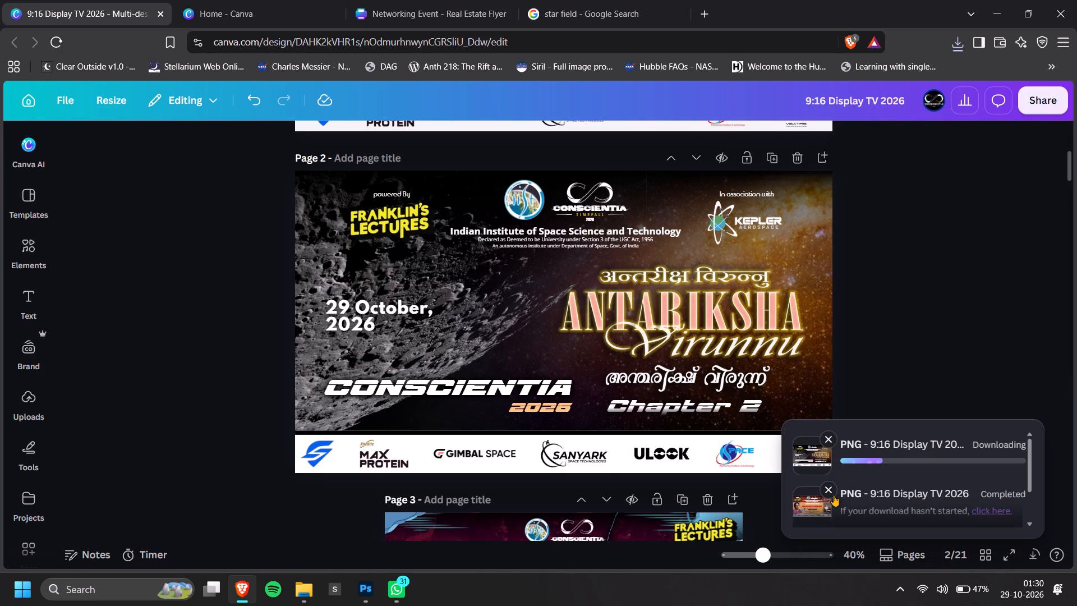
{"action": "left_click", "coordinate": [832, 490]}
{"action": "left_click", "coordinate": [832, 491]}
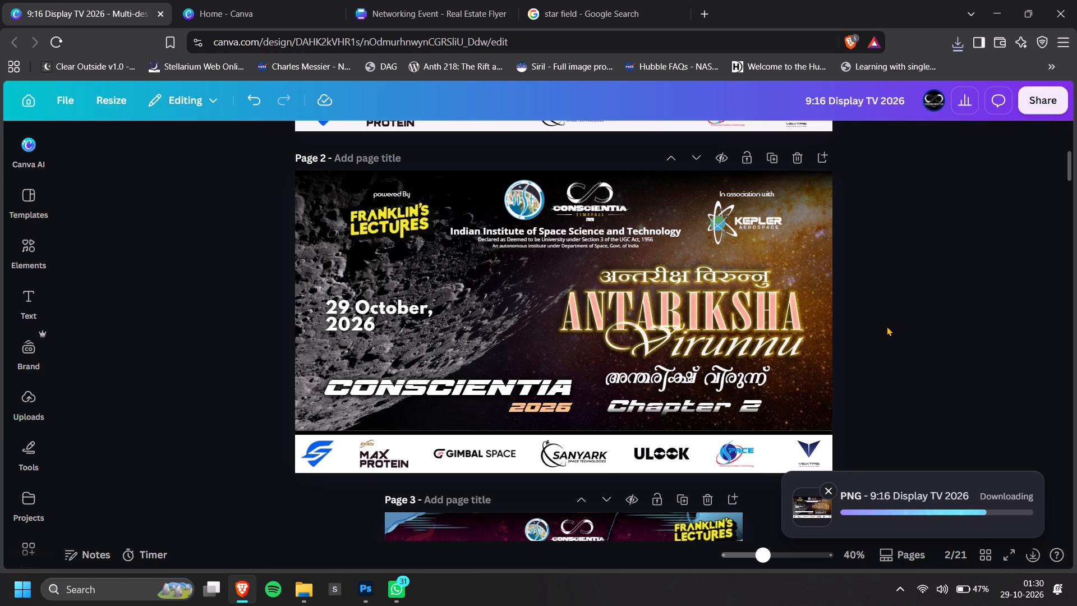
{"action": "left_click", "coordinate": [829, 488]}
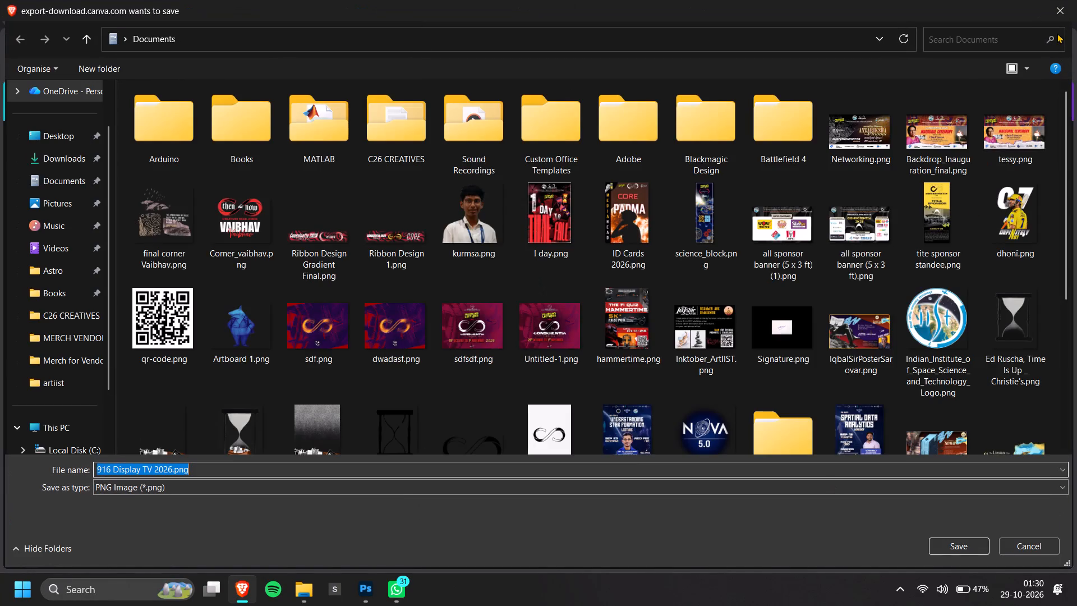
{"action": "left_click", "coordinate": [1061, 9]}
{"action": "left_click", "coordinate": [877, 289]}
Duplicate the grouped CONSCIENTIA heading directly above itself and delete one of the copy's two overlapping text layers.
{"action": "scroll", "coordinate": [422, 391], "scroll_direction": "up", "scroll_amount": 2, "text": "ctrl"}
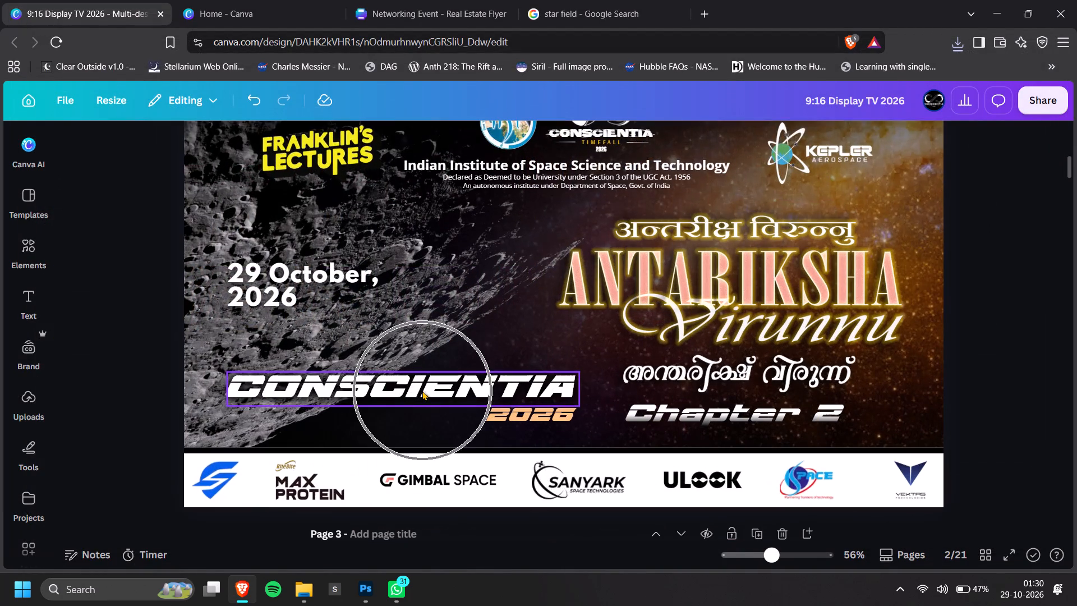
{"action": "left_click_drag", "start_coordinate": [419, 391], "coordinate": [421, 356], "text": "alt"}
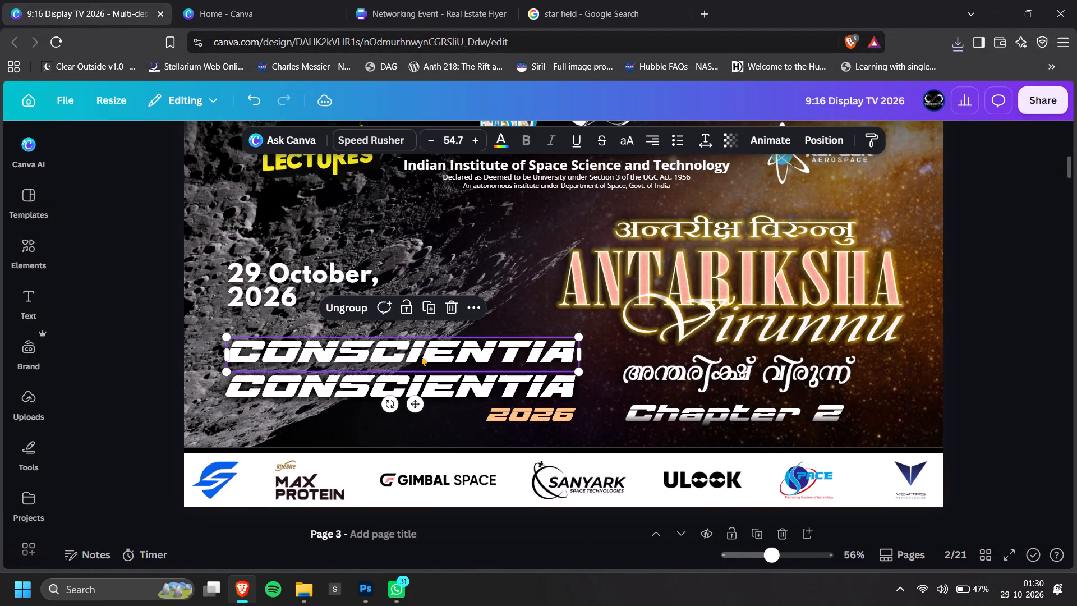
{"action": "left_click", "coordinate": [421, 356]}
{"action": "key", "text": "BackSpace"}
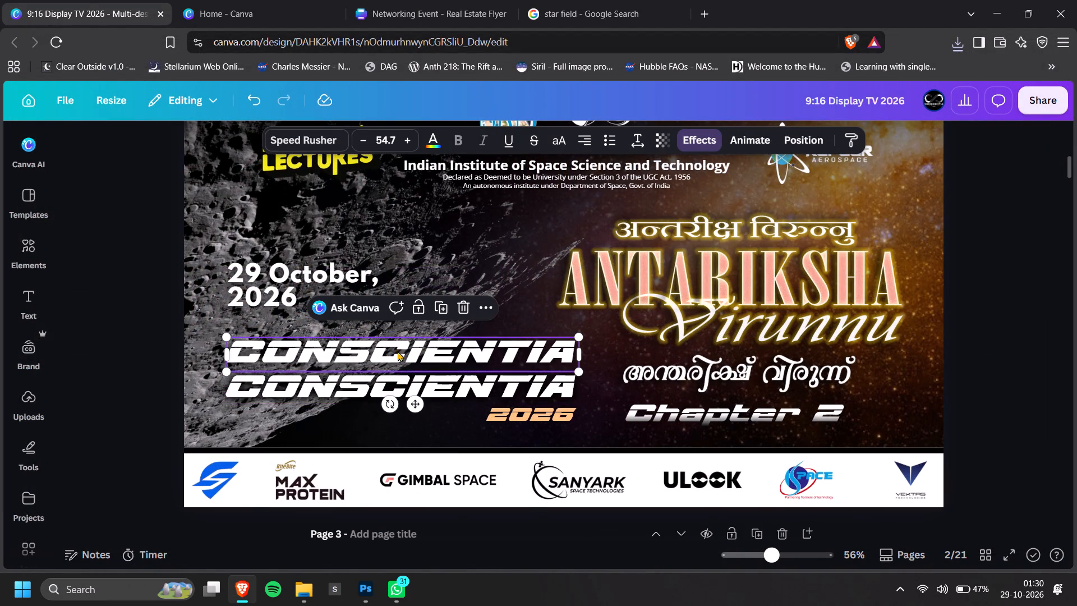
Replace the copied heading's text with Networking Lunch and widen its text box so it fits on one line.
{"action": "left_click", "coordinate": [398, 351]}
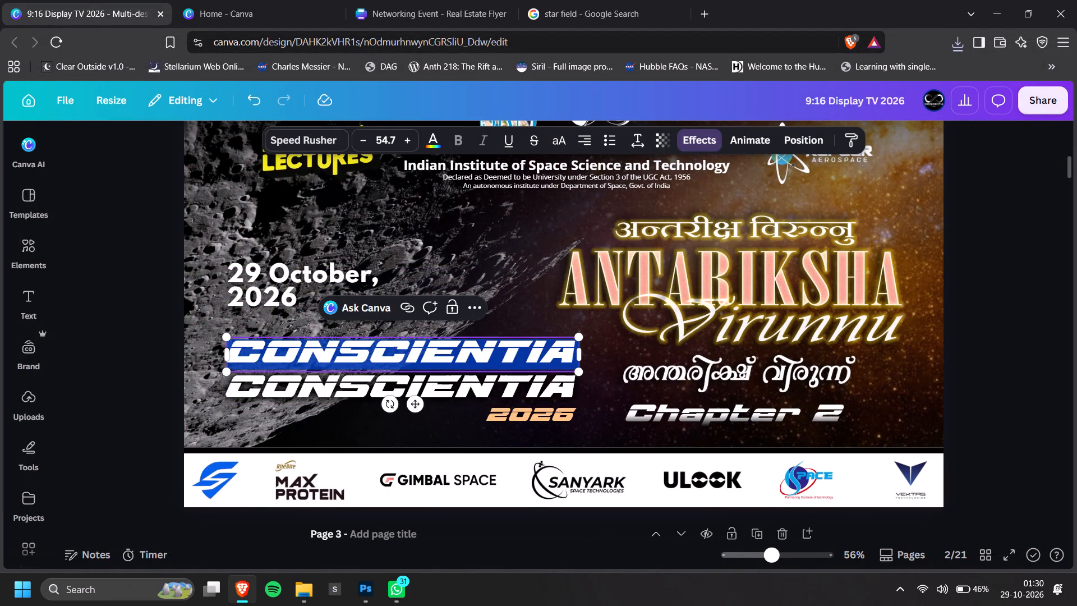
{"action": "key", "text": "shift+n"}
{"action": "type", "text": "etworking l"}
{"action": "key", "text": "BackSpace"}
{"action": "type", "text": "Lunch"}
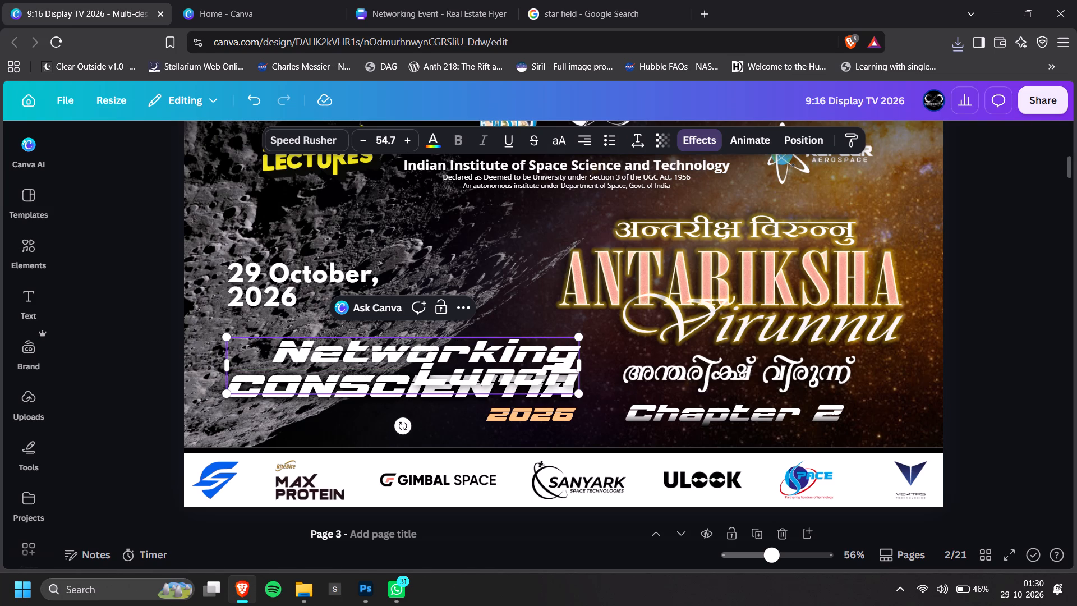
{"action": "left_click_drag", "start_coordinate": [582, 364], "coordinate": [583, 364]}
{"action": "left_click_drag", "start_coordinate": [583, 364], "coordinate": [722, 360]}
Change the Networking Lunch text's font to RoxboroughCF.
{"action": "left_click", "coordinate": [296, 134]}
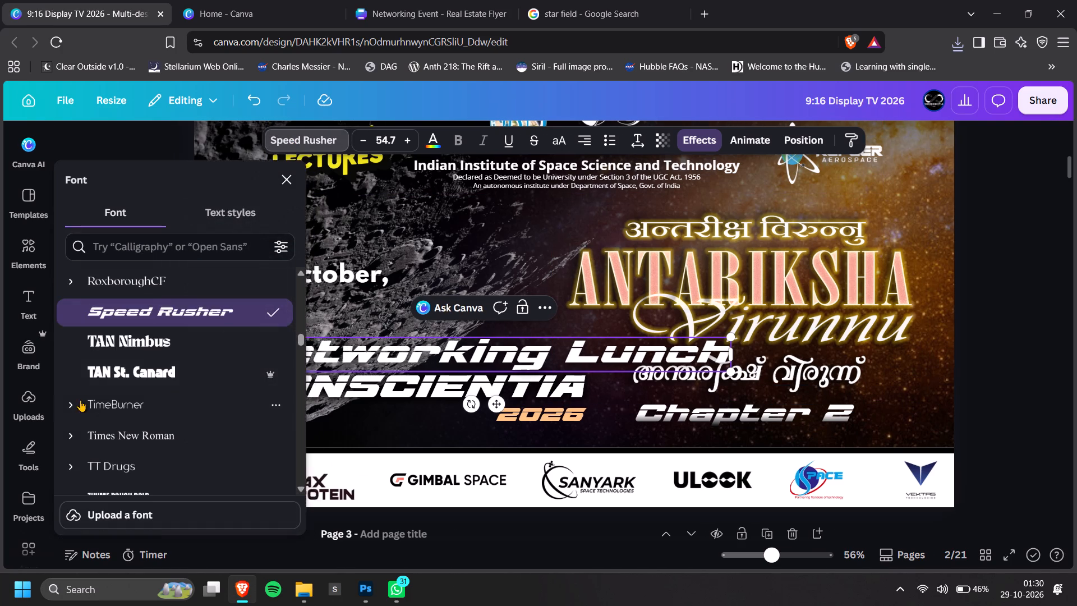
{"action": "left_click", "coordinate": [164, 284]}
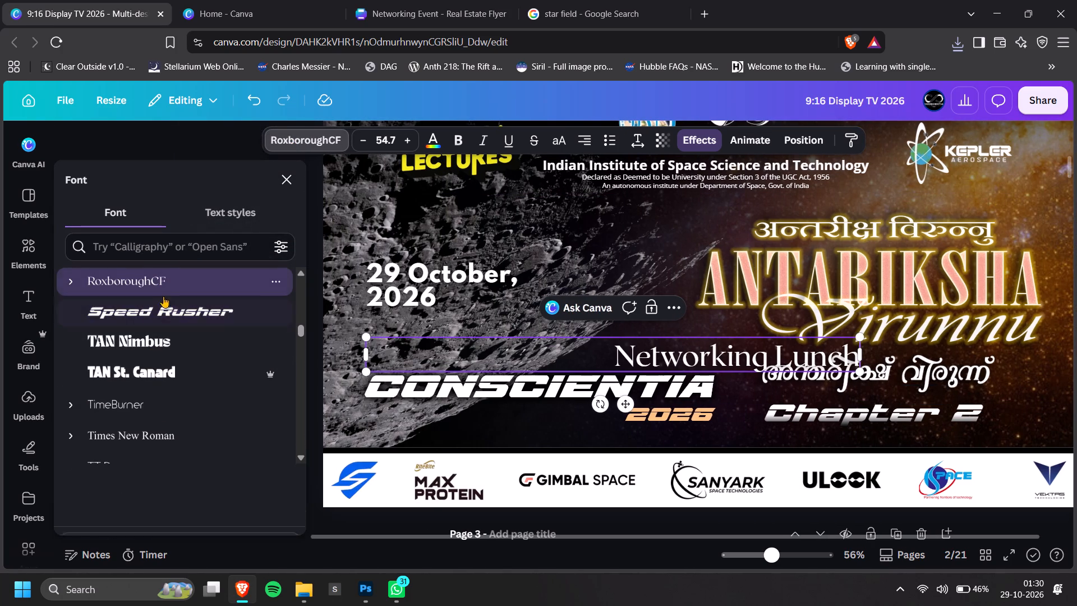
Move the Networking Lunch text left so its right edge lines up with the CONSCIENTIA heading's right edge.
{"action": "left_click_drag", "start_coordinate": [766, 365], "coordinate": [685, 365]}
{"action": "left_click", "coordinate": [1076, 340]}
{"action": "left_click", "coordinate": [1052, 362]}
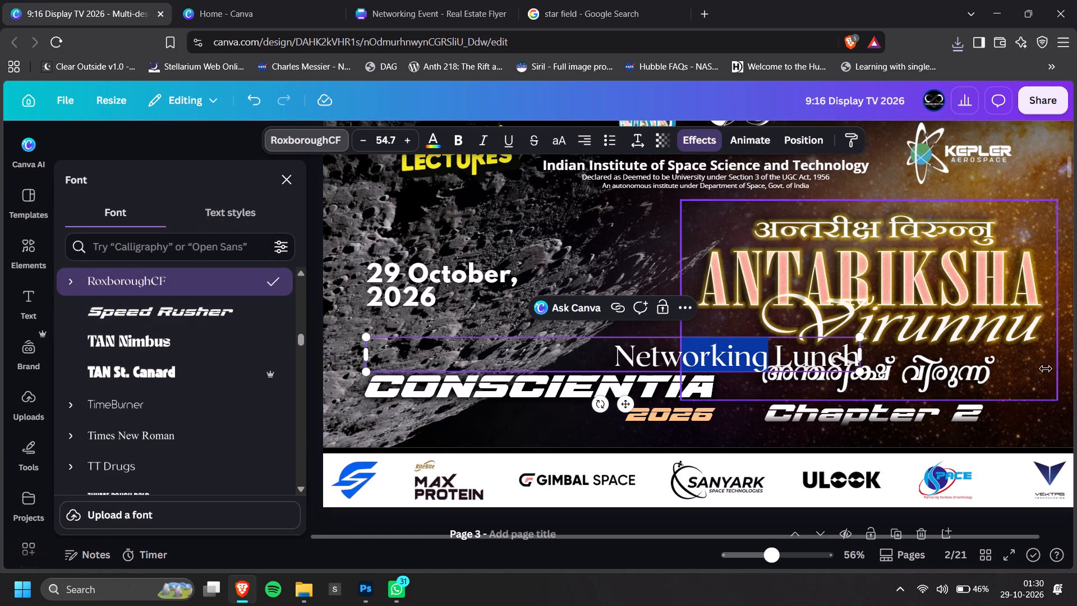
{"action": "left_click", "coordinate": [471, 357]}
{"action": "left_click_drag", "start_coordinate": [495, 357], "coordinate": [390, 357]}
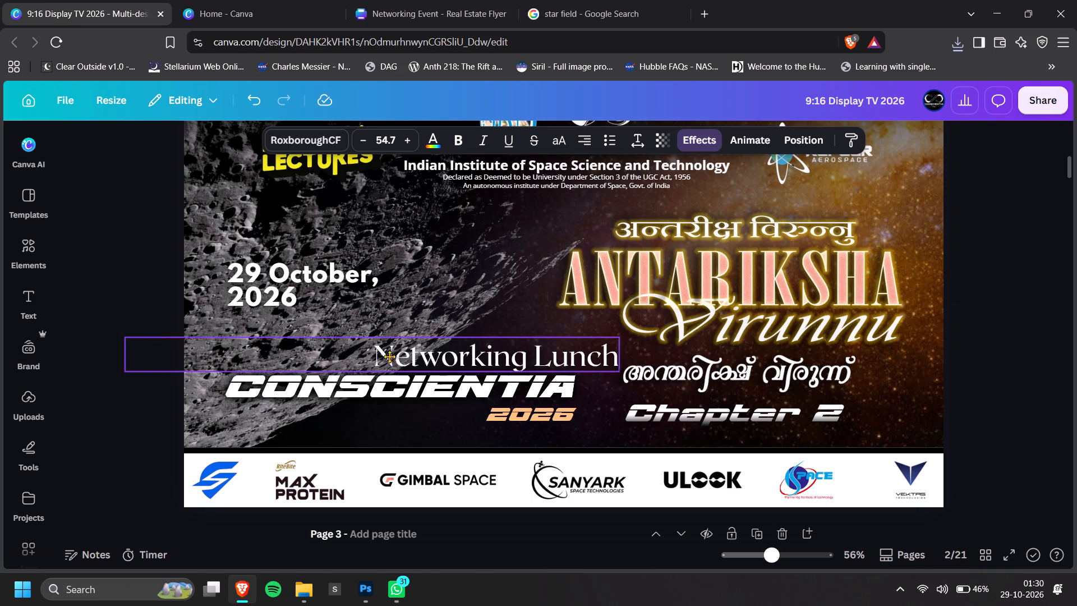
{"action": "left_click_drag", "start_coordinate": [390, 357], "coordinate": [354, 356]}
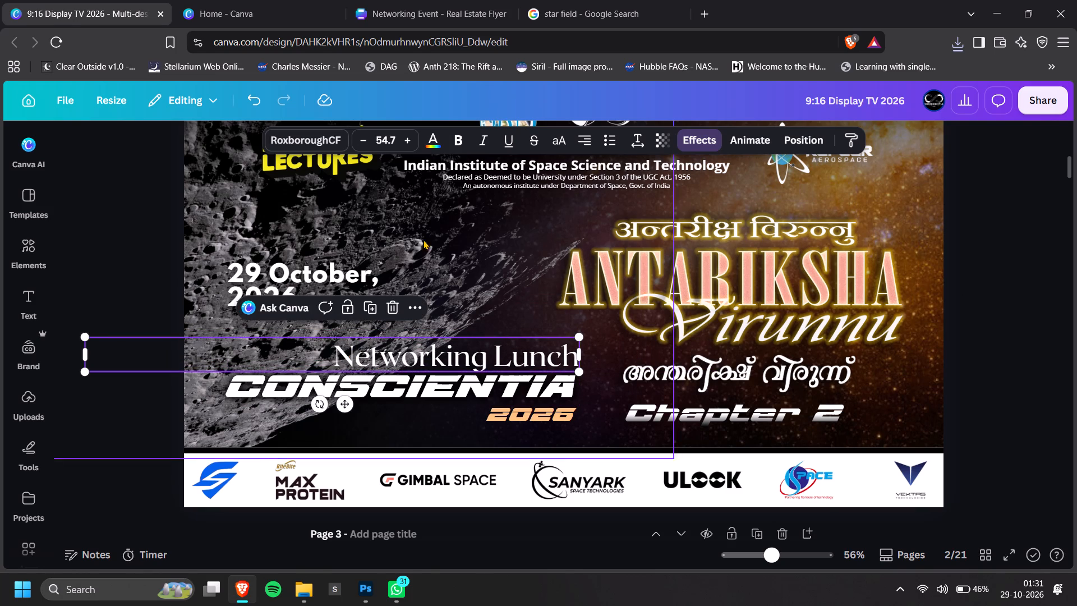
Make the Networking Lunch text bold and check it against the rest of page 2.
{"action": "left_click", "coordinate": [457, 143]}
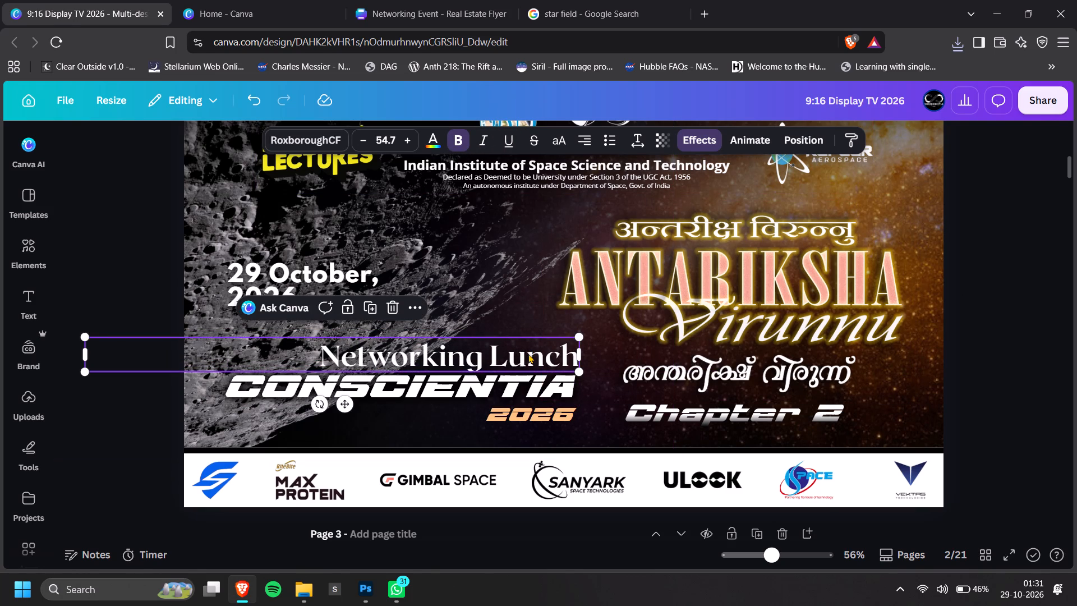
{"action": "left_click", "coordinate": [528, 353]}
{"action": "left_click", "coordinate": [949, 280]}
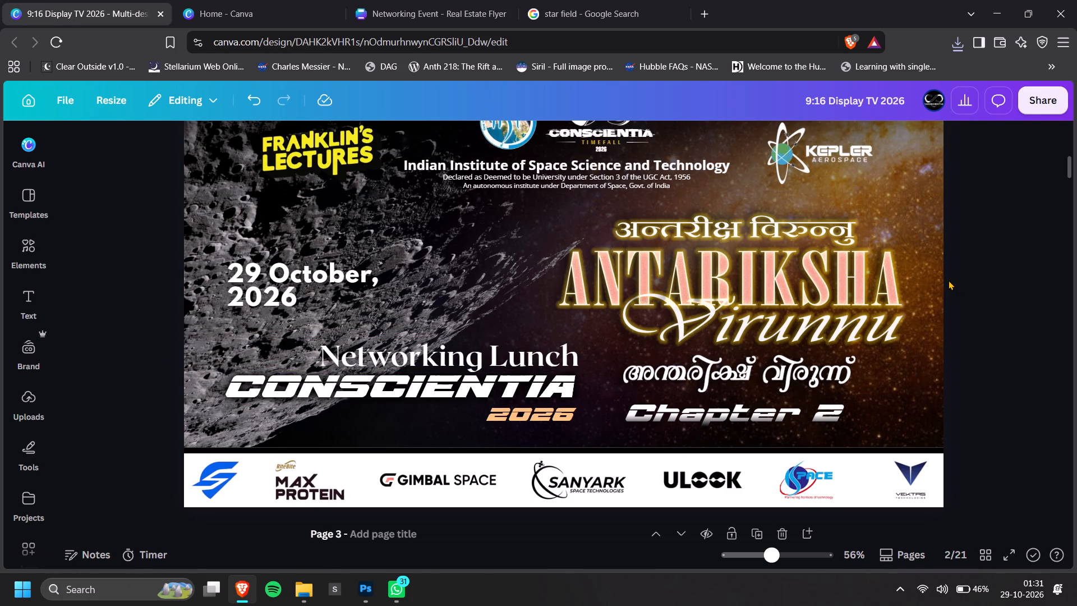
{"action": "scroll", "coordinate": [961, 284], "scroll_direction": "down", "scroll_amount": 2, "text": "ctrl"}
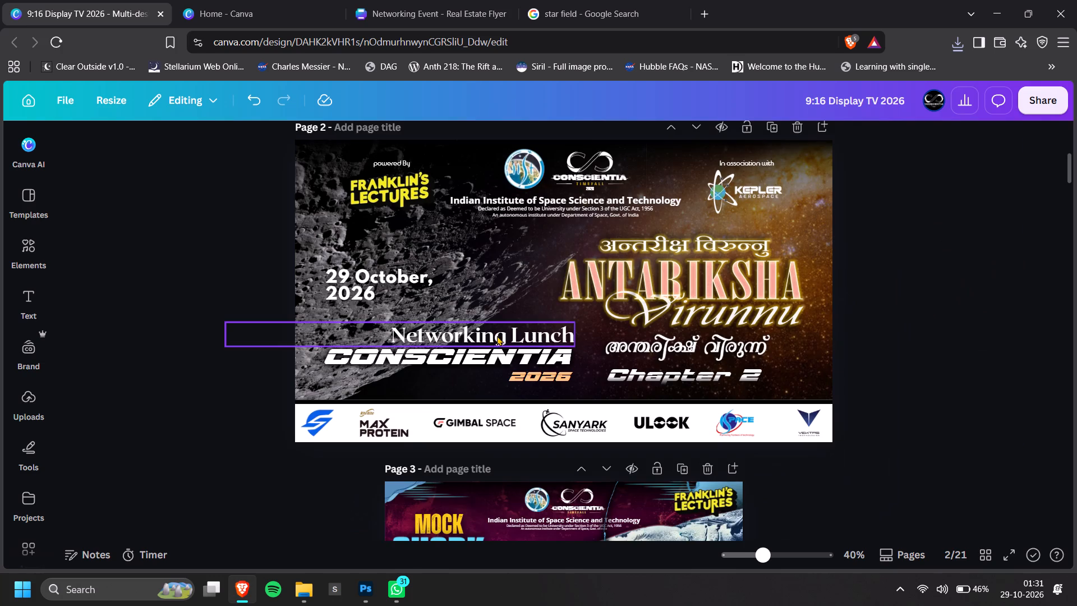
Recolour the Networking Lunch text, trying the light peach swatch before settling on golden yellow-orange.
{"action": "scroll", "coordinate": [493, 336], "scroll_direction": "up", "scroll_amount": 2, "text": "ctrl"}
{"action": "left_click", "coordinate": [492, 336]}
{"action": "left_click", "coordinate": [442, 143]}
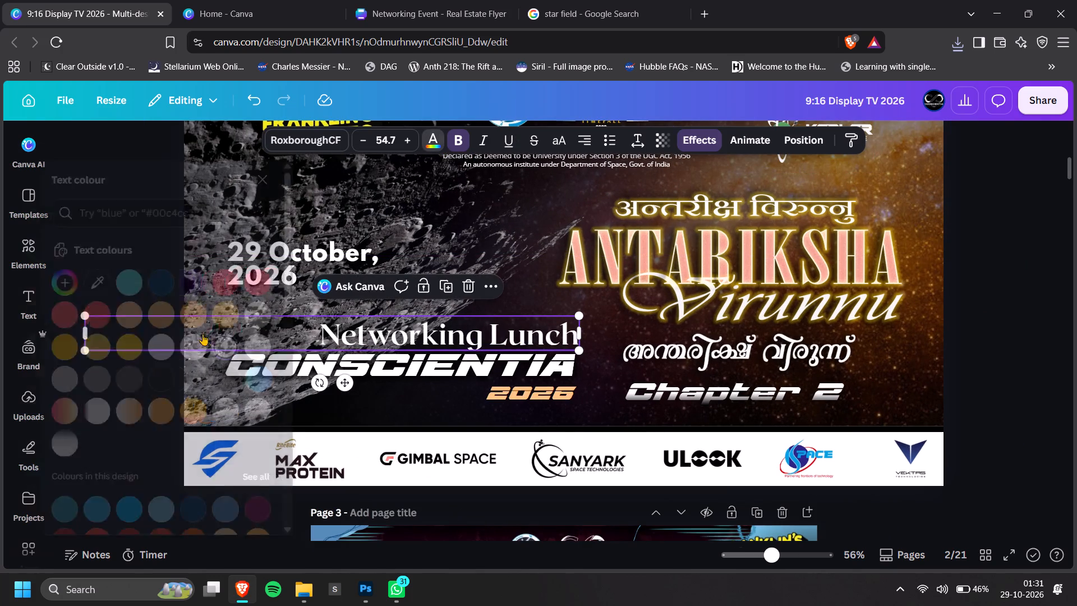
{"action": "left_click", "coordinate": [150, 322]}
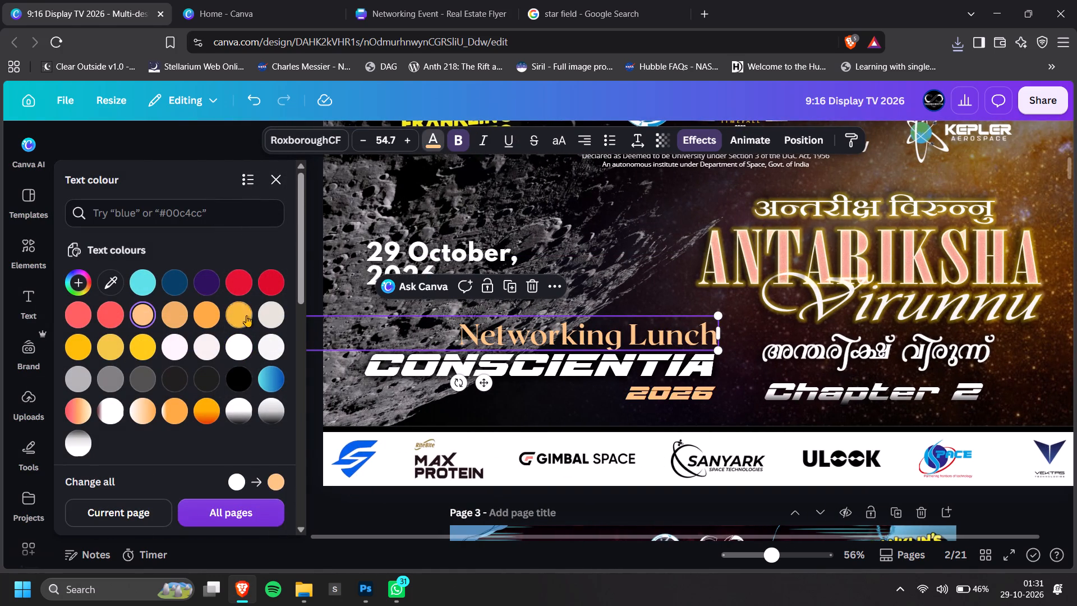
{"action": "left_click", "coordinate": [246, 315]}
{"action": "scroll", "coordinate": [622, 374], "scroll_direction": "down", "scroll_amount": 3, "text": "ctrl"}
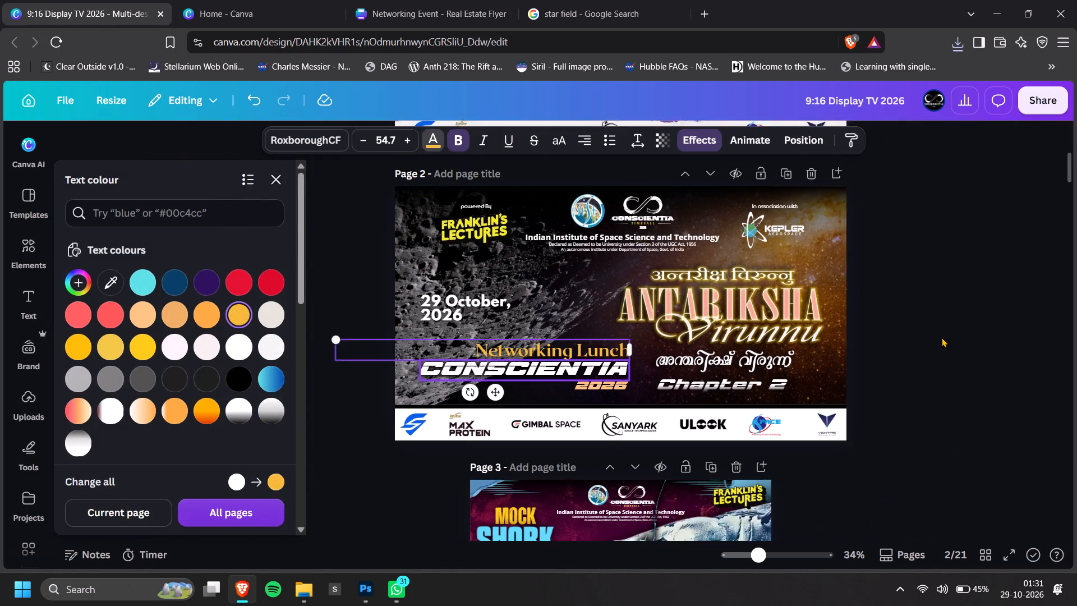
{"action": "double_click", "coordinate": [942, 337]}
{"action": "scroll", "coordinate": [565, 357], "scroll_direction": "up", "scroll_amount": 4, "text": "ctrl"}
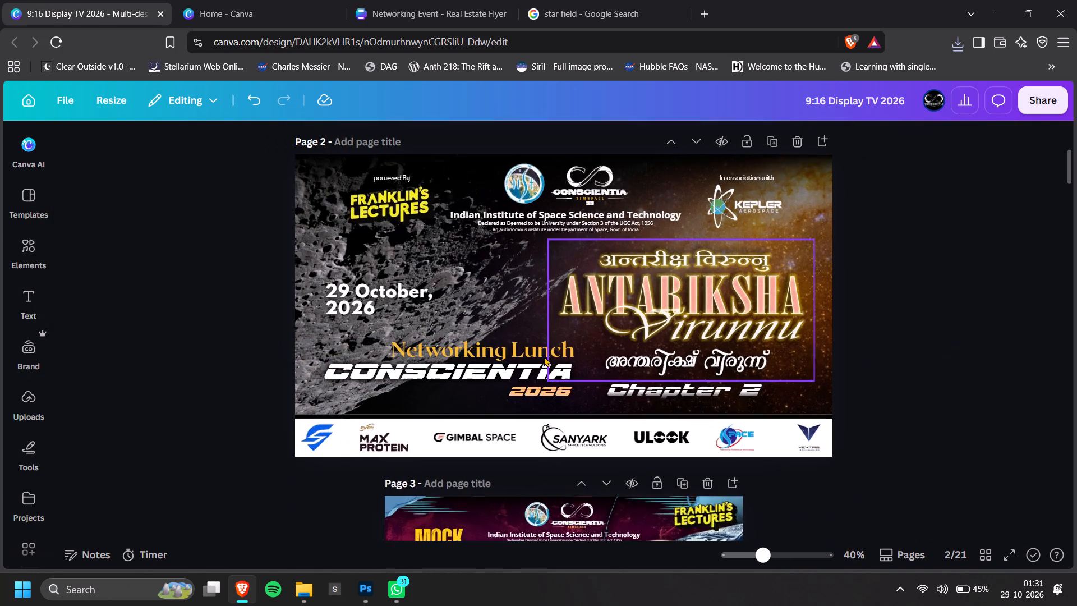
Check the Networking Lunch text's Glow effect and duplicate the text directly over itself as a second overlapping layer.
{"action": "scroll", "coordinate": [447, 351], "scroll_direction": "up", "scroll_amount": 1, "text": "ctrl"}
{"action": "left_click", "coordinate": [447, 351]}
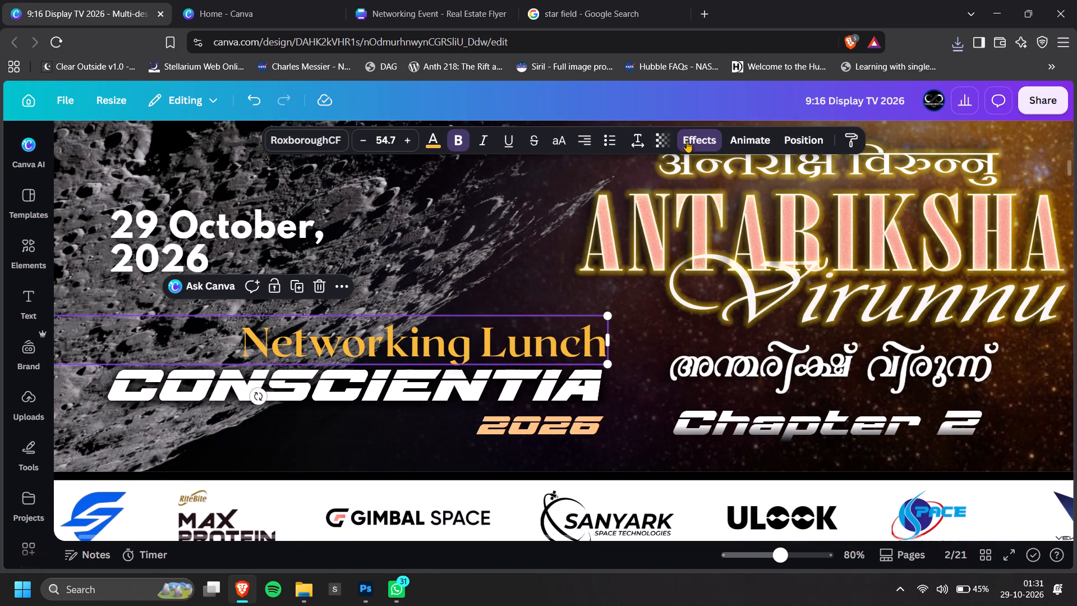
{"action": "left_click", "coordinate": [707, 134]}
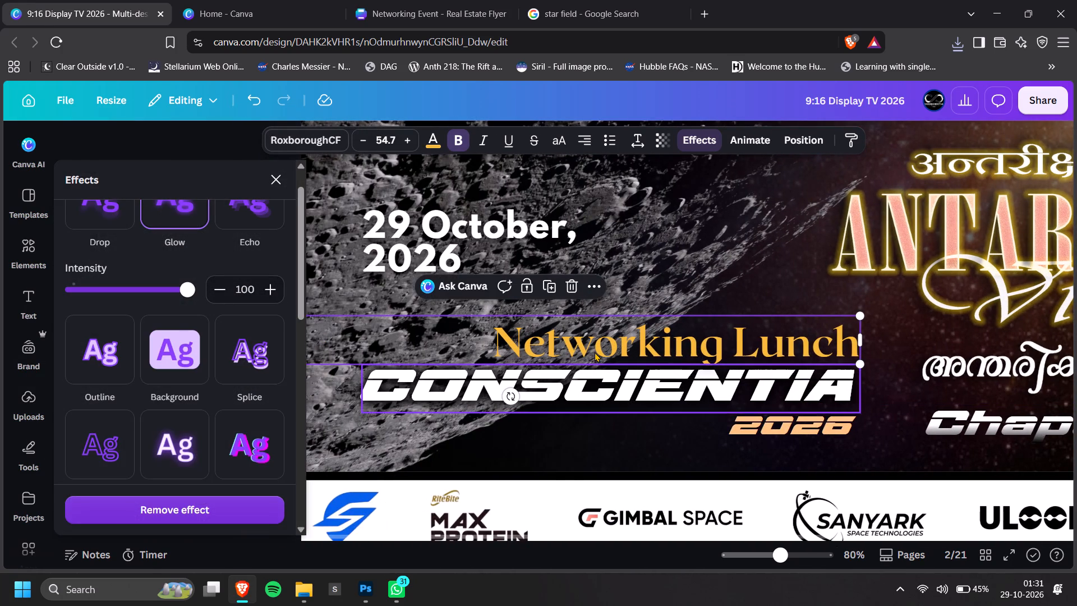
{"action": "left_click", "coordinate": [592, 351], "text": "alt"}
{"action": "left_click", "coordinate": [604, 350], "text": "alt"}
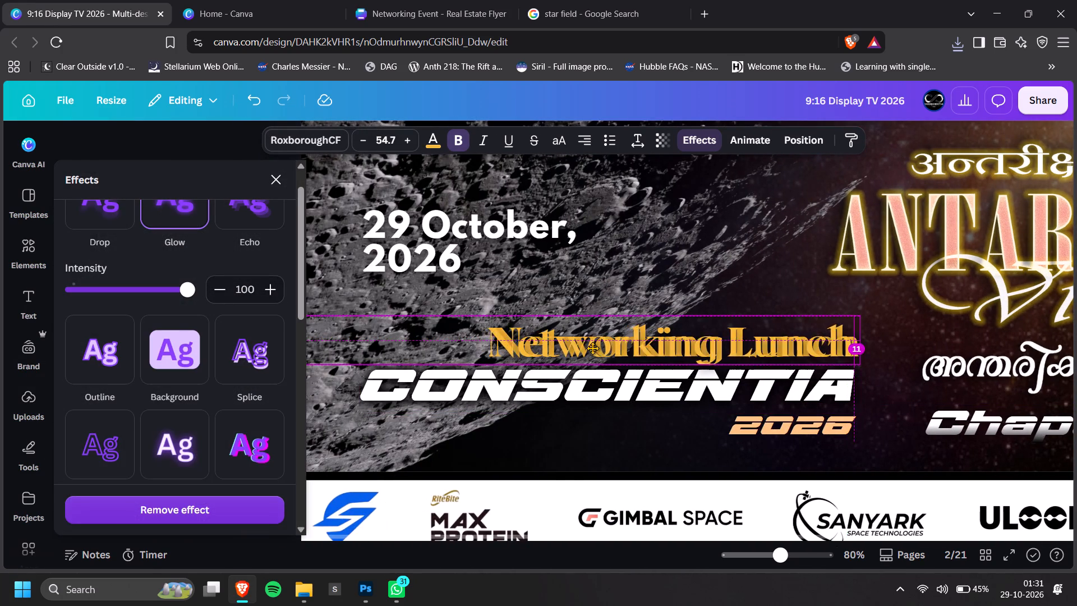
{"action": "scroll", "coordinate": [607, 350], "scroll_direction": "down", "scroll_amount": 6, "text": "ctrl"}
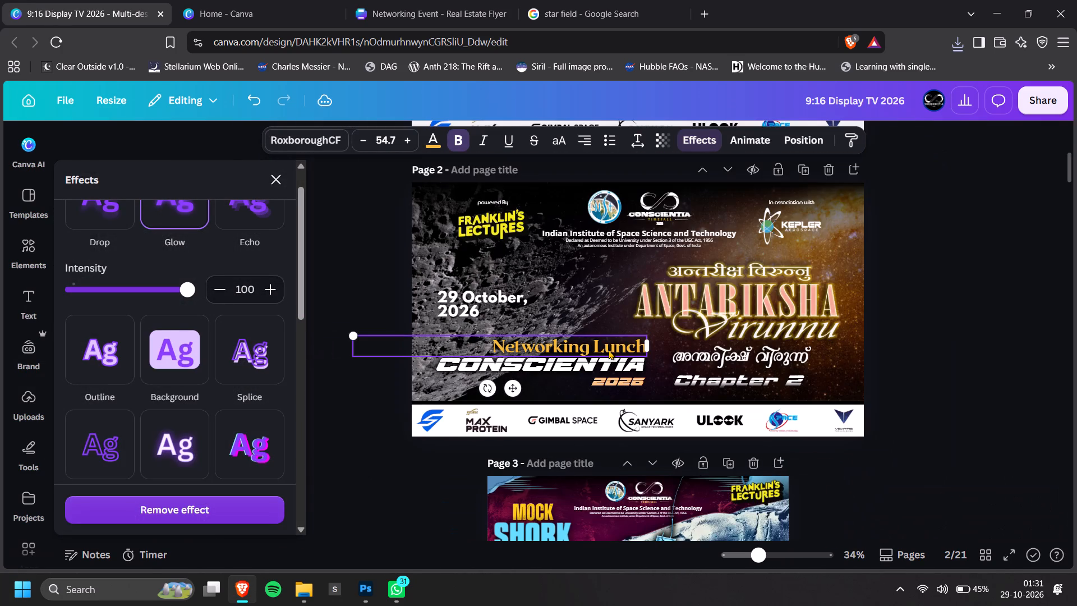
{"action": "double_click", "coordinate": [924, 335]}
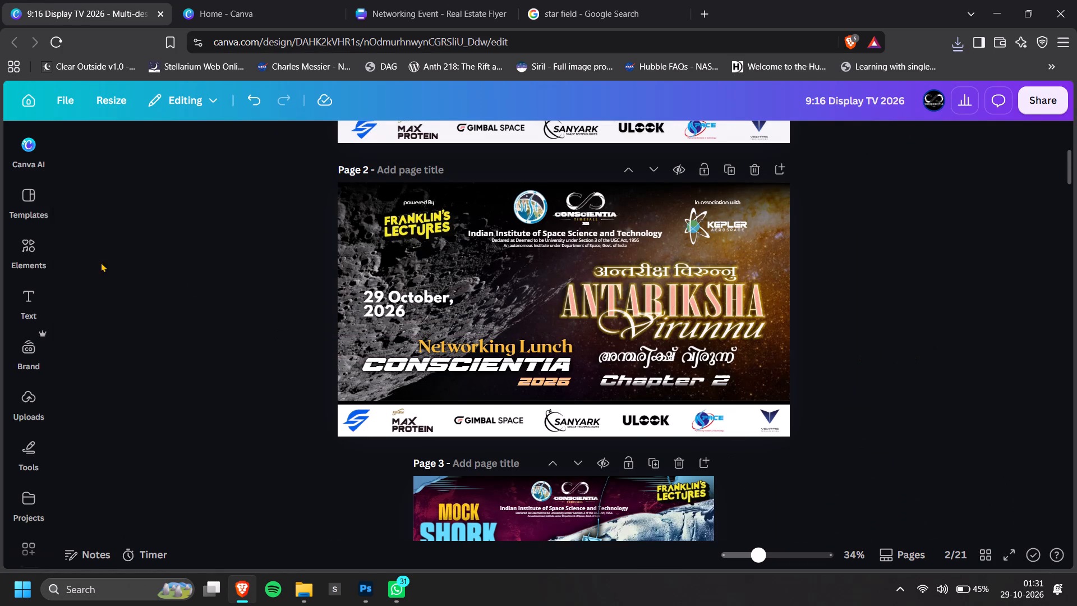
Add the black fading gradient graphic from the gradient search results to page 2 and rotate it a quarter turn counter-clockwise.
{"action": "left_click", "coordinate": [26, 245]}
{"action": "left_click", "coordinate": [134, 154]}
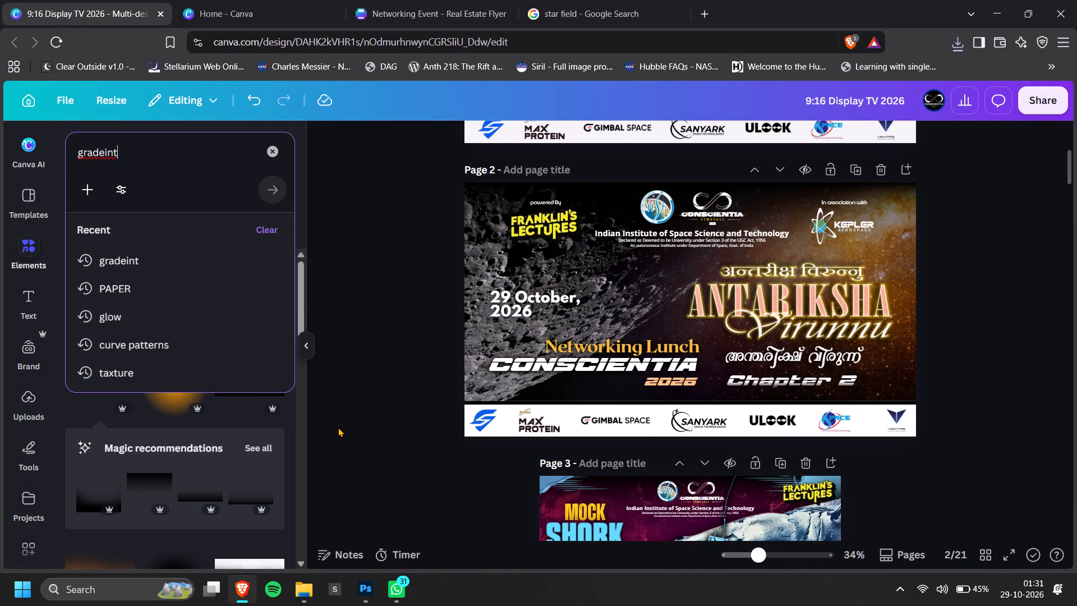
{"action": "left_click", "coordinate": [338, 427]}
{"action": "left_click", "coordinate": [229, 384]}
{"action": "left_click_drag", "start_coordinate": [684, 403], "coordinate": [688, 403]}
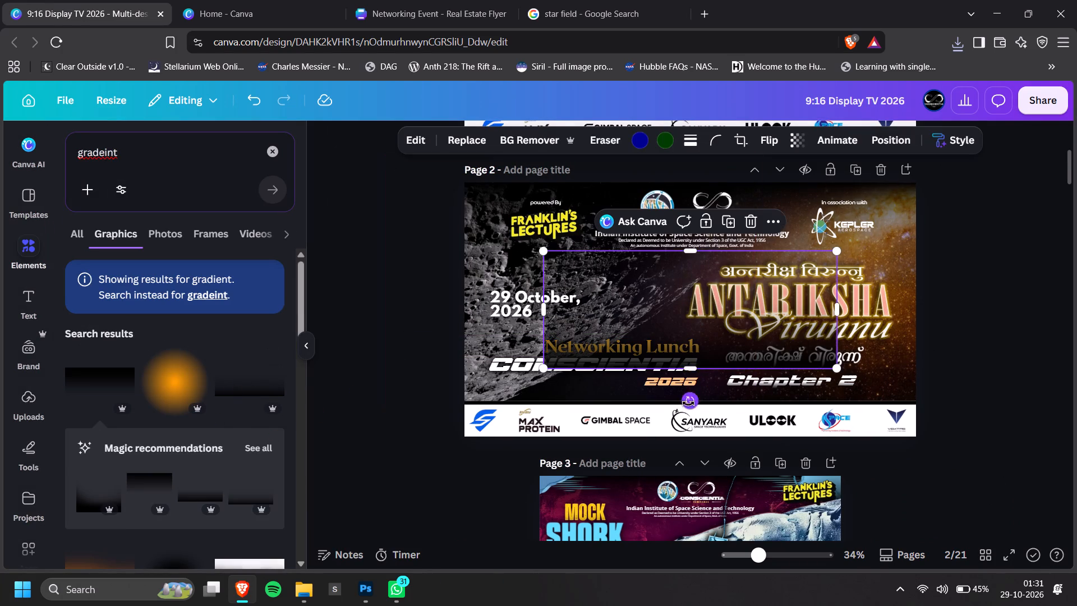
{"action": "left_click_drag", "start_coordinate": [688, 403], "coordinate": [775, 319]}
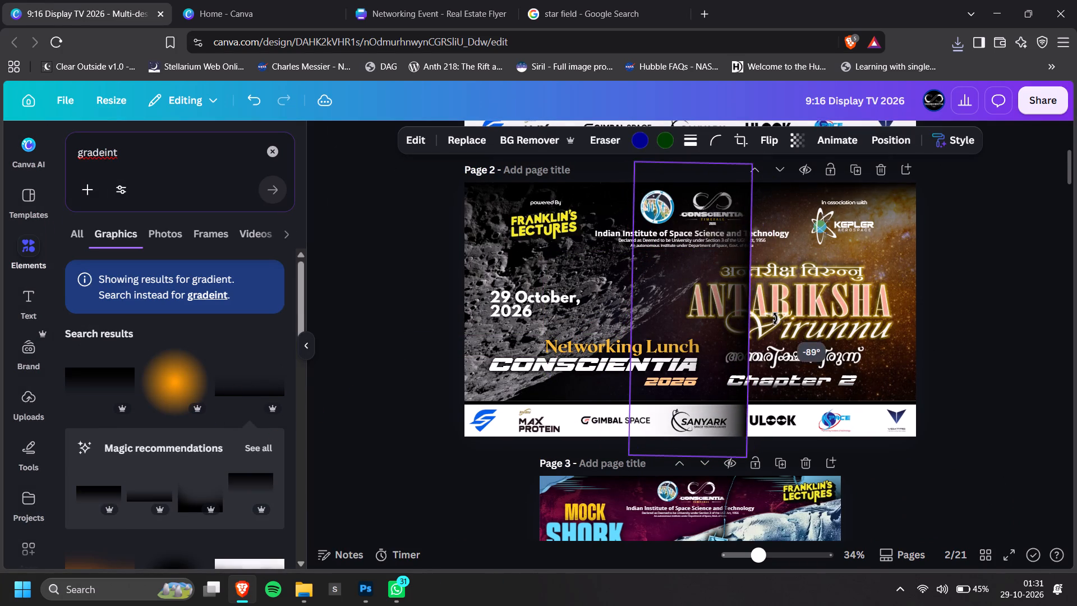
{"action": "left_click_drag", "start_coordinate": [775, 319], "coordinate": [775, 315]}
Shorten the rotated gradient and position it over the right half of the Networking Lunch, CONSCIENTIA and 2026 text.
{"action": "left_click_drag", "start_coordinate": [716, 159], "coordinate": [708, 296]}
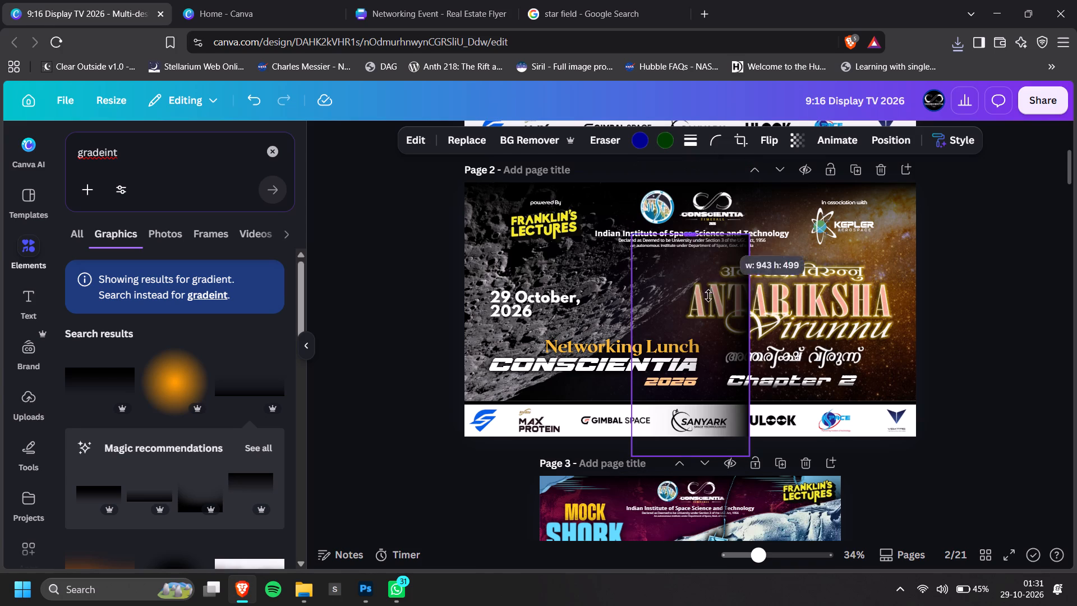
{"action": "left_click_drag", "start_coordinate": [708, 296], "coordinate": [688, 328]}
{"action": "left_click_drag", "start_coordinate": [705, 382], "coordinate": [676, 379]}
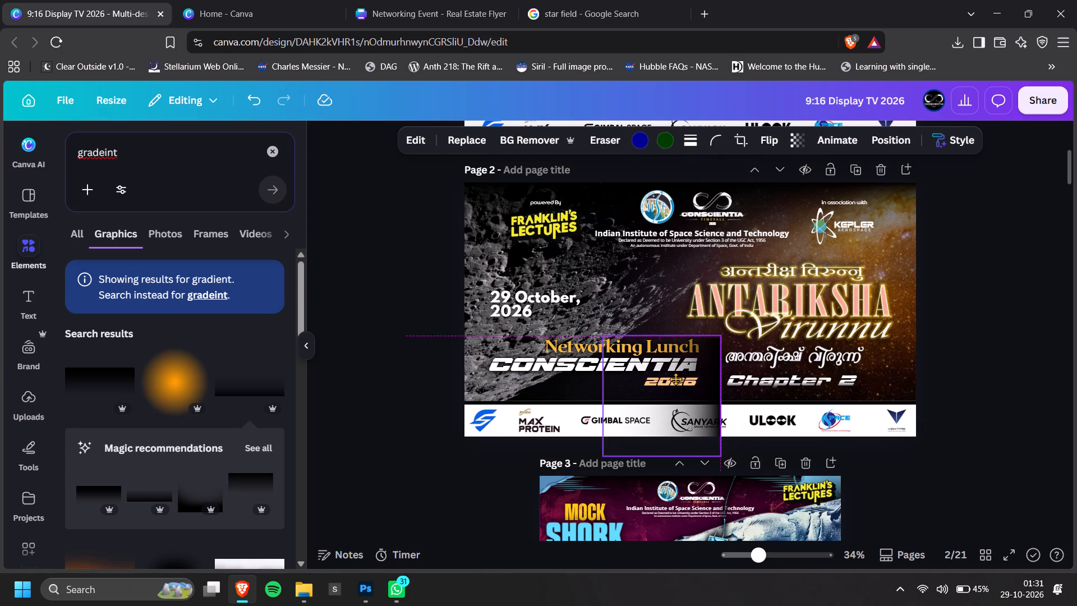
{"action": "left_click_drag", "start_coordinate": [676, 379], "coordinate": [664, 378]}
{"action": "left_click_drag", "start_coordinate": [659, 448], "coordinate": [656, 406]}
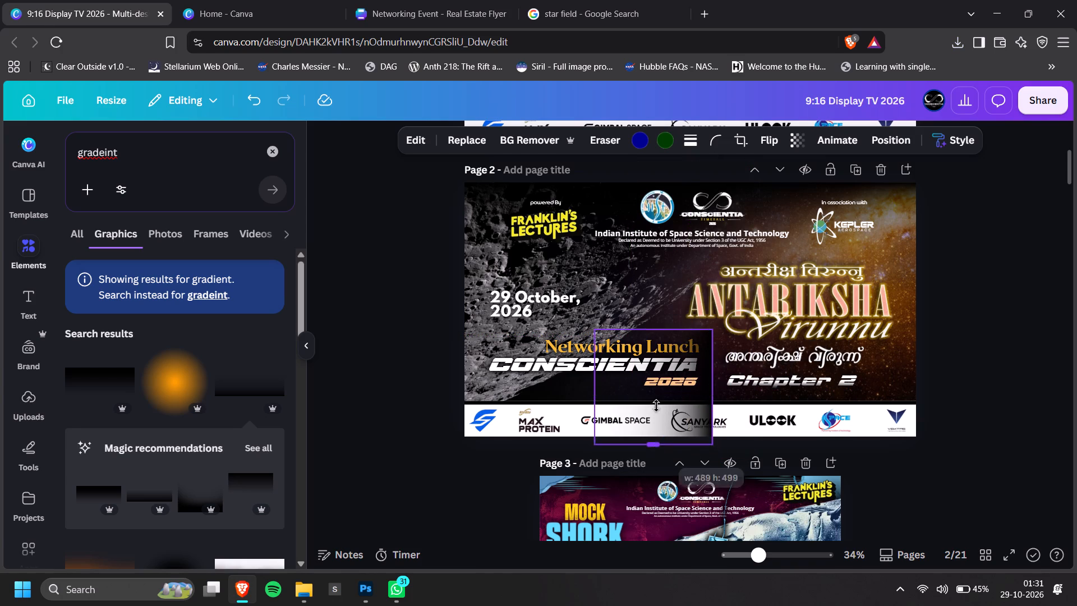
{"action": "left_click_drag", "start_coordinate": [656, 406], "coordinate": [660, 392]}
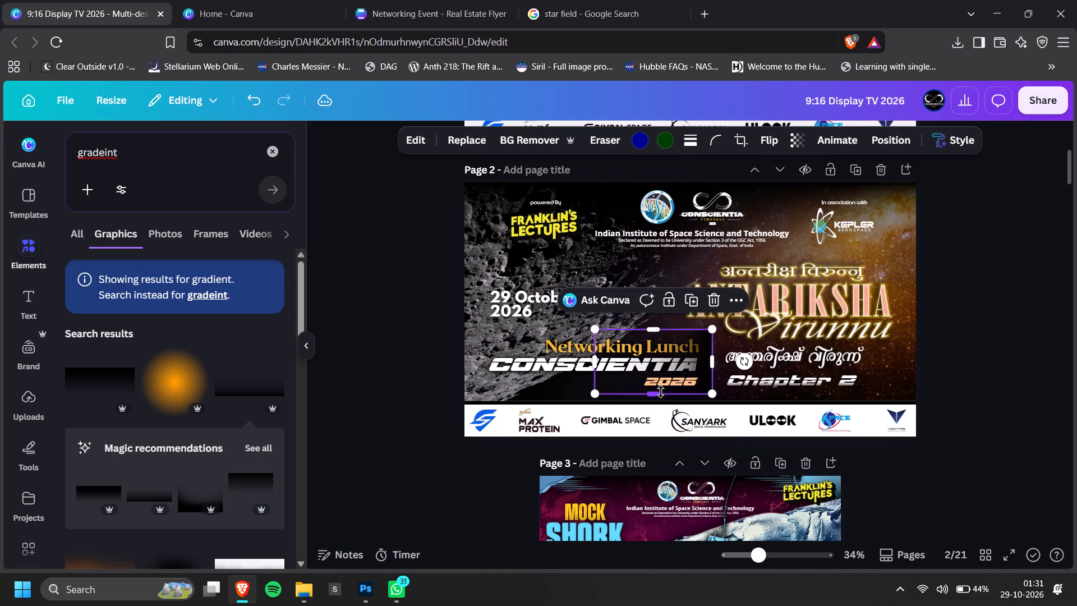
Trim the gradient's top and bottom to a width of 230 and stretch its left end past the page edge to 1,831.
{"action": "scroll", "coordinate": [672, 375], "scroll_direction": "up", "scroll_amount": 5, "text": "ctrl"}
{"action": "left_click_drag", "start_coordinate": [645, 300], "coordinate": [652, 312]}
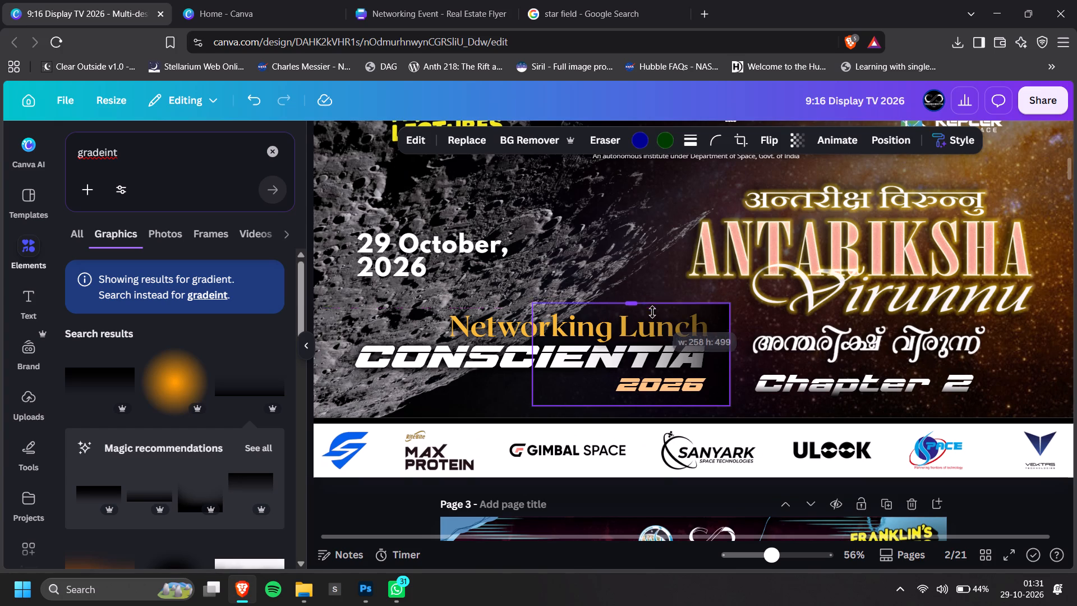
{"action": "left_click_drag", "start_coordinate": [652, 312], "coordinate": [652, 313]}
{"action": "left_click_drag", "start_coordinate": [659, 410], "coordinate": [647, 406]}
{"action": "left_click_drag", "start_coordinate": [531, 351], "coordinate": [294, 346]}
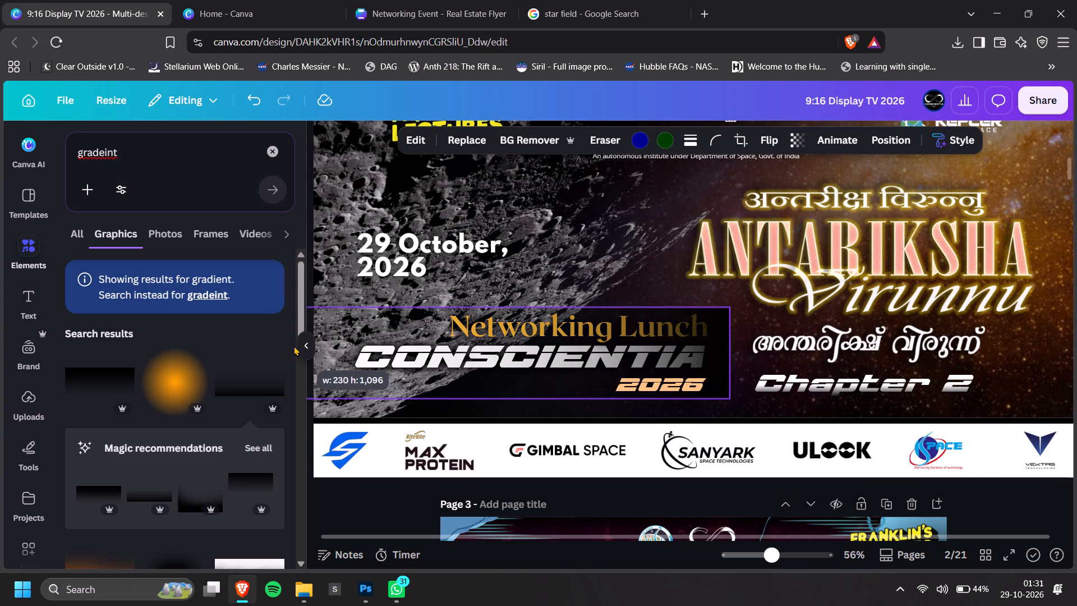
{"action": "left_click_drag", "start_coordinate": [294, 346], "coordinate": [261, 346]}
{"action": "scroll", "coordinate": [612, 372], "scroll_direction": "down", "scroll_amount": 3, "text": "ctrl"}
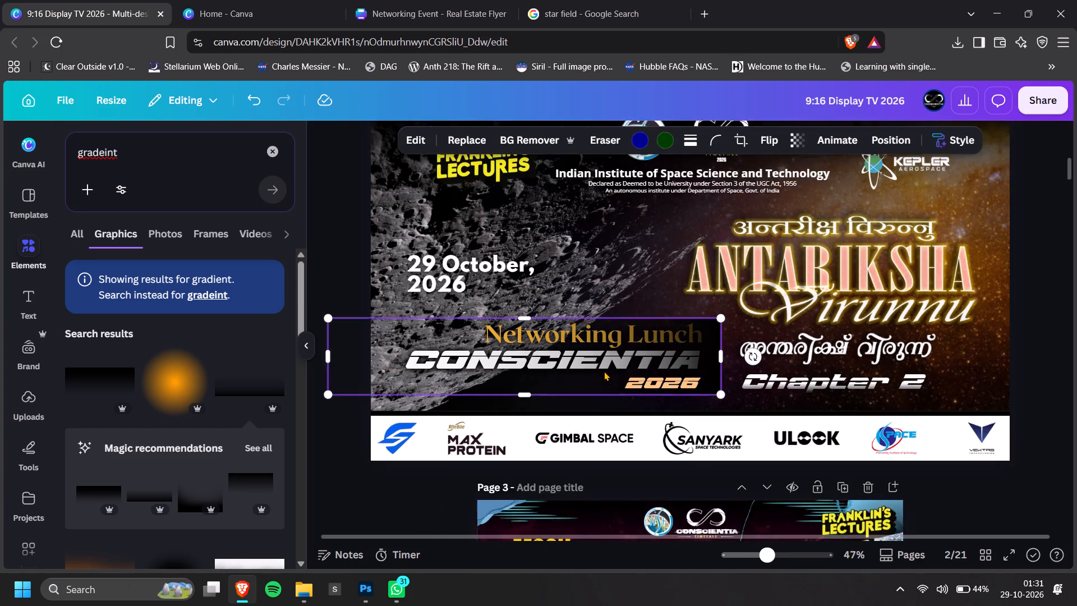
{"action": "left_click_drag", "start_coordinate": [436, 361], "coordinate": [281, 362]}
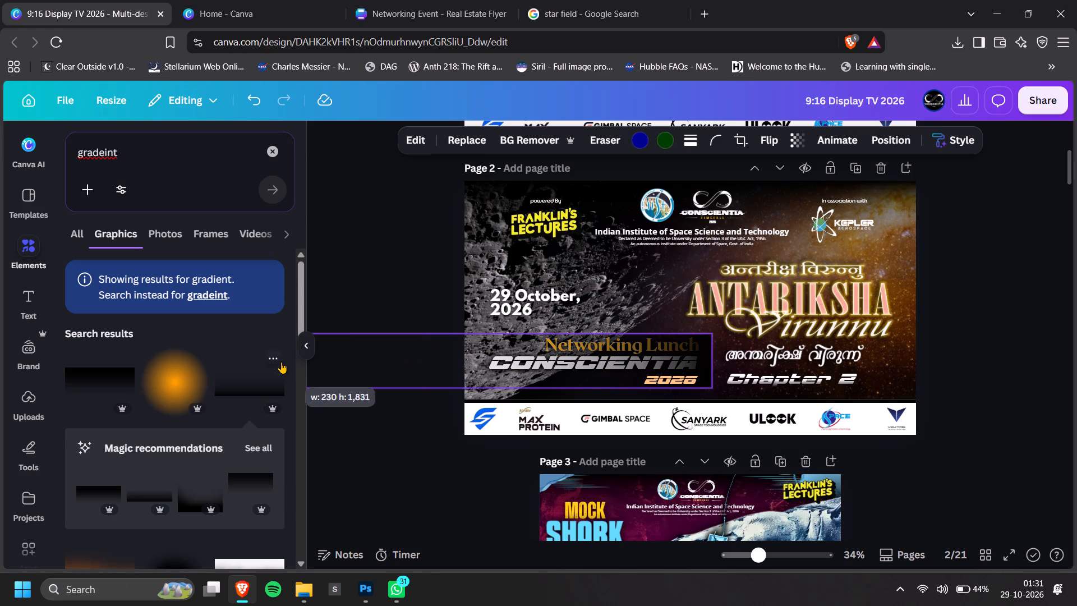
Send the gradient backward in the layer order until it sits behind the Networking Lunch, CONSCIENTIA and 2026 text.
{"action": "key", "text": "ctrl+bracketleft"}
{"action": "key", "text": "ctrl+bracketleft"}
{"action": "key", "text": "ctrl+bracketleft"}
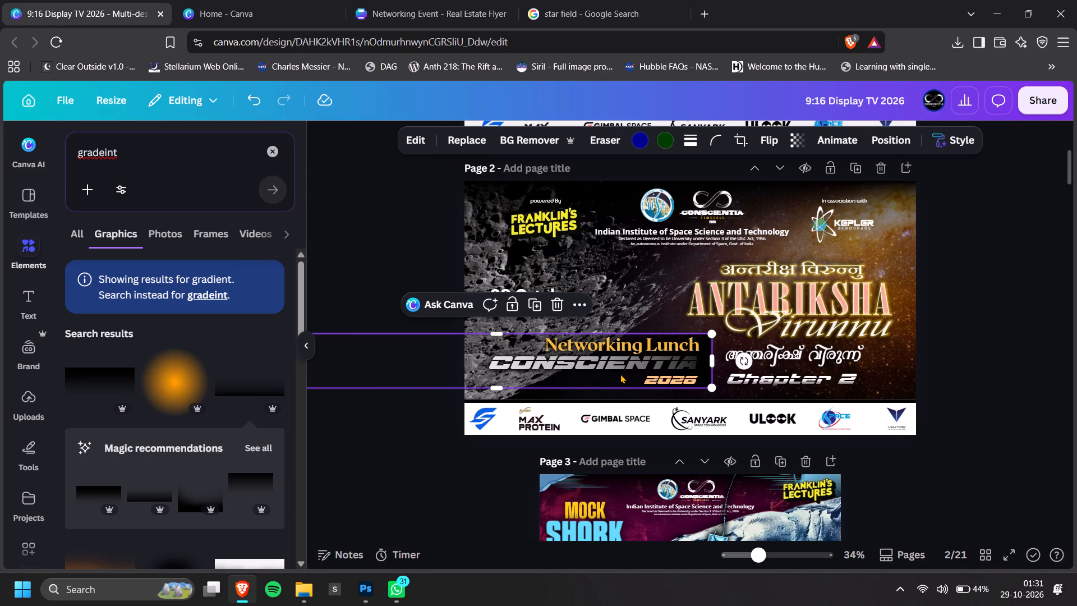
{"action": "key", "text": "ctrl+bracketleft"}
{"action": "key", "text": "ctrl+bracketleft"}
{"action": "key", "text": "ctrl+bracketleft"}
{"action": "key", "text": "ctrl+bracketleft"}
{"action": "key", "text": "ctrl+bracketright"}
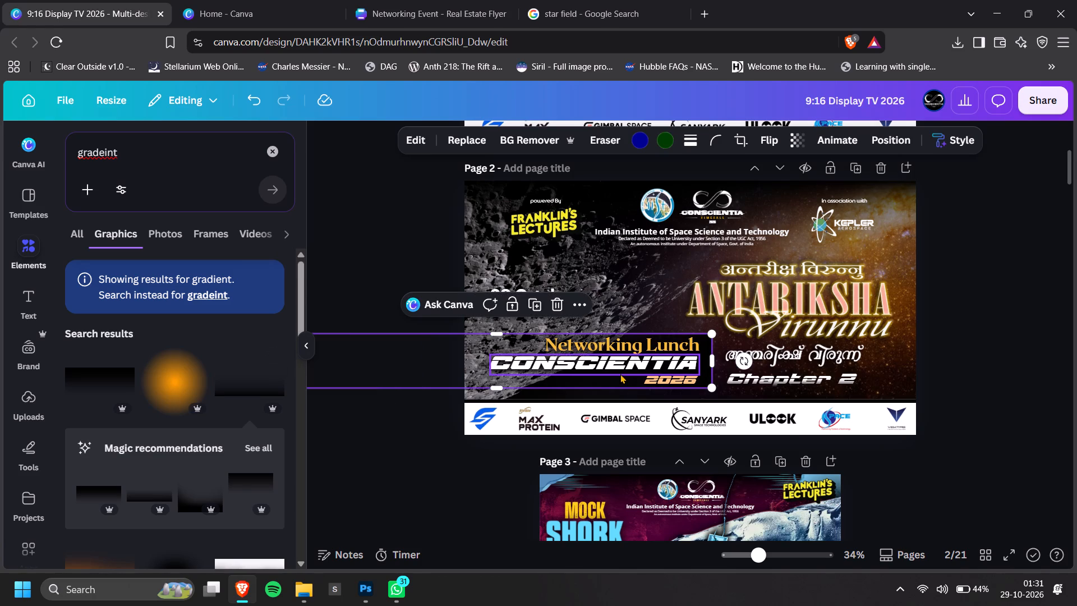
{"action": "double_click", "coordinate": [1012, 263]}
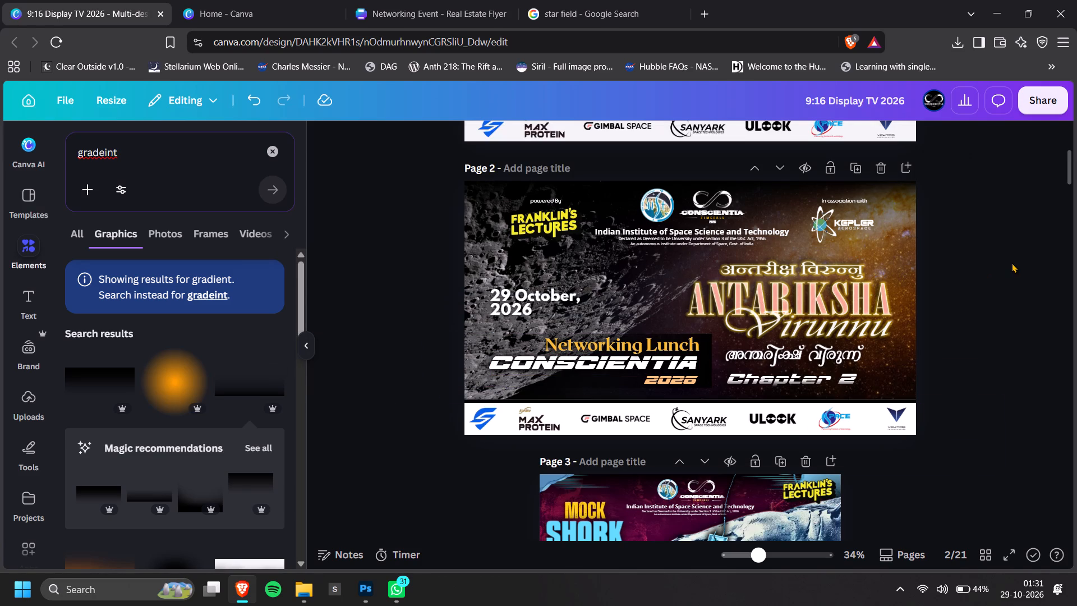
Stretch the gradient's left end farther beyond page 2, to a length of about 2,888.
{"action": "scroll", "coordinate": [933, 303], "scroll_direction": "down", "scroll_amount": 2, "text": "ctrl"}
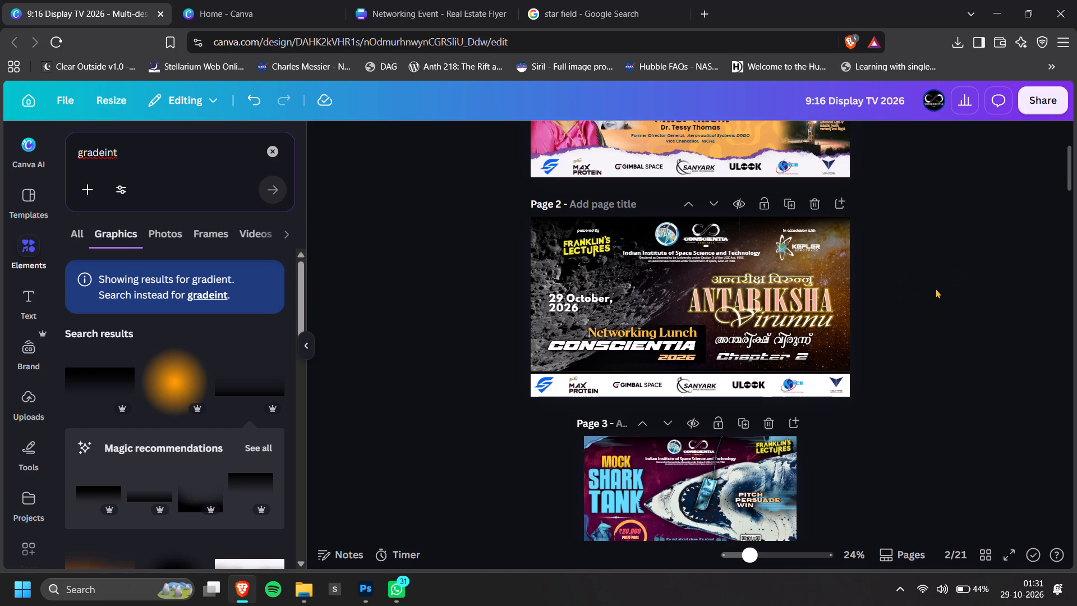
{"action": "scroll", "coordinate": [936, 287], "scroll_direction": "up", "scroll_amount": 2, "text": "ctrl"}
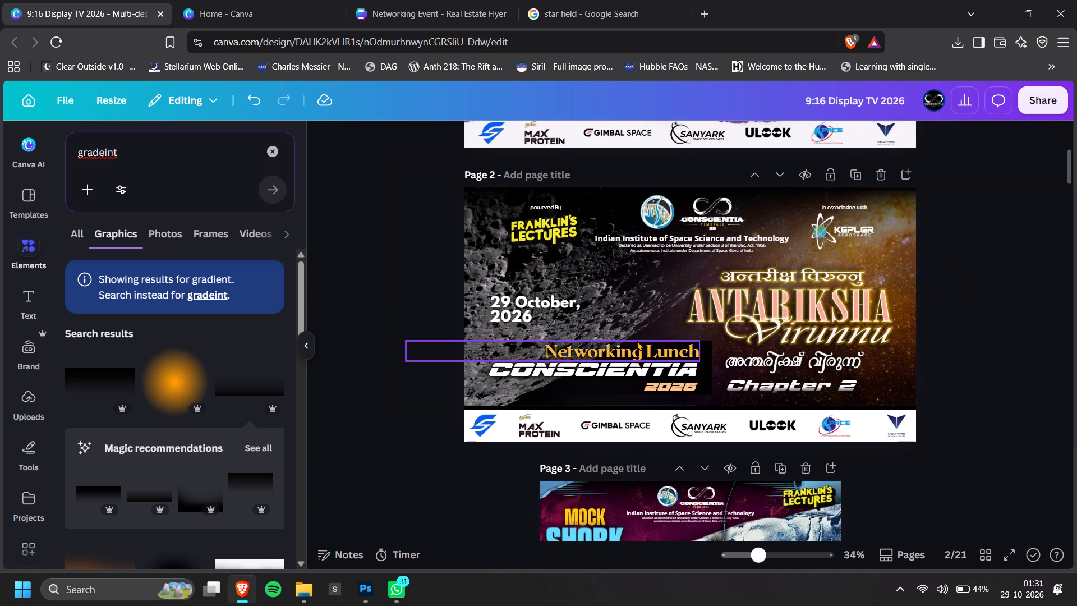
{"action": "left_click", "coordinate": [707, 386]}
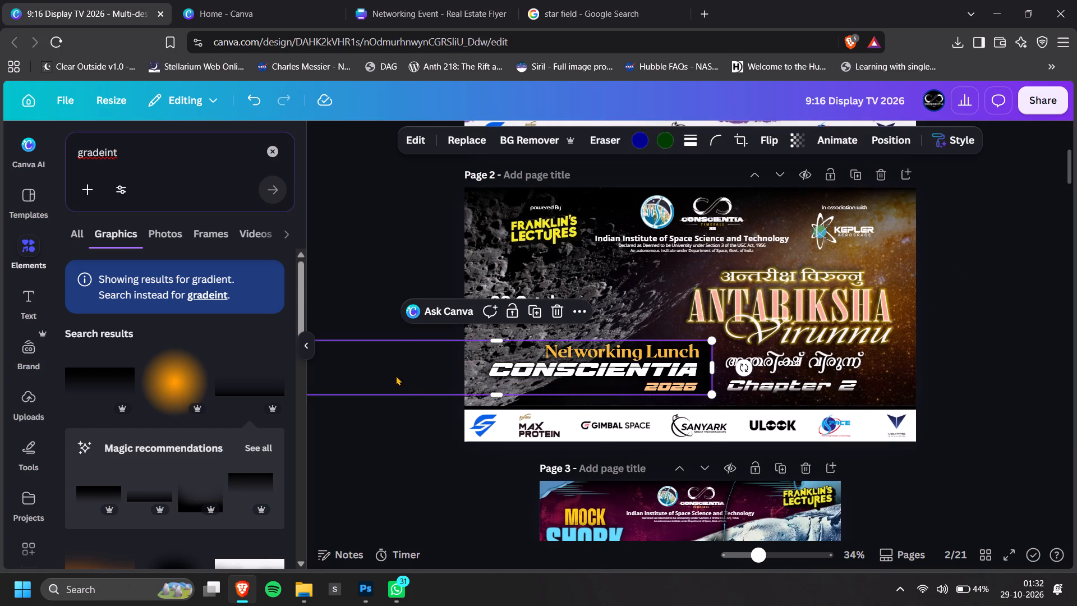
{"action": "scroll", "coordinate": [618, 372], "scroll_direction": "down", "scroll_amount": 4, "text": "ctrl"}
{"action": "left_click_drag", "start_coordinate": [448, 373], "coordinate": [301, 369]}
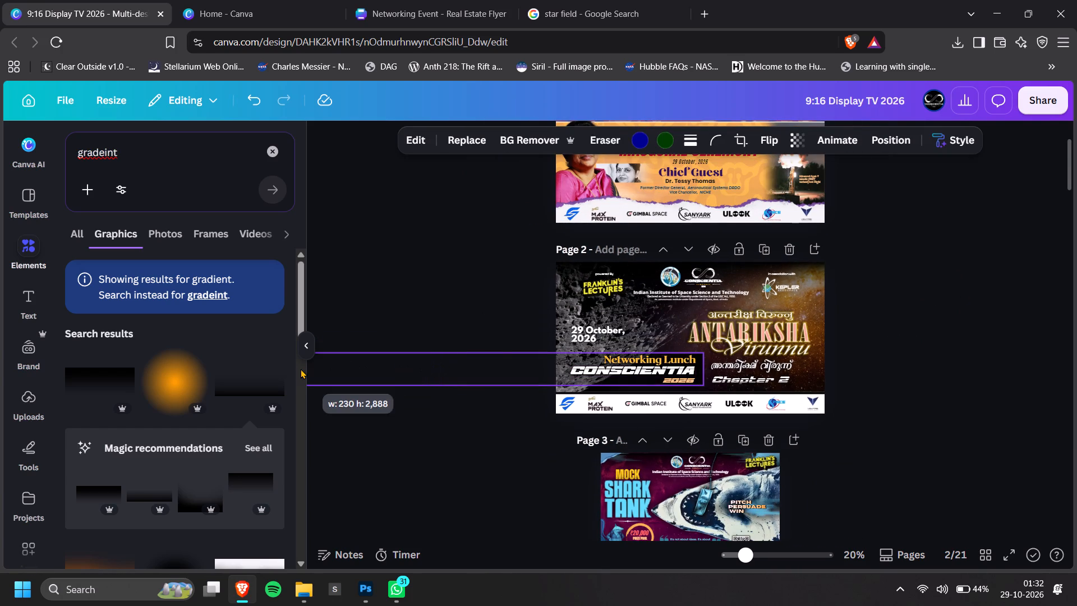
{"action": "left_click_drag", "start_coordinate": [301, 369], "coordinate": [298, 369]}
{"action": "double_click", "coordinate": [910, 343]}
Italicize all three overlapping Networking Lunch text layers.
{"action": "scroll", "coordinate": [852, 332], "scroll_direction": "up", "scroll_amount": 4, "text": "ctrl"}
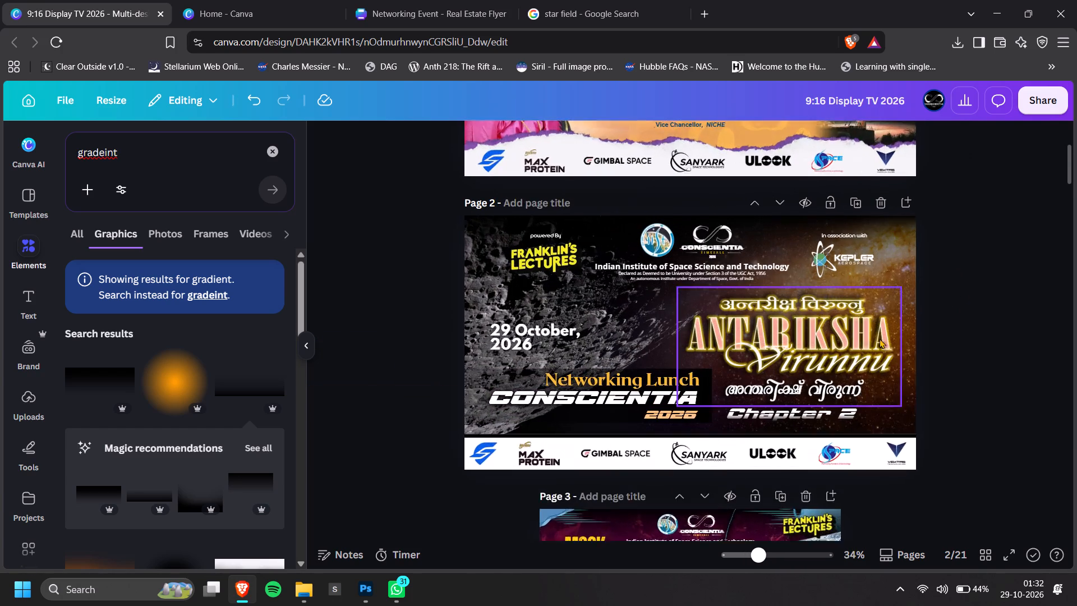
{"action": "left_click", "coordinate": [601, 388]}
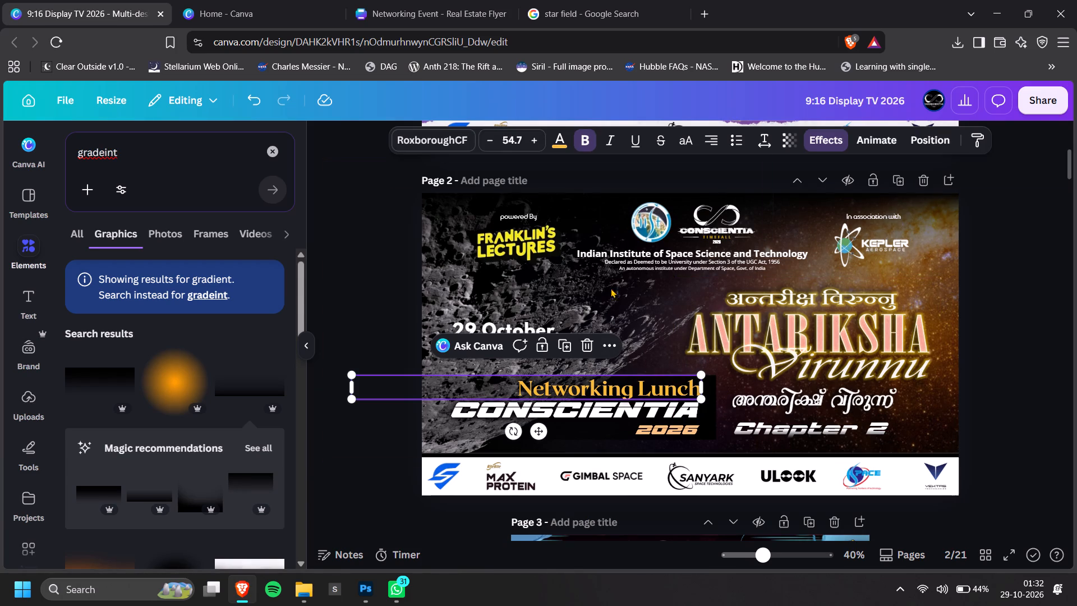
{"action": "left_click", "coordinate": [609, 145]}
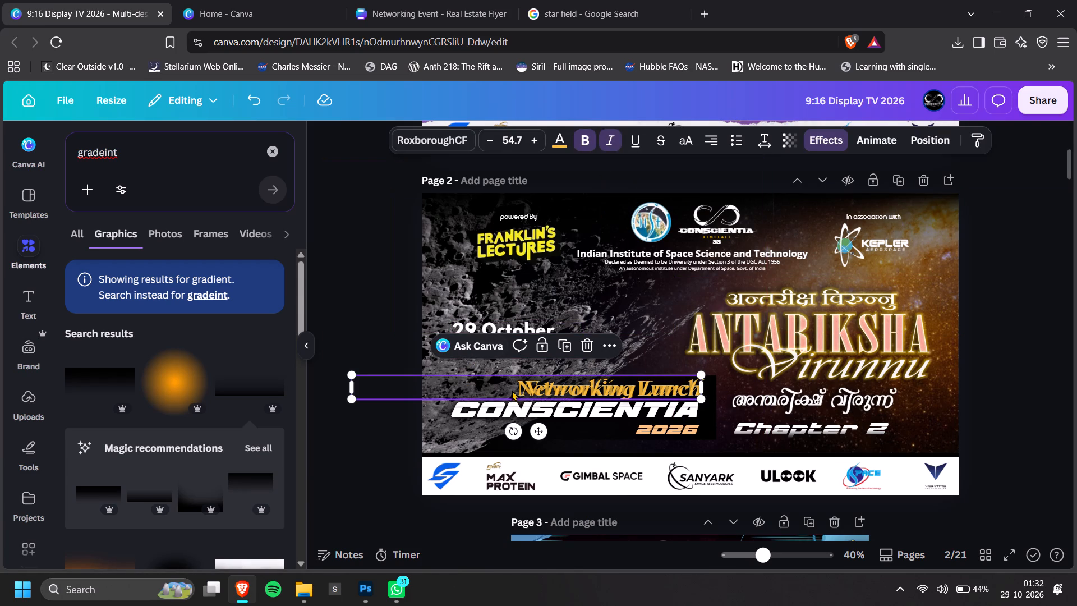
{"action": "left_click", "coordinate": [458, 300]}
{"action": "left_click", "coordinate": [528, 380]}
{"action": "left_click", "coordinate": [530, 401]}
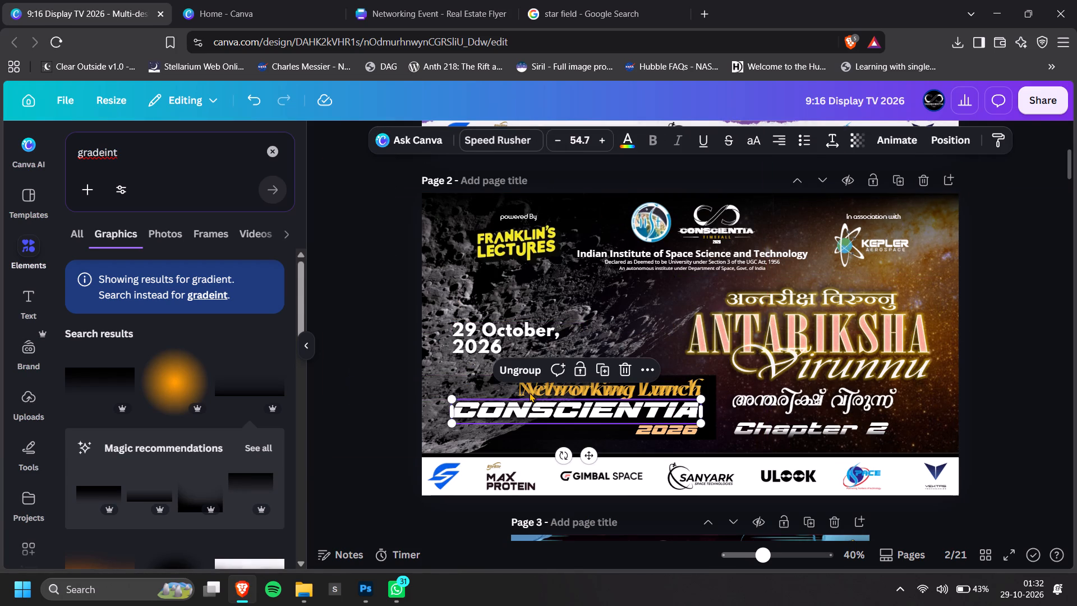
{"action": "left_click", "coordinate": [530, 392]}
{"action": "key", "text": "alt+1"}
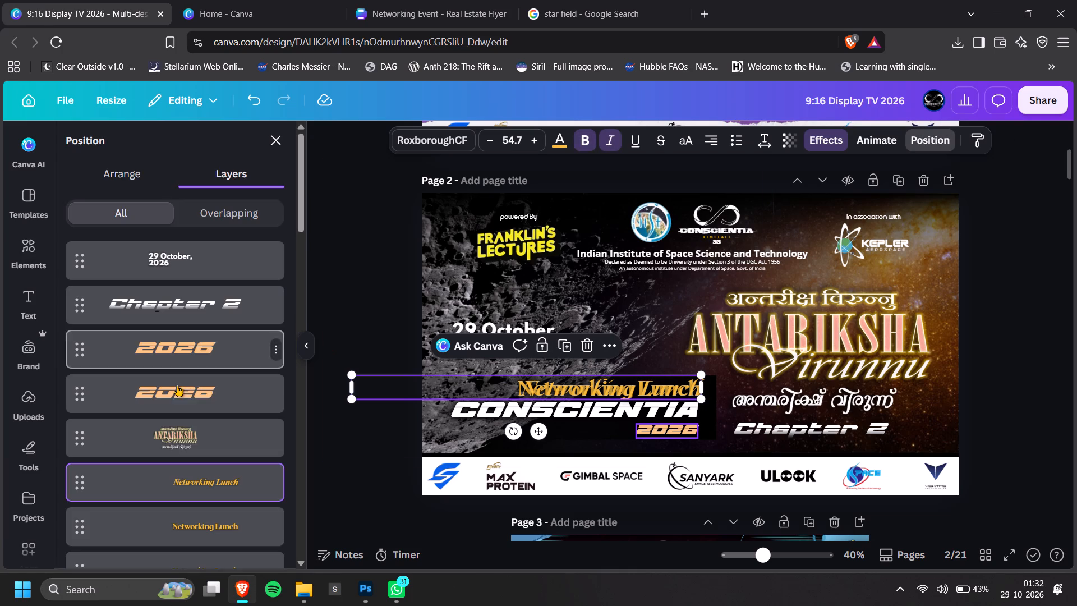
{"action": "scroll", "coordinate": [199, 389], "scroll_direction": "down", "scroll_amount": 1}
{"action": "left_click", "coordinate": [211, 439]}
{"action": "left_click", "coordinate": [613, 143]}
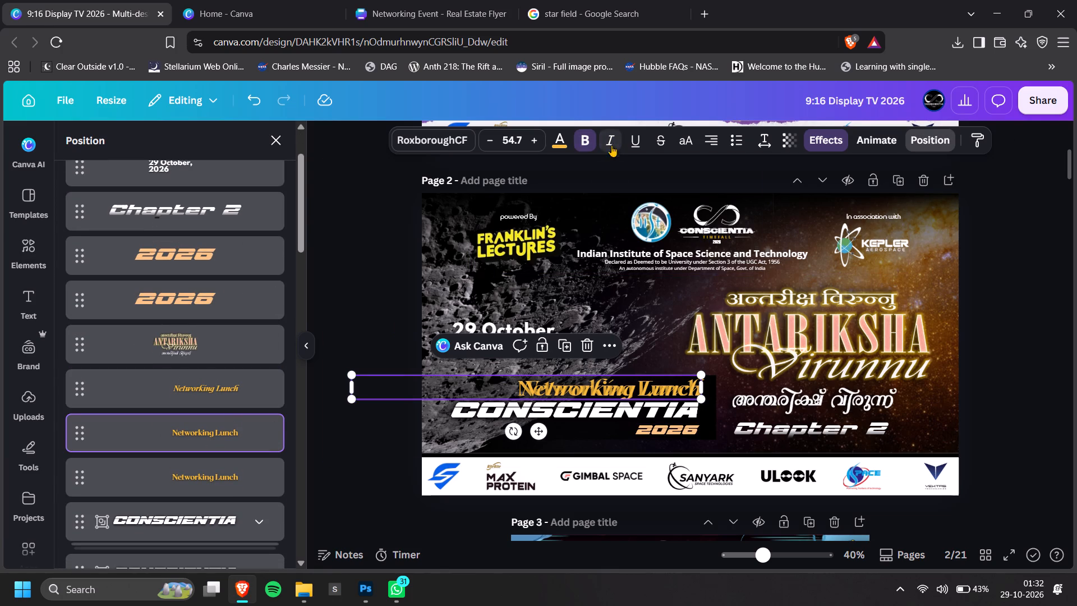
{"action": "left_click", "coordinate": [224, 461]}
{"action": "left_click", "coordinate": [610, 140]}
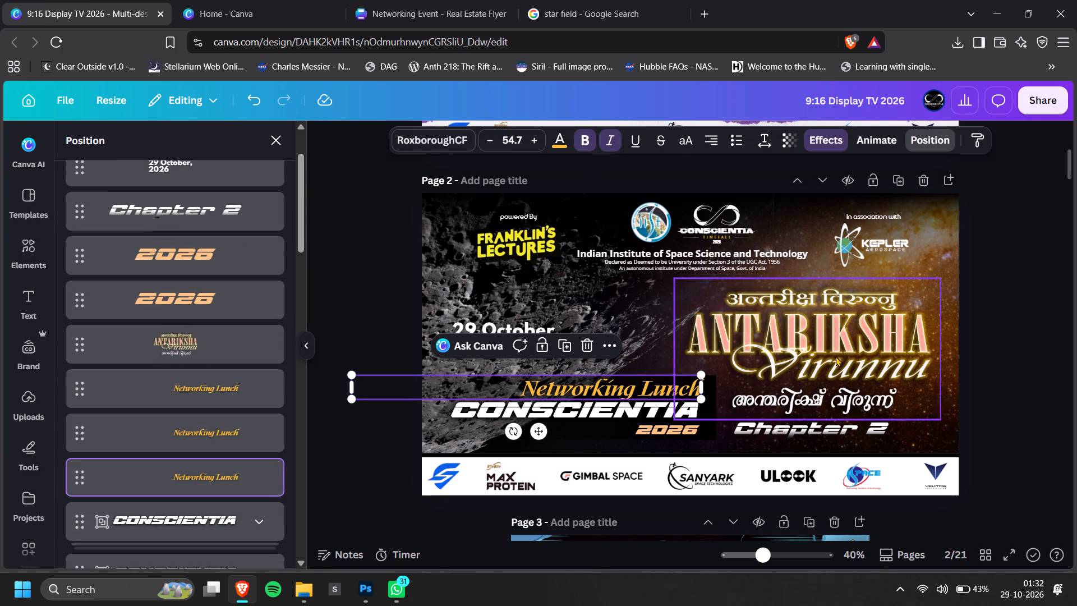
{"action": "double_click", "coordinate": [1043, 338]}
Select all three Networking Lunch layers, shift them slightly left to line up with CONSCIENTIA's right edge, and check the alignment.
{"action": "scroll", "coordinate": [988, 338], "scroll_direction": "down", "scroll_amount": 3, "text": "ctrl"}
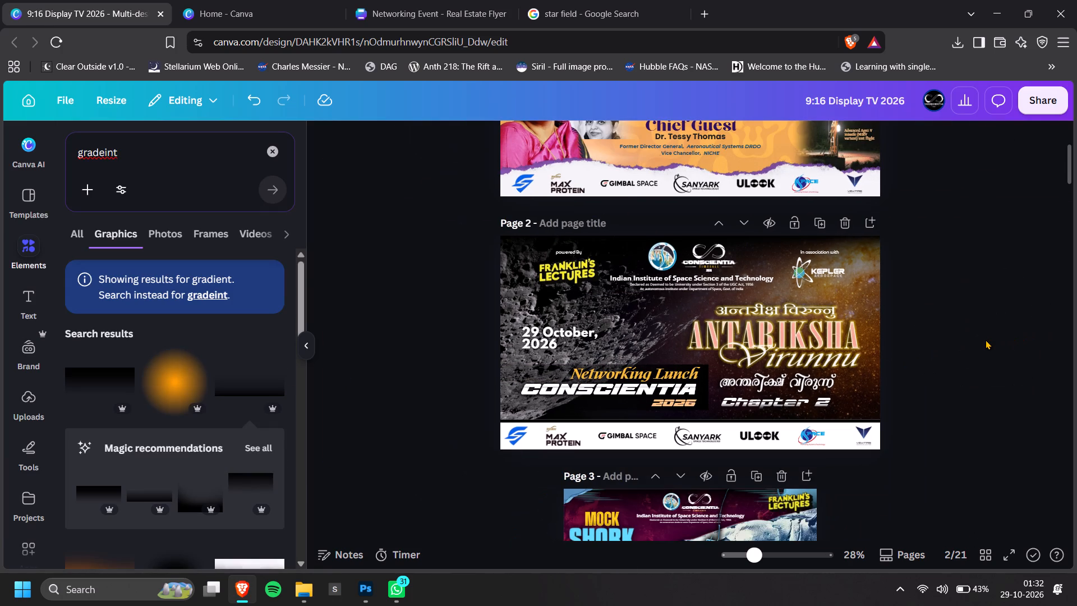
{"action": "scroll", "coordinate": [641, 392], "scroll_direction": "up", "scroll_amount": 5, "text": "ctrl"}
{"action": "key", "text": "alt+1"}
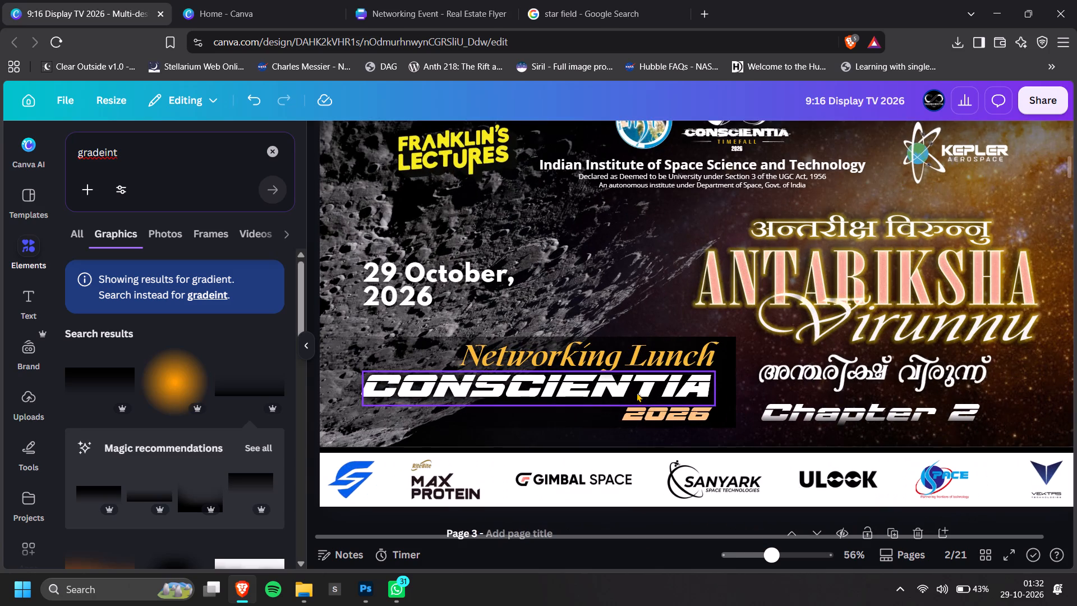
{"action": "scroll", "coordinate": [228, 418], "scroll_direction": "down", "scroll_amount": 2}
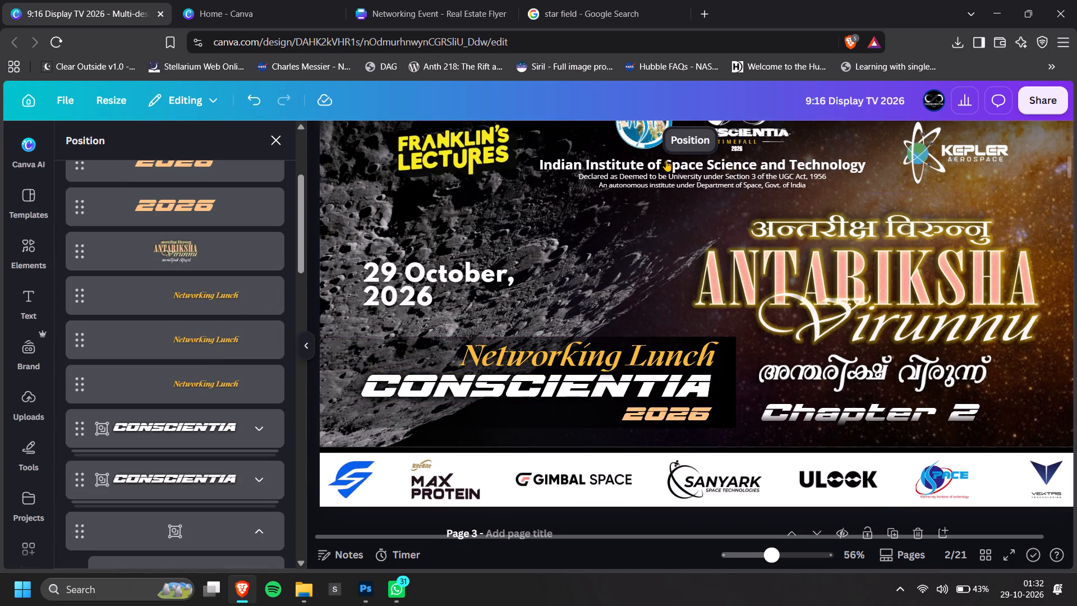
{"action": "left_click", "coordinate": [638, 391]}
{"action": "left_click", "coordinate": [639, 369]}
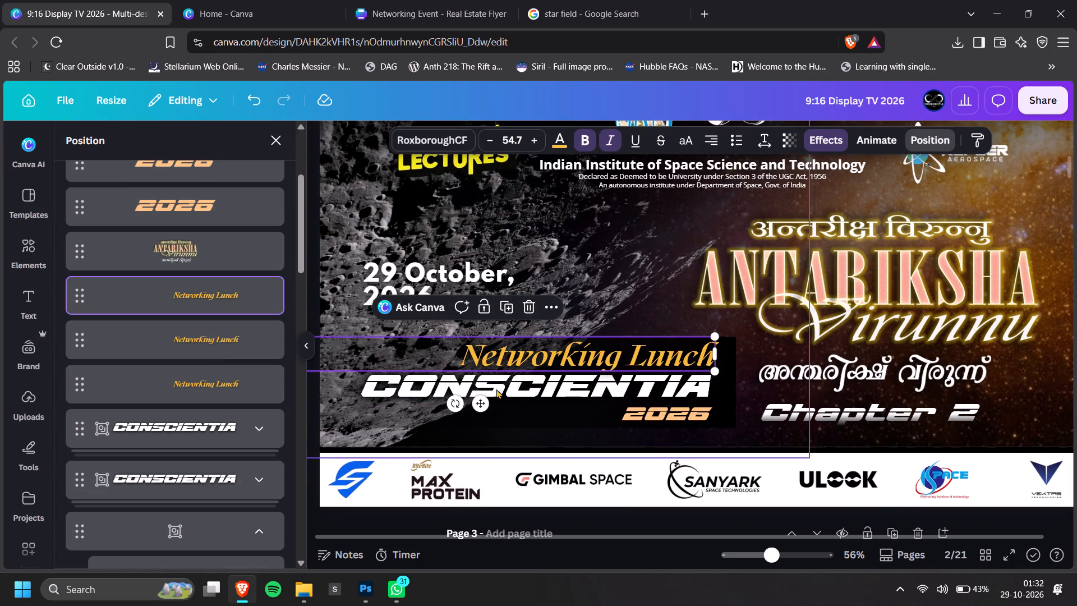
{"action": "left_click", "coordinate": [222, 377]}
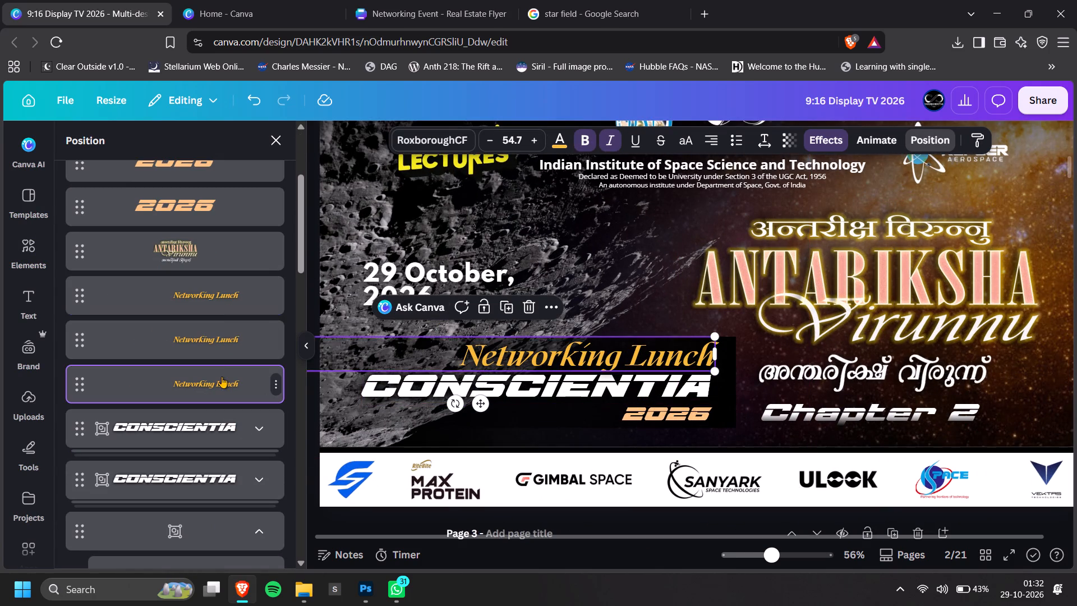
{"action": "left_click", "coordinate": [222, 302], "text": "shift"}
{"action": "scroll", "coordinate": [669, 350], "scroll_direction": "up", "scroll_amount": 3, "text": "ctrl"}
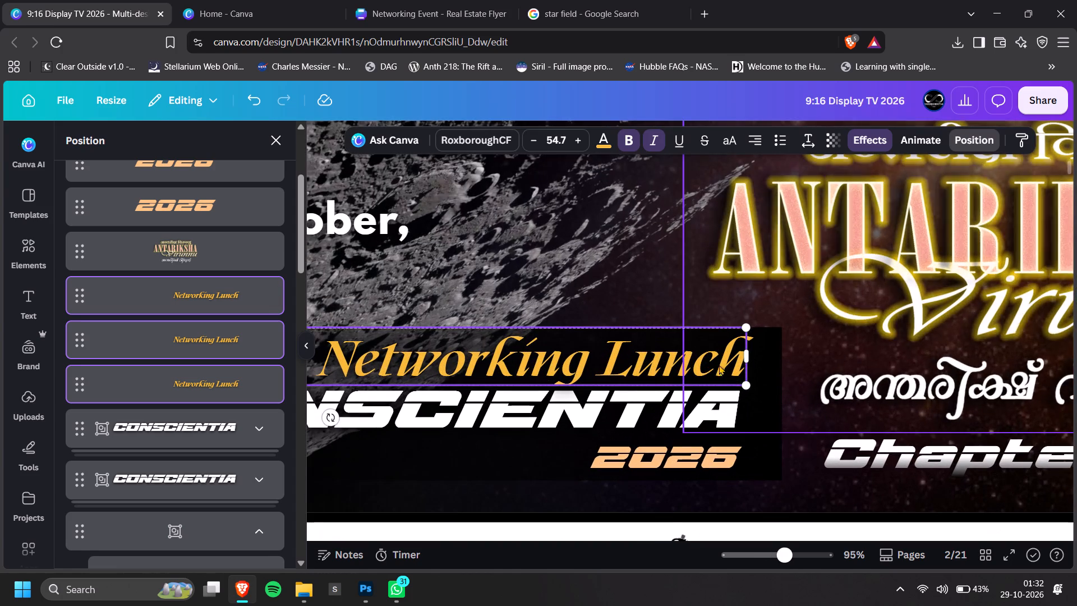
{"action": "left_click_drag", "start_coordinate": [717, 366], "coordinate": [710, 365]}
{"action": "scroll", "coordinate": [834, 362], "scroll_direction": "down", "scroll_amount": 8, "text": "ctrl"}
{"action": "double_click", "coordinate": [972, 345]}
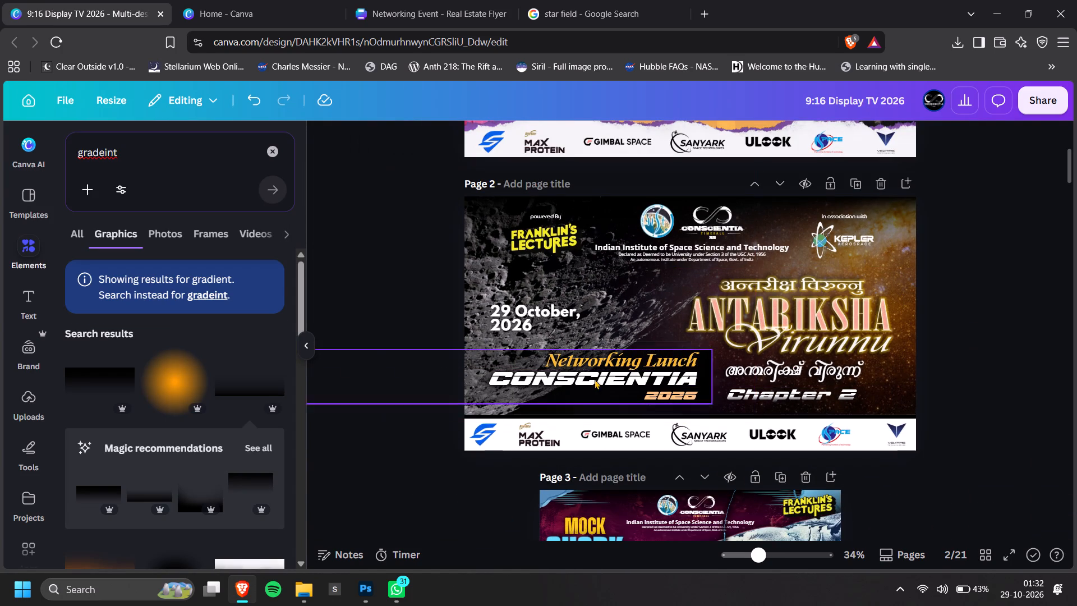
{"action": "scroll", "coordinate": [556, 365], "scroll_direction": "up", "scroll_amount": 2, "text": "ctrl"}
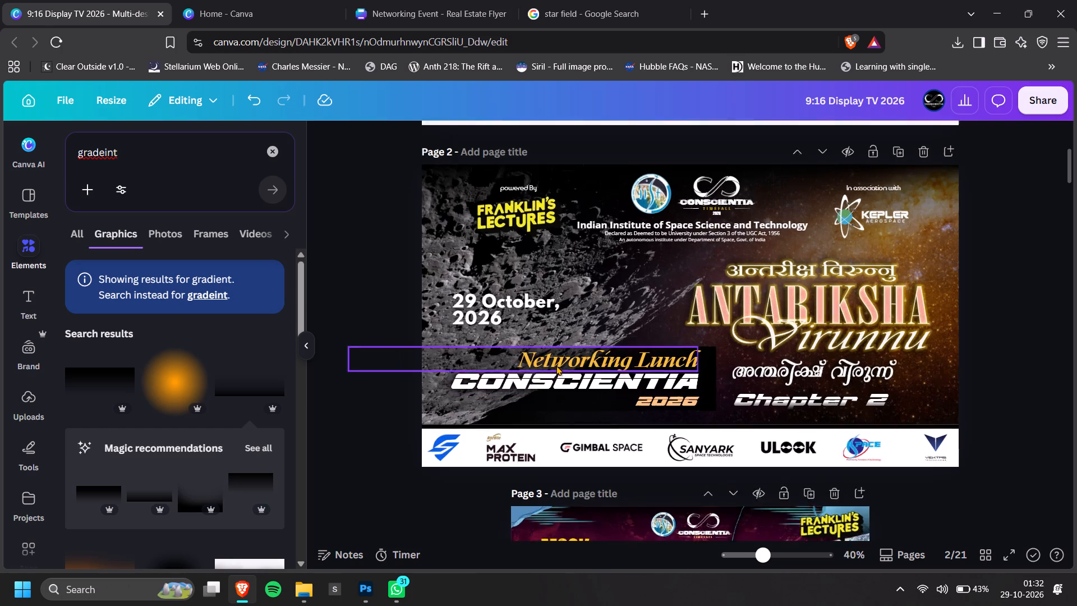
{"action": "scroll", "coordinate": [556, 365], "scroll_direction": "up", "scroll_amount": 4, "text": "ctrl"}
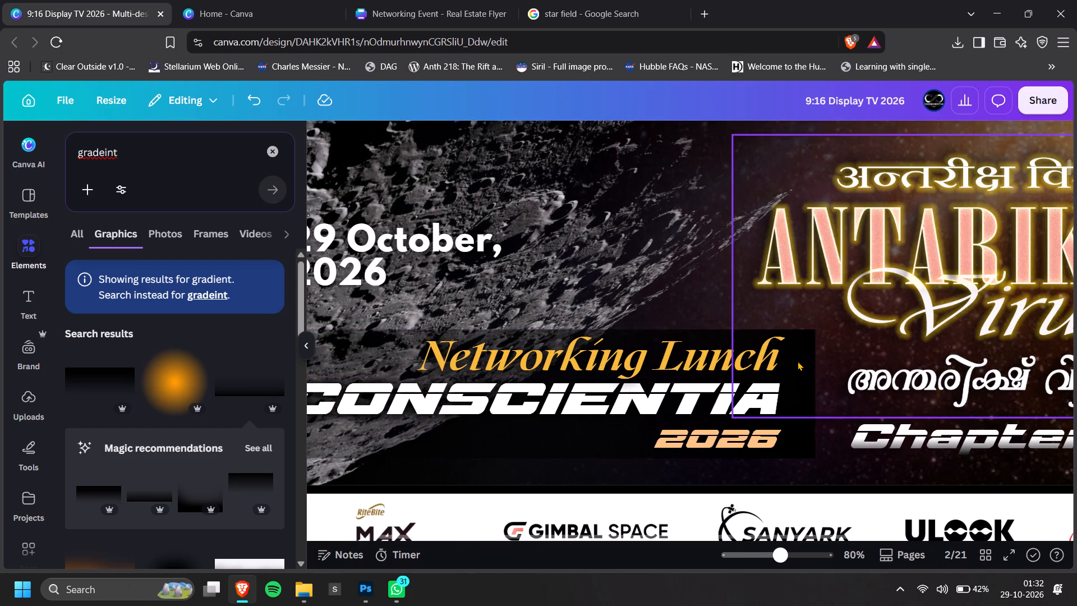
Examine the gradient's bounds behind the Networking Lunch text and the overall layout of page 2.
{"action": "left_click", "coordinate": [797, 449]}
{"action": "left_click", "coordinate": [519, 330]}
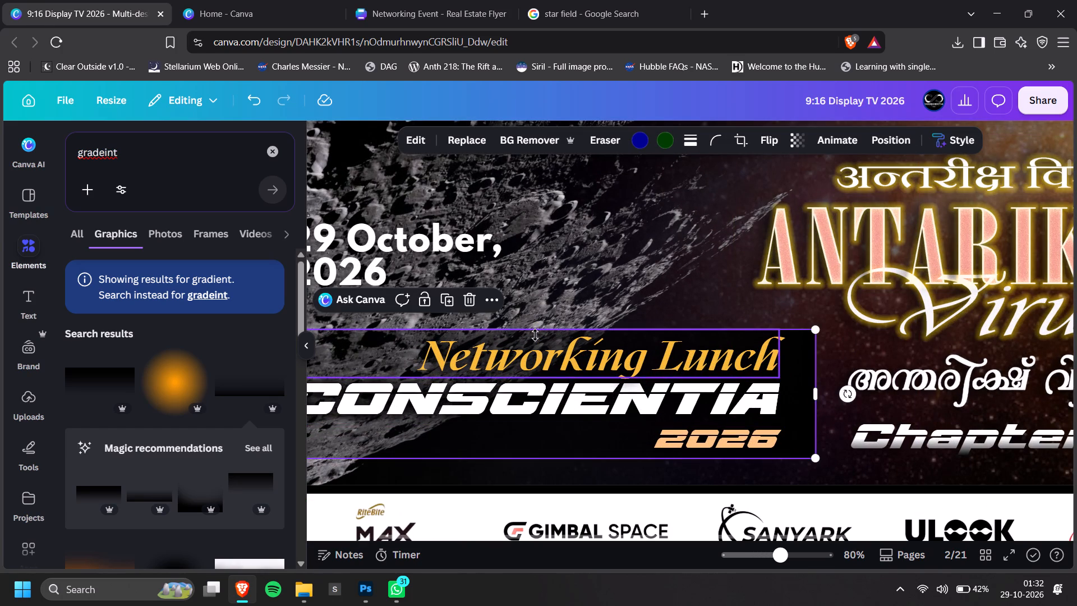
{"action": "left_click", "coordinate": [535, 335]}
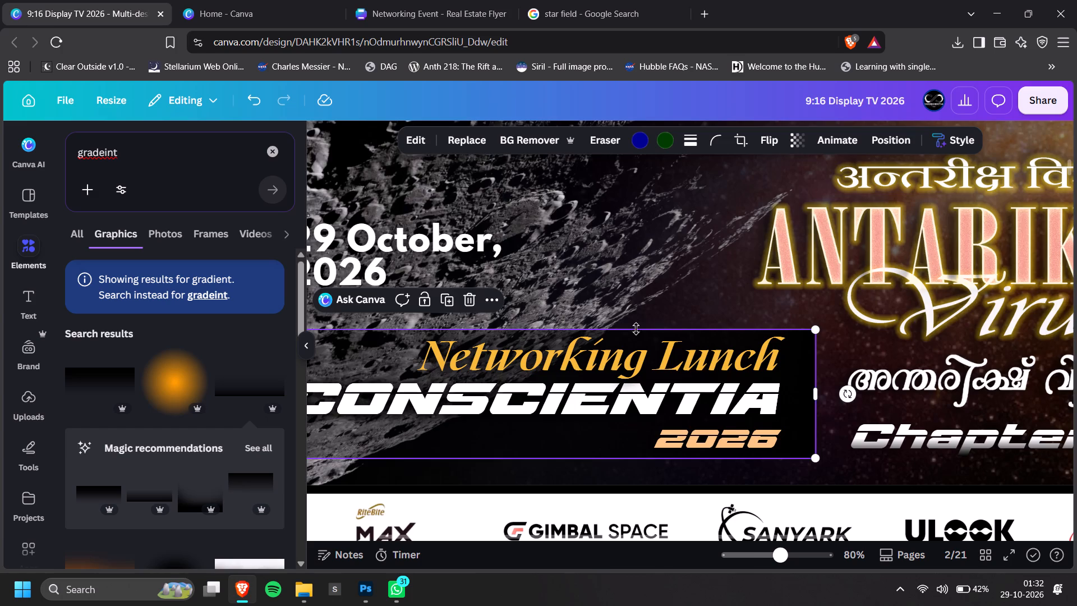
{"action": "scroll", "coordinate": [780, 331], "scroll_direction": "down", "scroll_amount": 9, "text": "ctrl"}
{"action": "double_click", "coordinate": [983, 290]}
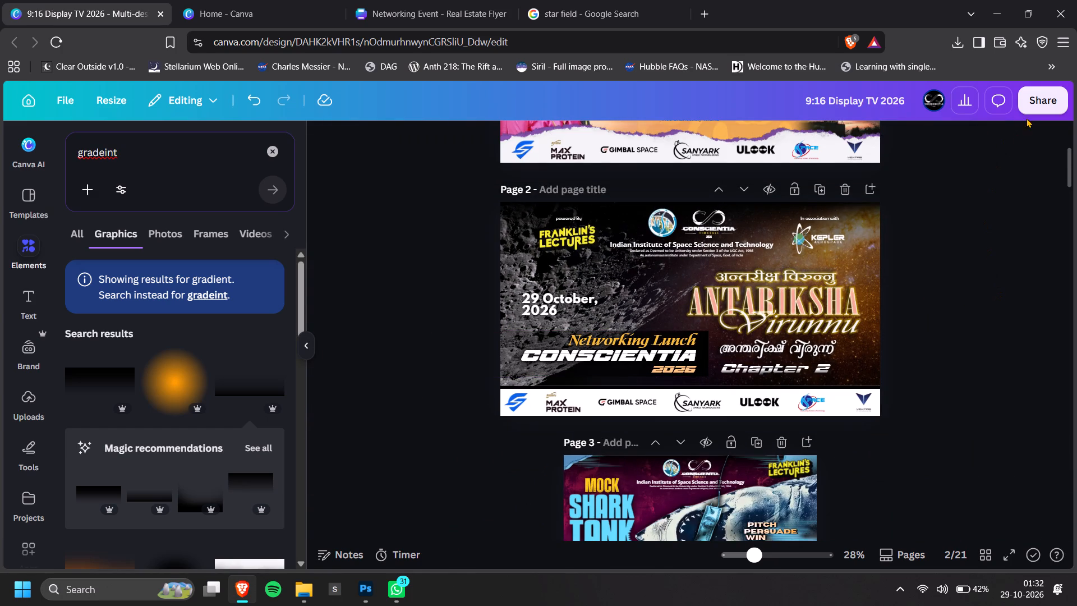
{"action": "scroll", "coordinate": [970, 278], "scroll_direction": "up", "scroll_amount": 1, "text": "ctrl"}
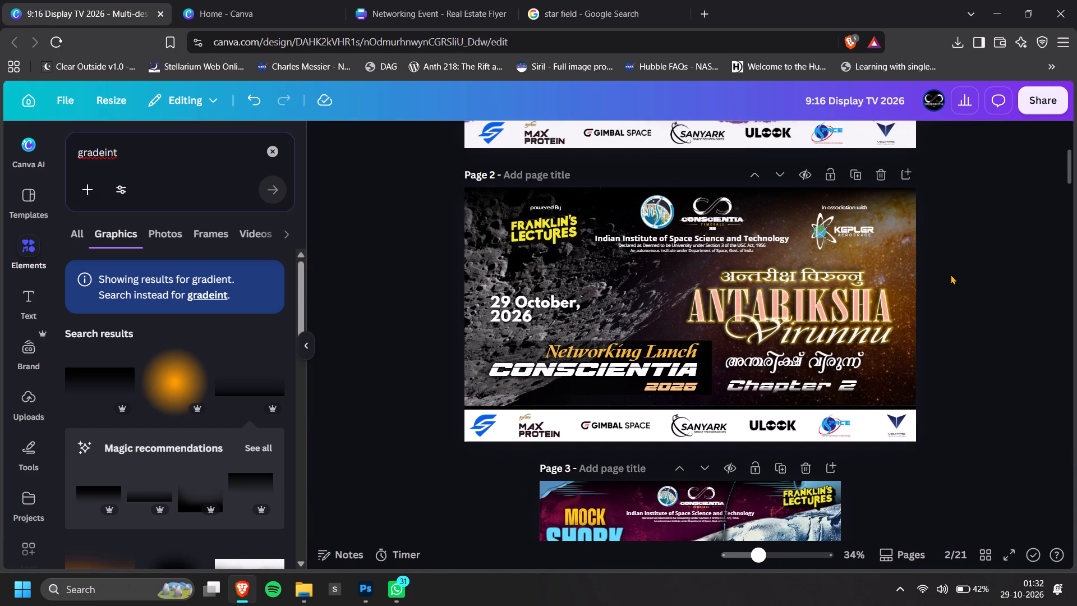
{"action": "scroll", "coordinate": [968, 264], "scroll_direction": "up", "scroll_amount": 1, "text": "ctrl"}
{"action": "scroll", "coordinate": [1020, 309], "scroll_direction": "up", "scroll_amount": 1, "text": "ctrl"}
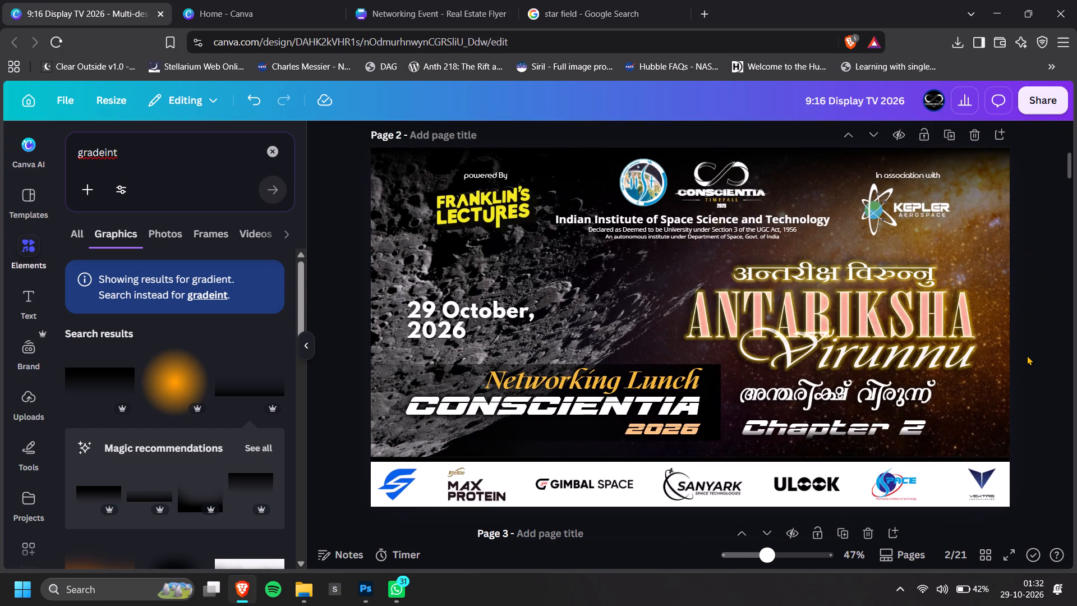
Download page 2 as a PNG.
{"action": "left_click", "coordinate": [1035, 100]}
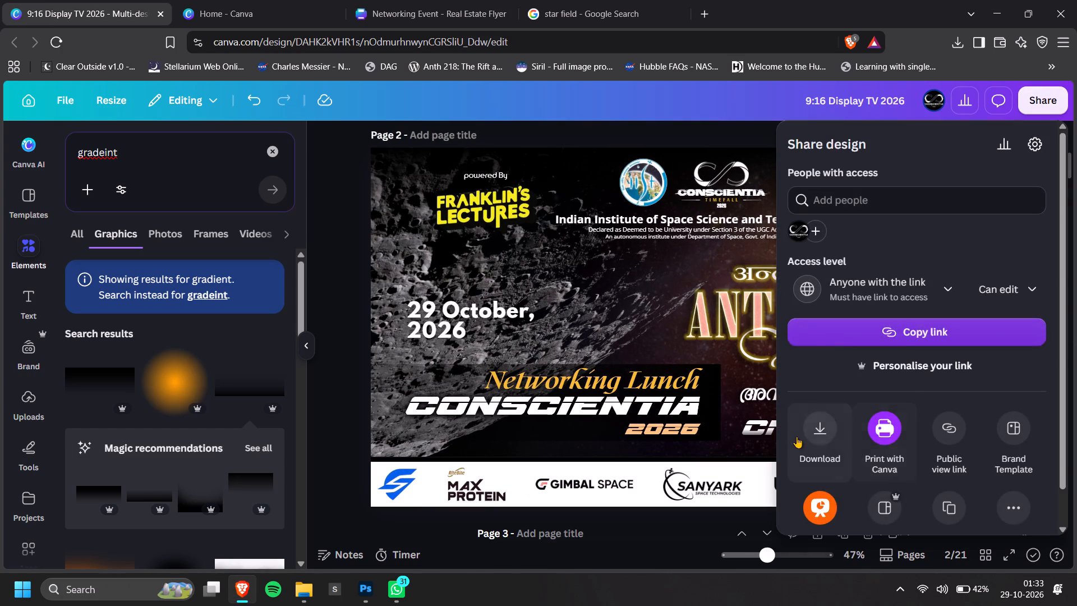
{"action": "left_click", "coordinate": [797, 437]}
{"action": "left_click", "coordinate": [924, 433]}
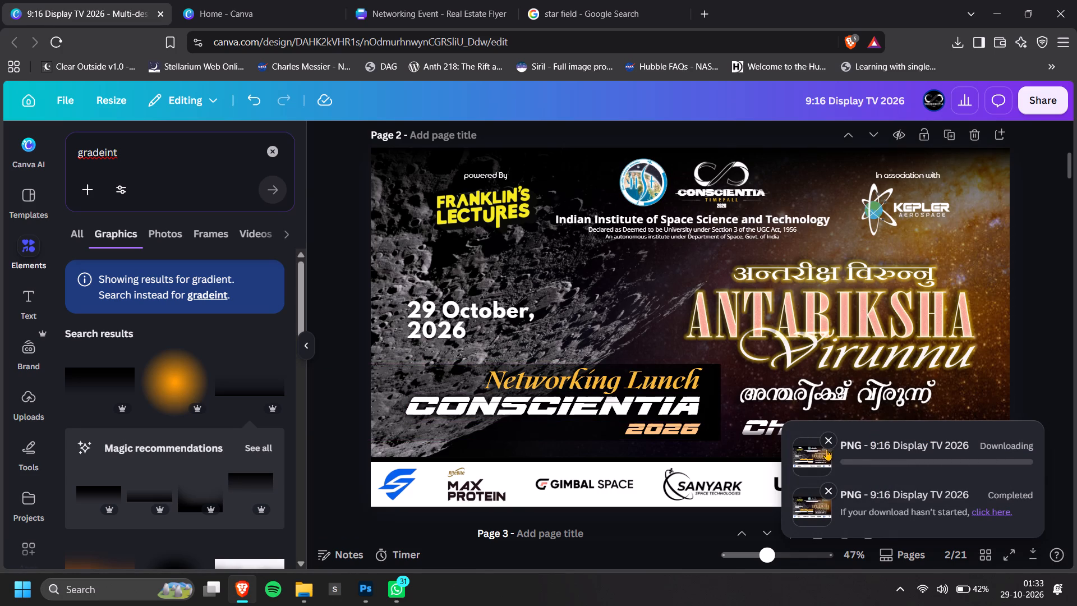
{"action": "left_click", "coordinate": [828, 435]}
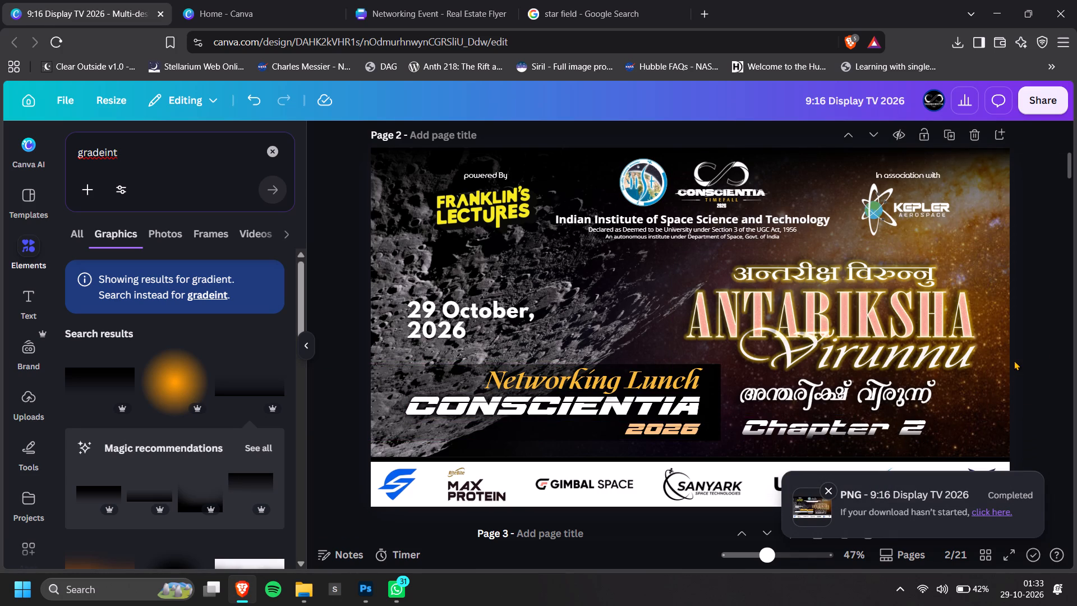
Set the text colour of Chapter 2 on page 2 to solid white.
{"action": "left_click", "coordinate": [917, 428]}
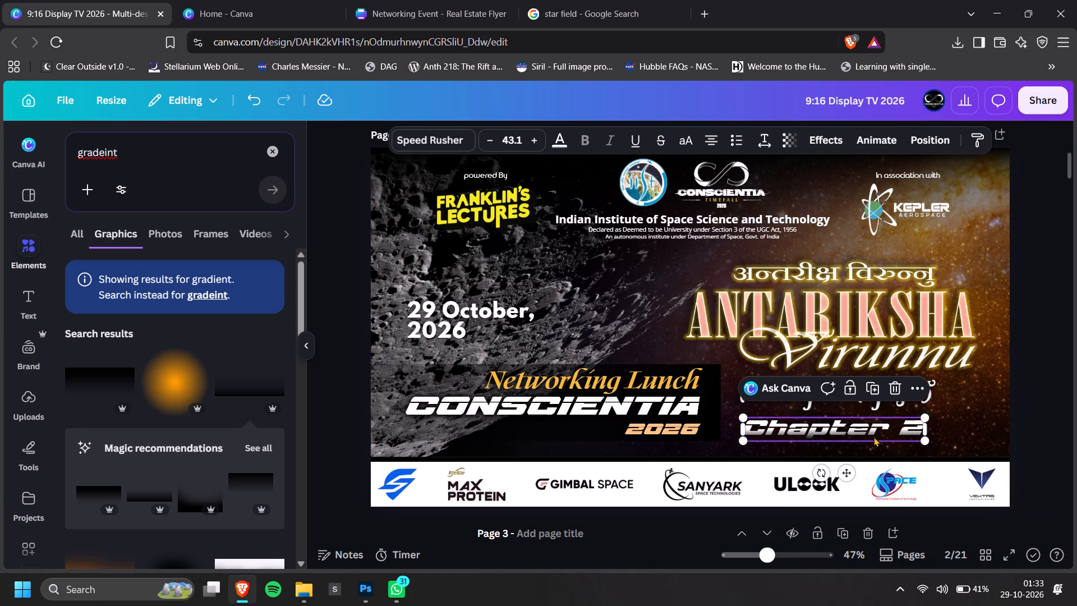
{"action": "left_click", "coordinate": [1003, 369]}
{"action": "scroll", "coordinate": [803, 425], "scroll_direction": "up", "scroll_amount": 4, "text": "ctrl"}
{"action": "left_click", "coordinate": [803, 434]}
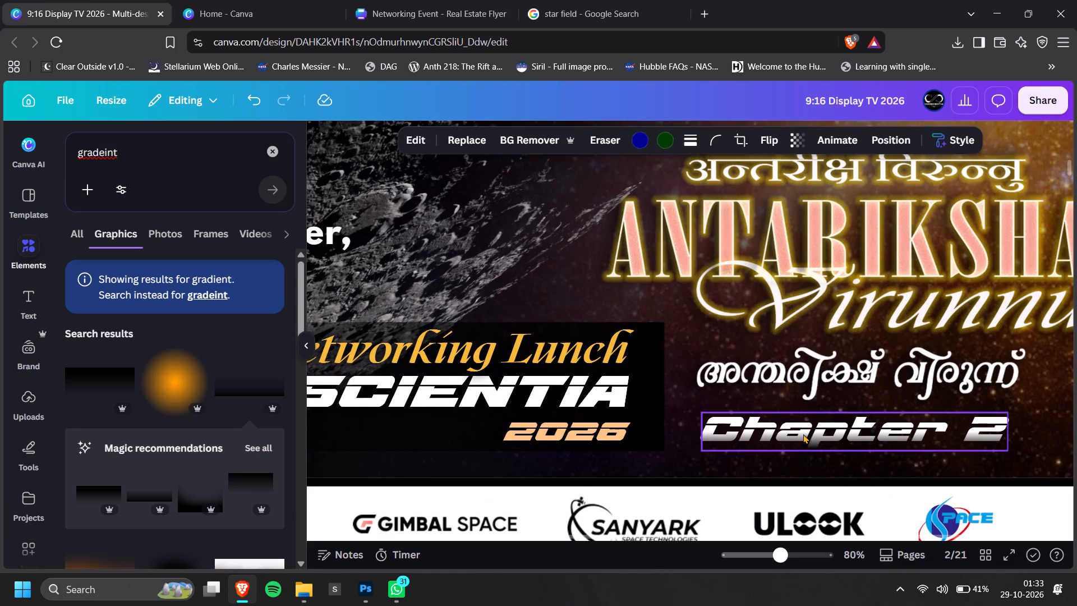
{"action": "left_click", "coordinate": [561, 148]}
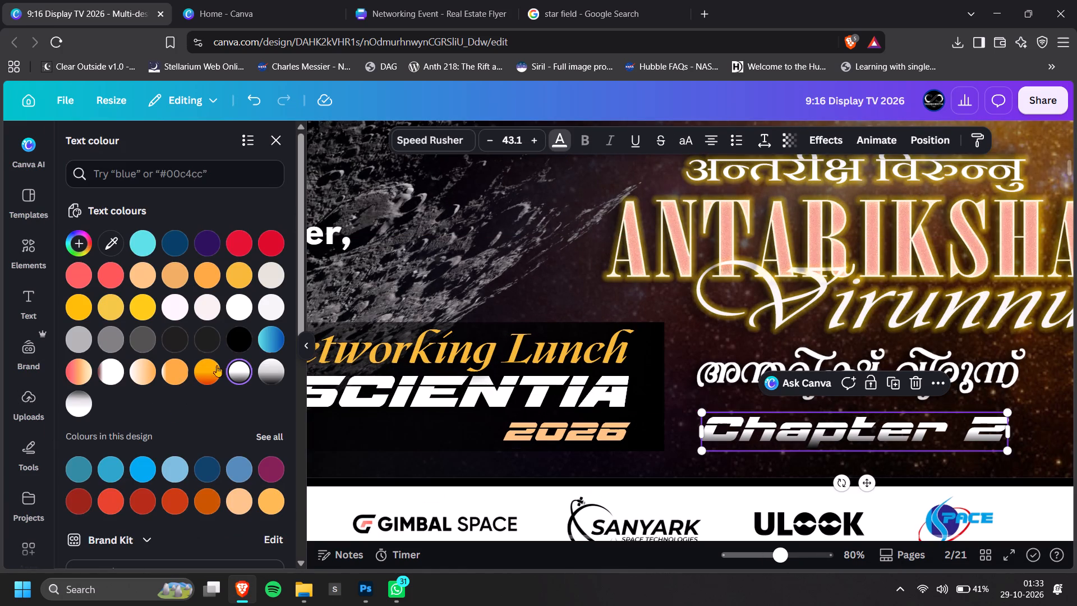
{"action": "left_click", "coordinate": [236, 305]}
{"action": "scroll", "coordinate": [777, 334], "scroll_direction": "down", "scroll_amount": 5, "text": "ctrl"}
{"action": "double_click", "coordinate": [958, 325]}
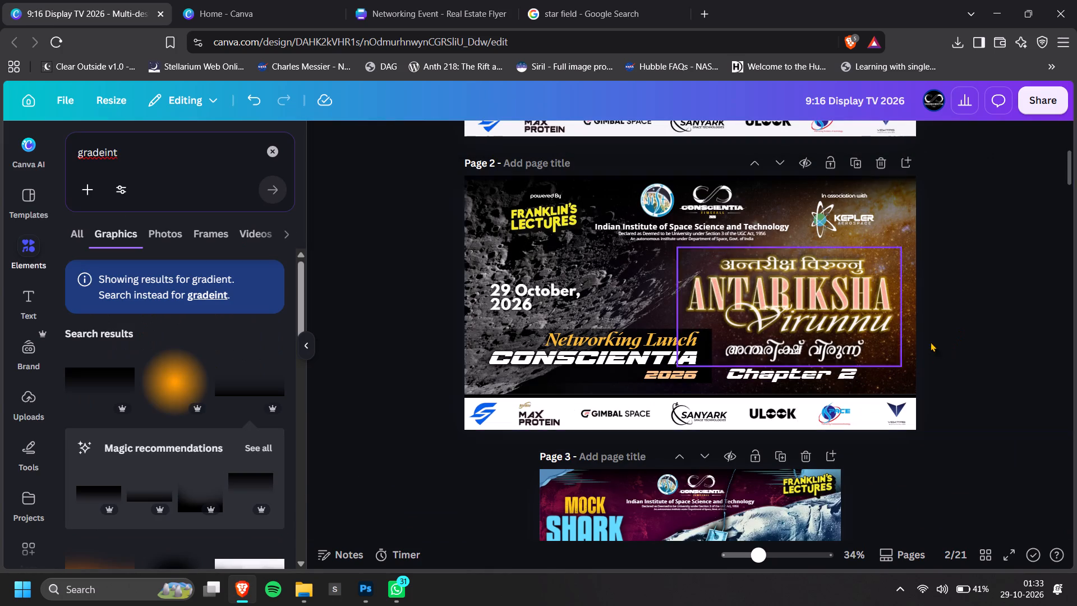
{"action": "left_click", "coordinate": [1033, 100]}
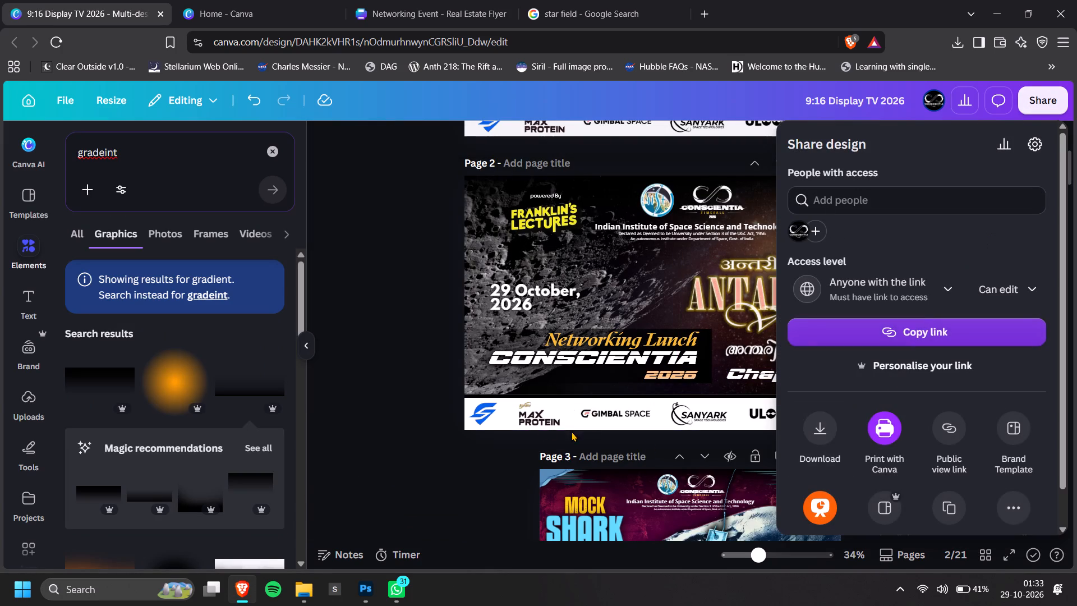
{"action": "left_click", "coordinate": [356, 380]}
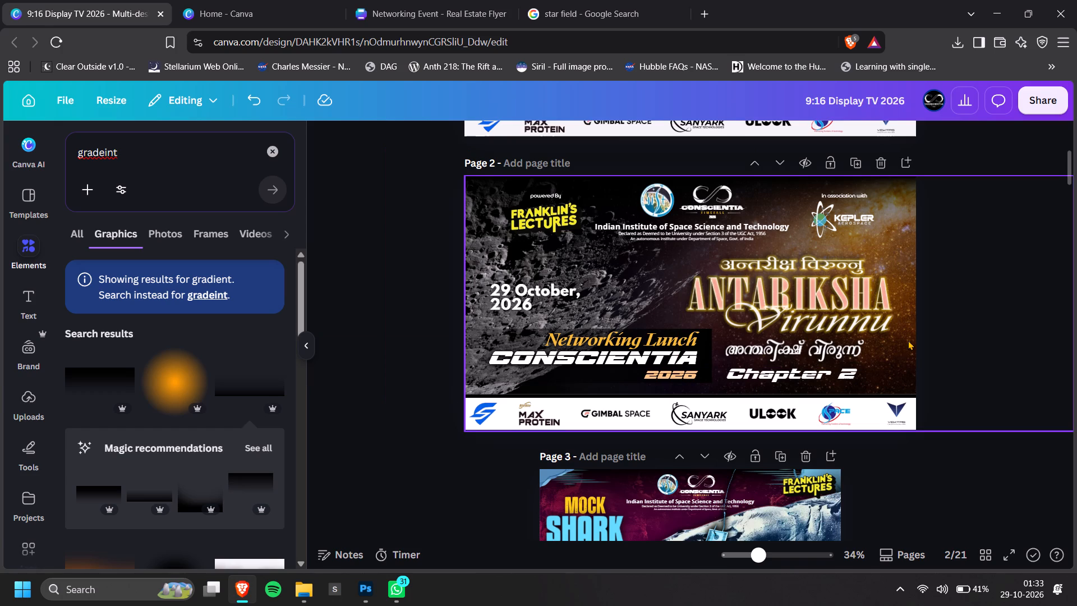
Clear all the text from the topmost of the overlapping Networking Lunch text layers.
{"action": "left_click", "coordinate": [551, 341]}
{"action": "scroll", "coordinate": [551, 341], "scroll_direction": "up", "scroll_amount": 4, "text": "ctrl"}
{"action": "double_click", "coordinate": [553, 340]}
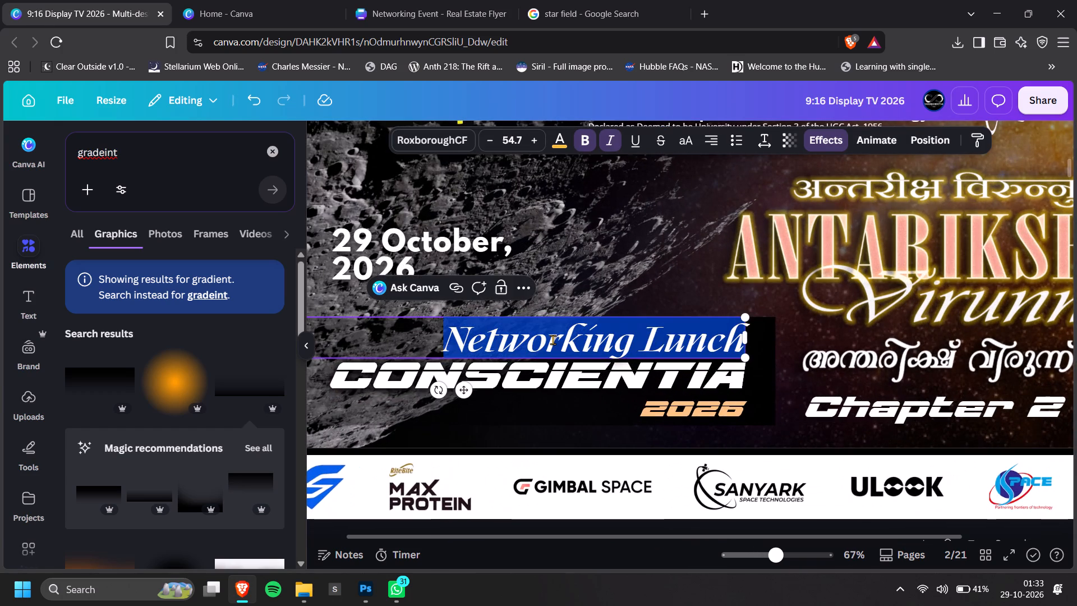
{"action": "key", "text": "ctrl+a"}
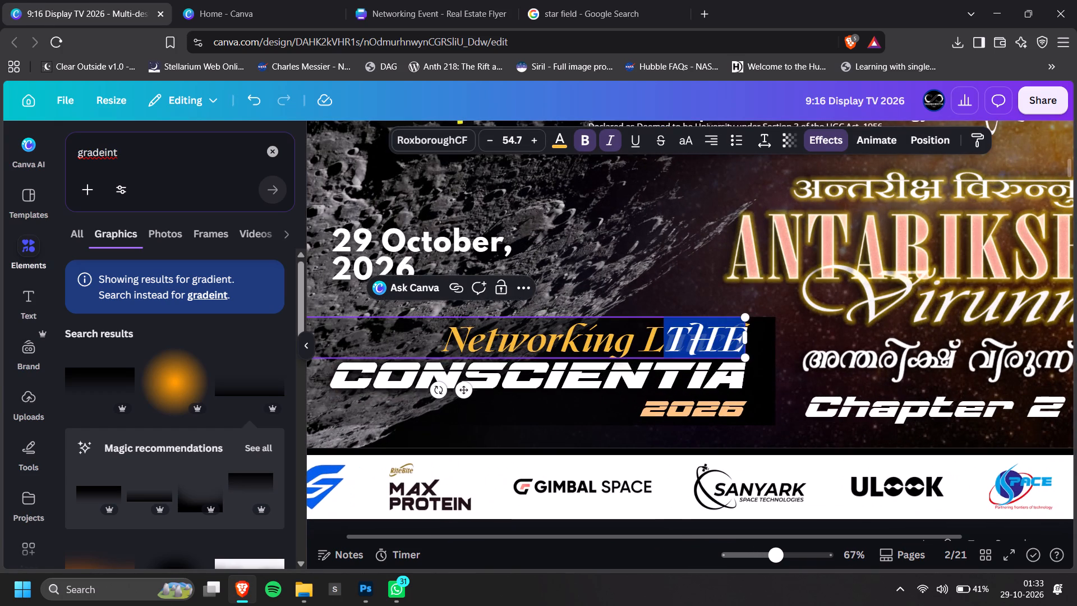
{"action": "key", "text": "BackSpace"}
Delete one of the duplicate Networking Lunch text layers from page 2's layer list.
{"action": "key", "text": "alt+1"}
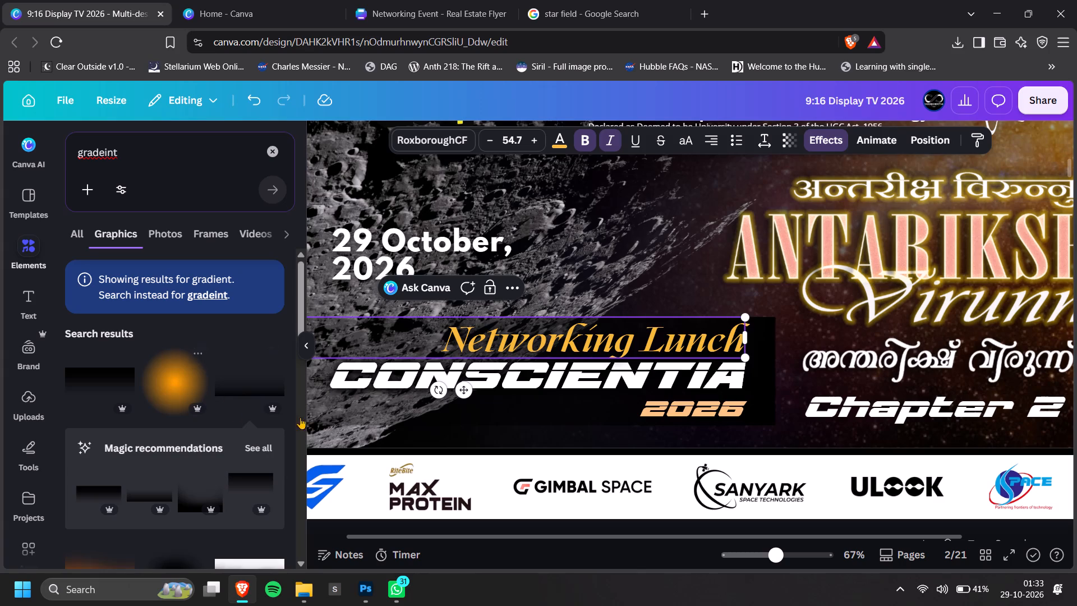
{"action": "left_click", "coordinate": [355, 325]}
{"action": "left_click", "coordinate": [494, 198]}
{"action": "key", "text": "alt+1"}
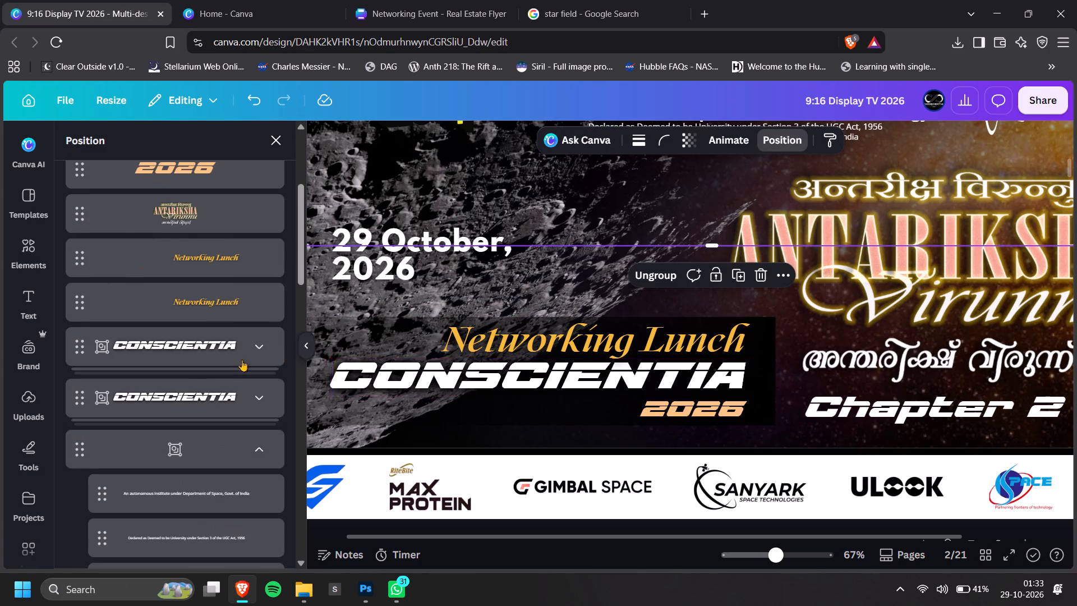
{"action": "scroll", "coordinate": [153, 303], "scroll_direction": "up", "scroll_amount": 1}
{"action": "left_click", "coordinate": [192, 358]}
{"action": "key", "text": "BackSpace"}
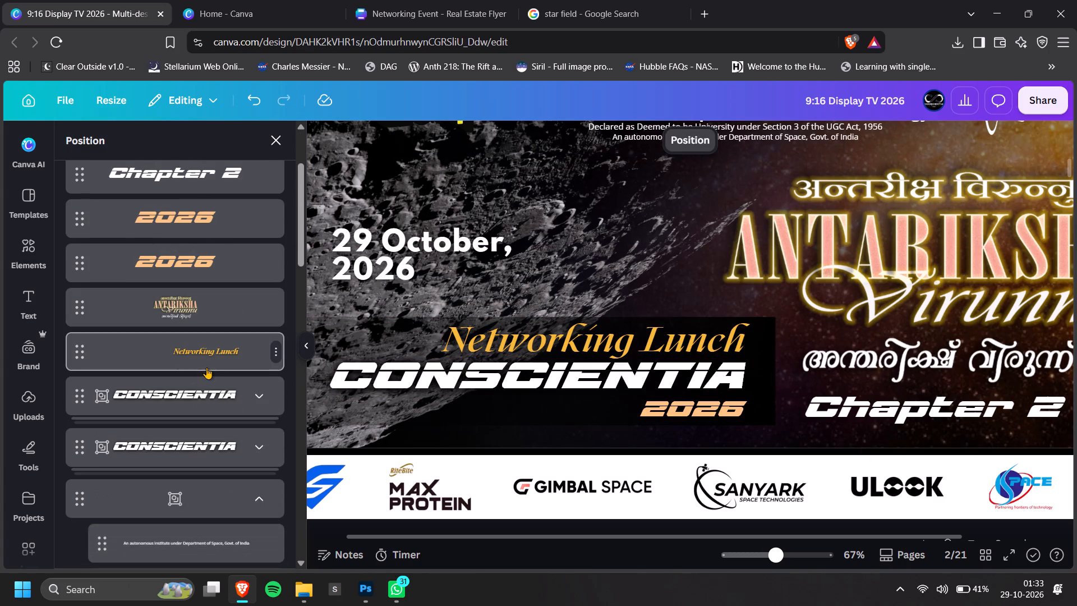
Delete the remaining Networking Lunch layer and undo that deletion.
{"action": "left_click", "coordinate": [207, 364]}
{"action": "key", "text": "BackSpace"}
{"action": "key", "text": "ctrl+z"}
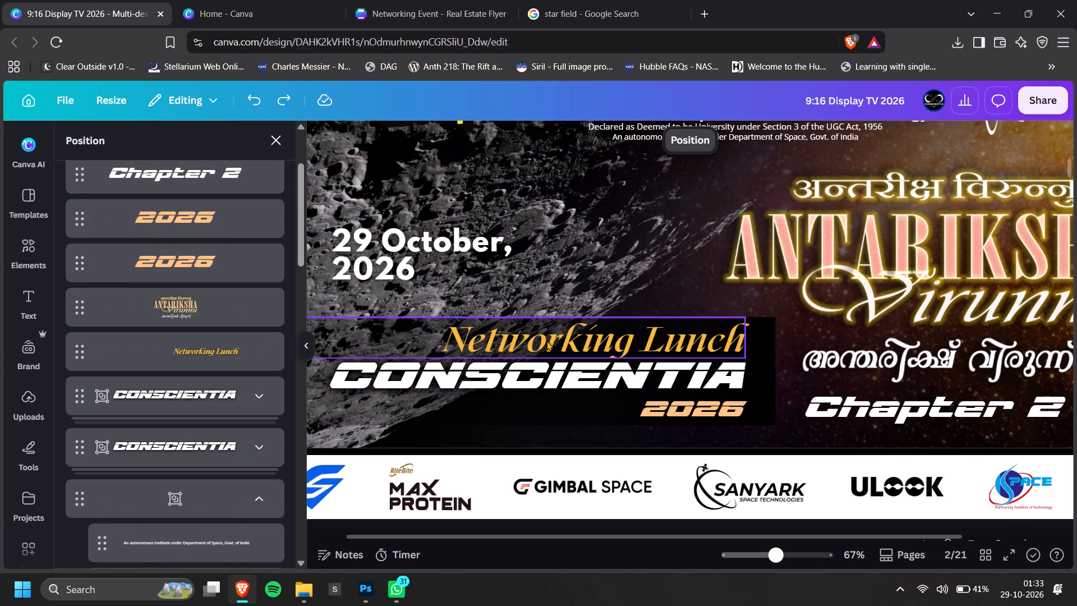
Replace the Networking Lunch text above CONSCIENTIA with "The Grand Networking Event".
{"action": "double_click", "coordinate": [547, 341]}
{"action": "key", "text": "ctrl+a"}
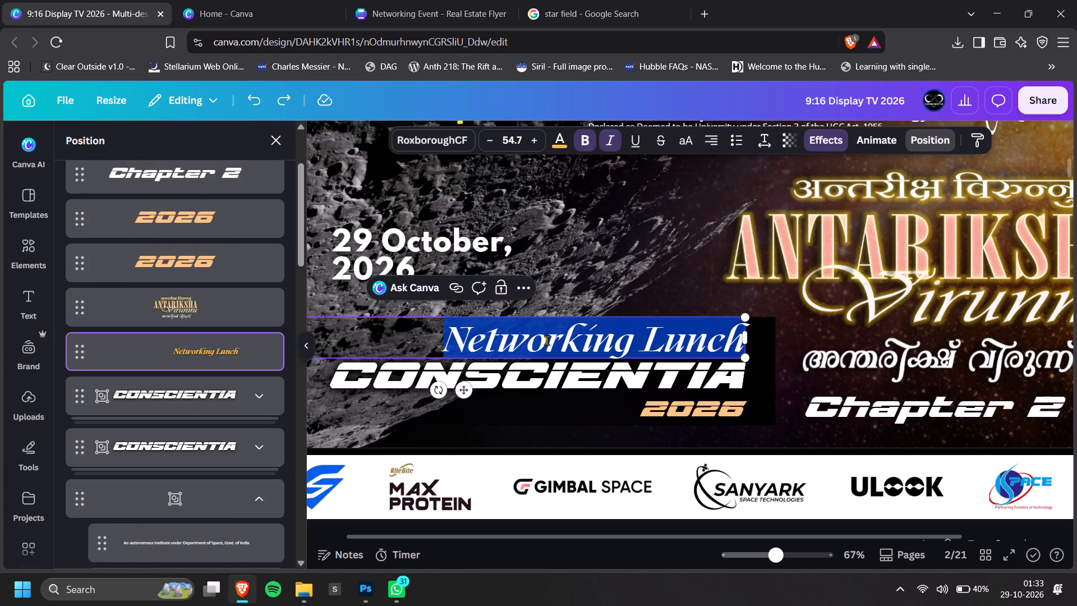
{"action": "key", "text": "t"}
{"action": "type", "text": "he"}
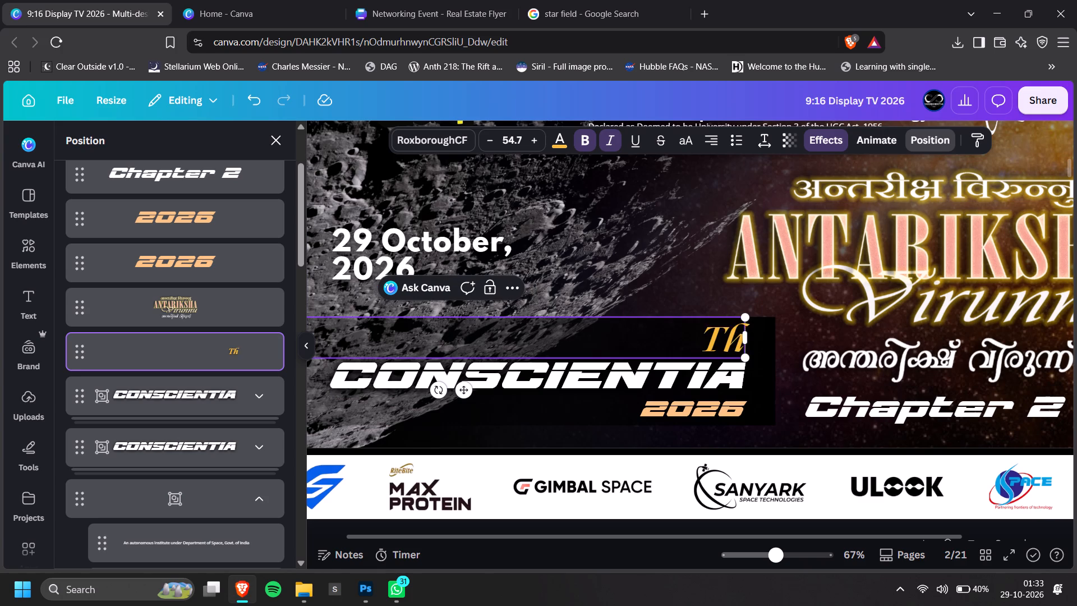
{"action": "key", "text": "space"}
{"action": "type", "text": "Grand Networking"}
{"action": "key", "text": "space"}
{"action": "type", "text": "Event"}
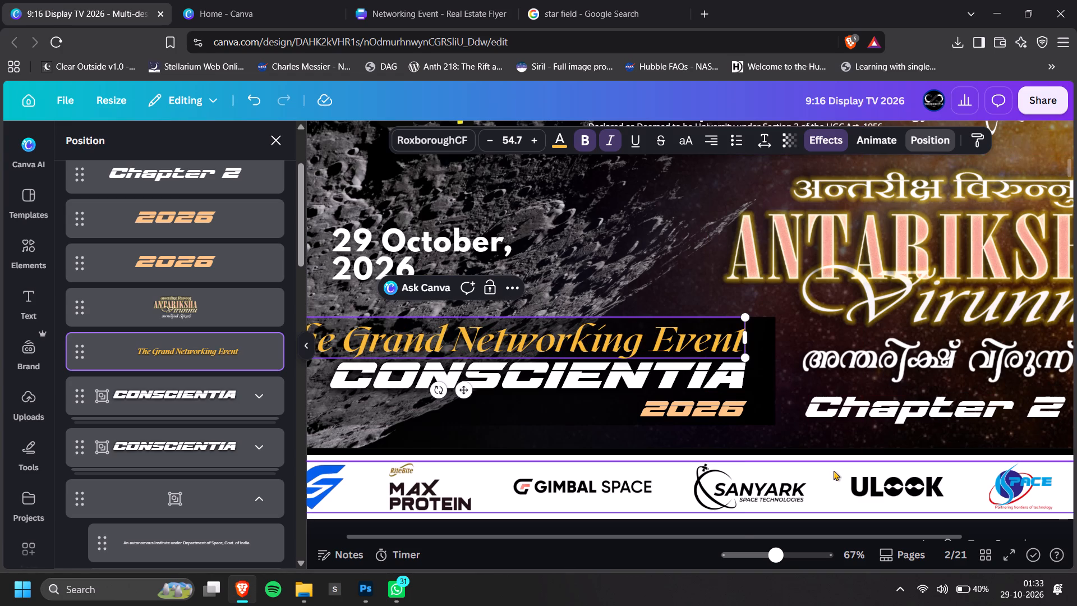
{"action": "left_click", "coordinate": [834, 470]}
{"action": "scroll", "coordinate": [834, 470], "scroll_direction": "down", "scroll_amount": 4, "text": "ctrl"}
{"action": "double_click", "coordinate": [1018, 353]}
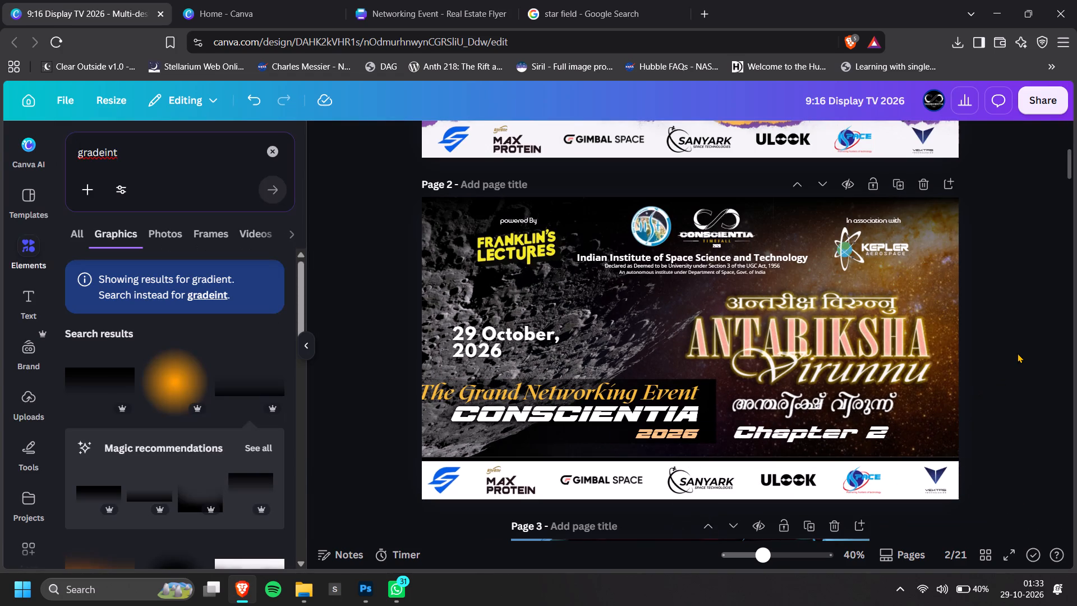
Scale The Grand Networking Event heading down to font size 44.5, keeping its right end aligned with CONSCIENTIA.
{"action": "scroll", "coordinate": [569, 382], "scroll_direction": "up", "scroll_amount": 3, "text": "ctrl"}
{"action": "scroll", "coordinate": [536, 405], "scroll_direction": "up", "scroll_amount": 1, "text": "shift"}
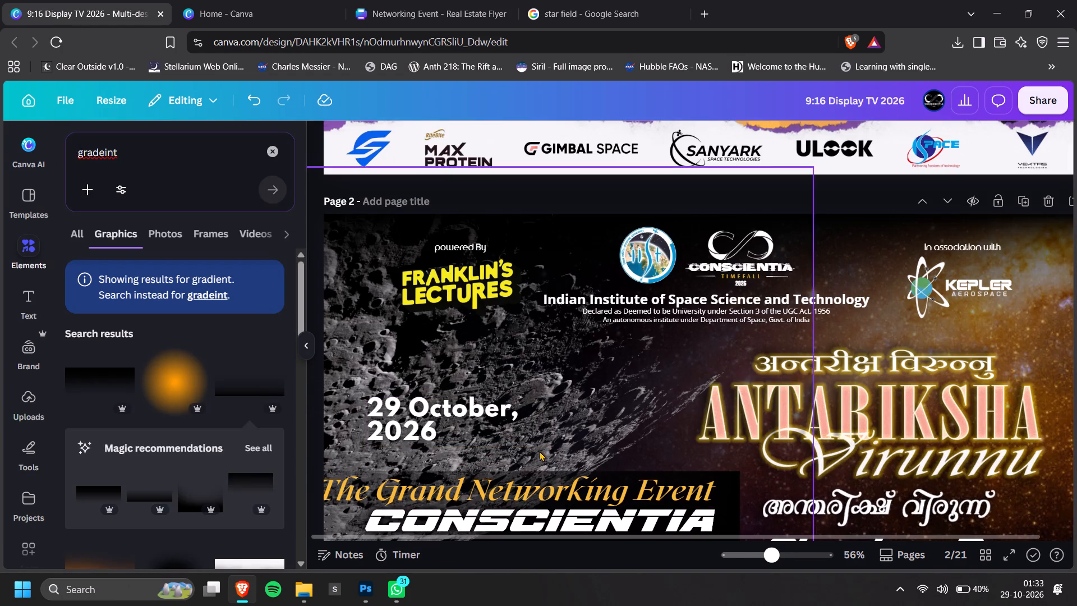
{"action": "left_click", "coordinate": [554, 485]}
{"action": "scroll", "coordinate": [554, 485], "scroll_direction": "down", "scroll_amount": 1, "text": "ctrl"}
{"action": "scroll", "coordinate": [400, 497], "scroll_direction": "down", "scroll_amount": 2, "text": "ctrl"}
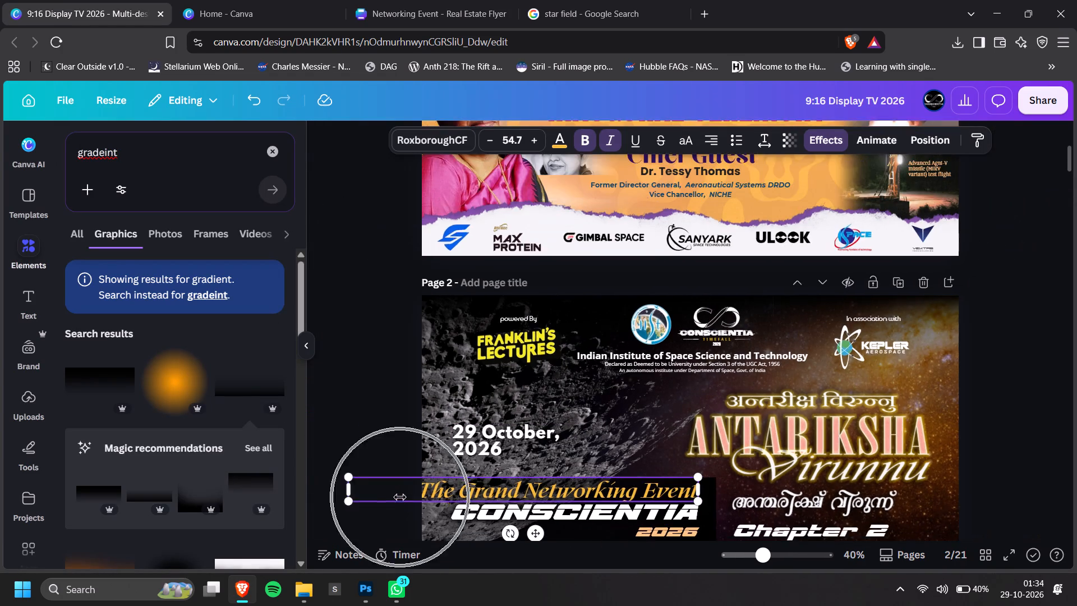
{"action": "left_click_drag", "start_coordinate": [401, 478], "coordinate": [457, 488]}
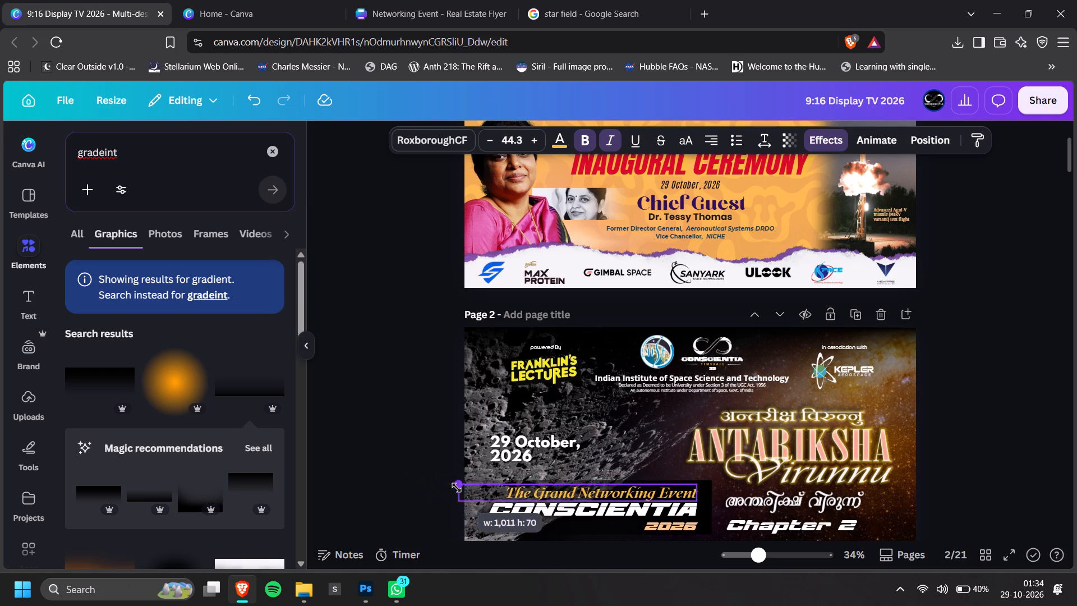
{"action": "left_click_drag", "start_coordinate": [457, 488], "coordinate": [467, 490]}
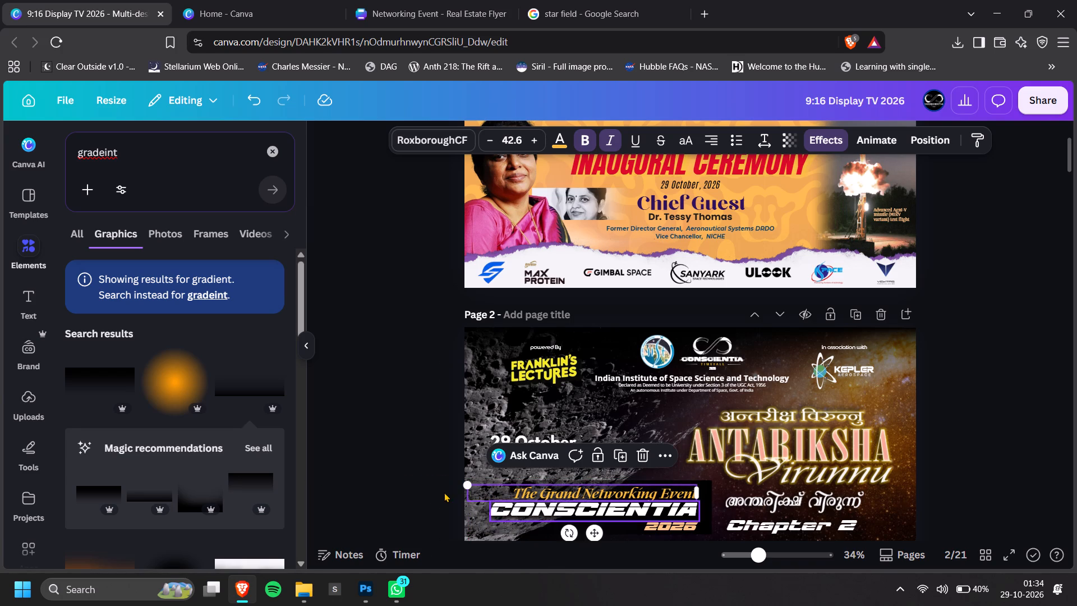
{"action": "left_click_drag", "start_coordinate": [468, 485], "coordinate": [459, 481]}
Check the resized heading's fit and alignment above CONSCIENTIA, close up and in the full page 2 layout.
{"action": "scroll", "coordinate": [647, 498], "scroll_direction": "up", "scroll_amount": 8, "text": "ctrl"}
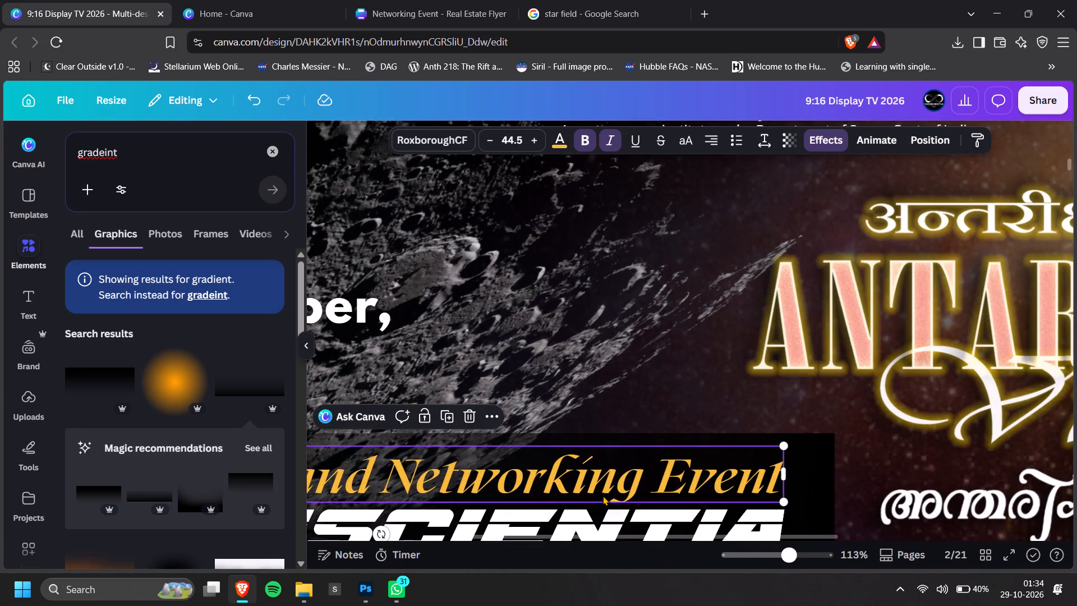
{"action": "scroll", "coordinate": [603, 495], "scroll_direction": "up", "scroll_amount": 2, "text": "shift"}
{"action": "scroll", "coordinate": [626, 493], "scroll_direction": "down", "scroll_amount": 1}
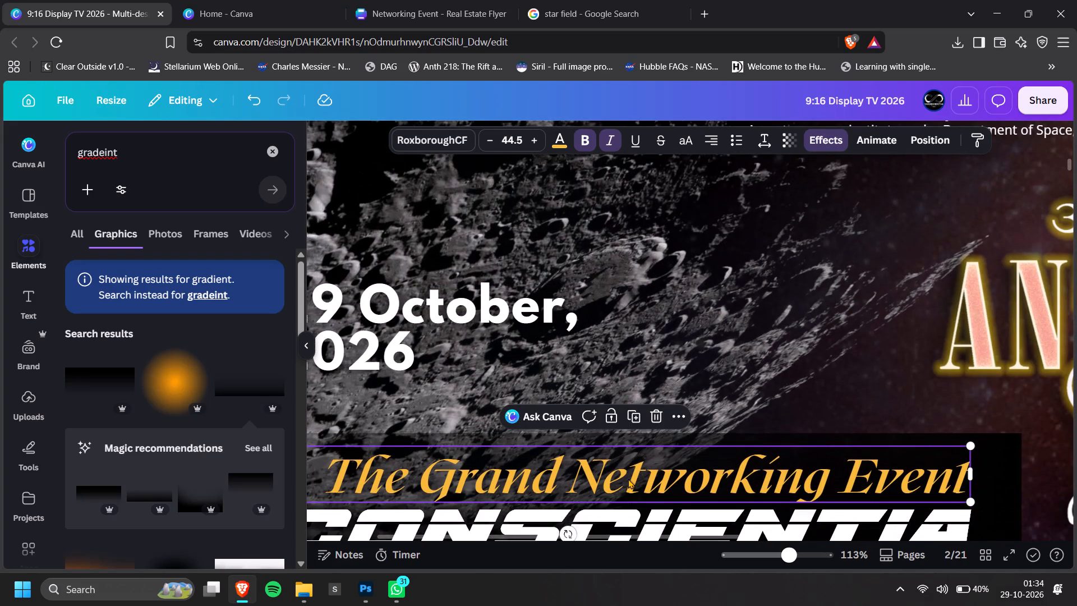
{"action": "left_click", "coordinate": [628, 479], "text": "alt"}
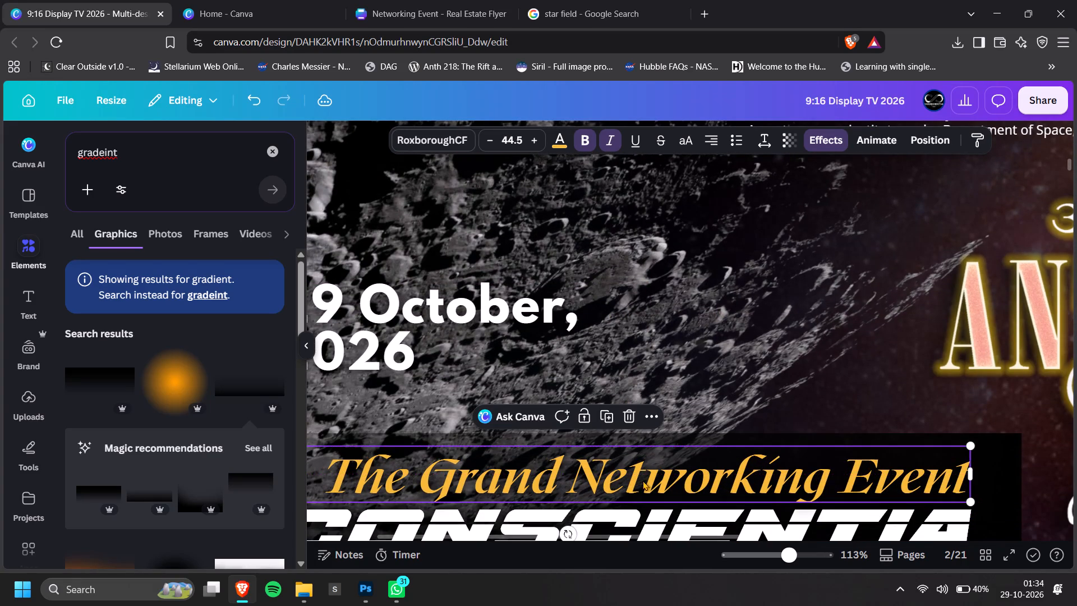
{"action": "scroll", "coordinate": [681, 458], "scroll_direction": "down", "scroll_amount": 9, "text": "ctrl"}
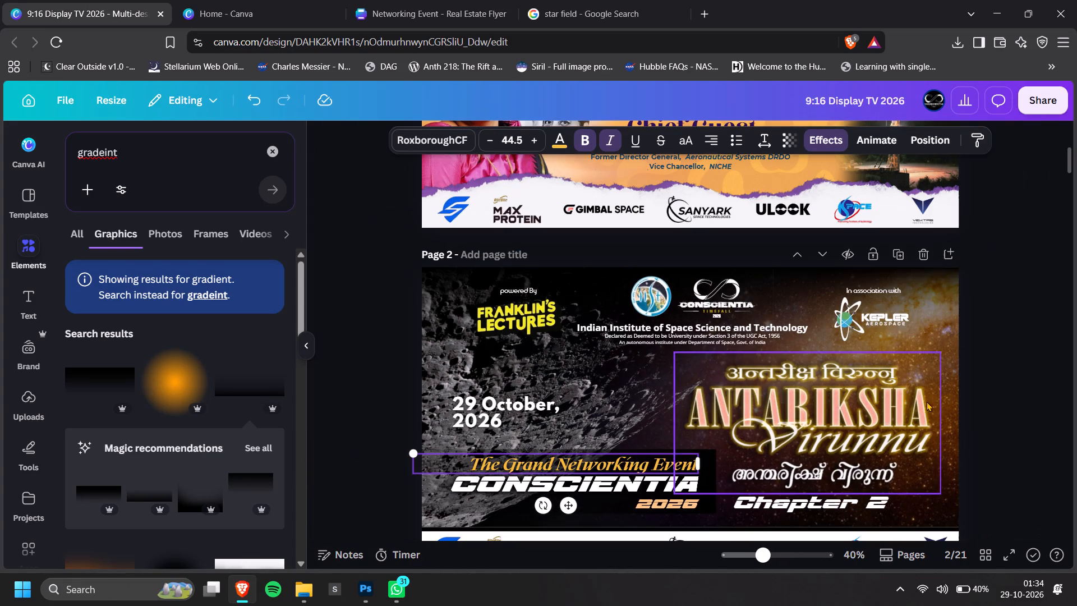
{"action": "double_click", "coordinate": [995, 375]}
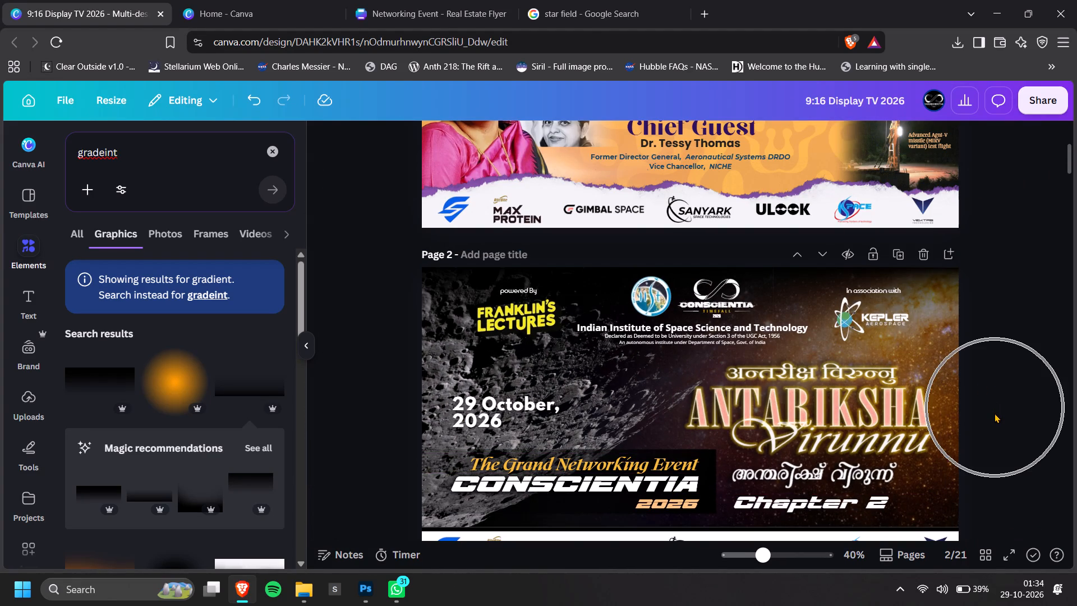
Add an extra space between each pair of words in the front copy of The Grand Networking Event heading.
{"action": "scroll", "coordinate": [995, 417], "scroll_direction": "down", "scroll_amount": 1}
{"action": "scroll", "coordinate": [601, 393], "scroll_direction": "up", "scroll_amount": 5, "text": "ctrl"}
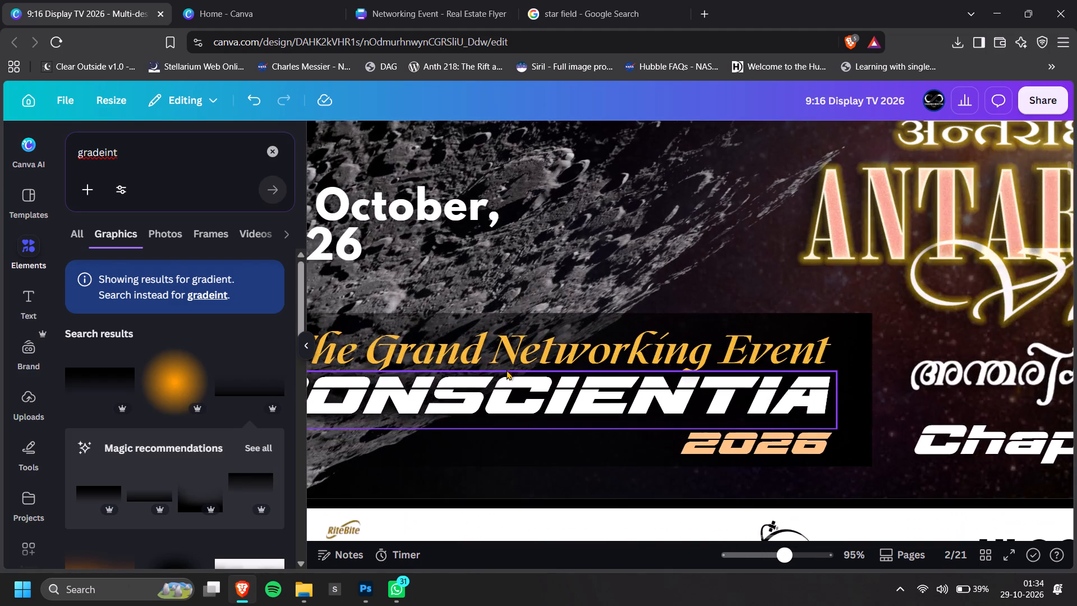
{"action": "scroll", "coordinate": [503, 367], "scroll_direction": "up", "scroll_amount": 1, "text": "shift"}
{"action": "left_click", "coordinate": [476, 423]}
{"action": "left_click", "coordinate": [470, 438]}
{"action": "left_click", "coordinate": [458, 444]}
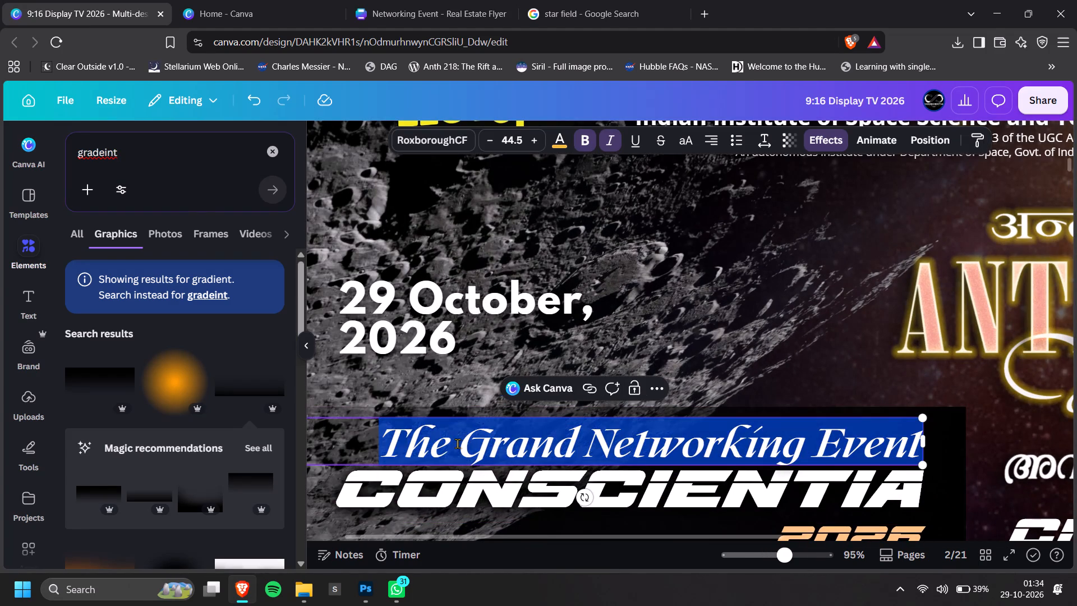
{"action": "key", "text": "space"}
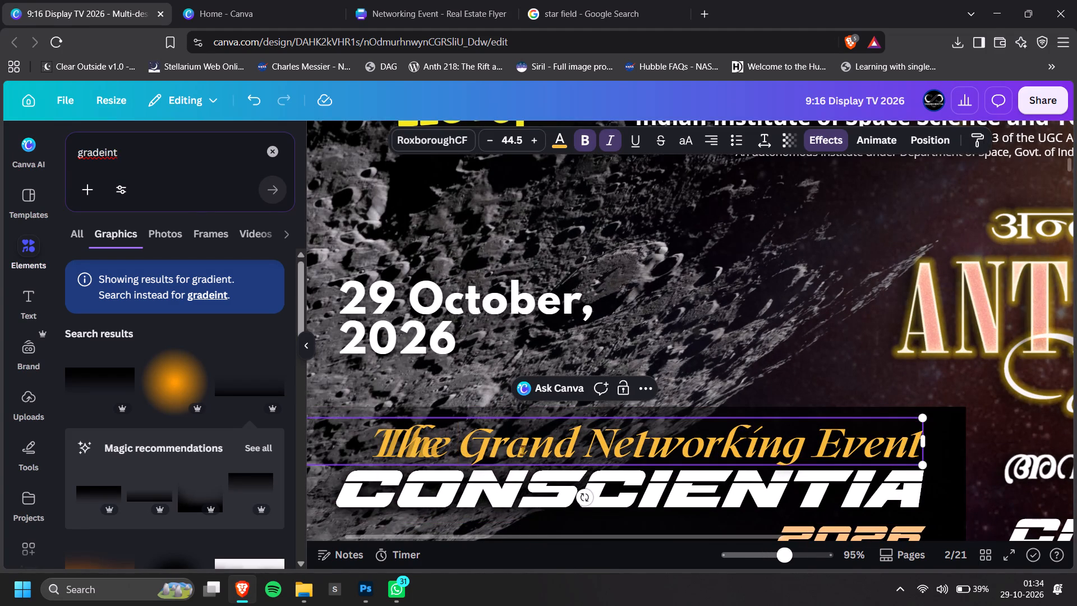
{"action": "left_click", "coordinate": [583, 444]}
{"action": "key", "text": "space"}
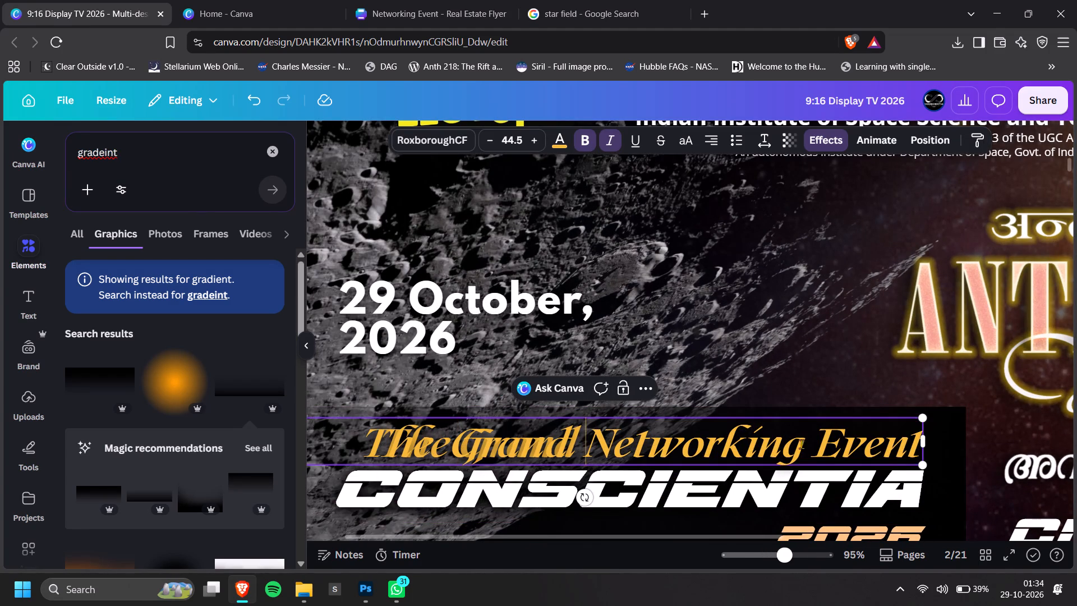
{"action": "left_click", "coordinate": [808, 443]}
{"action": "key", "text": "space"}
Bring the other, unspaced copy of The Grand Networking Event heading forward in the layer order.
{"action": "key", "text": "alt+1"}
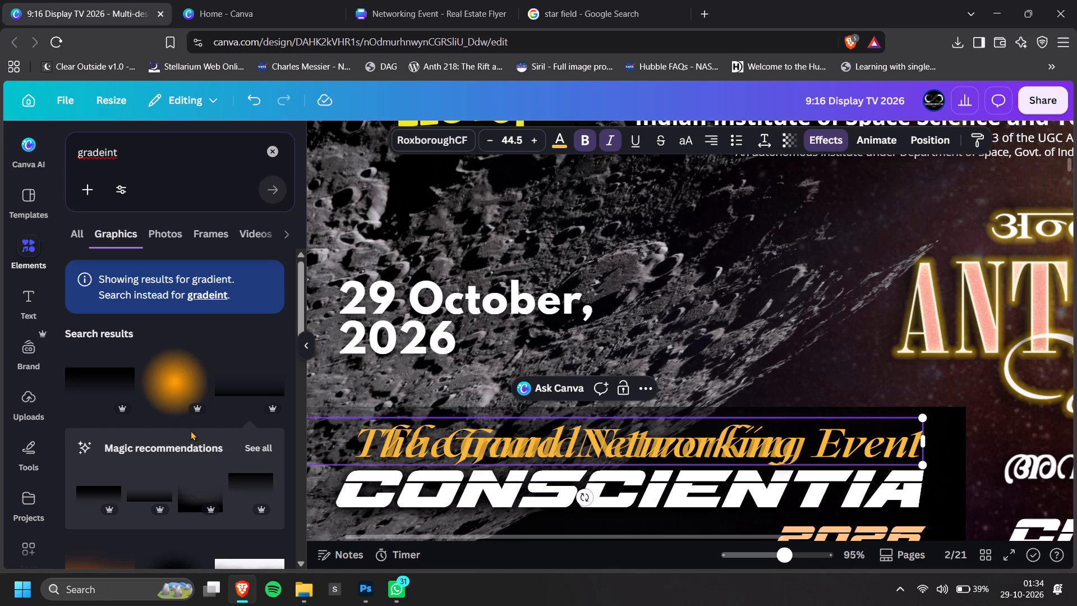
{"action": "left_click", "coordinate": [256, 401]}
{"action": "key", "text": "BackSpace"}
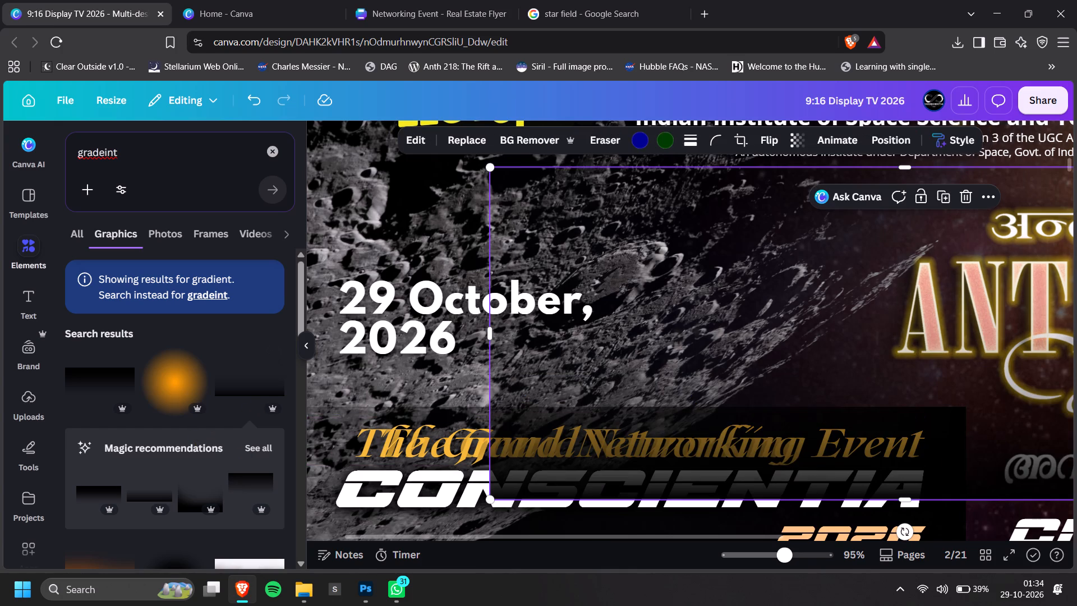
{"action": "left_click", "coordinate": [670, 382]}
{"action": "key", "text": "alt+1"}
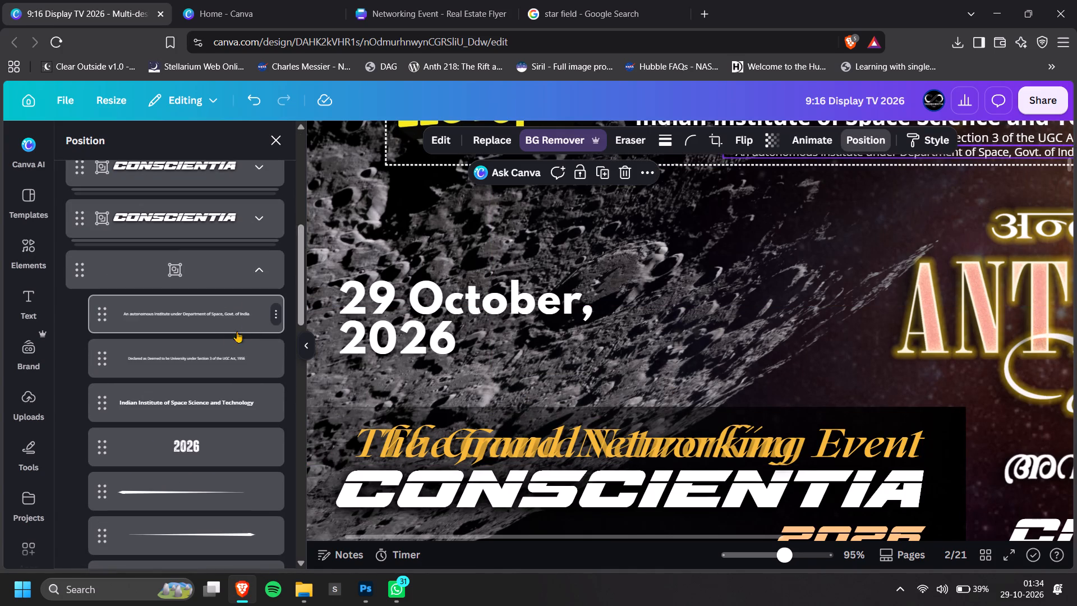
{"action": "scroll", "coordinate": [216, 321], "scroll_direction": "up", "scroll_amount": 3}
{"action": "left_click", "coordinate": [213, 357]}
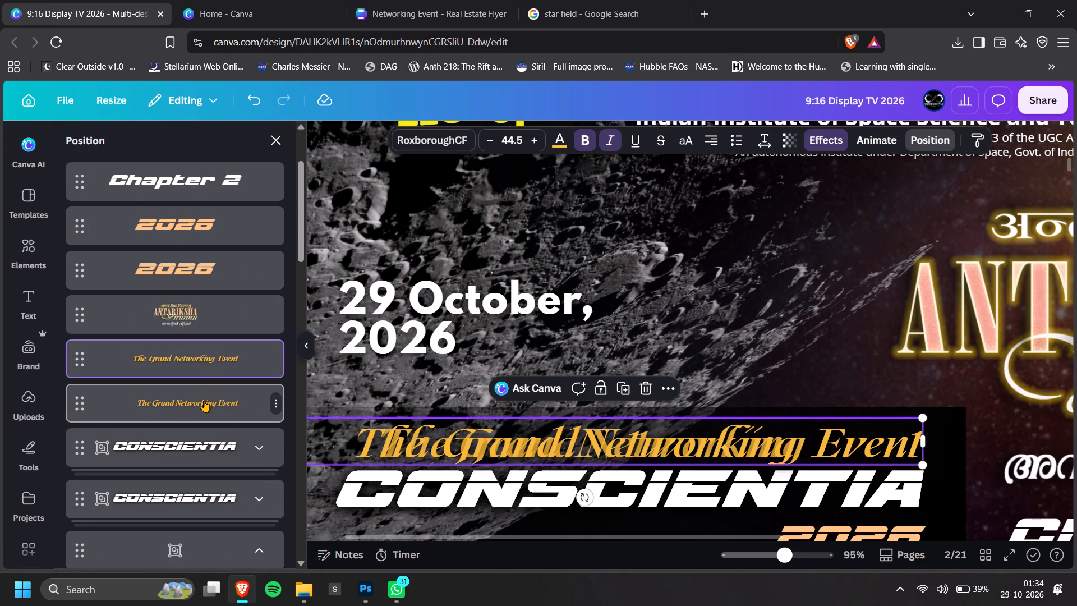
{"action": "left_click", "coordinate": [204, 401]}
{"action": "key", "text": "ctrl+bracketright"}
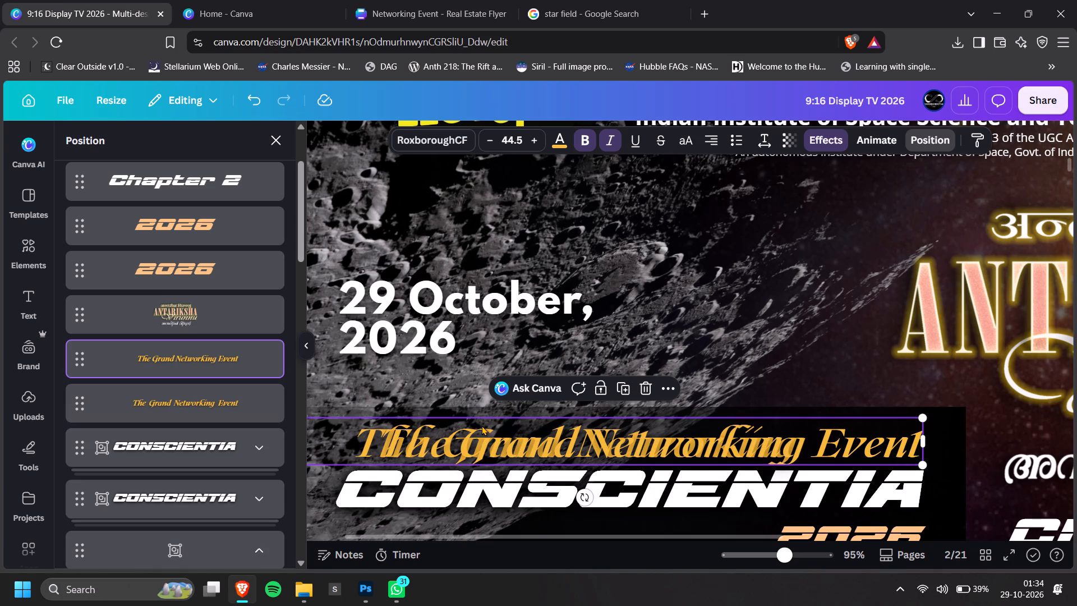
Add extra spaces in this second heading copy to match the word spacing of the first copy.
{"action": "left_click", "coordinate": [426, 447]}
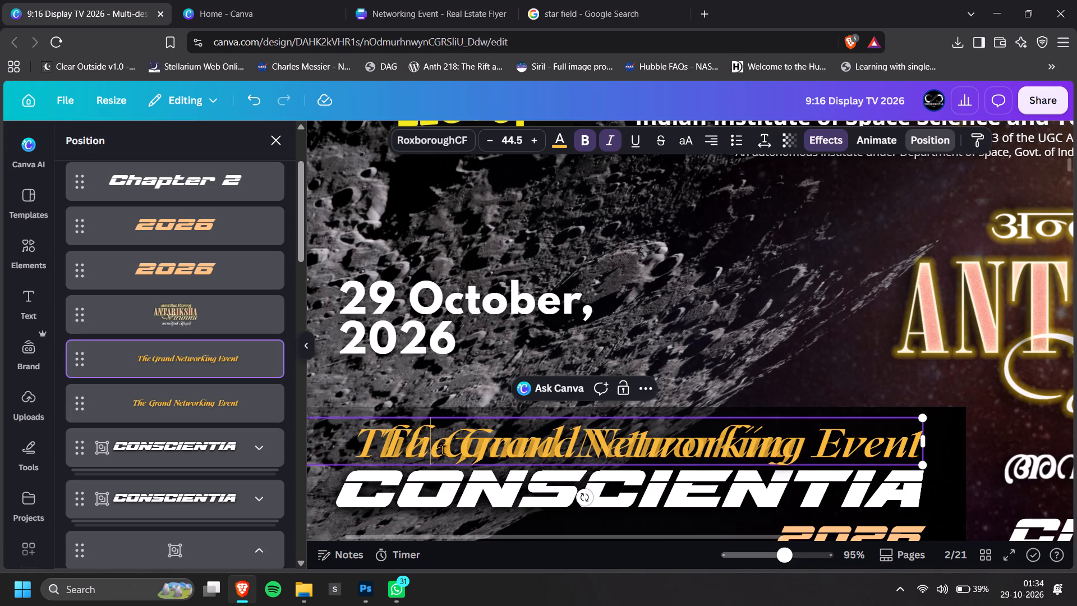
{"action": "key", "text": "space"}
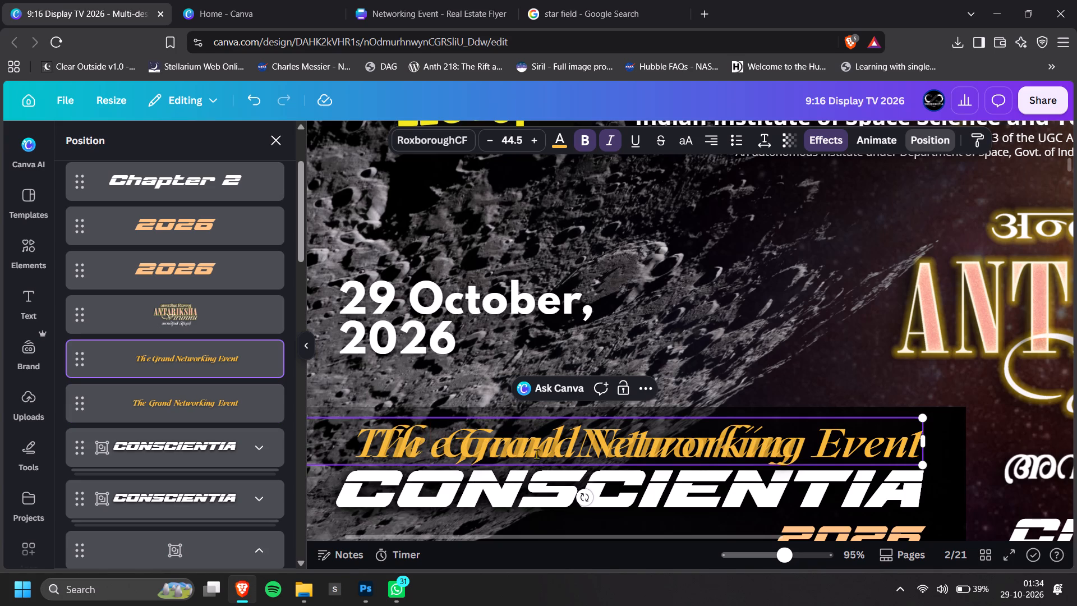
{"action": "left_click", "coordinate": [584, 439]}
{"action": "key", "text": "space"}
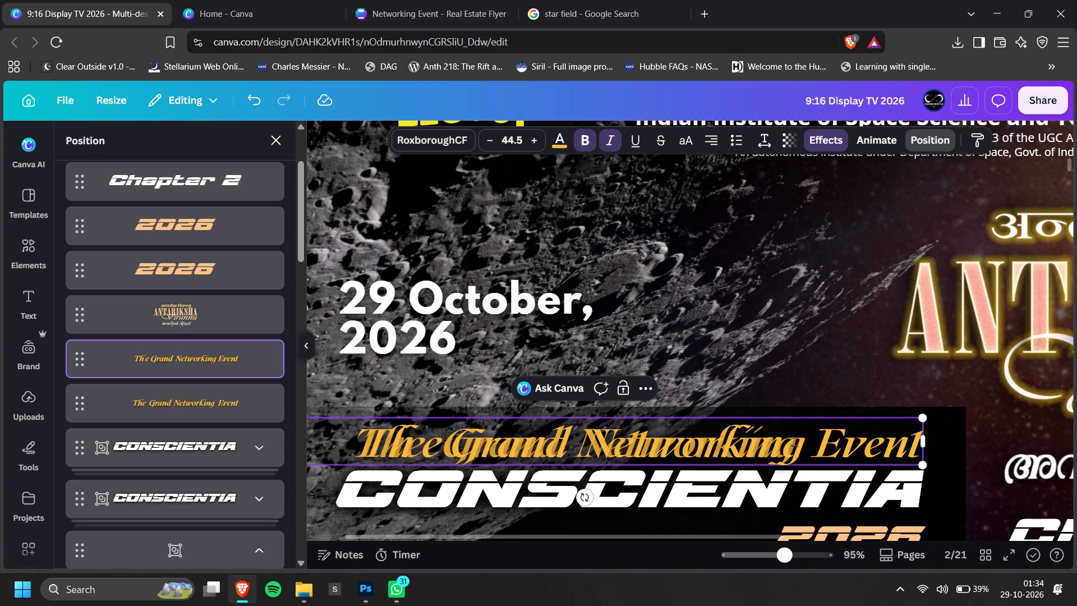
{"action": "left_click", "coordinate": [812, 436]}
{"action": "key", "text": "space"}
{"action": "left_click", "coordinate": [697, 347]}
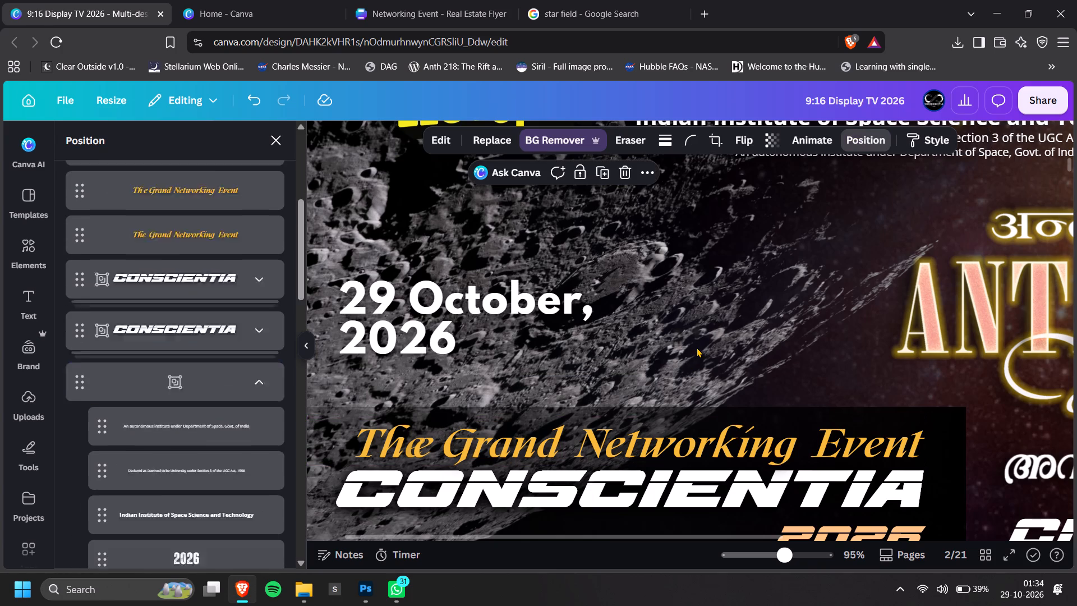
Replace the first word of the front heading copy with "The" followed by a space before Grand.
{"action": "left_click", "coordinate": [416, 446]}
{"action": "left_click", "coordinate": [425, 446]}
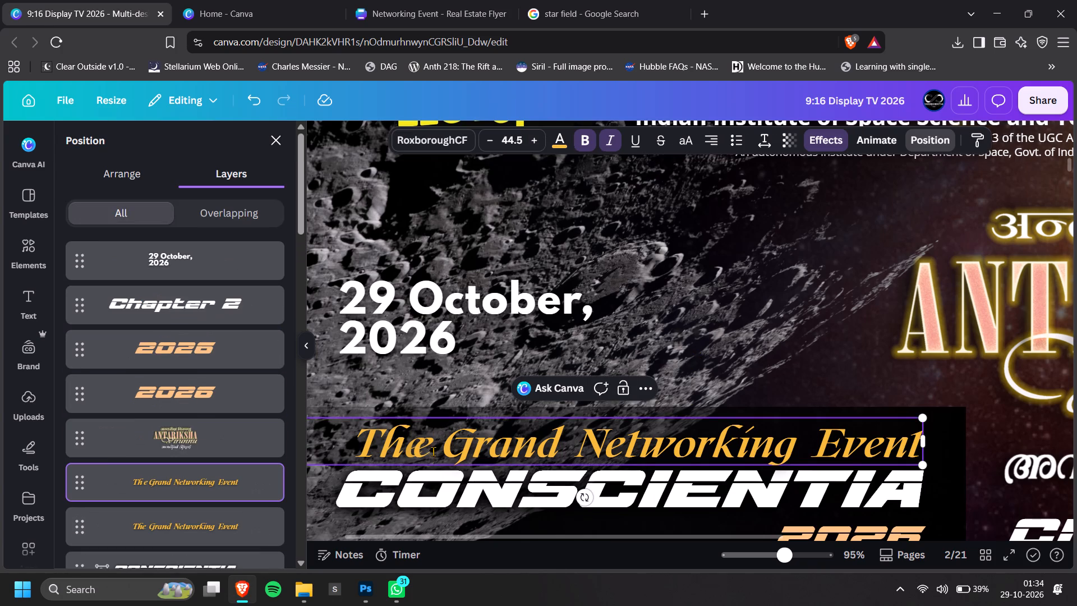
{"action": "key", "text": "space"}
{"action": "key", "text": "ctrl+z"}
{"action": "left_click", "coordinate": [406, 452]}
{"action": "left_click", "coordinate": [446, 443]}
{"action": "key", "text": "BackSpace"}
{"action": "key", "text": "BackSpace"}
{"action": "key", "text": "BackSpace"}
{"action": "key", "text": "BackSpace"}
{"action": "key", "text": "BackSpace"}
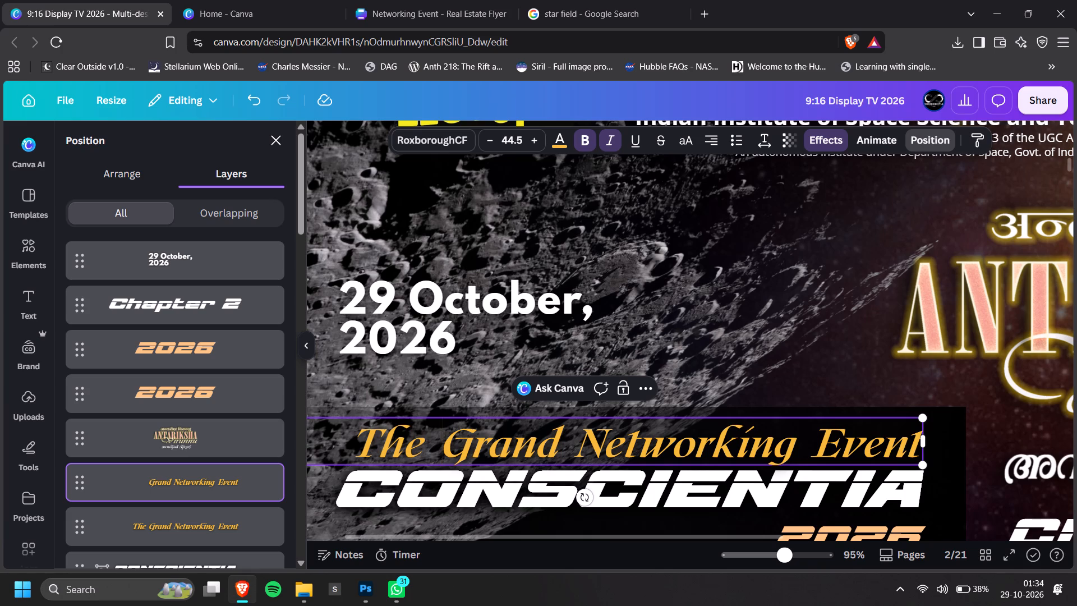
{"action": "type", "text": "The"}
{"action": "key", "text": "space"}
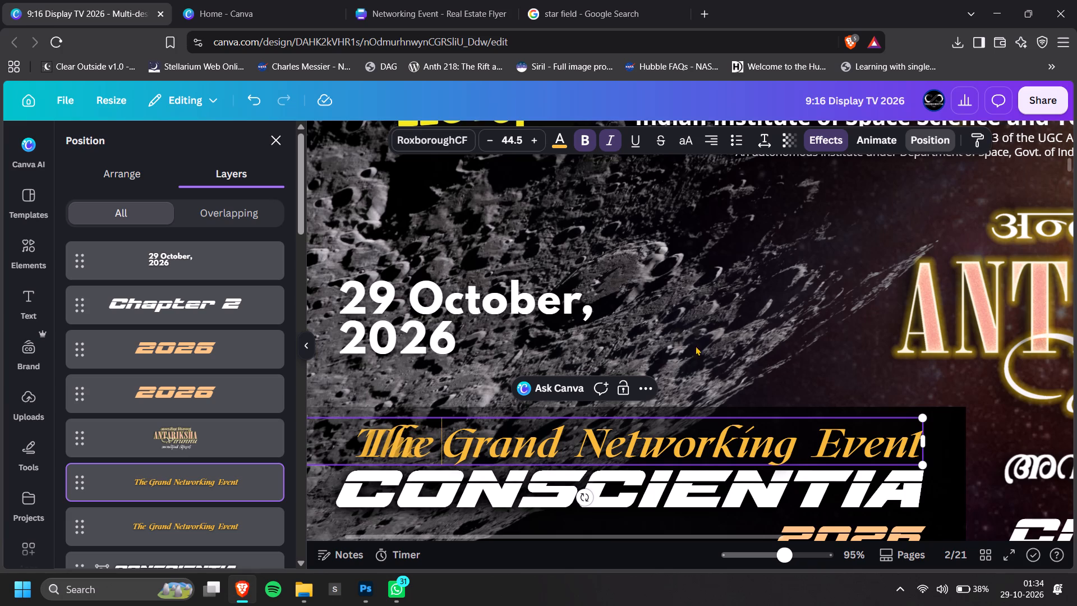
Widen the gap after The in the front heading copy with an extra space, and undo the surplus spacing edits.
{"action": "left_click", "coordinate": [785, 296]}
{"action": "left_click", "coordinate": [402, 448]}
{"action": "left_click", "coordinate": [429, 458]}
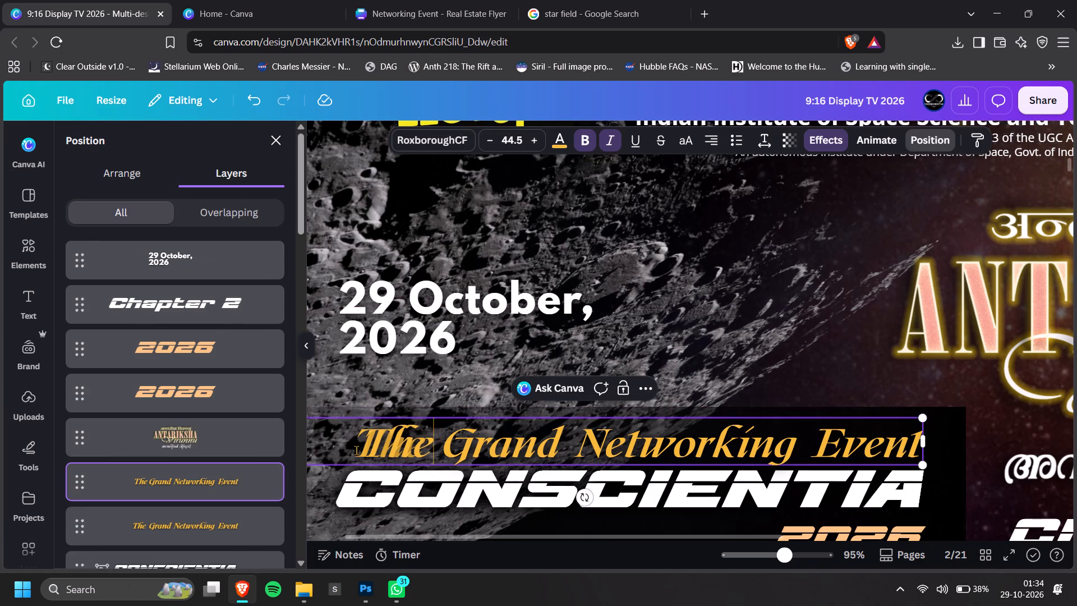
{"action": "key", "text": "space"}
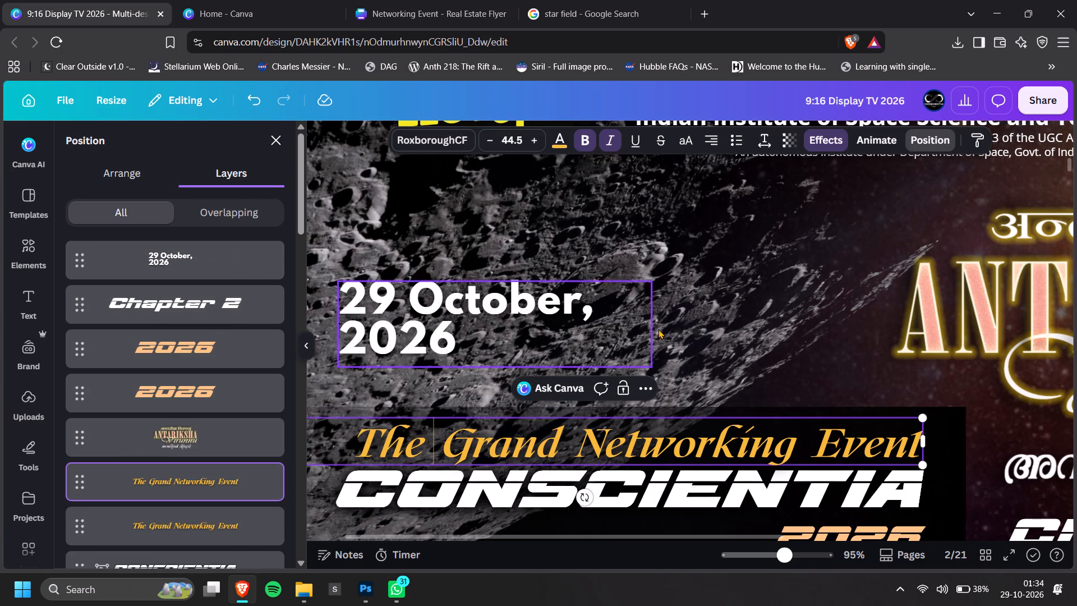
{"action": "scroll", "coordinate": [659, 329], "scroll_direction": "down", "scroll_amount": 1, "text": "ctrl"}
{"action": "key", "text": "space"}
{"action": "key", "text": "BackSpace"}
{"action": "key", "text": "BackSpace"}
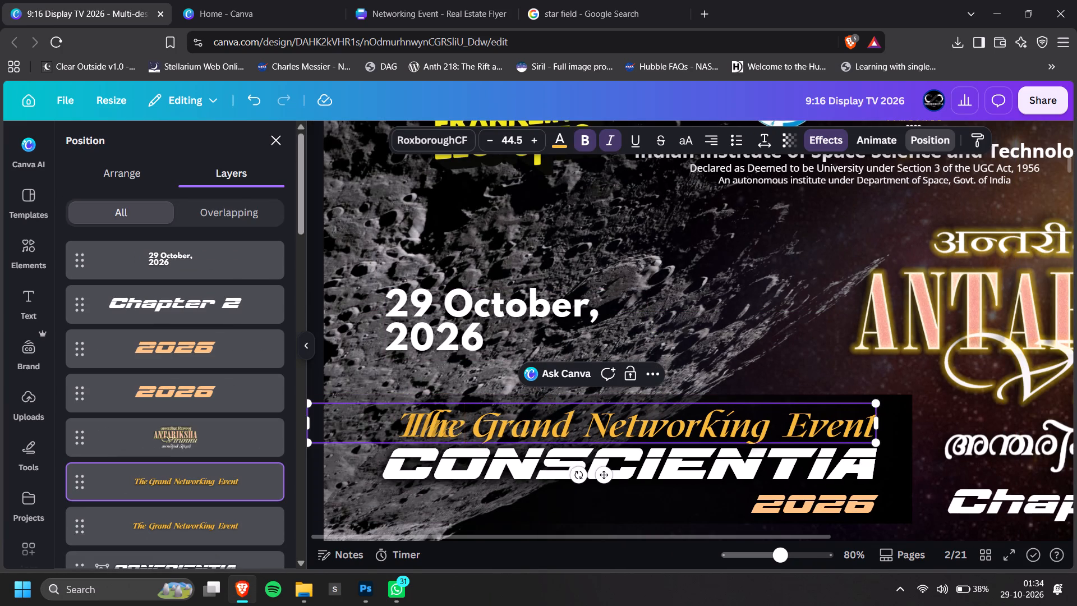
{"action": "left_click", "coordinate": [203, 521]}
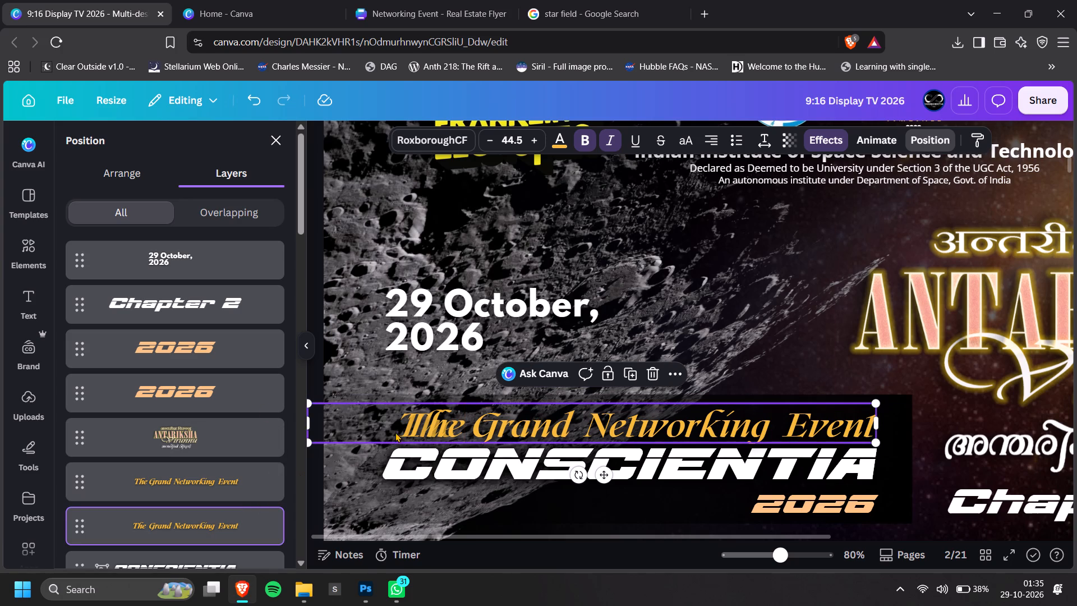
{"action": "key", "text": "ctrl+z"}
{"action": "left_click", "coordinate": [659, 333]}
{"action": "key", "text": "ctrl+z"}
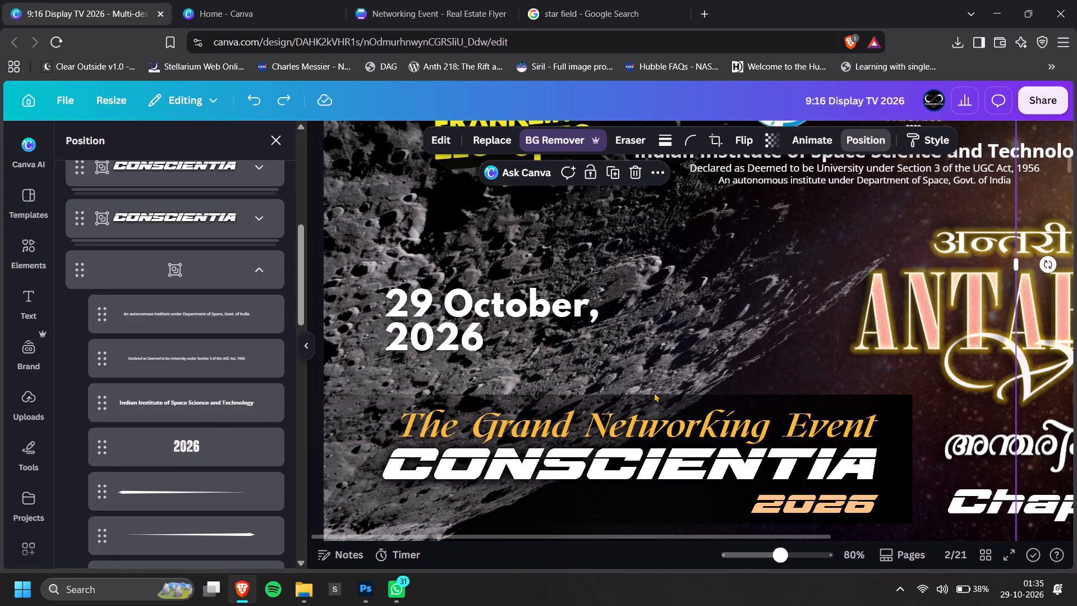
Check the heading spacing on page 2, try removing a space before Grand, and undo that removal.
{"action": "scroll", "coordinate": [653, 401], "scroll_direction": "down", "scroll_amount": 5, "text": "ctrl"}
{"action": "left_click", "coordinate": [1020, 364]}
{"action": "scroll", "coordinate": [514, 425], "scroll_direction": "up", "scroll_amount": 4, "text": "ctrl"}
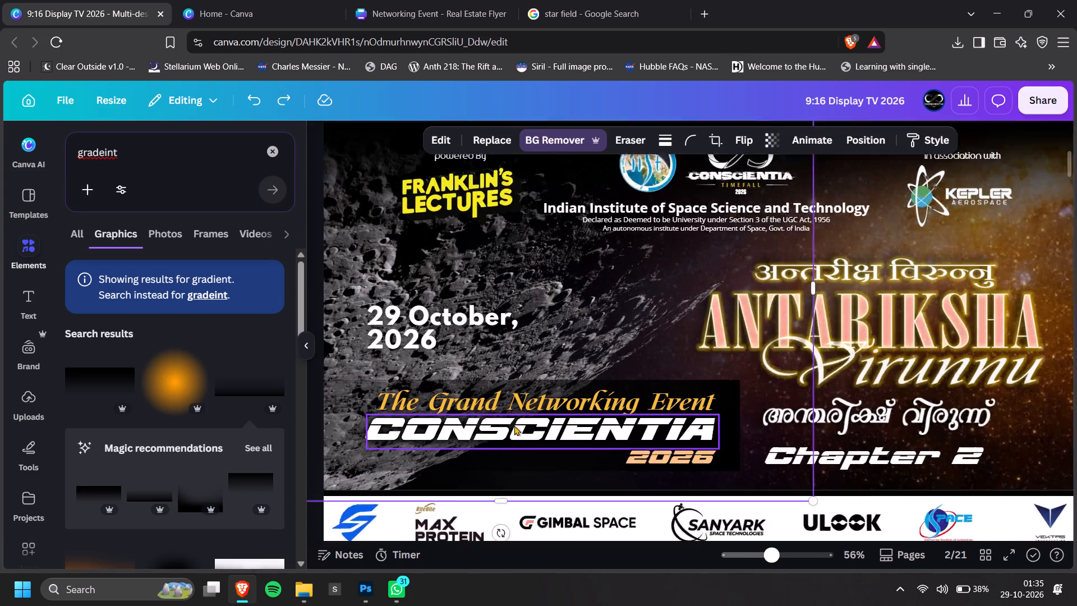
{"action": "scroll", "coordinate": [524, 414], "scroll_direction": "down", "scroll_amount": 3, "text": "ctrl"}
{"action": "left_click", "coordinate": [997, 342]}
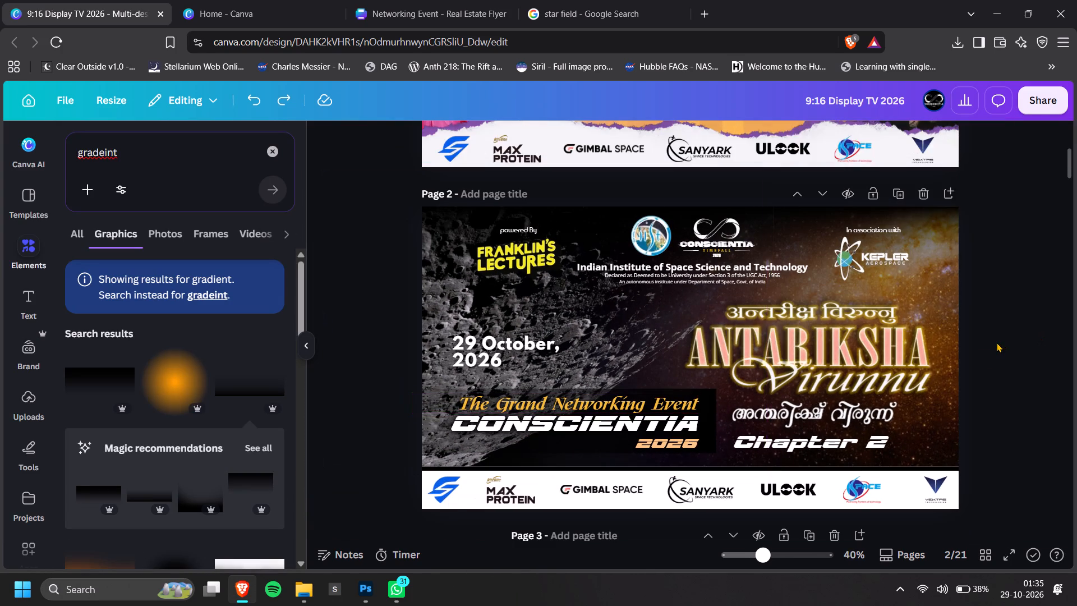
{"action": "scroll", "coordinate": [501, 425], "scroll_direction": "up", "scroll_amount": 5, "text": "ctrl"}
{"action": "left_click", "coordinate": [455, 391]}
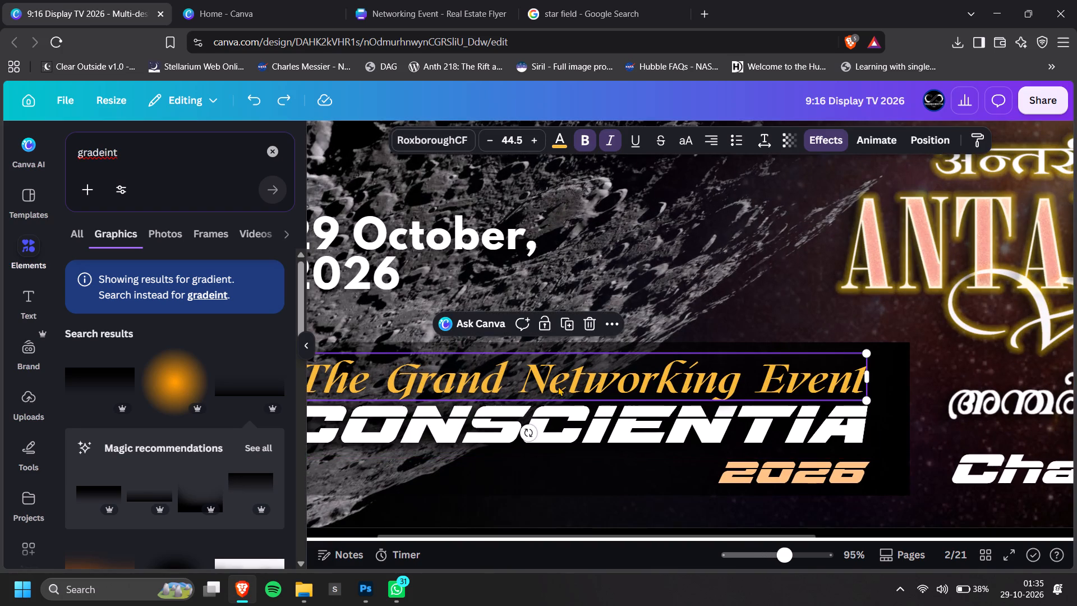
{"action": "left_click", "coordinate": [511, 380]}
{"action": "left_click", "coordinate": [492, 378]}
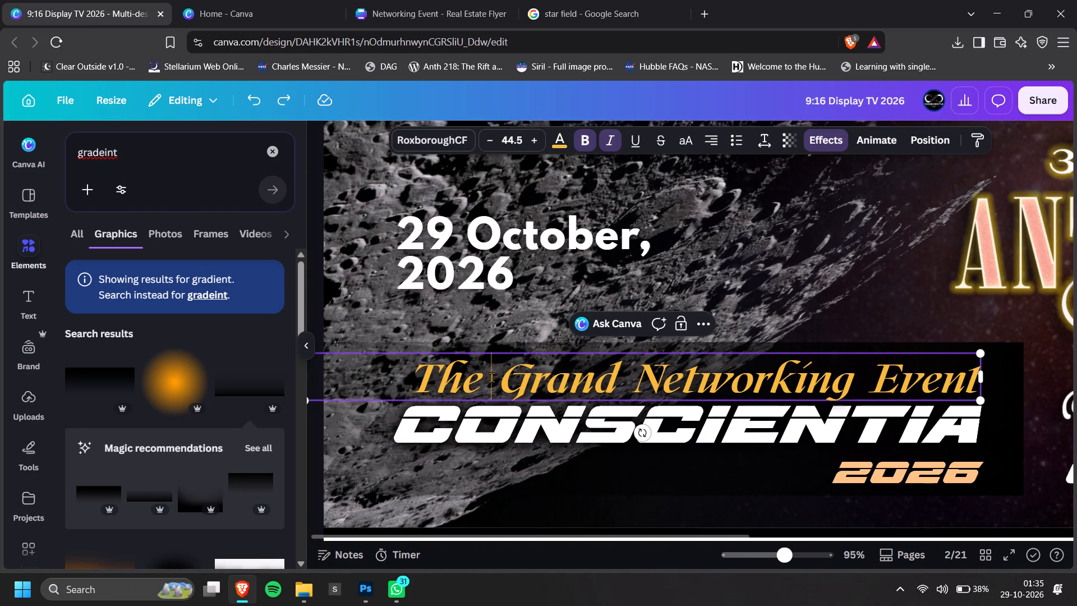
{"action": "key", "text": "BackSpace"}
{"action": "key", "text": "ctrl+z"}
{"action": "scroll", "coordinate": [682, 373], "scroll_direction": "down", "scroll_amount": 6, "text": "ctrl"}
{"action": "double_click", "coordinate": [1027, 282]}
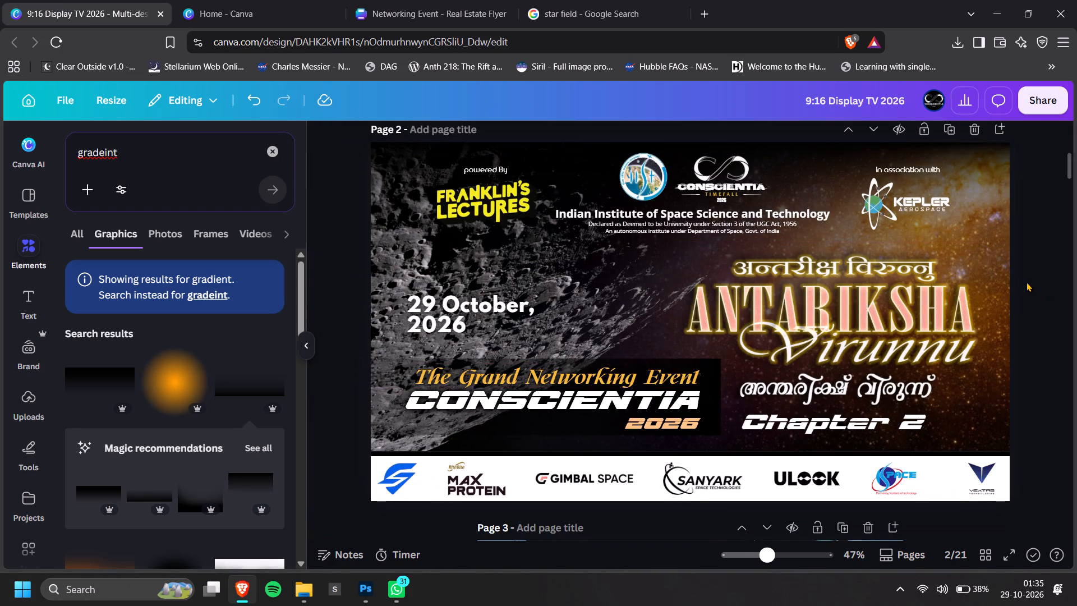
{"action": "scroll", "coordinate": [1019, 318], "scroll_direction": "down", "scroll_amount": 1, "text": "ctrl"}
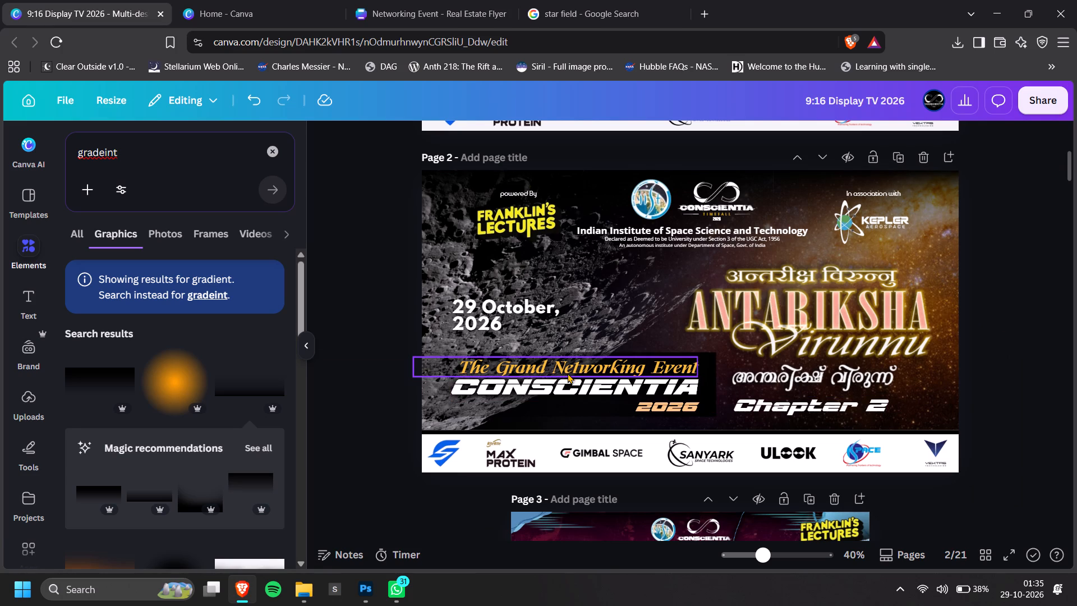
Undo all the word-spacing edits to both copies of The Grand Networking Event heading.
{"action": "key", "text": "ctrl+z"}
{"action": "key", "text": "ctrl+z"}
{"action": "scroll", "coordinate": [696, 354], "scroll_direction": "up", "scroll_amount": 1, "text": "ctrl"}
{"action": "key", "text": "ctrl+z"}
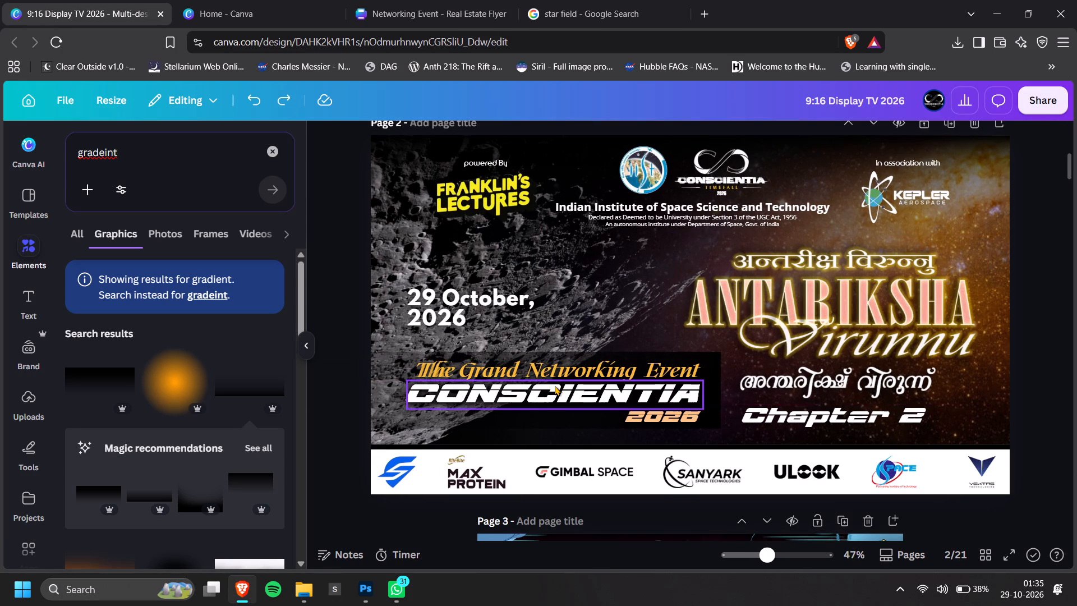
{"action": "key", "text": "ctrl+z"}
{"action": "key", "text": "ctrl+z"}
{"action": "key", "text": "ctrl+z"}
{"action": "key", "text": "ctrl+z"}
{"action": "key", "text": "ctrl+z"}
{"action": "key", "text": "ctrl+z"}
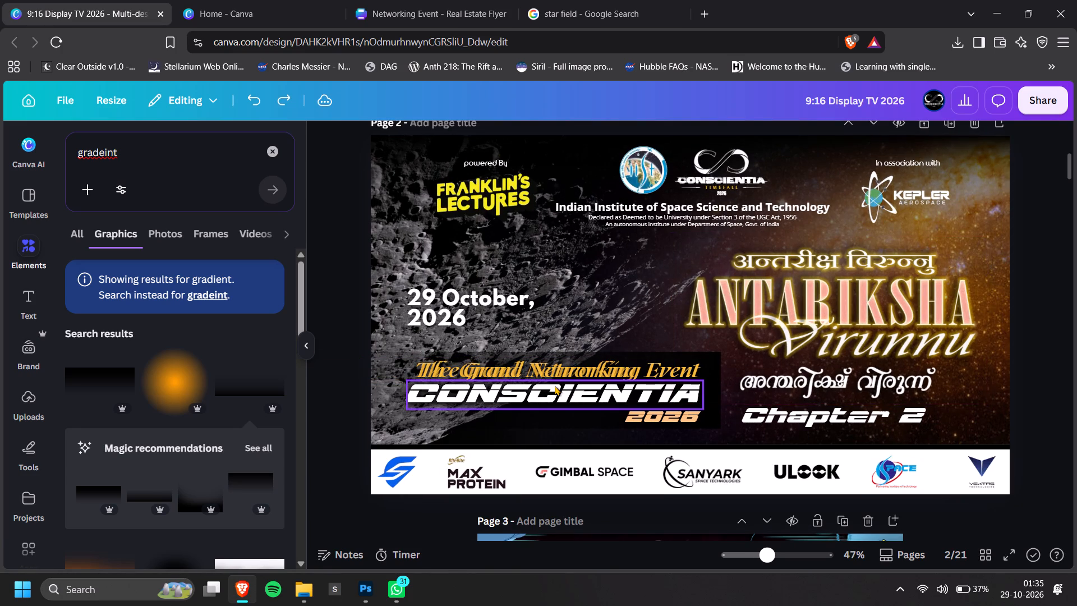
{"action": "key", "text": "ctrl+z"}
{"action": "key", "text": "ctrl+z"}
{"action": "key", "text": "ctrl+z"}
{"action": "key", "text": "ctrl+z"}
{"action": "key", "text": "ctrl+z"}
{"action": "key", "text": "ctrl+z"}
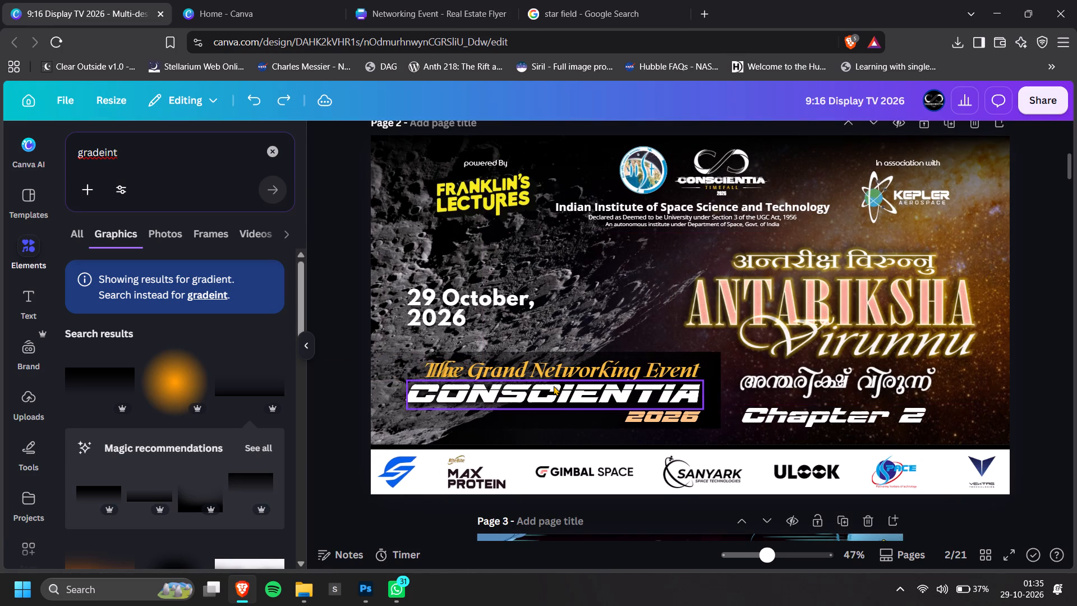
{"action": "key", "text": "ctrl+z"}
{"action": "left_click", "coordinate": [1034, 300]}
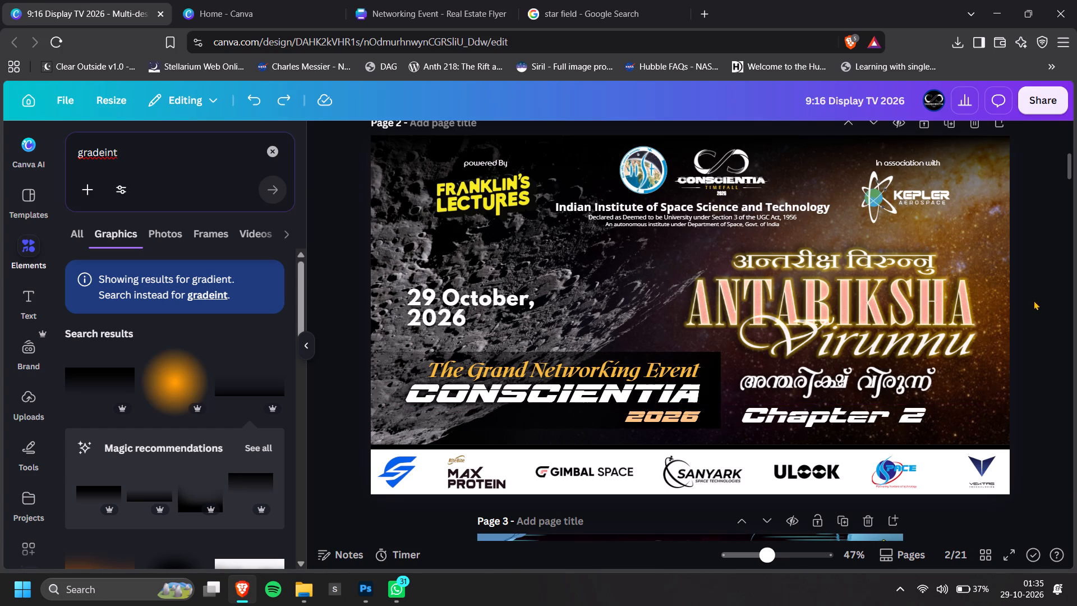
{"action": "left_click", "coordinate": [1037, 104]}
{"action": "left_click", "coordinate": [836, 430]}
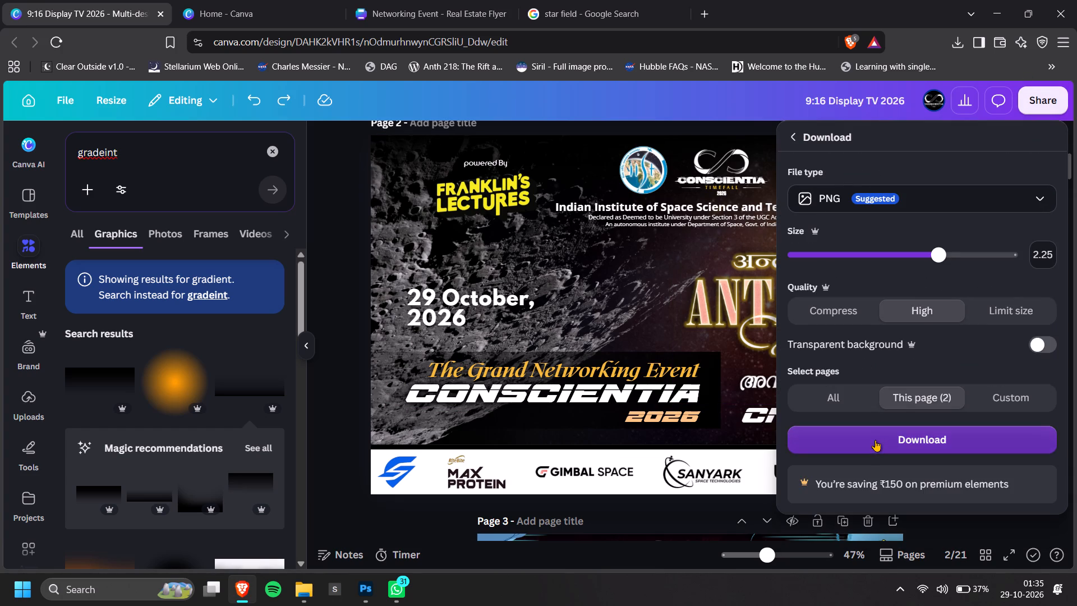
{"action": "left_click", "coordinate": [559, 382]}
Delete the front copy of The Grand Networking Event heading on page 2.
{"action": "left_click", "coordinate": [560, 367]}
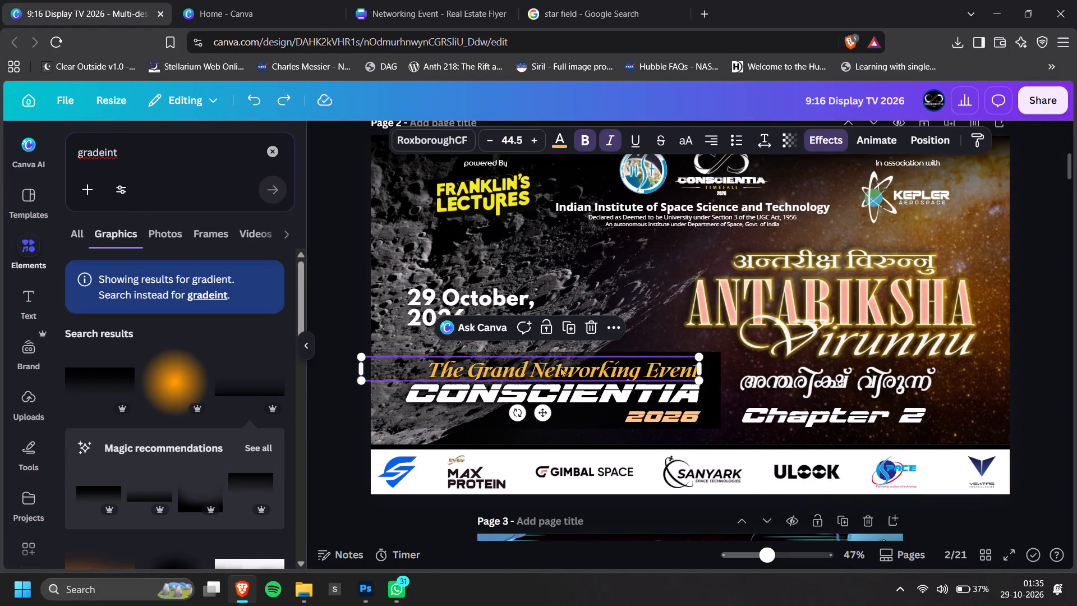
{"action": "key", "text": "BackSpace"}
Turn off bold on the remaining The Grand Networking Event heading, keeping it italic.
{"action": "left_click", "coordinate": [576, 369]}
{"action": "left_click", "coordinate": [597, 143]}
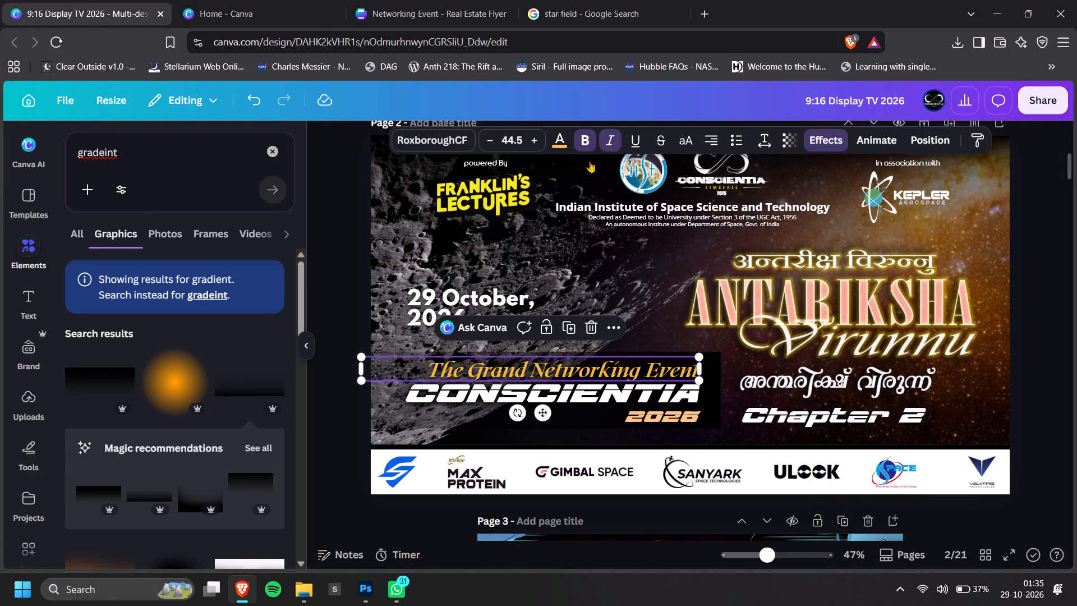
{"action": "left_click", "coordinate": [573, 132]}
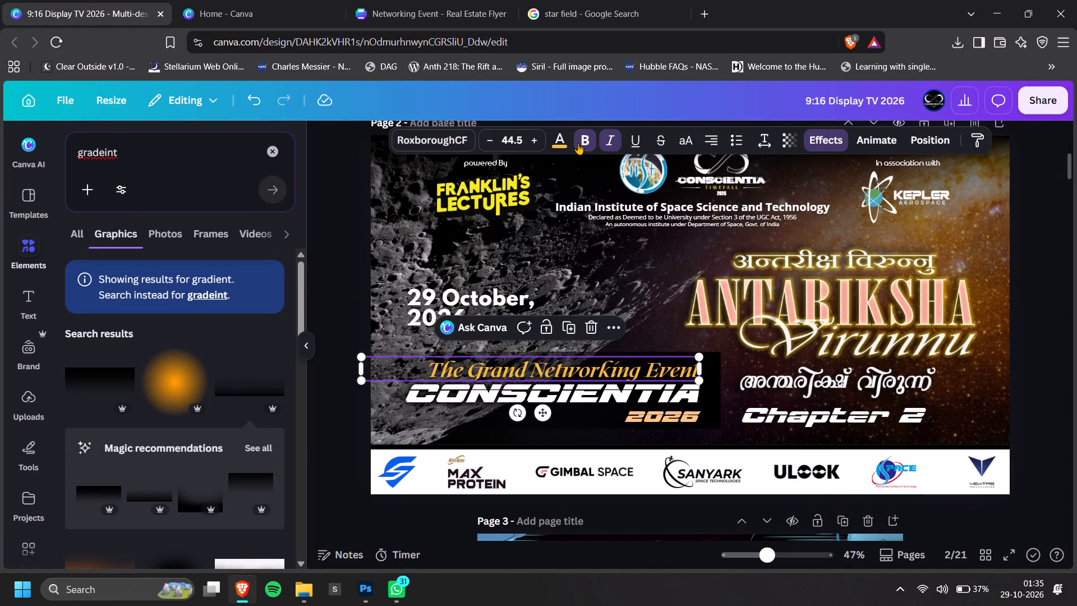
{"action": "left_click", "coordinate": [578, 143]}
{"action": "double_click", "coordinate": [1047, 419]}
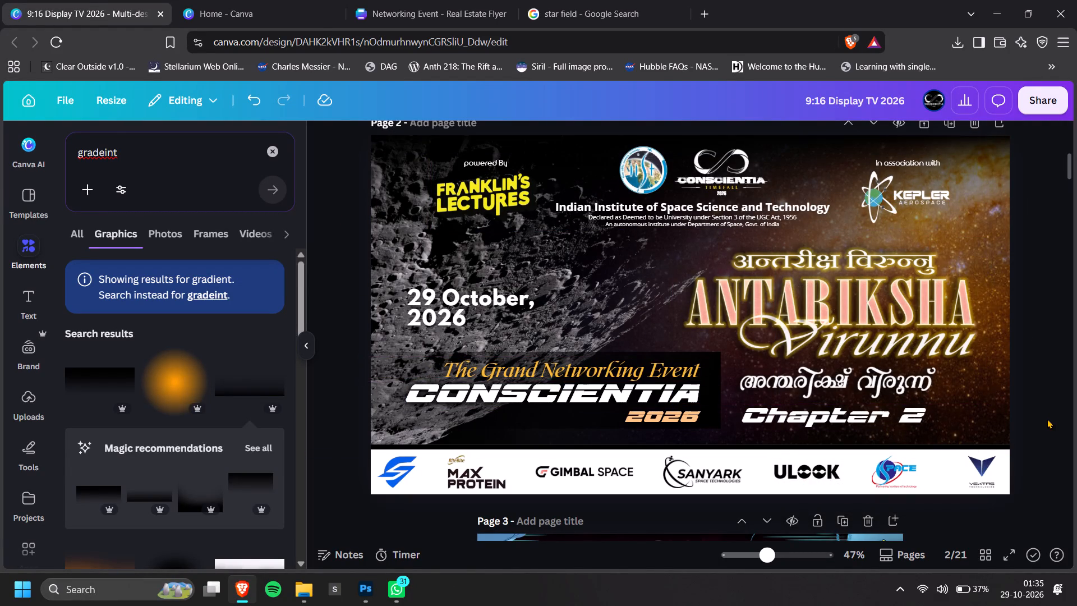
Fine-tune the position of The Grand Networking Event heading just above CONSCIENTIA and clear the selection.
{"action": "scroll", "coordinate": [546, 385], "scroll_direction": "up", "scroll_amount": 3, "text": "ctrl"}
{"action": "scroll", "coordinate": [632, 351], "scroll_direction": "up", "scroll_amount": 2, "text": "ctrl"}
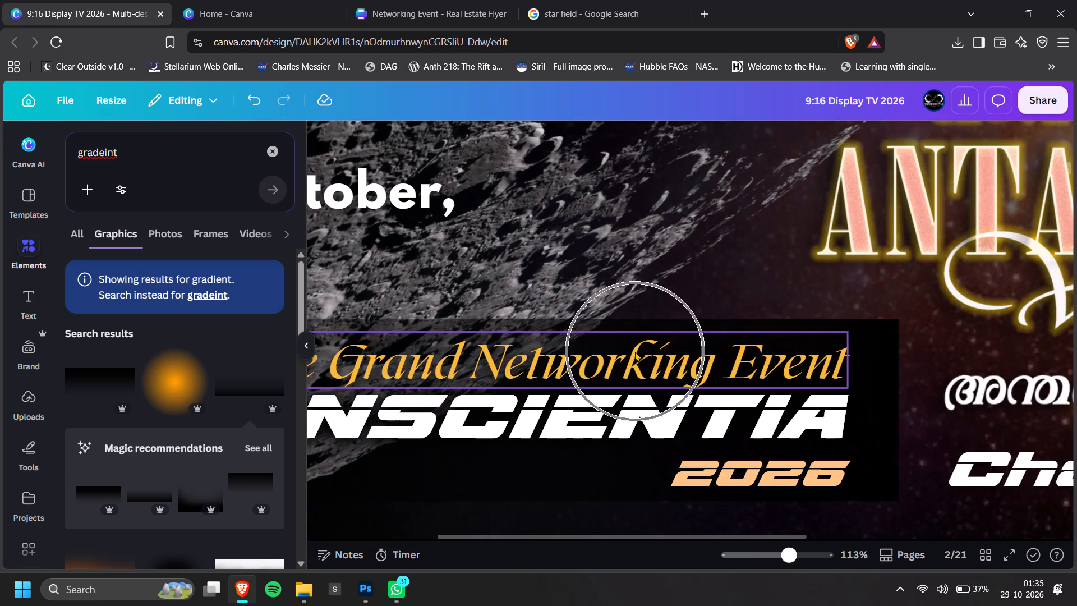
{"action": "left_click", "coordinate": [688, 365]}
{"action": "left_click", "coordinate": [846, 330]}
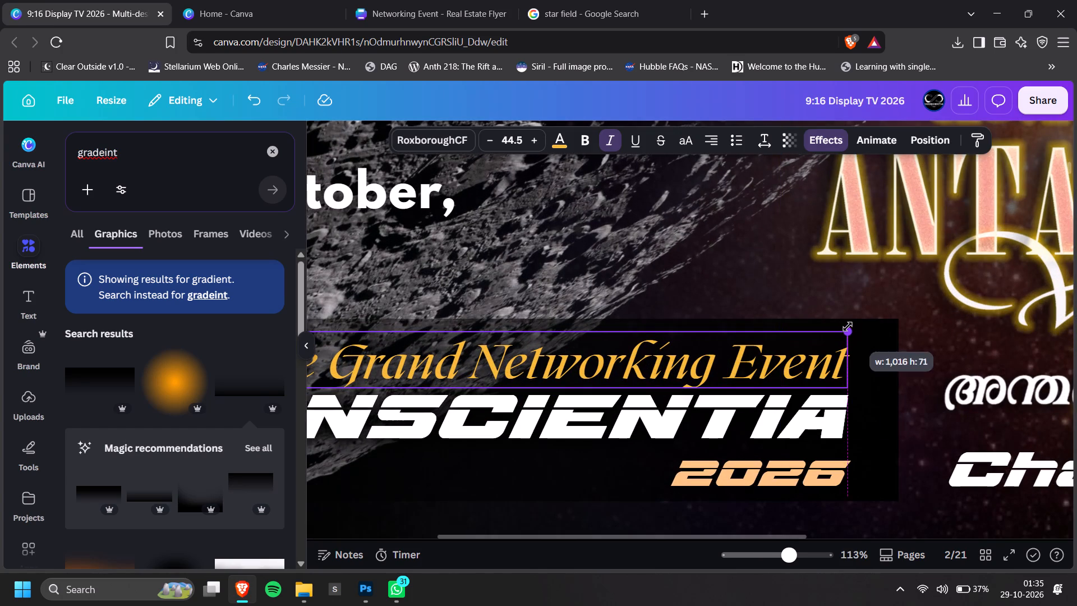
{"action": "left_click", "coordinate": [763, 371], "text": "alt"}
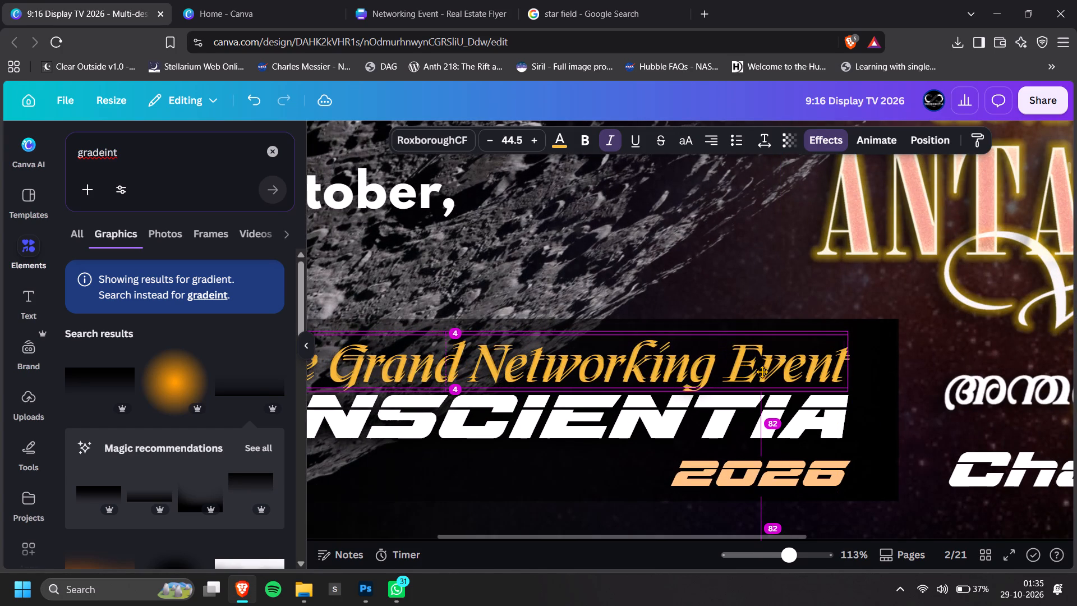
{"action": "scroll", "coordinate": [773, 377], "scroll_direction": "down", "scroll_amount": 5, "text": "ctrl"}
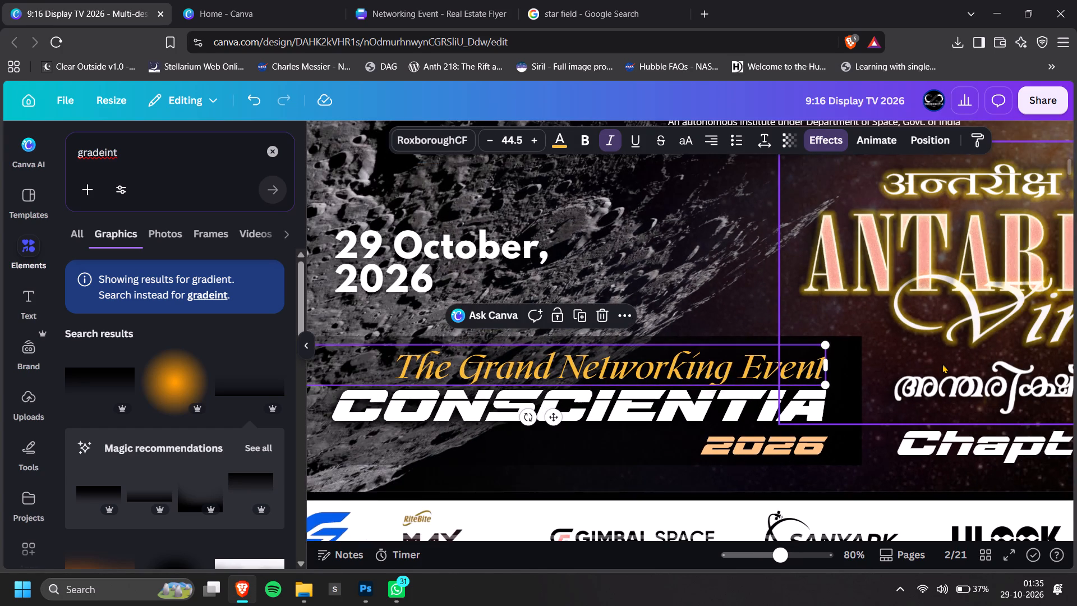
{"action": "scroll", "coordinate": [892, 400], "scroll_direction": "down", "scroll_amount": 2, "text": "ctrl"}
{"action": "left_click", "coordinate": [991, 406]}
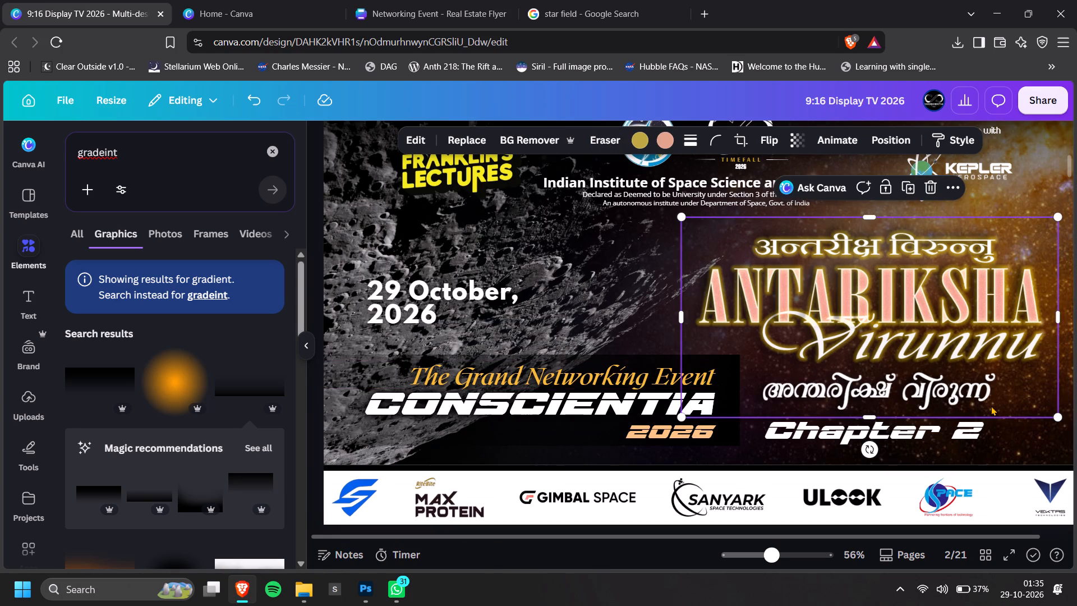
{"action": "scroll", "coordinate": [991, 406], "scroll_direction": "down", "scroll_amount": 2, "text": "ctrl"}
{"action": "double_click", "coordinate": [981, 415]}
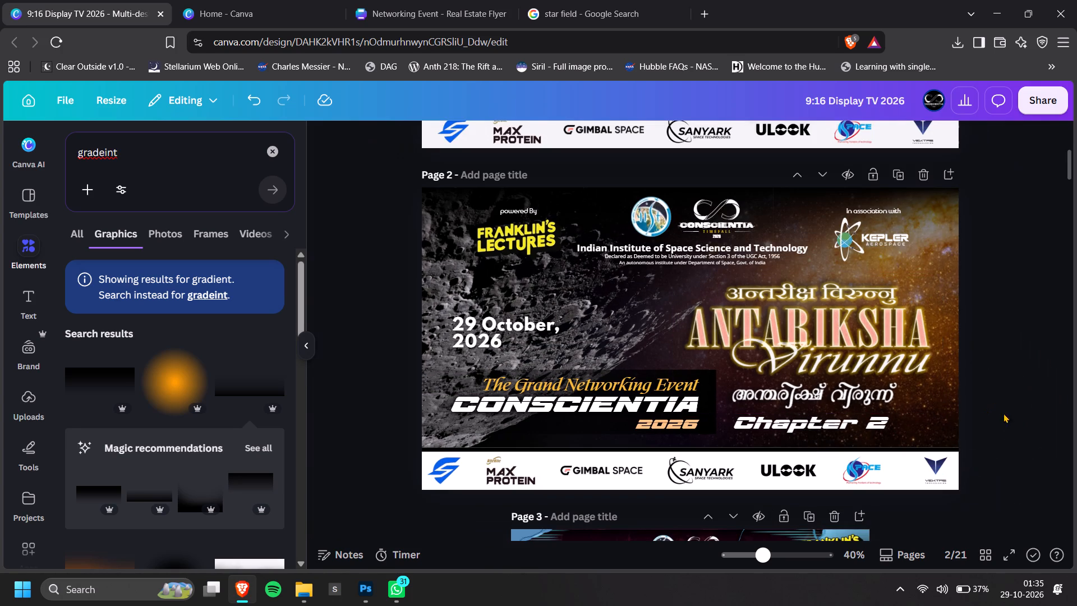
Download only page 2 as a PNG at size 2.25 and high quality.
{"action": "left_click", "coordinate": [1047, 97]}
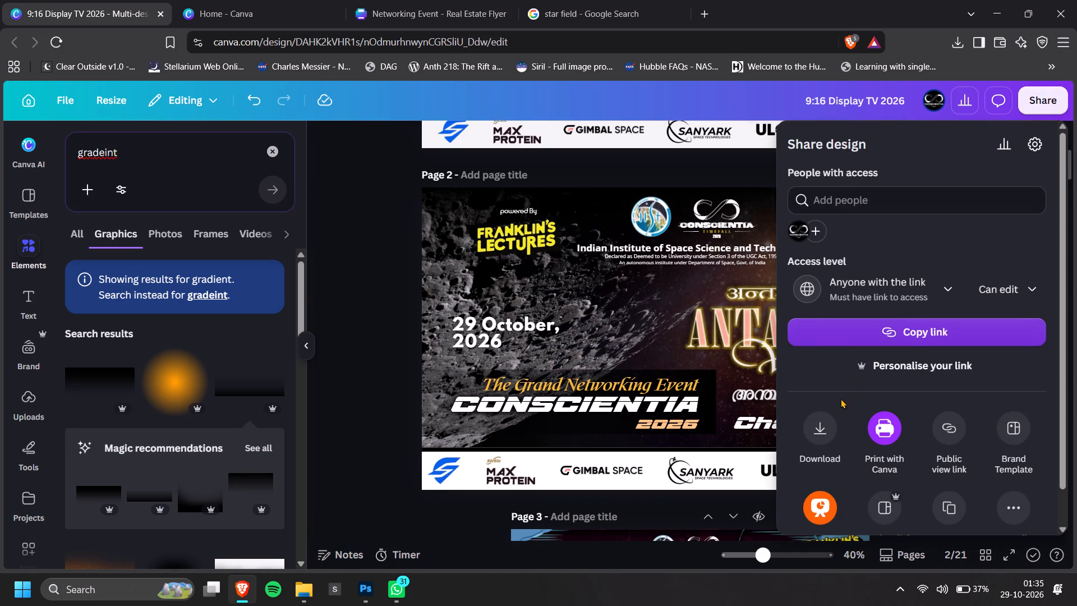
{"action": "left_click", "coordinate": [834, 429]}
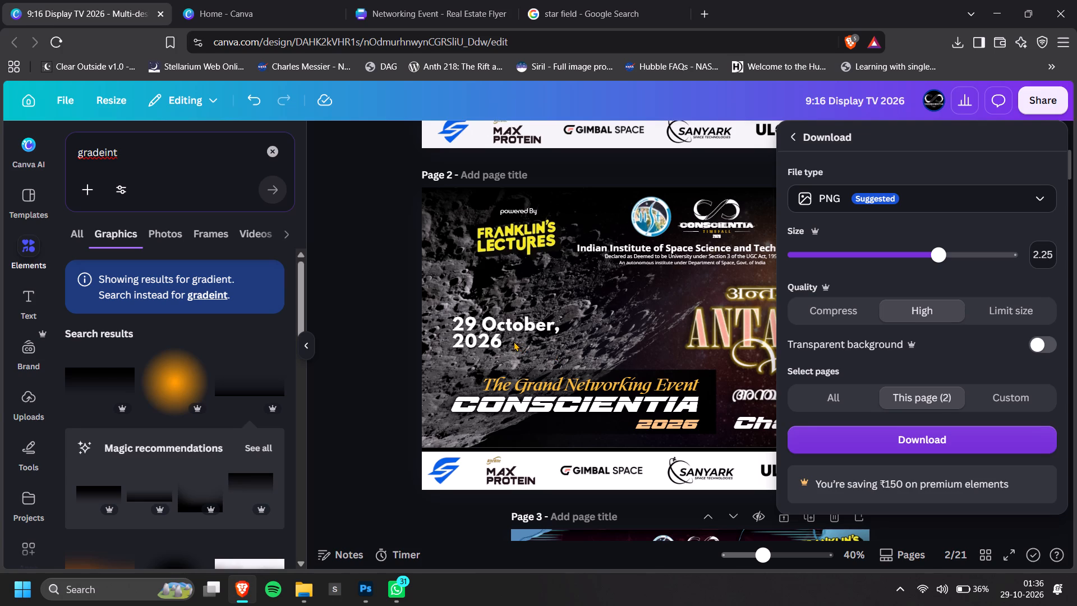
{"action": "left_click", "coordinate": [919, 435]}
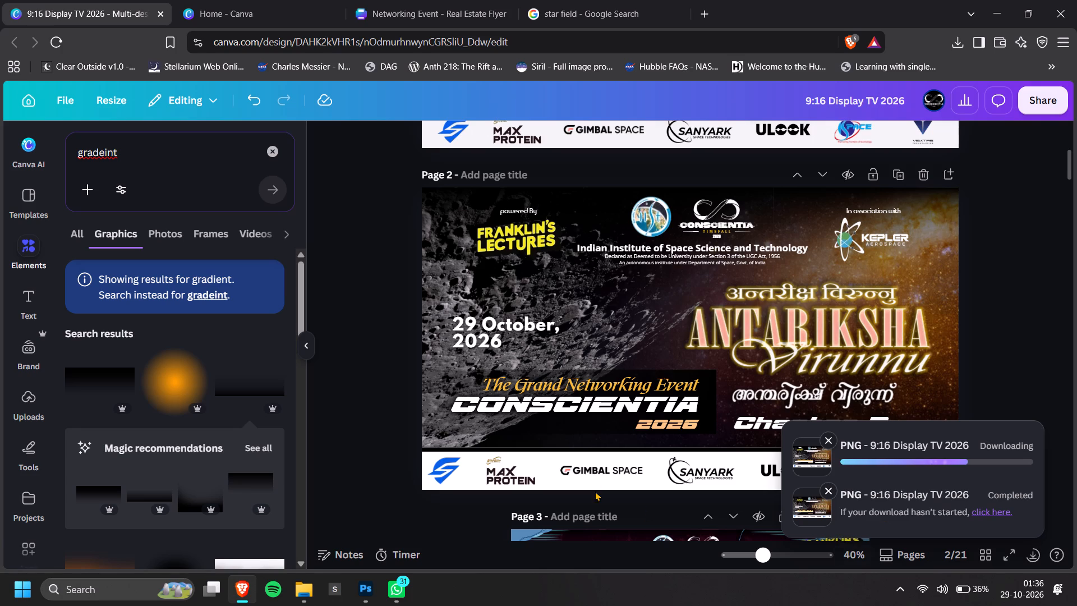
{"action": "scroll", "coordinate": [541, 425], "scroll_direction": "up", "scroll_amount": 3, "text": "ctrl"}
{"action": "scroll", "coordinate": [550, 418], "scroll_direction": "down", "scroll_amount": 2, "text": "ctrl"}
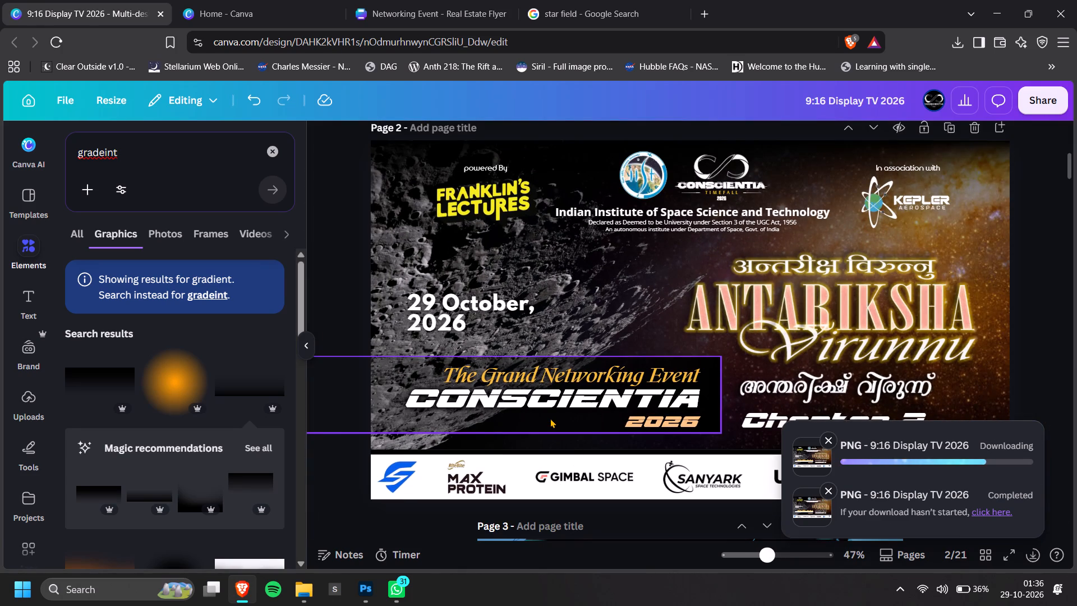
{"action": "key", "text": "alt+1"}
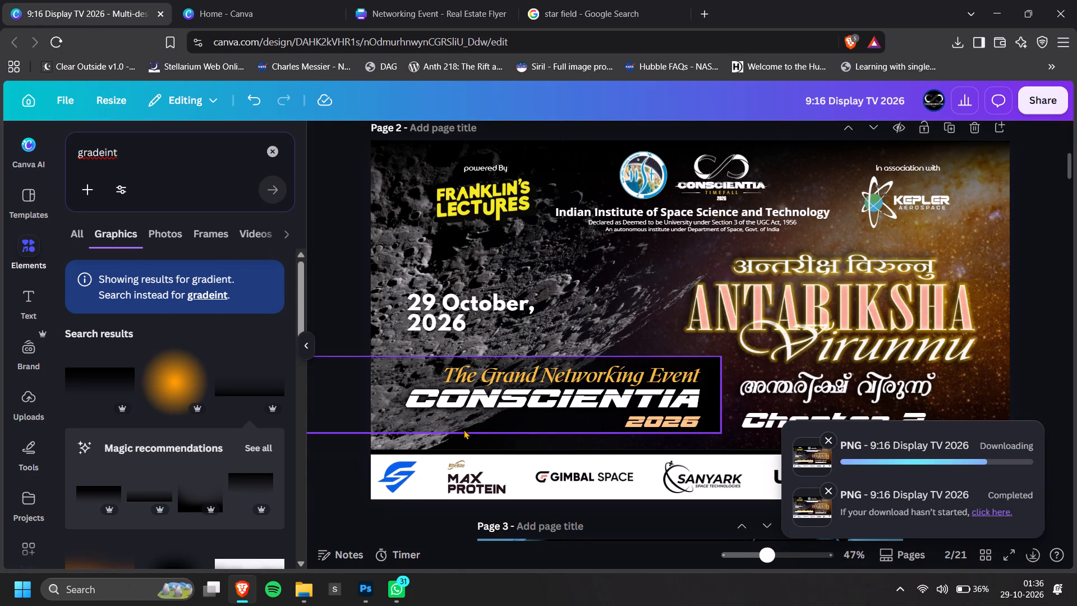
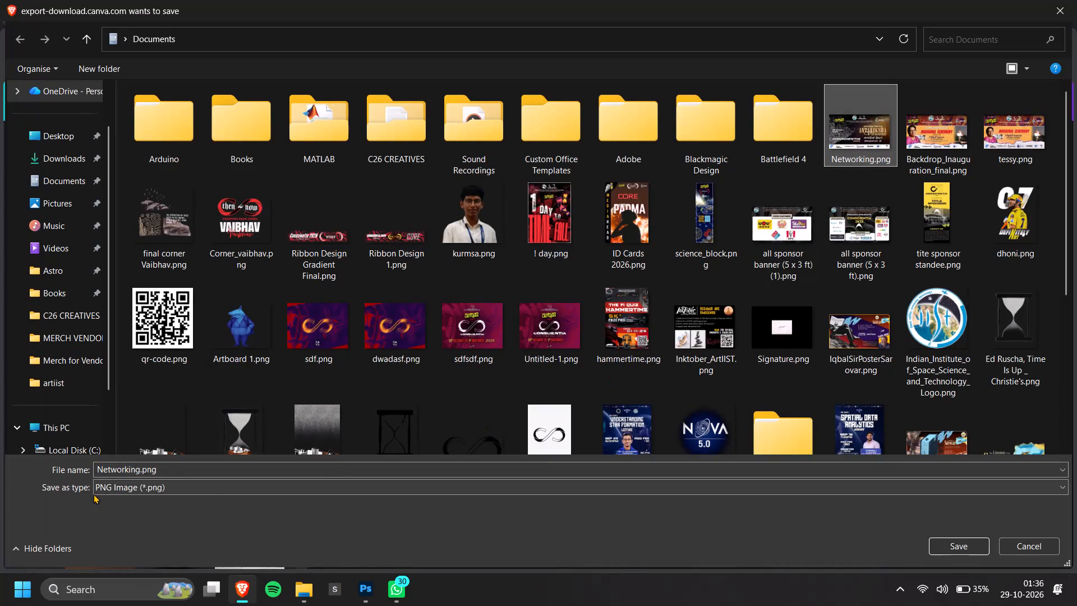
Save the exported PNG in the Documents folder as Networking.png, overwriting the existing file of that name.
{"action": "left_click", "coordinate": [140, 470]}
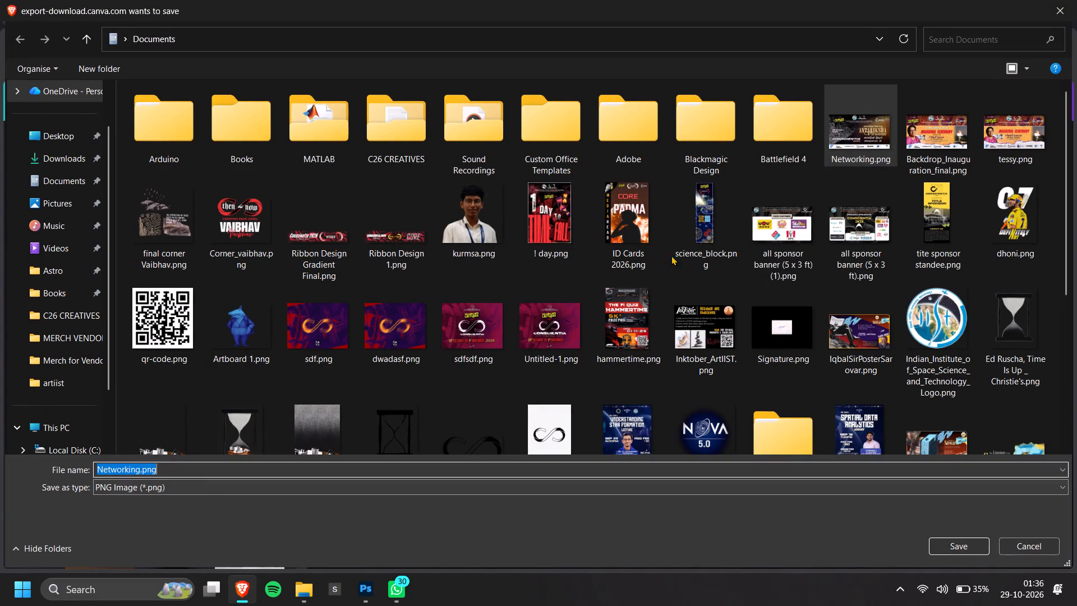
{"action": "double_click", "coordinate": [852, 130]}
{"action": "left_click", "coordinate": [547, 290]}
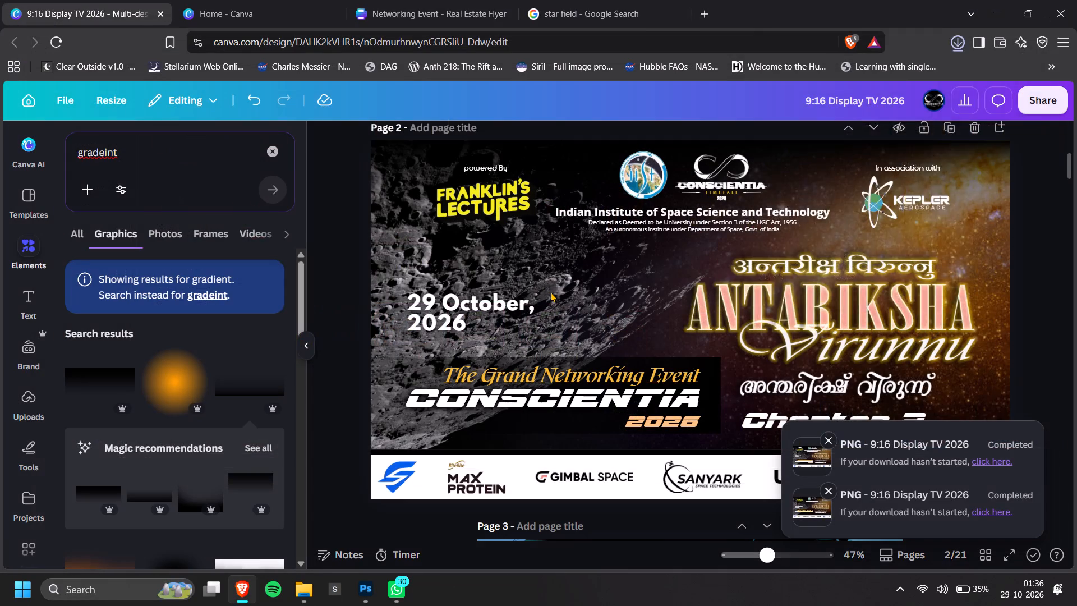
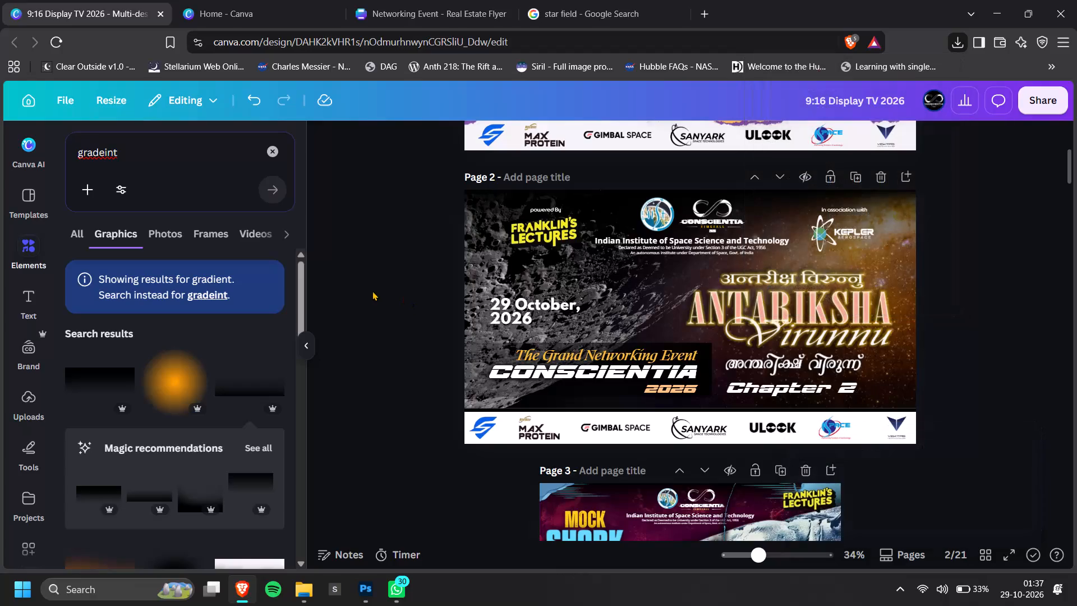
Nudge the Antariksha Virunnu title artwork slightly upward on page 2.
{"action": "scroll", "coordinate": [938, 320], "scroll_direction": "up", "scroll_amount": 3, "text": "ctrl"}
{"action": "left_click_drag", "start_coordinate": [896, 336], "coordinate": [897, 328]}
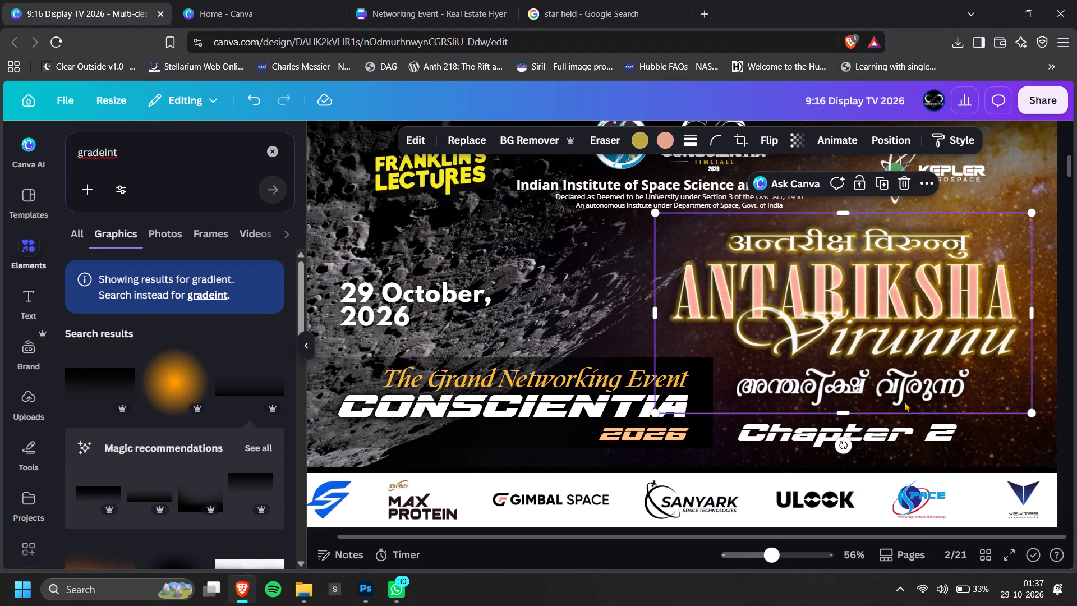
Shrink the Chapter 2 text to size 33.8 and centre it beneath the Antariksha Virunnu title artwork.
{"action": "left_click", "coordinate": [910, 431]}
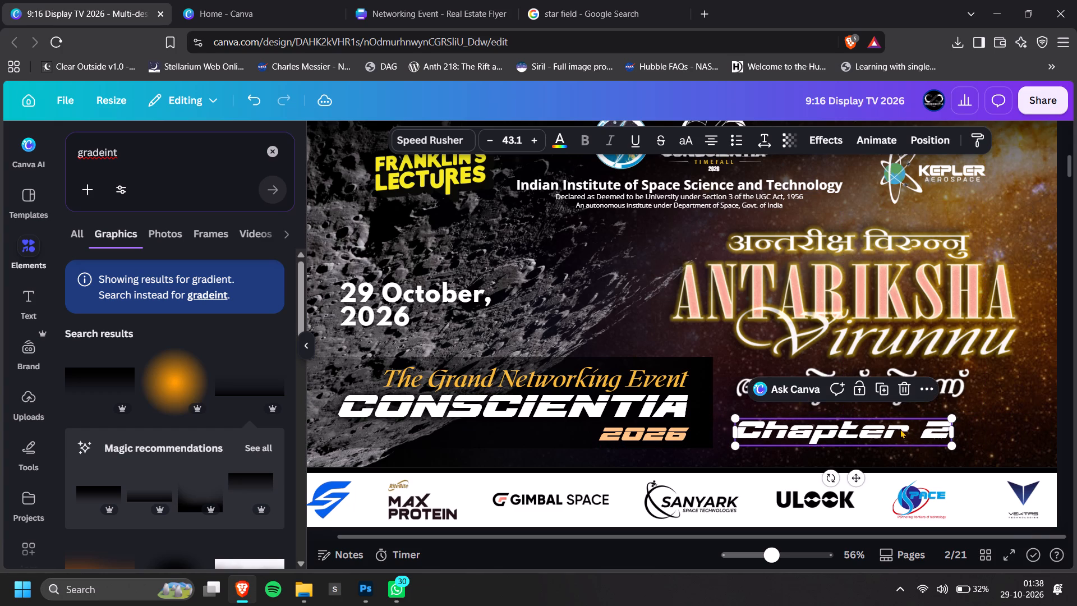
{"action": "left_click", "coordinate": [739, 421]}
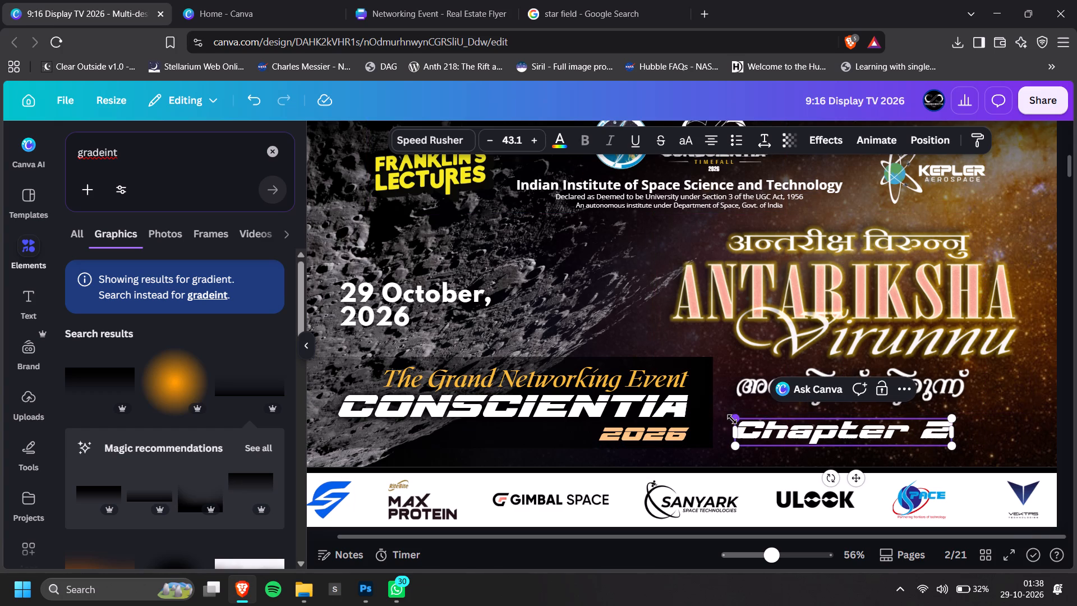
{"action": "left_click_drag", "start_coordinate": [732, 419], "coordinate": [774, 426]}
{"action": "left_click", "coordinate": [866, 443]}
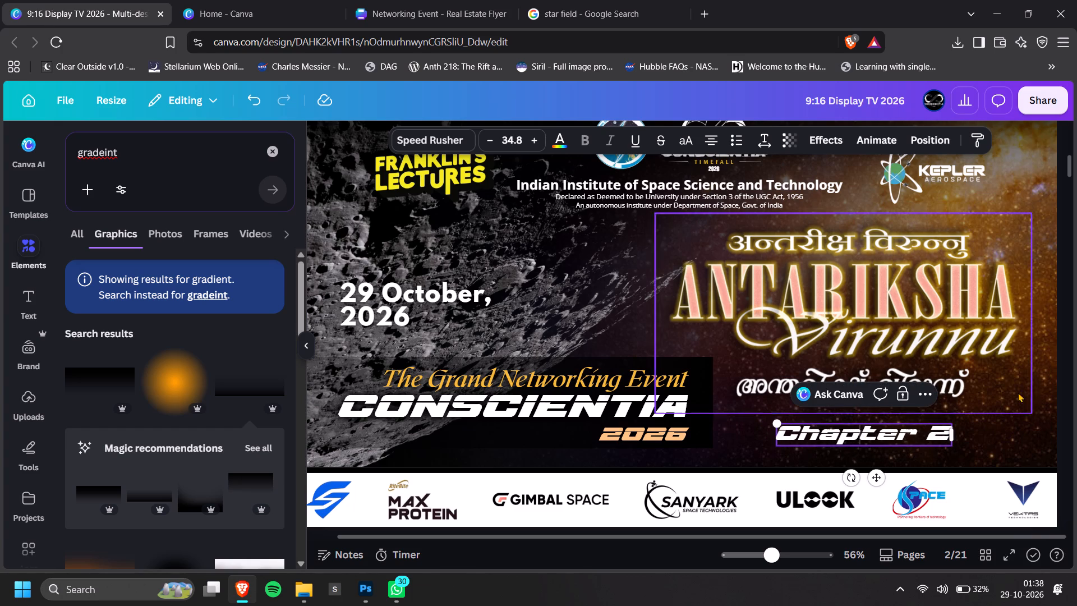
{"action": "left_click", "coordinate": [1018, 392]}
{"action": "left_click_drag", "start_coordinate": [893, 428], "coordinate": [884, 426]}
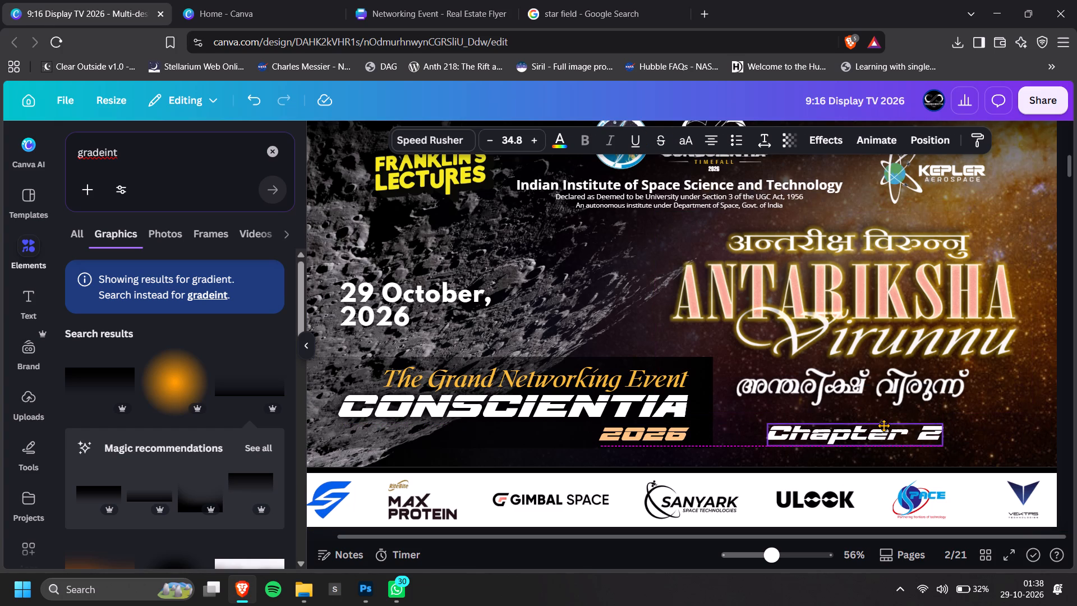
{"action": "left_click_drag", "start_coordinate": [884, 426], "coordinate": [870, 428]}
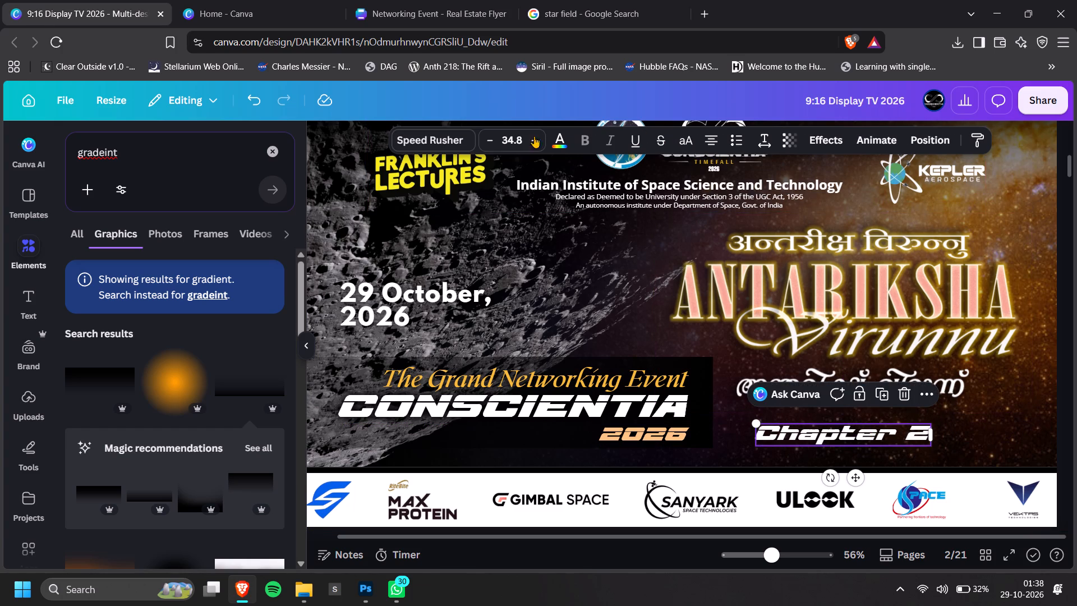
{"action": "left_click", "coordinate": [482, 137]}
Change the Chapter 2 text's font to Times New Roman and make it italic.
{"action": "left_click", "coordinate": [453, 135]}
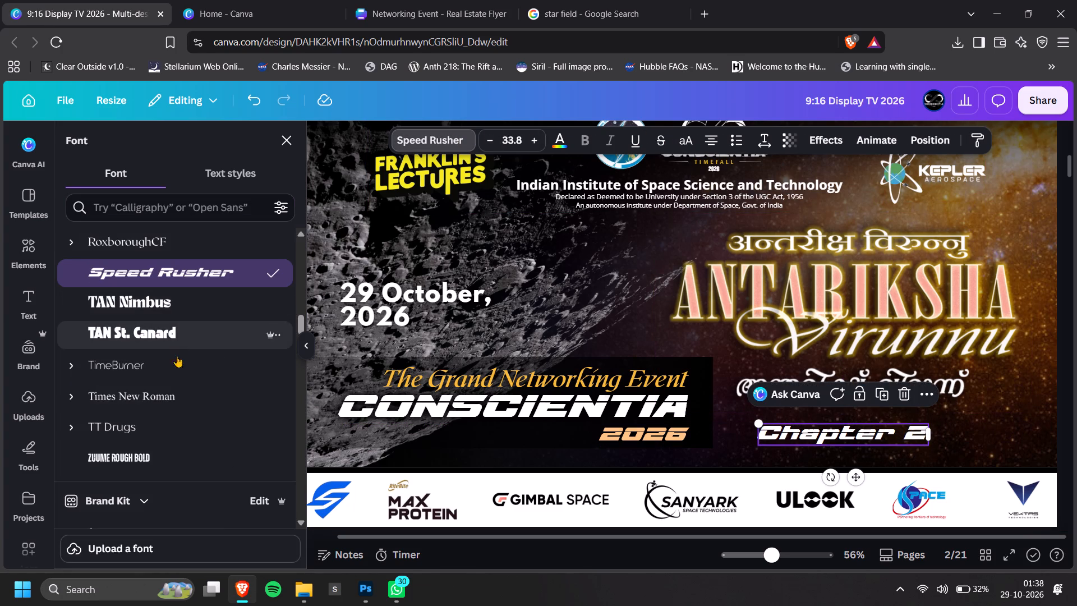
{"action": "left_click", "coordinate": [172, 377]}
{"action": "left_click", "coordinate": [162, 403]}
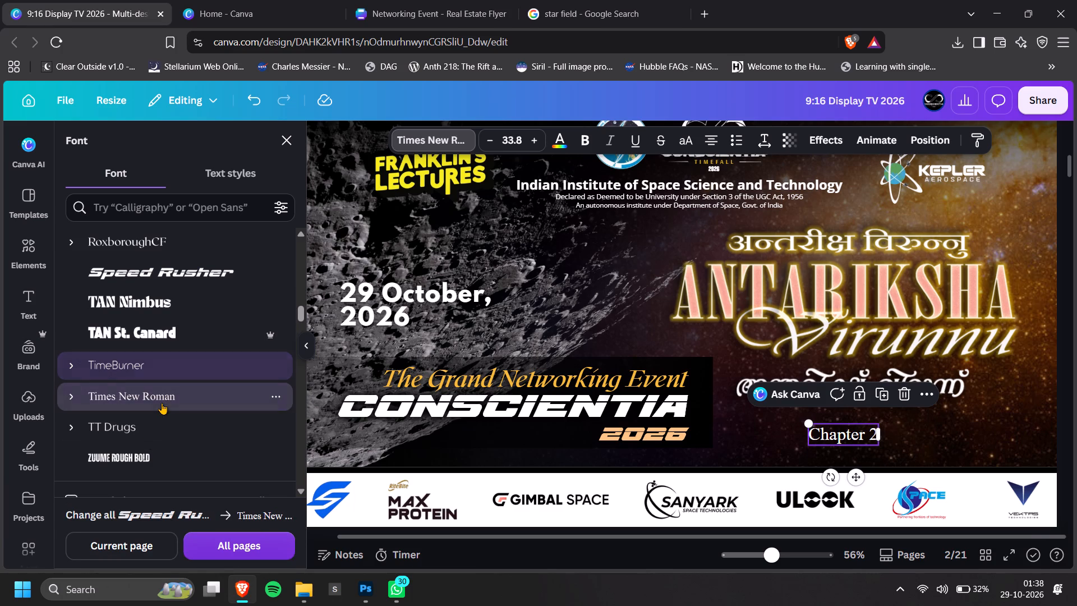
{"action": "left_click", "coordinate": [606, 142]}
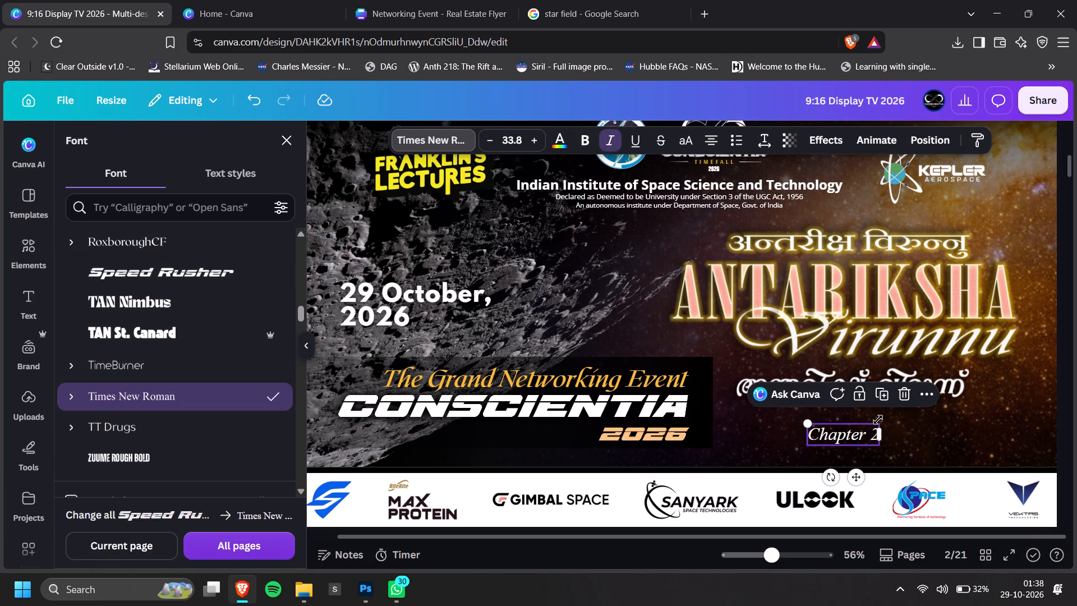
Enlarge the Chapter 2 text to size 51.2, centre it beneath the Malayalam title line and nudge it slightly upward.
{"action": "left_click_drag", "start_coordinate": [878, 420], "coordinate": [911, 395]}
{"action": "left_click_drag", "start_coordinate": [891, 429], "coordinate": [883, 430]}
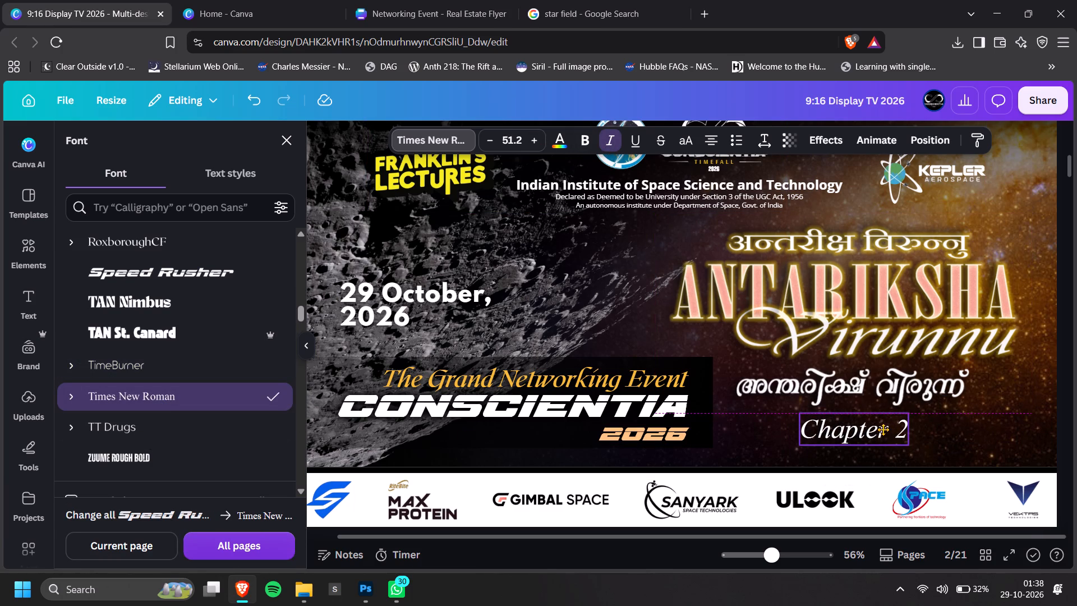
{"action": "left_click_drag", "start_coordinate": [883, 430], "coordinate": [872, 430]}
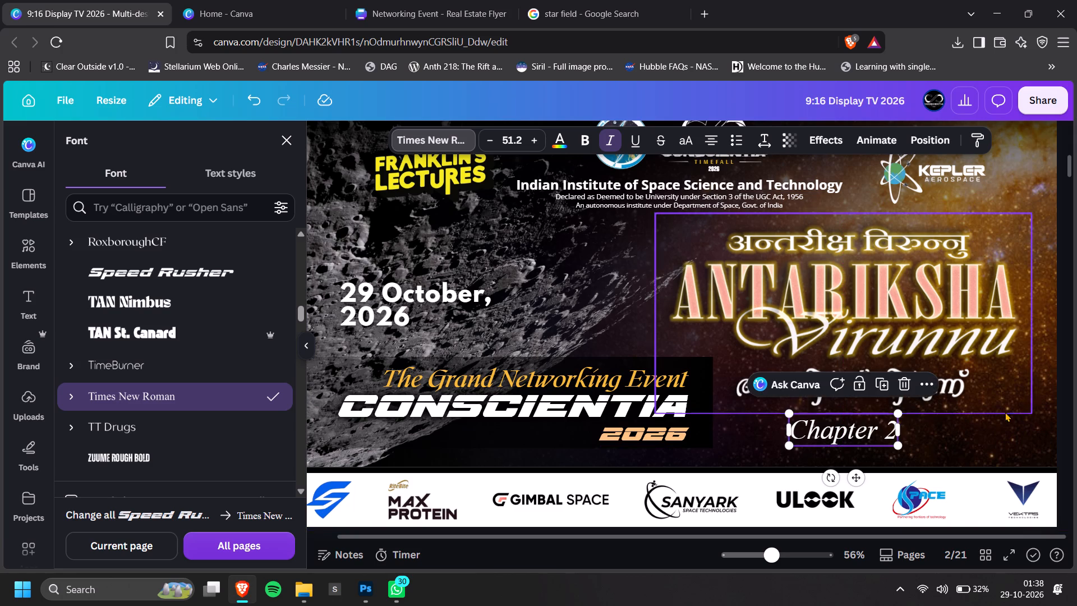
{"action": "scroll", "coordinate": [1000, 408], "scroll_direction": "down", "scroll_amount": 2, "text": "ctrl"}
{"action": "double_click", "coordinate": [1003, 371]}
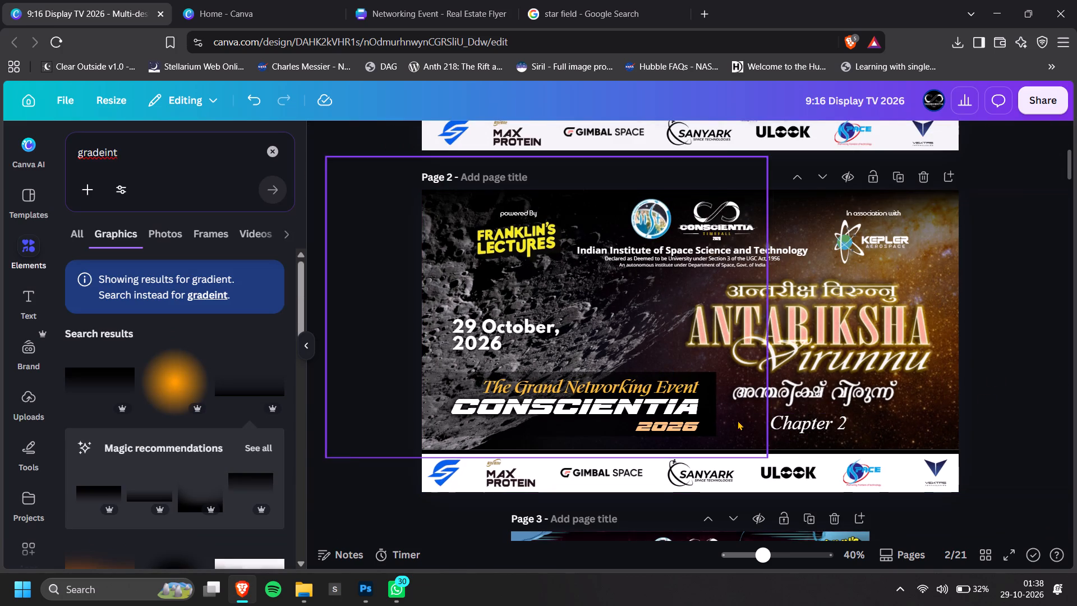
{"action": "scroll", "coordinate": [738, 420], "scroll_direction": "up", "scroll_amount": 3, "text": "ctrl"}
{"action": "left_click", "coordinate": [863, 432]}
{"action": "scroll", "coordinate": [877, 424], "scroll_direction": "up", "scroll_amount": 5, "text": "ctrl"}
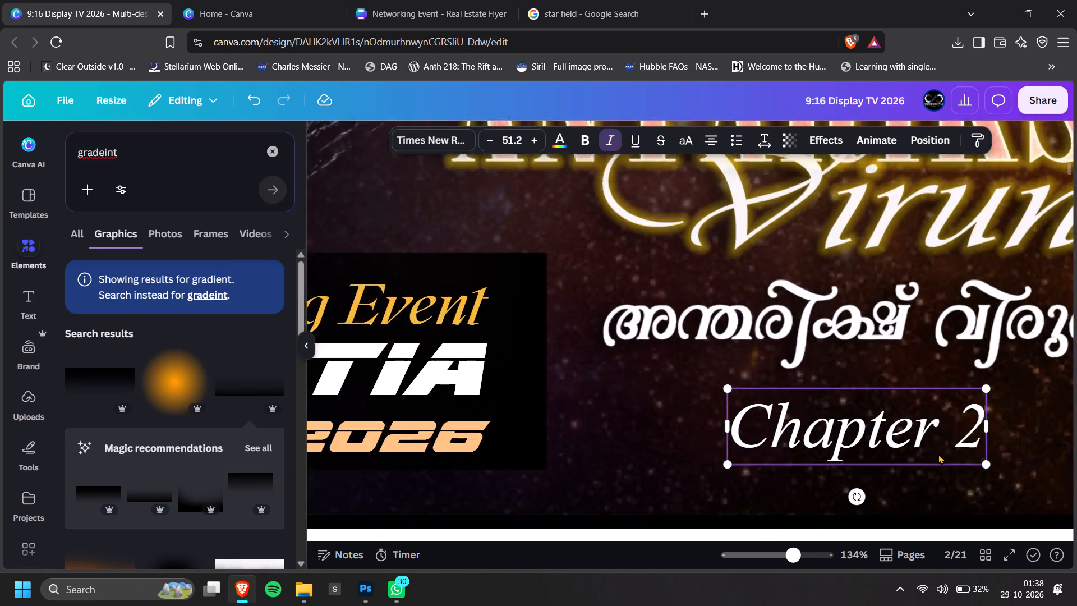
{"action": "left_click_drag", "start_coordinate": [942, 455], "coordinate": [942, 449]}
{"action": "scroll", "coordinate": [942, 449], "scroll_direction": "down", "scroll_amount": 7, "text": "ctrl"}
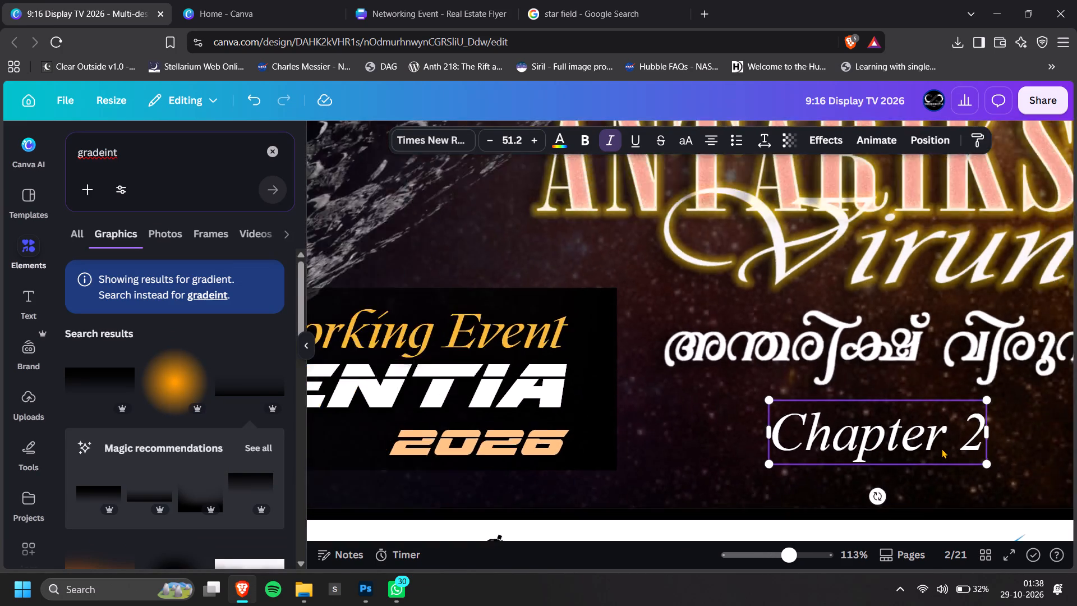
{"action": "scroll", "coordinate": [938, 448], "scroll_direction": "down", "scroll_amount": 3, "text": "ctrl"}
{"action": "left_click", "coordinate": [1002, 388]}
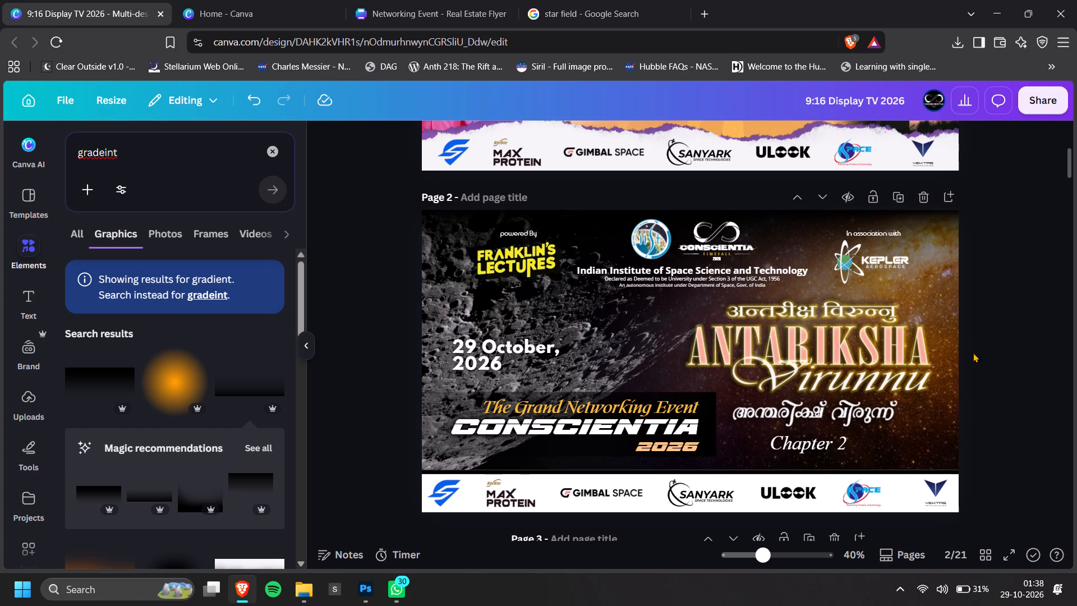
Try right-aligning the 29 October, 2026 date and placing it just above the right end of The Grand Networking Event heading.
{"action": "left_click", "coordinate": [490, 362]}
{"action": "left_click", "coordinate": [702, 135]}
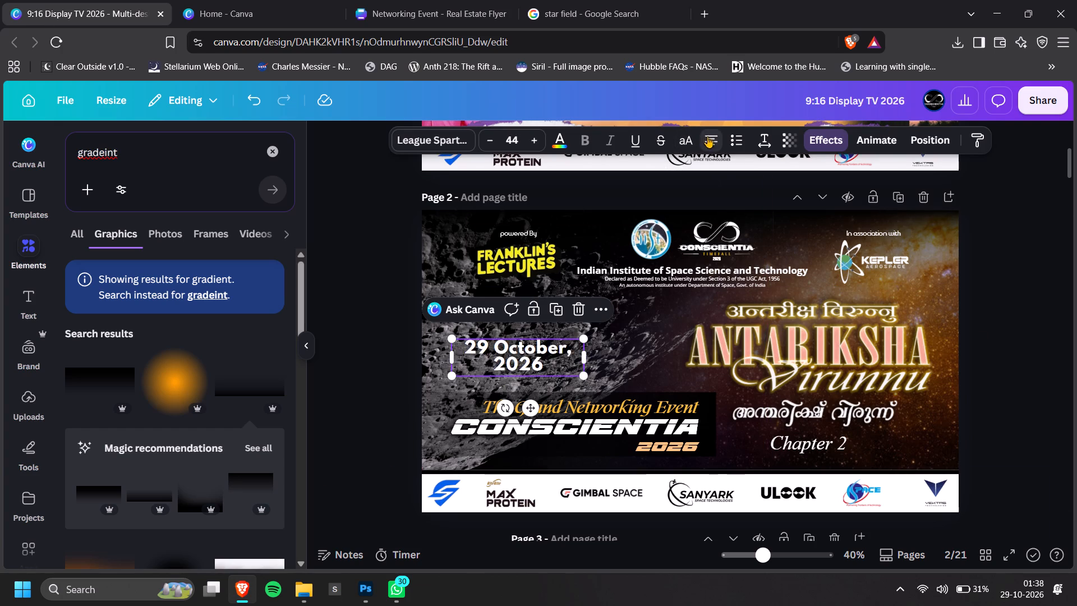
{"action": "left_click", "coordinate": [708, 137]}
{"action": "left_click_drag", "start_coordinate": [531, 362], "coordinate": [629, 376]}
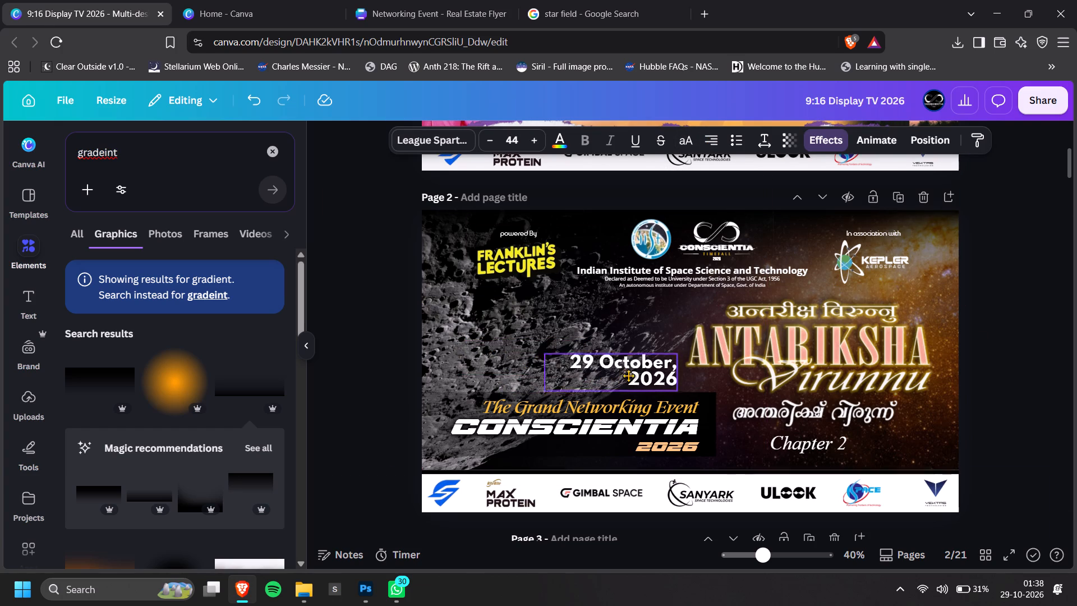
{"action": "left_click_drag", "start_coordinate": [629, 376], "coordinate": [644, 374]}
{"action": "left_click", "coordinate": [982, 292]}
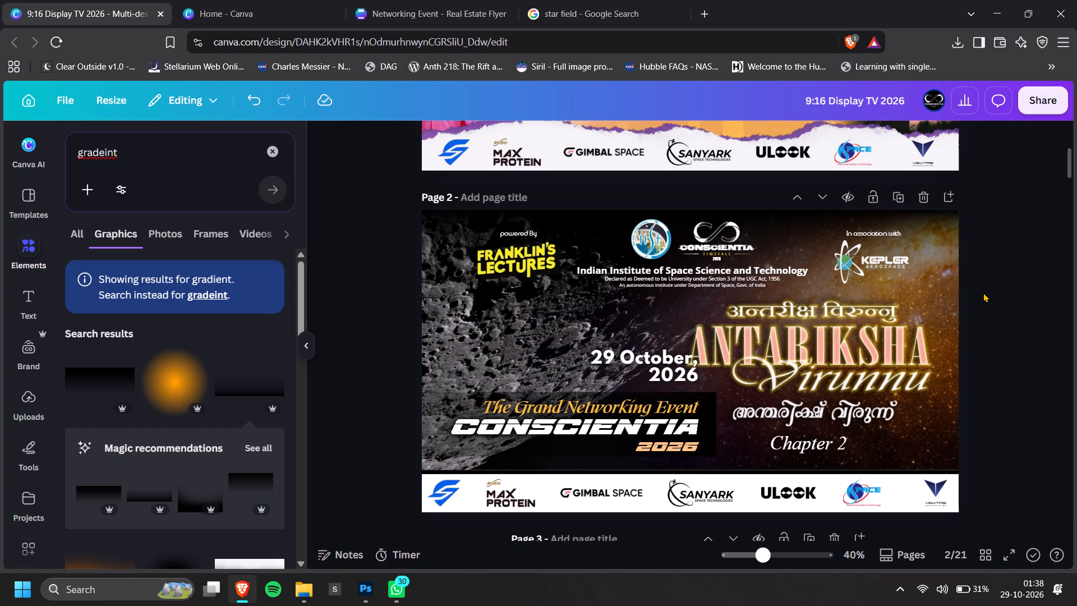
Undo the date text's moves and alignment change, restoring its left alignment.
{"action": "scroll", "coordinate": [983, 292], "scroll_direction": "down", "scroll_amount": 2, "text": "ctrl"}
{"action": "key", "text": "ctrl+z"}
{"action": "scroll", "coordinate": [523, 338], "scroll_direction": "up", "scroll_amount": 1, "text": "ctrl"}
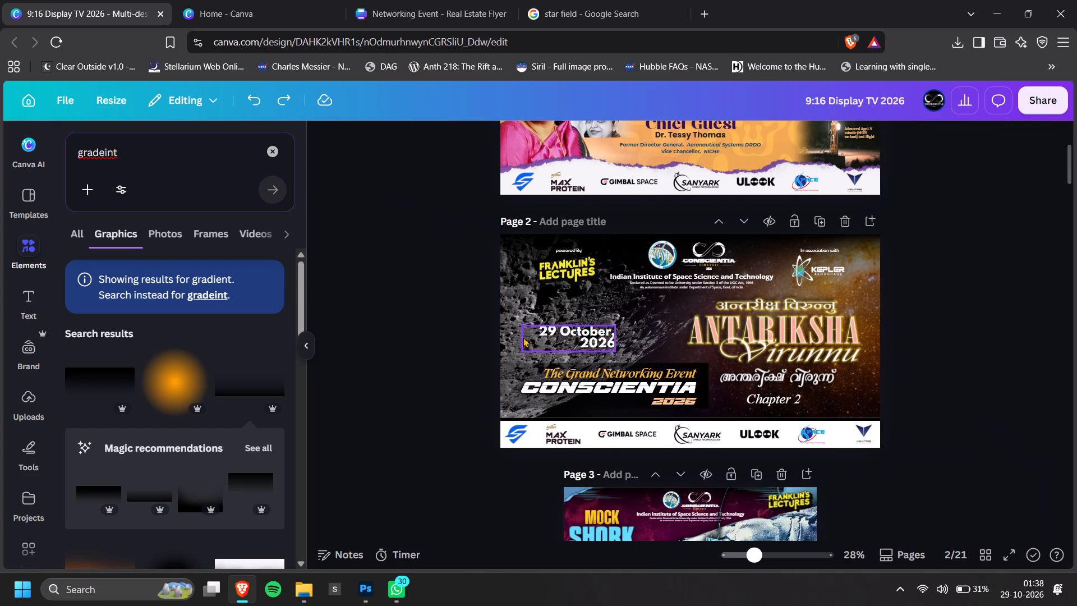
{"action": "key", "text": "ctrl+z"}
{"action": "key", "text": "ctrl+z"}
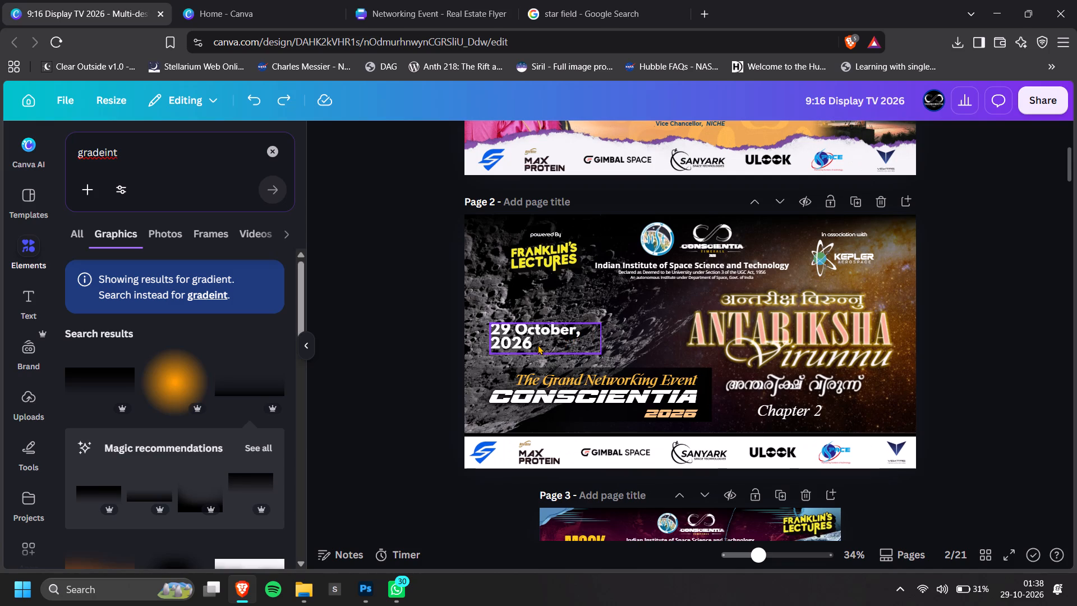
Move the 29 October, 2026 date up beneath the Franklin's Lectures logo, keeping it flush with the Conscientia heading's left edge.
{"action": "left_click_drag", "start_coordinate": [537, 343], "coordinate": [537, 315]}
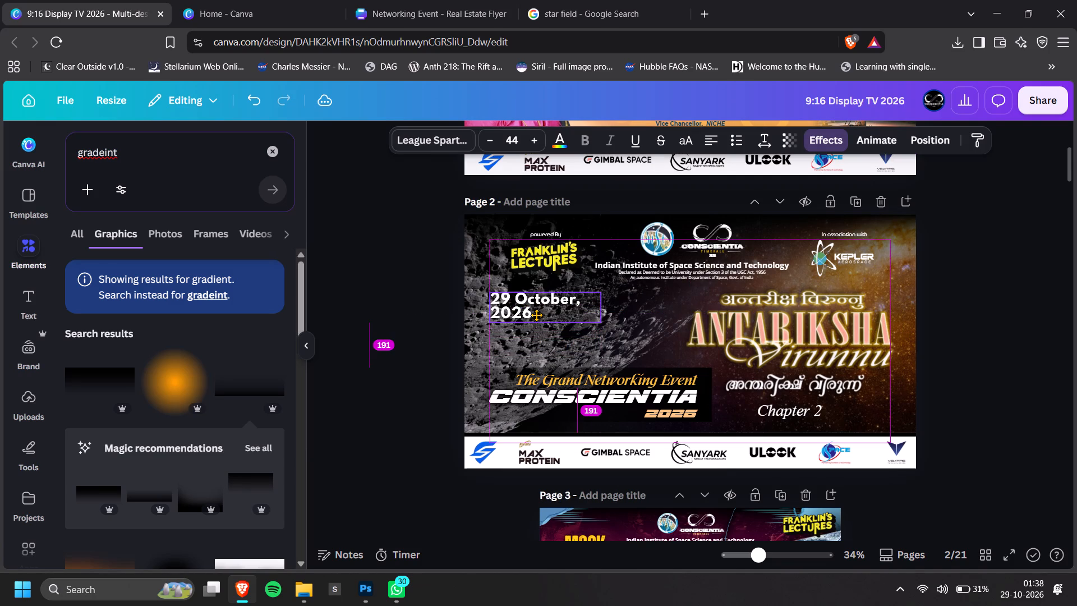
{"action": "left_click_drag", "start_coordinate": [537, 315], "coordinate": [537, 318]}
{"action": "left_click", "coordinate": [987, 258]}
{"action": "scroll", "coordinate": [951, 278], "scroll_direction": "down", "scroll_amount": 1, "text": "ctrl"}
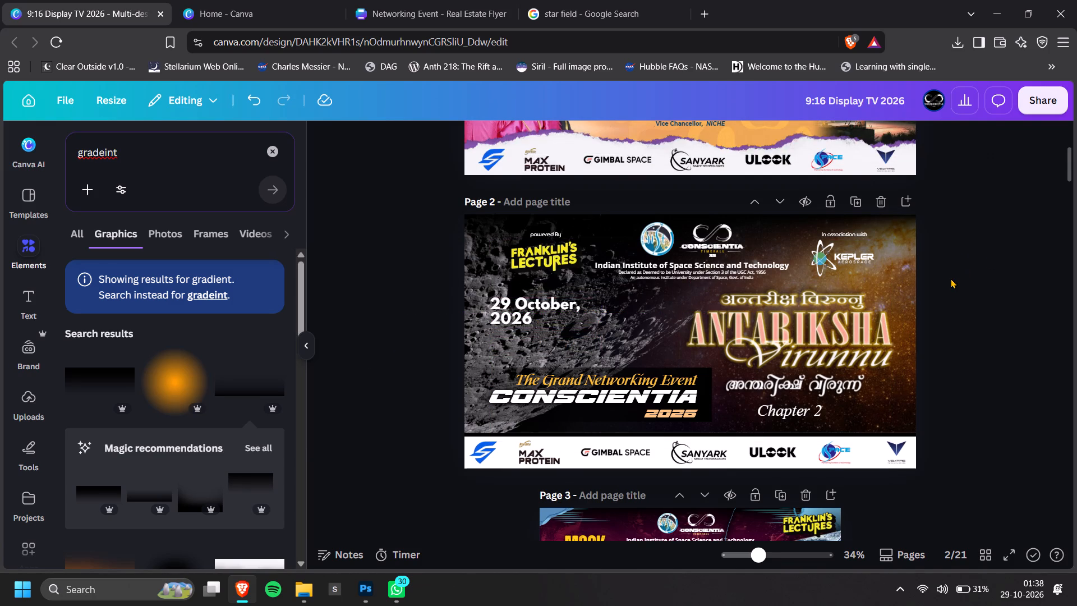
{"action": "scroll", "coordinate": [473, 297], "scroll_direction": "up", "scroll_amount": 5, "text": "ctrl"}
{"action": "left_click", "coordinate": [424, 314]}
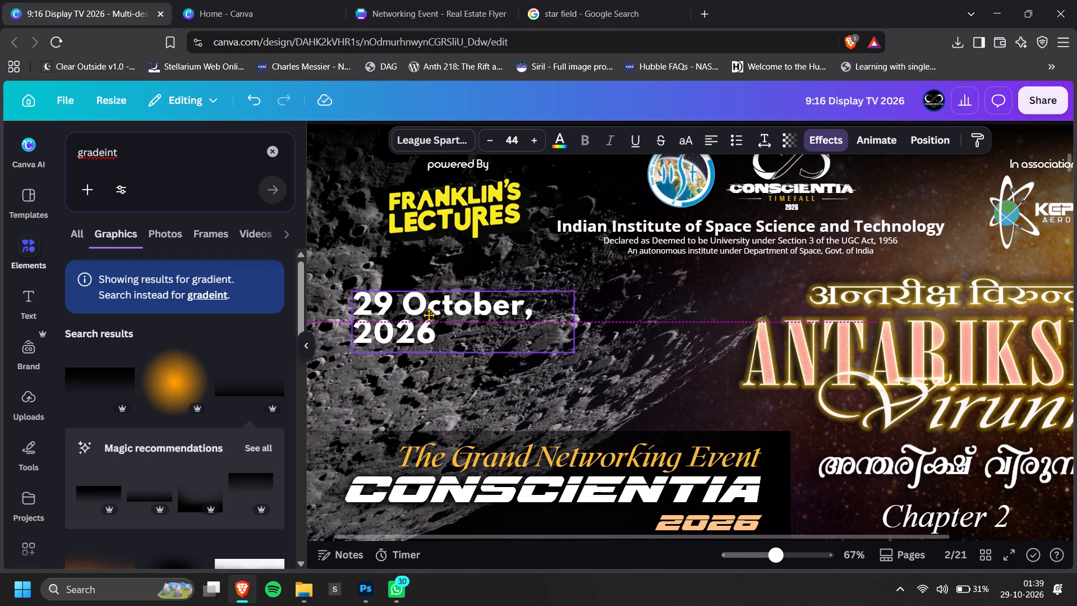
{"action": "scroll", "coordinate": [569, 294], "scroll_direction": "down", "scroll_amount": 4, "text": "ctrl"}
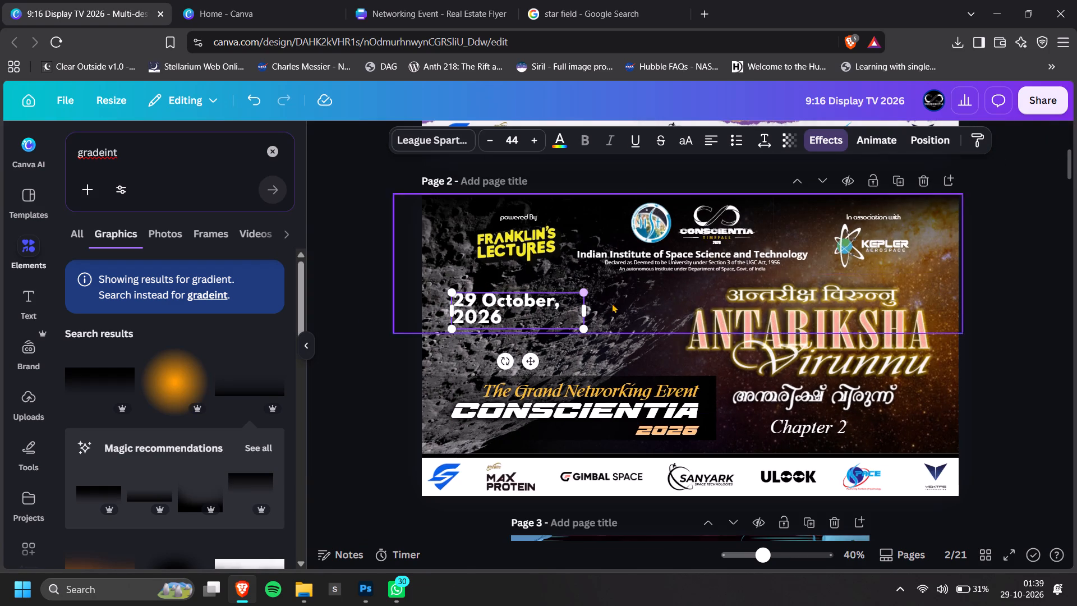
{"action": "scroll", "coordinate": [512, 305], "scroll_direction": "up", "scroll_amount": 3, "text": "ctrl"}
{"action": "left_click", "coordinate": [447, 309], "text": "alt"}
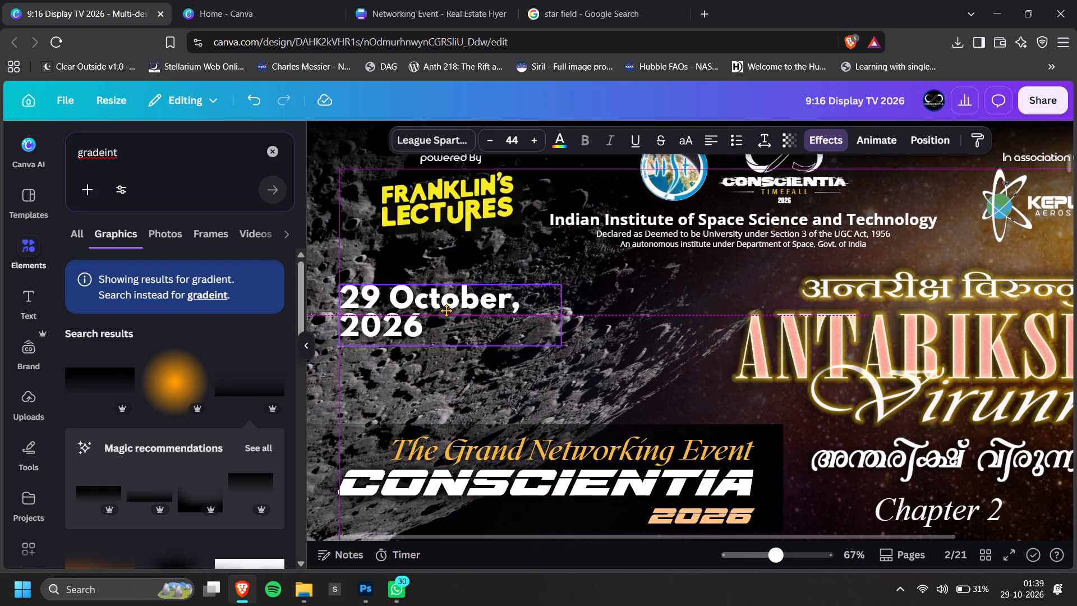
{"action": "scroll", "coordinate": [498, 296], "scroll_direction": "down", "scroll_amount": 6, "text": "ctrl"}
{"action": "double_click", "coordinate": [979, 275]}
{"action": "scroll", "coordinate": [979, 275], "scroll_direction": "down", "scroll_amount": 1, "text": "ctrl"}
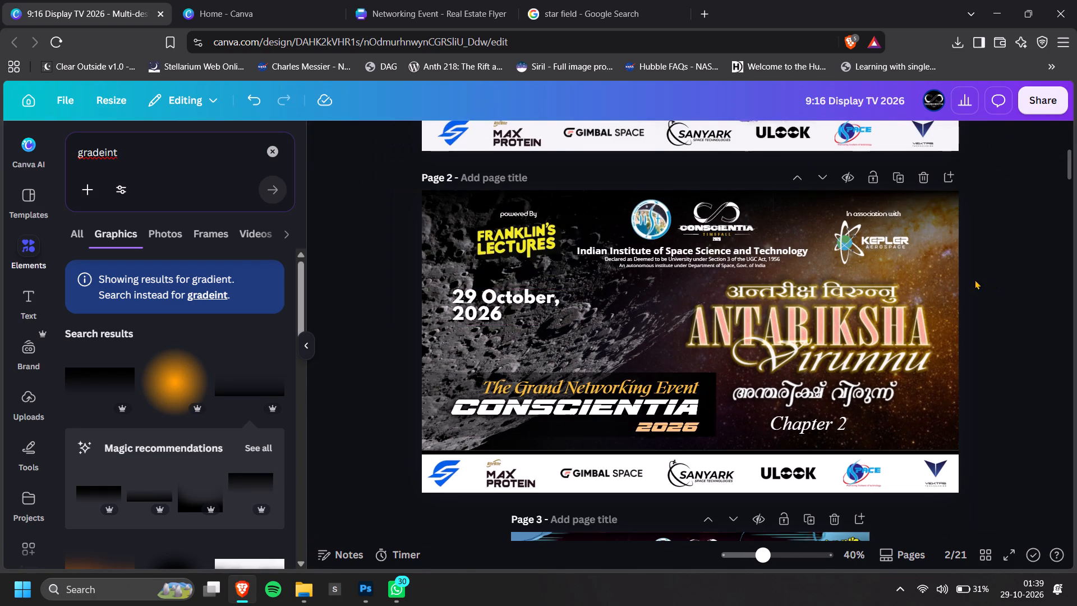
{"action": "scroll", "coordinate": [989, 351], "scroll_direction": "up", "scroll_amount": 1, "text": "ctrl"}
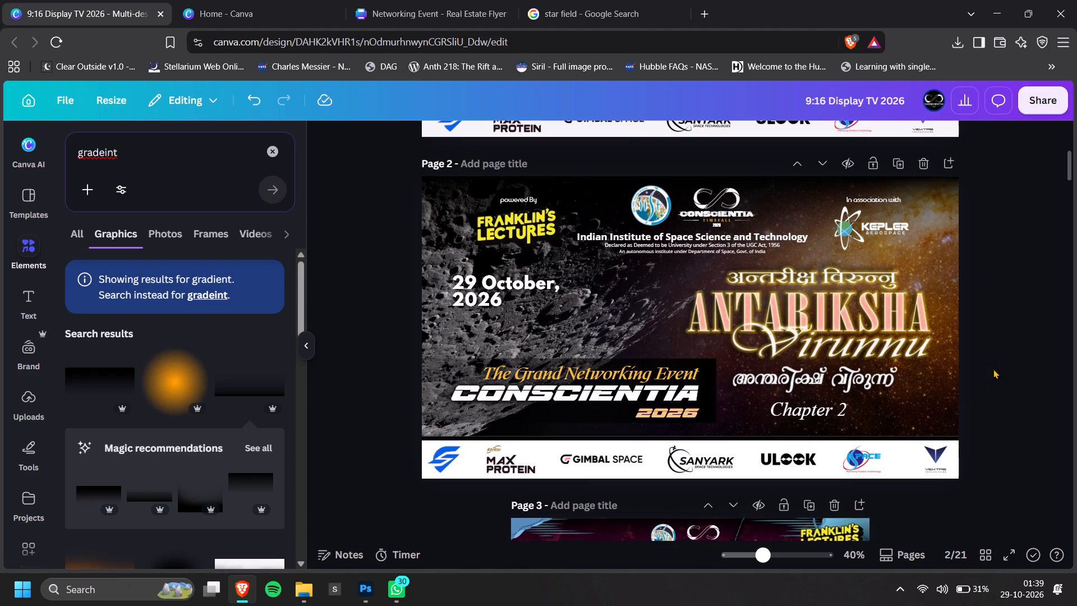
Download only page 2 as a high-quality PNG at size 2.25.
{"action": "left_click", "coordinate": [1031, 109]}
{"action": "left_click", "coordinate": [809, 444]}
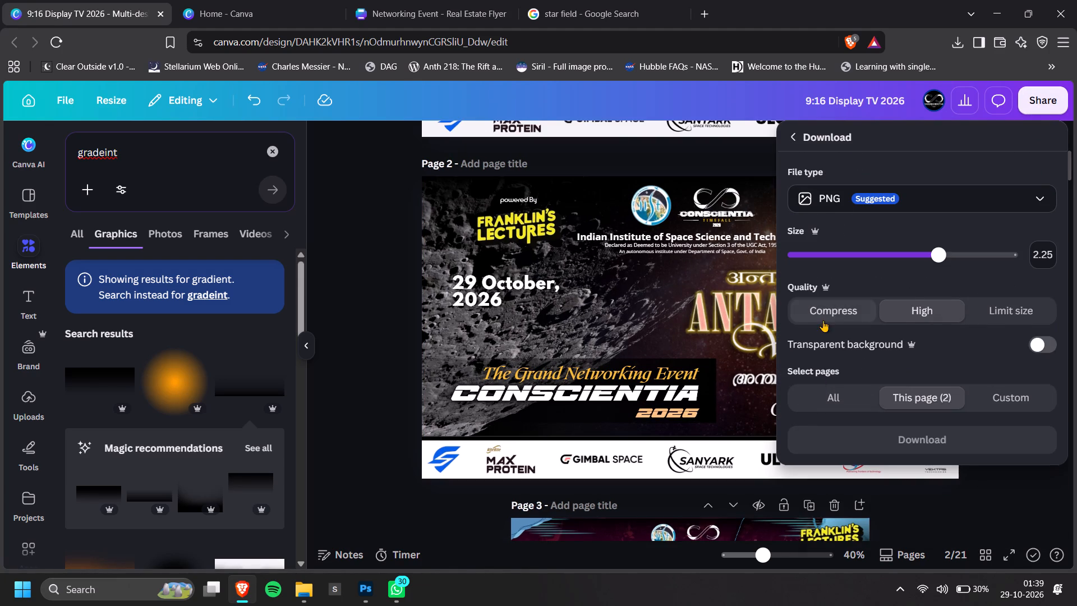
{"action": "left_click", "coordinate": [928, 445]}
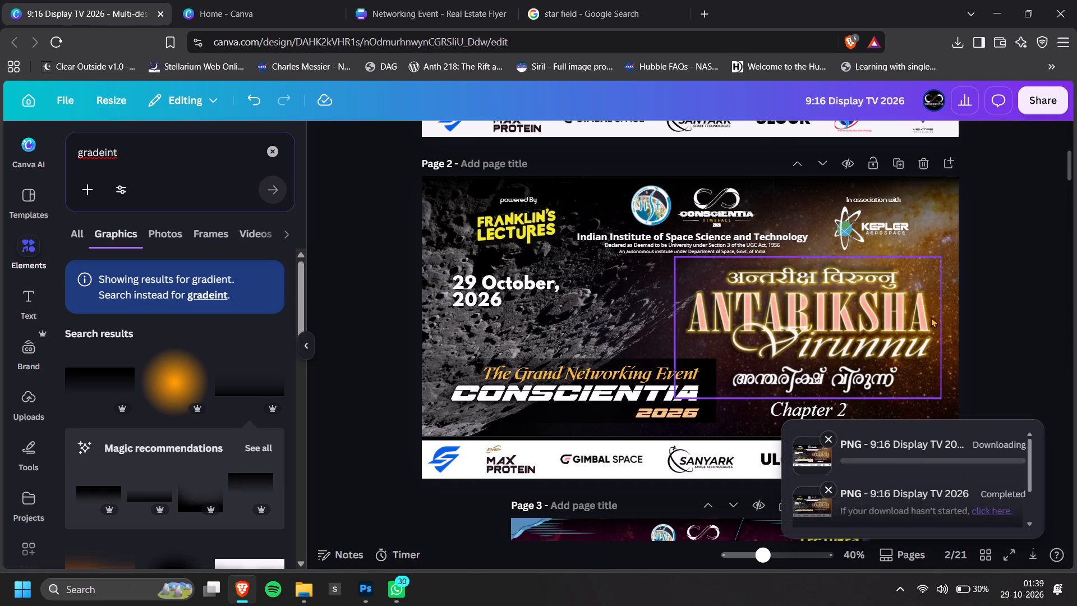
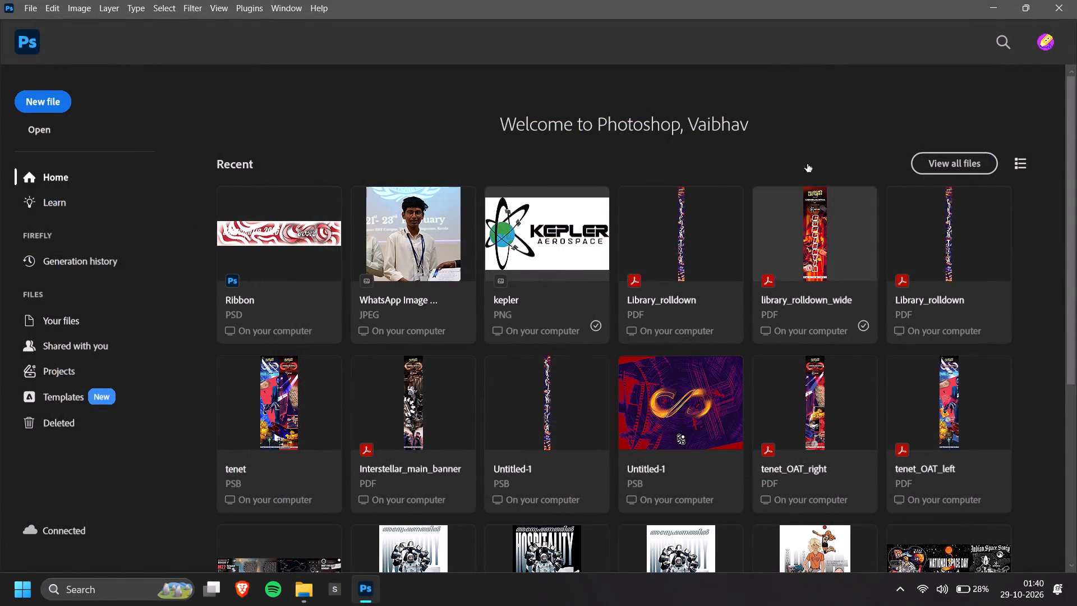
Close Photoshop and the File Explorer window showing the Documents folder.
{"action": "left_click", "coordinate": [1065, 0]}
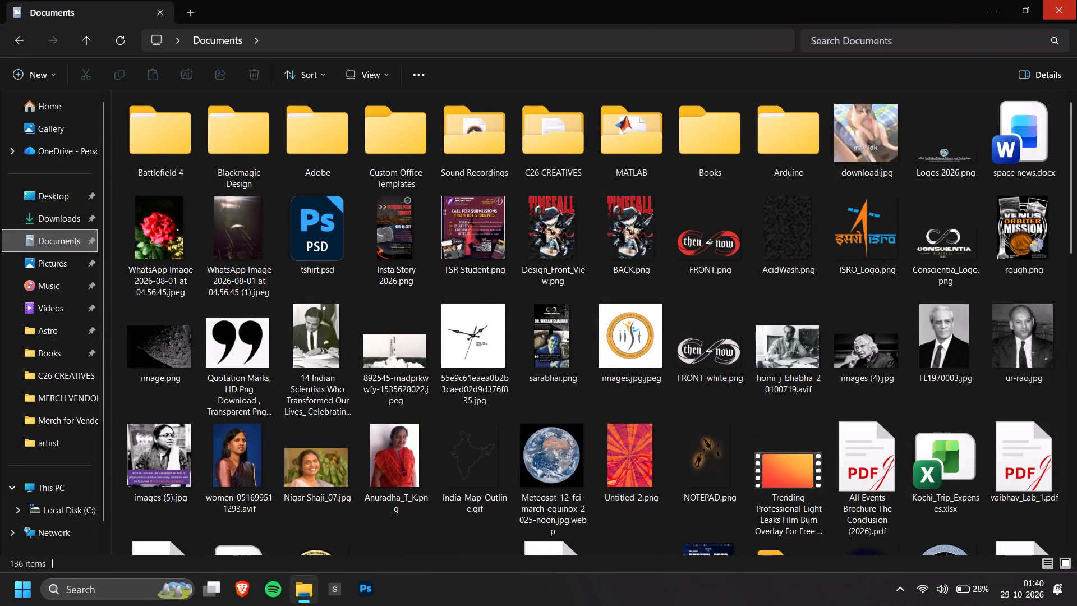
{"action": "left_click", "coordinate": [1076, 1]}
Bring up the Shut Down Windows dialog from the desktop.
{"action": "left_click", "coordinate": [571, 267]}
{"action": "left_click", "coordinate": [571, 267]}
{"action": "key", "text": "alt+F4"}
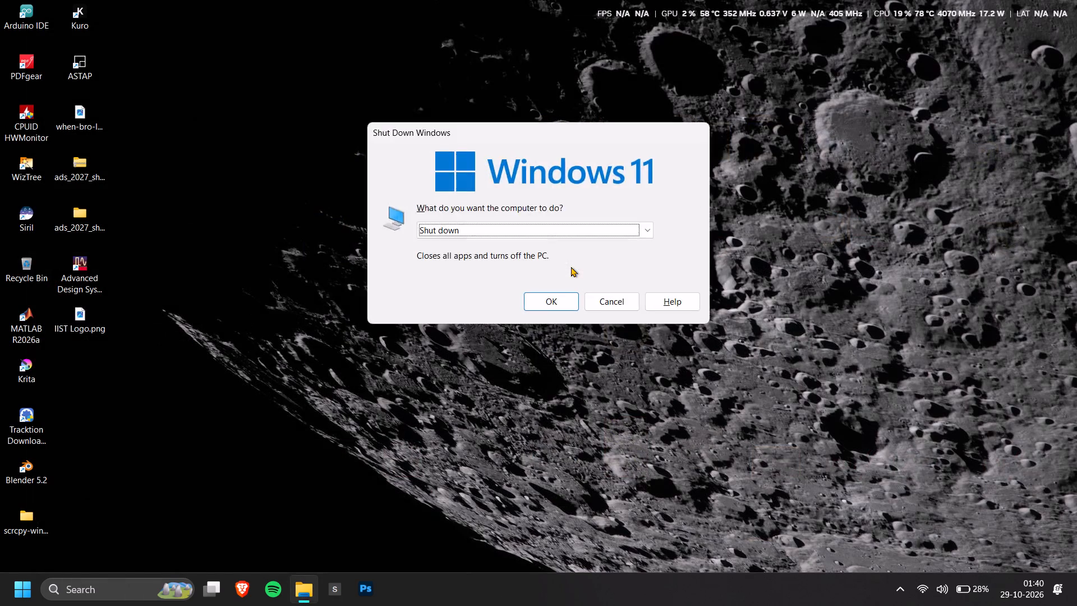